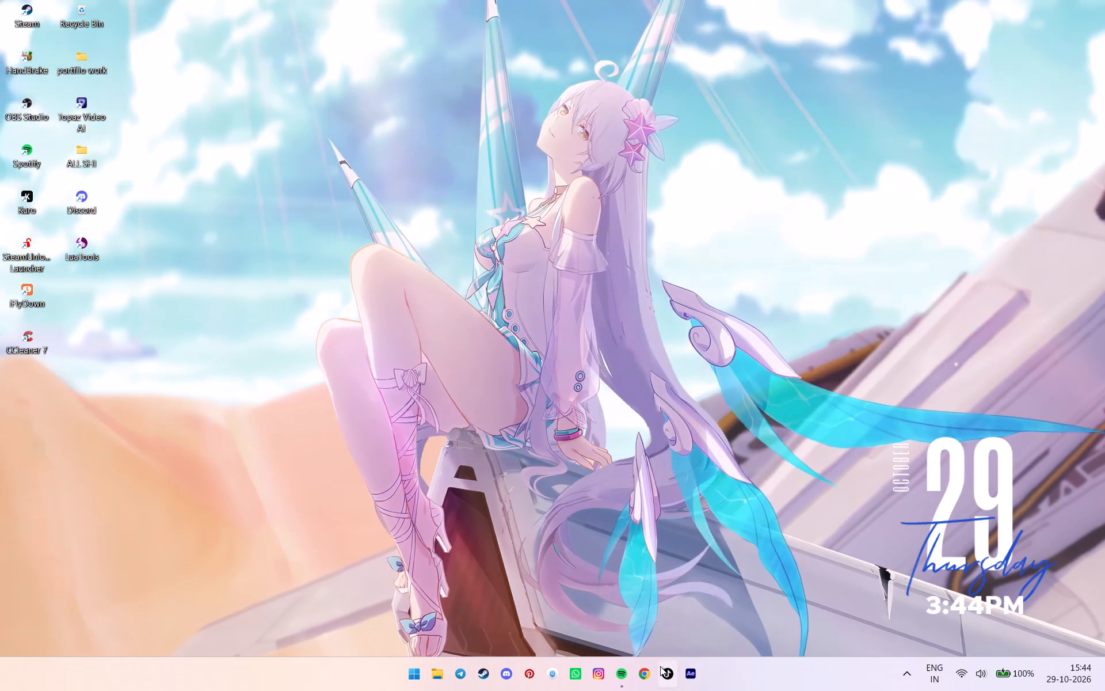
Launch Adobe After Effects and continue past the System Compatibility Report with the known issues.
click(697, 690)
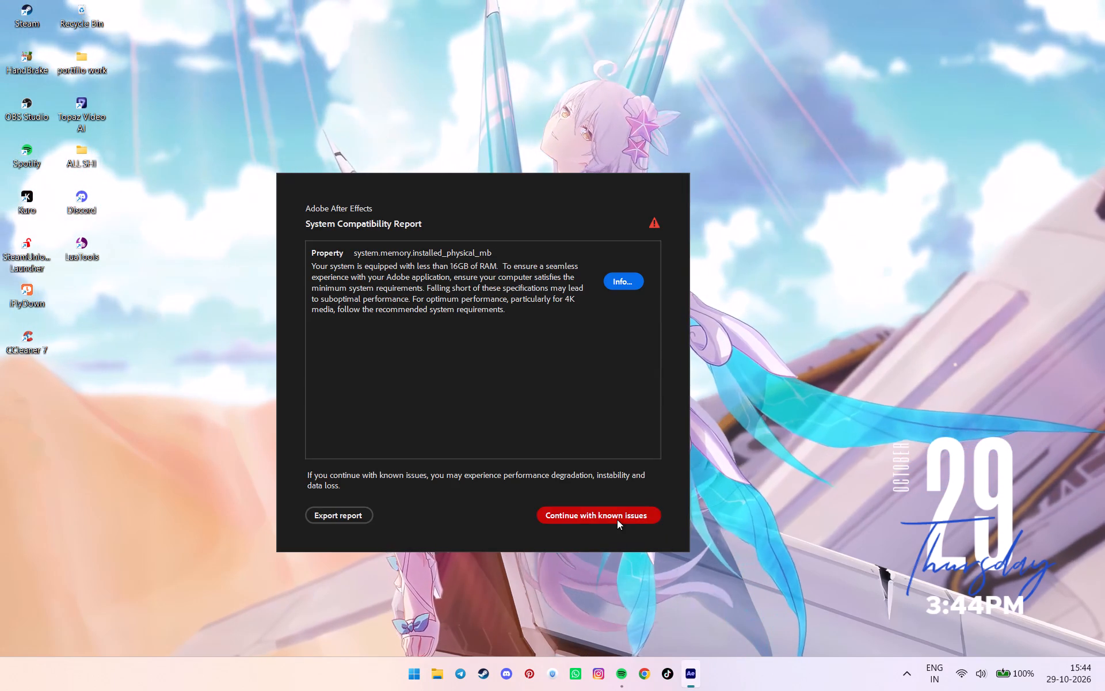
click(617, 519)
click(679, 415)
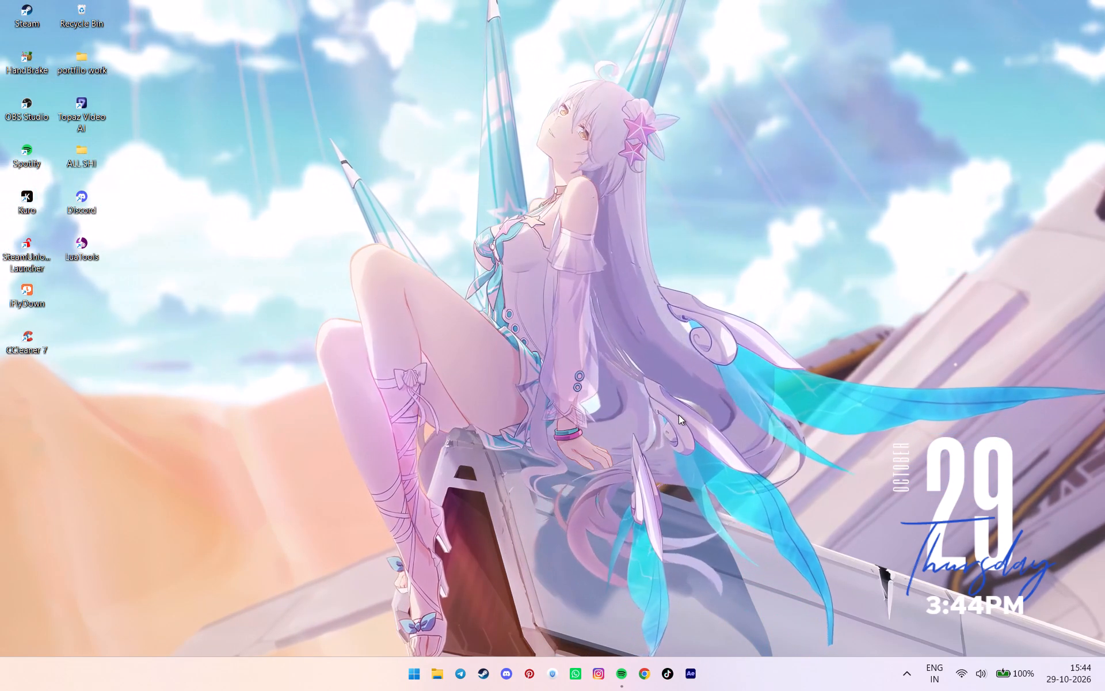
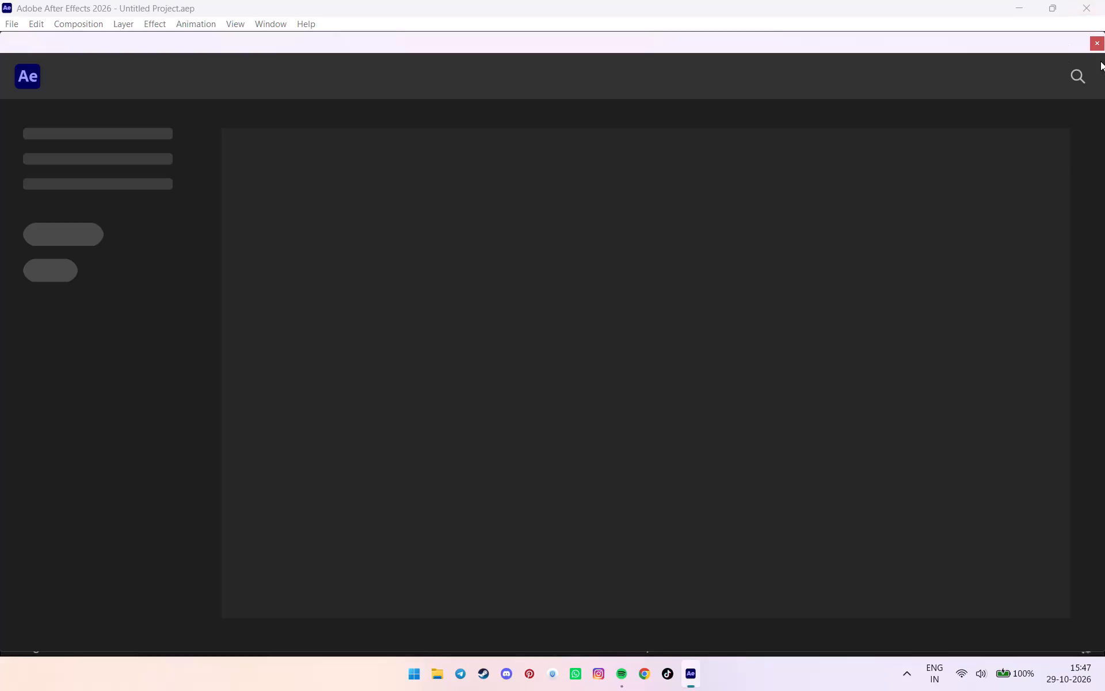
Close the Home screen to reach the untitled project's workspace.
click(1094, 36)
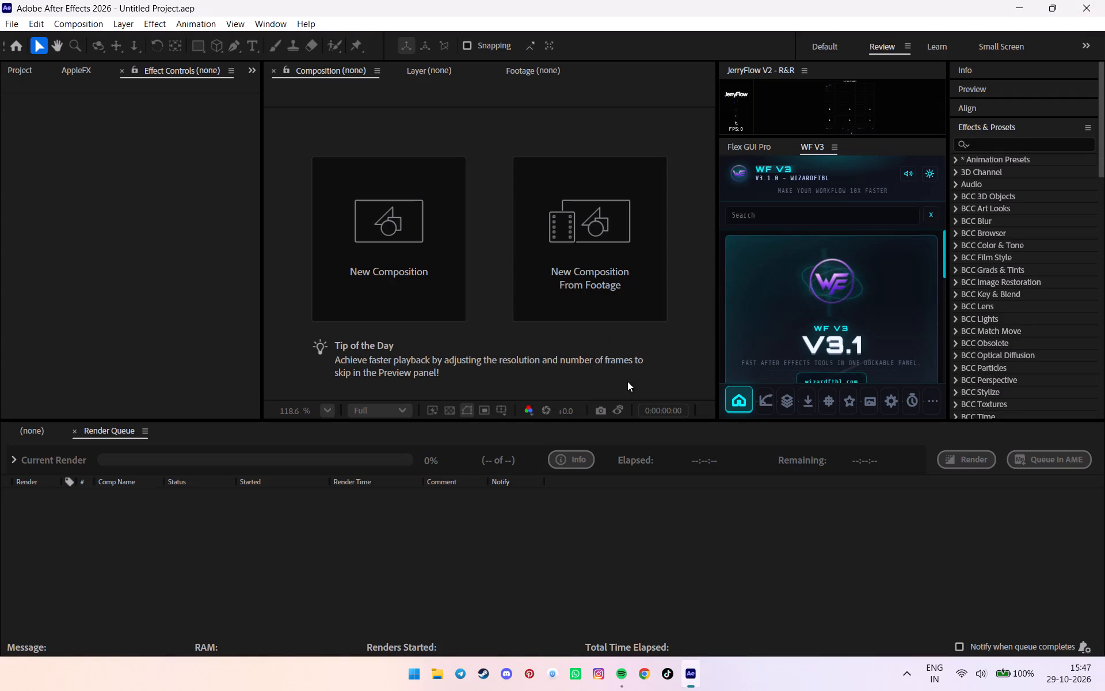
Start a file import and browse to the Telegram Desktop folder inside Downloads.
key(ctrl+i)
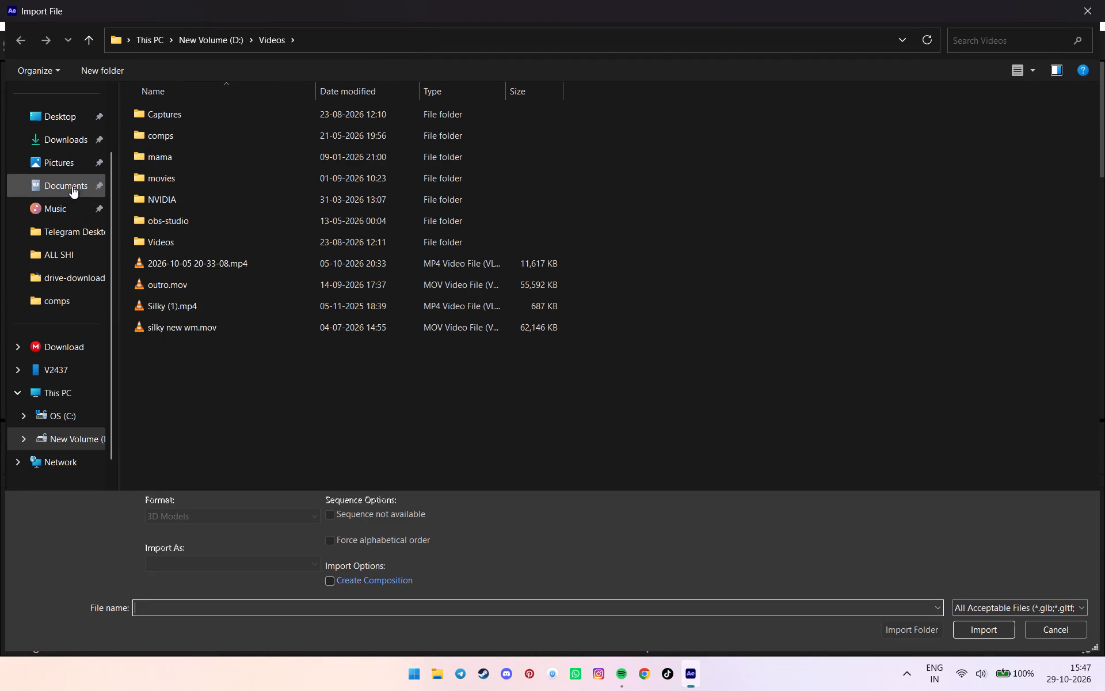
click(70, 158)
click(71, 153)
click(71, 146)
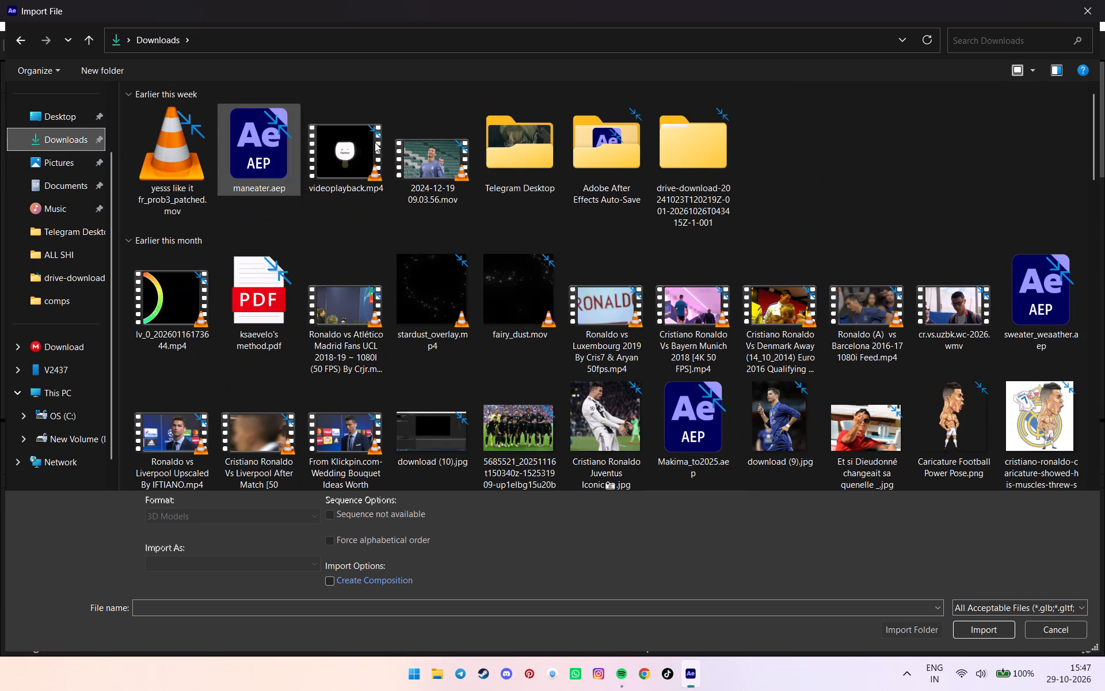
double_click(531, 150)
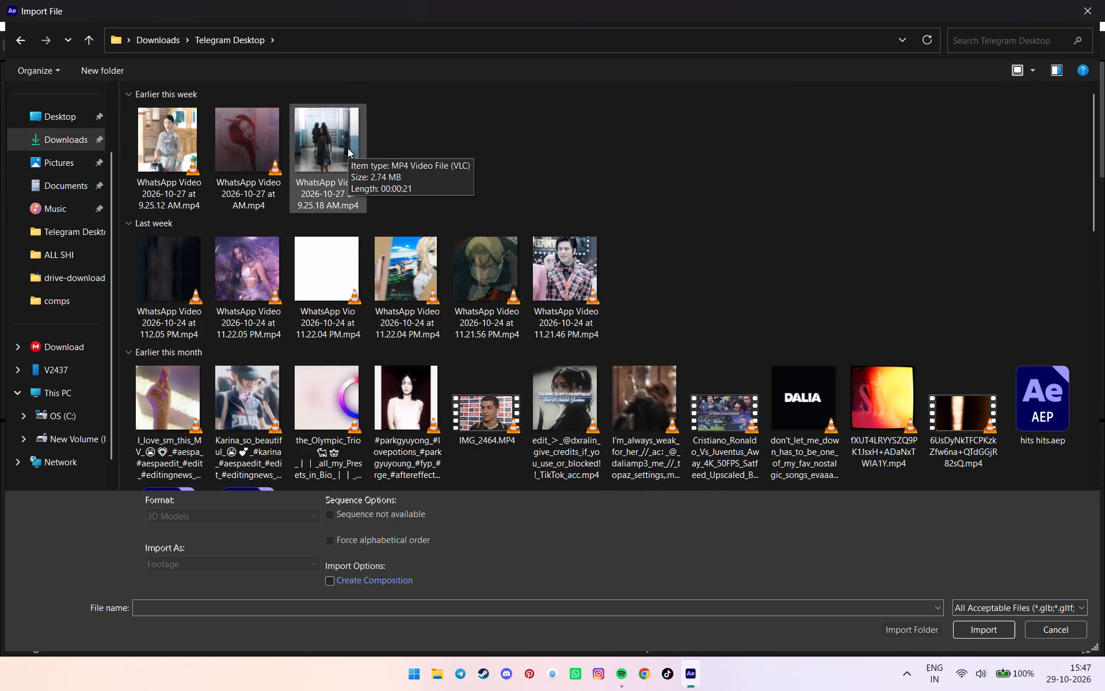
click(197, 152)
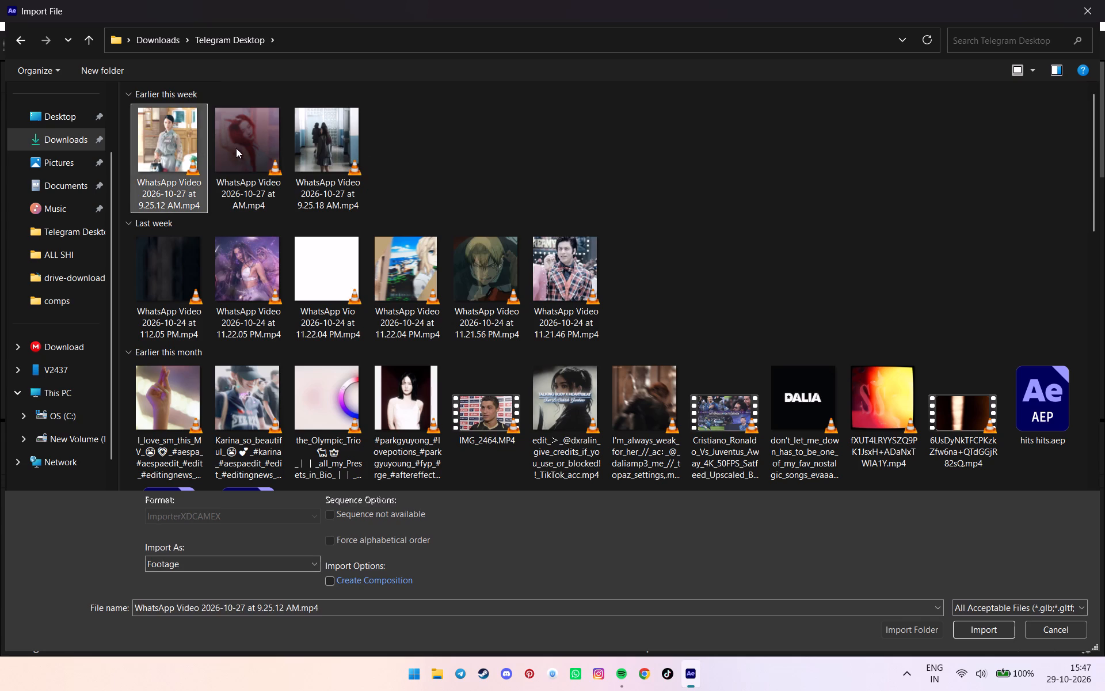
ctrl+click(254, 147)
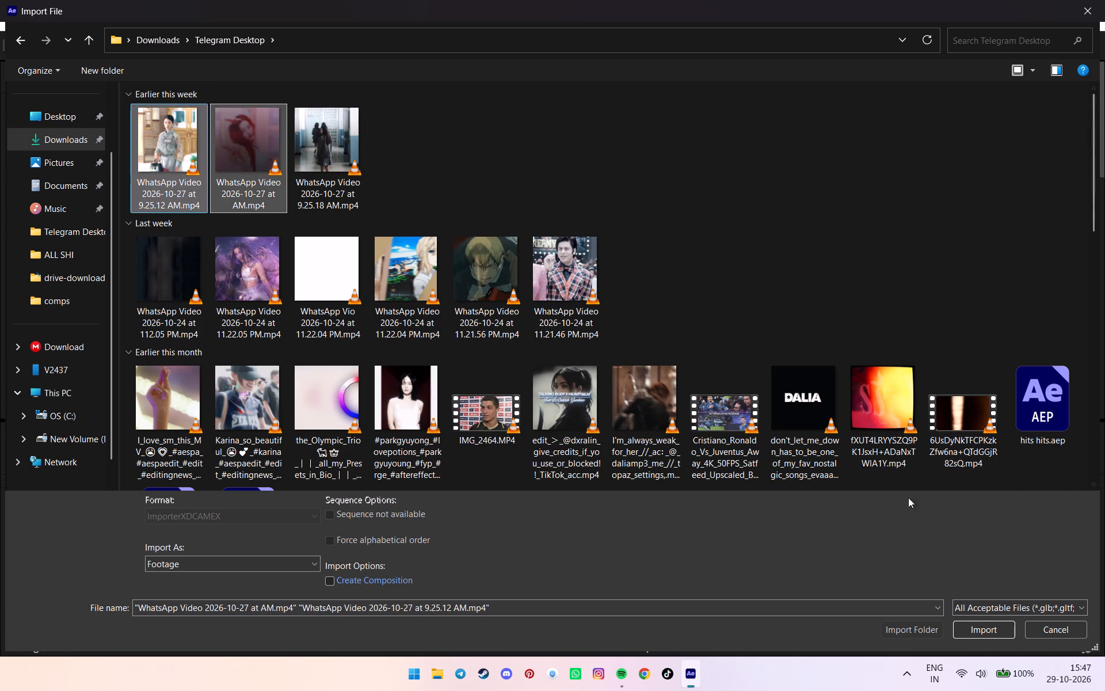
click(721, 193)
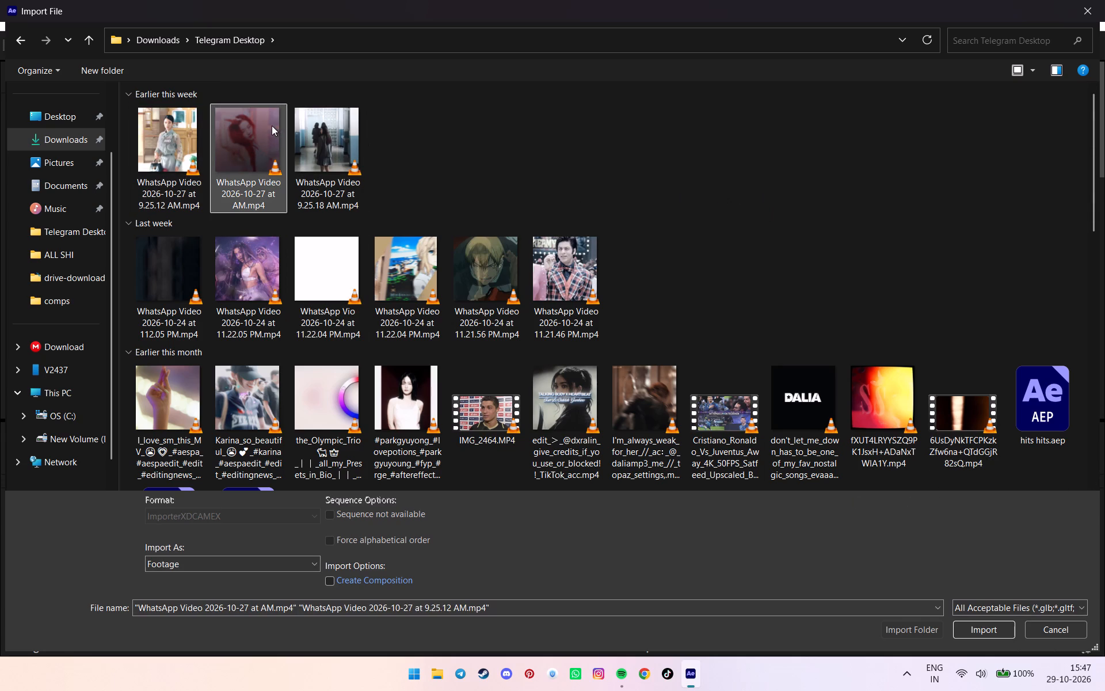
Open the file options for the video WhatsApp Video 2026-10-27 at 9.25.12 AM.mp4.
right_click(174, 134)
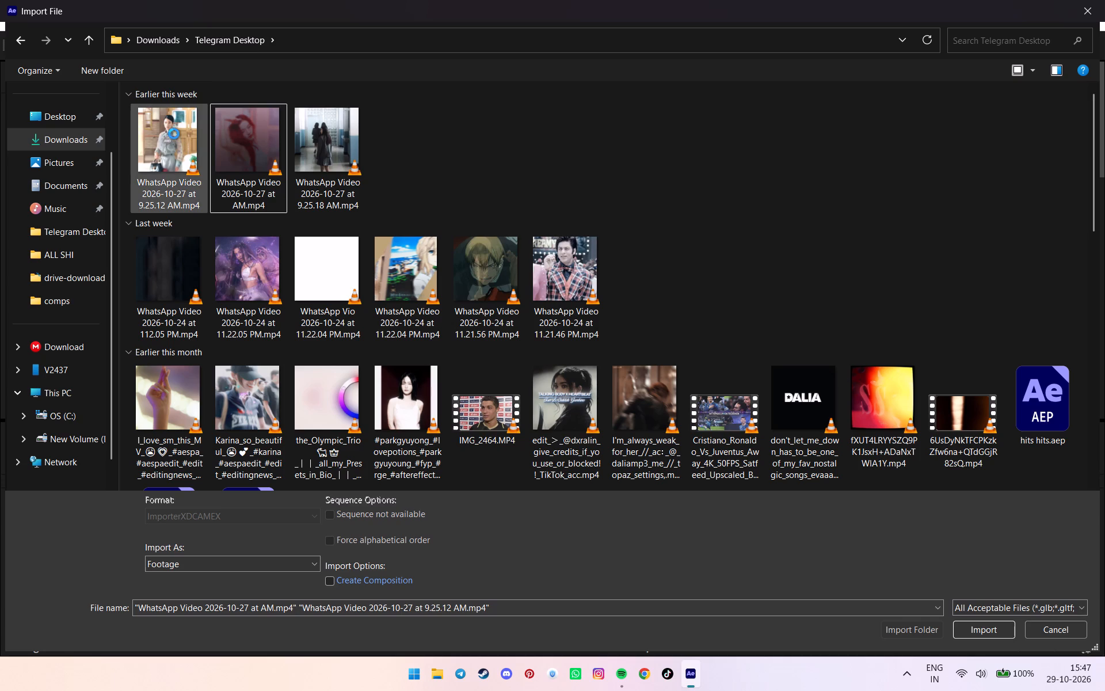
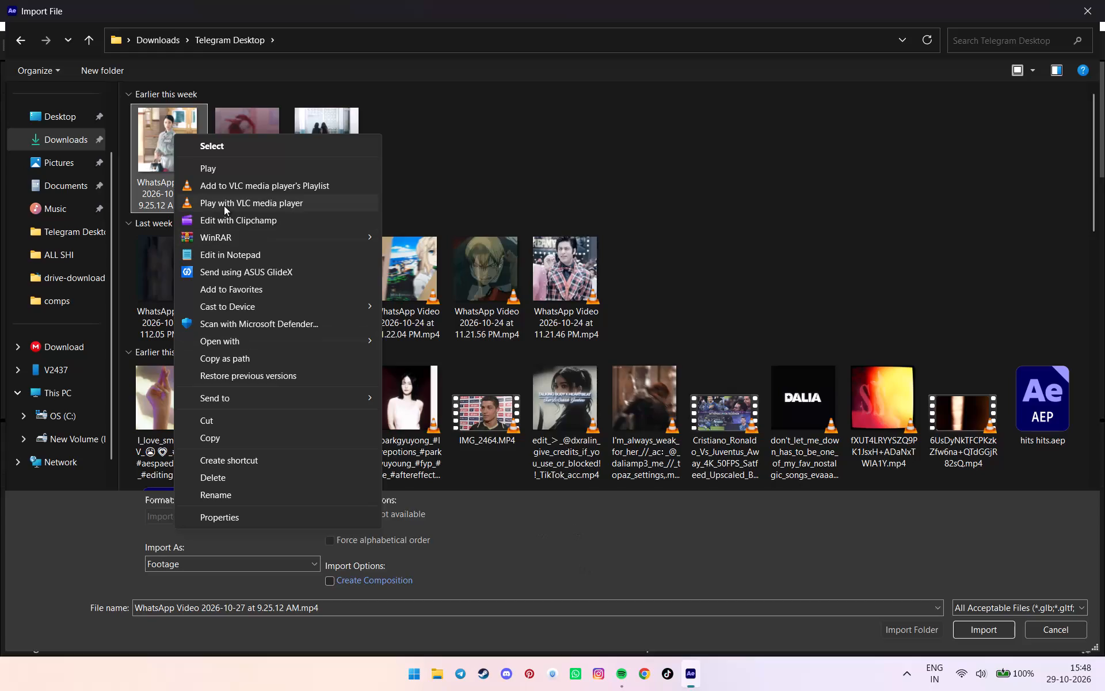
Preview WhatsApp Video 2026-10-27 at 9.25.12 AM.mp4 in VLC media player and import it as footage.
click(243, 206)
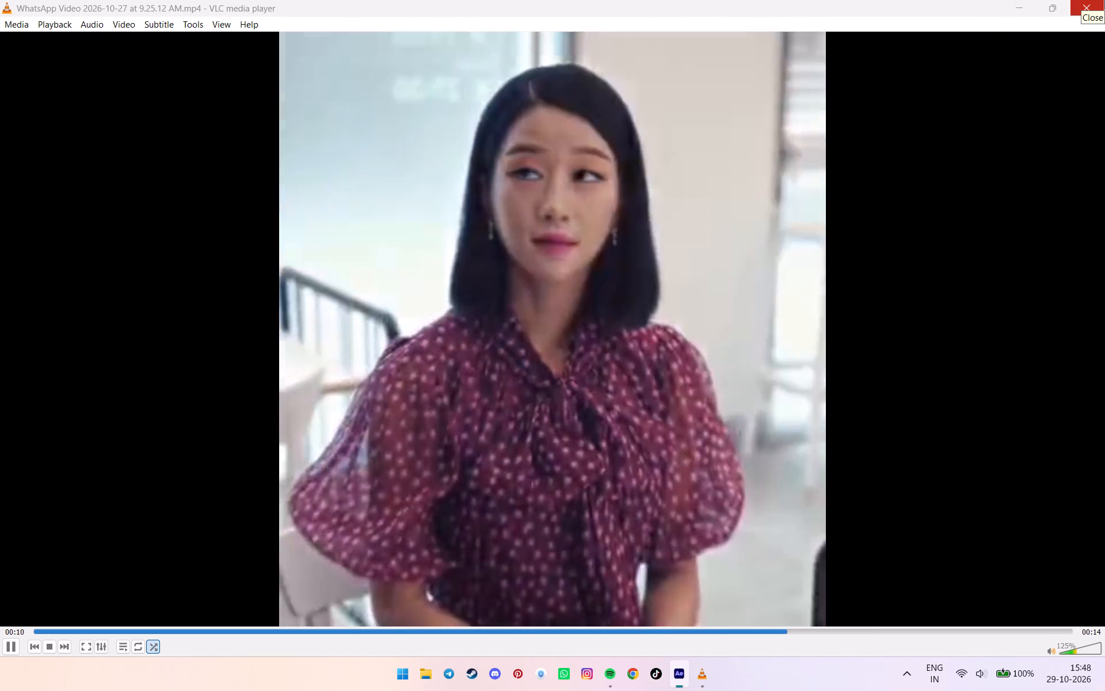
click(1104, 0)
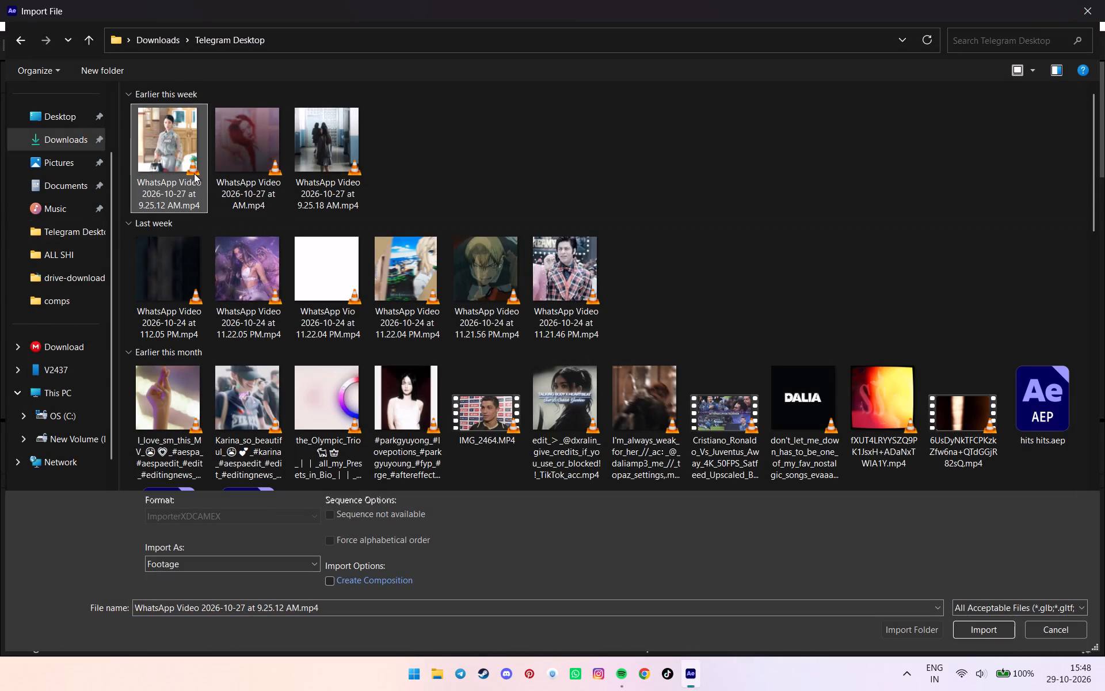
double_click(194, 173)
Create a composition from the imported WhatsApp video and rename its layer as audio.
drag(98, 198, 360, 217)
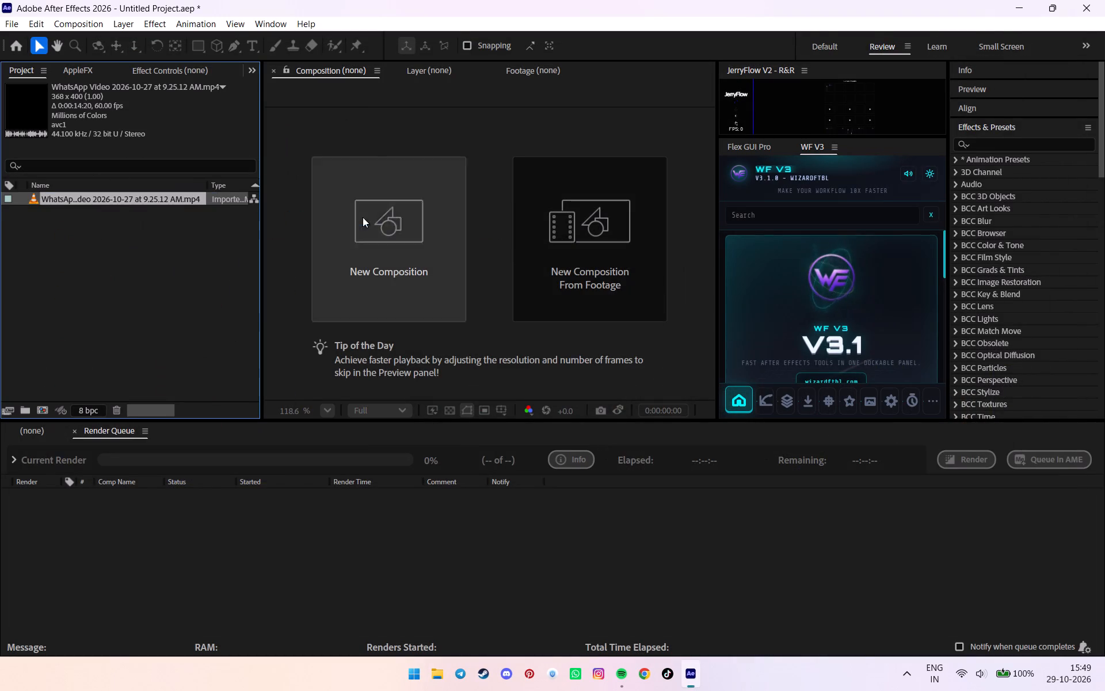
click(164, 483)
key(Return)
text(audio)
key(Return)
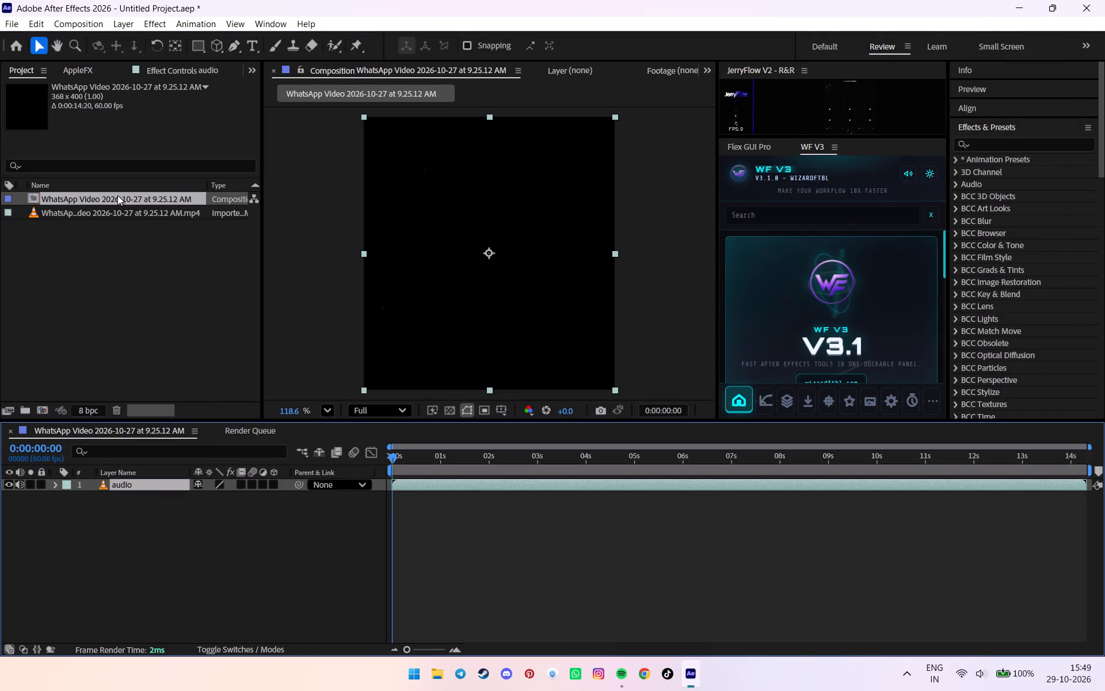
Rename the new composition in the project as main.
click(114, 195)
key(Return)
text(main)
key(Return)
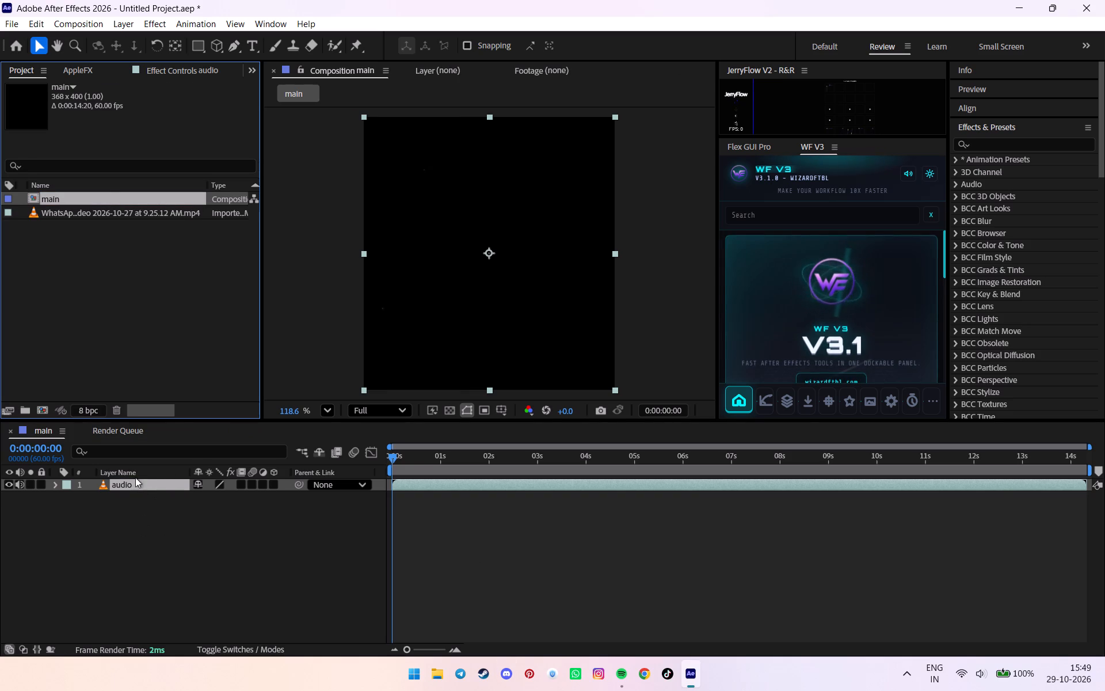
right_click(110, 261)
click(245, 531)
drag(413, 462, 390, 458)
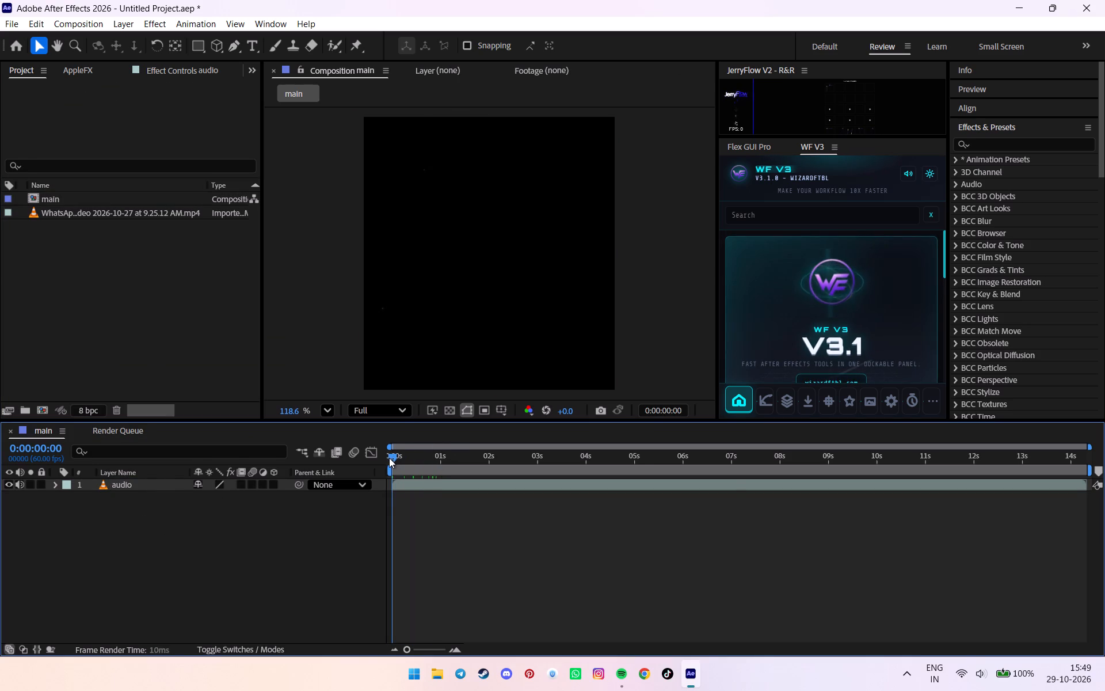
Open the main composition's settings and show the available frame rates.
key(ctrl+k)
click(494, 322)
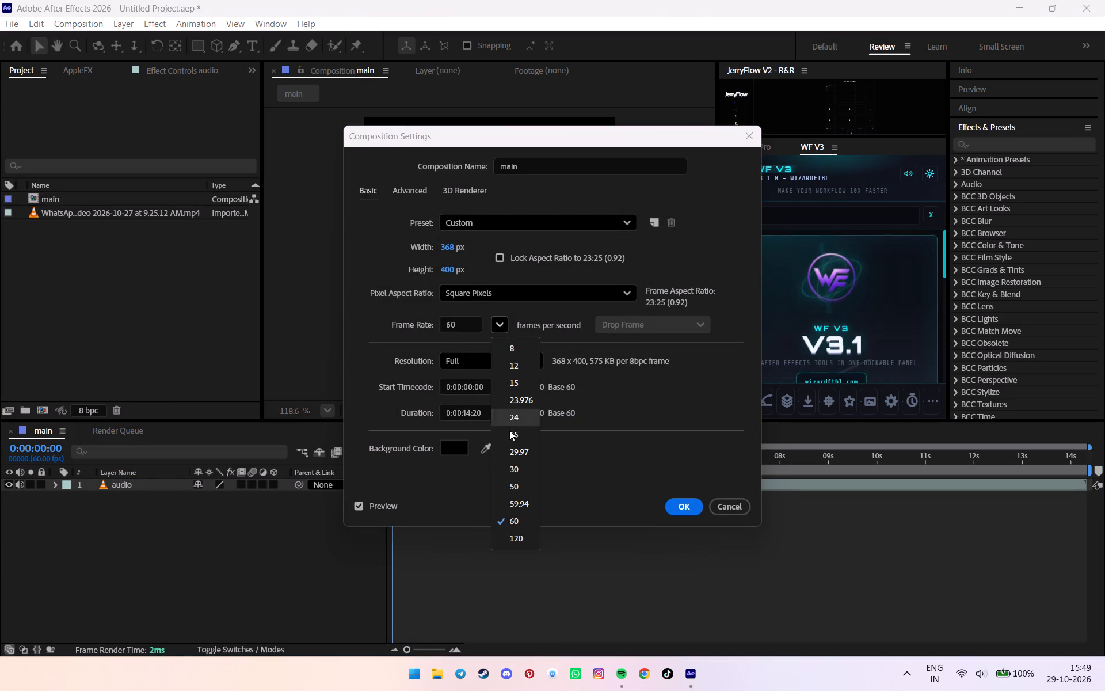
Set the main composition's frame rate to 30 frames per second and apply the settings.
click(521, 472)
click(687, 503)
Play back the main composition from the start to review the video.
key(space)
alt+scroll(435, 511, down, 9)
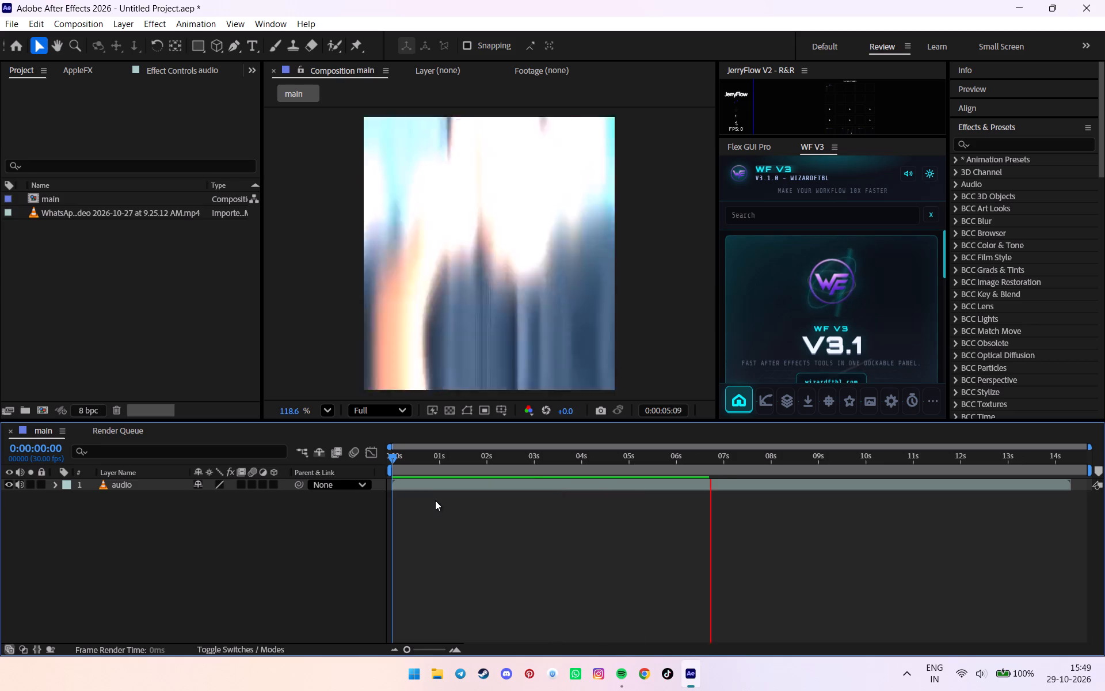
alt+scroll(435, 500, down, 14)
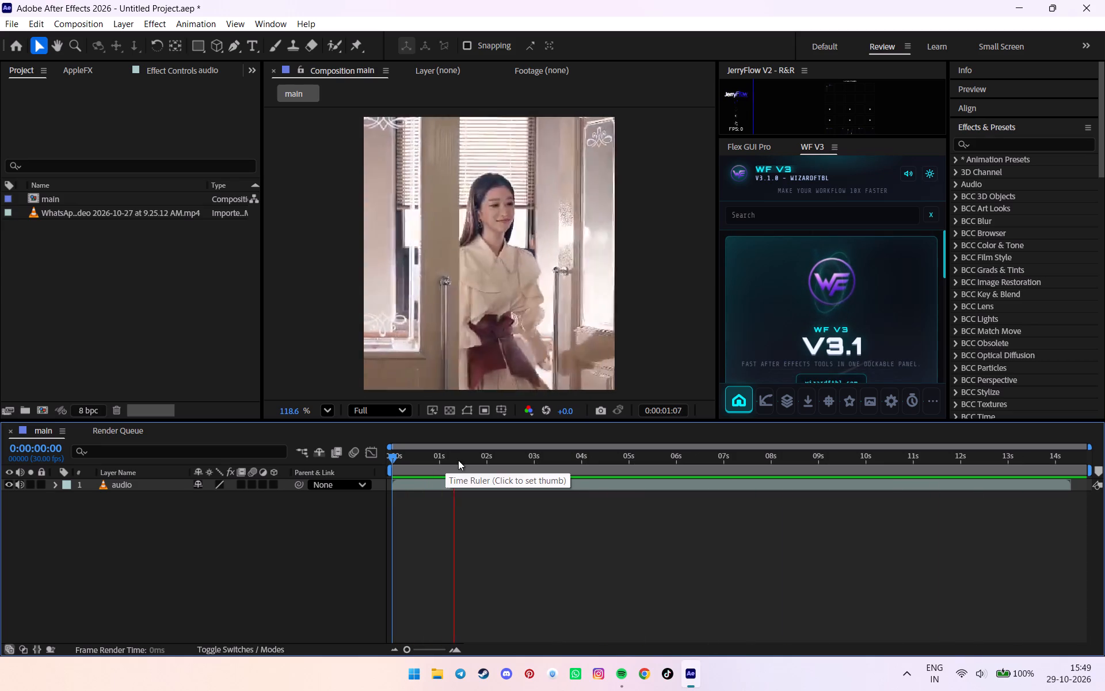
Find the cut from WHERE YOU to COME frame by frame and add a marker to the audio layer at 0:00:04:10.
drag(471, 460, 595, 461)
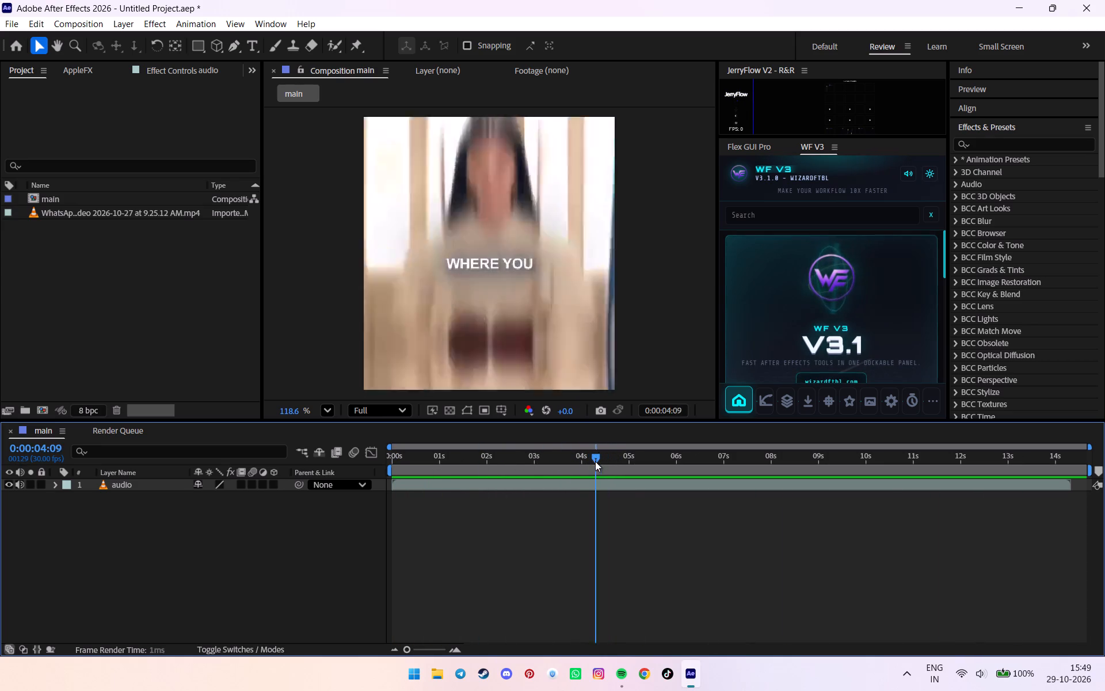
drag(595, 461, 597, 459)
click(598, 483)
key(ctrl+Right)
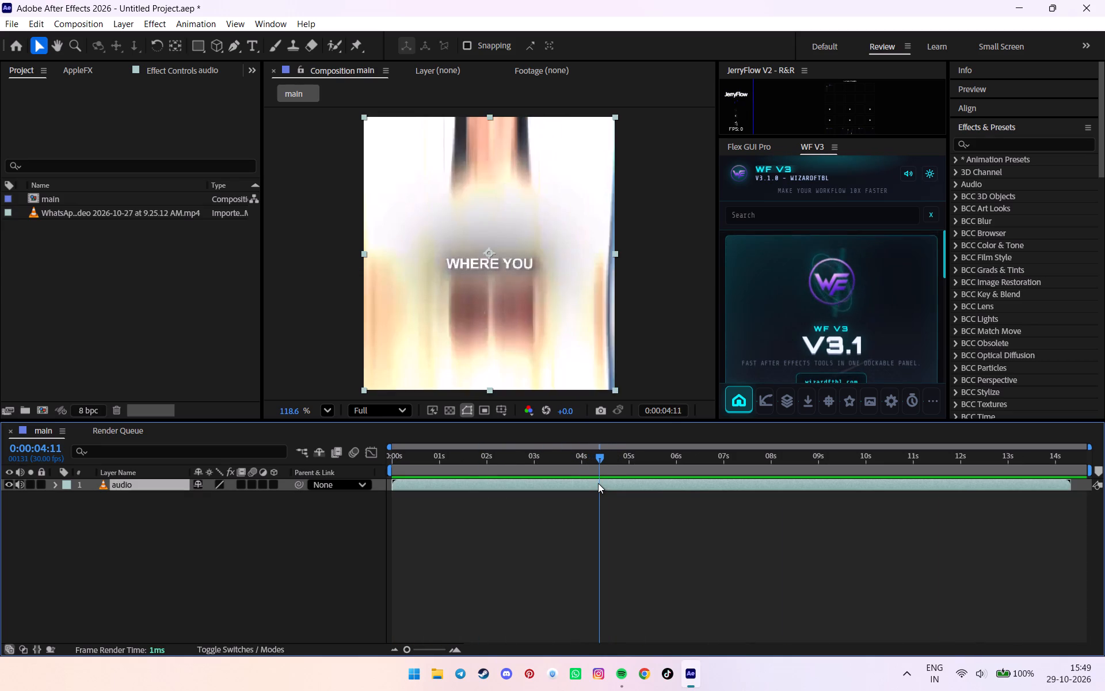
key(ctrl+Left)
key(ctrl+Right)
key(ctrl+Left)
key(ctrl+Right)
key(ctrl+Right)
key(ctrl+Right)
key(ctrl+Right)
key(ctrl+Right)
key(ctrl+Right)
key(ctrl+Right)
key(ctrl+Right)
key(ctrl+Right)
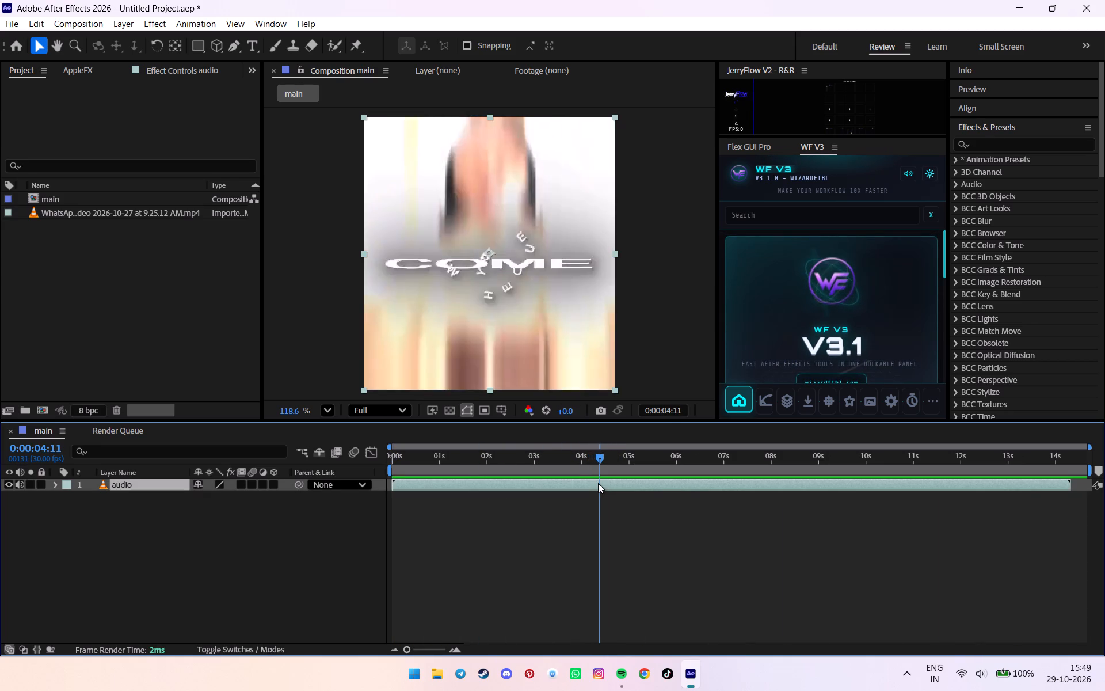
key(ctrl+Left)
key(ctrl+Left)
key(ctrl+Left)
key(ctrl+Left)
key(ctrl+Left)
key(ctrl+Left)
key(ctrl+Left)
key(ctrl+Left)
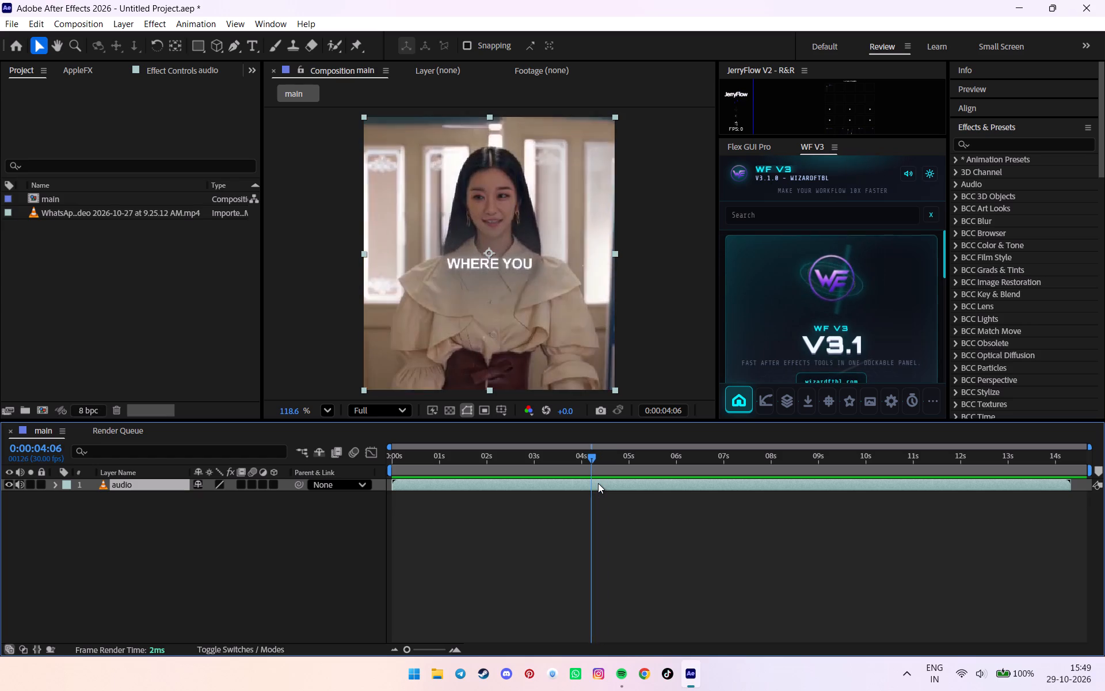
key(ctrl+Left)
key(ctrl+Right)
key(ctrl+Right)
key(ctrl+Right)
key(ctrl+Right)
key(ctrl+Right)
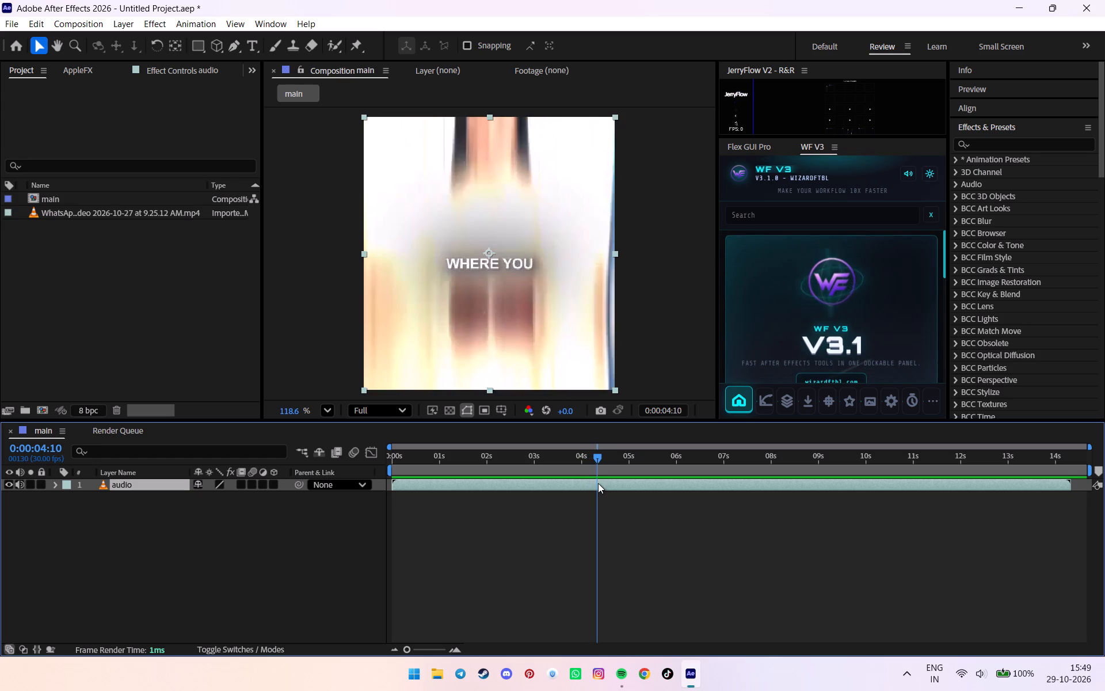
key(ctrl+Left)
key(ctrl+Right)
key(ctrl+Right)
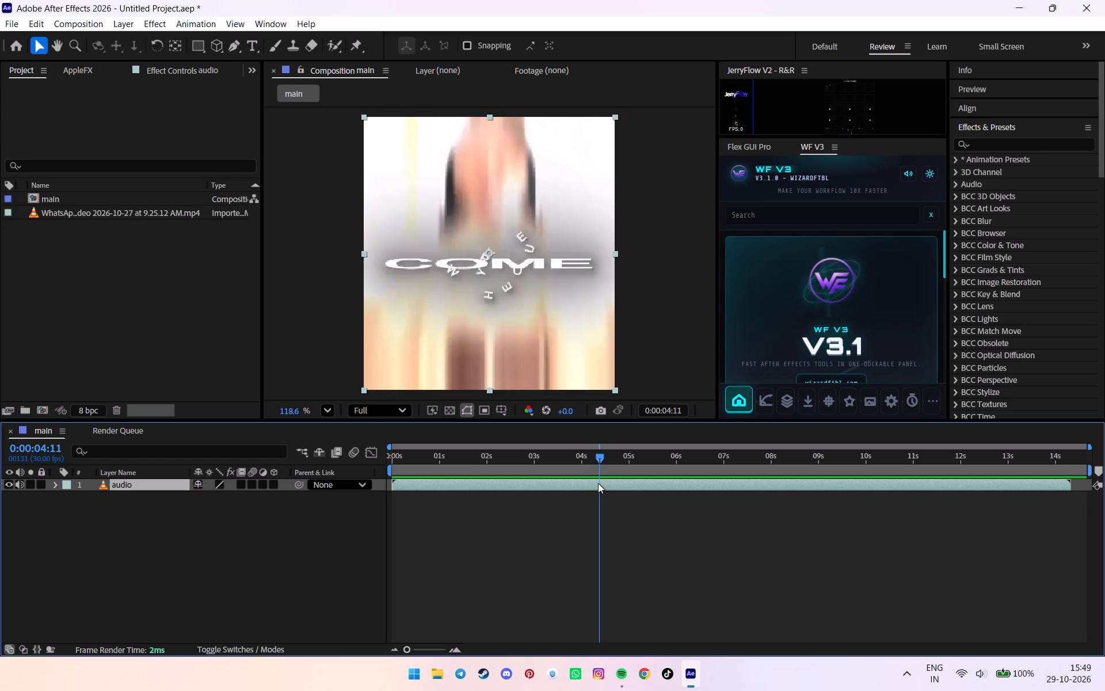
key(ctrl+Left)
key(ctrl+Left)
key(ctrl+Right)
key(ctrl+Left)
key(ctrl+Left)
key(ctrl+Left)
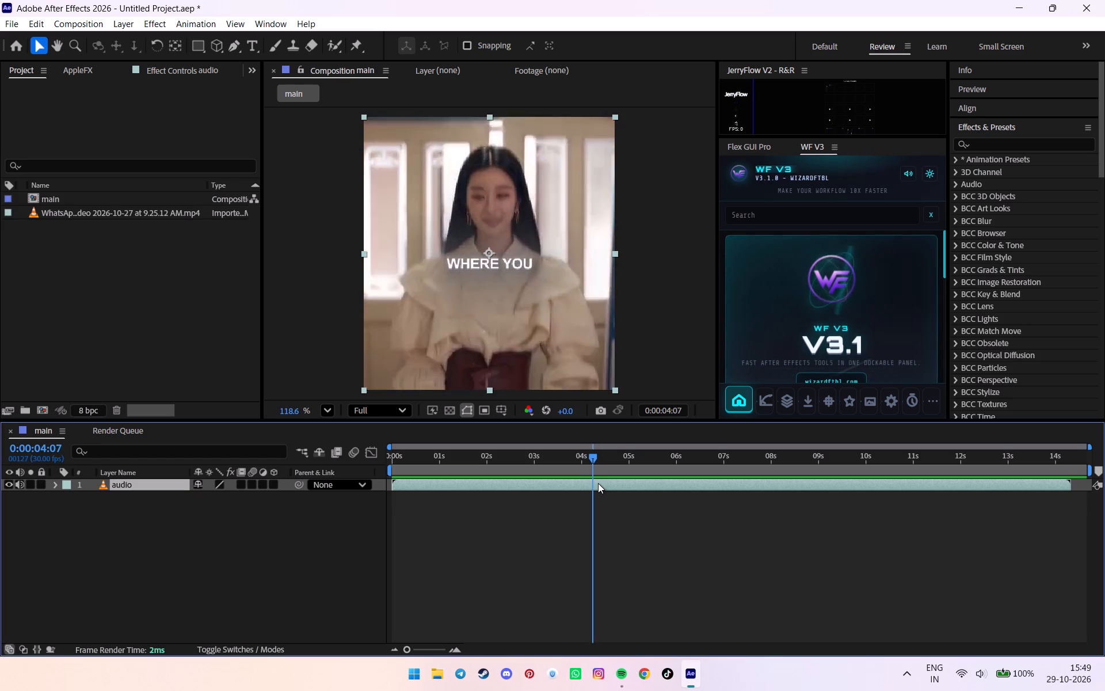
key(ctrl+Right)
key(ctrl+Right)
key(ctrl+Right)
key(ctrl+Right)
key(ctrl+Right)
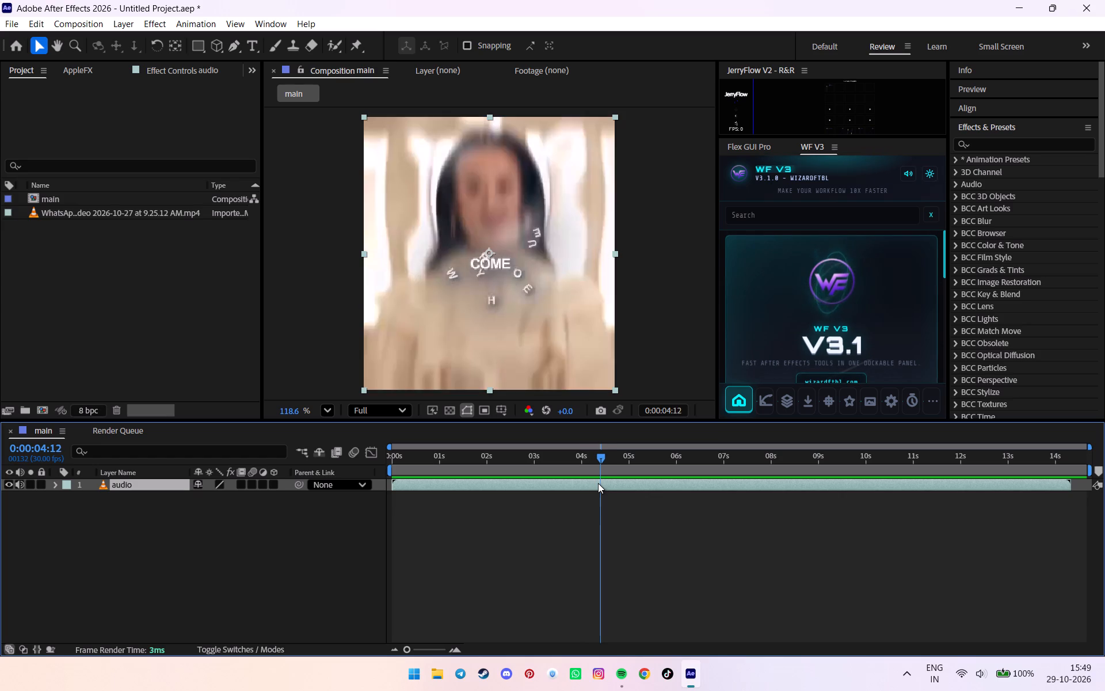
key(ctrl+Left)
key(ctrl+Left)
key(ctrl+Right)
key(ctrl+Right)
key(ctrl+Left)
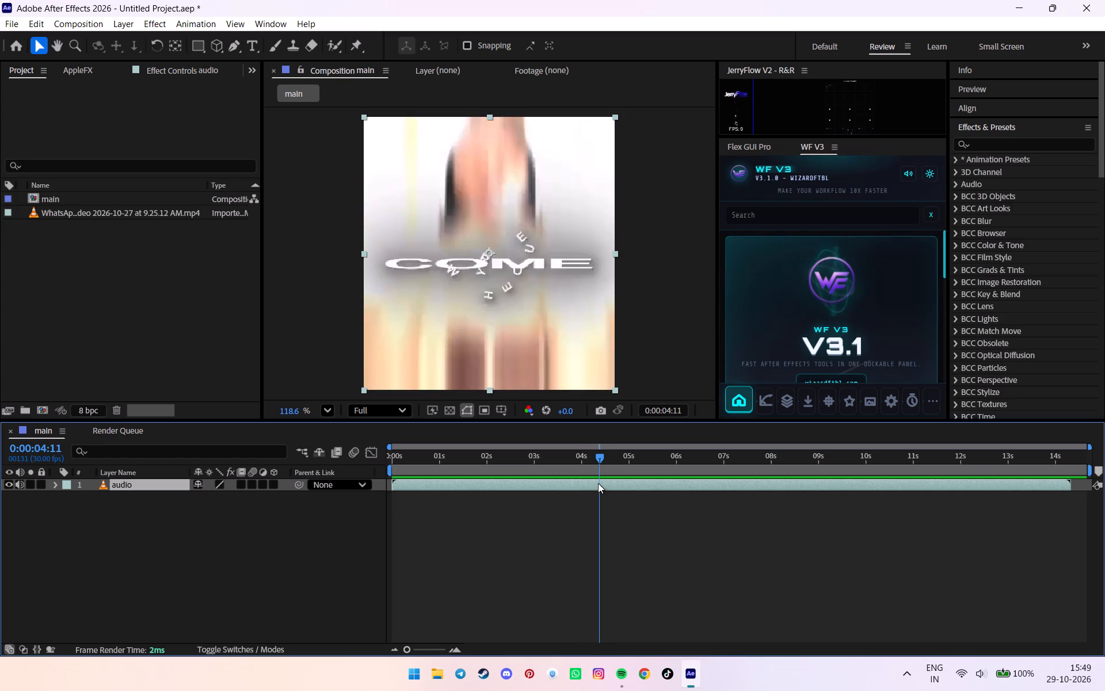
key(ctrl+Left)
key(ctrl+Left)
key(ctrl+Right)
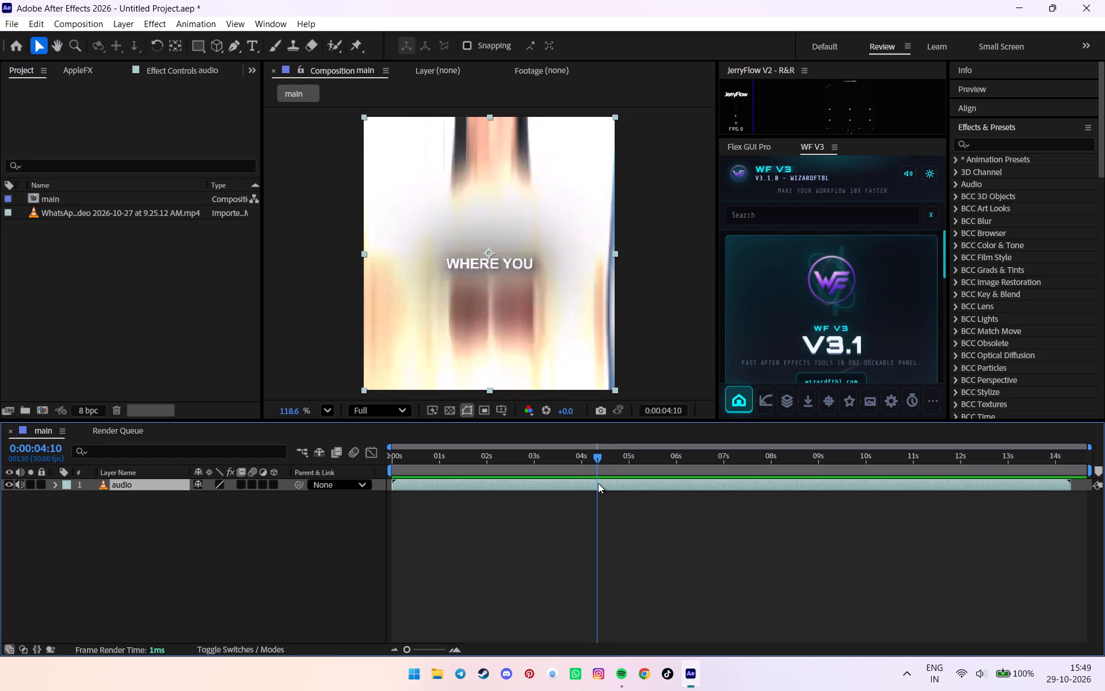
key(asterisk)
Add a marker to the audio layer at the cut from COME BACK to the AND shot, about 0:00:04:28.
key(ctrl+Right)
key(ctrl+Right)
key(ctrl+Right)
key(ctrl+Right)
key(ctrl+Right)
key(ctrl+Right)
key(ctrl+Right)
key(ctrl+Right)
key(ctrl+Right)
key(ctrl+Right)
key(ctrl+Right)
key(ctrl+Right)
key(ctrl+Right)
key(ctrl+Right)
key(ctrl+Right)
key(ctrl+Right)
key(ctrl+Right)
key(ctrl+Right)
key(ctrl+Right)
key(ctrl+Right)
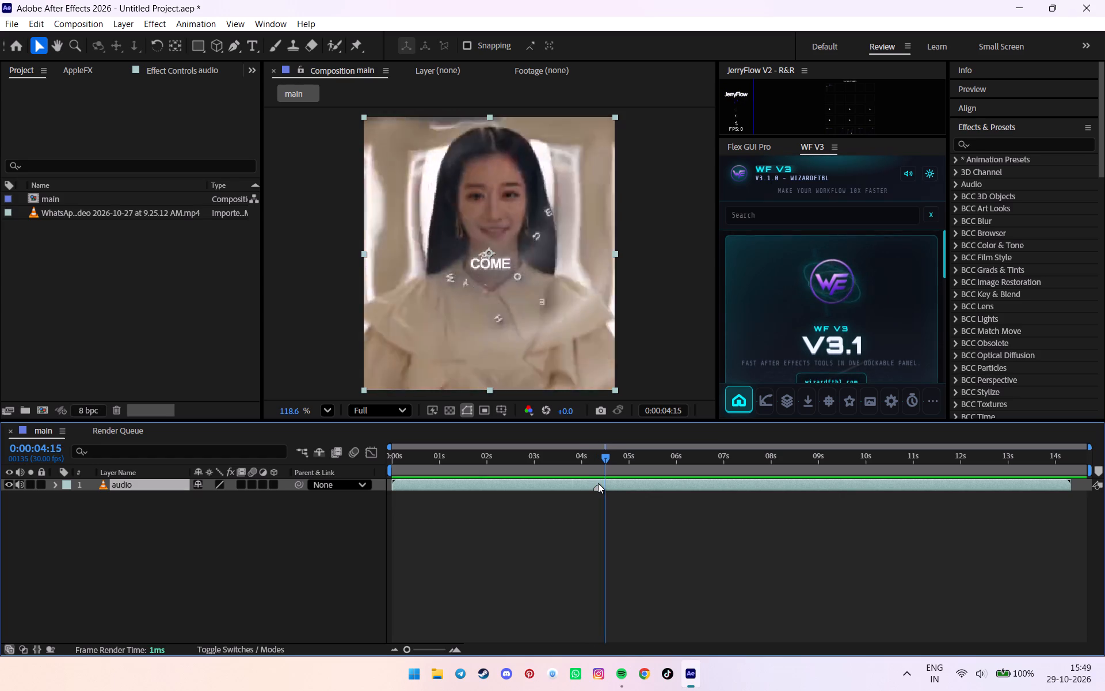
key(ctrl+Left)
key(ctrl+Left)
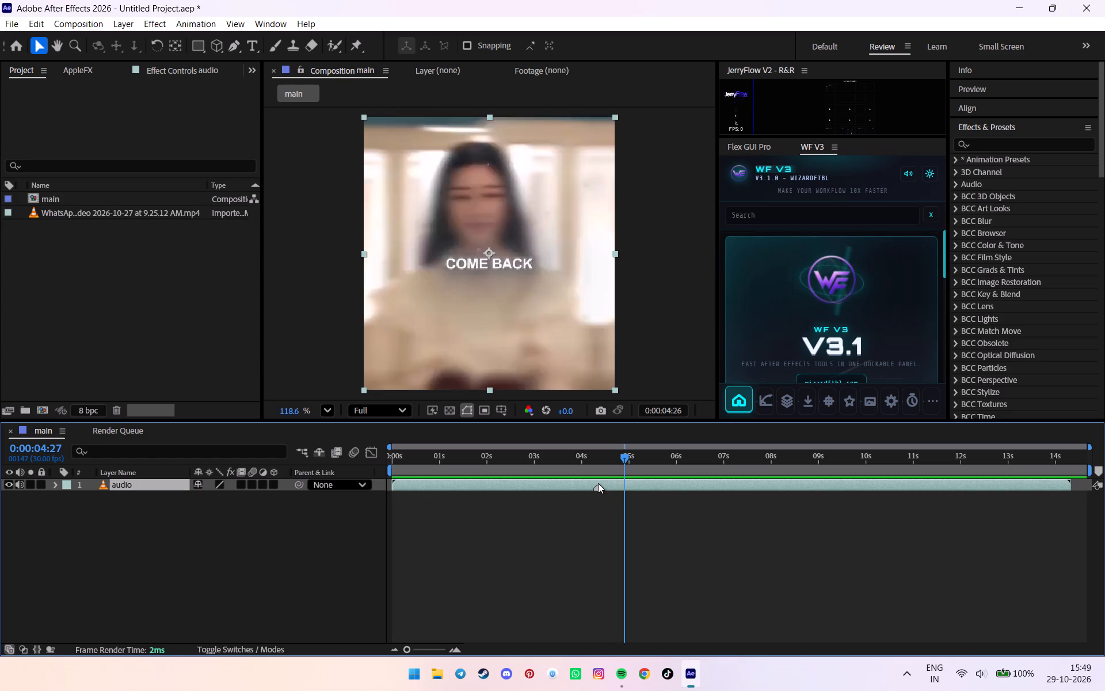
key(ctrl+Right)
key(ctrl+Right)
key(ctrl+Left)
key(ctrl+Left)
key(ctrl+Left)
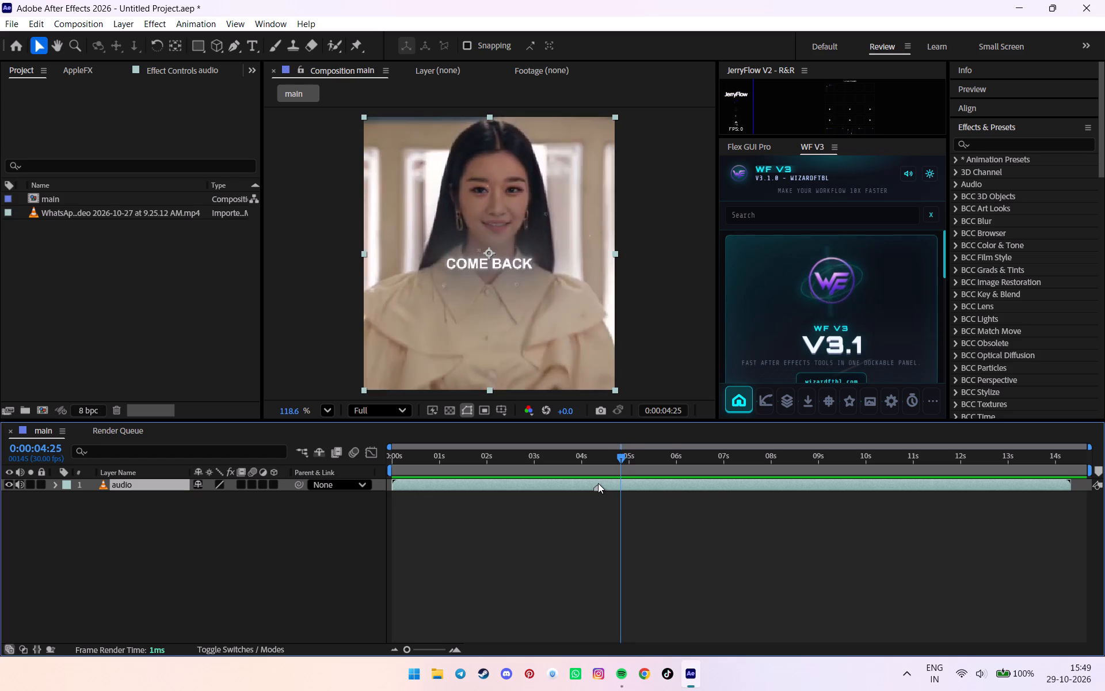
key(ctrl+Right)
key(ctrl+Right)
key(ctrl+Right)
key(ctrl+Right)
key(ctrl+Right)
key(ctrl+Right)
key(ctrl+Right)
key(ctrl+Right)
key(ctrl+Right)
key(ctrl+Right)
key(ctrl+Left)
key(ctrl+Left)
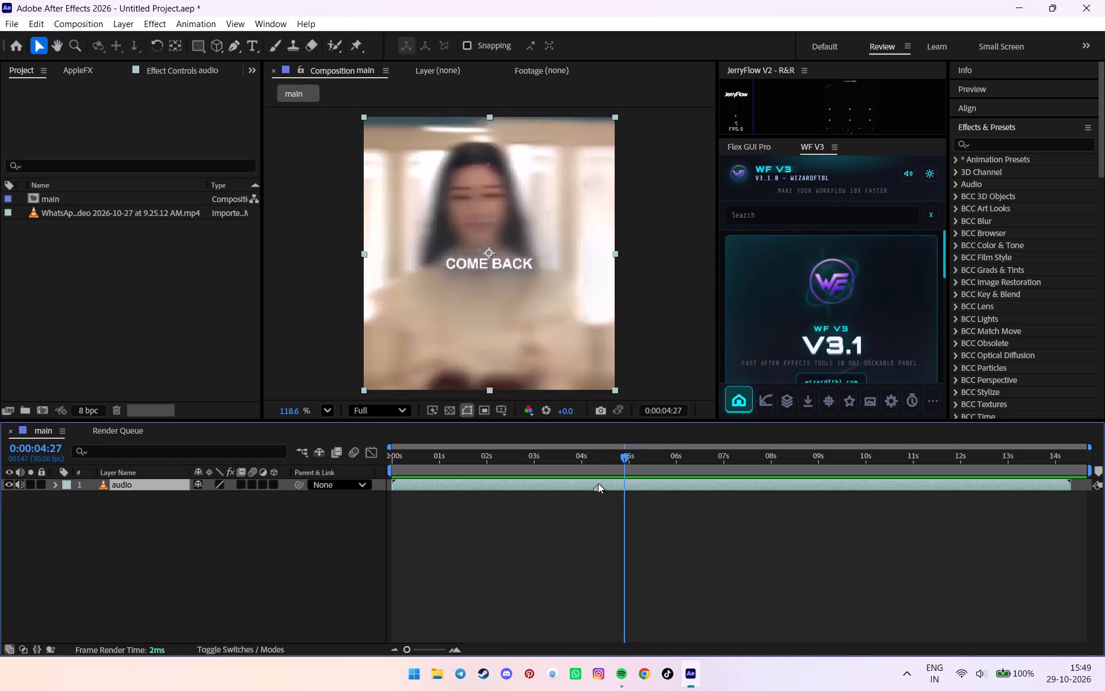
key(ctrl+Left)
key(ctrl+Right)
key(ctrl+Right)
key(asterisk)
Add a marker to the audio layer at the cut ending the AND BACK shot, about 0:00:05:15.
key(ctrl+Right)
key(ctrl+Right)
key(ctrl+Right)
key(ctrl+Right)
key(ctrl+Right)
key(ctrl+Right)
key(ctrl+Right)
key(ctrl+Right)
key(ctrl+Right)
key(ctrl+Right)
key(ctrl+Right)
key(ctrl+Right)
key(ctrl+Right)
key(ctrl+Right)
key(ctrl+Right)
key(ctrl+Right)
key(ctrl+Right)
key(ctrl+Right)
key(ctrl+Right)
key(ctrl+Right)
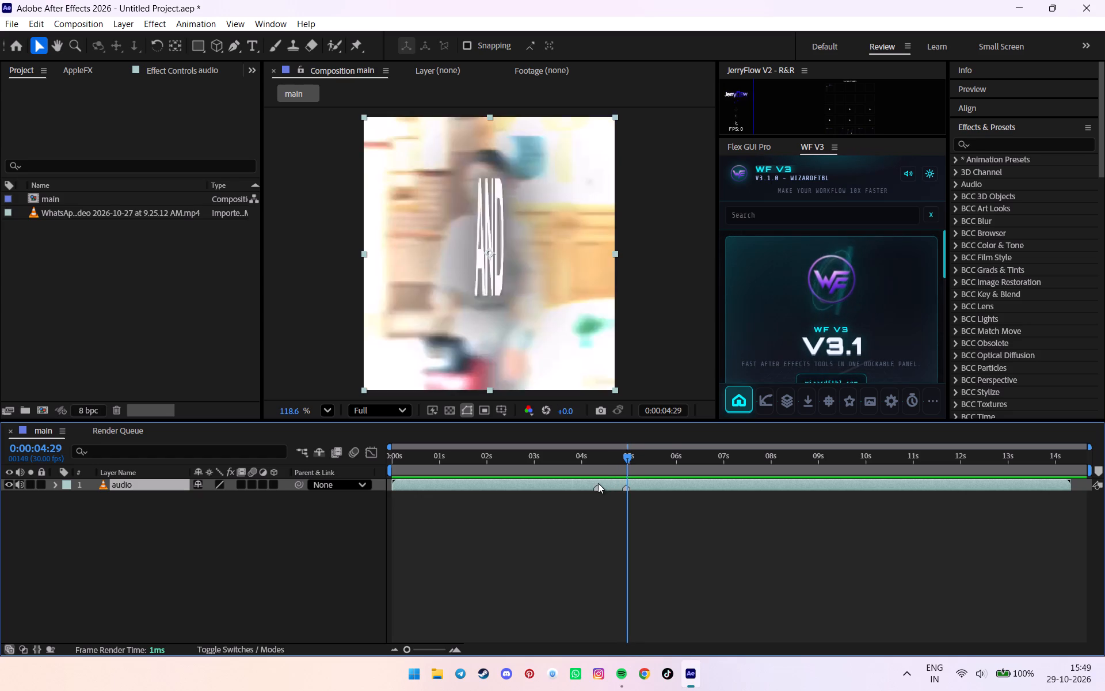
key(ctrl+Right)
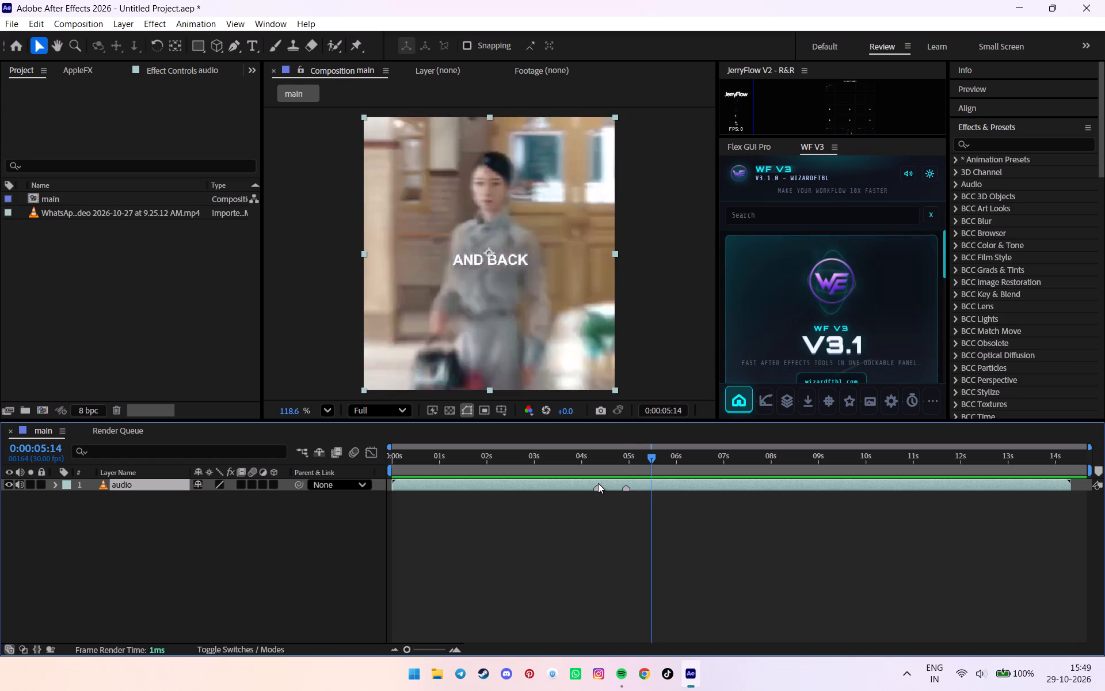
key(ctrl+Right)
key(asterisk)
Find the cut ending the purple-dress shot frame by frame and add a marker to the audio layer at about 0:00:05:29.
key(ctrl+Right)
key(ctrl+Right)
key(ctrl+Right)
key(ctrl+Right)
key(ctrl+Right)
key(ctrl+Right)
key(ctrl+Right)
key(ctrl+Right)
key(ctrl+Right)
key(ctrl+Right)
key(ctrl+Right)
key(ctrl+Right)
key(ctrl+Right)
key(ctrl+Right)
key(ctrl+Right)
key(ctrl+Right)
key(ctrl+Right)
key(ctrl+Right)
key(ctrl+Right)
key(ctrl+Right)
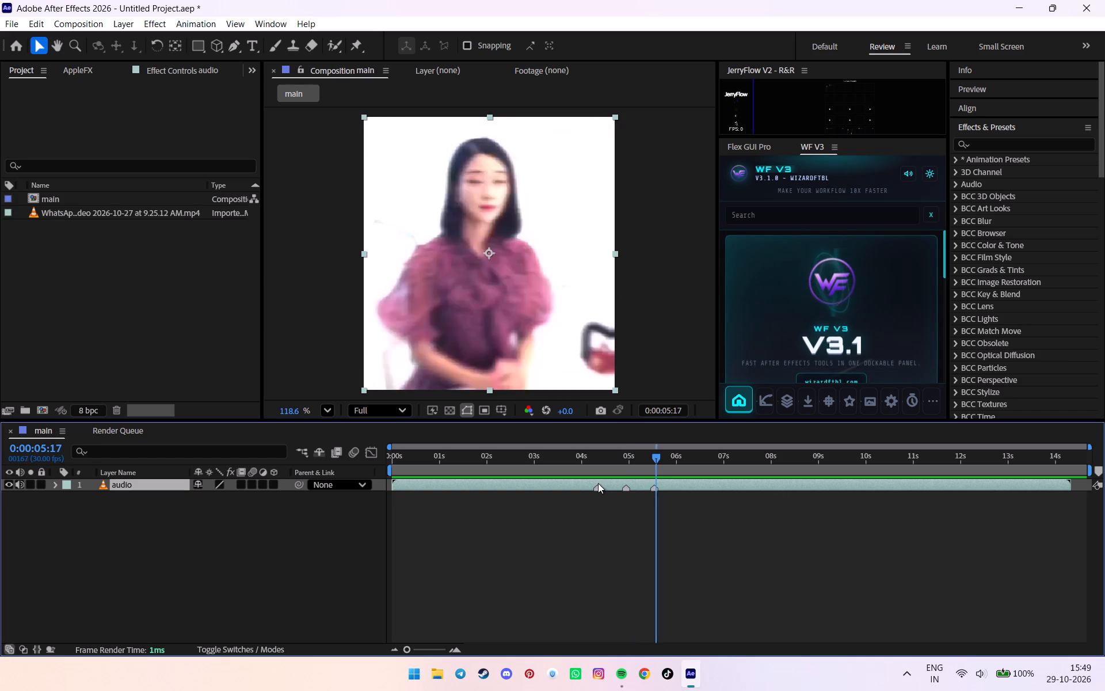
key(ctrl+Left)
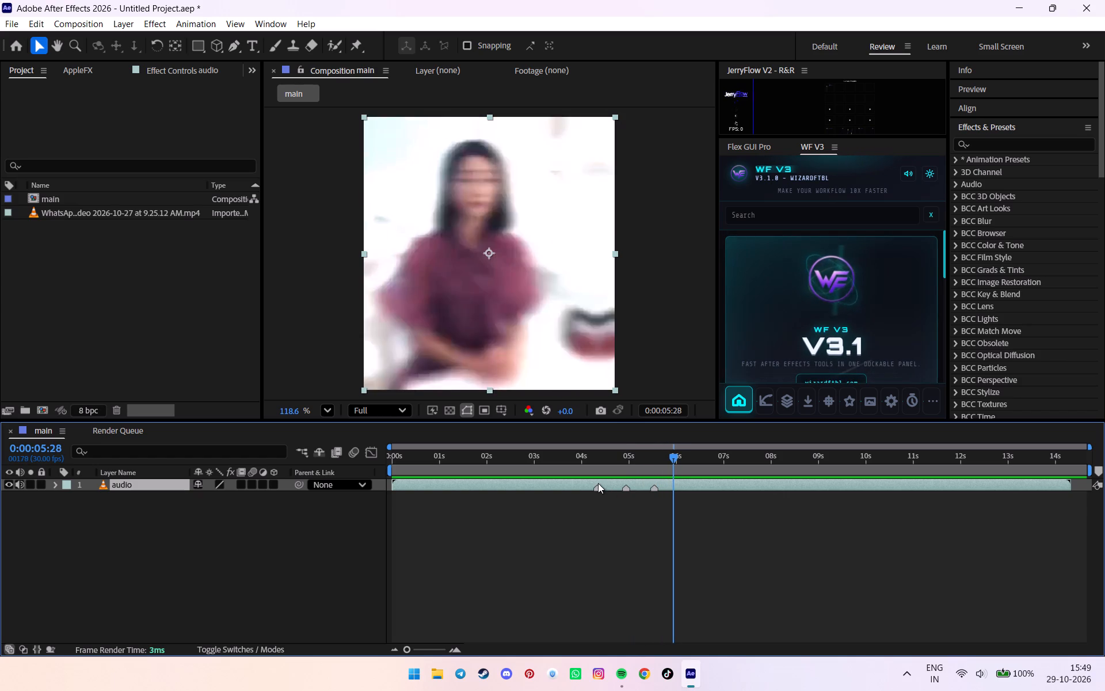
key(ctrl+Right)
key(asterisk)
Add a marker to the audio layer at the cut from the long-haired woman in black to the pink-dress shot, 0:00:06:12.
key(ctrl+Right)
key(ctrl+Right)
key(ctrl+Right)
key(ctrl+Right)
key(ctrl+Right)
key(ctrl+Right)
key(ctrl+Right)
key(ctrl+Right)
key(ctrl+Right)
key(ctrl+Right)
key(ctrl+Right)
key(ctrl+Right)
key(ctrl+Right)
key(ctrl+Right)
key(ctrl+Right)
key(ctrl+Right)
key(ctrl+Right)
key(ctrl+Right)
key(ctrl+Right)
key(ctrl+Right)
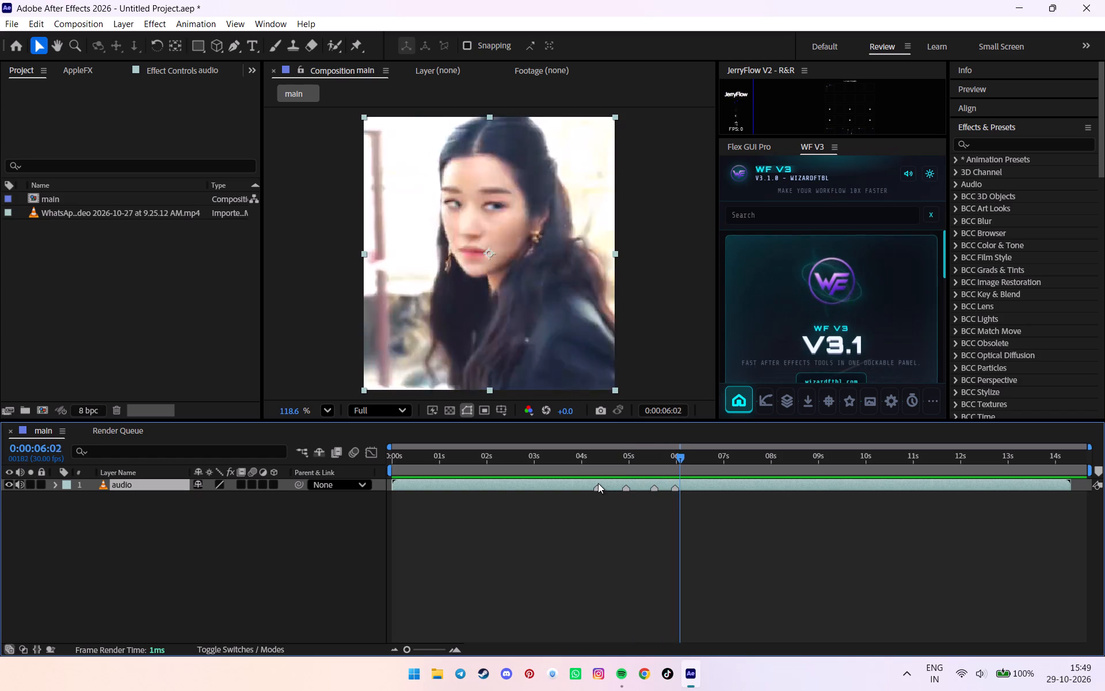
key(ctrl+Left)
key(ctrl+Right)
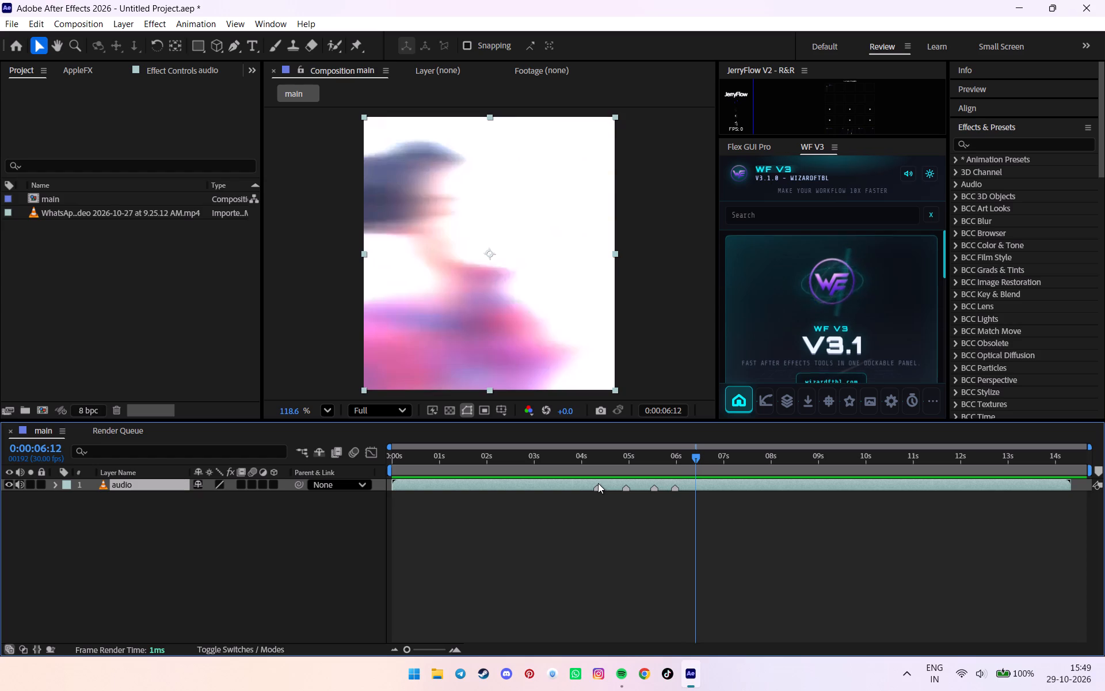
key(asterisk)
Add a marker to the audio layer at the cut into the hand-on-chin shot, 0:00:06:21.
key(ctrl+Right)
key(ctrl+Right)
key(ctrl+Right)
key(ctrl+Right)
key(ctrl+Right)
key(ctrl+Right)
key(ctrl+Right)
key(ctrl+Right)
key(ctrl+Right)
key(ctrl+Right)
key(ctrl+Right)
key(ctrl+Right)
key(ctrl+Right)
key(ctrl+Right)
key(ctrl+Right)
key(ctrl+Right)
key(ctrl+Right)
key(ctrl+Right)
key(ctrl+Right)
key(ctrl+Right)
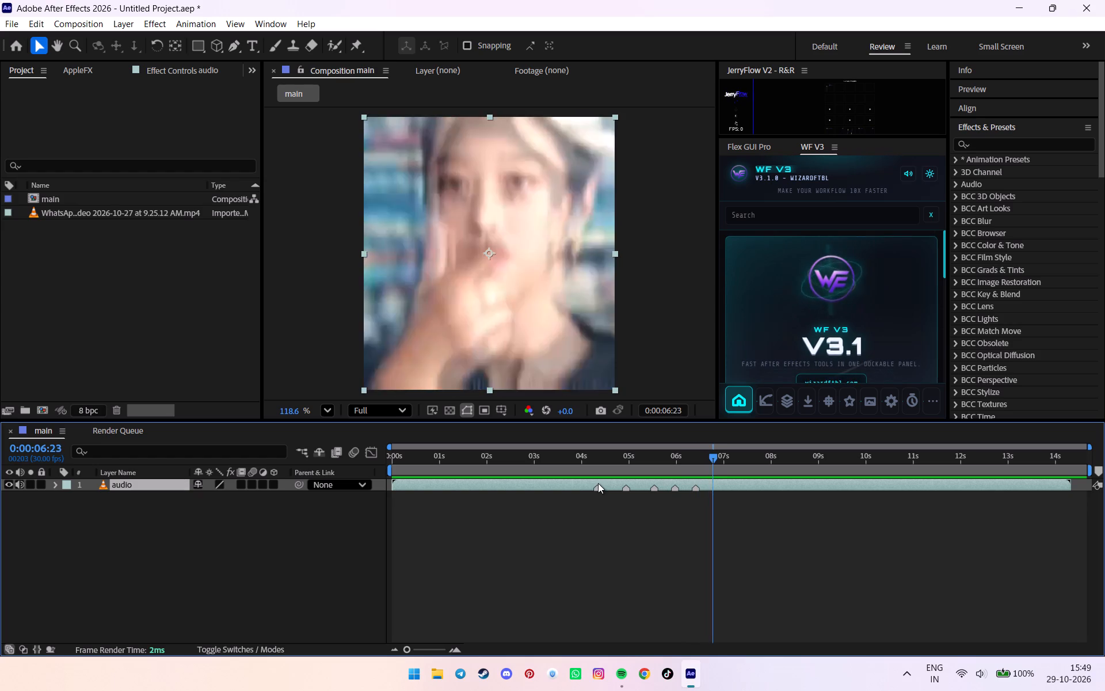
key(ctrl+Left)
key(ctrl+Left)
key(ctrl+Left)
key(ctrl+Left)
key(ctrl+Right)
key(ctrl+Right)
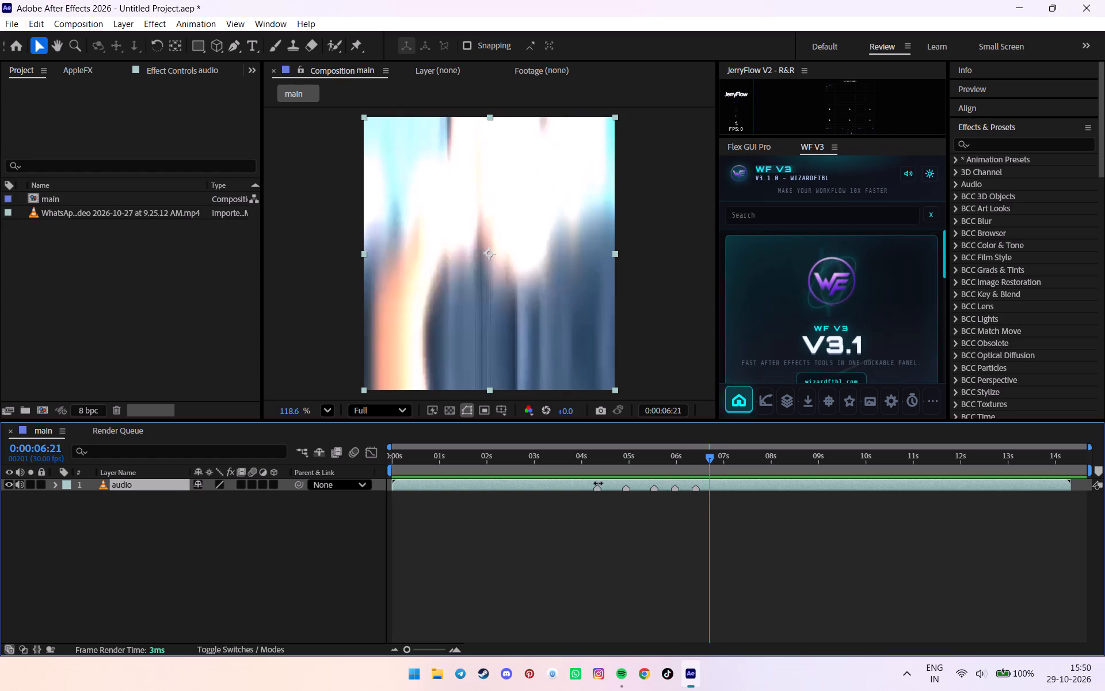
key(asterisk)
Add a marker to the audio layer at the cut from the hand-on-chin shot to the cream-blouse shot, 0:00:07:09.
key(ctrl+Right)
key(ctrl+Right)
key(ctrl+Right)
key(ctrl+Right)
key(ctrl+Right)
key(ctrl+Right)
key(ctrl+Right)
key(ctrl+Right)
key(ctrl+Right)
key(ctrl+Right)
key(ctrl+Right)
key(ctrl+Right)
key(ctrl+Right)
key(ctrl+Right)
key(ctrl+Right)
key(ctrl+Right)
key(ctrl+Right)
key(ctrl+Right)
key(ctrl+Right)
key(ctrl+Right)
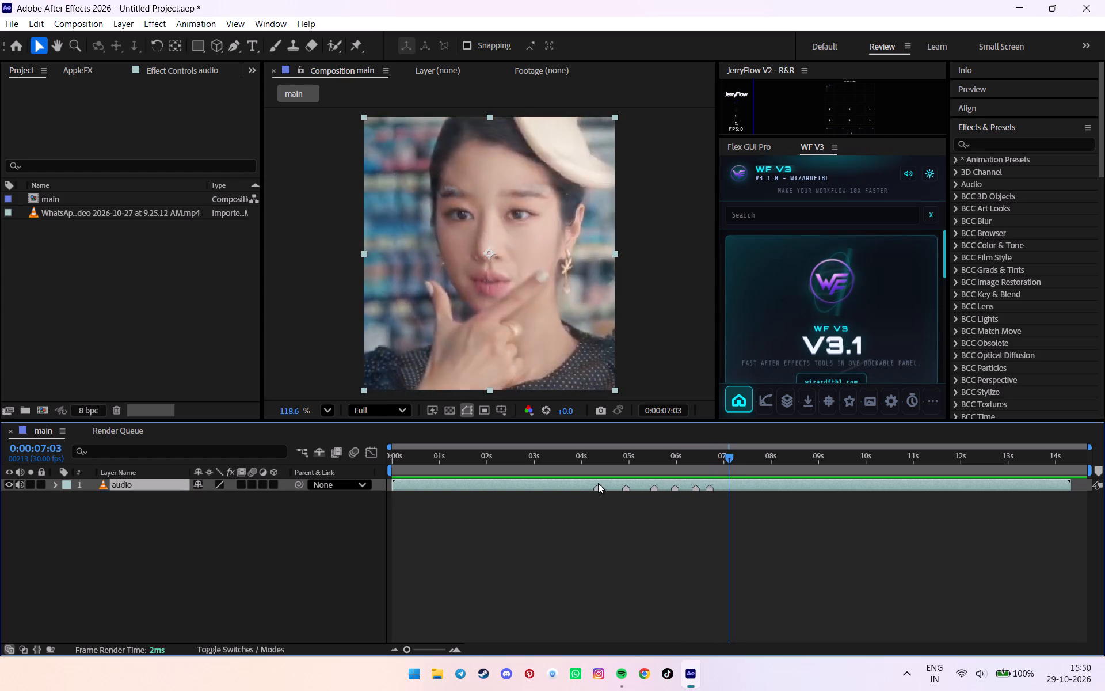
key(ctrl+Right)
key(ctrl+Left)
key(ctrl+Right)
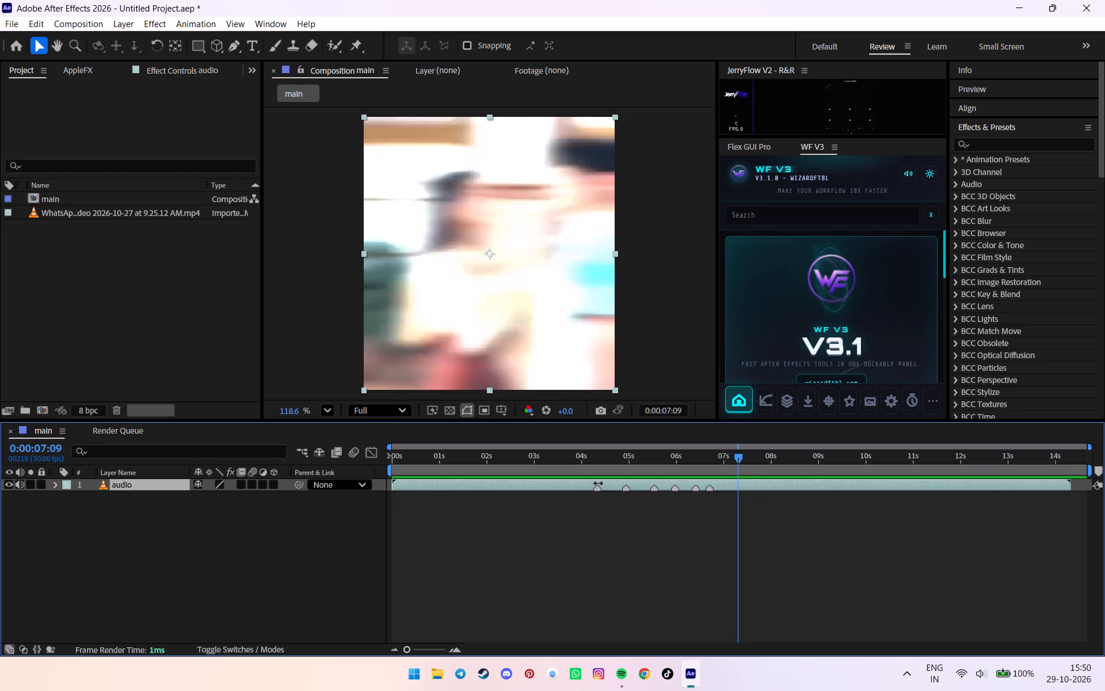
key(asterisk)
Add a marker to the audio layer at the cut from the cream-blouse shot to the black-suit shot, about 0:00:07:26.
key(ctrl+Right)
key(ctrl+Right)
key(ctrl+Right)
key(ctrl+Right)
key(ctrl+Right)
key(ctrl+Right)
key(ctrl+Right)
key(ctrl+Right)
key(ctrl+Right)
key(ctrl+Right)
key(ctrl+Right)
key(ctrl+Right)
key(ctrl+Right)
key(ctrl+Right)
key(ctrl+Right)
key(ctrl+Right)
key(ctrl+Right)
key(ctrl+Right)
key(ctrl+Right)
key(ctrl+Right)
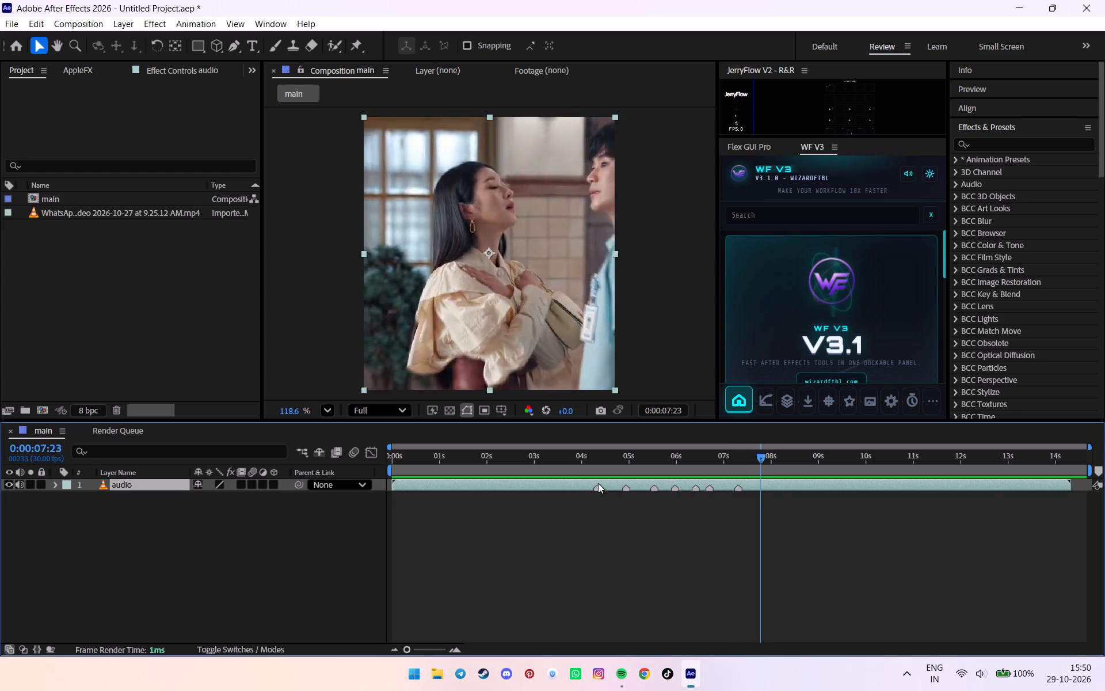
key(ctrl+Left)
key(ctrl+Right)
key(asterisk)
Add a marker to the audio layer at the cut ending the black-suit shot with gold earrings, 0:00:08:09.
key(ctrl+Right)
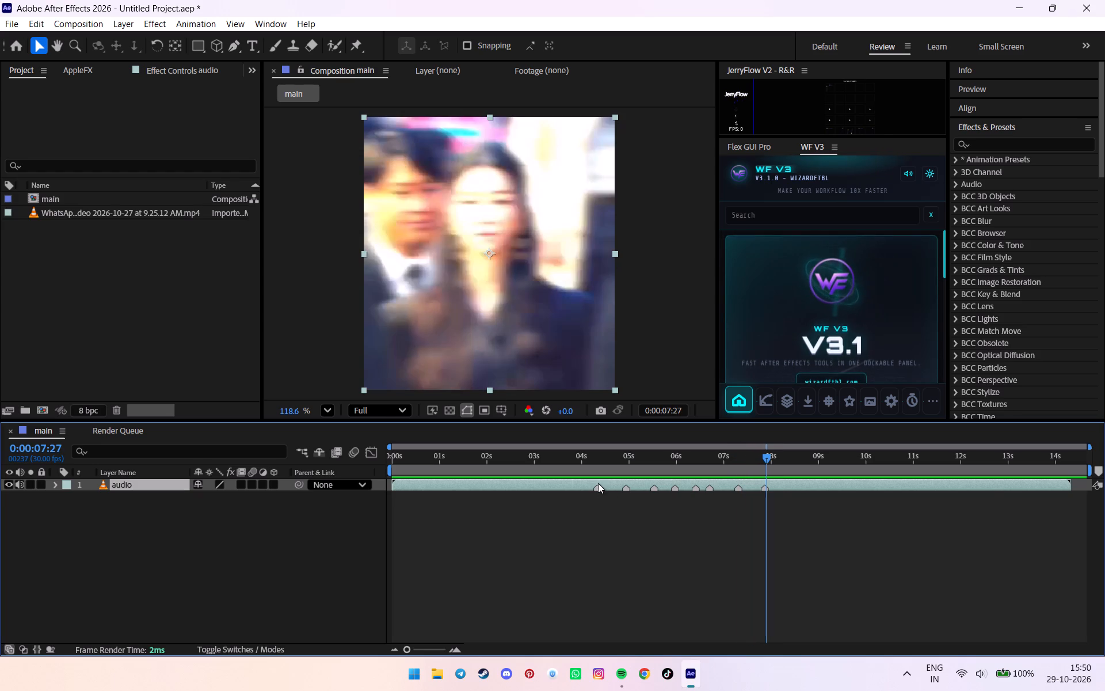
key(ctrl+Right)
key(ctrl+Right)
key(ctrl+Right)
key(ctrl+Right)
key(ctrl+Right)
key(ctrl+Right)
key(ctrl+Right)
key(ctrl+Right)
key(ctrl+Right)
key(ctrl+Right)
key(ctrl+Right)
key(ctrl+Right)
key(ctrl+Right)
key(ctrl+Right)
key(ctrl+Right)
key(ctrl+Right)
key(ctrl+Right)
key(ctrl+Right)
key(ctrl+Right)
key(ctrl+Right)
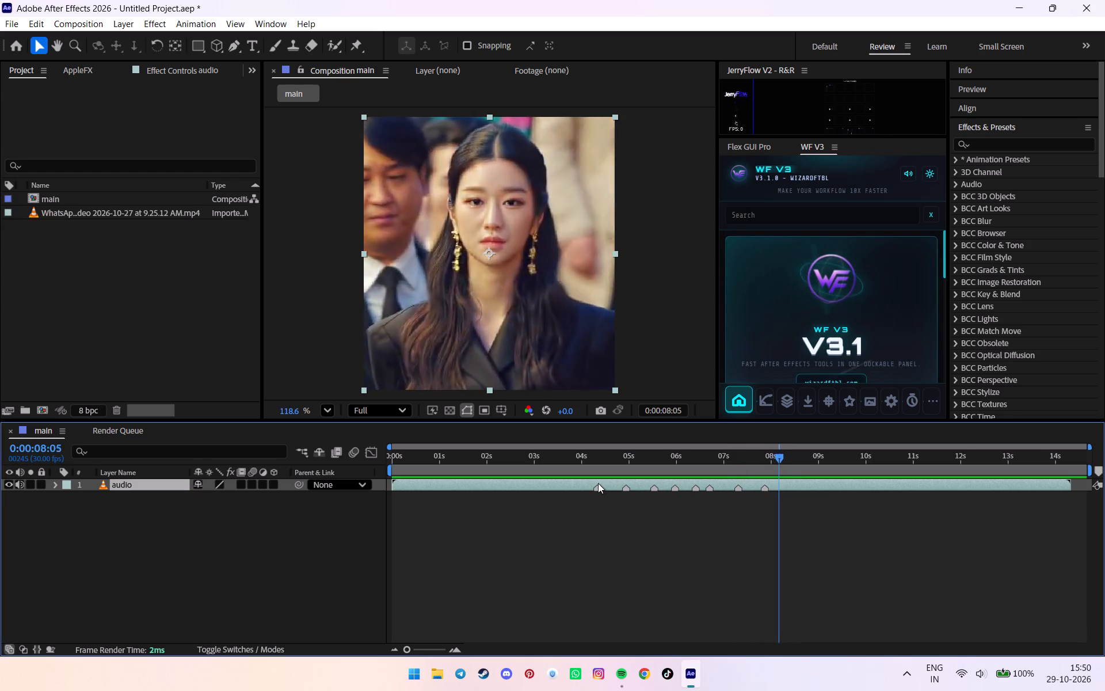
key(ctrl+Left)
key(ctrl+Left)
key(ctrl+Right)
key(asterisk)
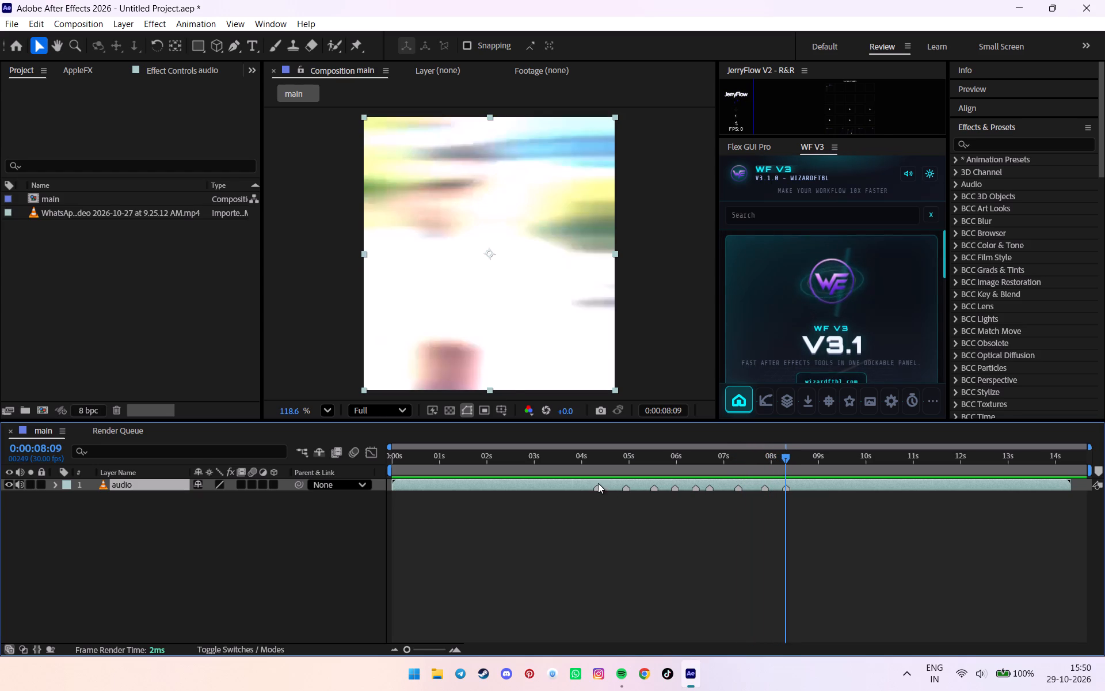
Add a marker to the audio layer at the cut into the close-up with long dangling earrings, 0:00:08:22.
key(ctrl+Right)
key(ctrl+Right)
key(ctrl+Right)
key(ctrl+Right)
key(ctrl+Right)
key(ctrl+Right)
key(ctrl+Right)
key(ctrl+Right)
key(ctrl+Right)
key(ctrl+Right)
key(ctrl+Right)
key(ctrl+Right)
key(ctrl+Right)
key(ctrl+Right)
key(ctrl+Right)
key(ctrl+Right)
key(ctrl+Right)
key(ctrl+Right)
key(ctrl+Right)
key(ctrl+Right)
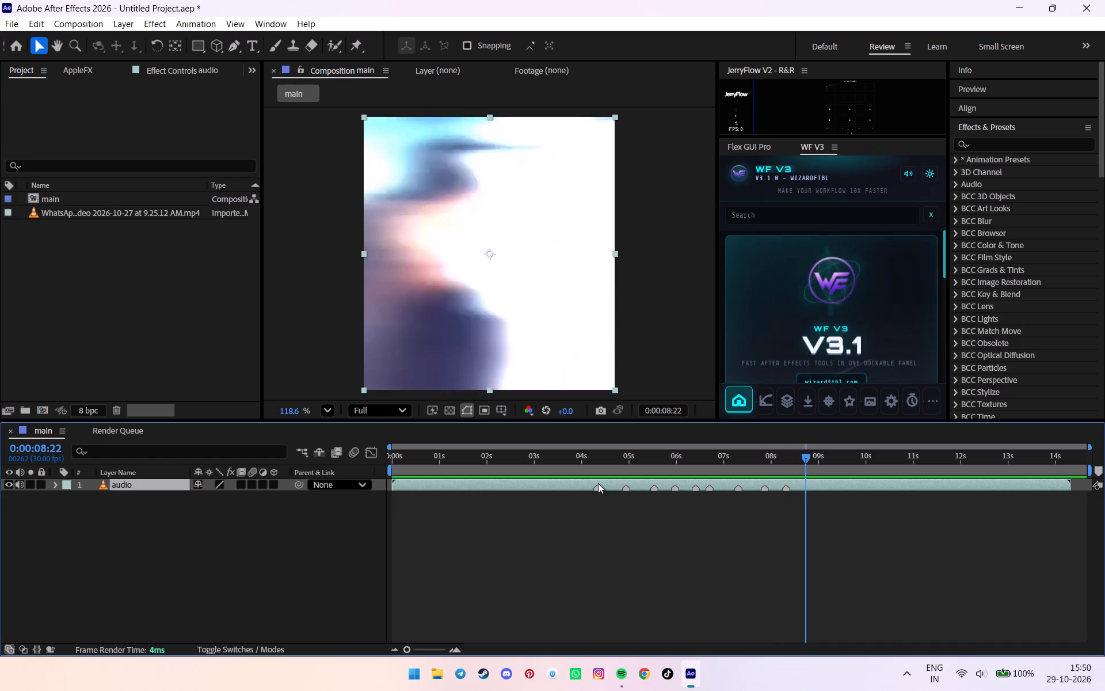
key(ctrl+Left)
key(ctrl+Right)
key(asterisk)
Add a marker to the audio layer at the cut from the dangling-earrings close-up to the cream-blouse shot, 0:00:09:01.
key(ctrl+Right)
key(ctrl+Right)
key(ctrl+Right)
key(ctrl+Right)
key(ctrl+Right)
key(ctrl+Right)
key(ctrl+Right)
key(ctrl+Right)
key(ctrl+Right)
key(ctrl+Right)
key(ctrl+Right)
key(ctrl+Right)
key(ctrl+Right)
key(ctrl+Right)
key(ctrl+Right)
key(ctrl+Right)
key(ctrl+Right)
key(ctrl+Right)
key(ctrl+Right)
key(ctrl+Right)
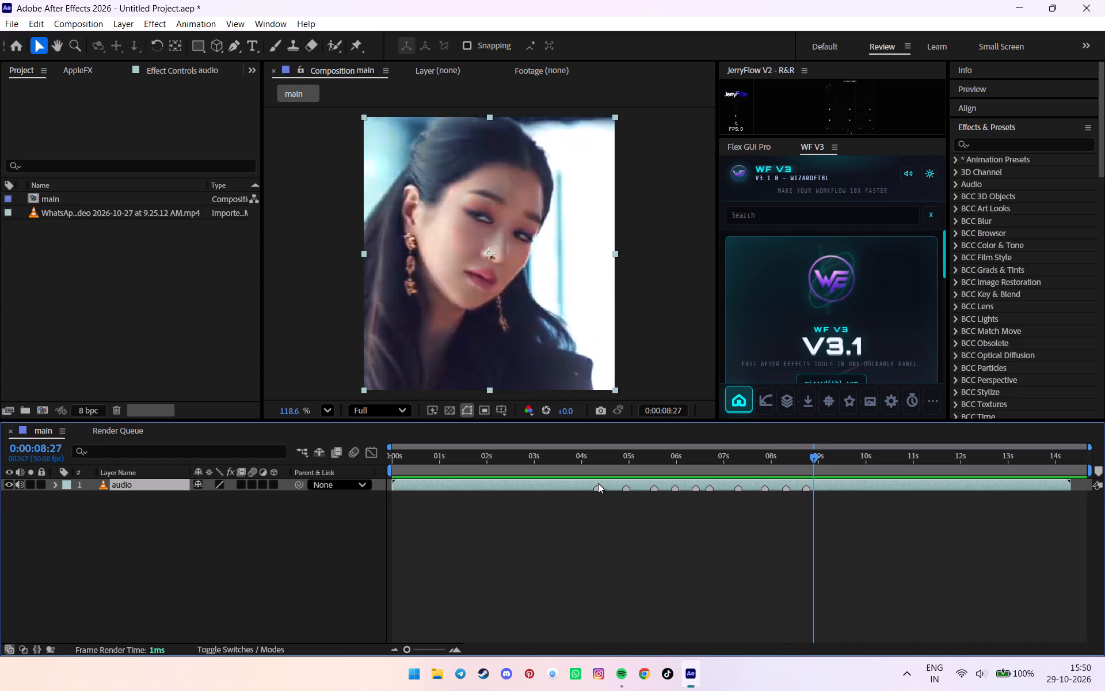
key(ctrl+Left)
key(ctrl+Left)
key(ctrl+Left)
key(ctrl+Right)
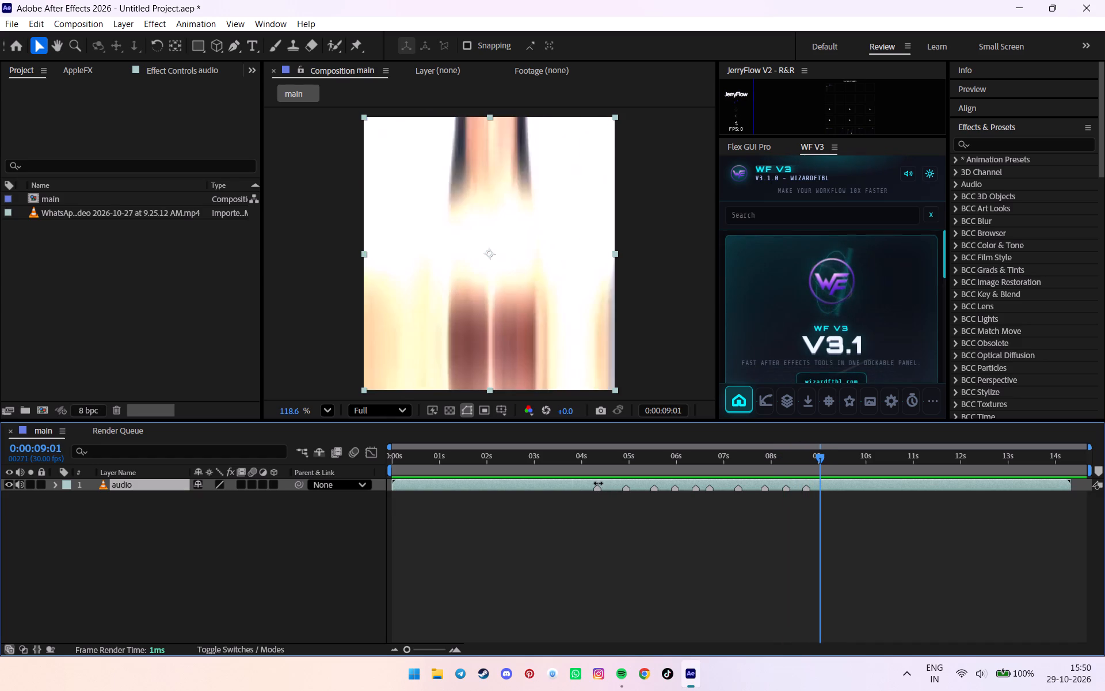
key(asterisk)
Add a composition marker at 0:00:09:01, in line with the last audio-layer marker.
click(1102, 468)
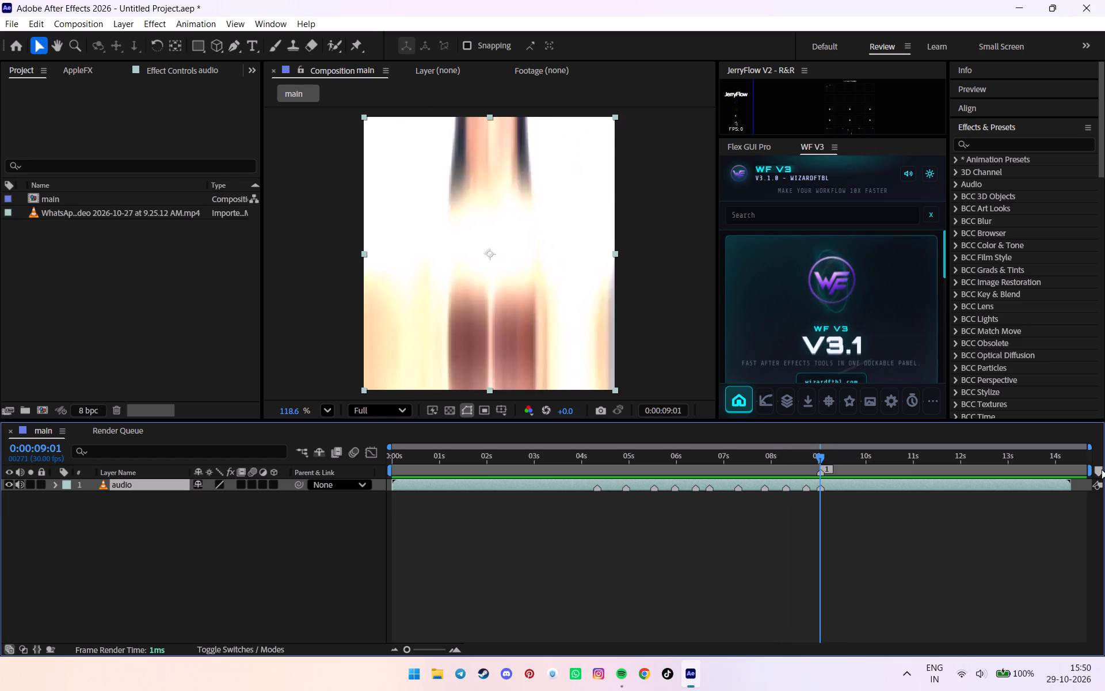
Compare the cream-blouse frames around the first audio-layer marker at 0:00:04:10 with those around the last marker at 0:00:09:01.
alt+scroll(599, 461, up, 2)
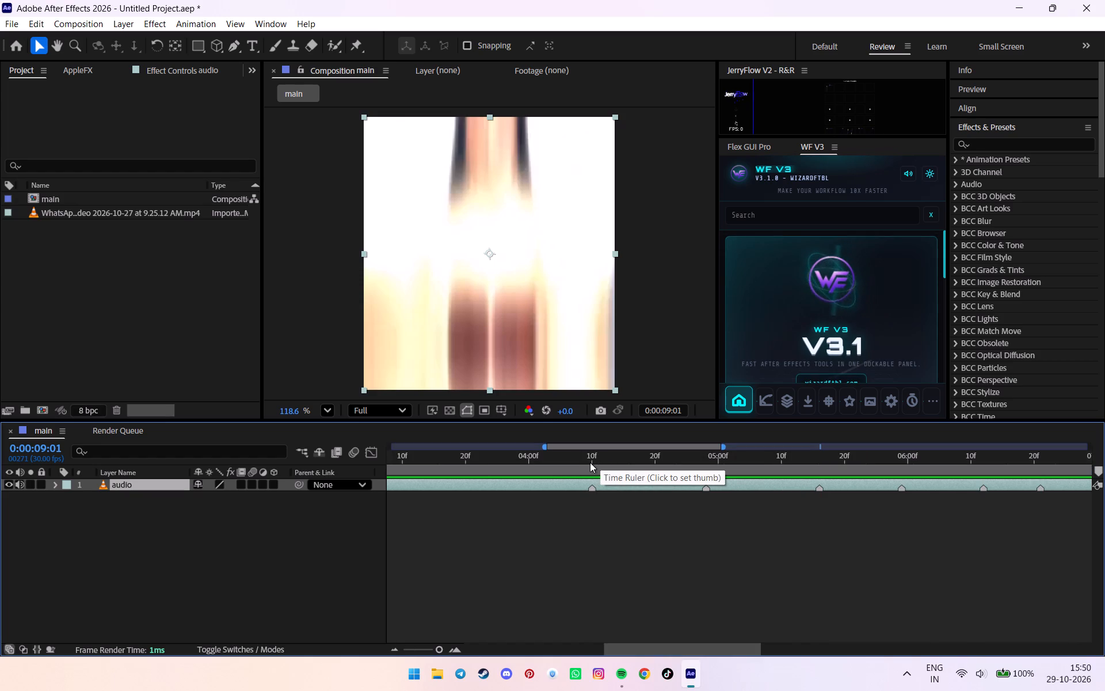
click(591, 462)
click(591, 462)
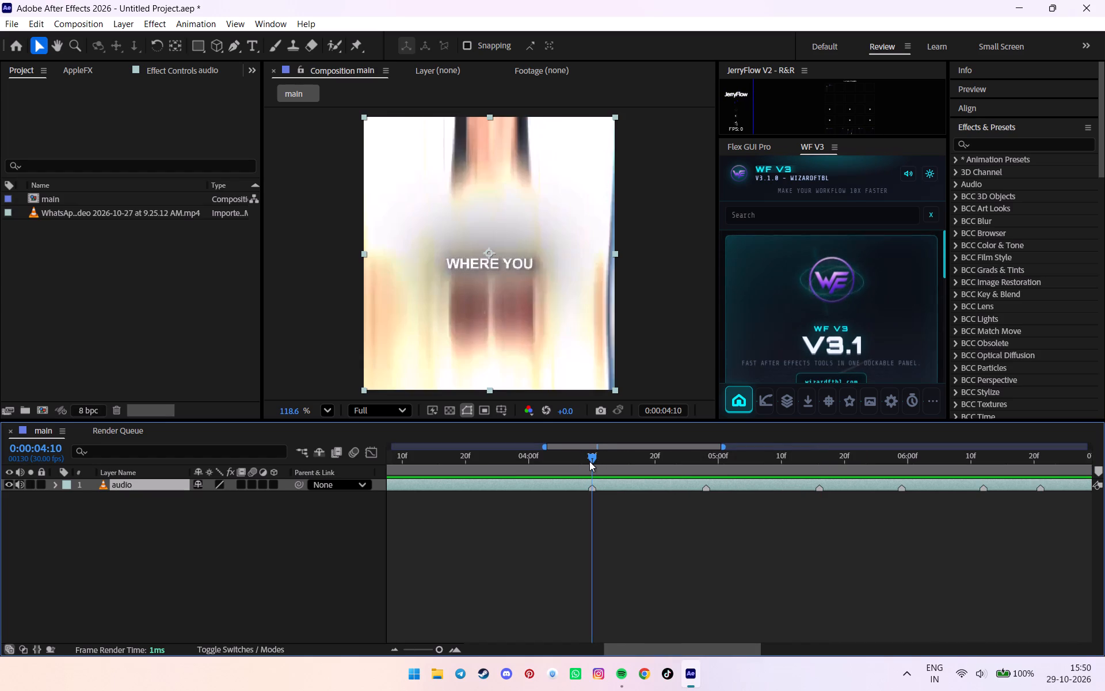
alt+scroll(592, 457, down, 7)
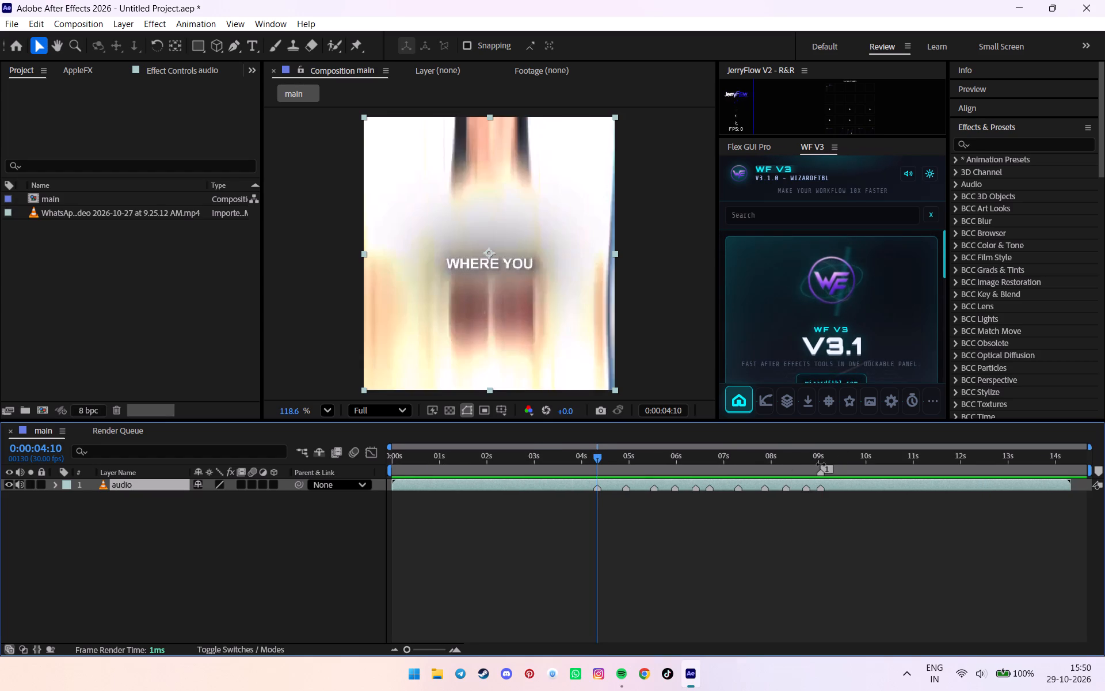
click(820, 461)
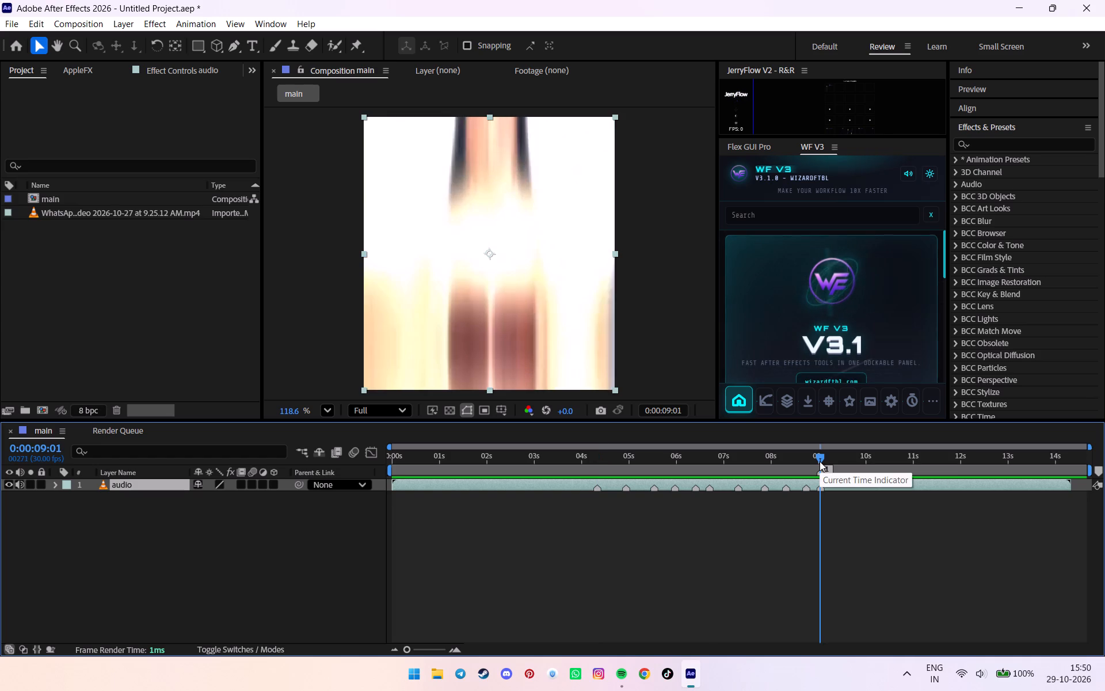
drag(820, 461, 605, 480)
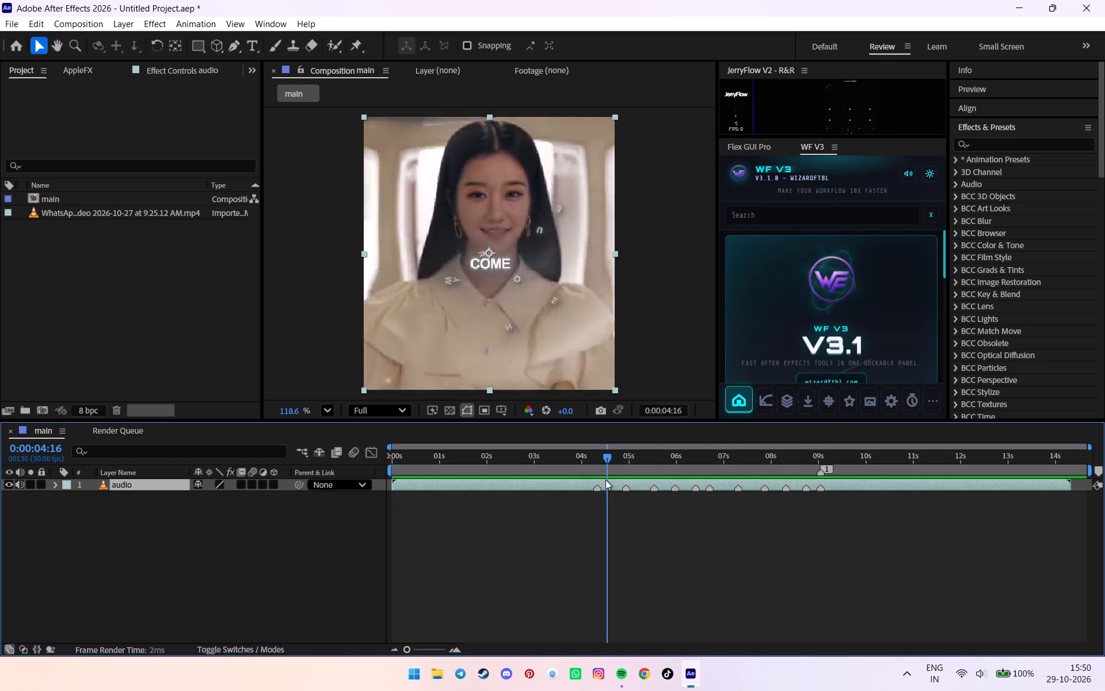
drag(605, 480, 599, 481)
alt+scroll(599, 479, up, 3)
click(598, 454)
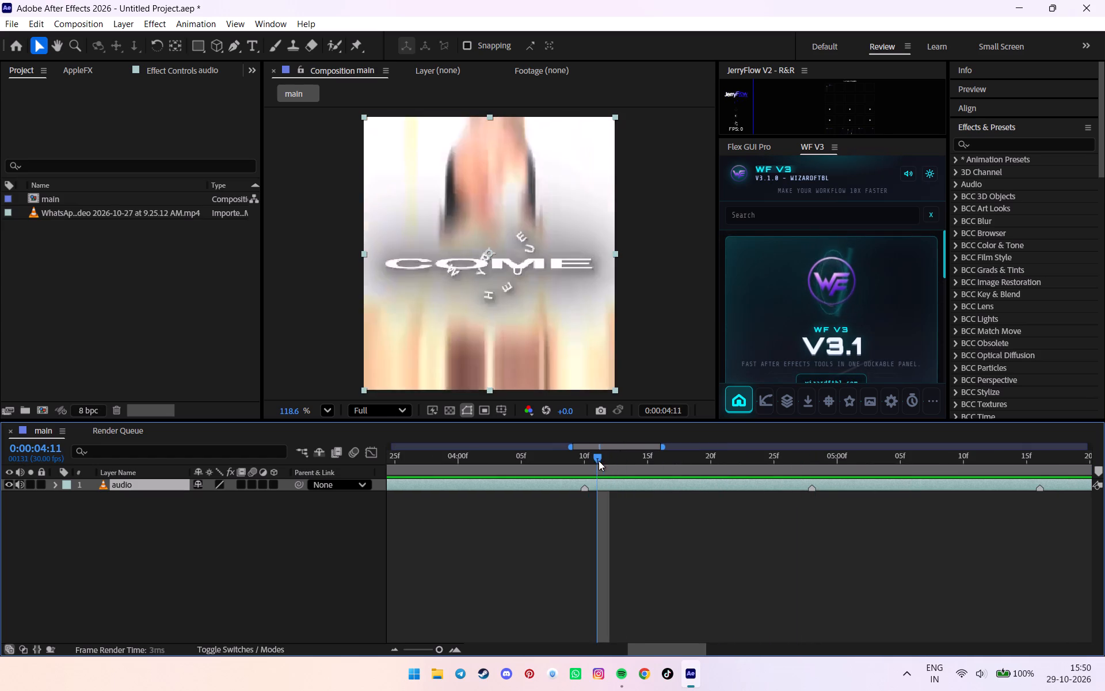
alt+scroll(600, 455, down, 6)
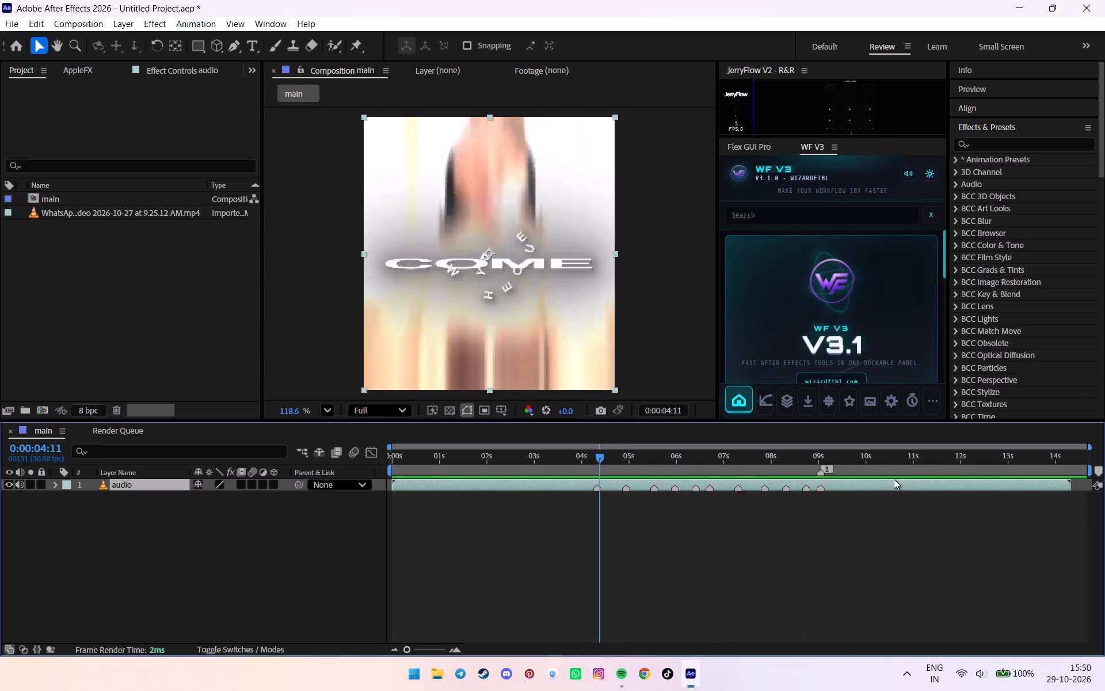
click(821, 455)
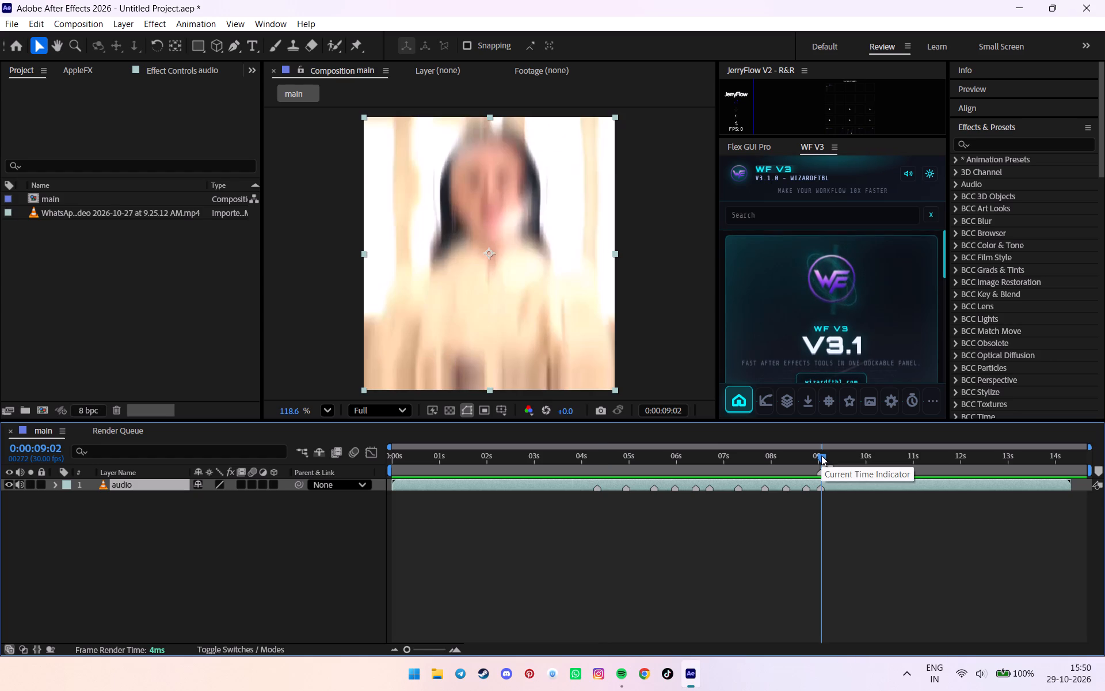
click(821, 455)
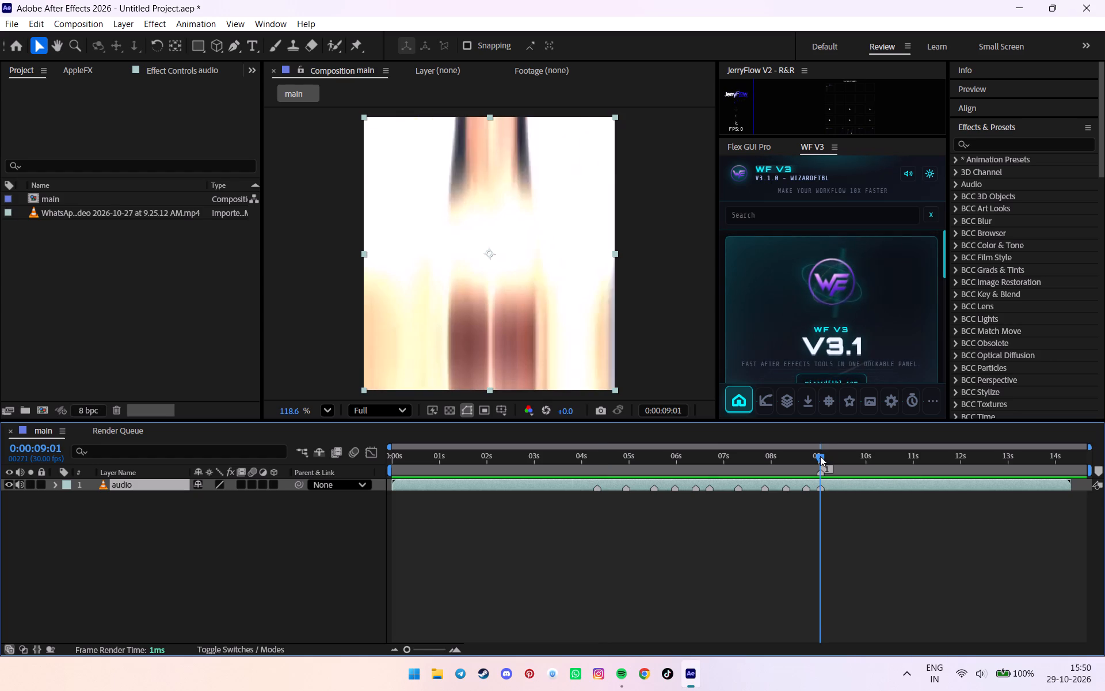
click(596, 466)
click(596, 466)
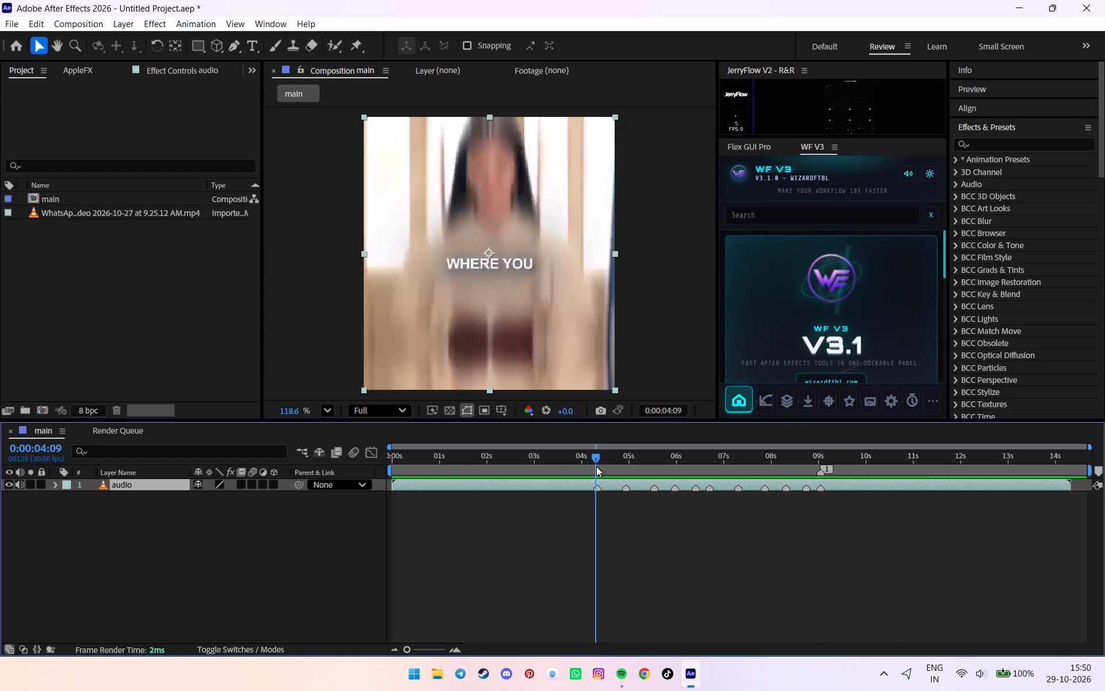
alt+scroll(597, 466, up, 3)
click(598, 464)
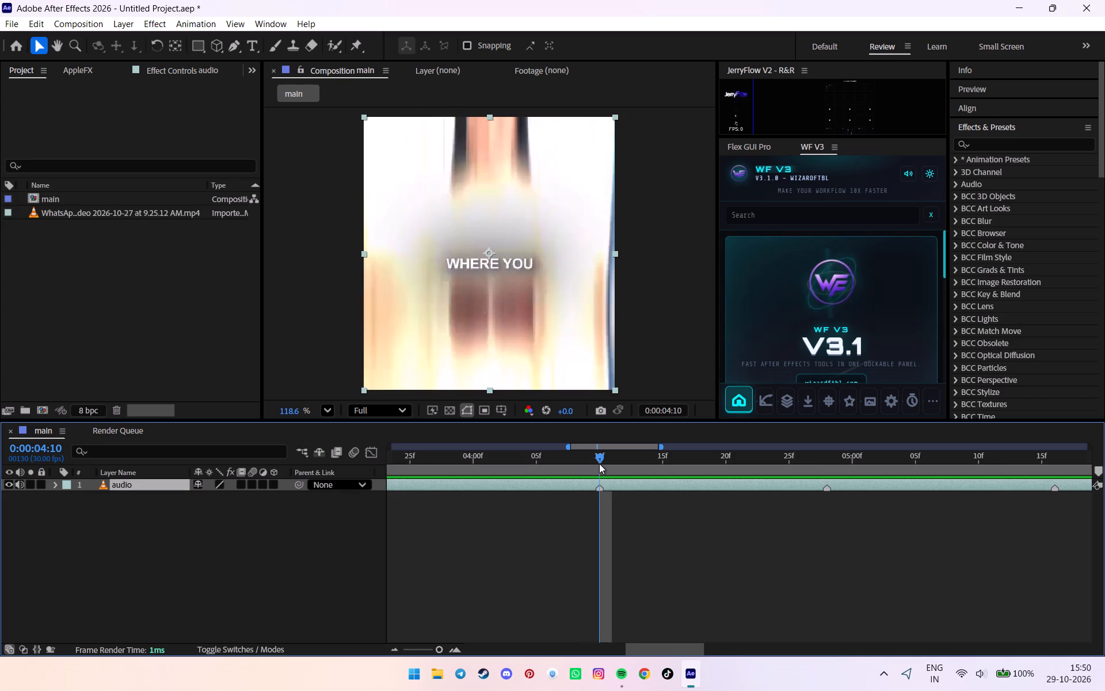
alt+scroll(600, 462, down, 6)
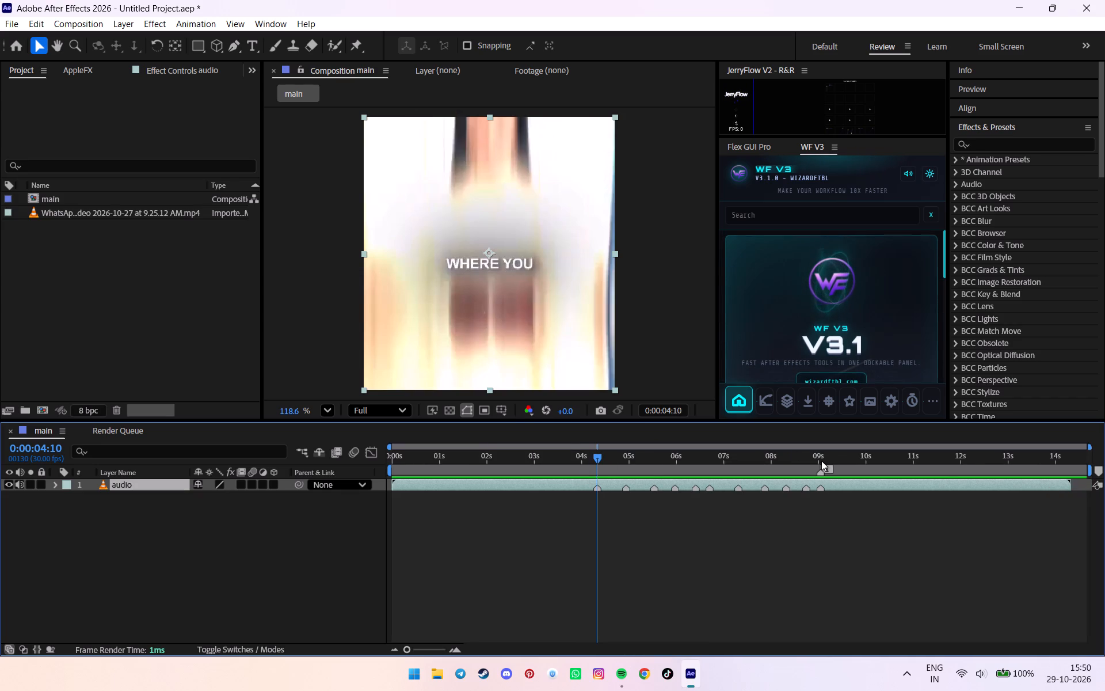
click(821, 458)
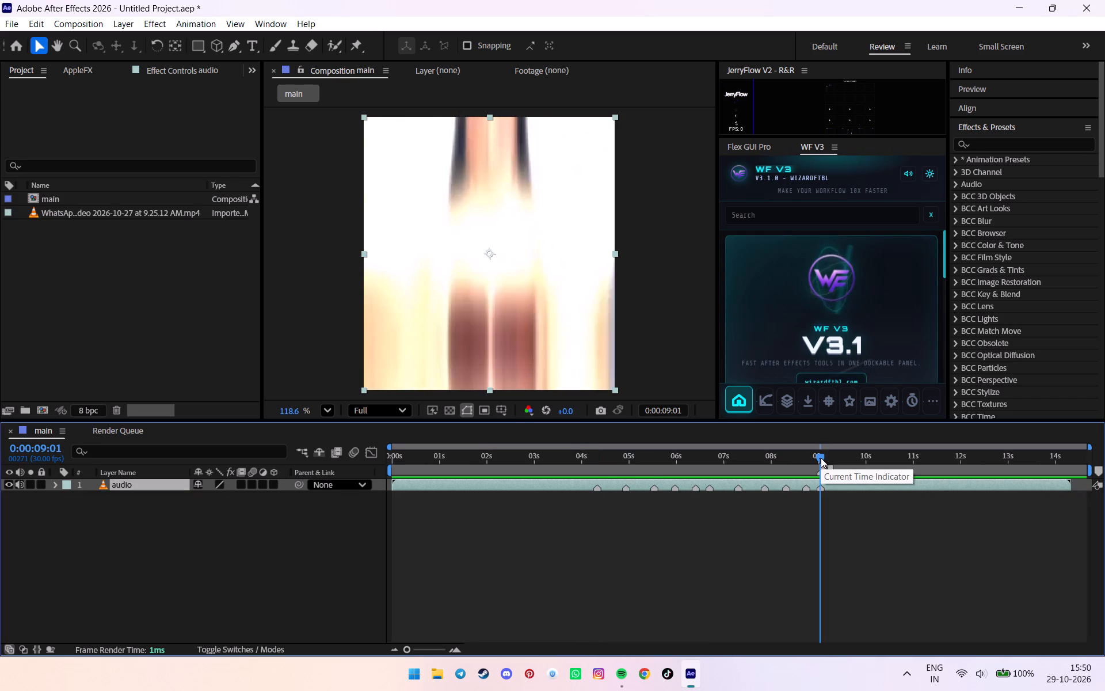
alt+scroll(821, 473, up, 3)
alt+scroll(822, 457, down, 3)
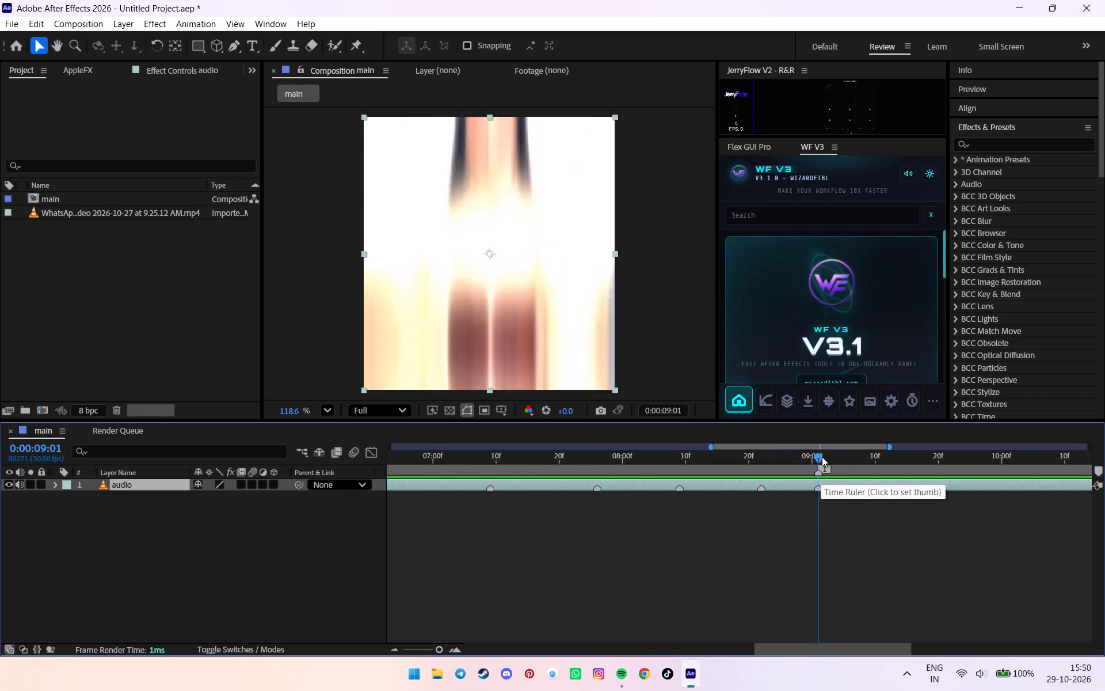
alt+scroll(822, 457, down, 3)
click(599, 462)
click(597, 464)
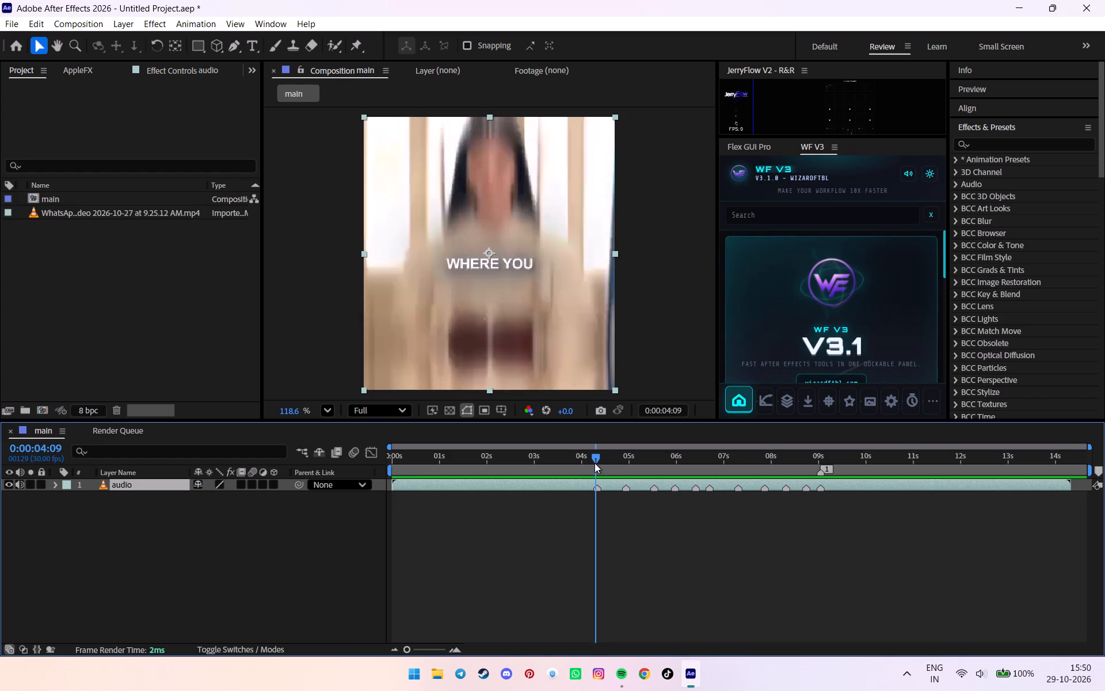
alt+scroll(596, 463, up, 3)
drag(597, 462, 622, 458)
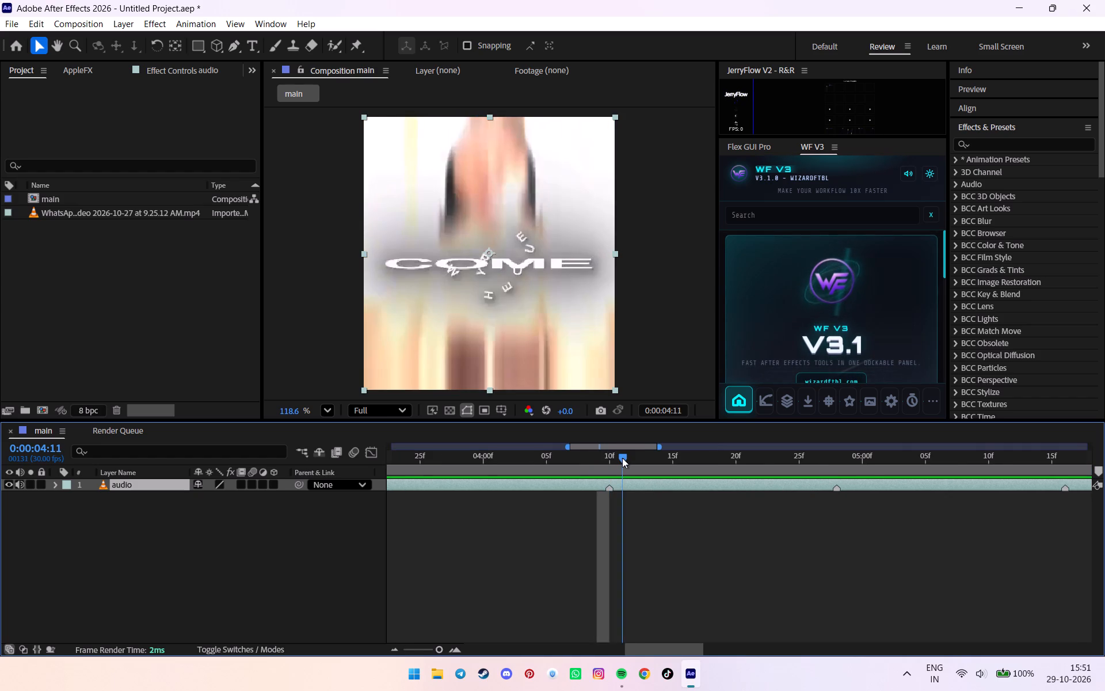
alt+scroll(622, 458, down, 12)
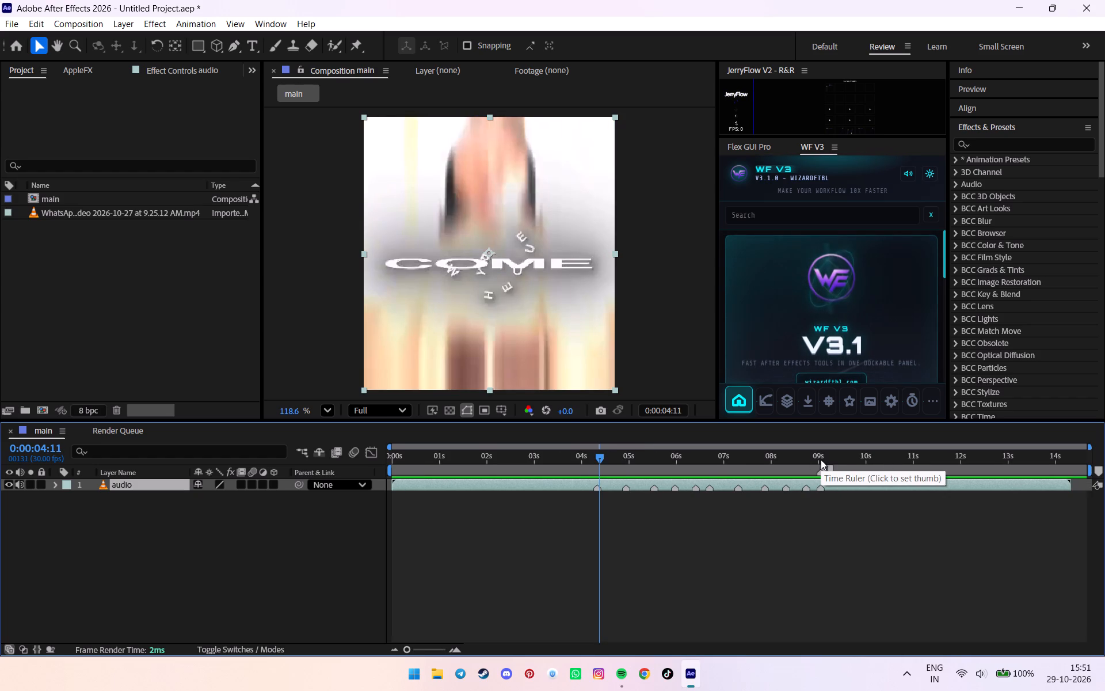
click(820, 457)
alt+scroll(821, 456, up, 3)
alt+scroll(818, 456, down, 4)
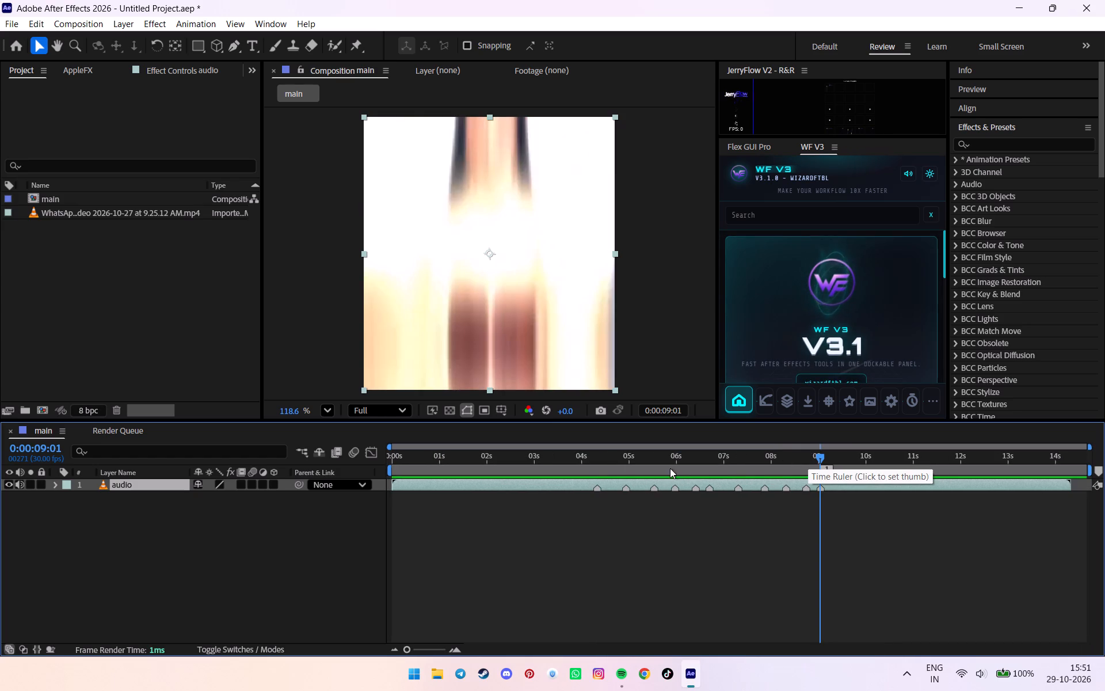
click(597, 464)
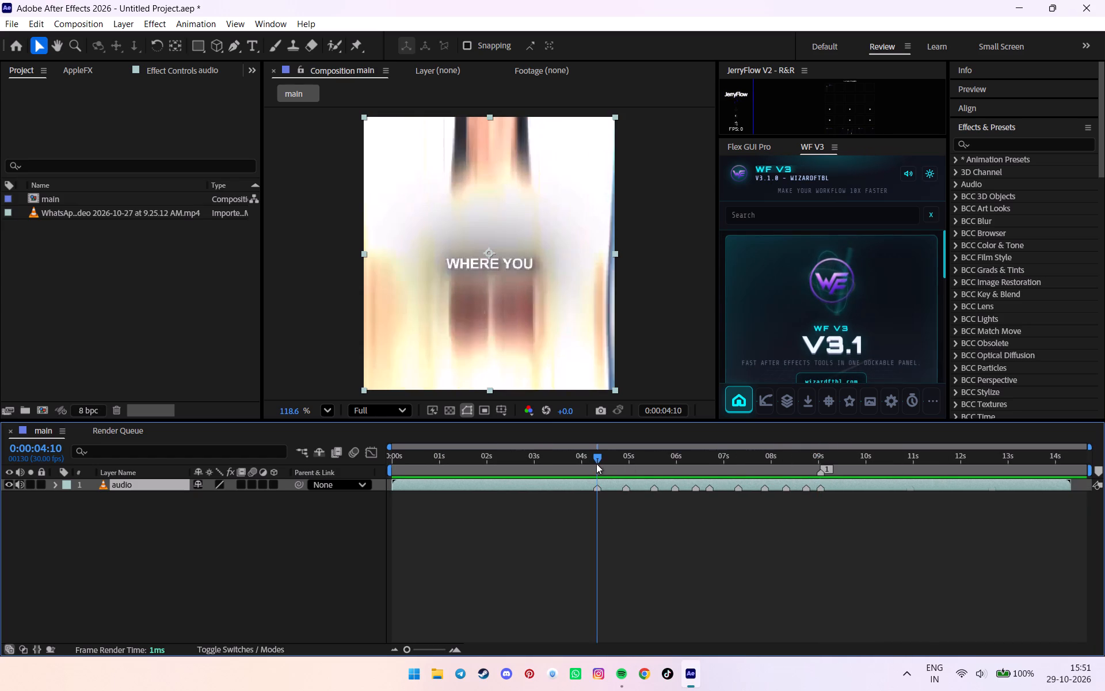
alt+scroll(596, 464, up, 2)
click(599, 458)
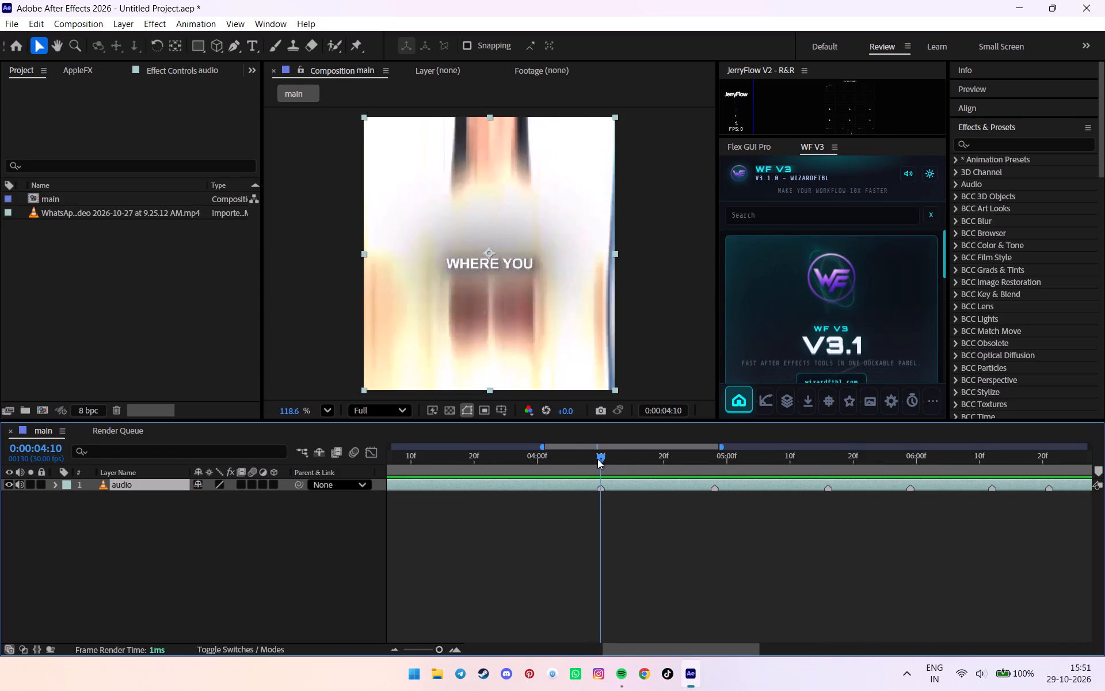
alt+scroll(597, 459, down, 4)
Save the project to the Desktop folder as "come backk ahh song".
key(ctrl+s)
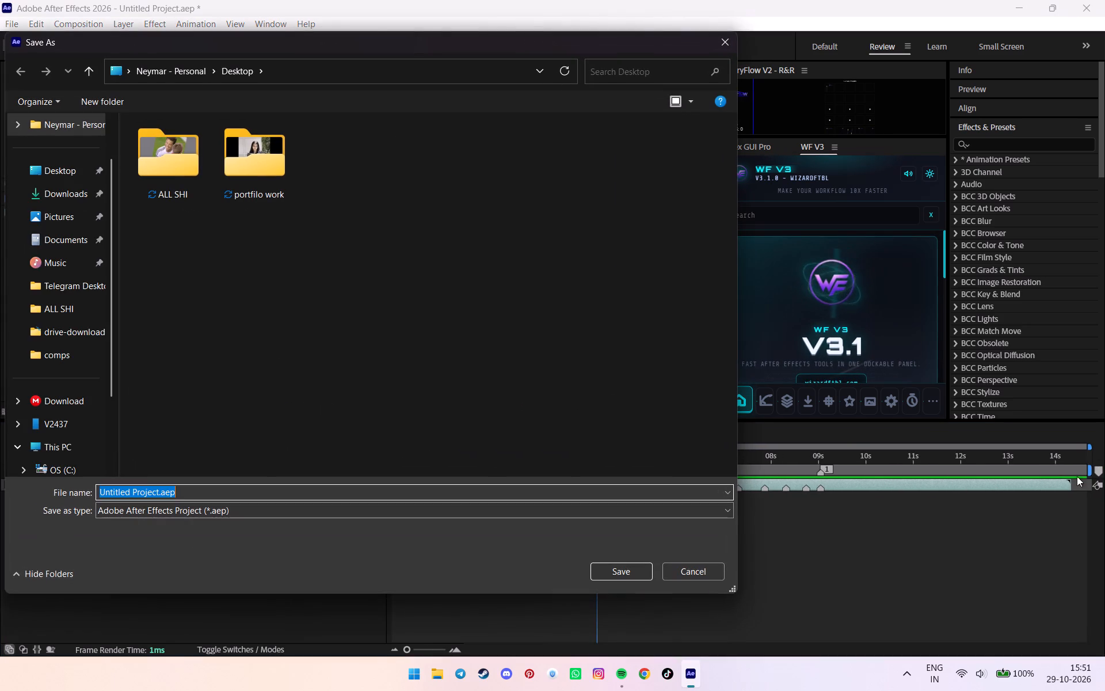
scroll(10, 255, up, 6)
click(41, 217)
click(324, 499)
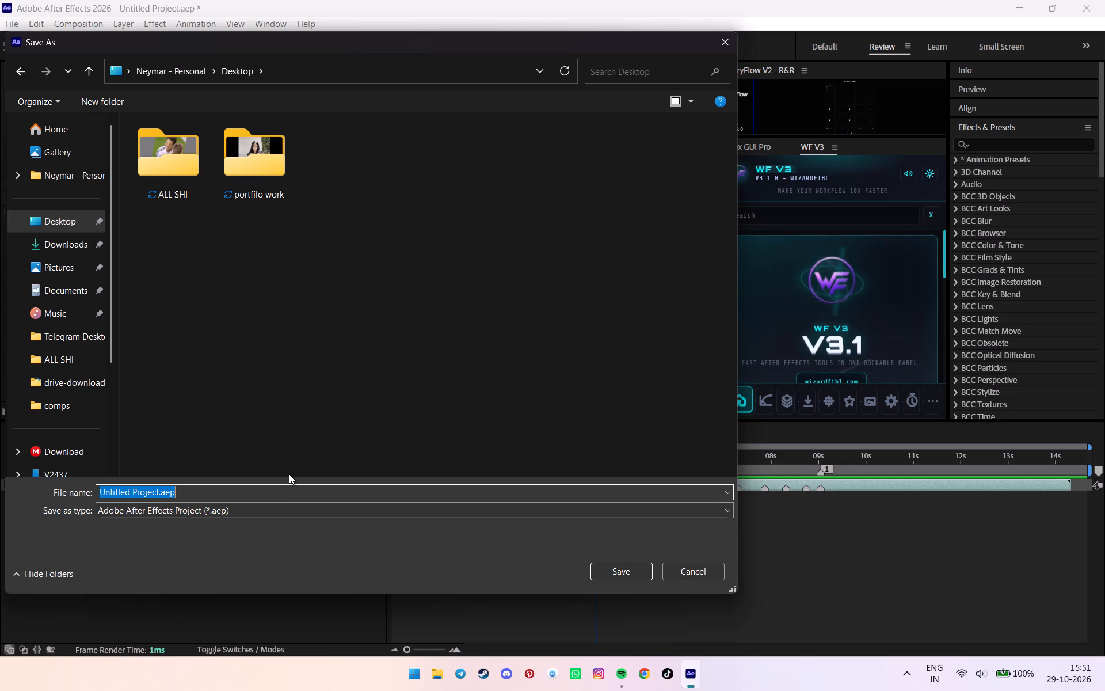
text(come backk ahh song)
key(Return)
key(Return)
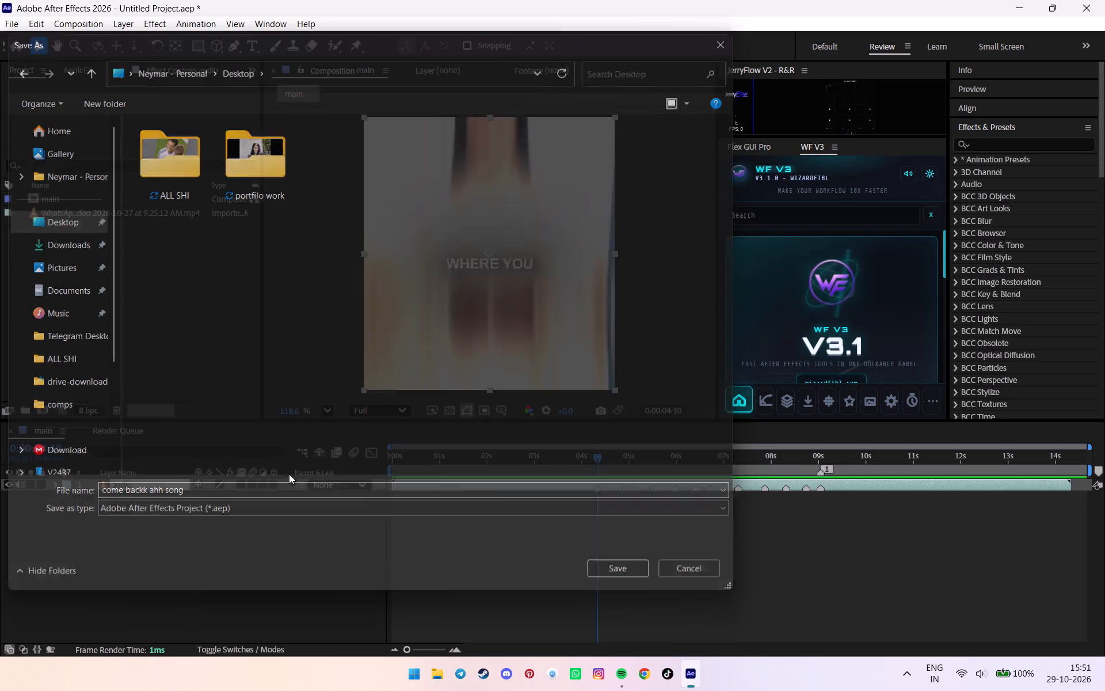
Deselect the audio layer and preview the main composition from the start past the first marker.
drag(239, 539, 249, 537)
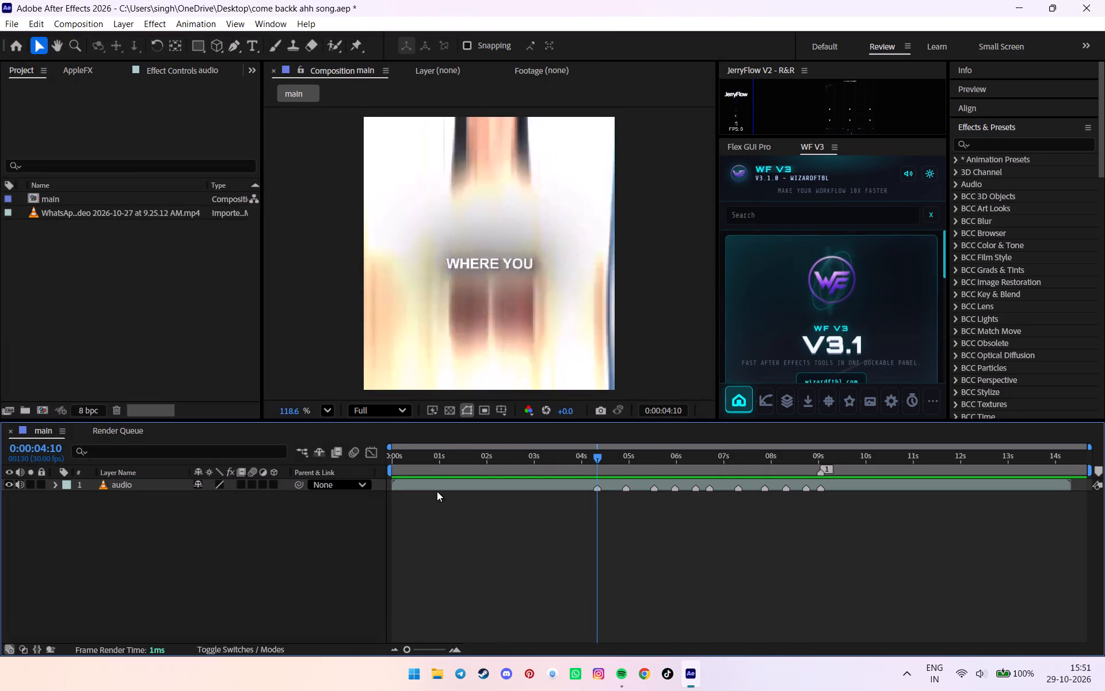
drag(509, 452, 295, 488)
key(space)
alt+scroll(452, 499, down, 4)
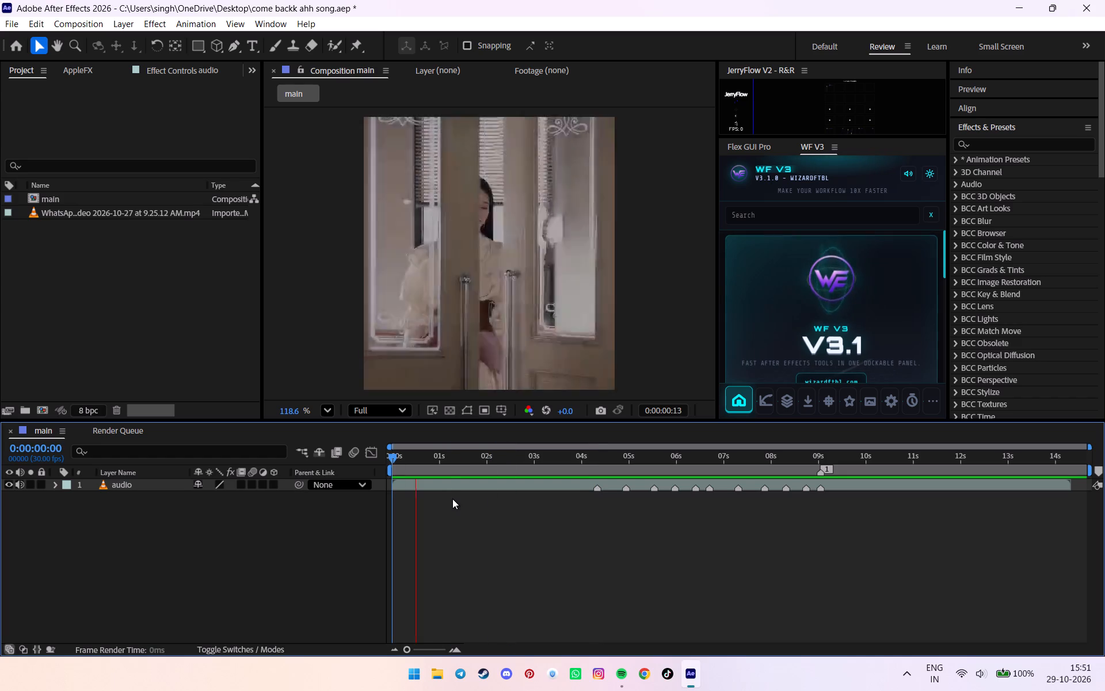
alt+scroll(452, 499, down, 4)
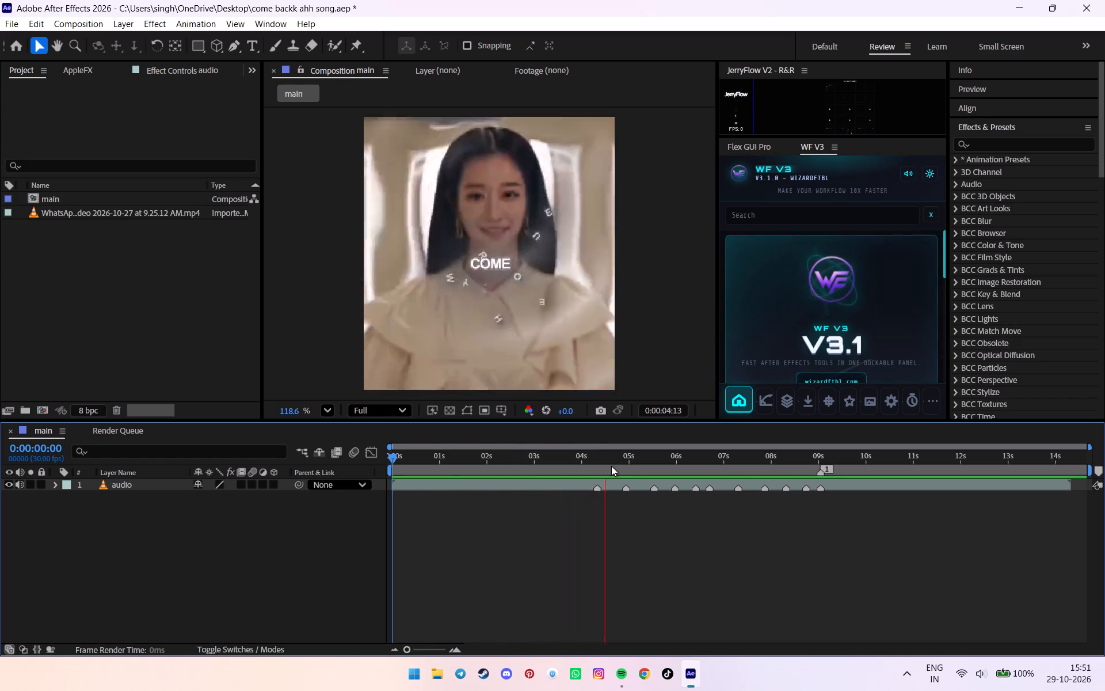
Add a composition marker at 0:00:04:10, in line with the first audio-layer marker.
alt+scroll(595, 467, up, 3)
drag(596, 467, 620, 469)
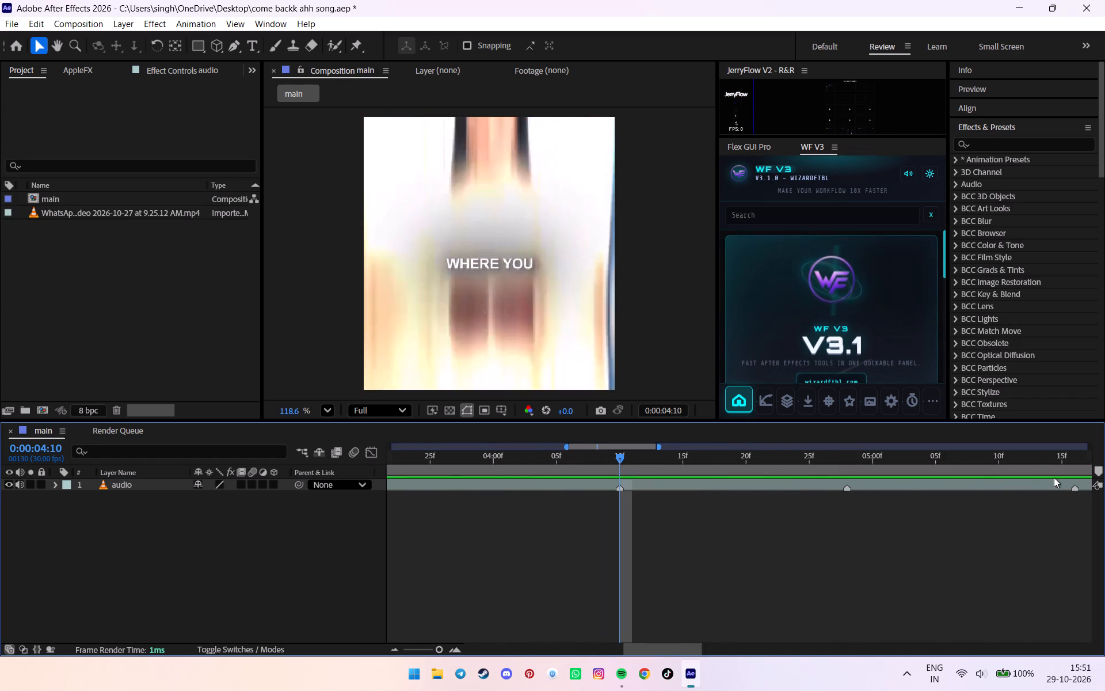
click(1102, 468)
alt+scroll(776, 550, down, 7)
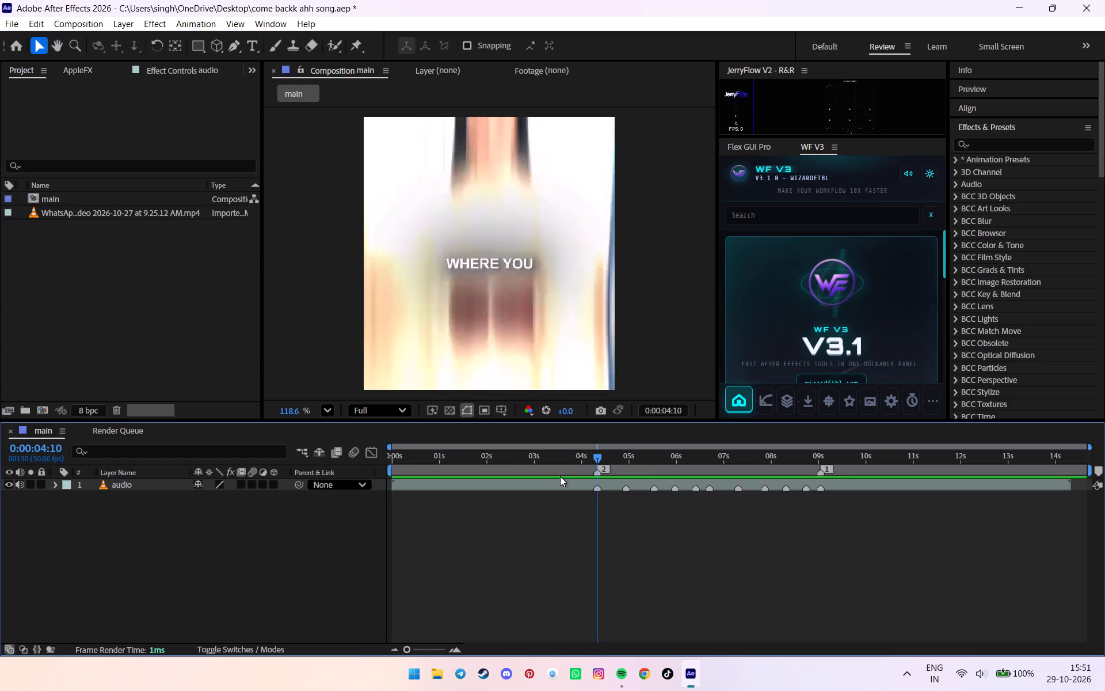
Change the comment of the composition marker at 0:00:04:10 to "st" with a colour label, and save the project.
right_click(592, 469)
right_click(601, 473)
right_click(596, 474)
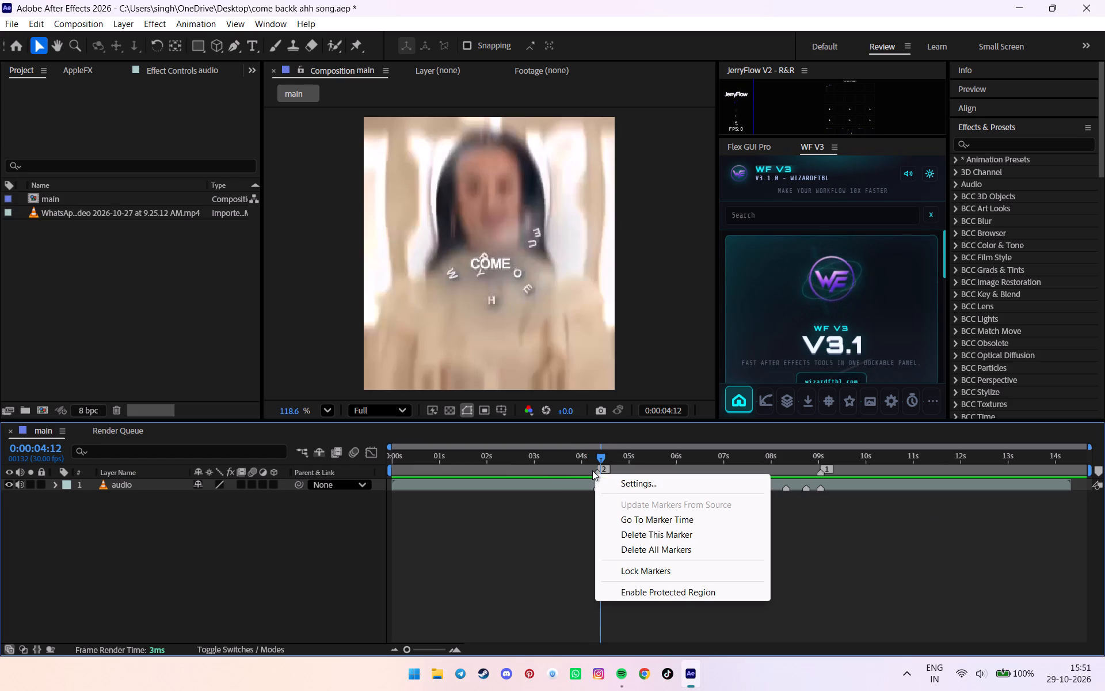
click(639, 474)
click(643, 485)
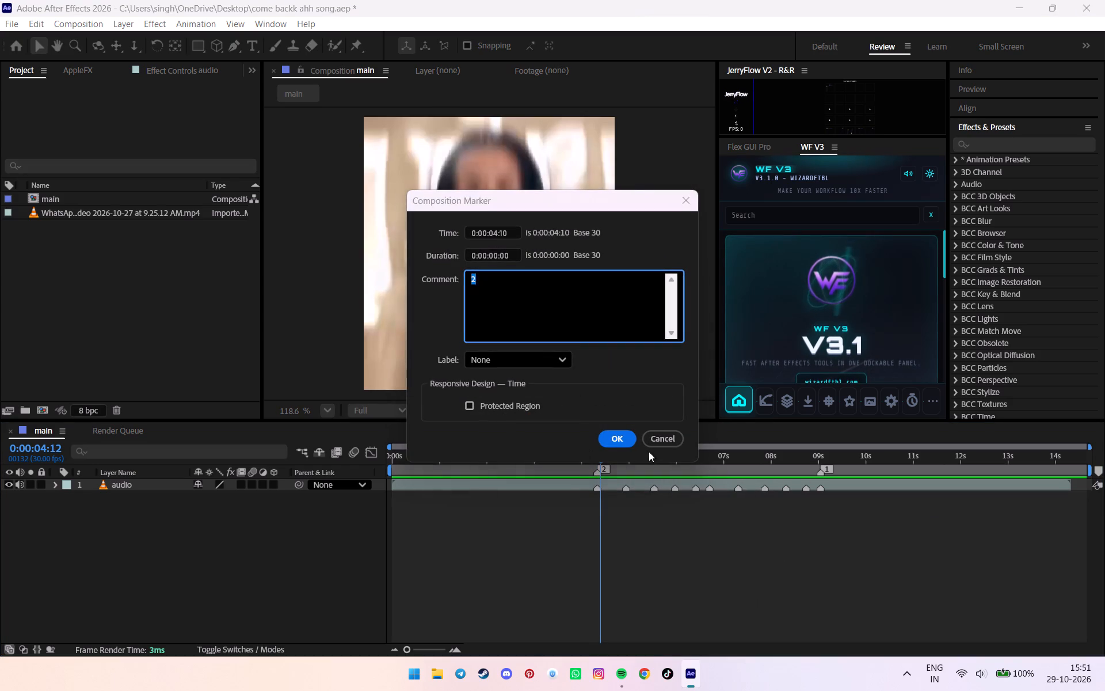
click(666, 432)
right_click(595, 472)
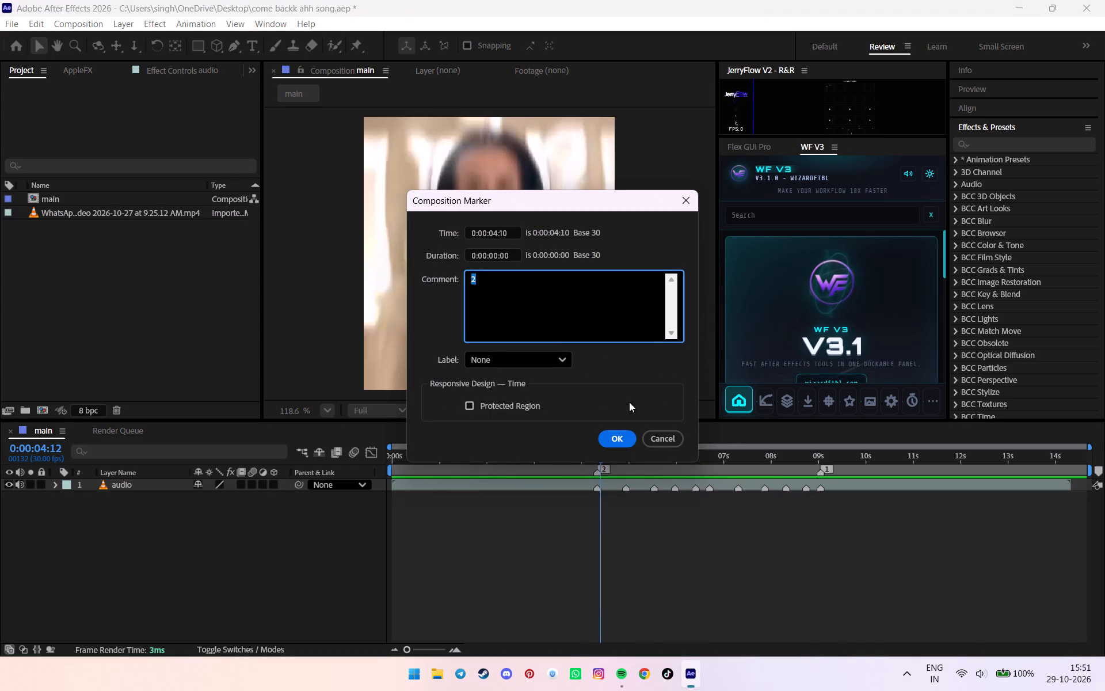
text(mai)
key(space)
key(BackSpace)
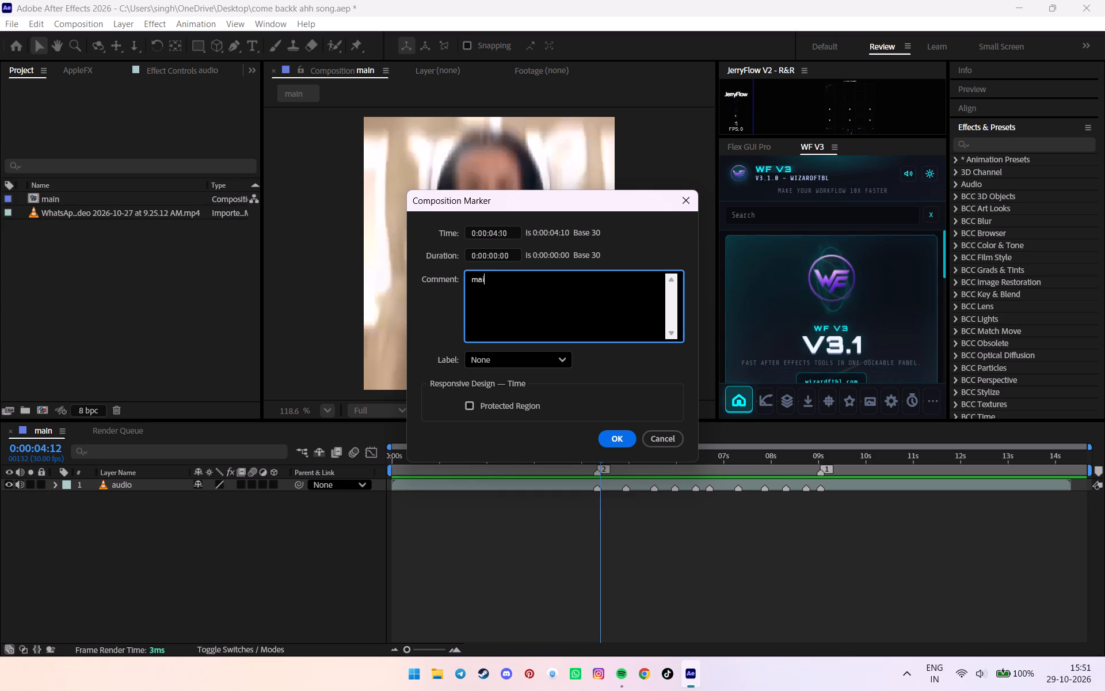
key(BackSpace)
key(BackSpace)
key(BackSpace)
key(BackSpace)
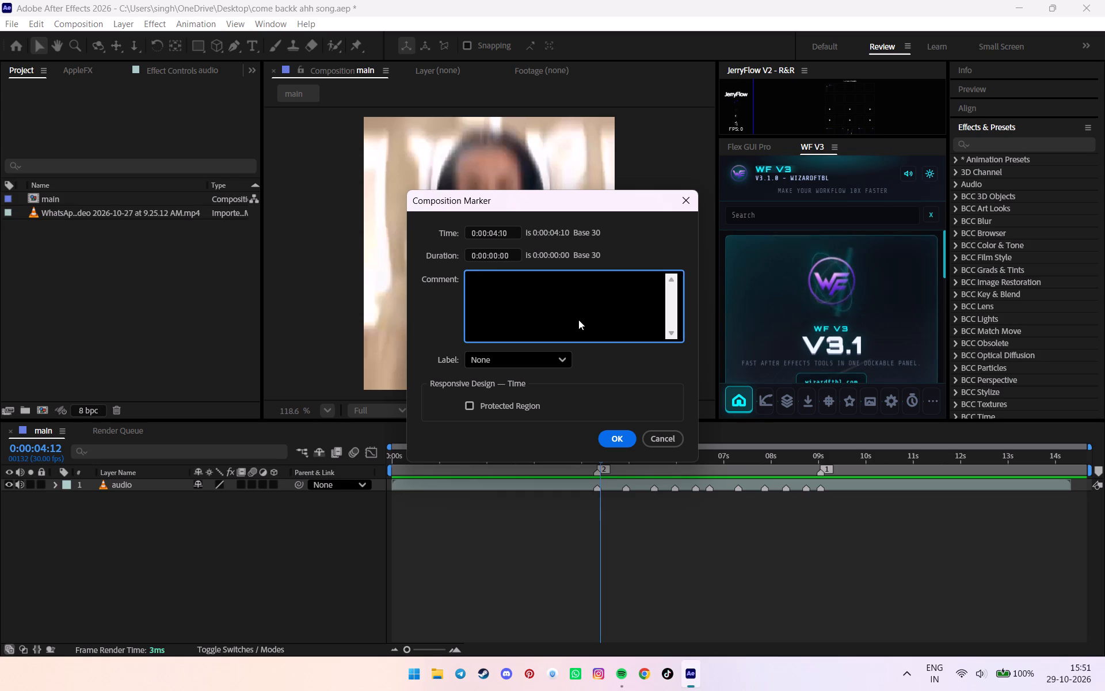
text(st)
key(Return)
scroll(518, 364, down, 2)
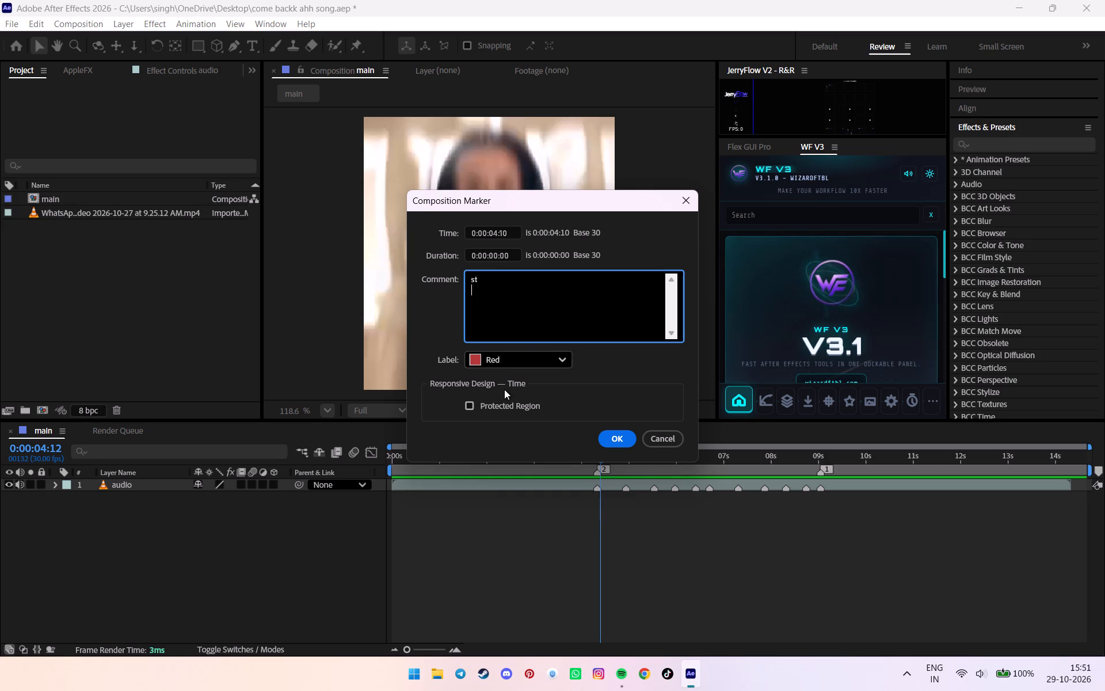
scroll(504, 389, down, 8)
click(618, 439)
key(ctrl+s)
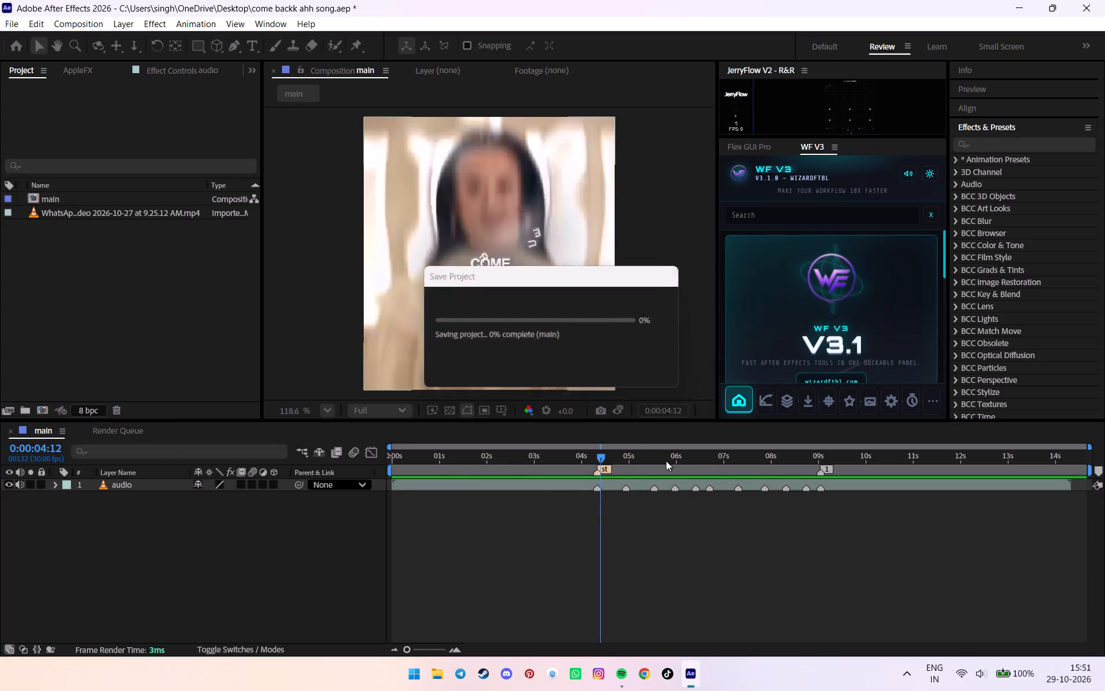
Change the comment of the composition marker at 0:00:09:01 to "loop" with a different colour label, and save the project.
click(822, 468)
right_click(818, 470)
click(849, 484)
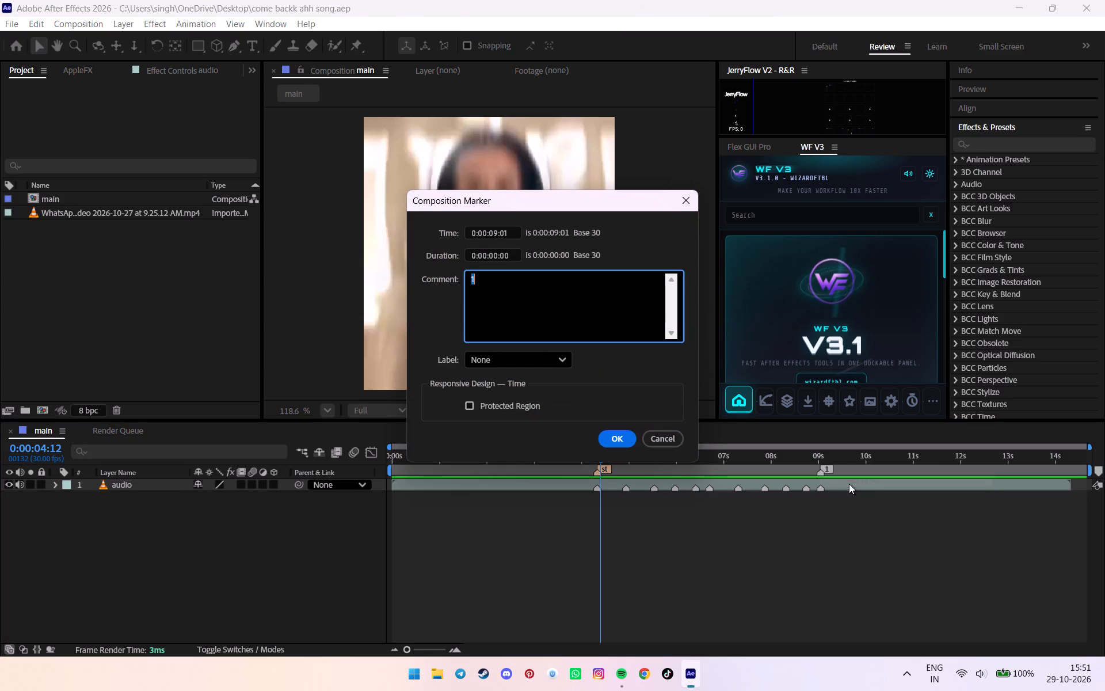
text(l;oop)
key(ctrl+a)
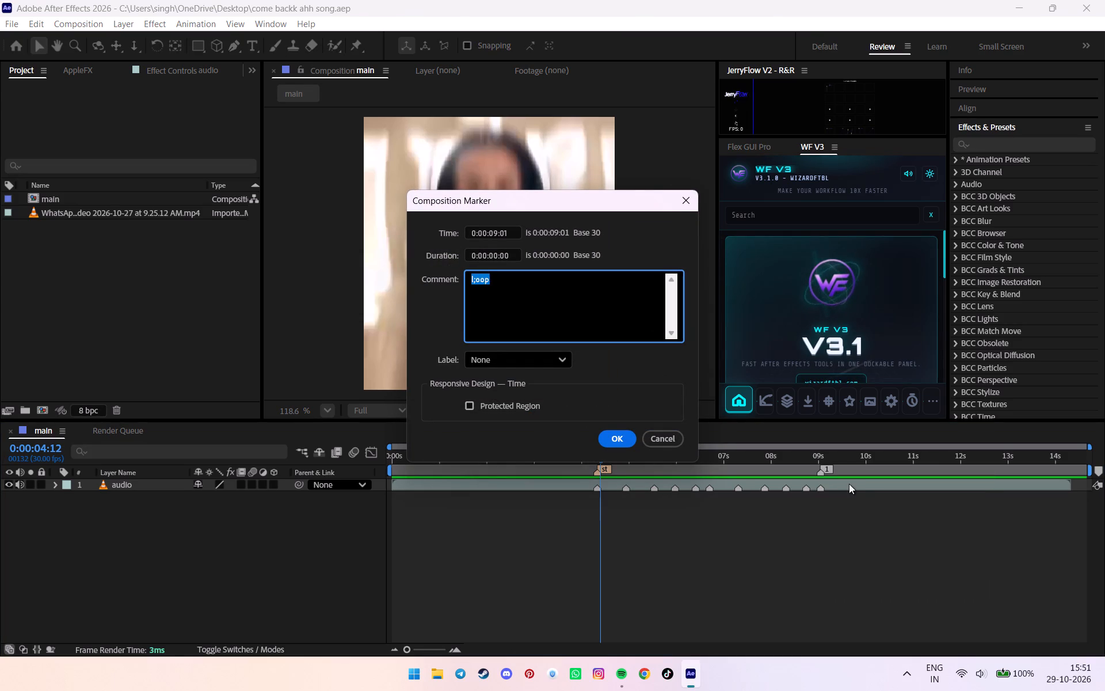
text(loop)
scroll(524, 350, down, 6)
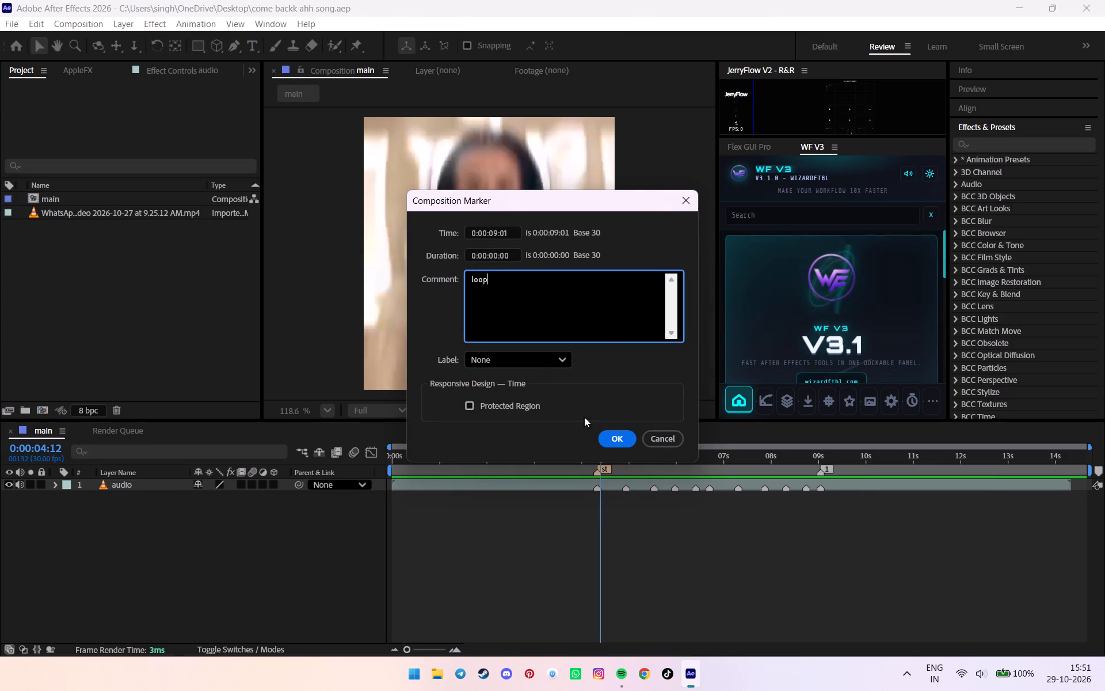
scroll(516, 374, down, 18)
click(616, 436)
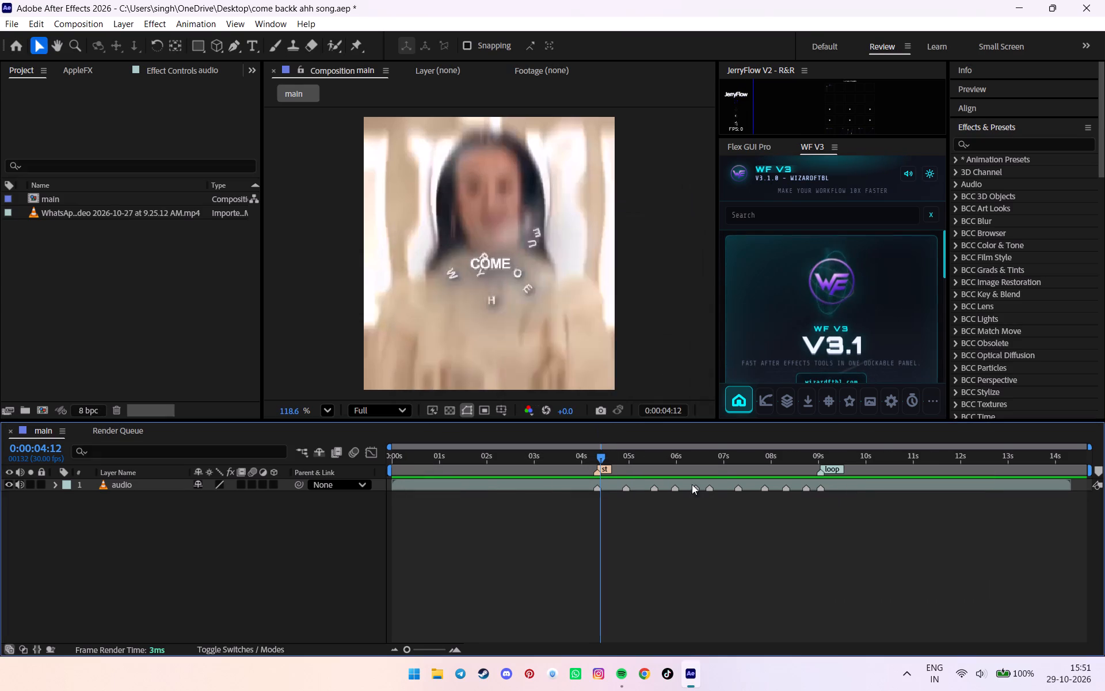
key(ctrl+s)
Preview the main composition from the start up to around the "st" marker.
drag(603, 454, 226, 511)
key(space)
alt+scroll(517, 493, down, 6)
drag(605, 451, 591, 455)
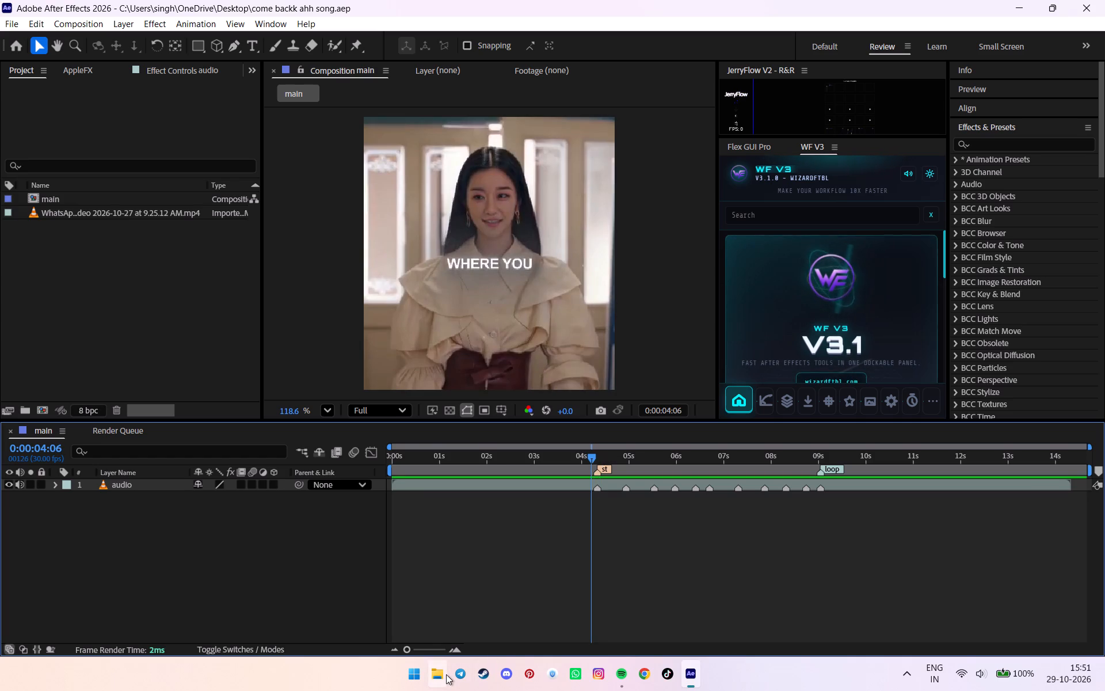
Switch to File Explorer and find the clip 2024-12-19 09.03.56.mov in the Downloads folder.
click(446, 674)
click(48, 225)
scroll(86, 385, down, 7)
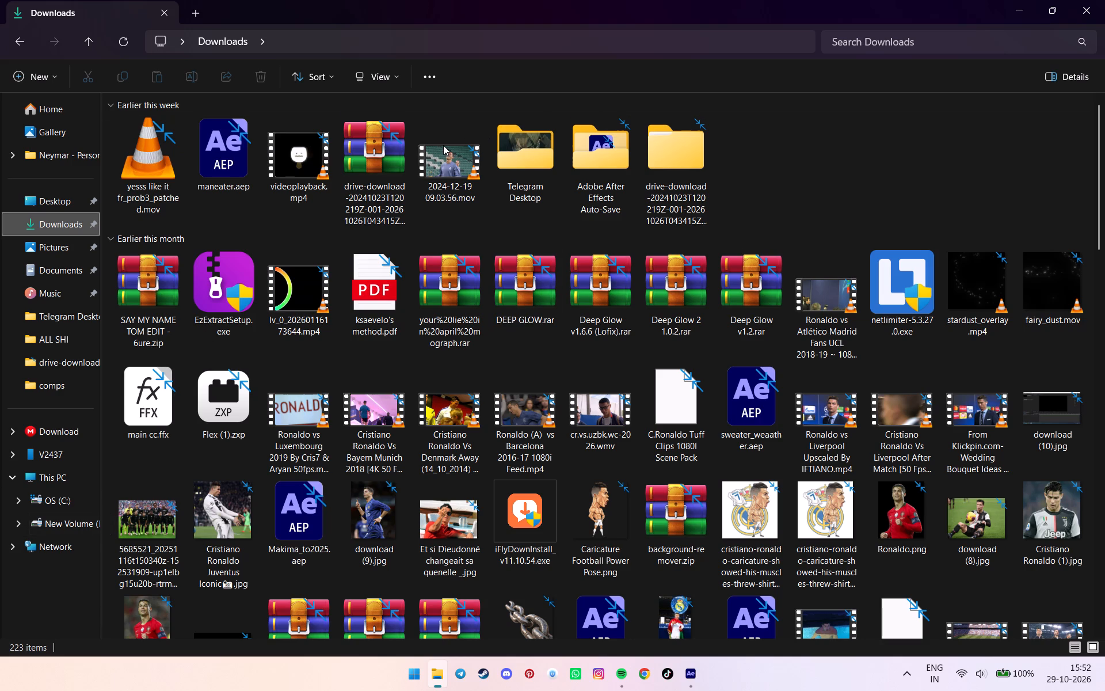
scroll(584, 147, down, 1)
scroll(586, 152, up, 3)
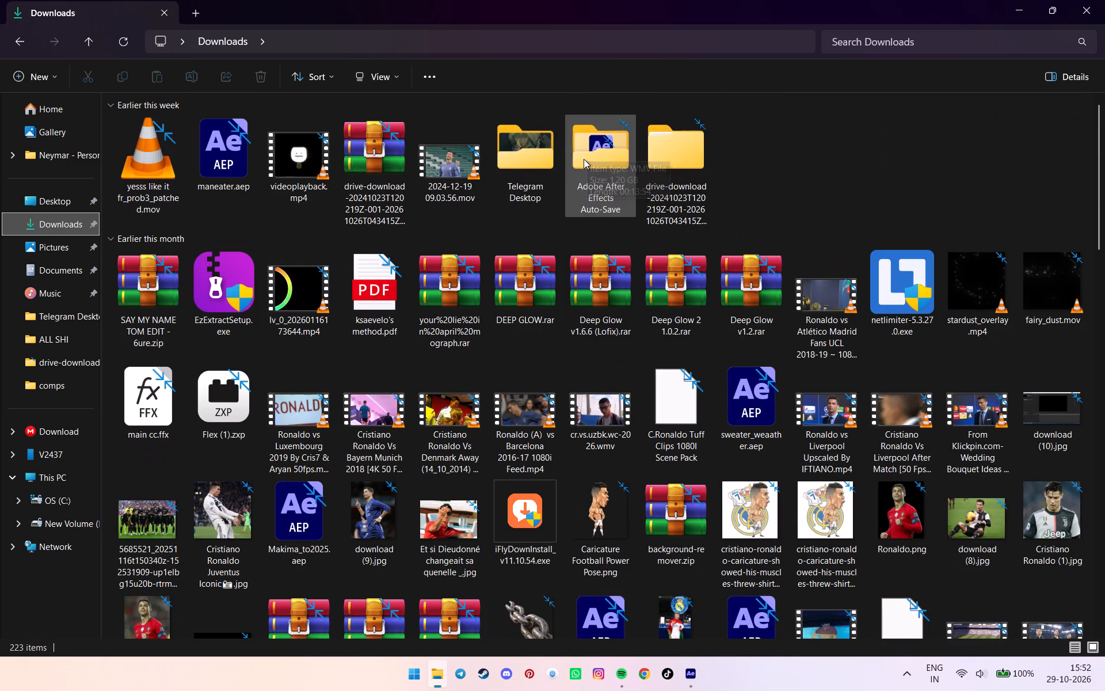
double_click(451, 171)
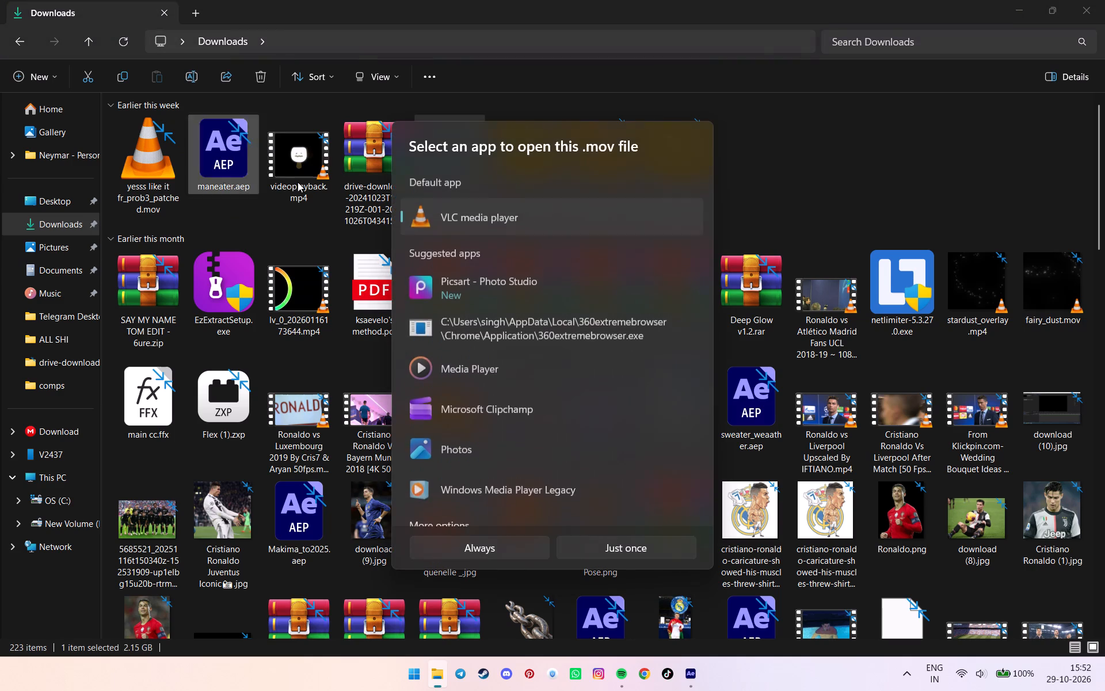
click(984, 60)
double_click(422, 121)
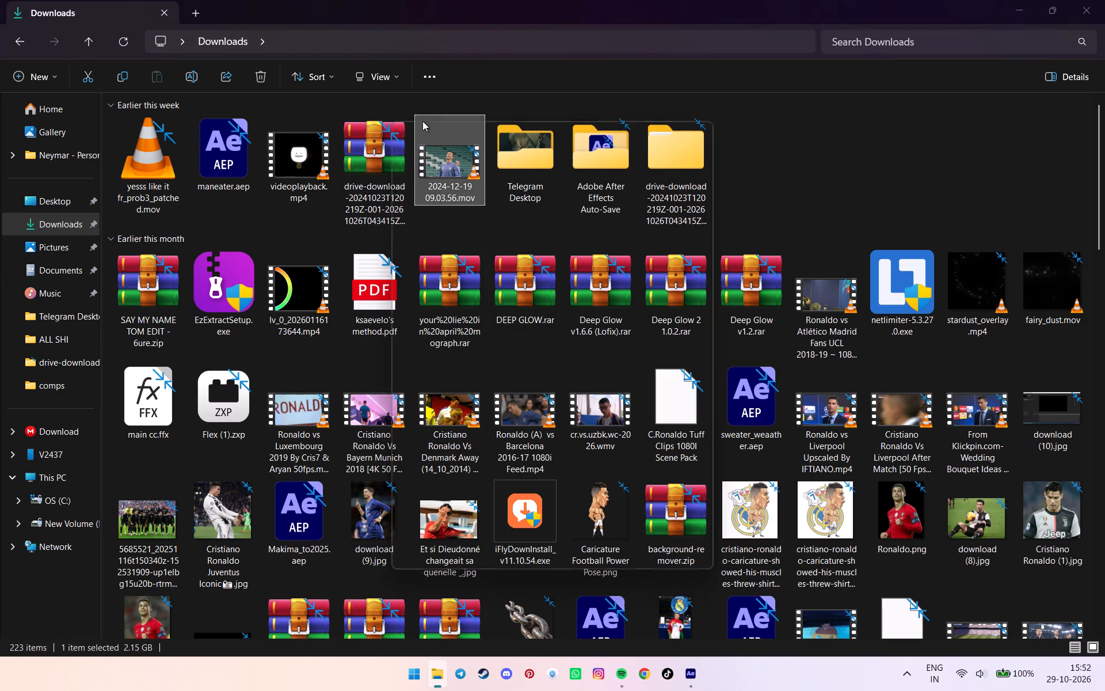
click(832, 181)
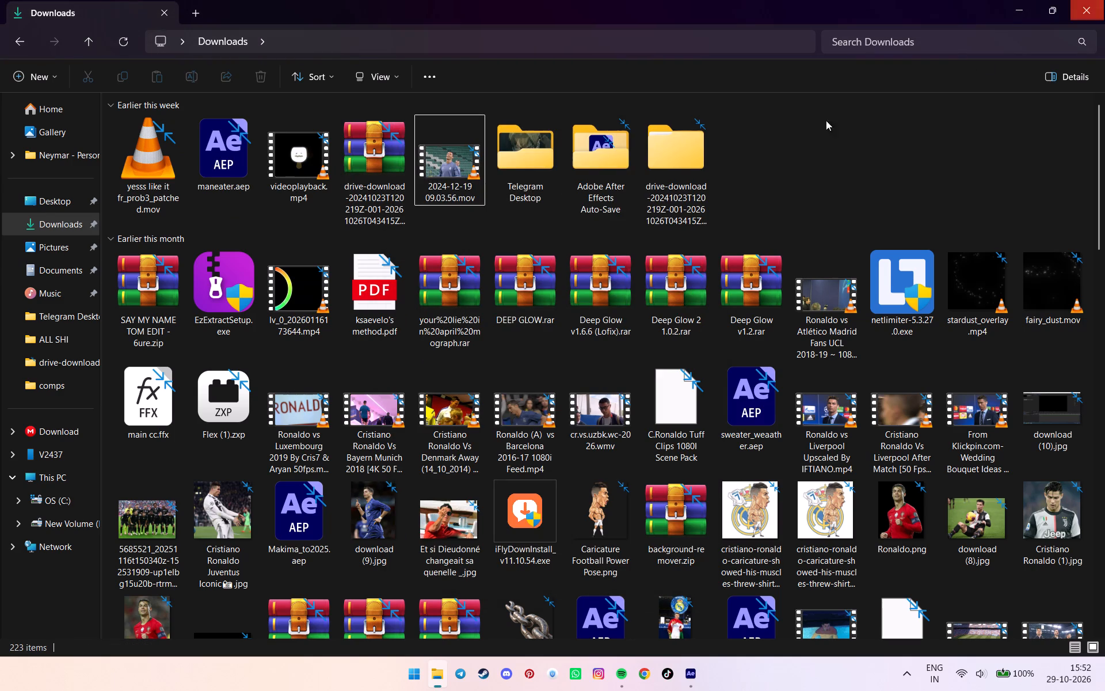
Import 2024-12-19 09.03.56.mov from Downloads into the After Effects project.
drag(487, 177, 481, 187)
drag(462, 173, 671, 660)
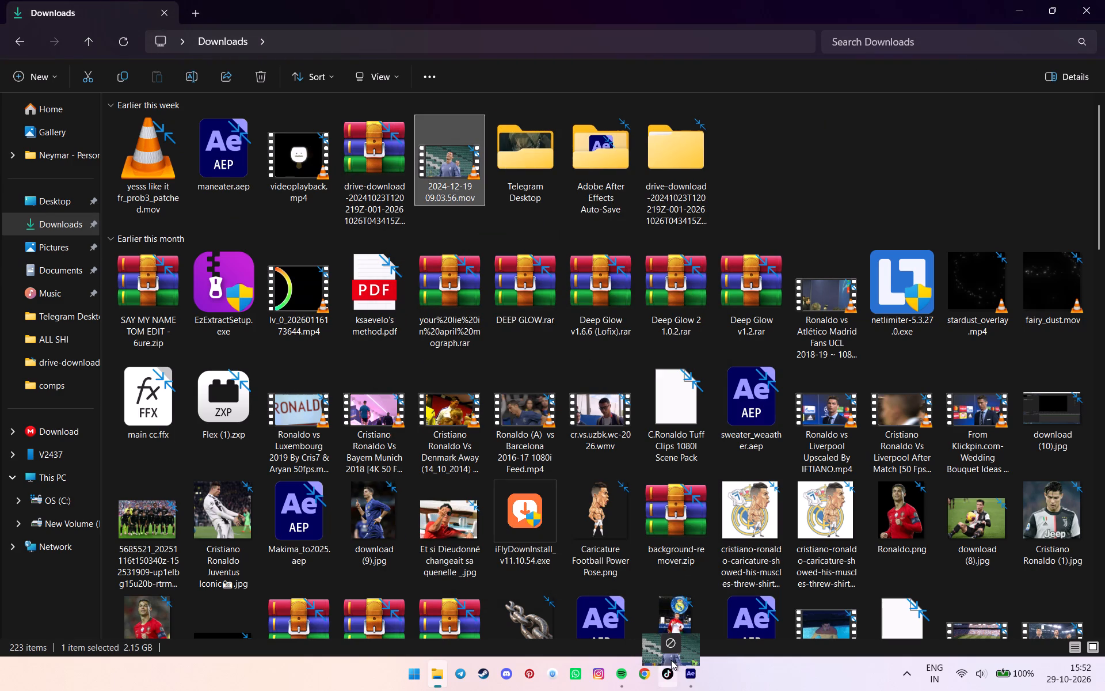
drag(671, 660, 26, 274)
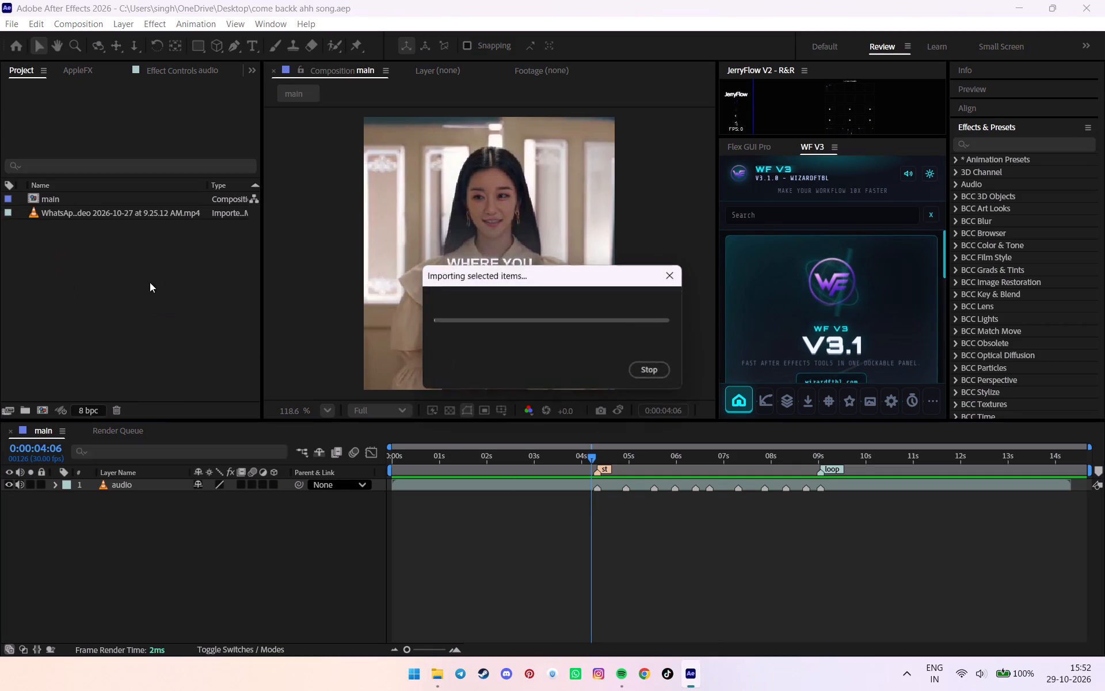
Create a new project folder named "clips".
right_click(86, 244)
click(152, 274)
text(cliosp[[)
key(BackSpace)
key(BackSpace)
key(plus)
key(BackSpace)
key(BackSpace)
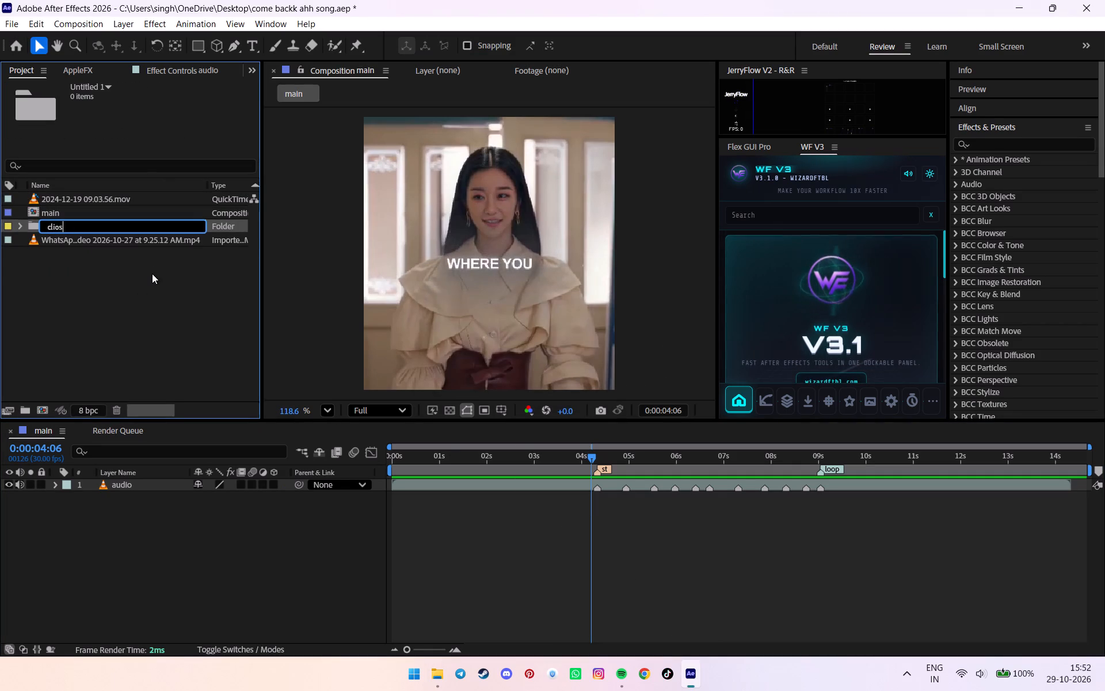
key(BackSpace)
key(BackSpace)
key(BackSpace)
text(ips)
key(Return)
Move 2024-12-19 09.03.56.mov into the clips folder and expand the folder.
drag(92, 236, 82, 236)
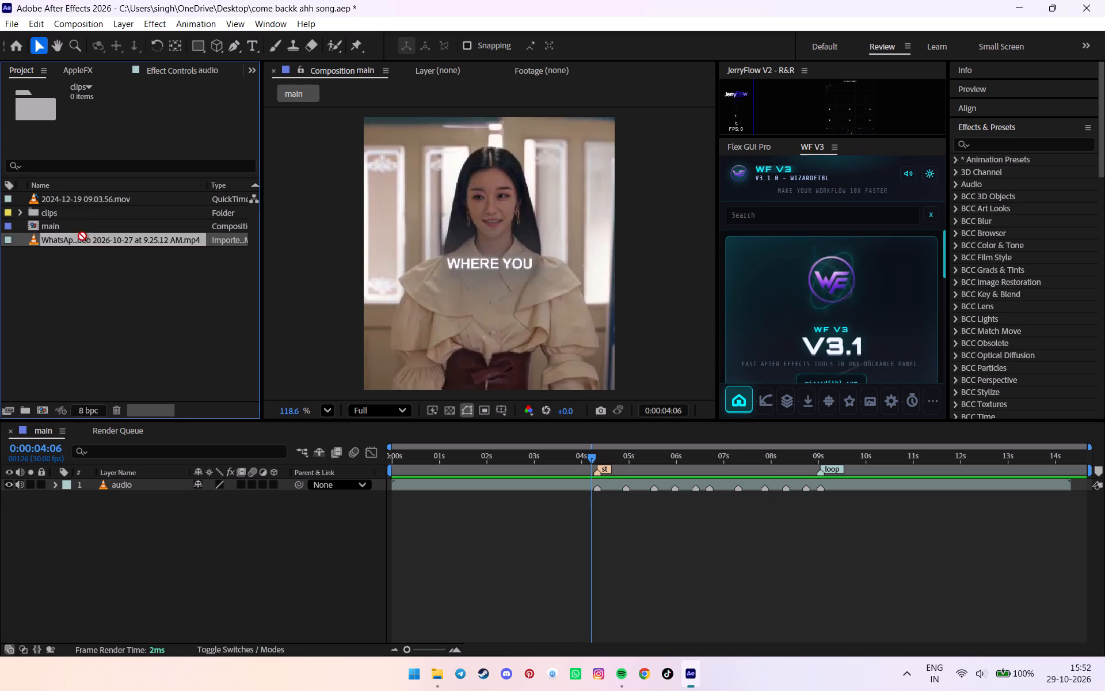
drag(82, 236, 66, 242)
drag(66, 194, 78, 215)
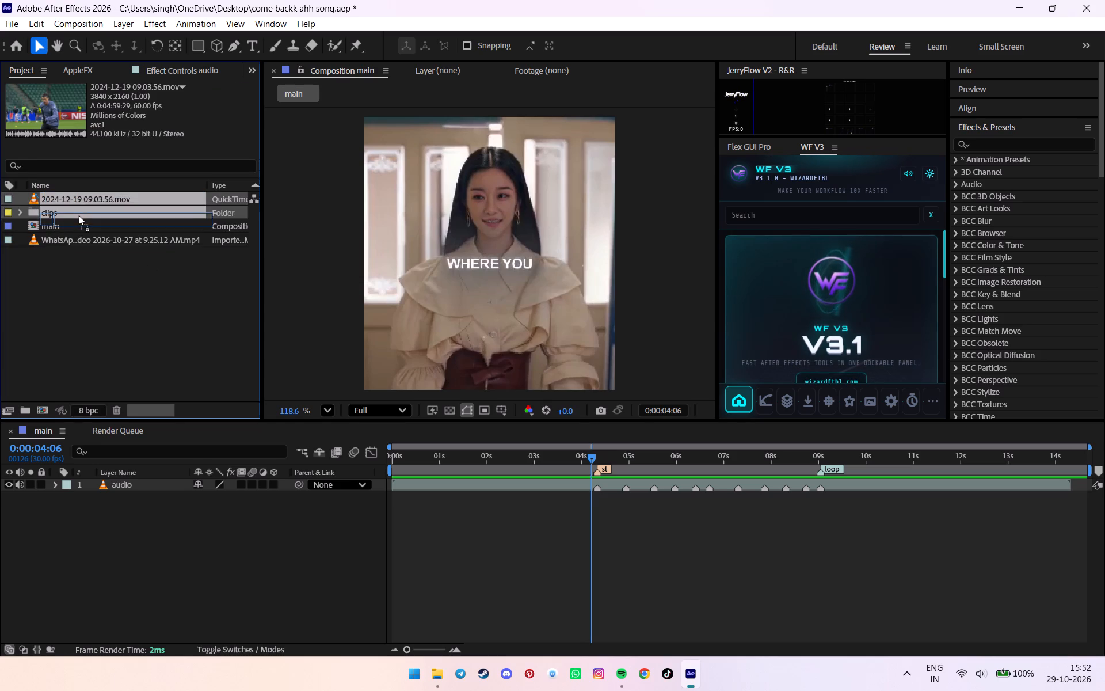
drag(78, 215, 68, 215)
click(23, 202)
Open 2024-12-19 09.03.56.mov in the Footage viewer, fit the whole frame, and look through its first 36 seconds or so.
double_click(56, 212)
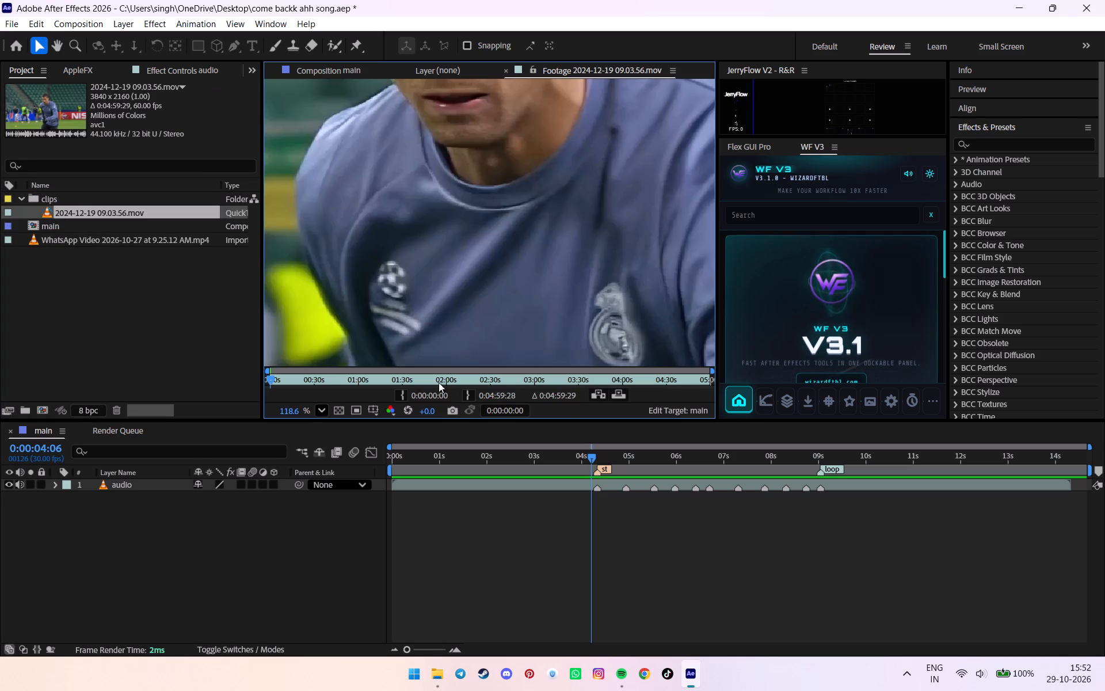
scroll(441, 328, down, 13)
key(space)
key(space)
key(space)
key(space)
key(space)
key(space)
key(space)
key(space)
key(space)
key(space)
drag(416, 333, 457, 250)
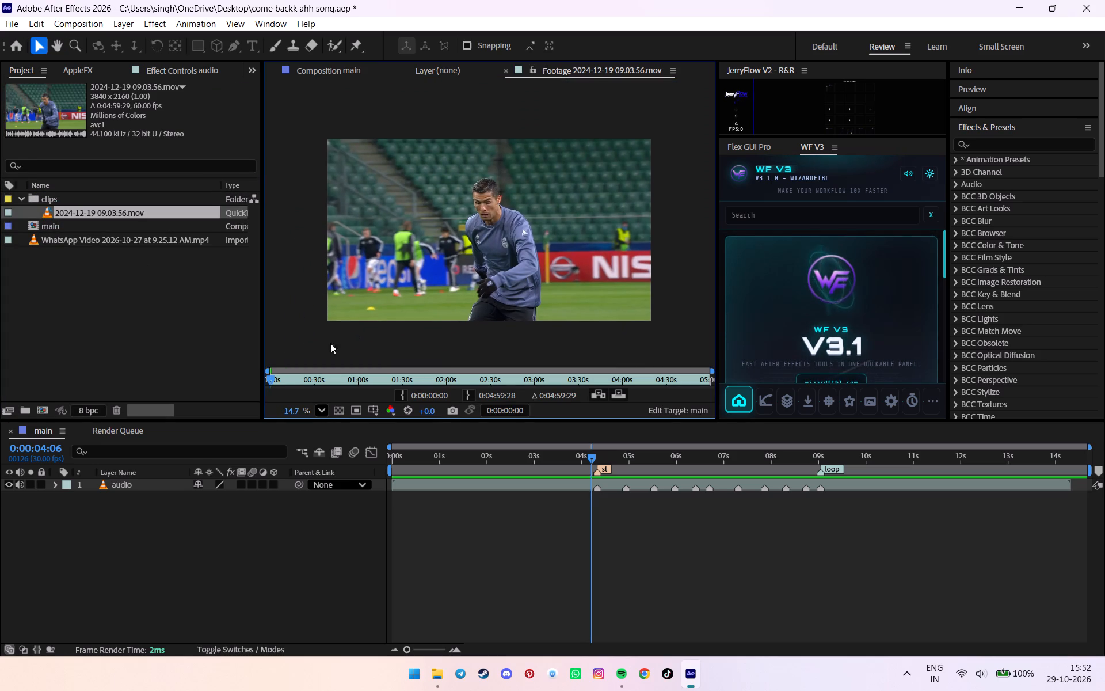
drag(273, 380, 284, 377)
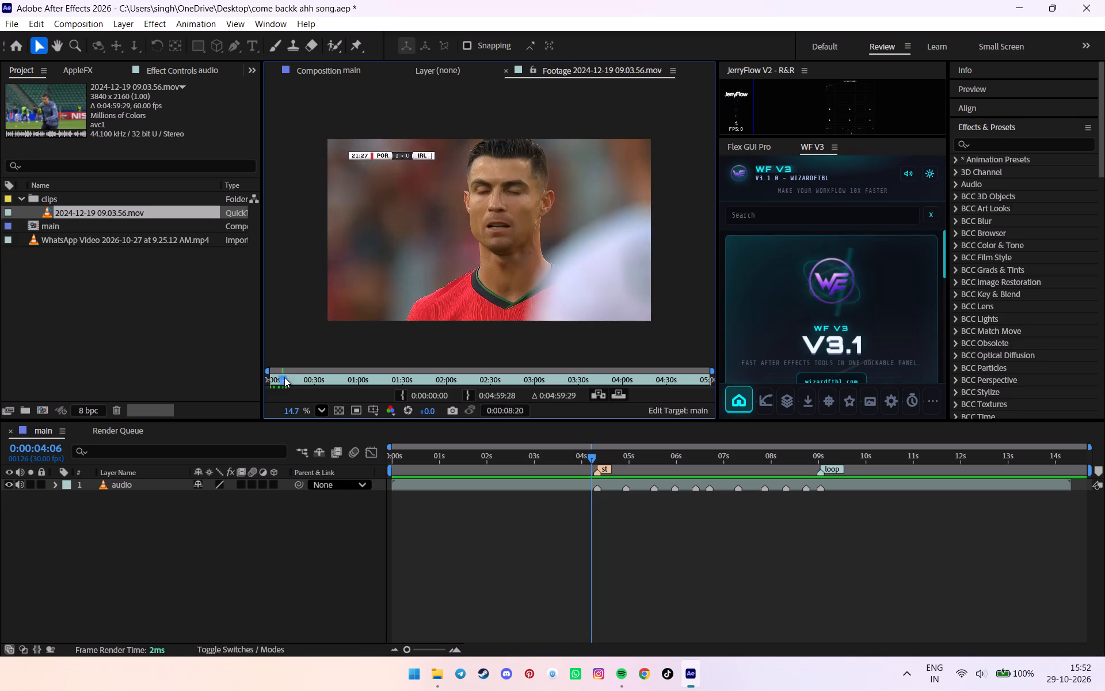
drag(284, 377, 323, 370)
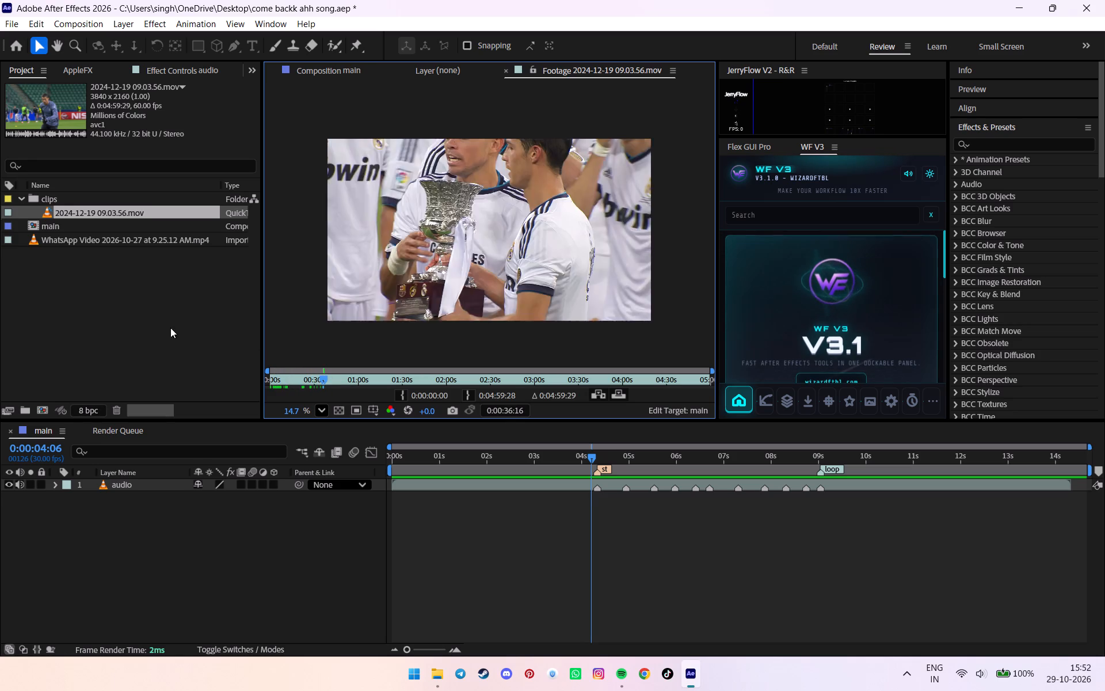
Import the Ronaldo vs Luxembourg 2019, cr.vs.uzbk.wc-2026.wmv, From Klickpin.com wedding bouquet and Ronaldo vs Liverpool Upscaled videos from Downloads as footage.
click(128, 314)
key(ctrl+i)
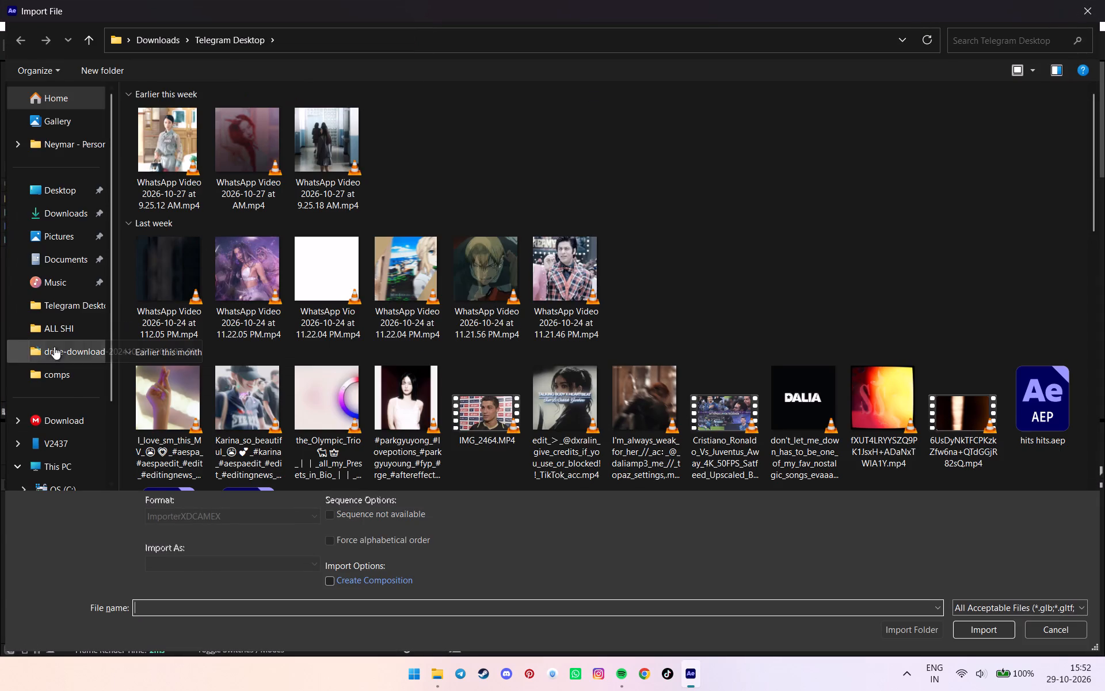
scroll(78, 328, down, 2)
scroll(500, 278, down, 4)
scroll(200, 267, up, 5)
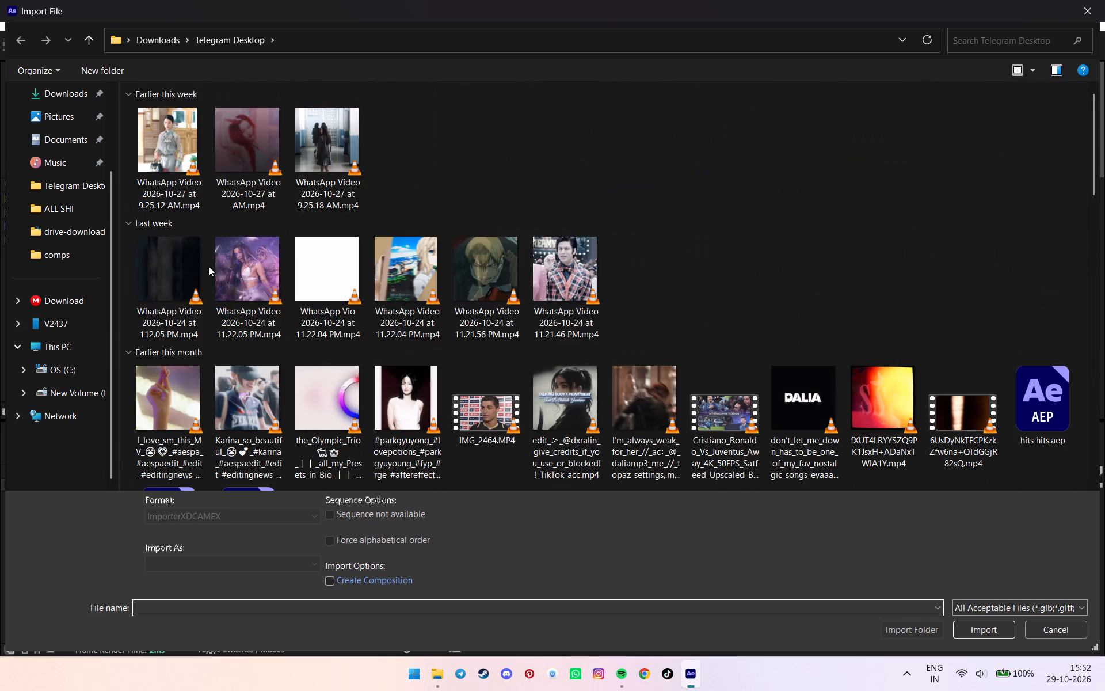
scroll(45, 174, up, 4)
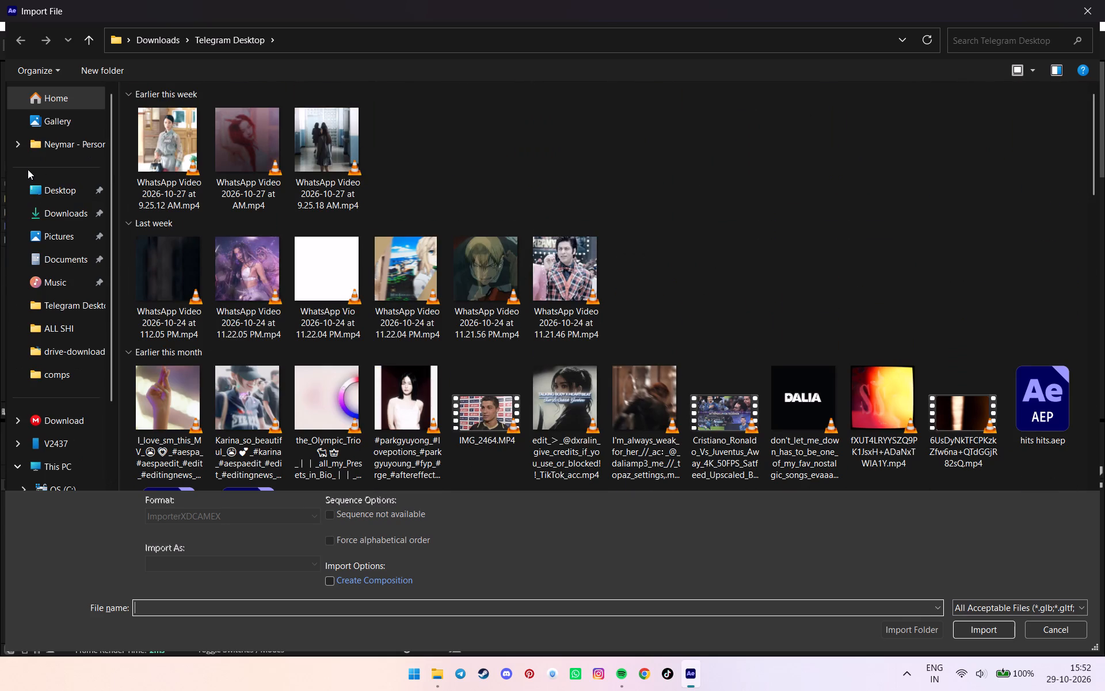
click(64, 214)
scroll(558, 323, down, 1)
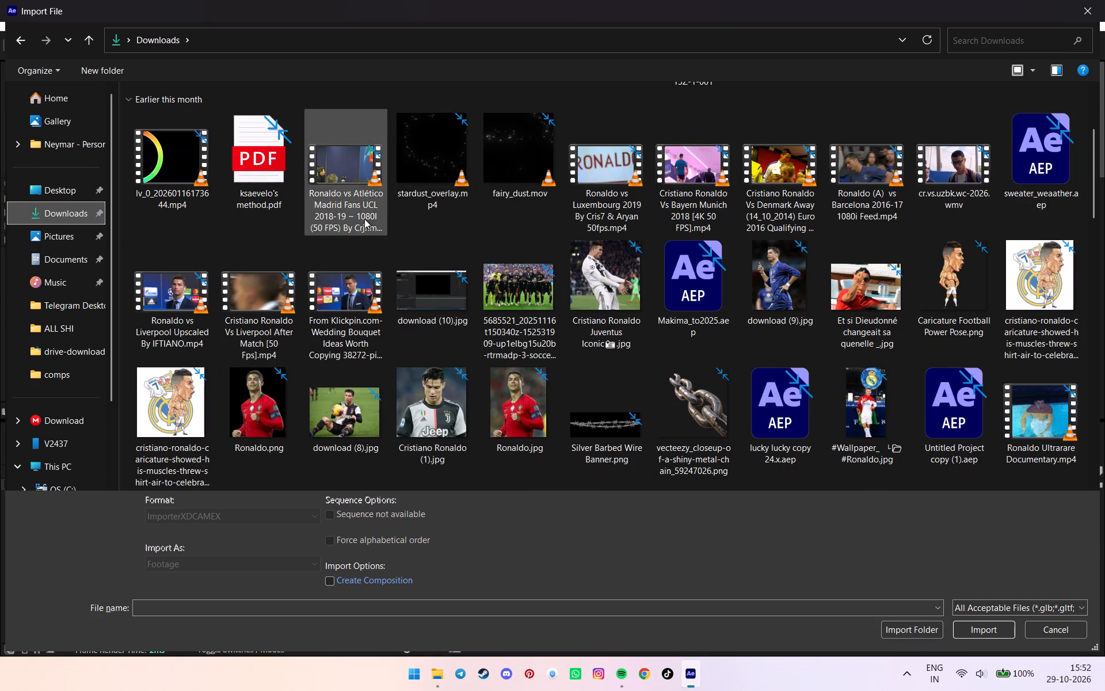
click(627, 191)
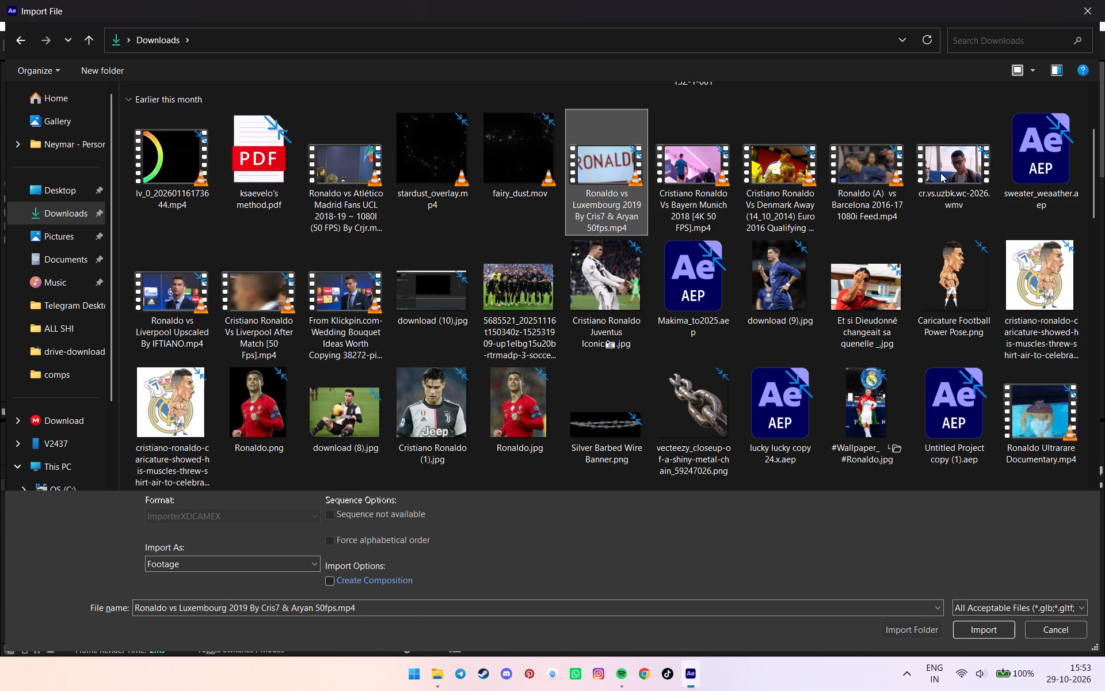
ctrl+click(940, 173)
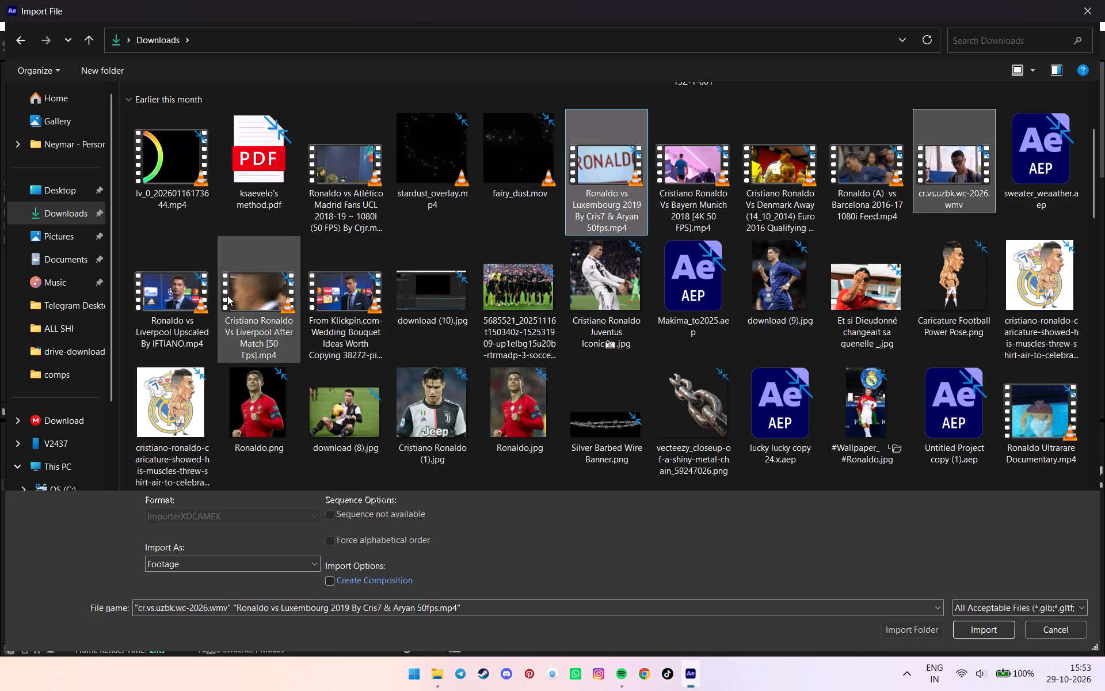
ctrl+click(335, 278)
ctrl+click(161, 281)
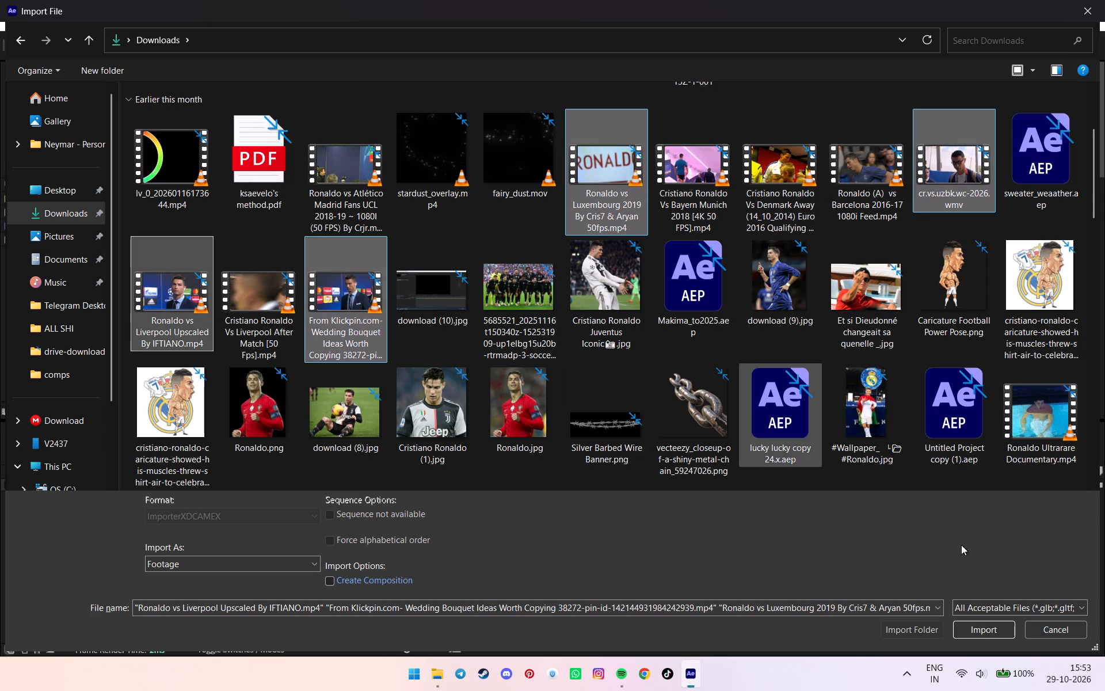
click(985, 622)
Move the four newly imported videos into the clips folder.
click(68, 306)
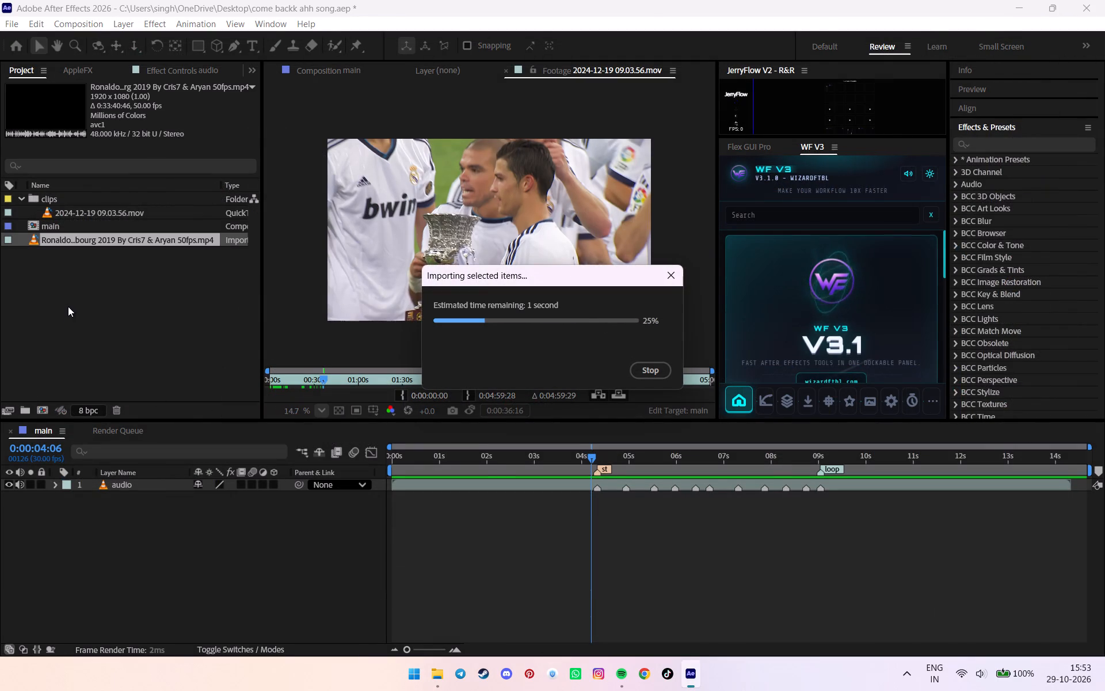
drag(89, 278, 64, 200)
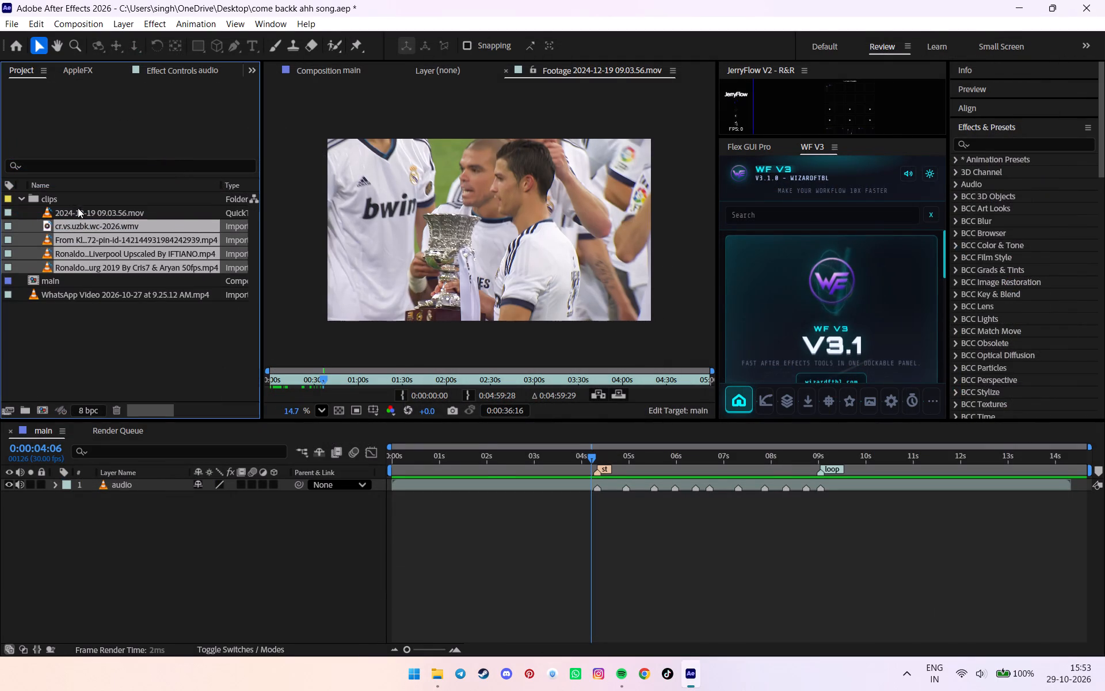
Open the Ronaldo vs Liverpool Upscaled clip in the Footage viewer and examine its opening frame up close.
click(92, 284)
click(92, 278)
click(100, 263)
click(98, 252)
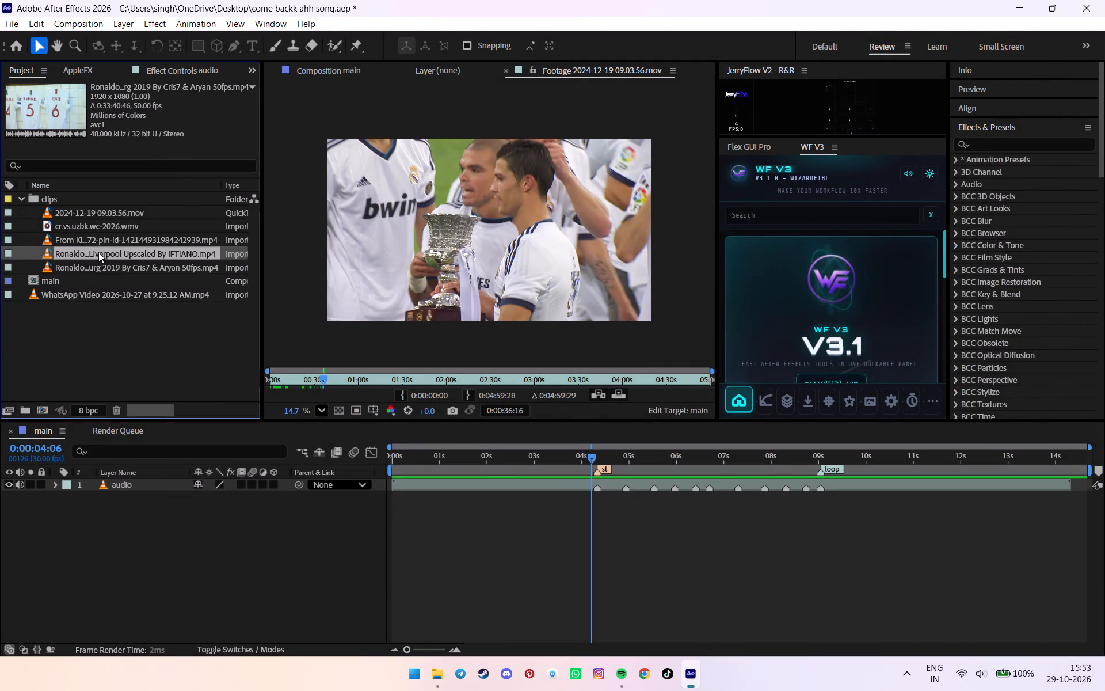
click(104, 243)
double_click(106, 252)
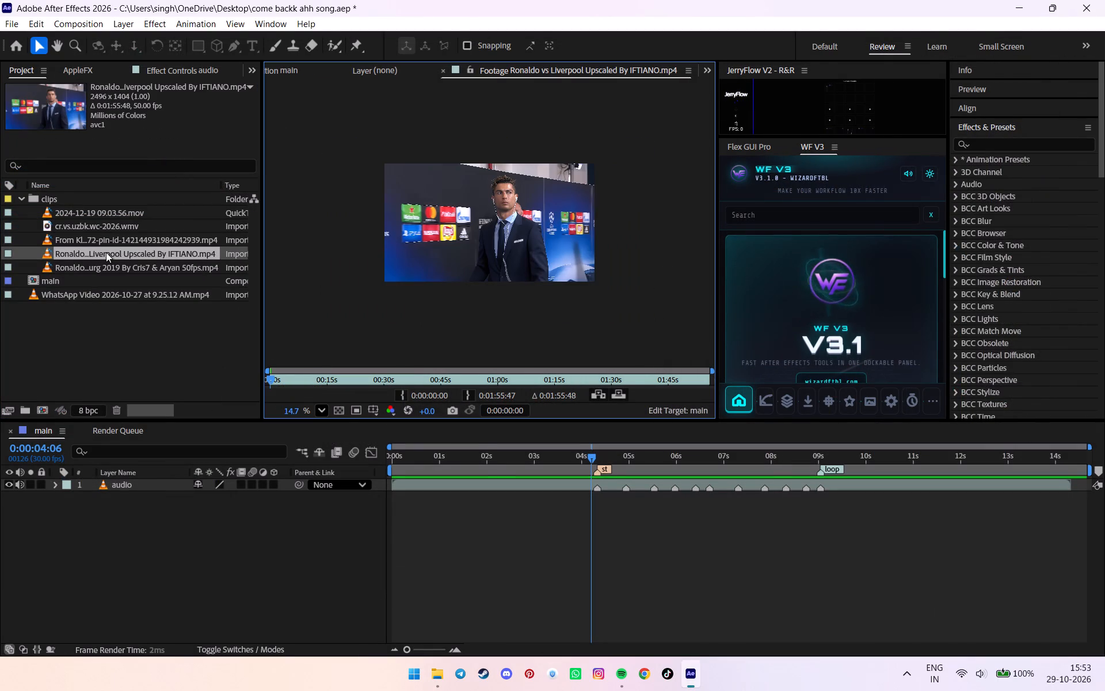
scroll(365, 305, up, 4)
key(space)
key(space)
key(space)
key(space)
key(space)
key(space)
key(space)
key(space)
key(space)
key(space)
key(space)
key(space)
key(space)
key(space)
key(space)
key(space)
key(space)
key(space)
key(space)
key(space)
drag(456, 257, 410, 310)
scroll(436, 293, up, 3)
drag(518, 249, 372, 305)
Open the From Klickpin.com wedding bouquet clip in the Footage viewer, enlarge it to 320.4%, and check the image quality of its first frames.
double_click(68, 237)
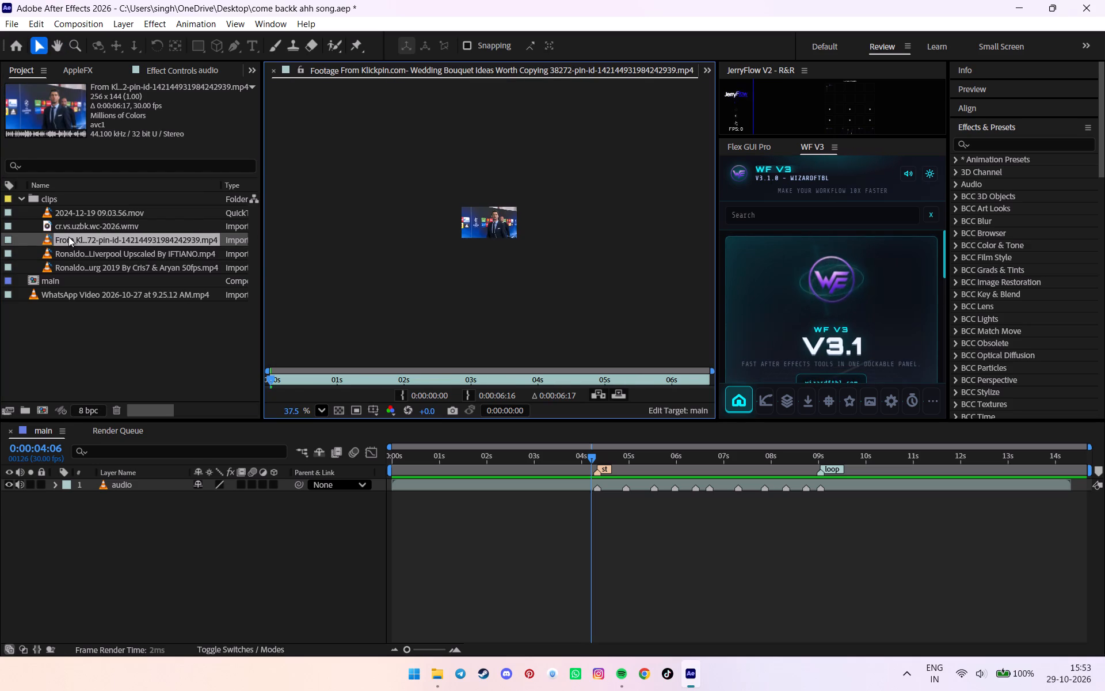
scroll(691, 268, up, 7)
scroll(449, 246, up, 6)
key(space)
key(space)
key(space)
key(space)
key(space)
key(space)
key(space)
key(space)
key(space)
key(space)
key(space)
key(space)
key(space)
key(space)
key(space)
key(space)
key(space)
key(space)
key(space)
key(space)
drag(367, 201, 433, 240)
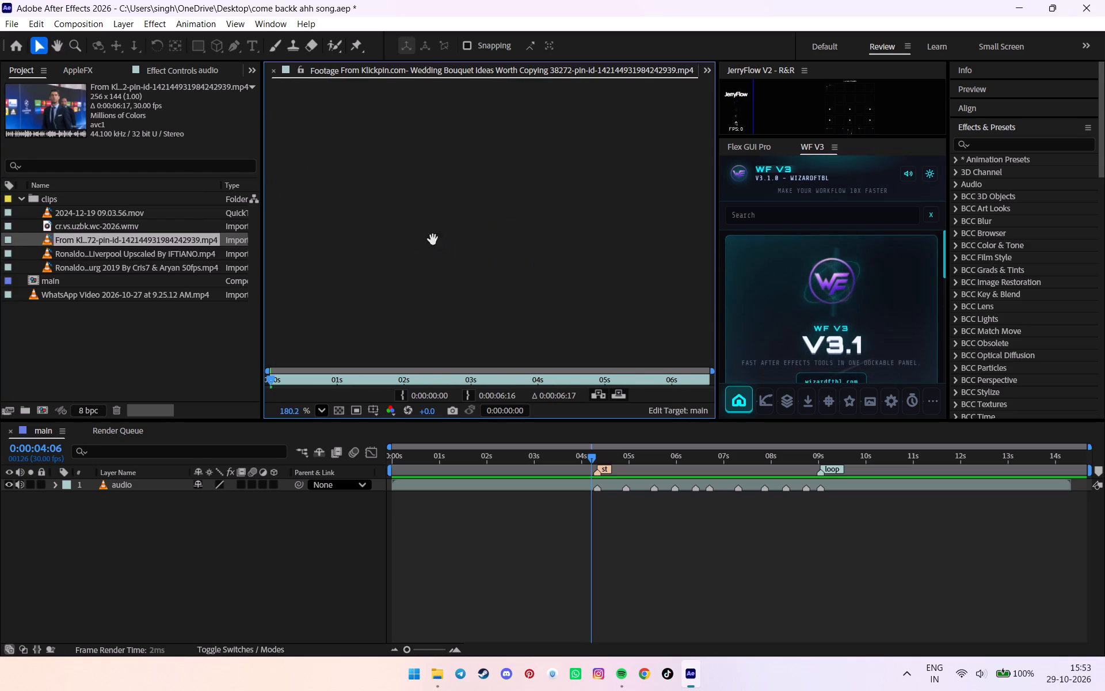
drag(433, 240, 710, 341)
drag(403, 261, 595, 285)
scroll(575, 281, up, 5)
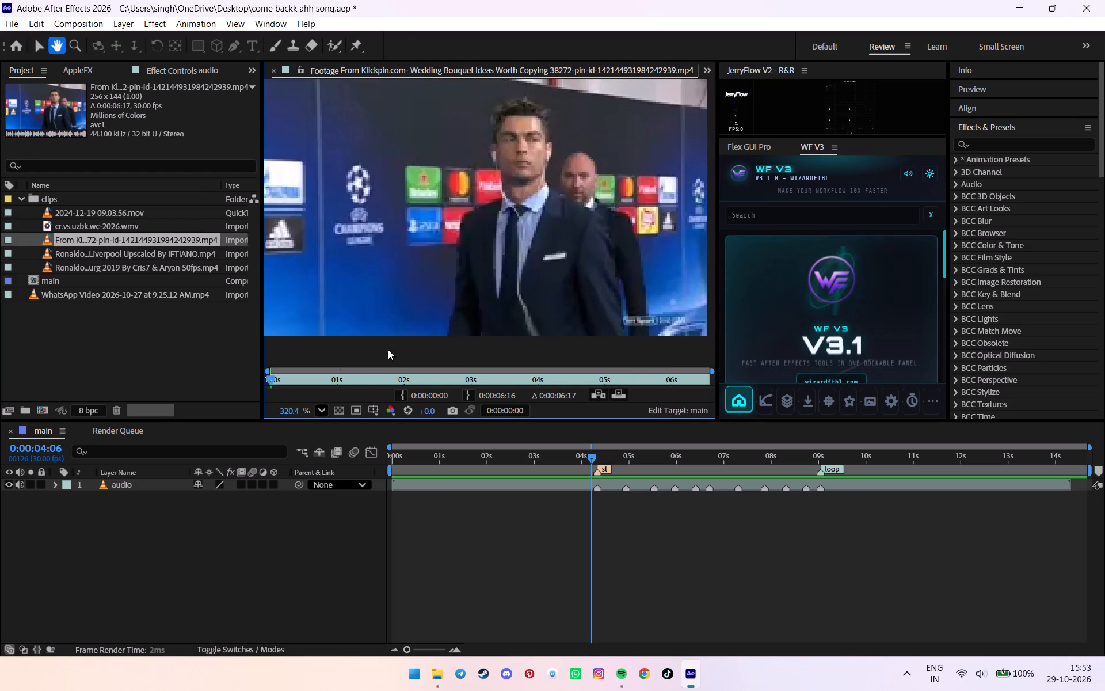
drag(285, 382, 275, 378)
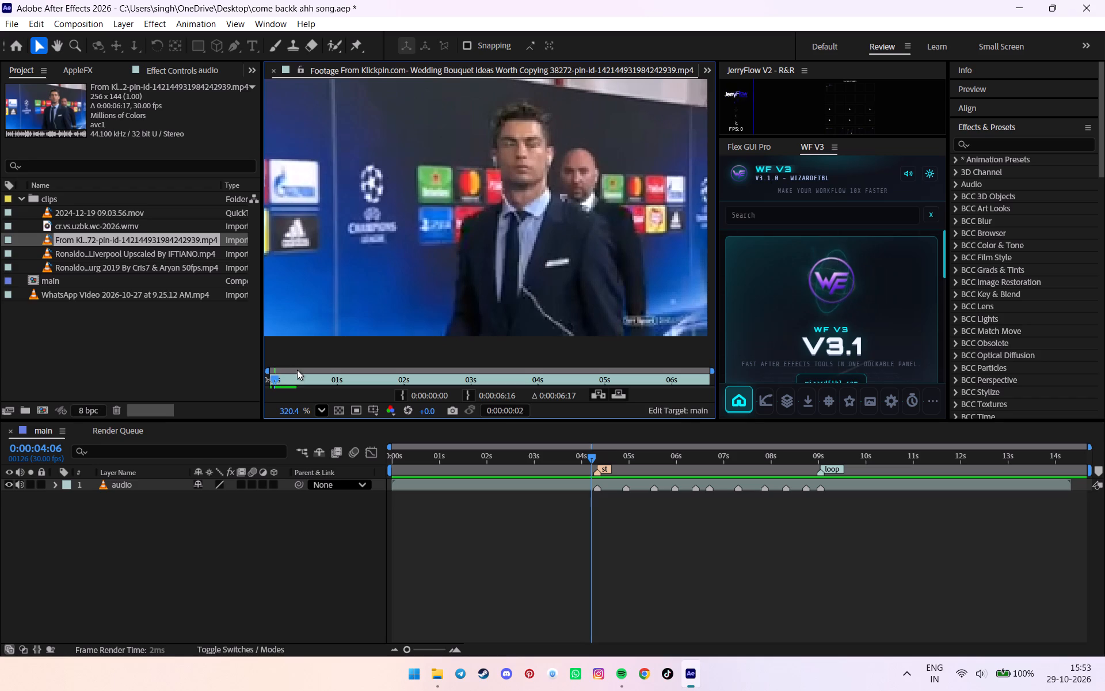
Widen the Footage viewer at the expense of the script panels, keeping the Project panel narrow.
drag(262, 255, 395, 242)
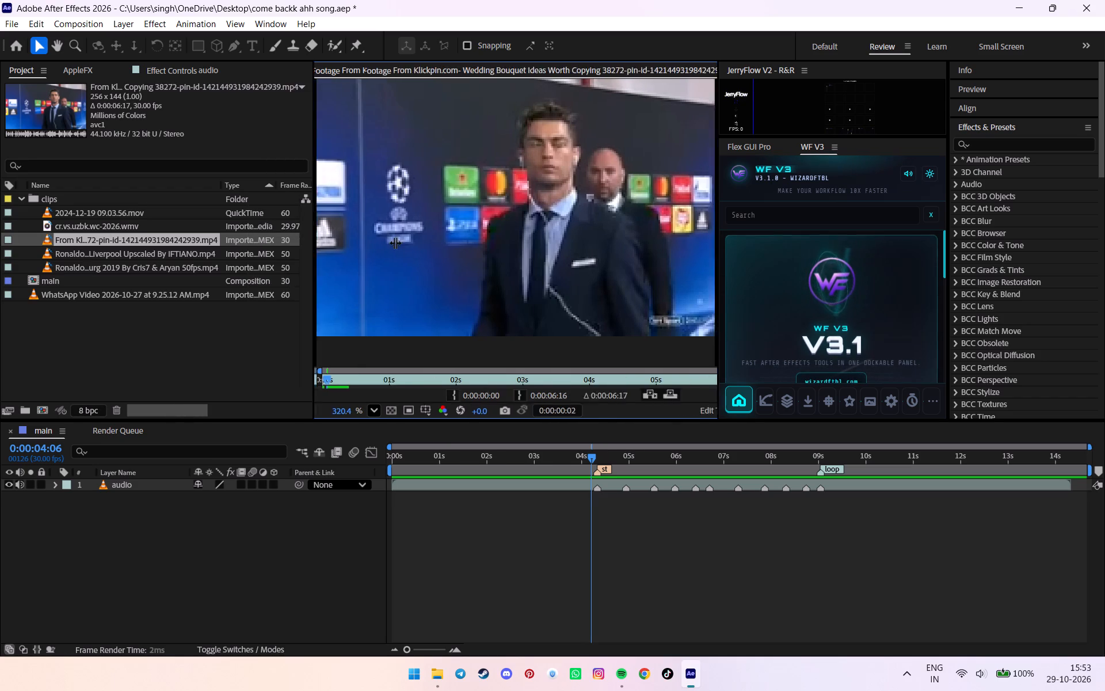
drag(395, 242, 718, 229)
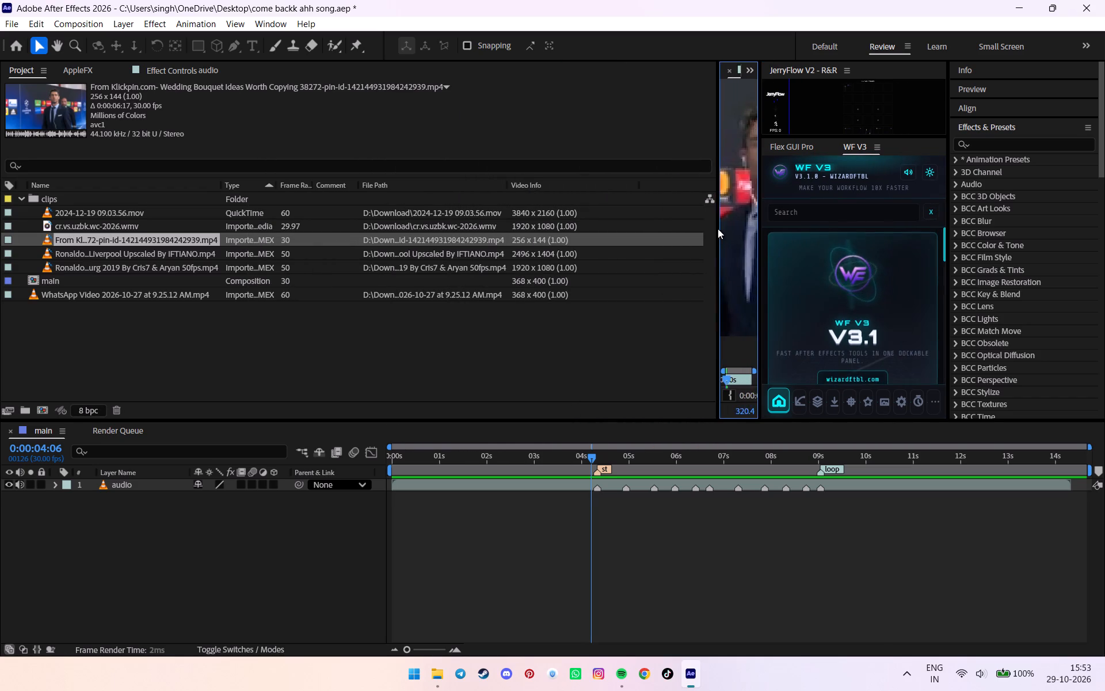
drag(718, 229, 360, 251)
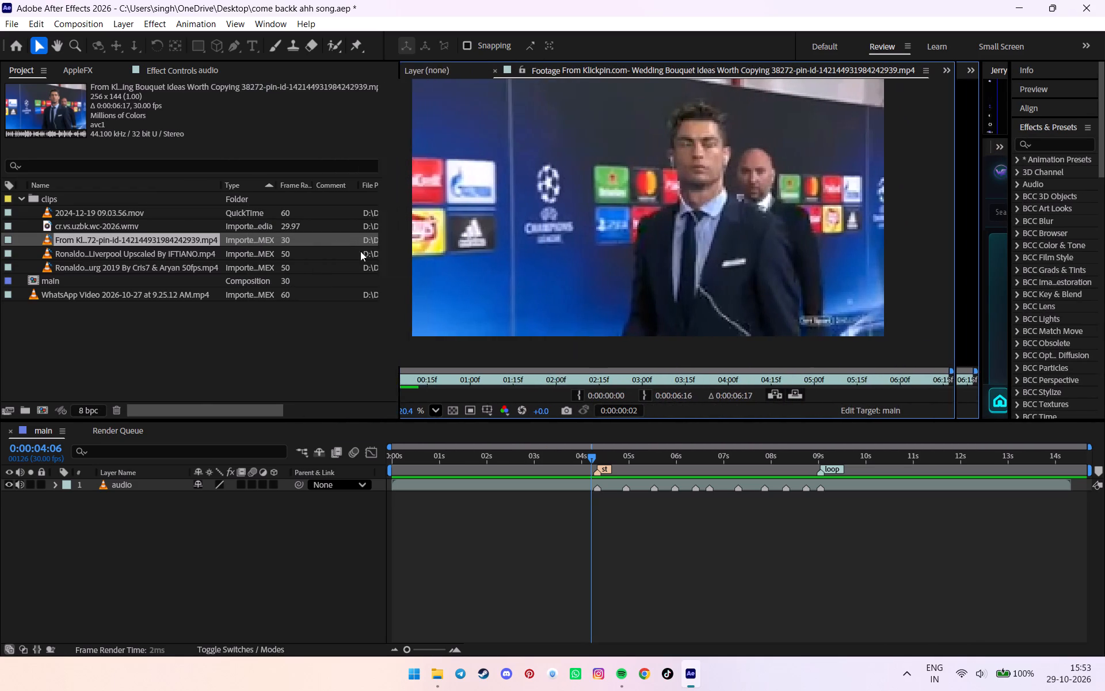
drag(360, 251, 270, 256)
Delete the From Klickpin.com wedding bouquet clip from the clips folder.
click(164, 239)
key(Delete)
Reopen the Ronaldo vs Liverpool Upscaled clip in the Footage viewer and look through it from start to end for usable shots.
double_click(155, 239)
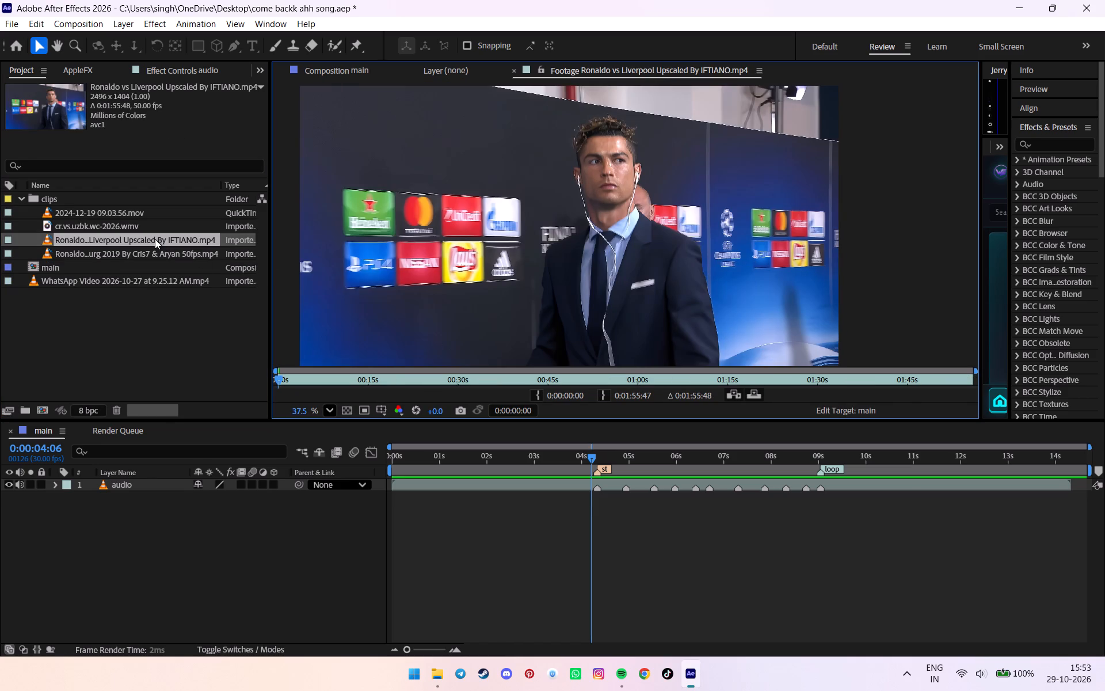
drag(286, 381, 288, 379)
drag(288, 379, 261, 374)
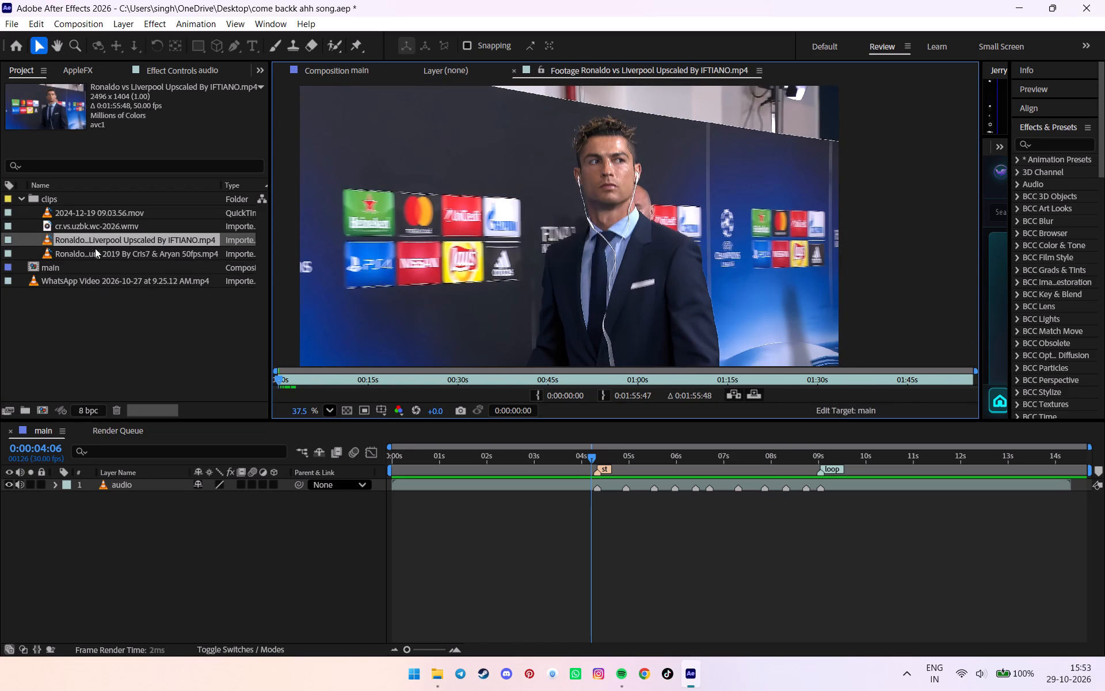
drag(321, 385, 375, 377)
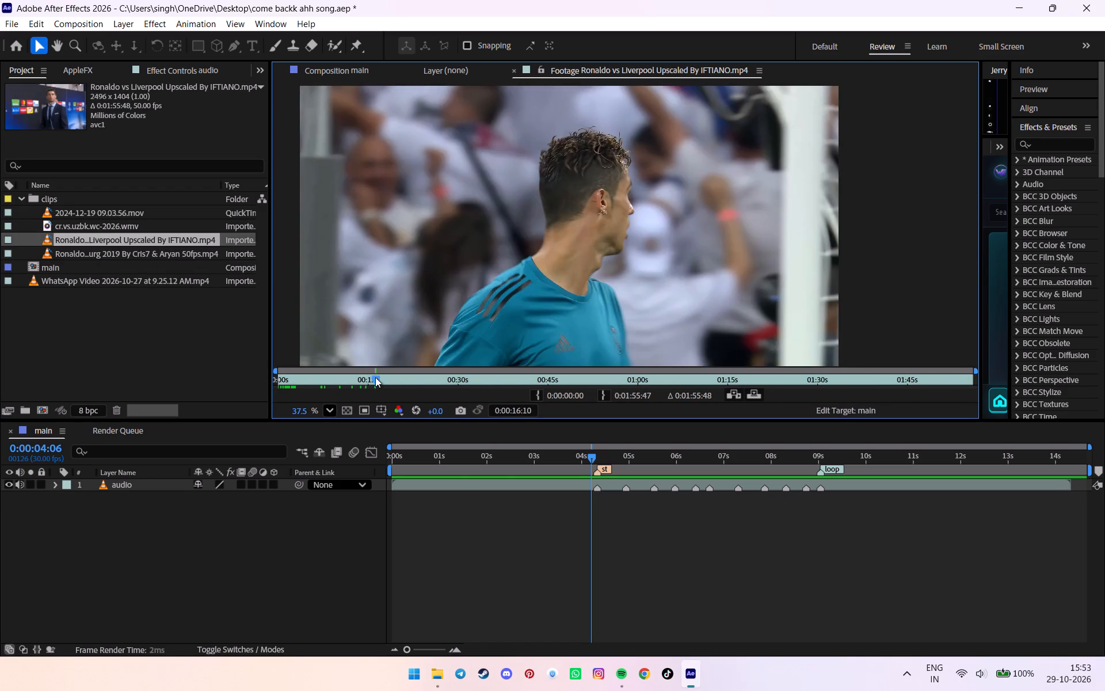
drag(375, 377, 395, 381)
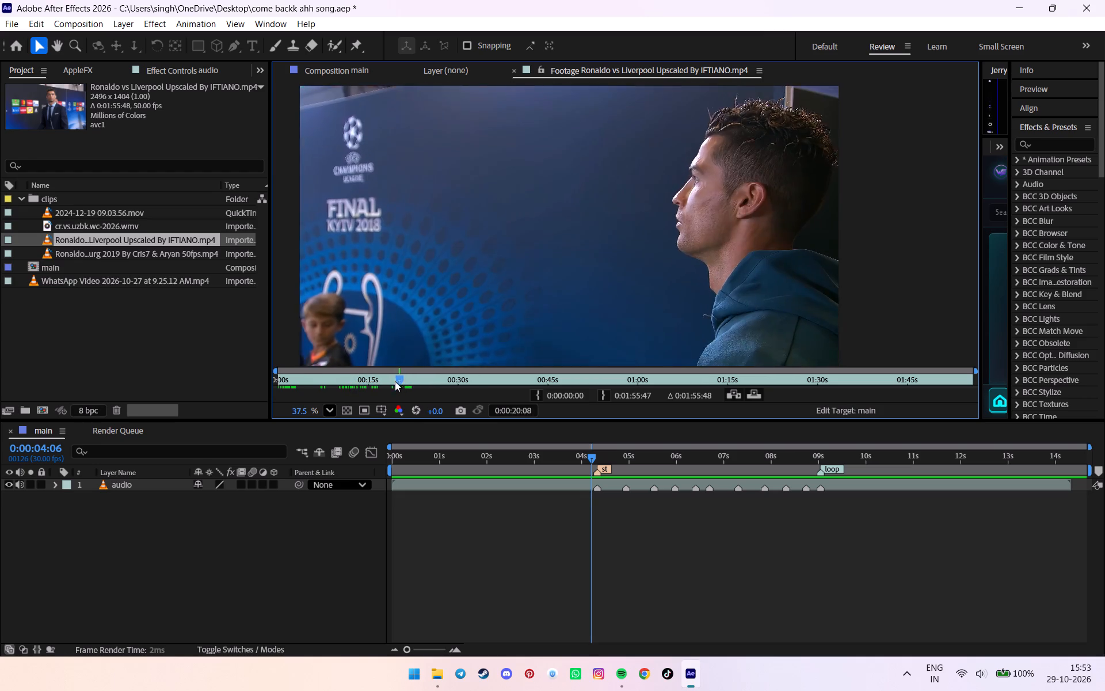
drag(395, 381, 487, 376)
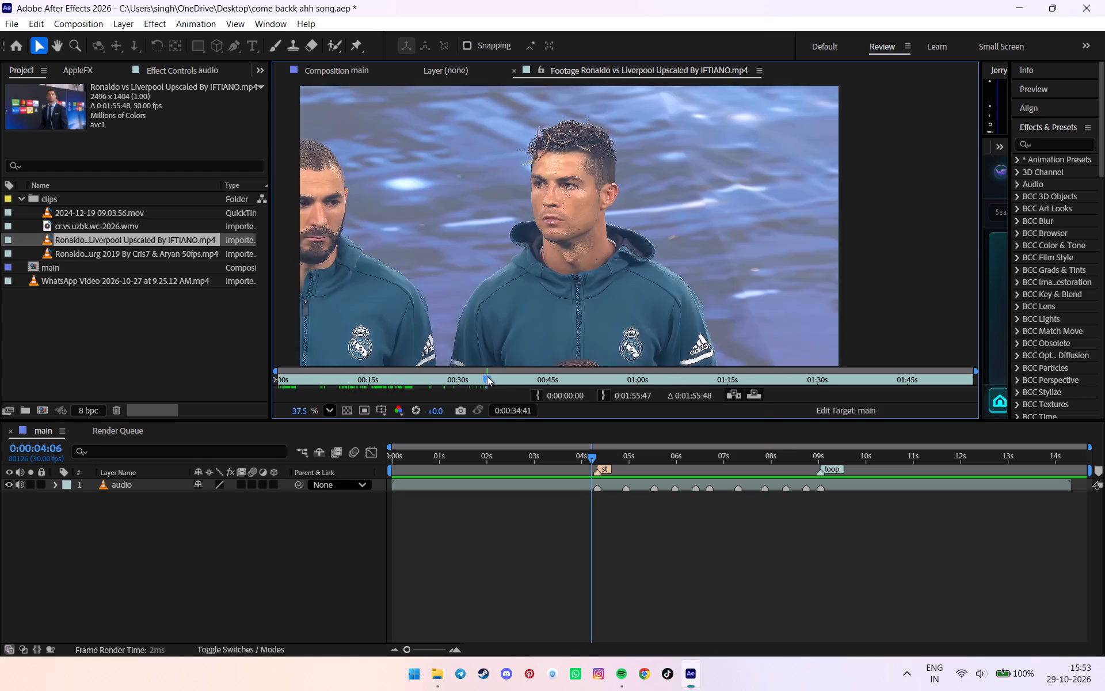
drag(487, 376, 555, 375)
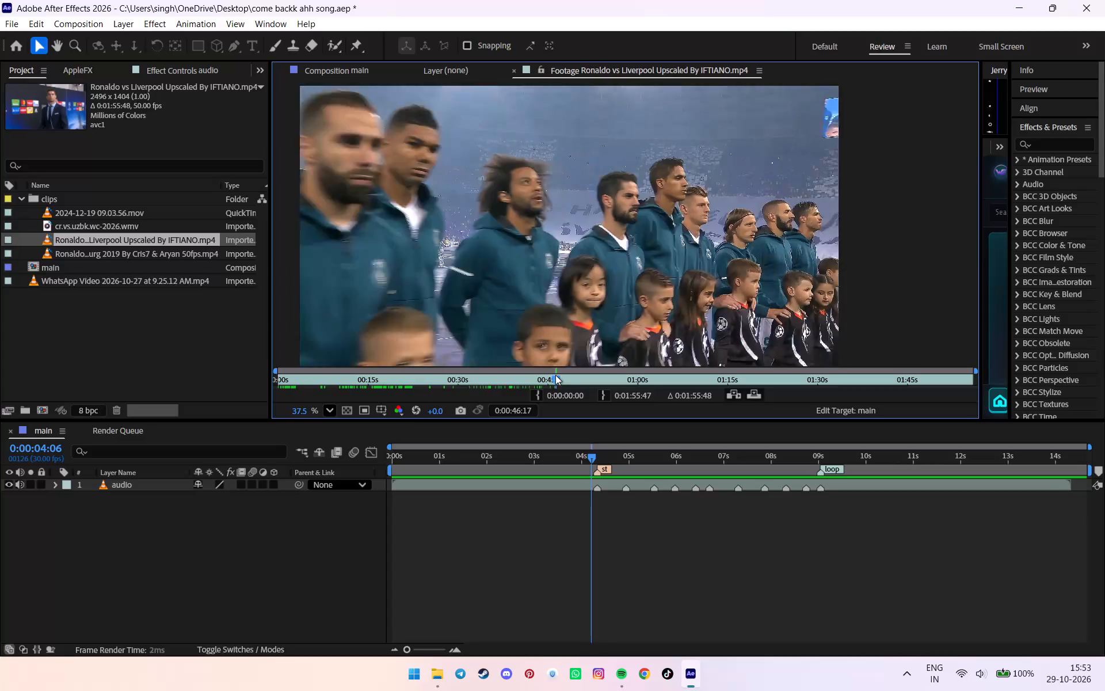
drag(555, 375, 627, 367)
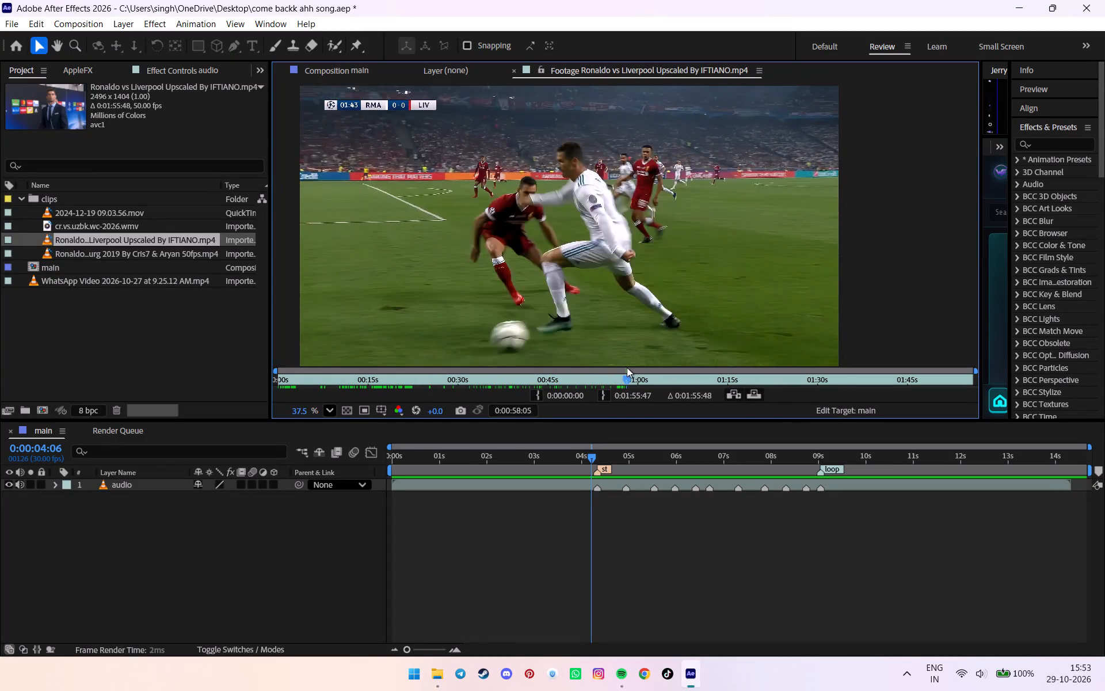
drag(627, 367, 661, 363)
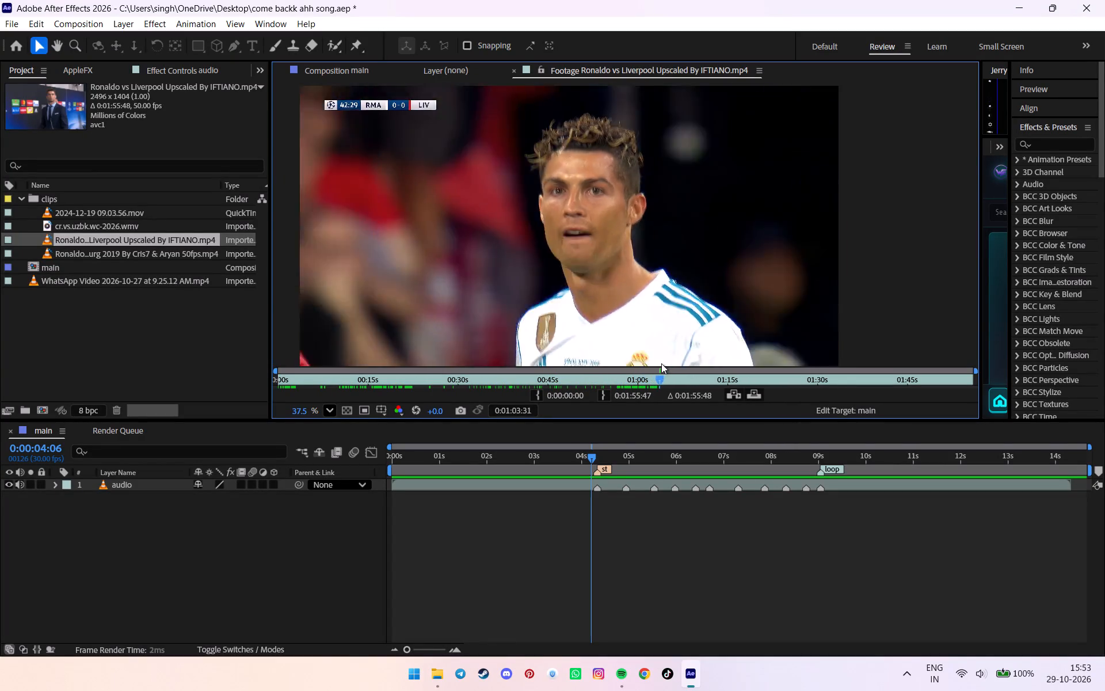
drag(661, 363, 684, 359)
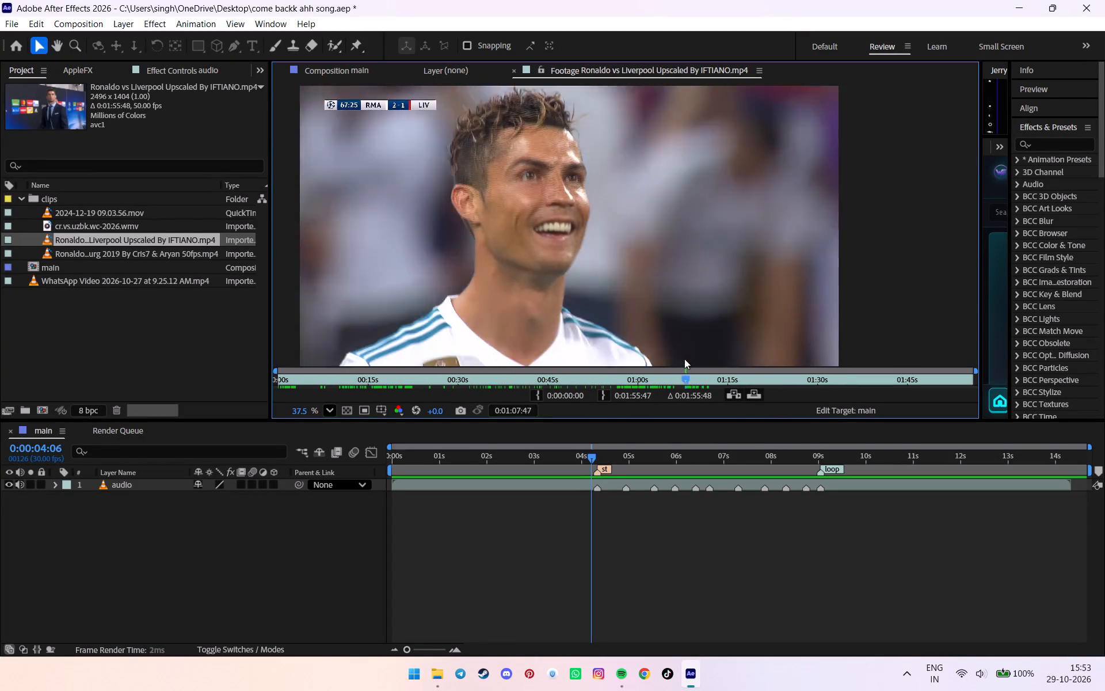
drag(684, 359, 717, 351)
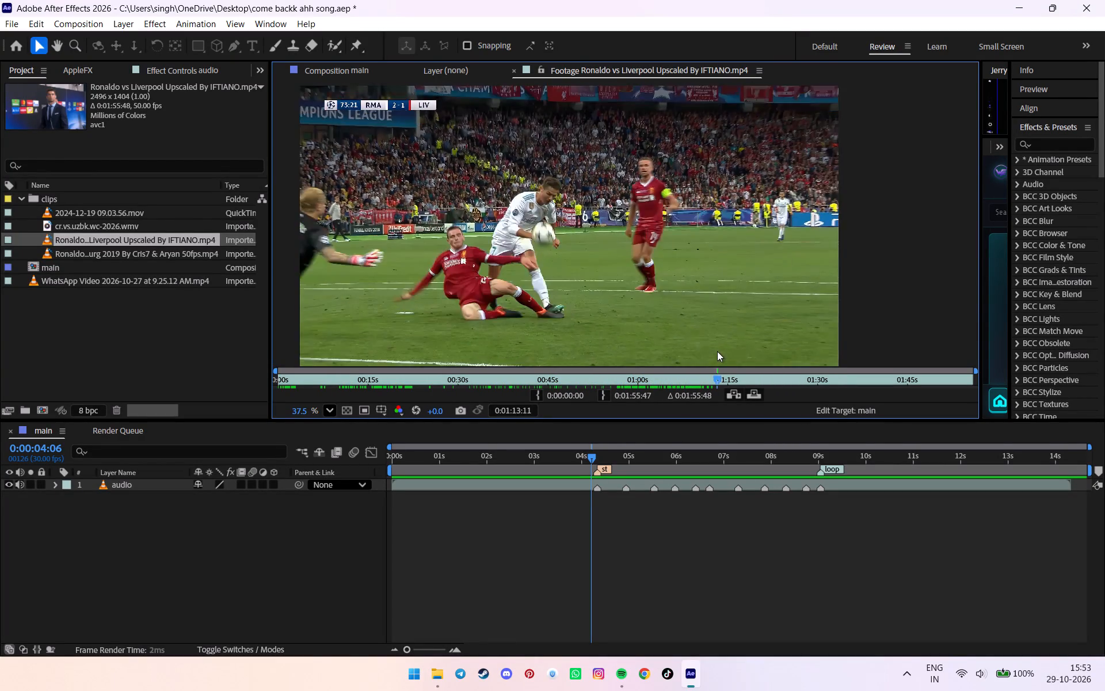
drag(717, 351, 727, 351)
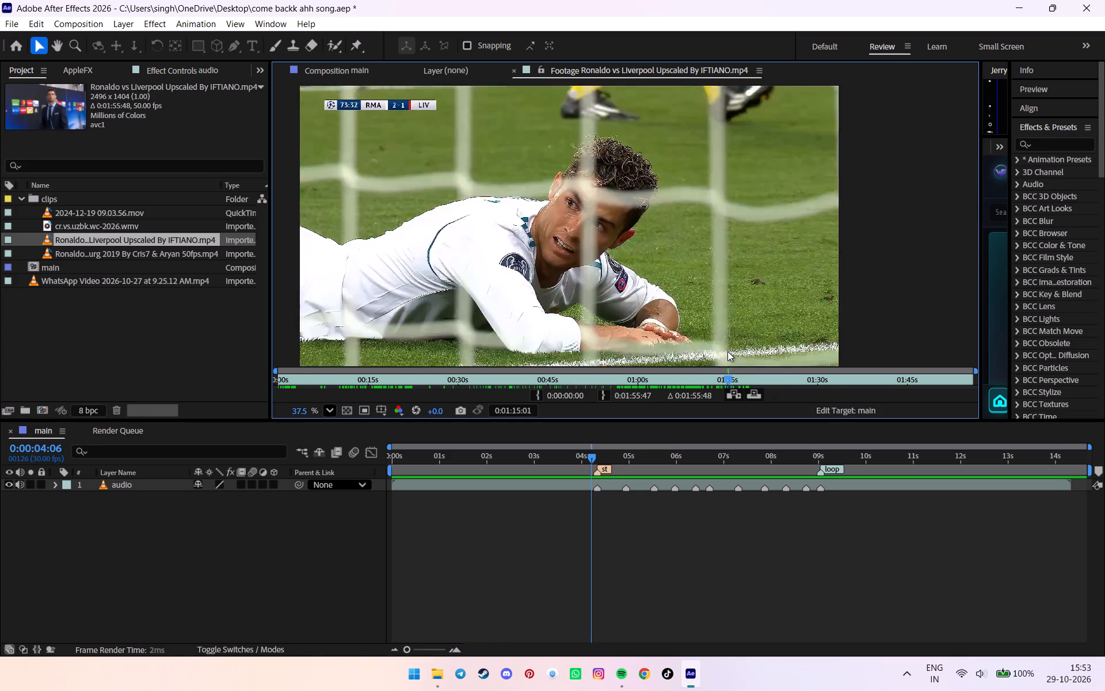
drag(727, 351, 793, 351)
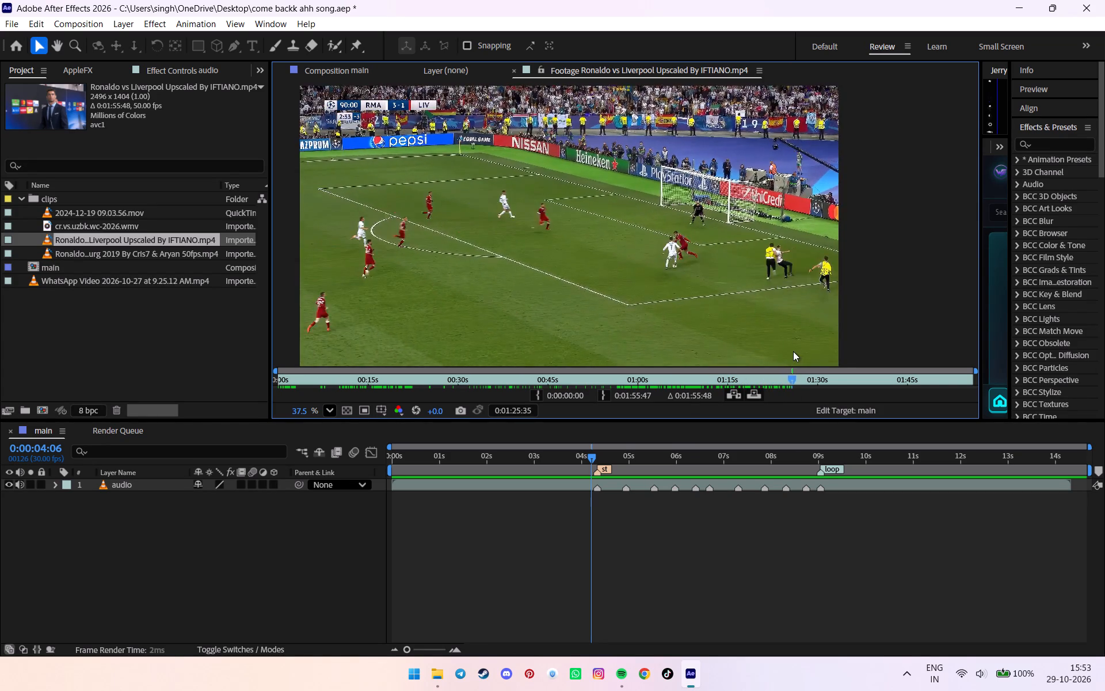
drag(793, 351, 861, 351)
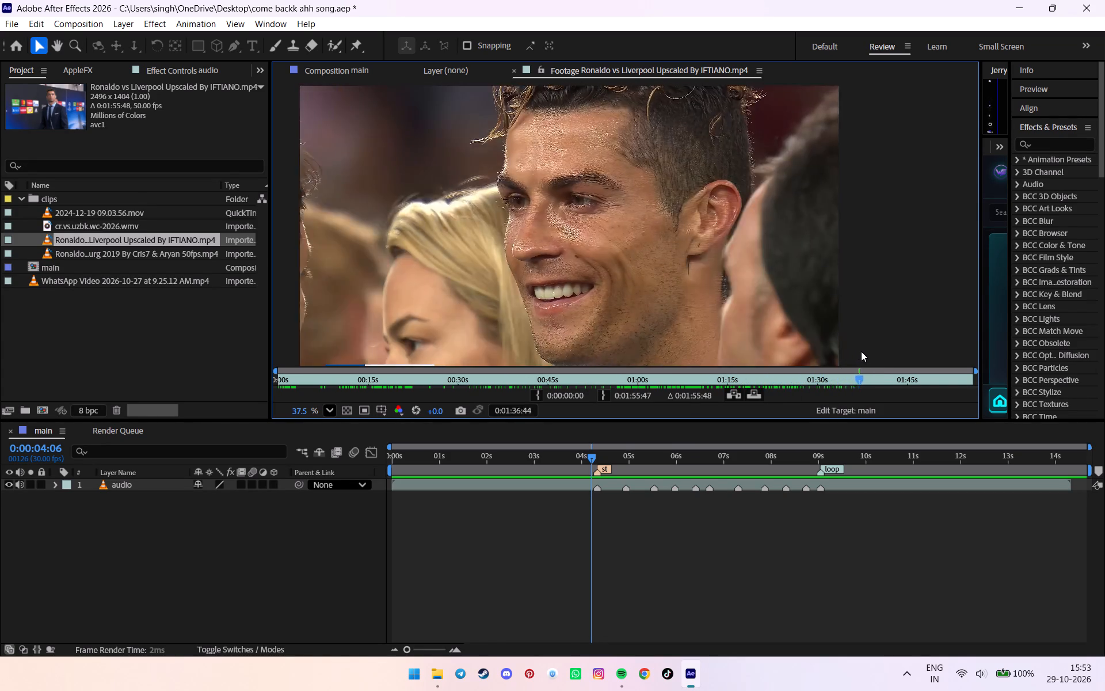
drag(861, 351, 939, 343)
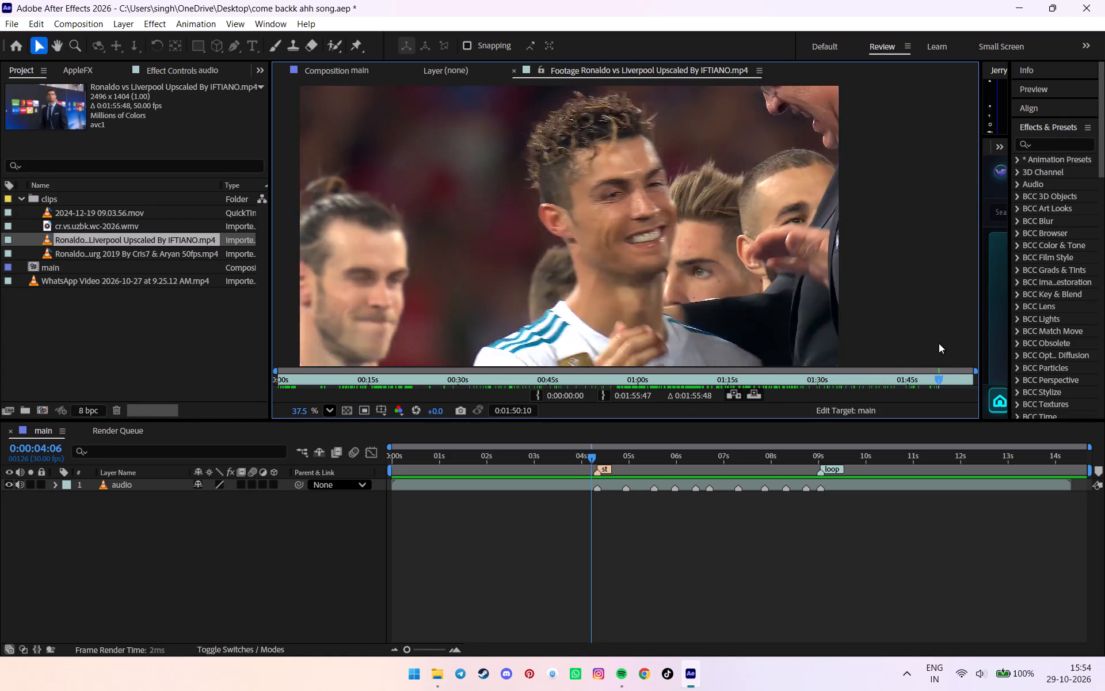
drag(939, 343, 929, 343)
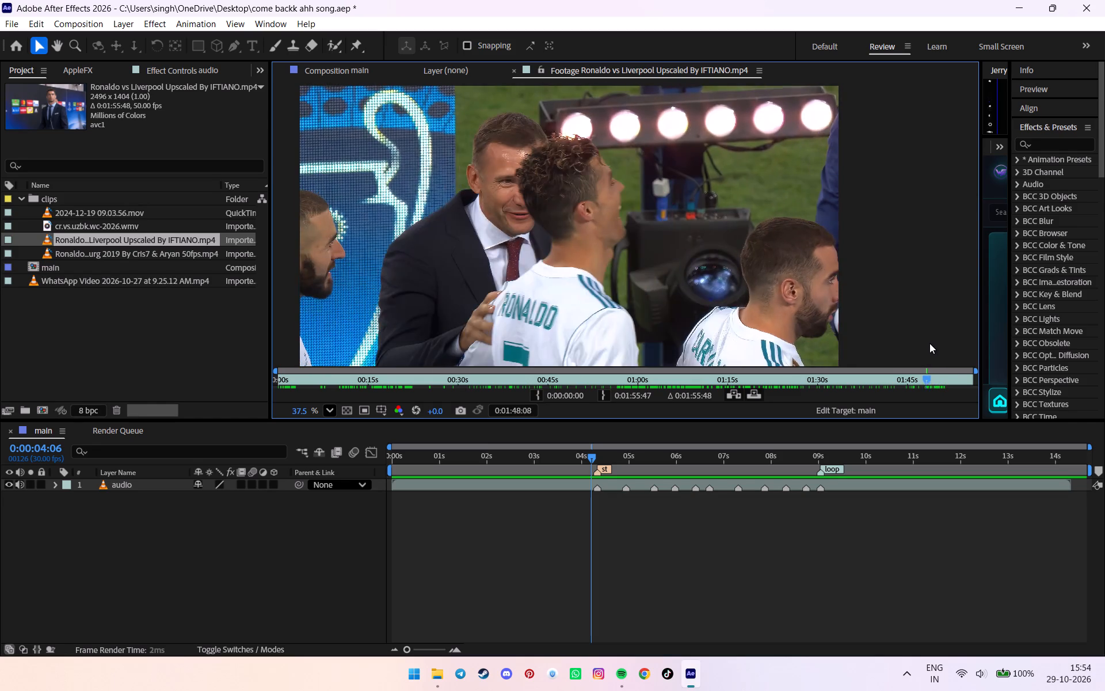
drag(929, 343, 992, 335)
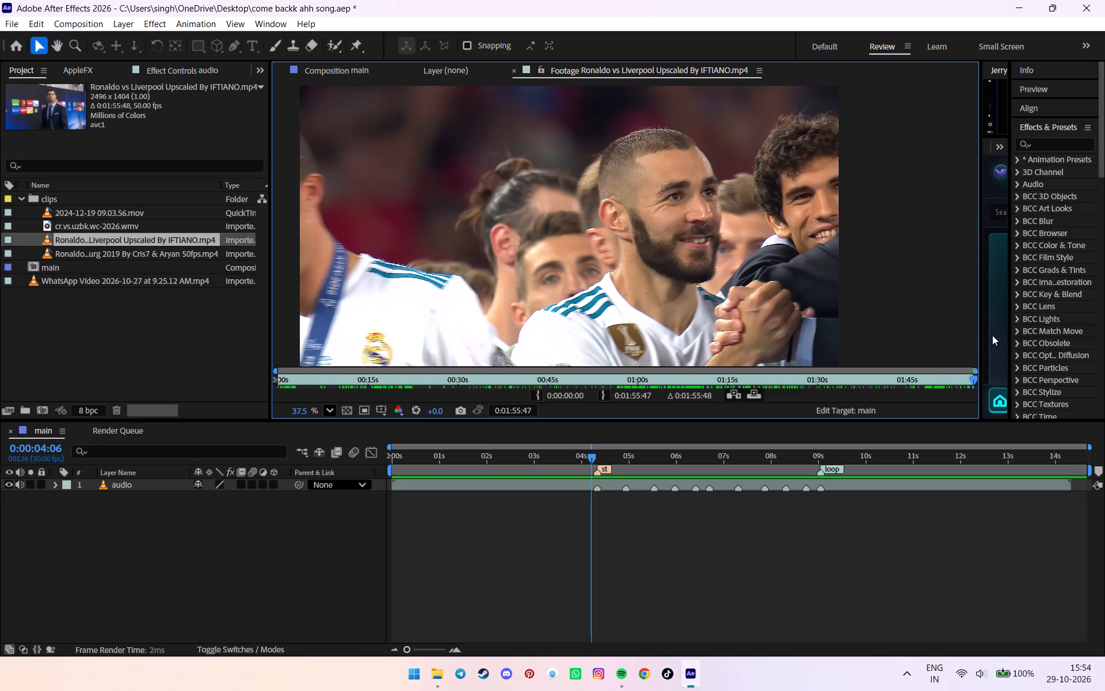
drag(992, 335, 850, 364)
Look back through the Ronaldo vs Liverpool Upscaled clip from about 1:35 to before 0:30, checking the Ronaldo close-ups, line-up and tunnel shots.
scroll(617, 294, down, 3)
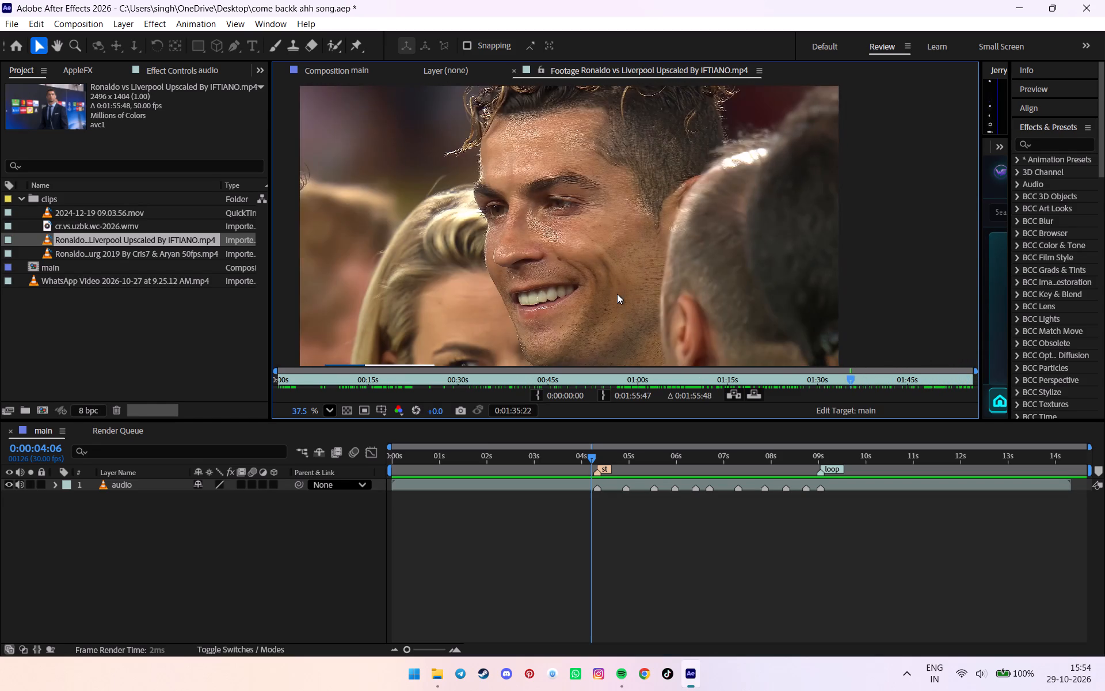
scroll(617, 294, down, 2)
scroll(617, 294, up, 7)
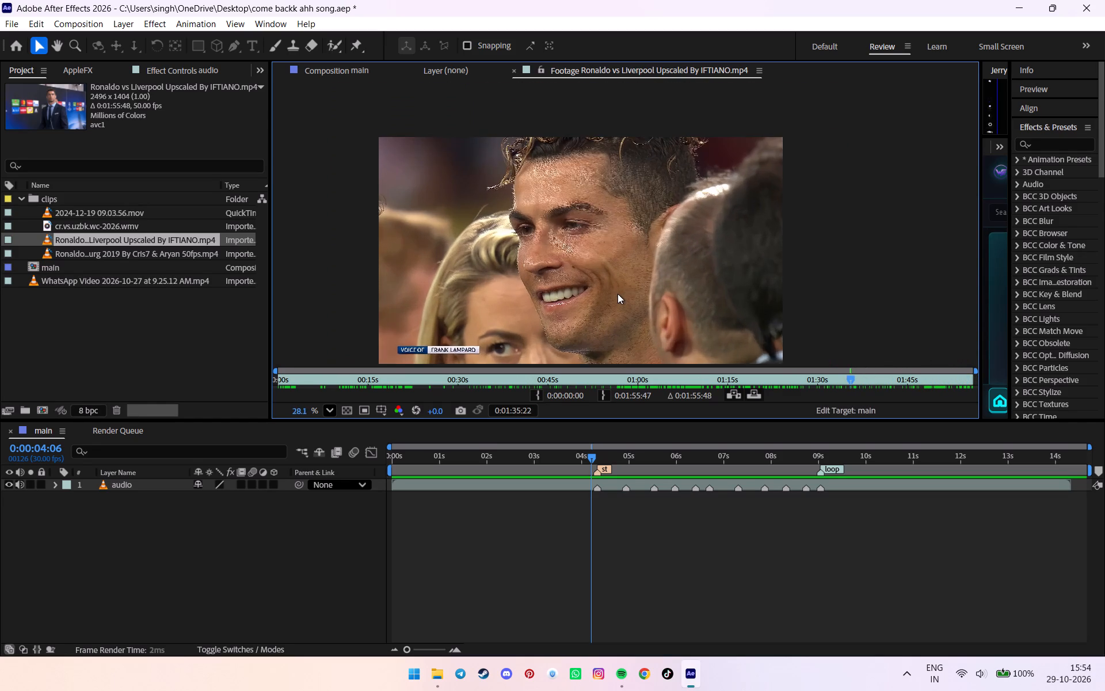
scroll(618, 294, up, 1)
key(space)
key(space)
key(space)
key(space)
drag(611, 297, 661, 290)
drag(687, 385, 658, 385)
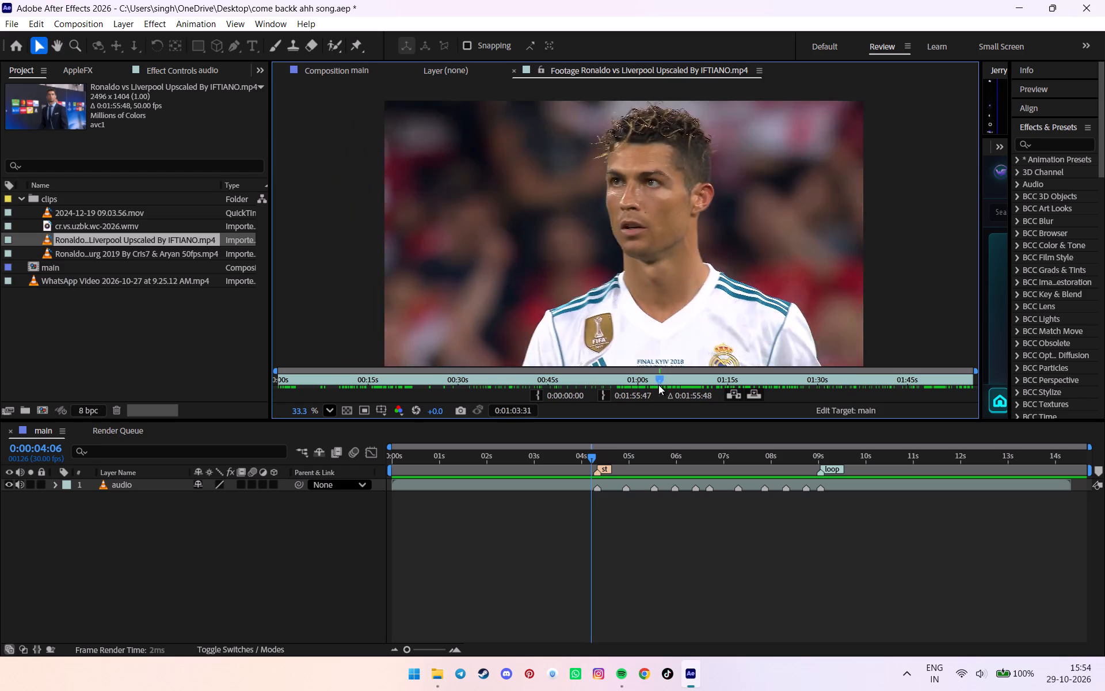
drag(658, 385, 635, 383)
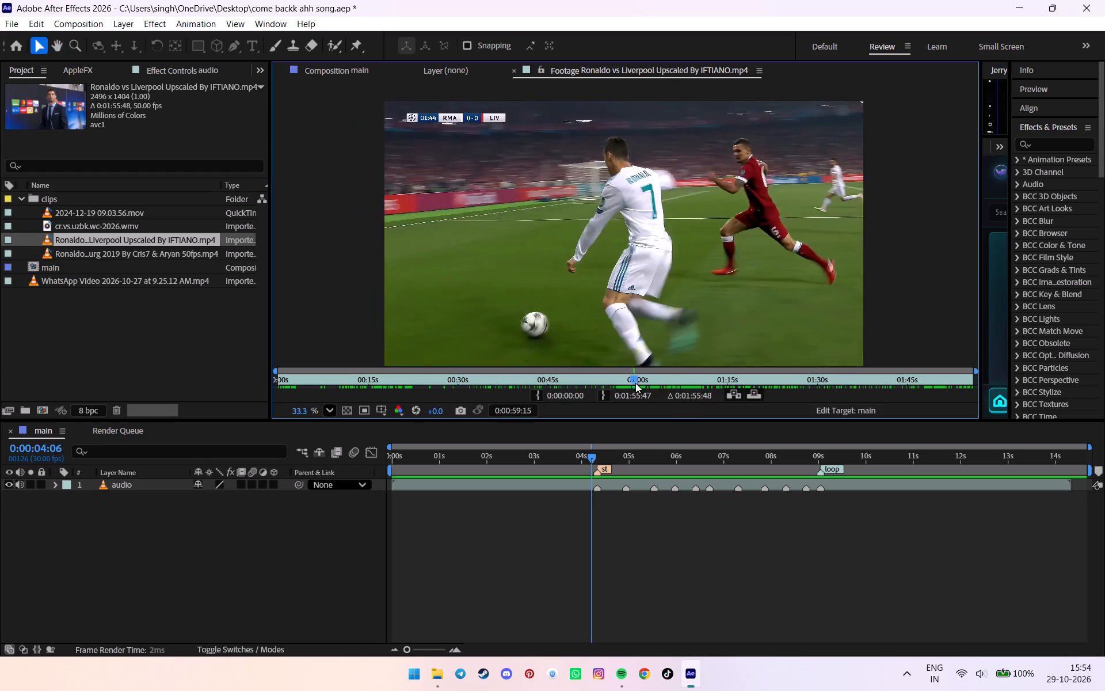
drag(635, 383, 685, 375)
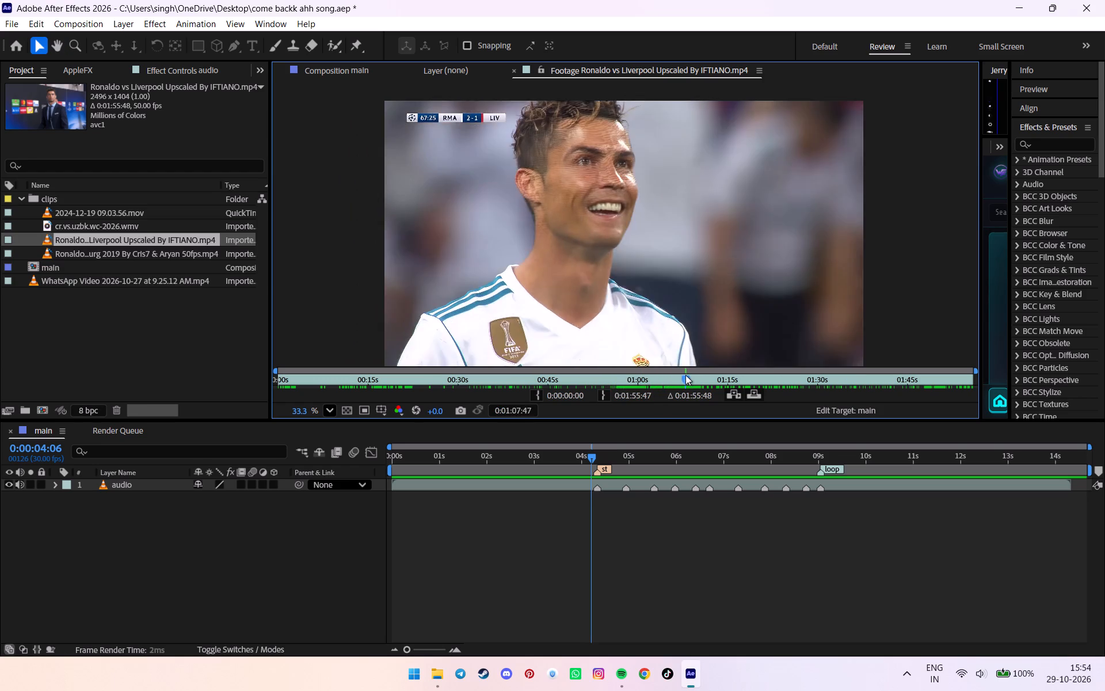
drag(685, 375, 564, 373)
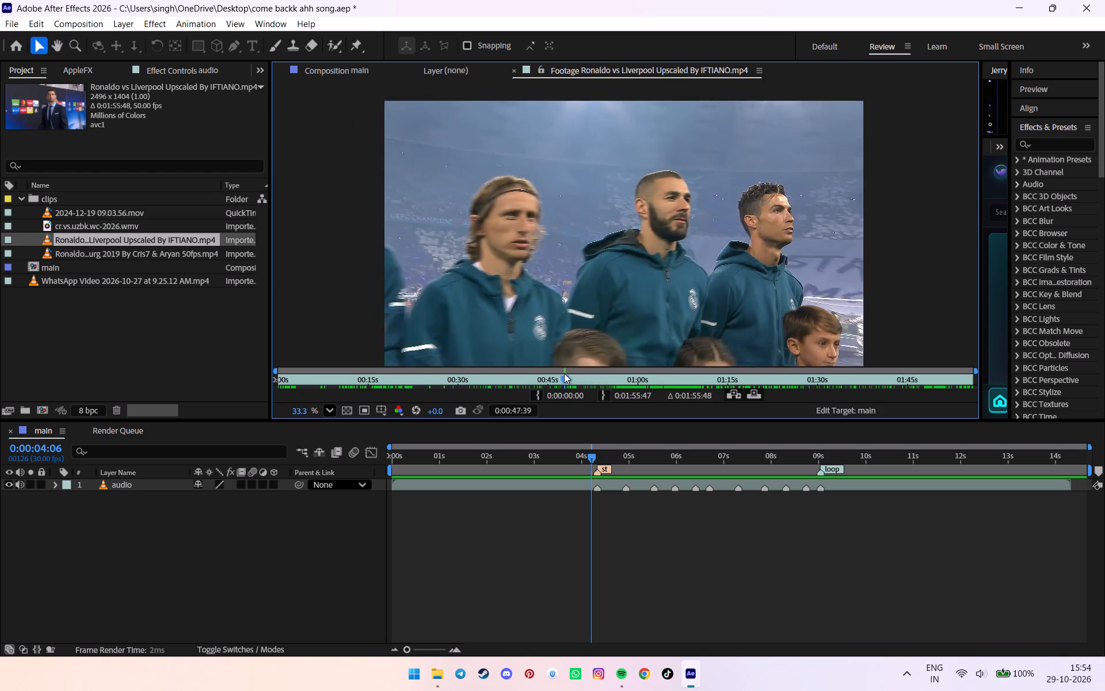
drag(564, 373, 502, 370)
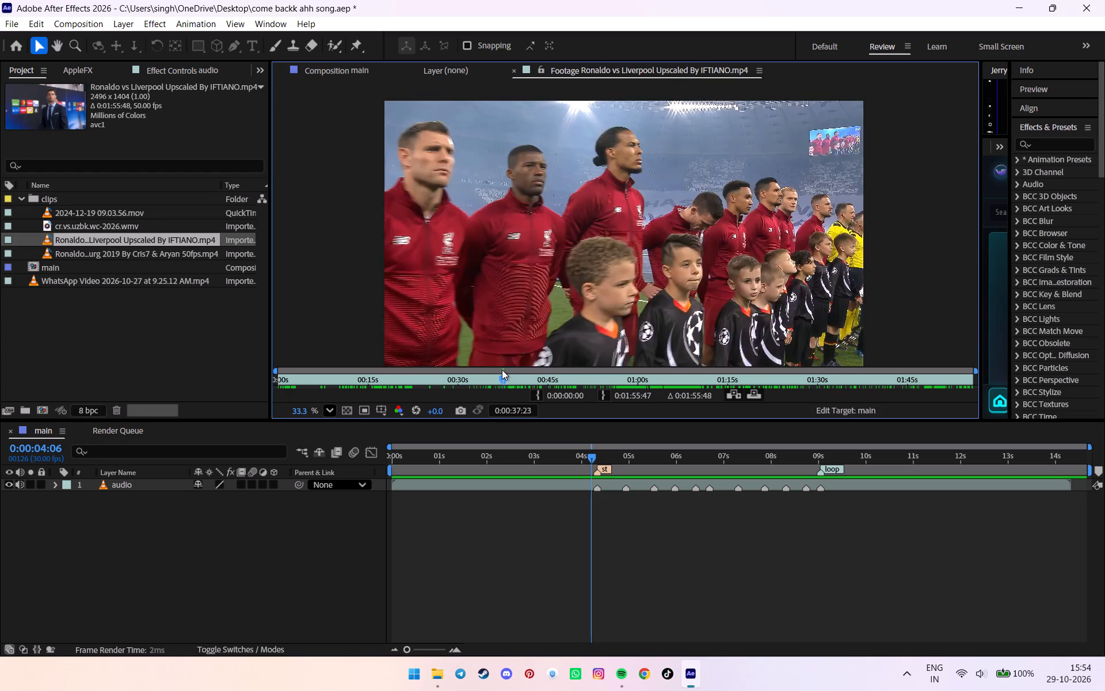
drag(502, 370, 462, 370)
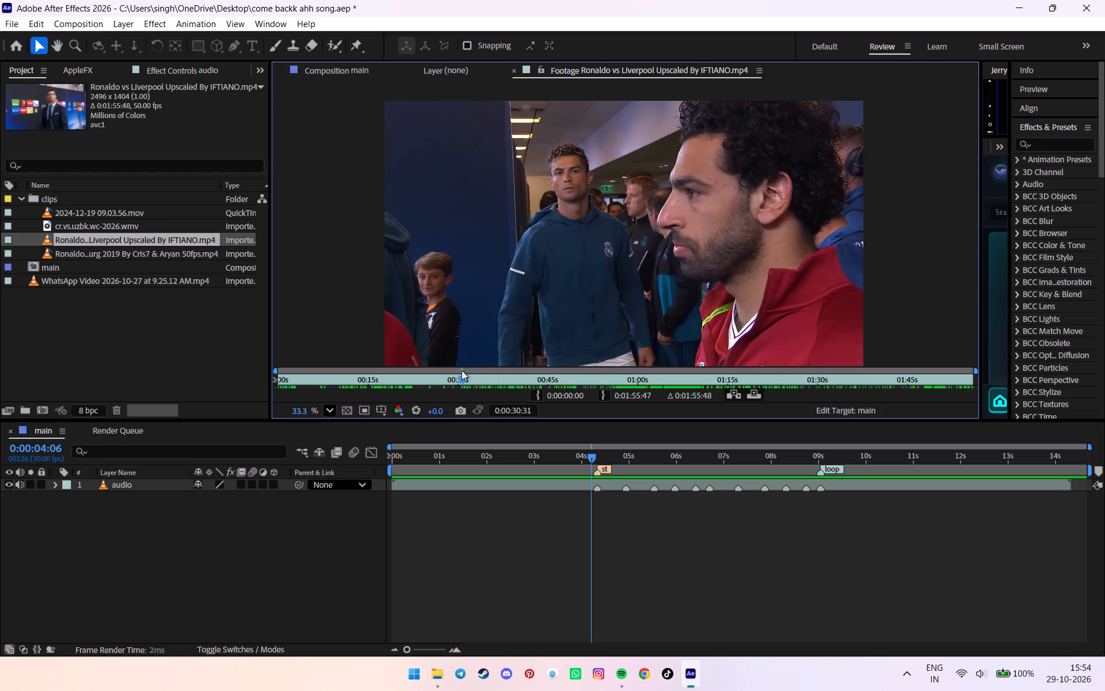
drag(462, 370, 465, 370)
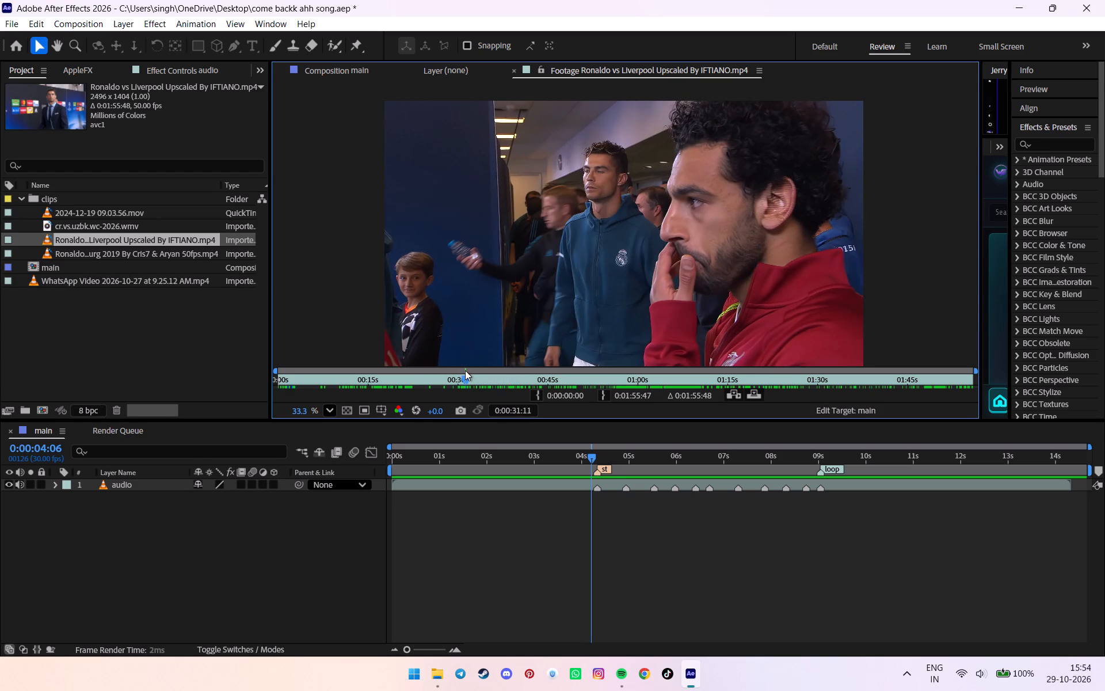
drag(465, 370, 437, 369)
Open cr.vs.uzbk.wc-2026.wmv in the Footage viewer and skim its first eight minutes for Ronaldo shots, stopping near 6:38.
double_click(91, 225)
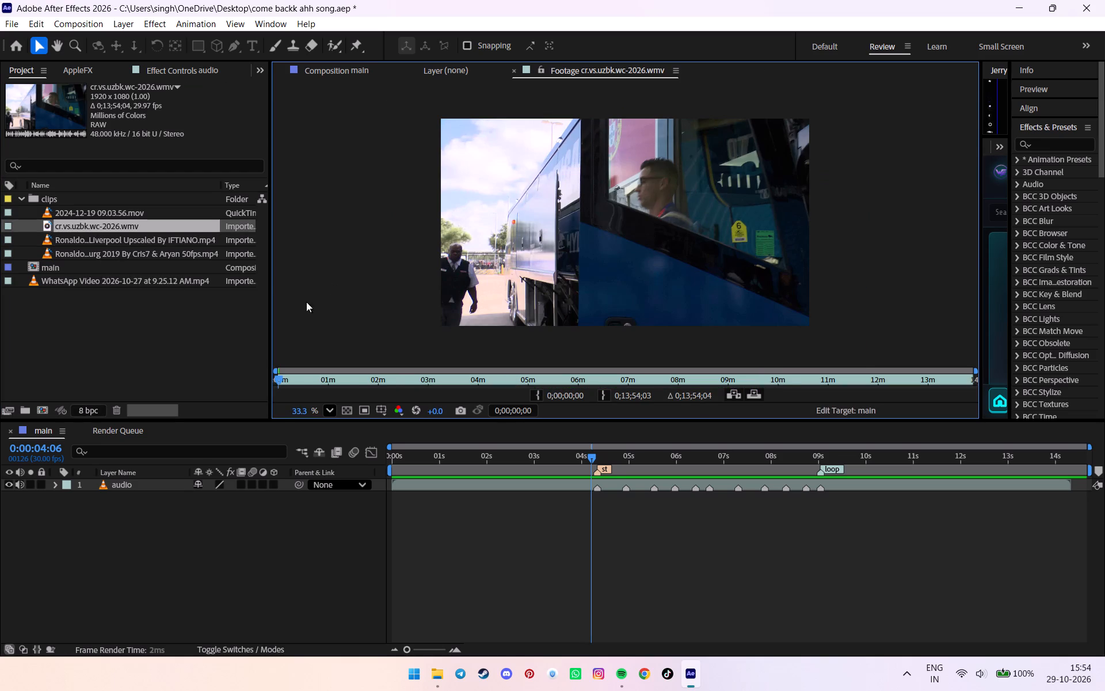
drag(318, 377, 360, 379)
drag(356, 381, 459, 380)
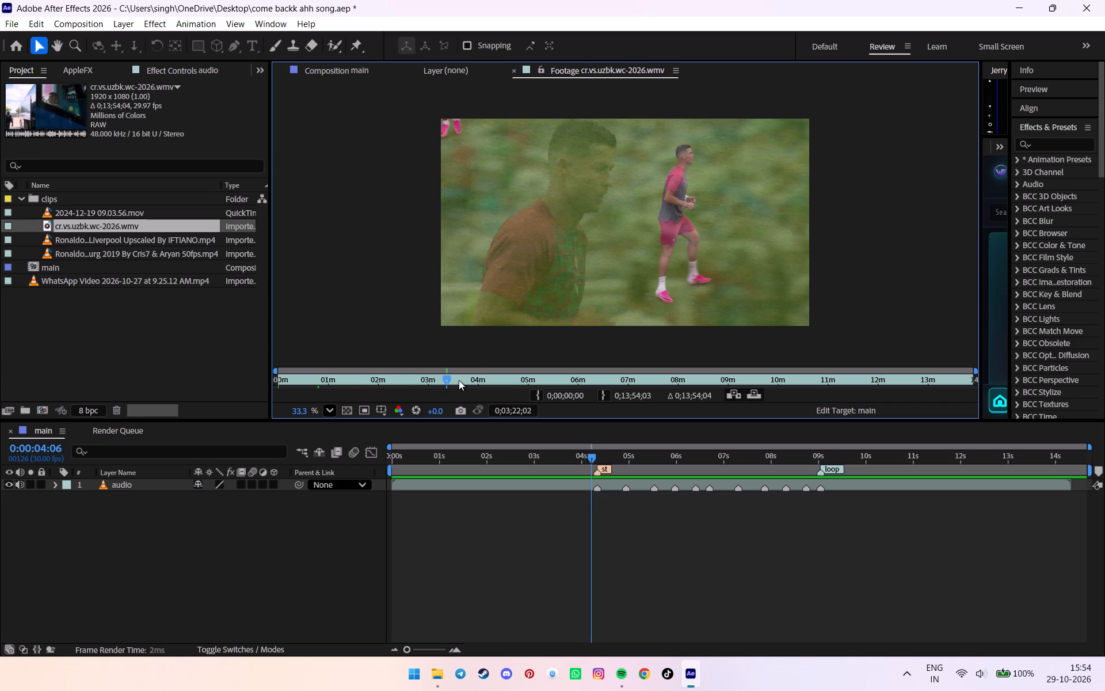
drag(459, 380, 474, 380)
drag(430, 378, 334, 385)
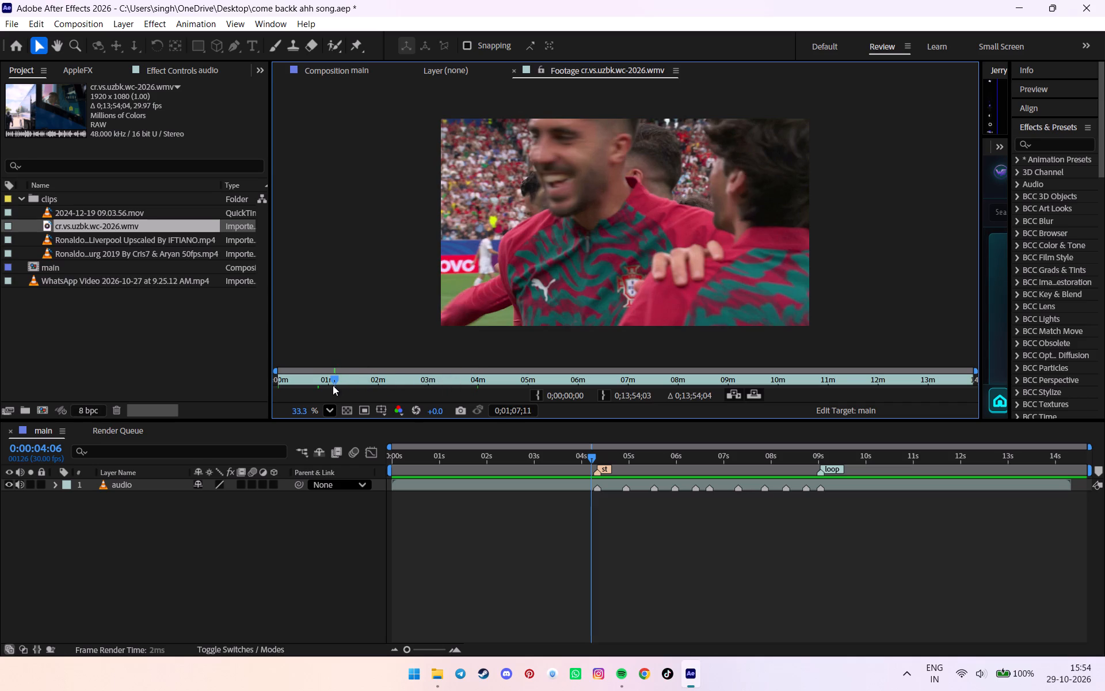
drag(332, 379, 684, 361)
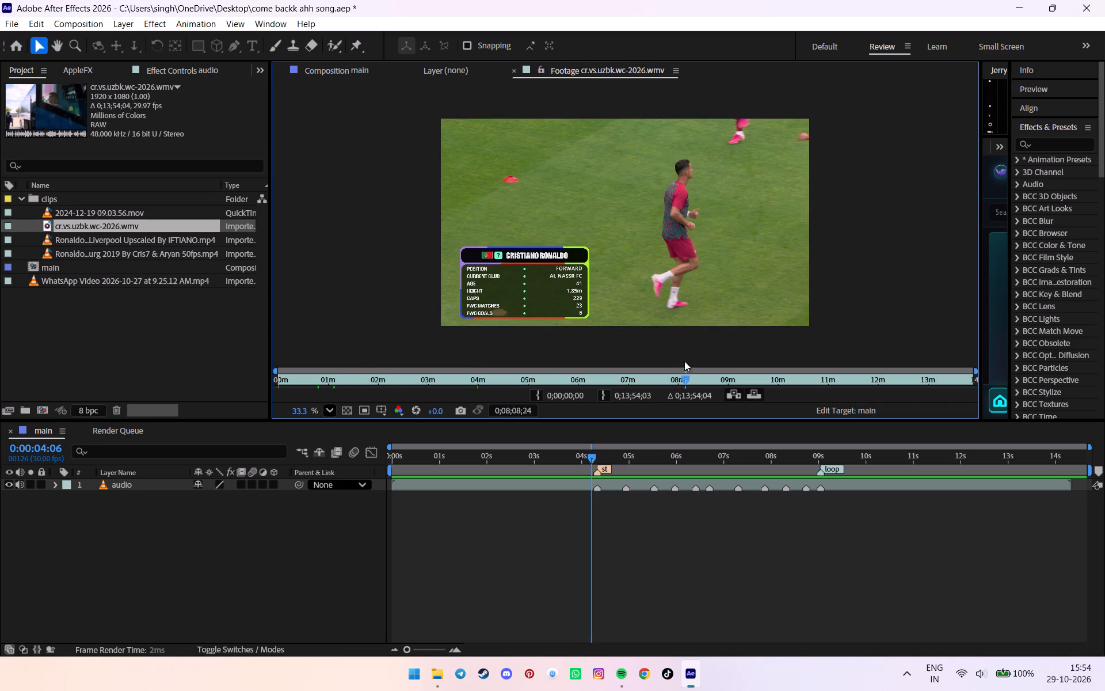
drag(684, 361, 631, 378)
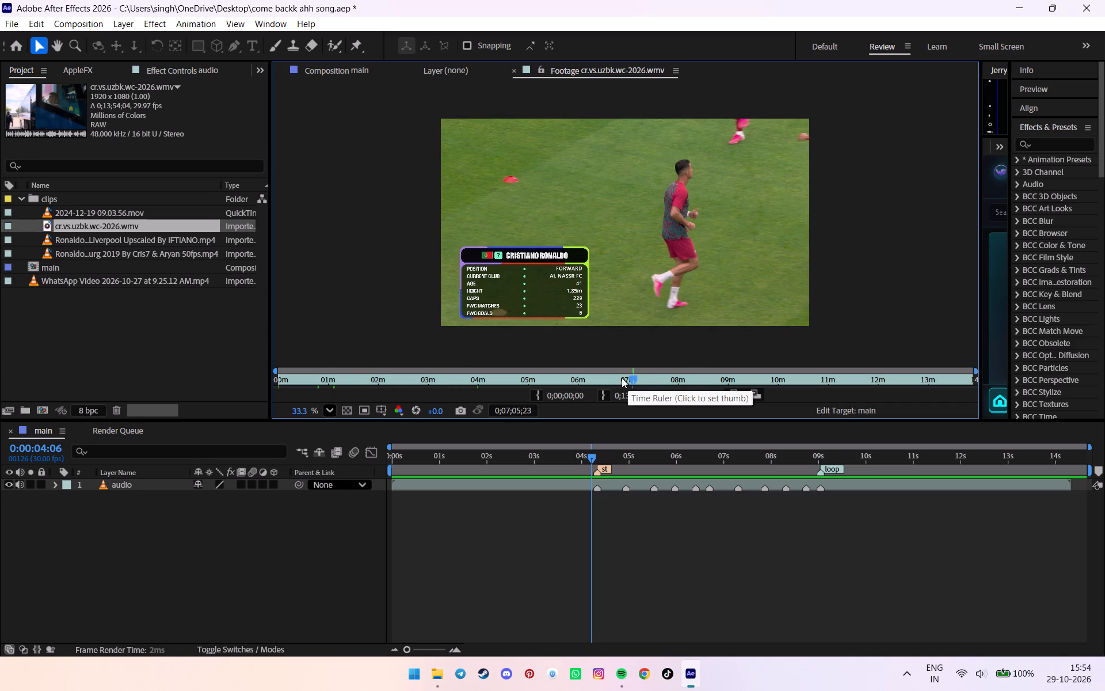
click(616, 378)
drag(599, 378, 601, 378)
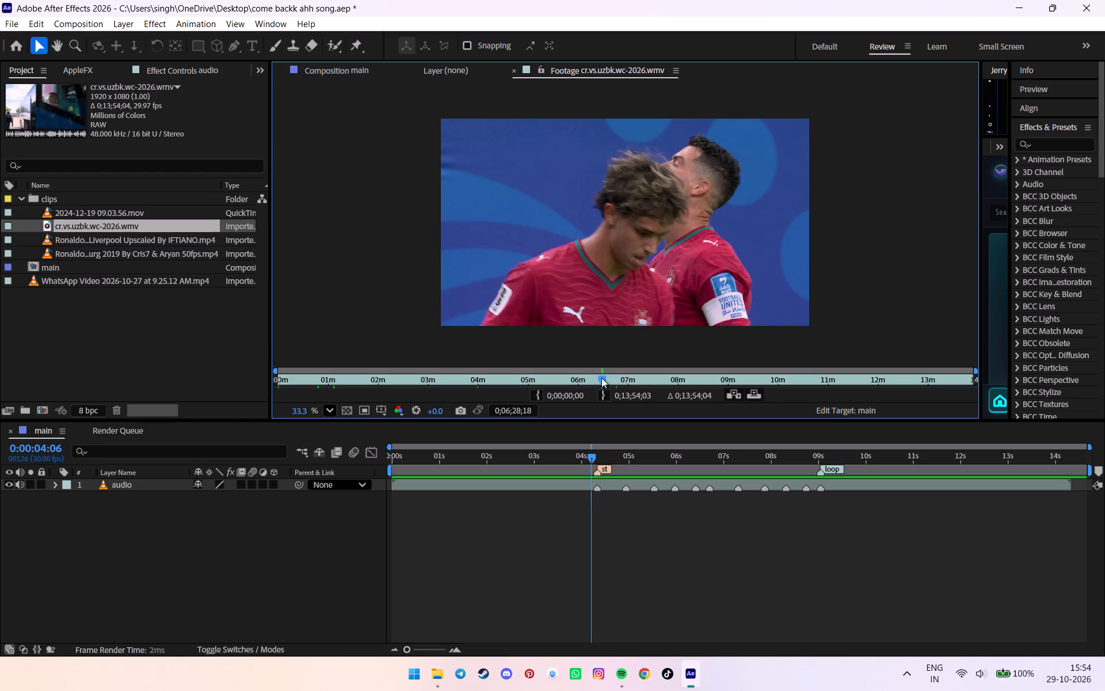
drag(601, 378, 610, 378)
key(space)
key(space)
key(space)
key(space)
key(space)
key(space)
key(space)
key(space)
key(space)
key(space)
key(space)
key(space)
key(space)
key(space)
key(space)
key(space)
key(space)
key(space)
key(space)
key(space)
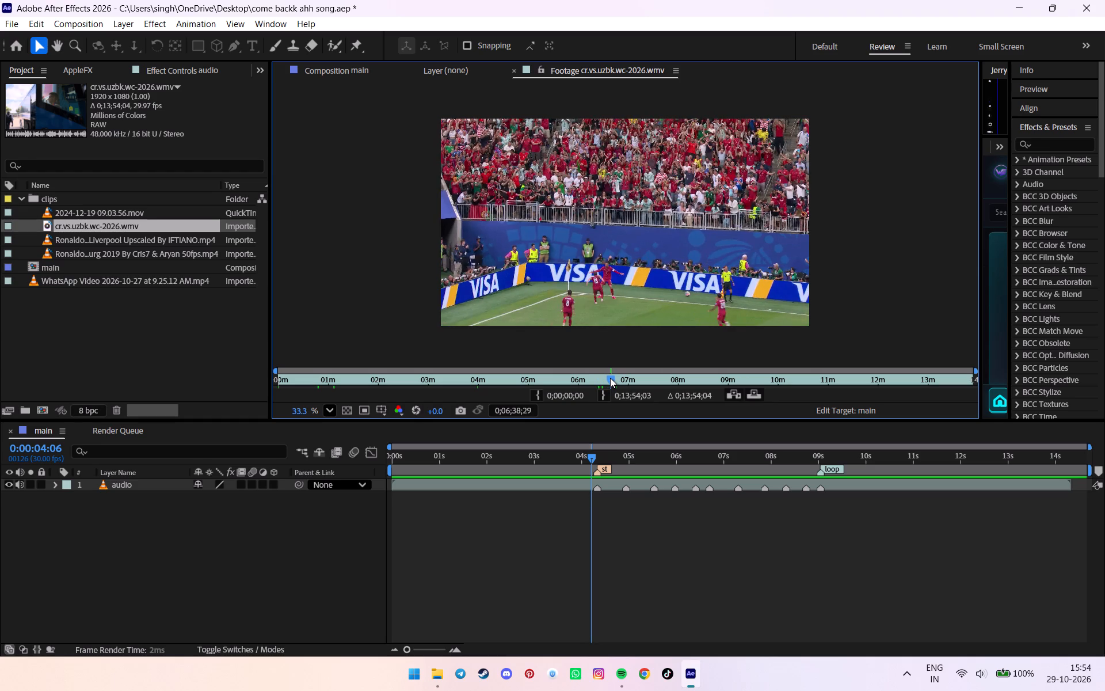
Examine the cr.vs.uzbk.wc-2026.wmv footage between about 5:10 and 6:07 for celebration and hydration-break shots of Ronaldo.
drag(610, 378, 585, 377)
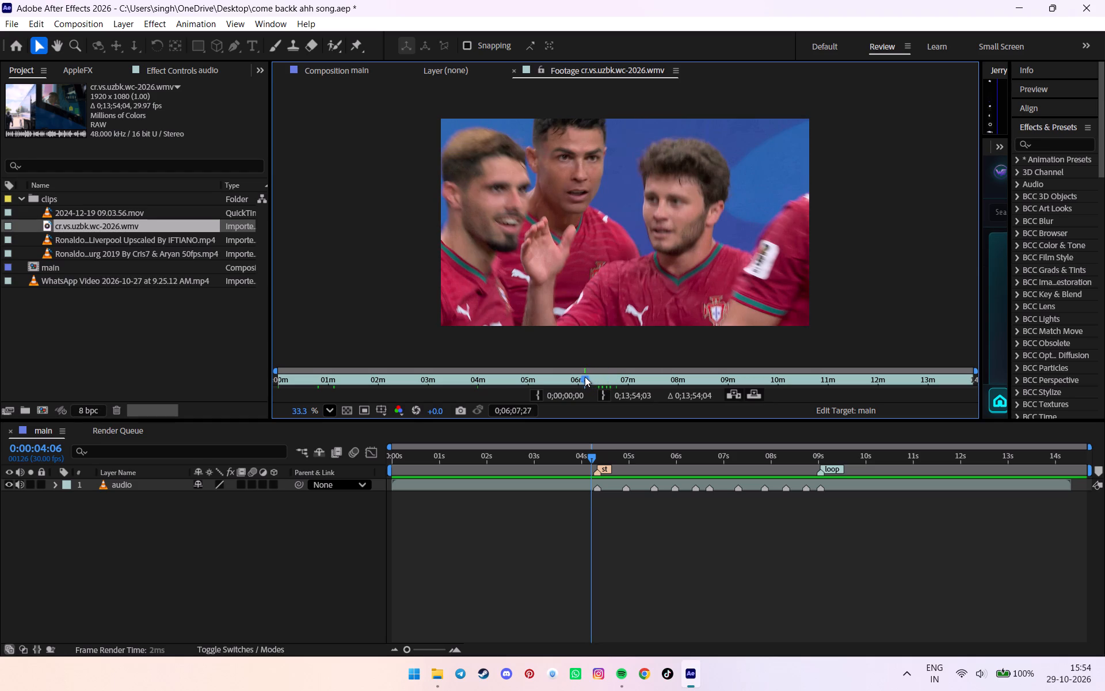
drag(585, 377, 583, 377)
ctrl+drag(580, 379, 567, 380)
ctrl+drag(567, 380, 532, 386)
shift+drag(536, 385, 539, 385)
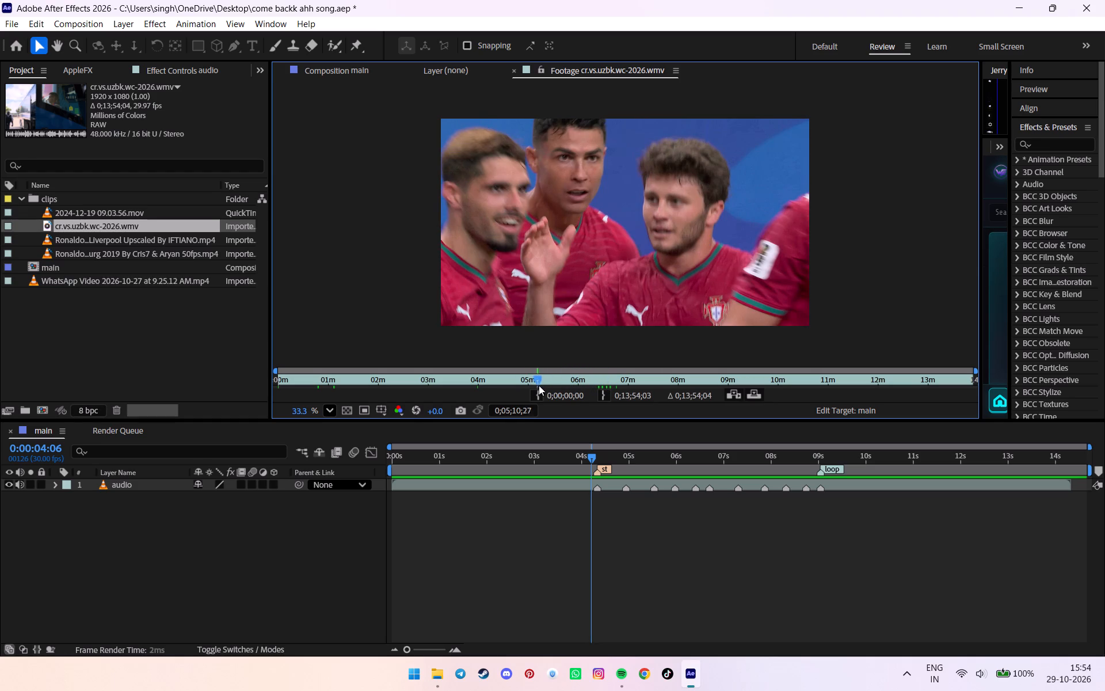
shift+drag(539, 385, 562, 382)
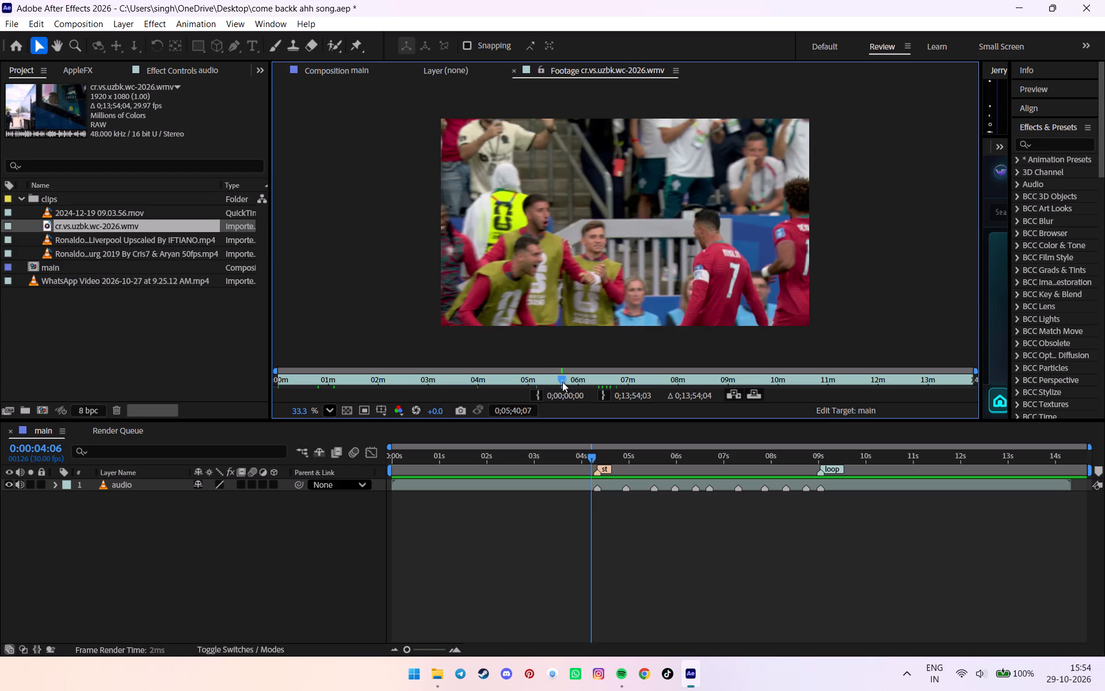
drag(565, 378, 572, 378)
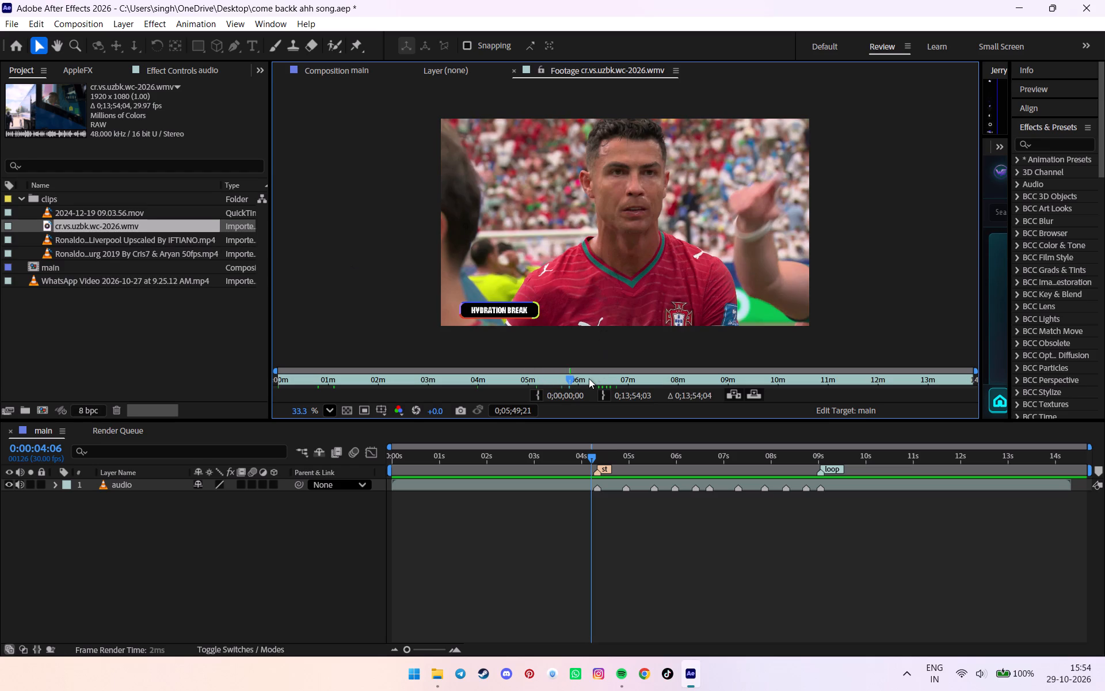
drag(589, 378, 571, 378)
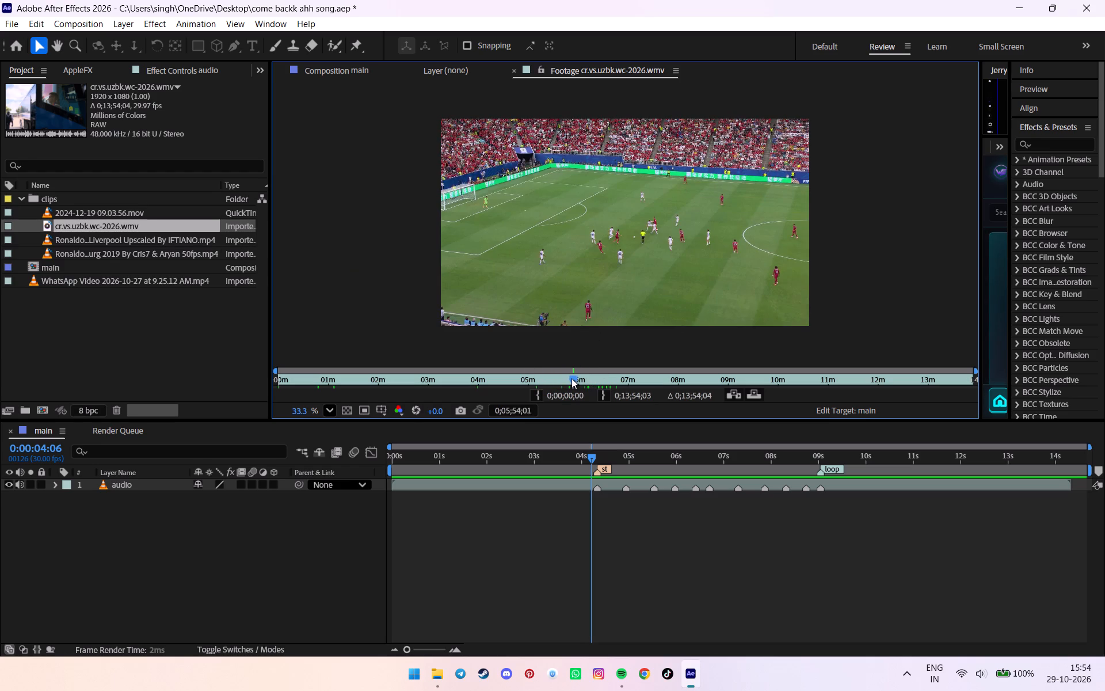
drag(571, 378, 549, 379)
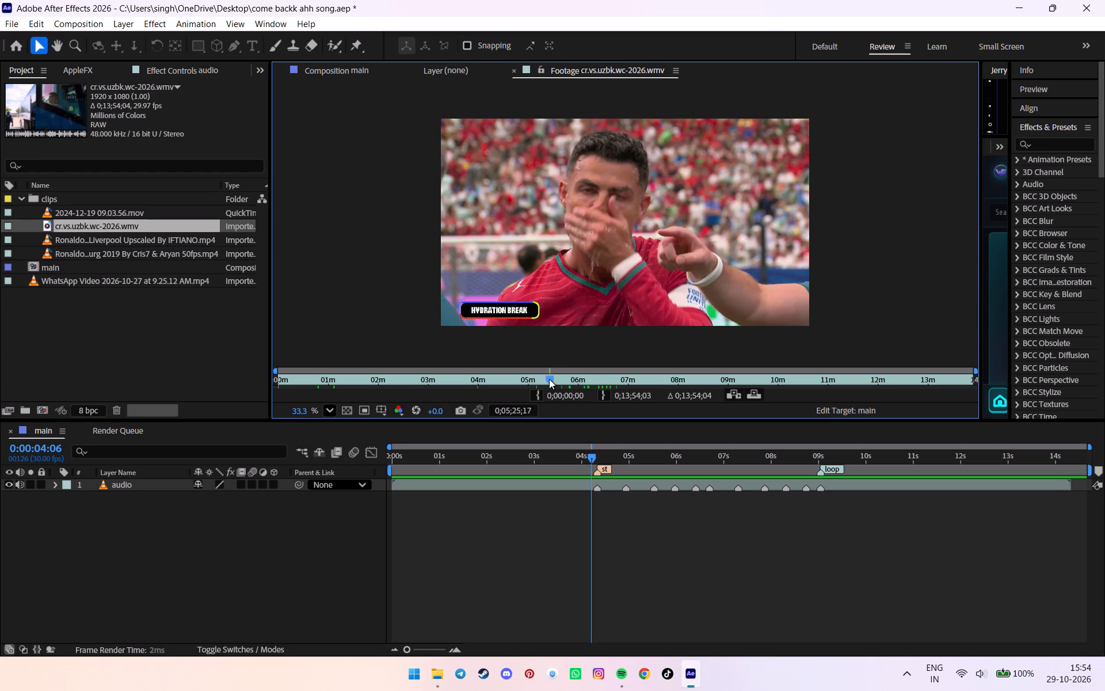
Look through cr.vs.uzbk.wc-2026.wmv from about 6:41 to 7:54, covering the celebration close-ups and the following match play.
drag(549, 379, 617, 372)
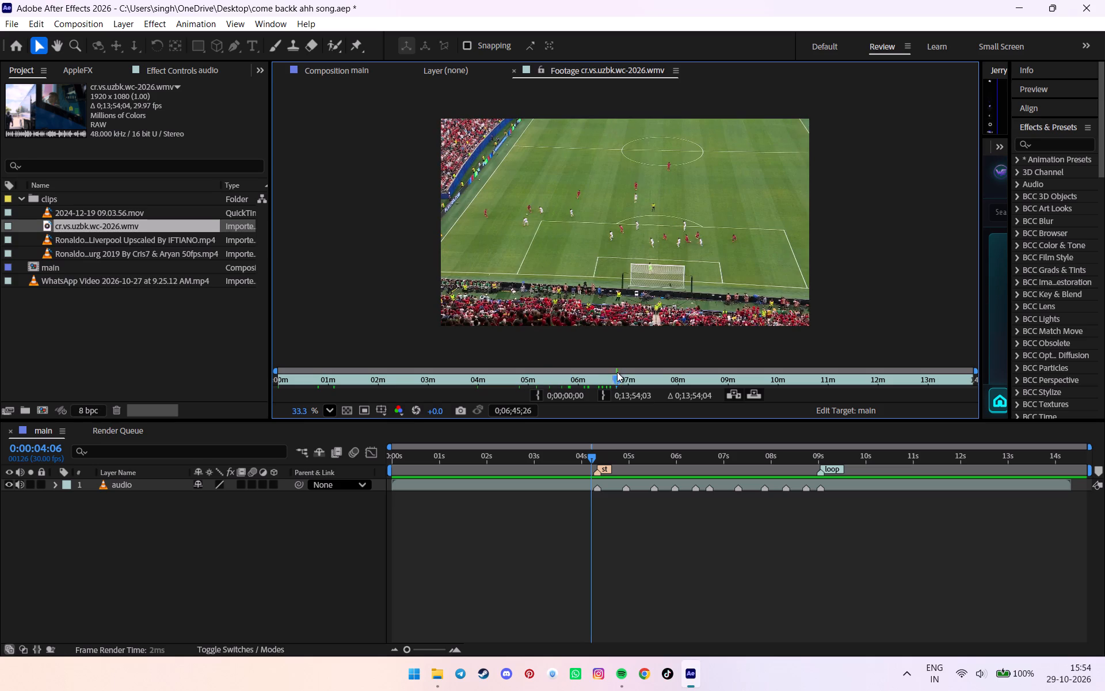
drag(617, 372, 612, 375)
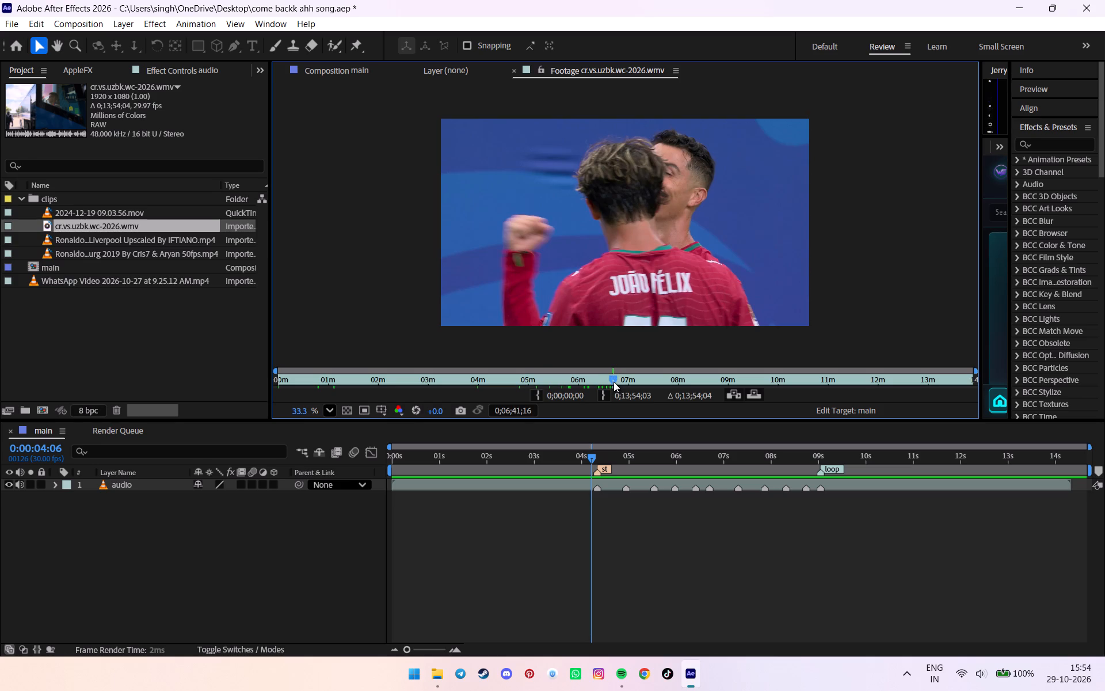
drag(611, 381, 615, 381)
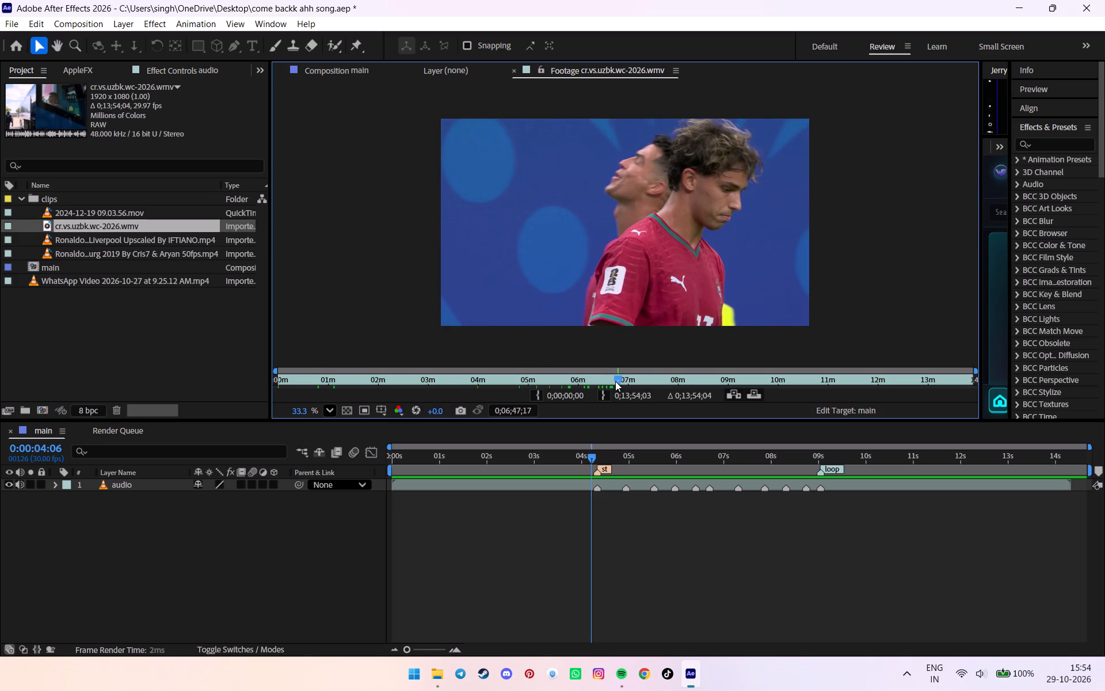
drag(615, 381, 621, 381)
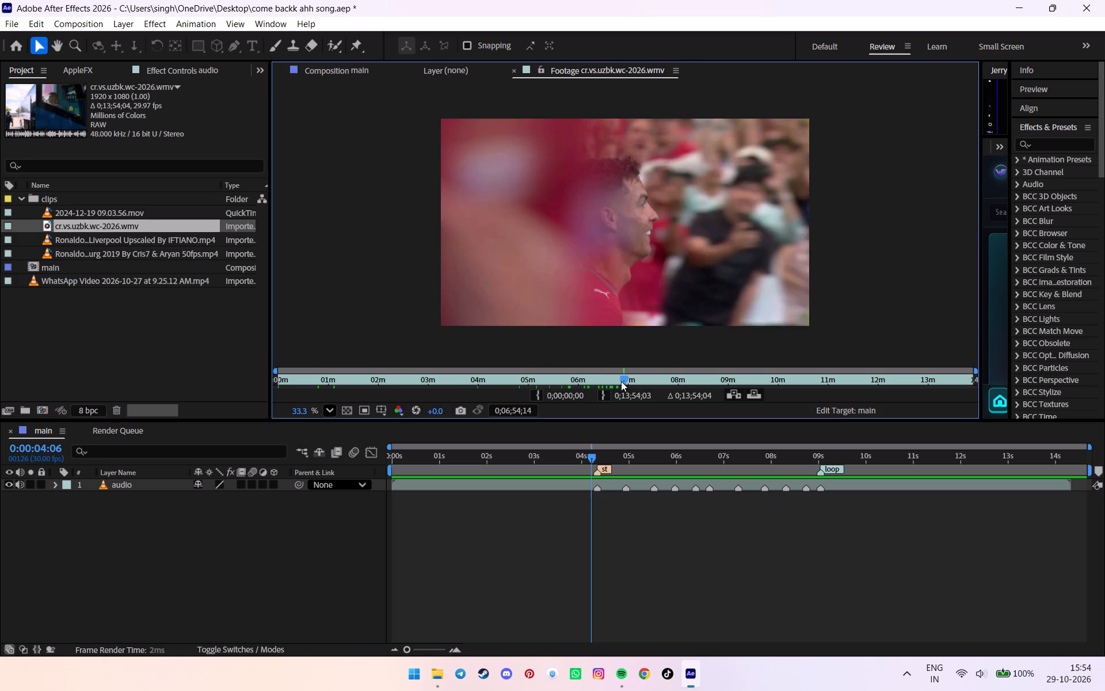
drag(621, 381, 639, 381)
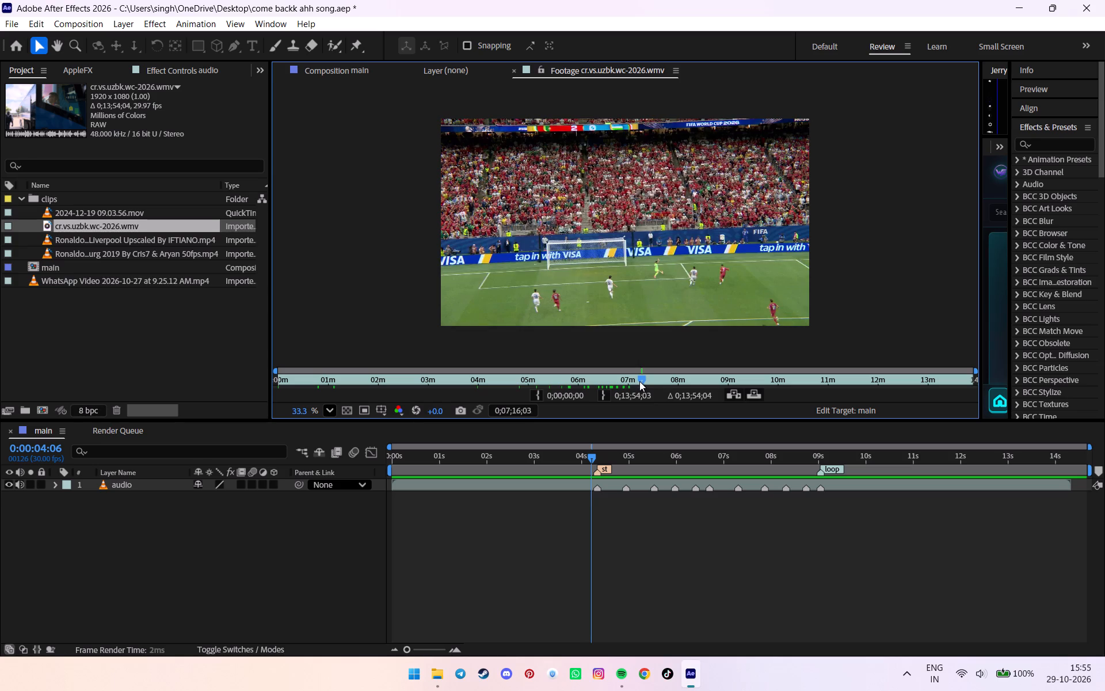
drag(639, 381, 652, 381)
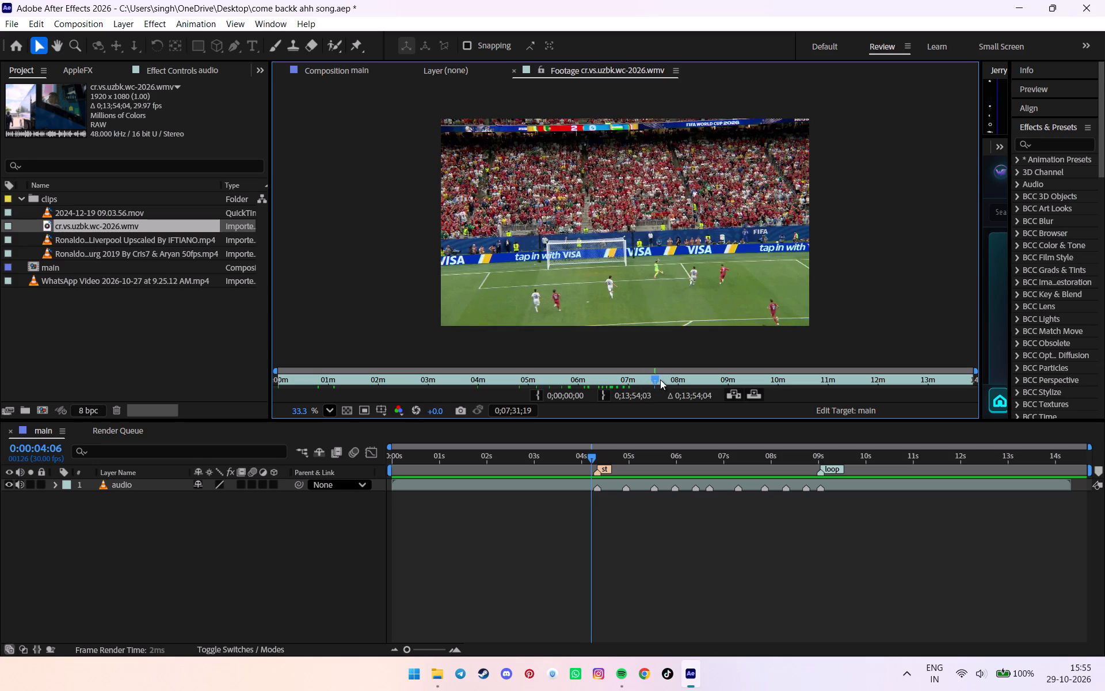
click(660, 379)
click(662, 380)
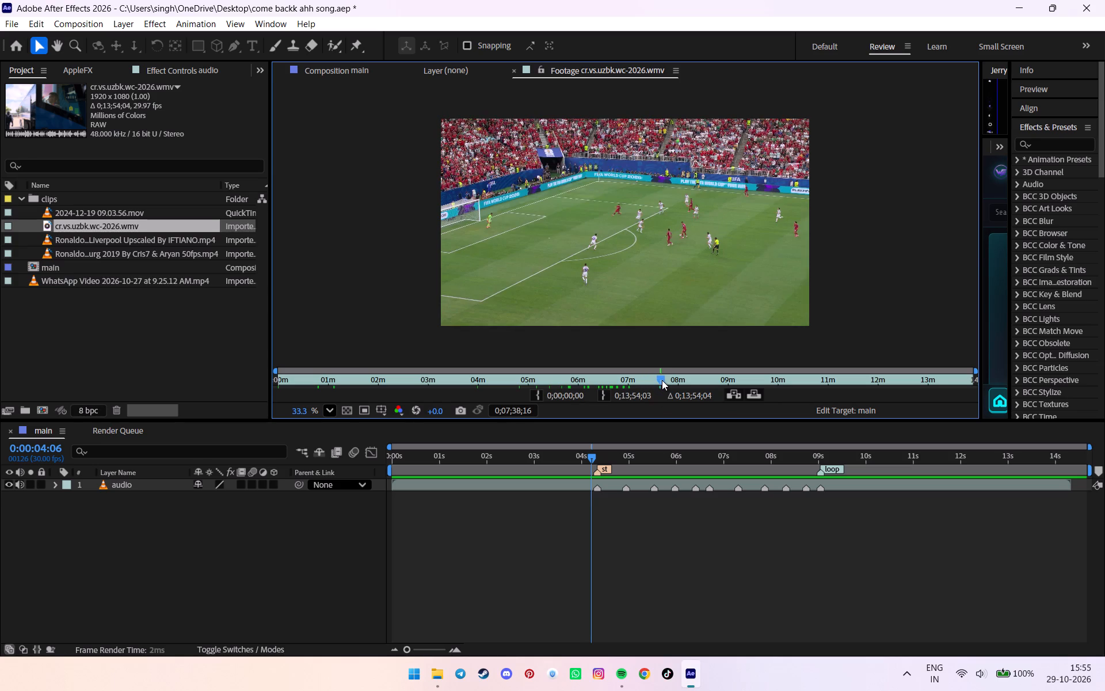
drag(665, 380, 672, 380)
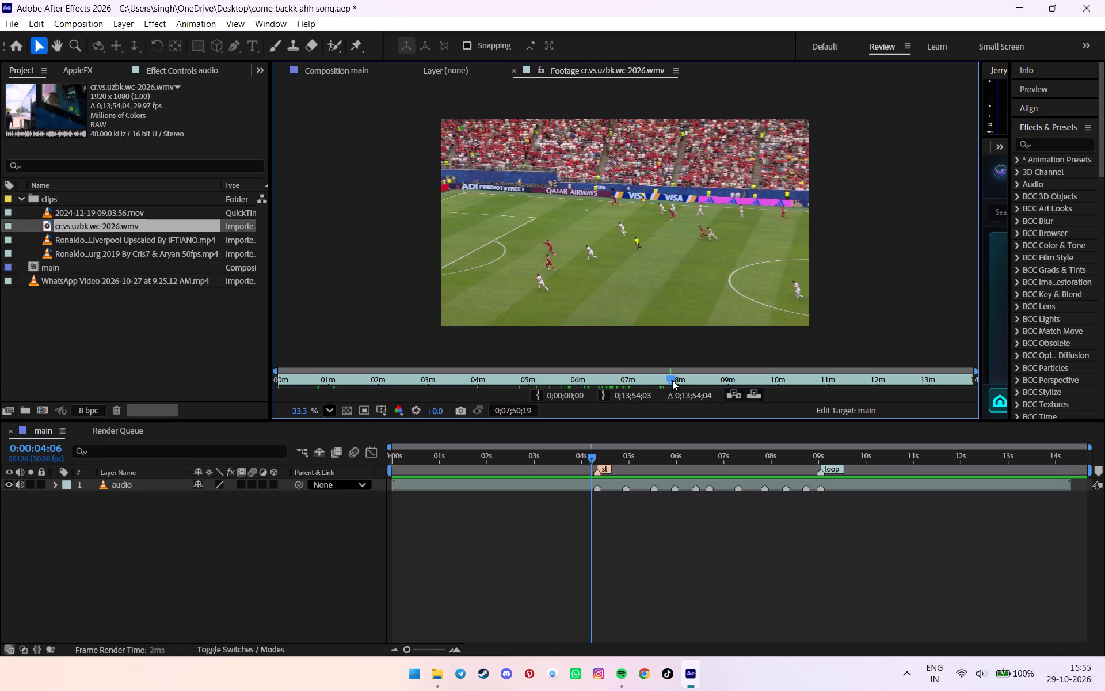
click(672, 380)
click(677, 380)
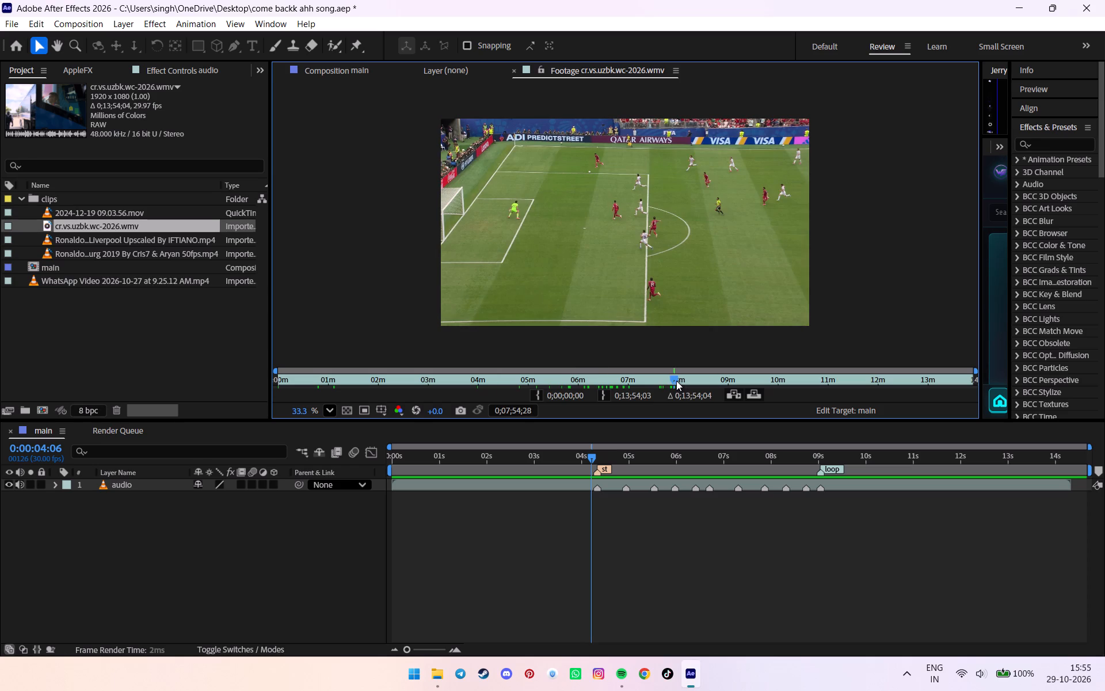
Examine cr.vs.uzbk.wc-2026.wmv from about 7:54 to 8:09, covering the goalmouth chance and its close-up and behind-the-net replays.
click(677, 381)
alt+scroll(677, 381, up, 3)
drag(653, 379, 669, 379)
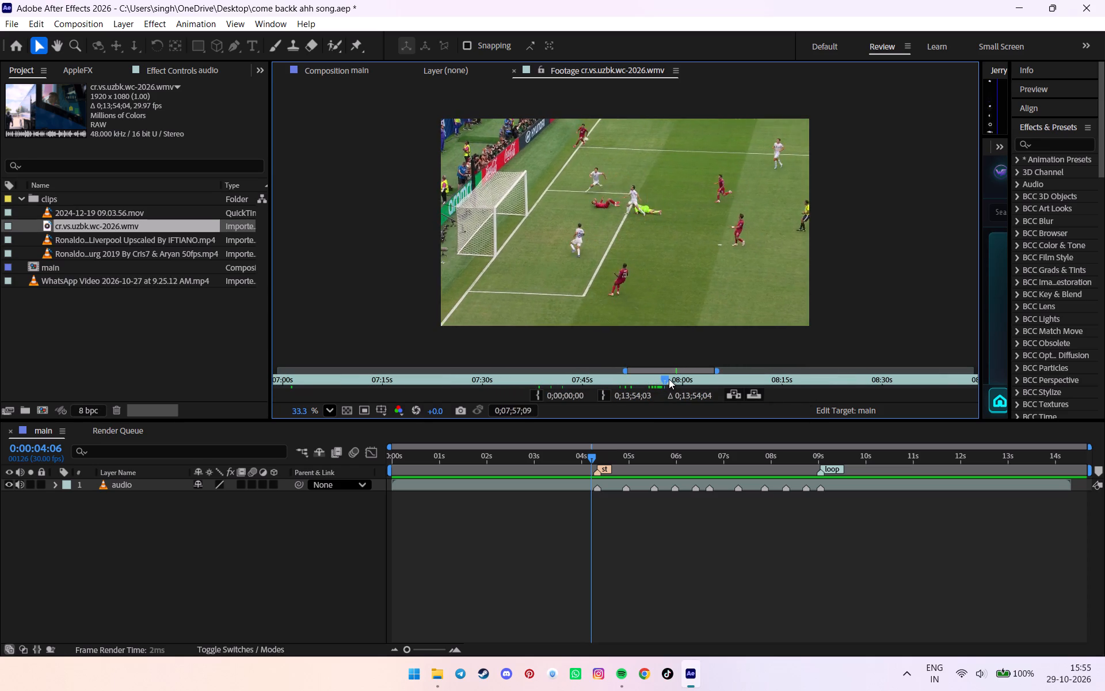
drag(669, 379, 700, 381)
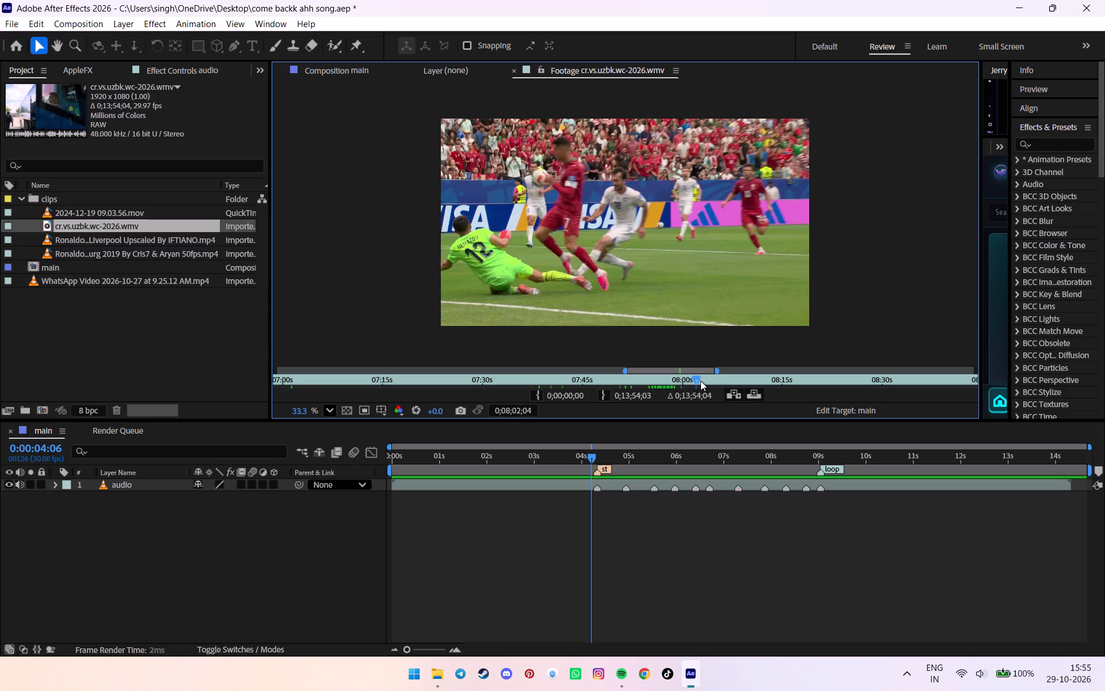
drag(700, 381, 715, 381)
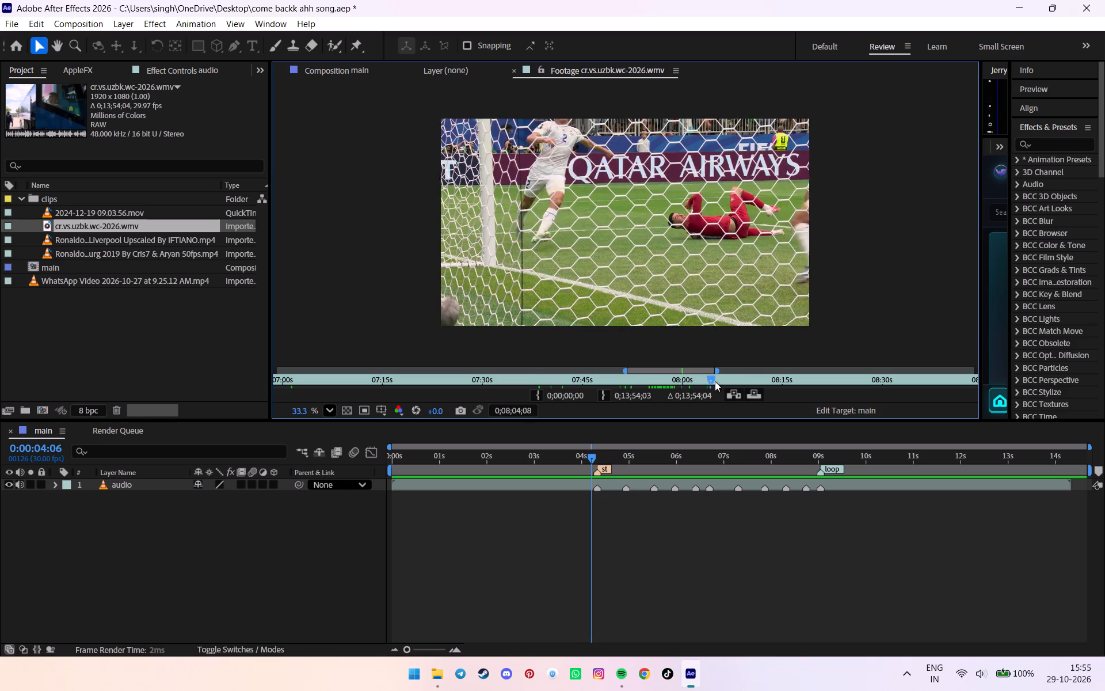
drag(715, 381, 745, 382)
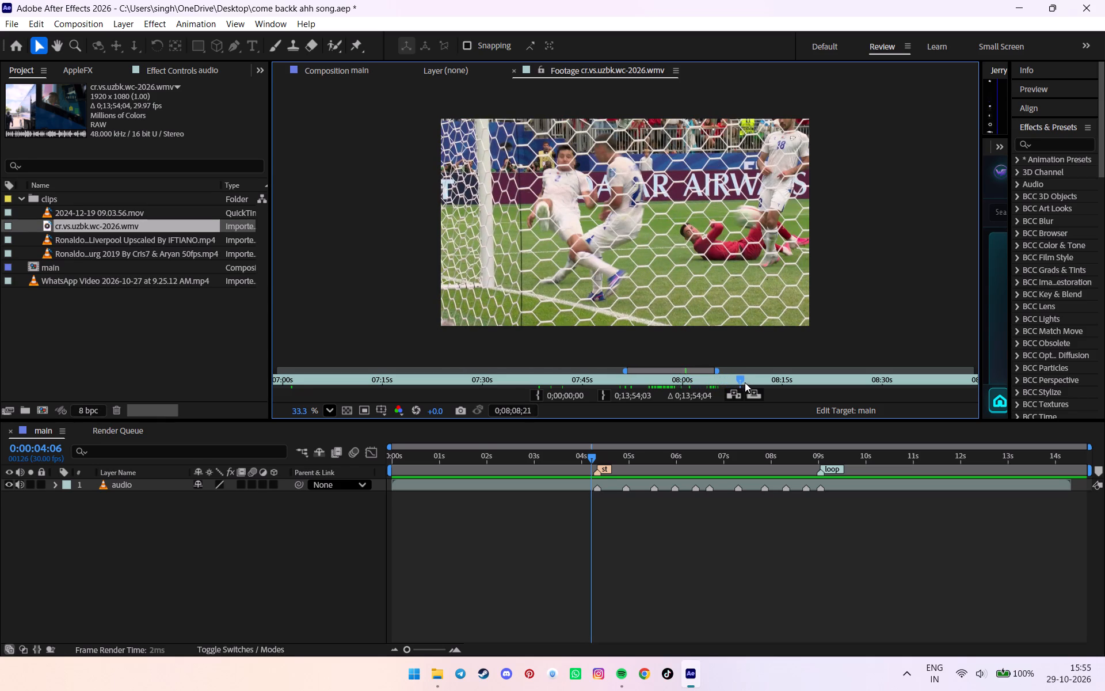
drag(745, 382, 748, 382)
Look through cr.vs.uzbk.wc-2026.wmv from about 8:10 to 8:27, checking the wide shots and close replays of Ronaldo against the goalkeeper.
drag(743, 380, 752, 380)
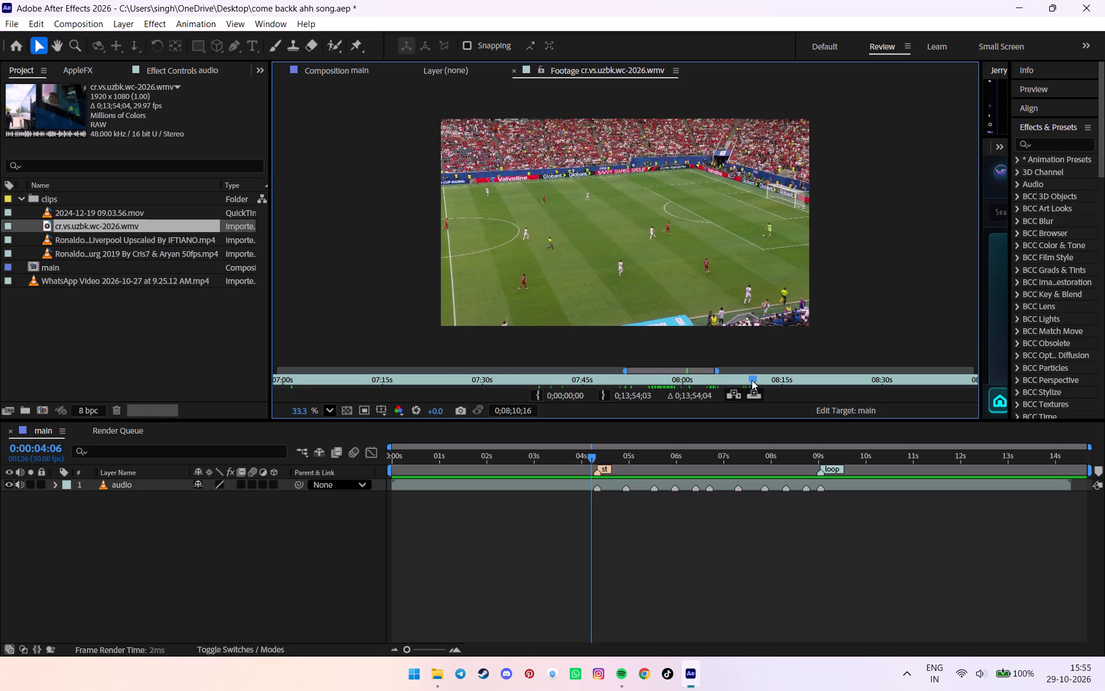
drag(755, 380, 767, 379)
drag(768, 379, 777, 379)
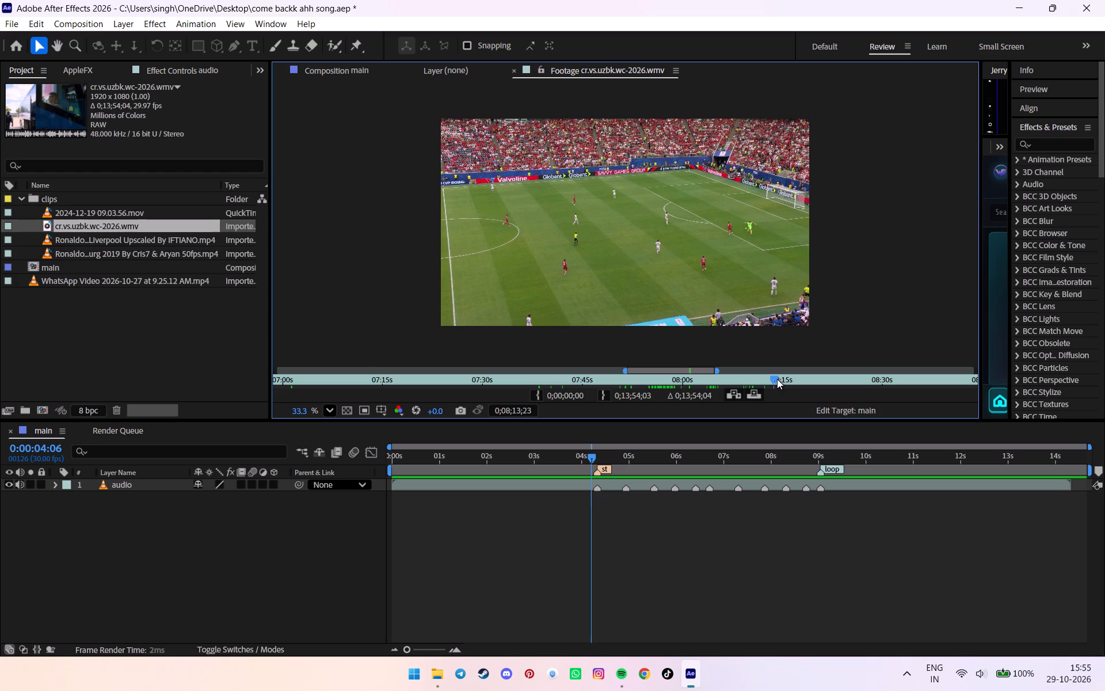
drag(781, 377, 791, 376)
drag(795, 377, 806, 378)
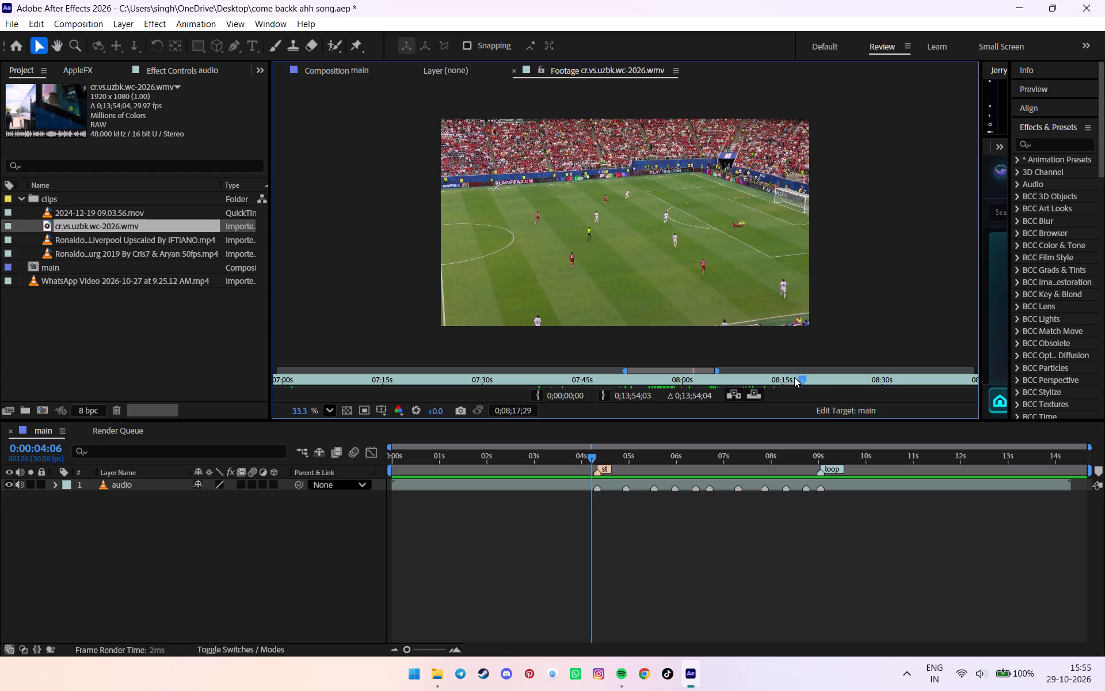
drag(800, 377, 818, 377)
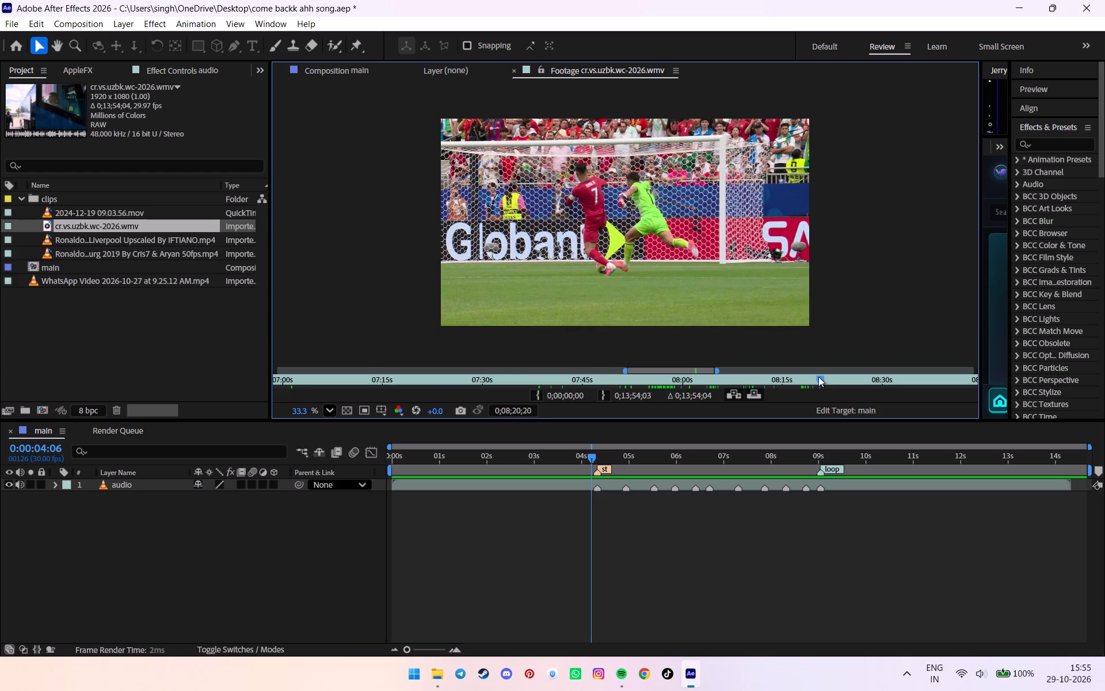
drag(818, 377, 835, 377)
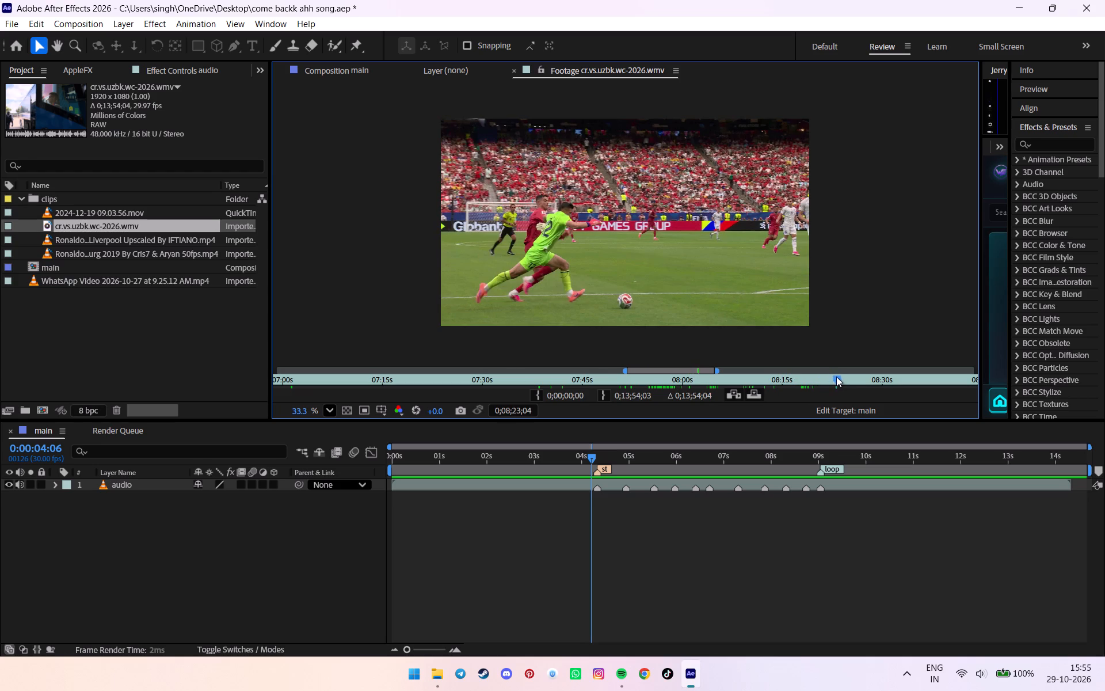
drag(836, 377, 831, 377)
drag(835, 374, 849, 374)
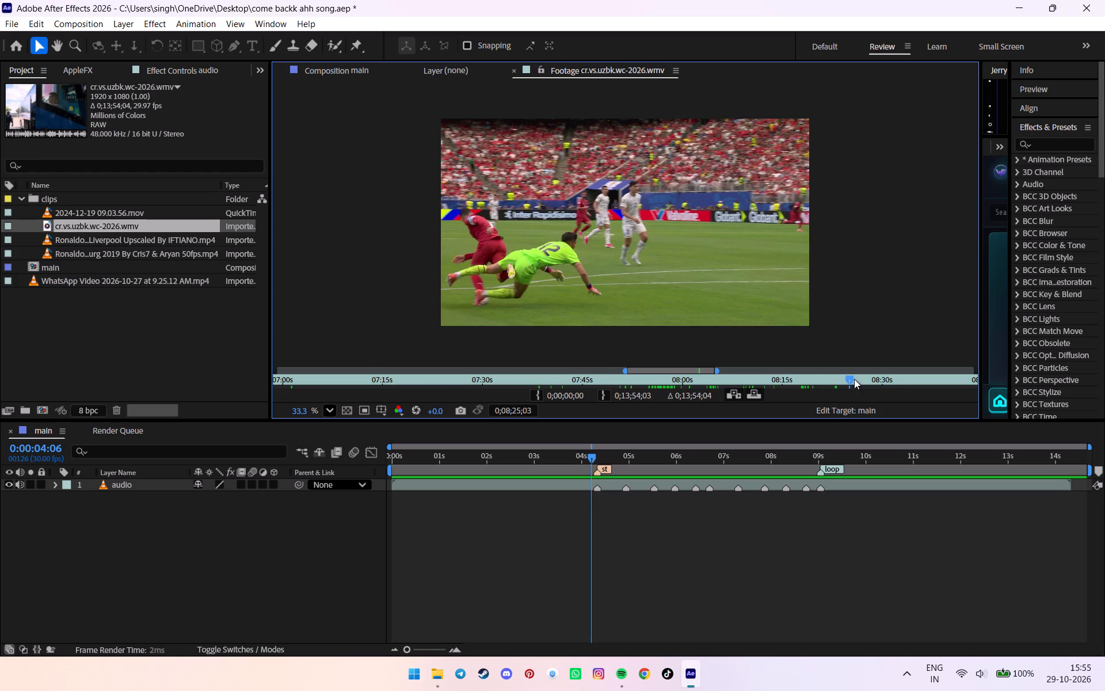
click(852, 380)
drag(853, 379, 861, 378)
drag(861, 378, 867, 379)
click(864, 379)
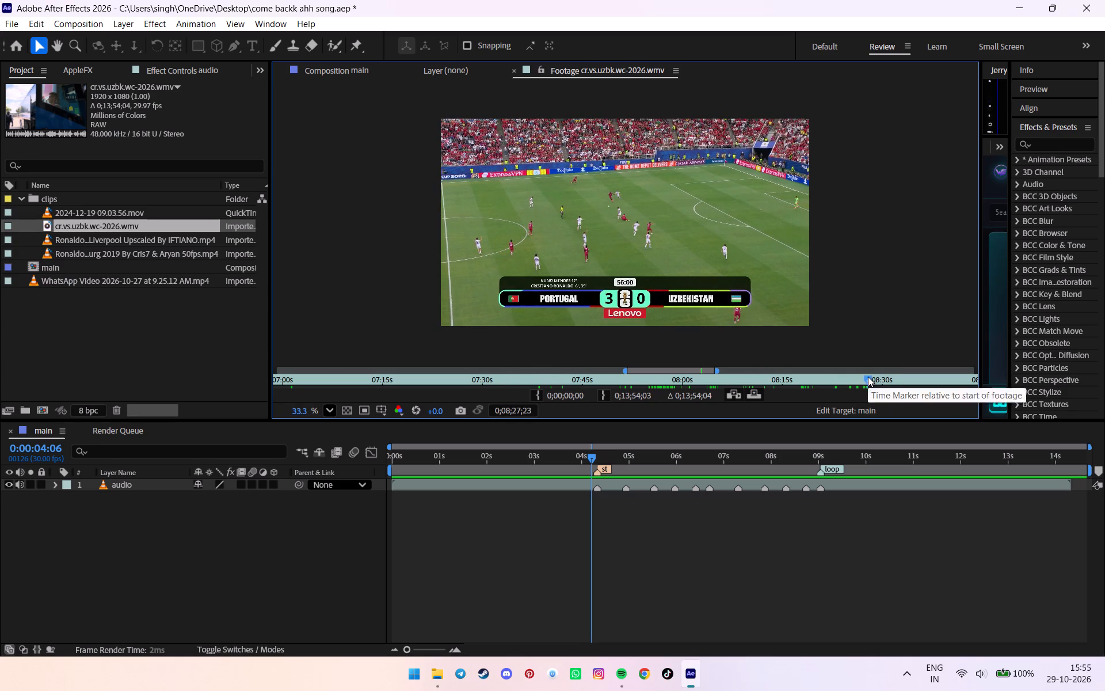
Review cr.vs.uzbk.wc-2026.wmv from about 8:28 to 8:51 for shots of Ronaldo from behind, in close-up and placing the ball.
drag(871, 382, 892, 382)
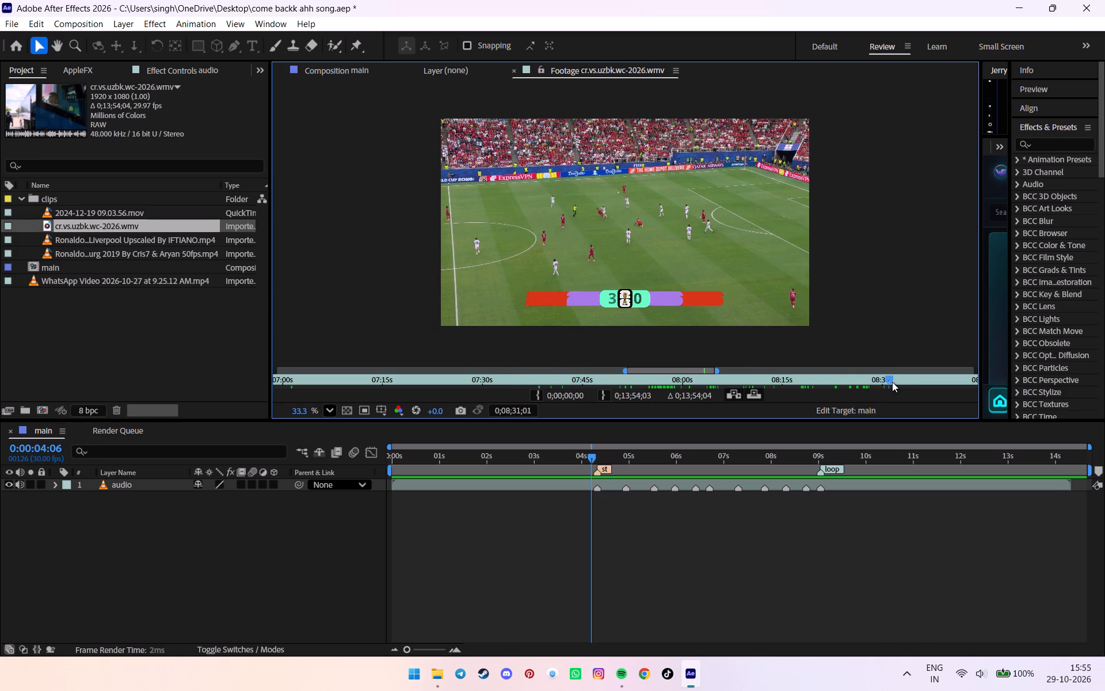
drag(892, 382, 910, 382)
drag(909, 382, 919, 382)
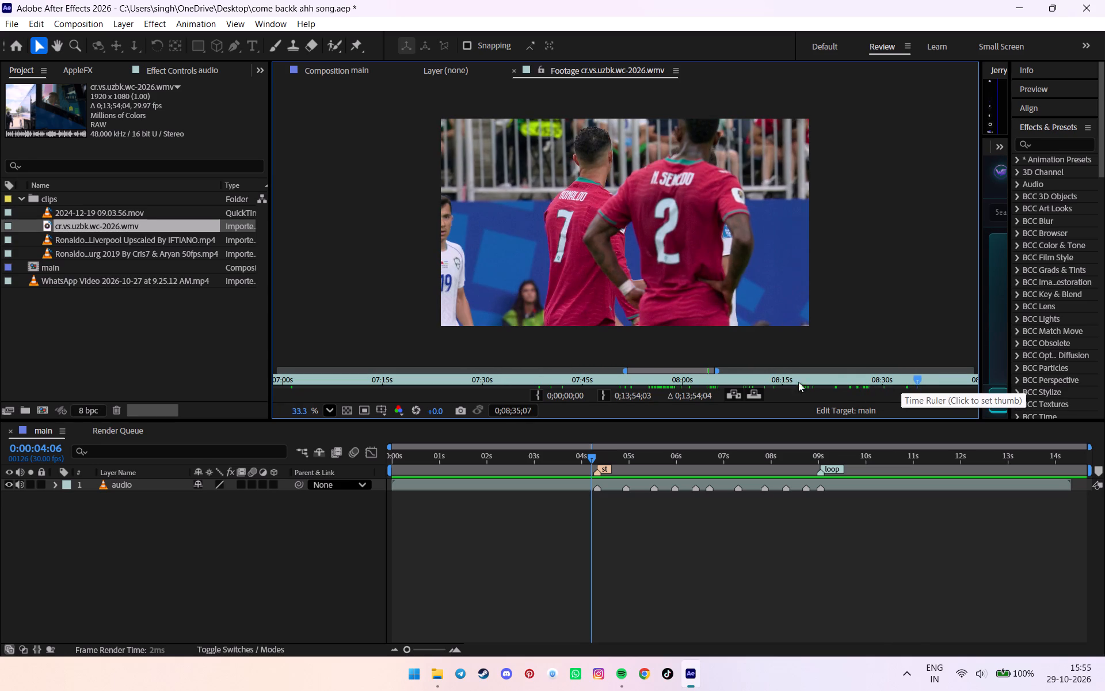
drag(674, 371, 720, 371)
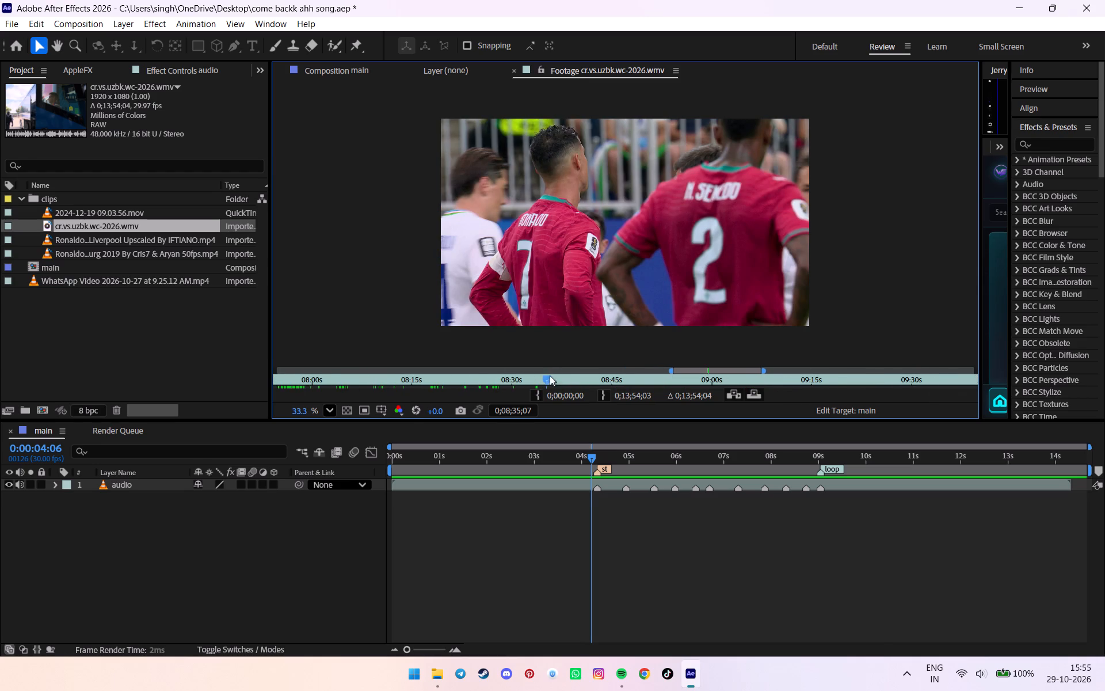
drag(549, 379, 565, 381)
drag(566, 381, 582, 382)
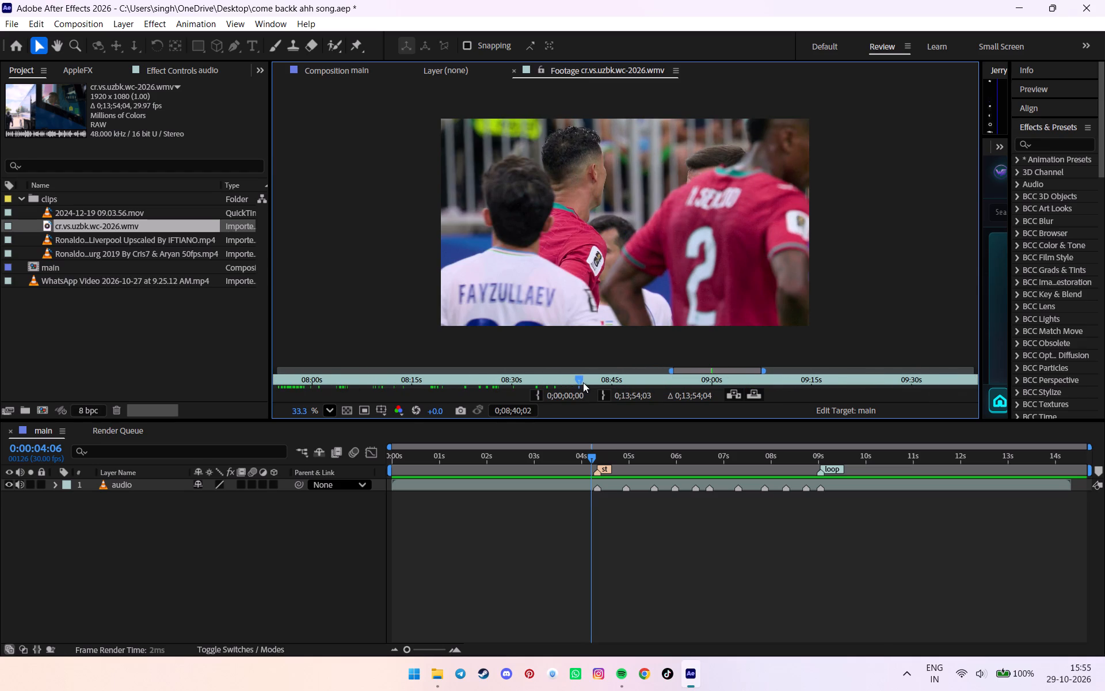
drag(582, 378, 588, 378)
drag(592, 378, 604, 378)
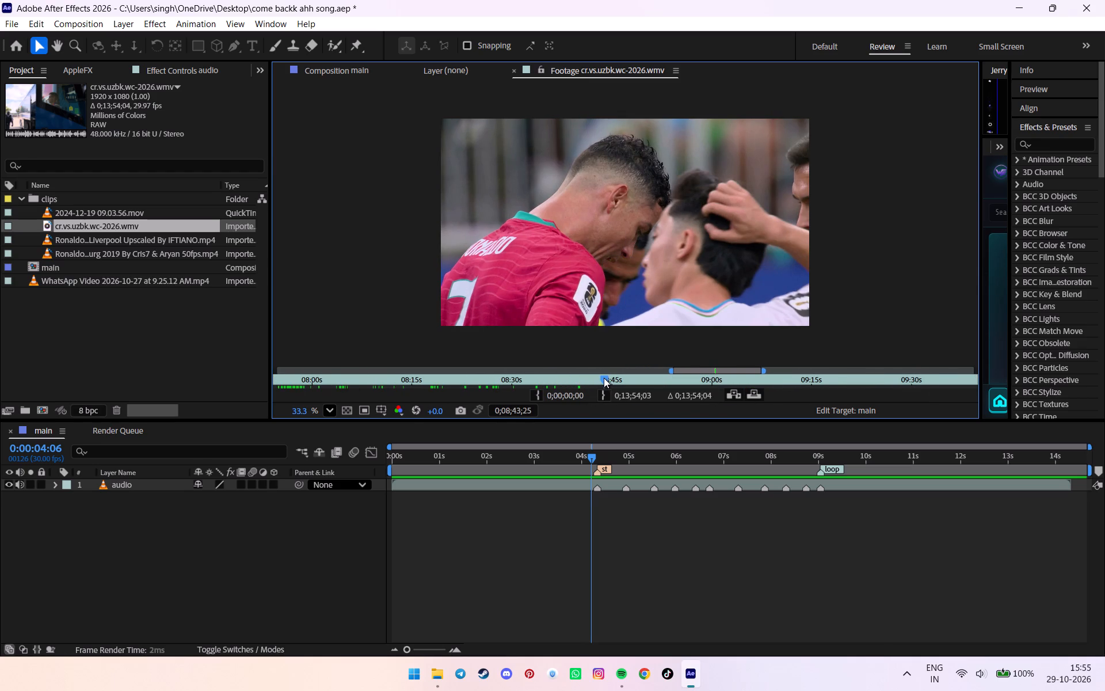
drag(607, 378, 614, 378)
drag(614, 378, 626, 379)
drag(626, 379, 646, 380)
drag(646, 380, 660, 381)
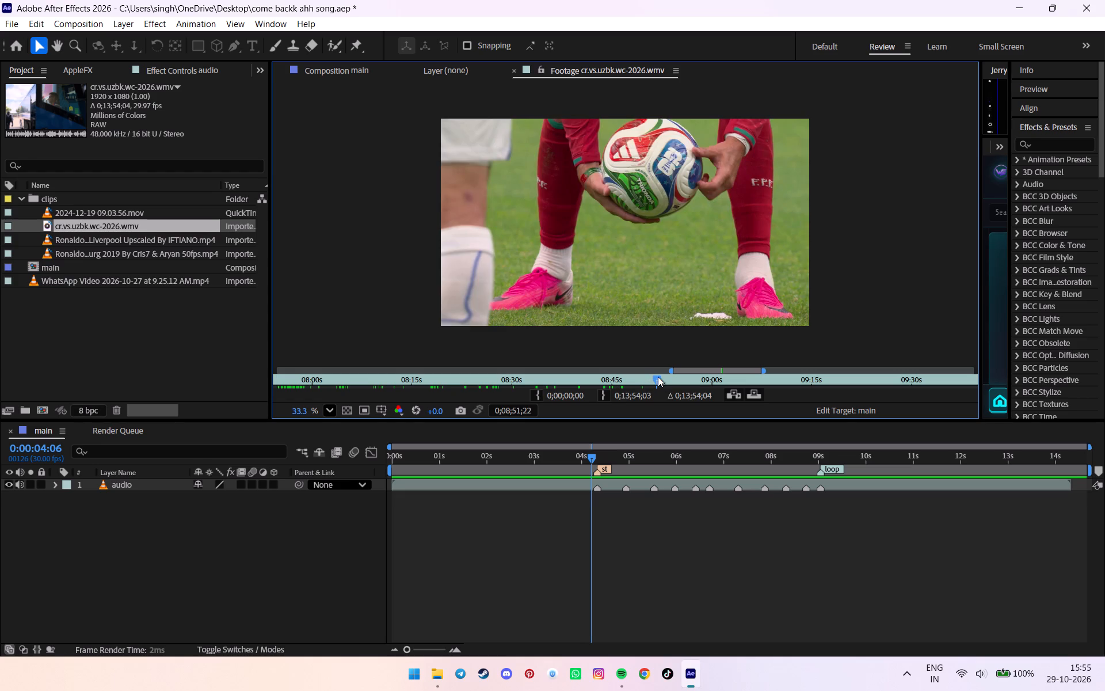
Check cr.vs.uzbk.wc-2026.wmv from about 8:52 to 9:07 for Ronaldo close-ups around the set piece.
drag(658, 377, 665, 377)
drag(665, 377, 678, 377)
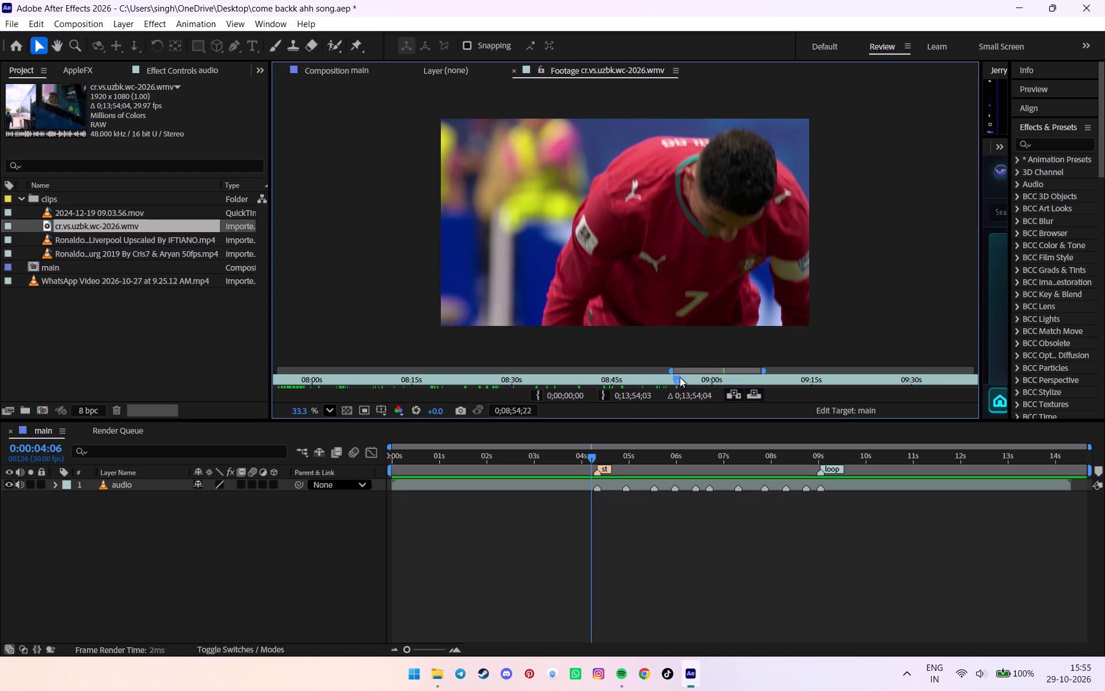
drag(680, 377, 688, 377)
drag(687, 380, 700, 380)
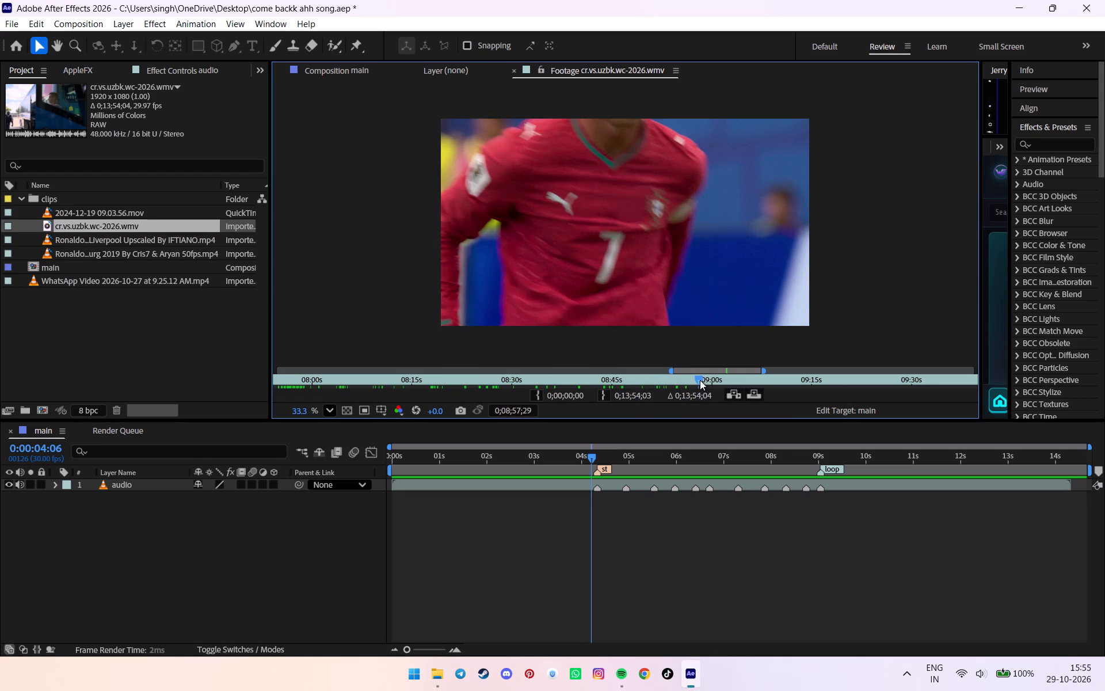
drag(700, 380, 708, 380)
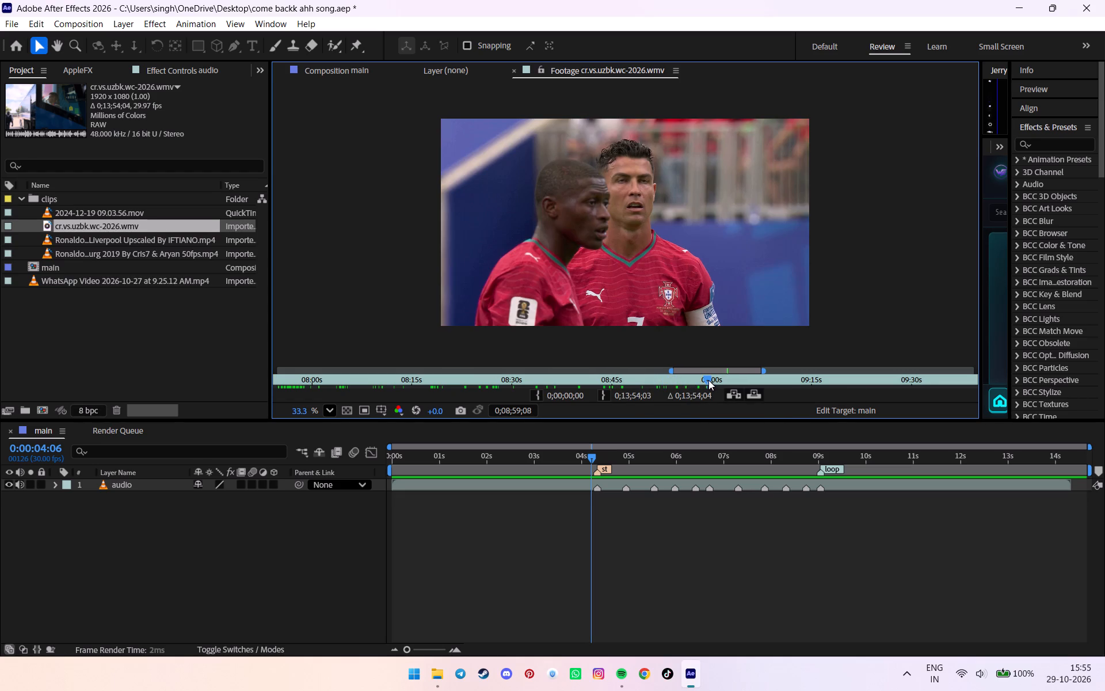
drag(708, 380, 715, 380)
drag(719, 384, 735, 382)
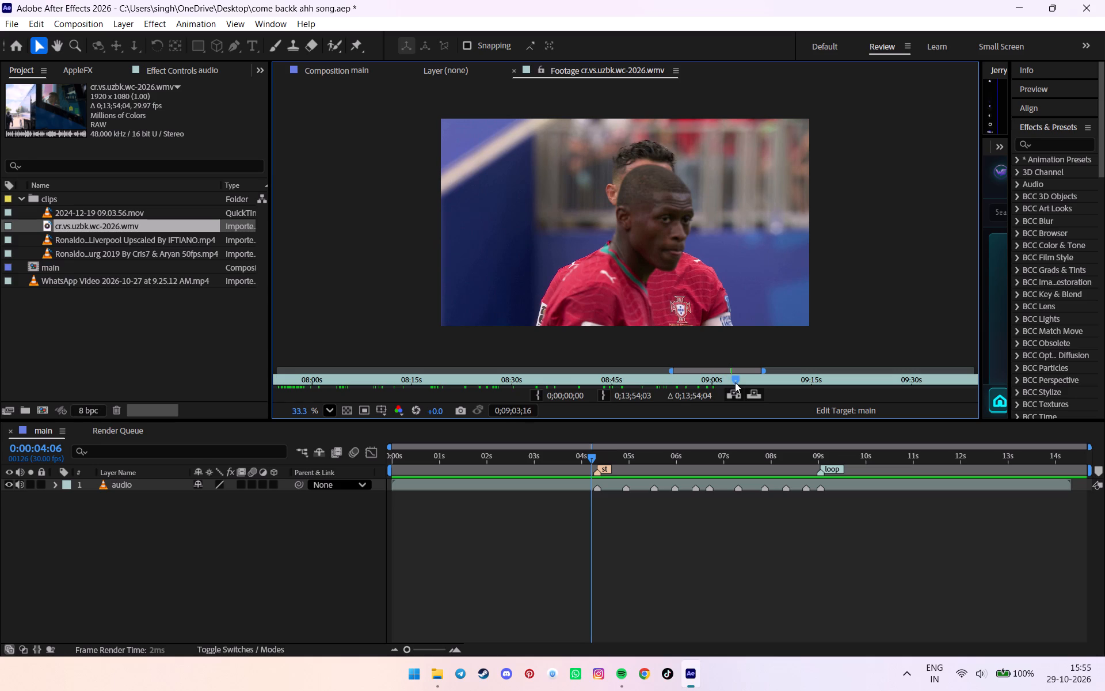
drag(737, 381, 743, 381)
drag(743, 381, 749, 381)
drag(751, 381, 756, 381)
drag(756, 381, 768, 381)
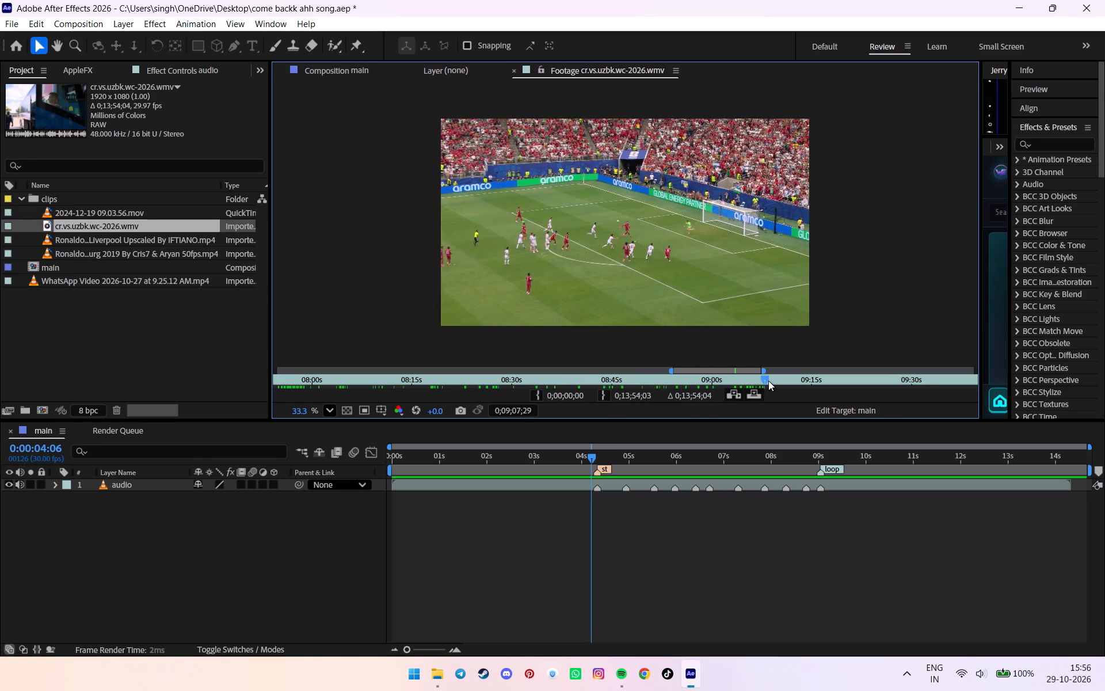
Skim cr.vs.uzbk.wc-2026.wmv from about 9:08 to 10:30, covering the match play and the hydration-break close-ups of Ronaldo.
drag(768, 381, 800, 379)
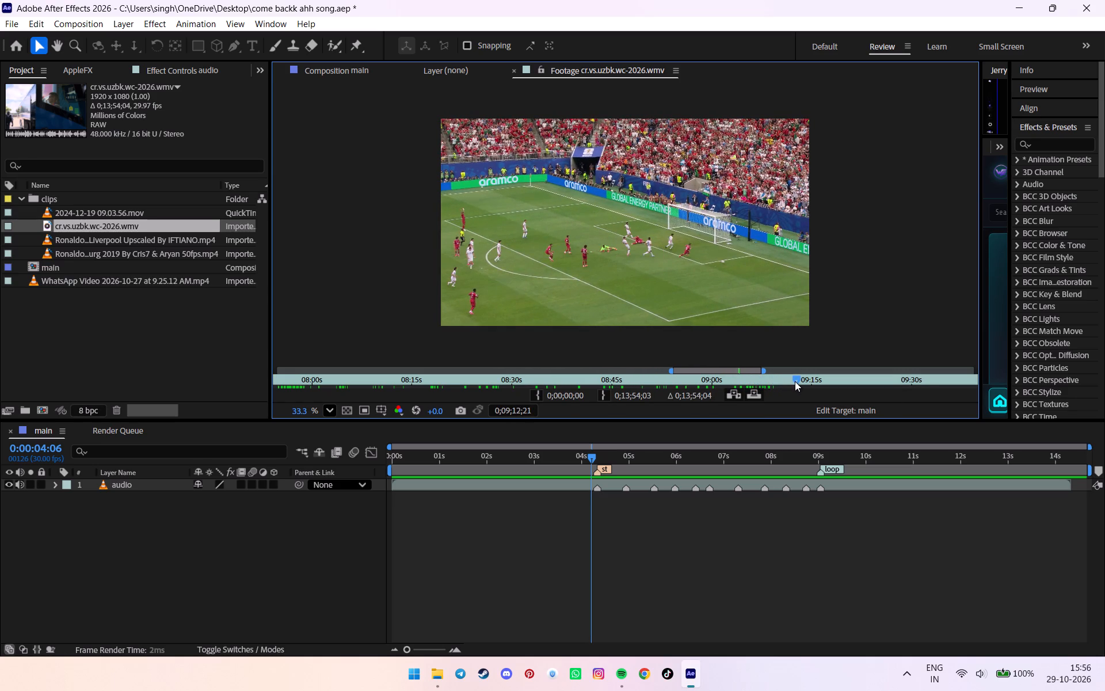
drag(797, 378, 809, 378)
drag(809, 378, 829, 377)
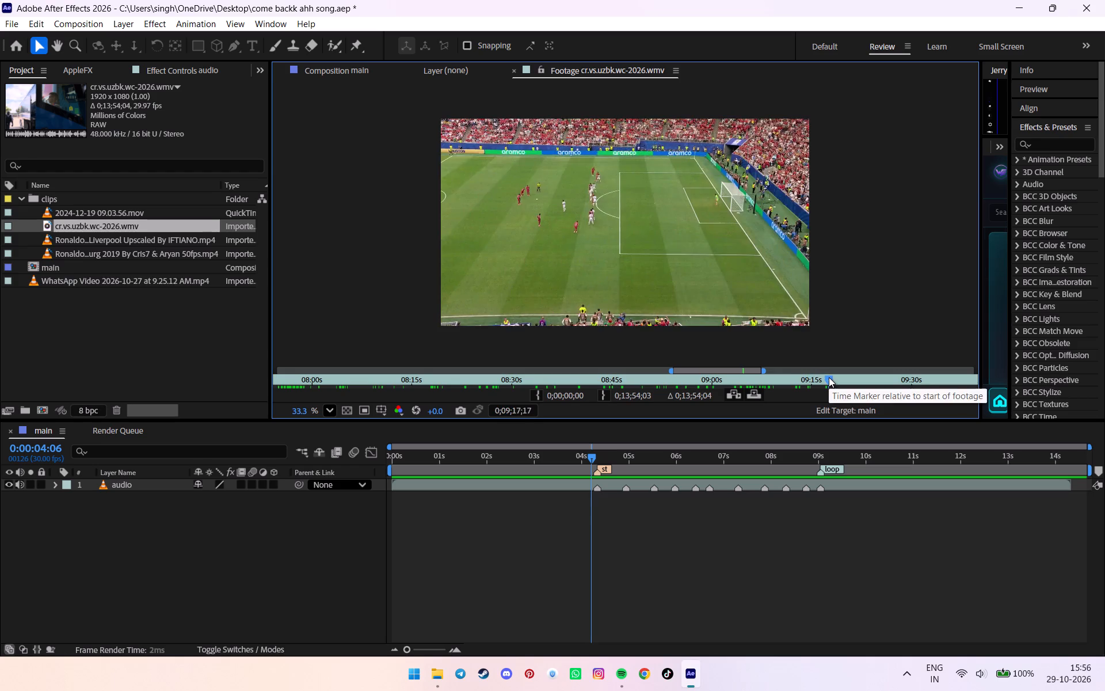
drag(829, 377, 872, 376)
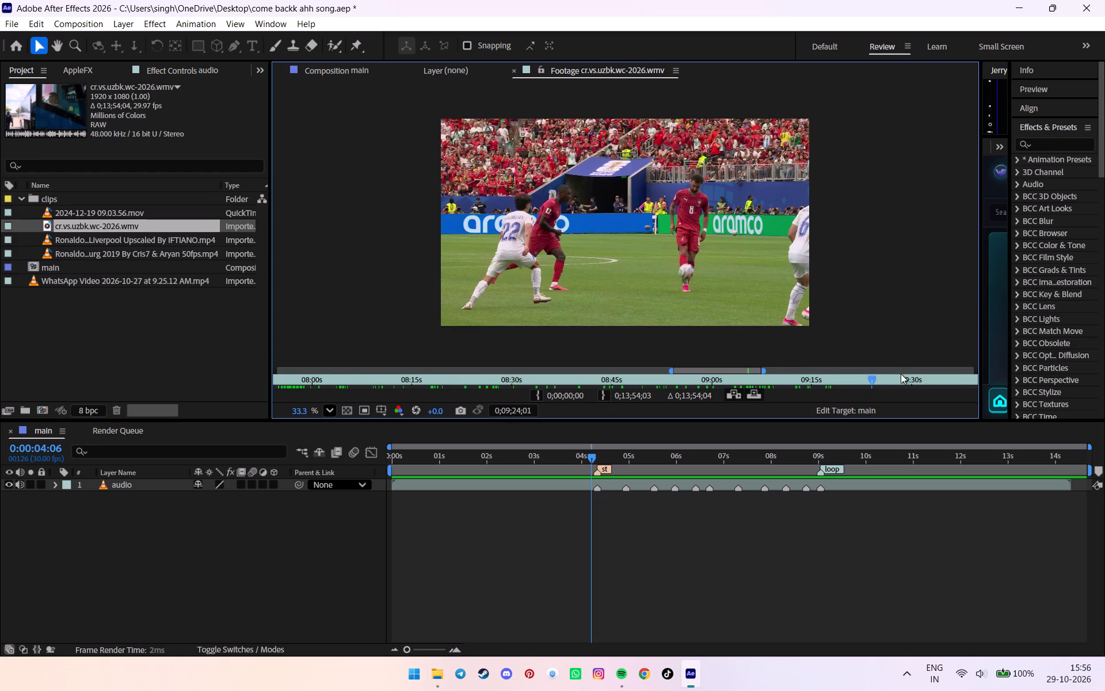
alt+scroll(902, 373, down, 4)
alt+scroll(828, 373, down, 7)
drag(753, 377, 765, 379)
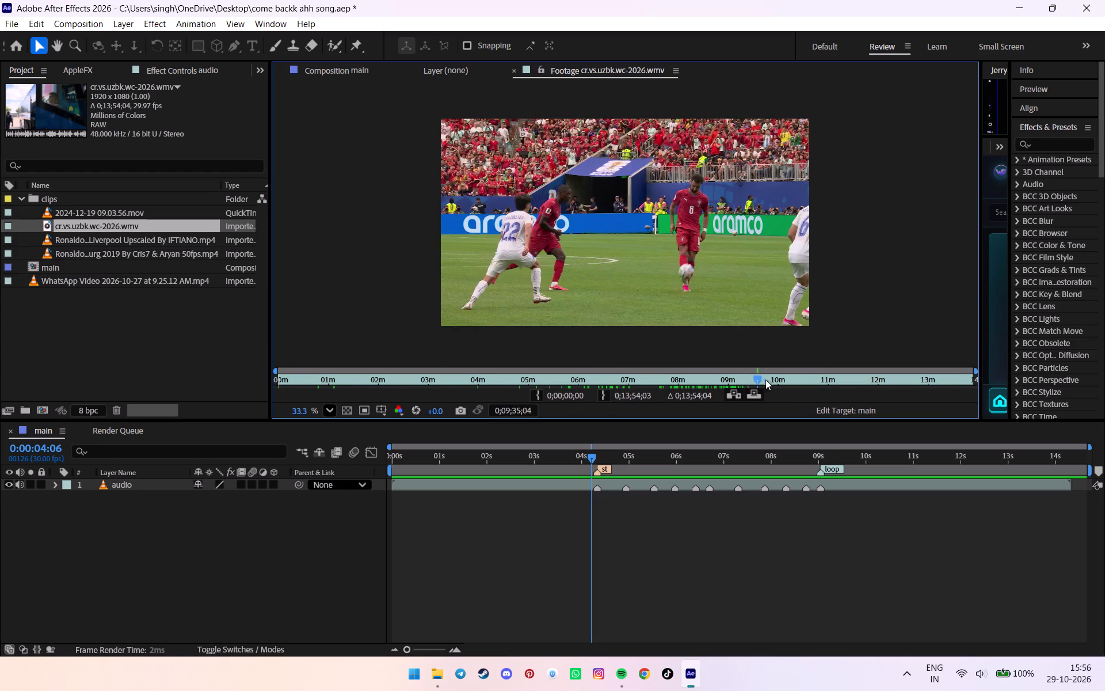
drag(765, 379, 771, 379)
drag(771, 379, 779, 381)
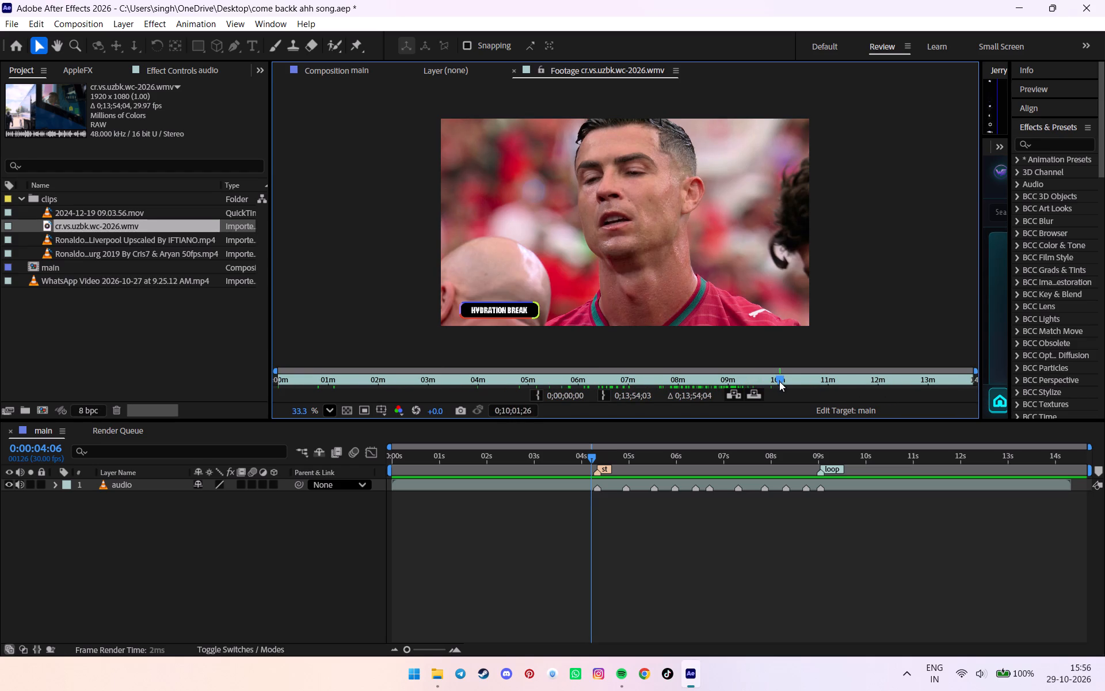
drag(779, 381, 803, 381)
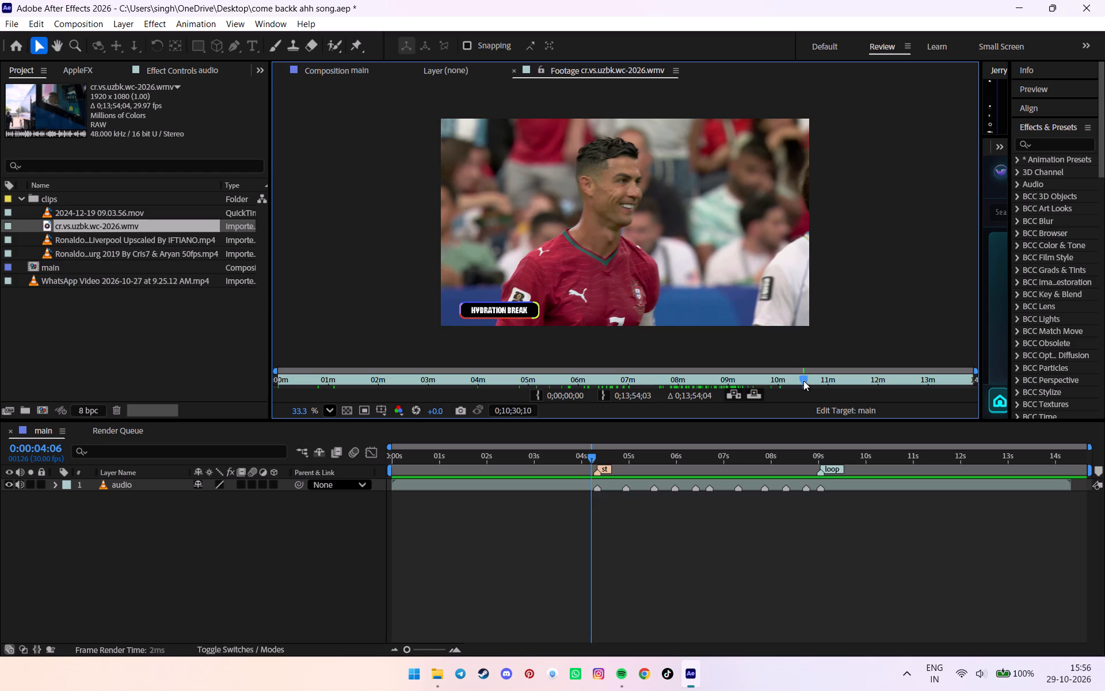
drag(803, 379, 792, 378)
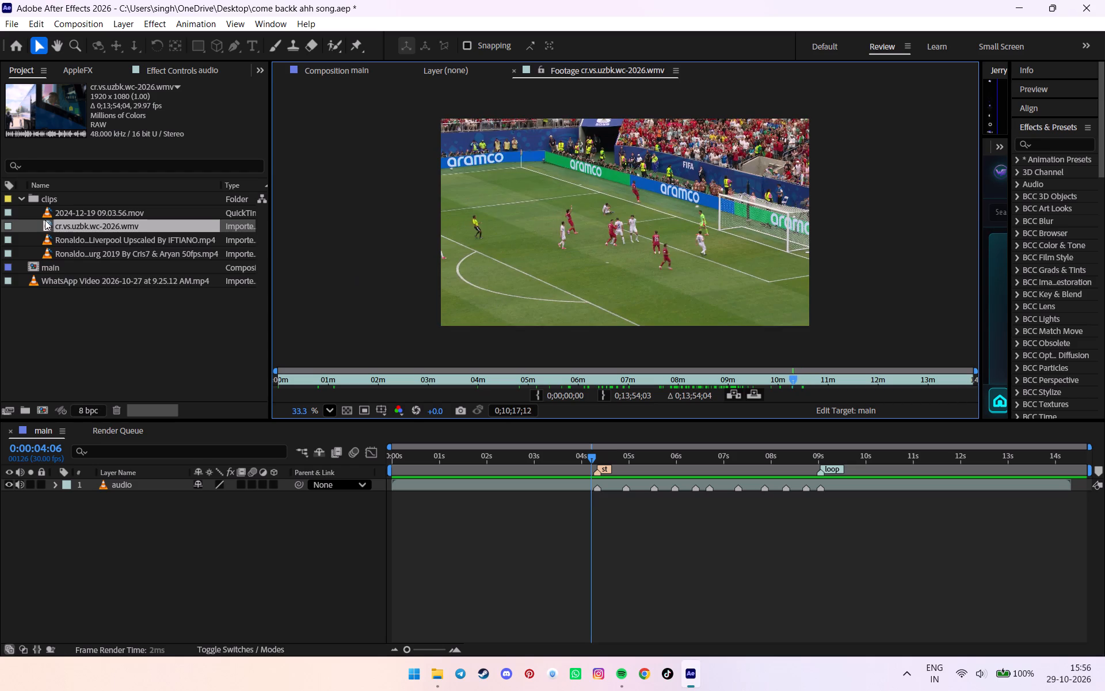
Open the Ronaldo vs Luxembourg 2019 clip in the Footage viewer and frame its picture at 38.3% magnification.
double_click(93, 219)
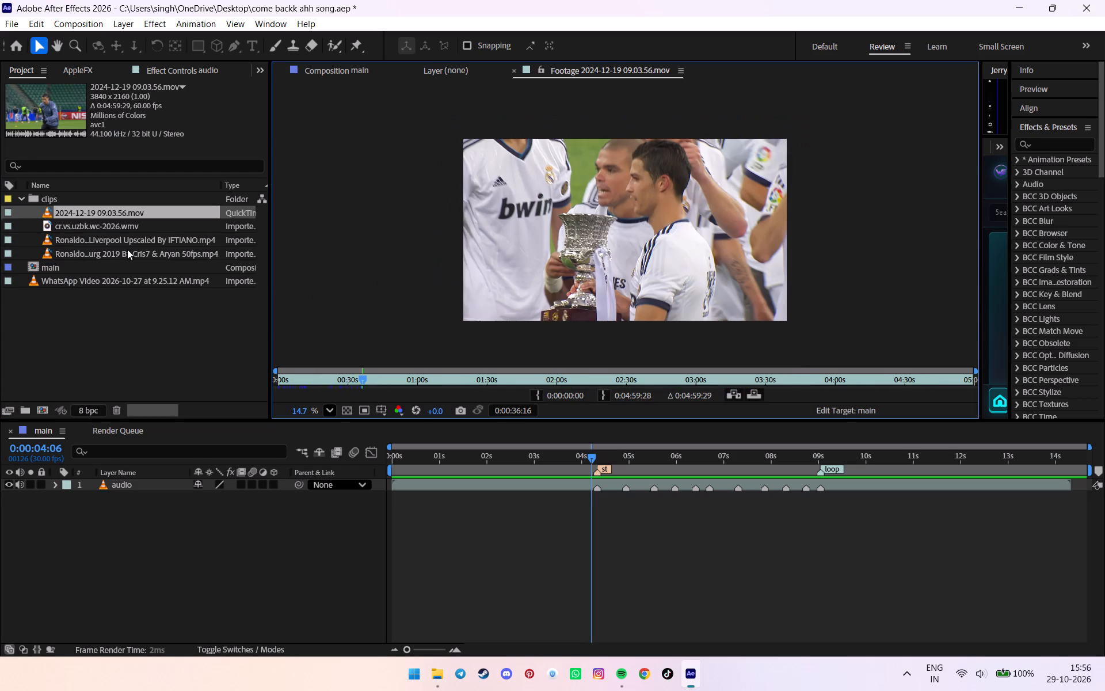
click(135, 249)
double_click(134, 249)
scroll(430, 351, up, 4)
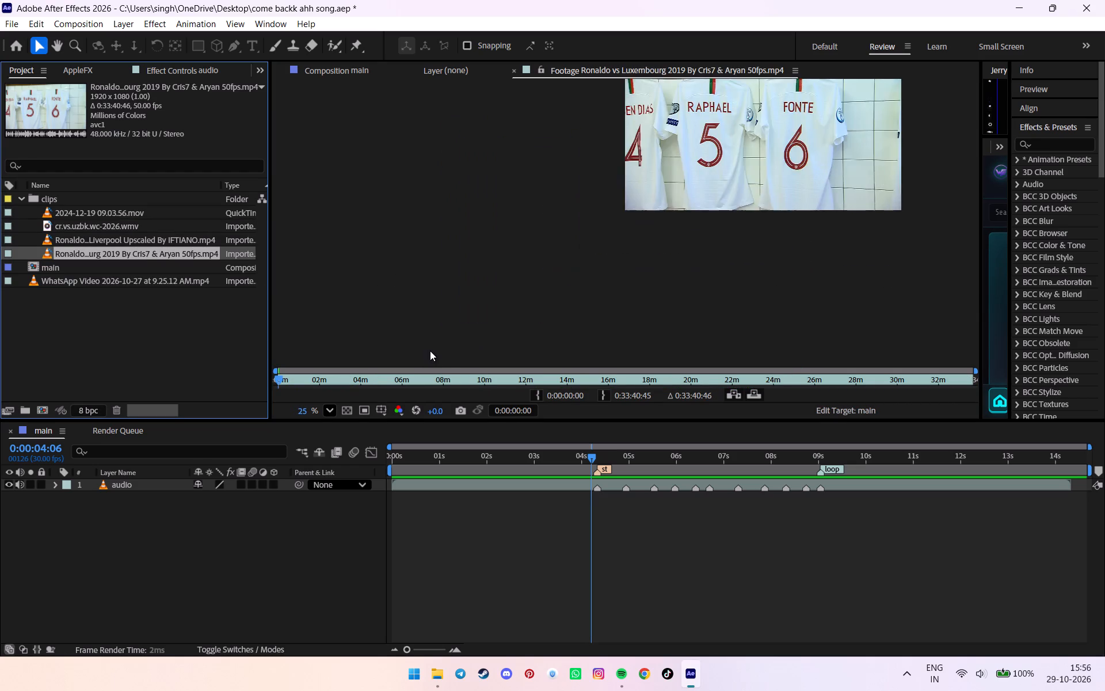
scroll(529, 312, up, 5)
key(v)
key(v)
key(v)
drag(616, 260, 443, 360)
key(space)
key(space)
key(space)
key(space)
key(space)
key(space)
key(space)
key(space)
key(space)
key(space)
key(space)
key(space)
key(space)
key(space)
key(space)
key(space)
key(space)
key(space)
key(space)
key(space)
drag(781, 144, 504, 366)
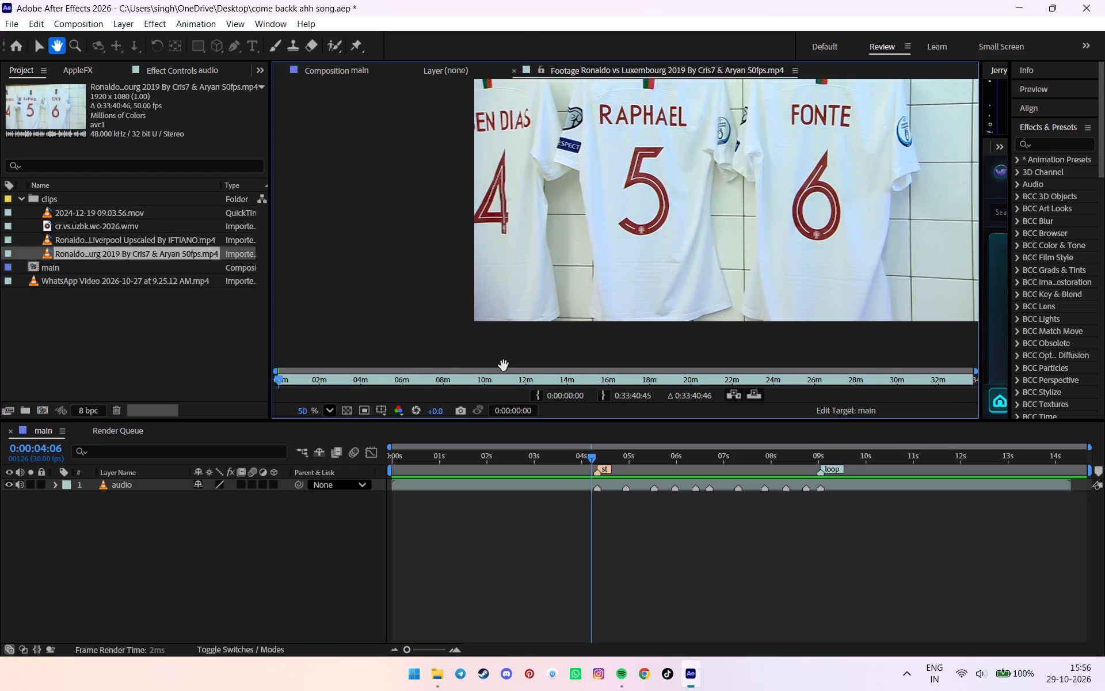
drag(504, 366, 402, 391)
scroll(504, 263, down, 2)
Find the Ronaldo shot near the start of the Luxembourg 2019 footage and set its In point at 0:00:54:20.
drag(313, 382, 319, 382)
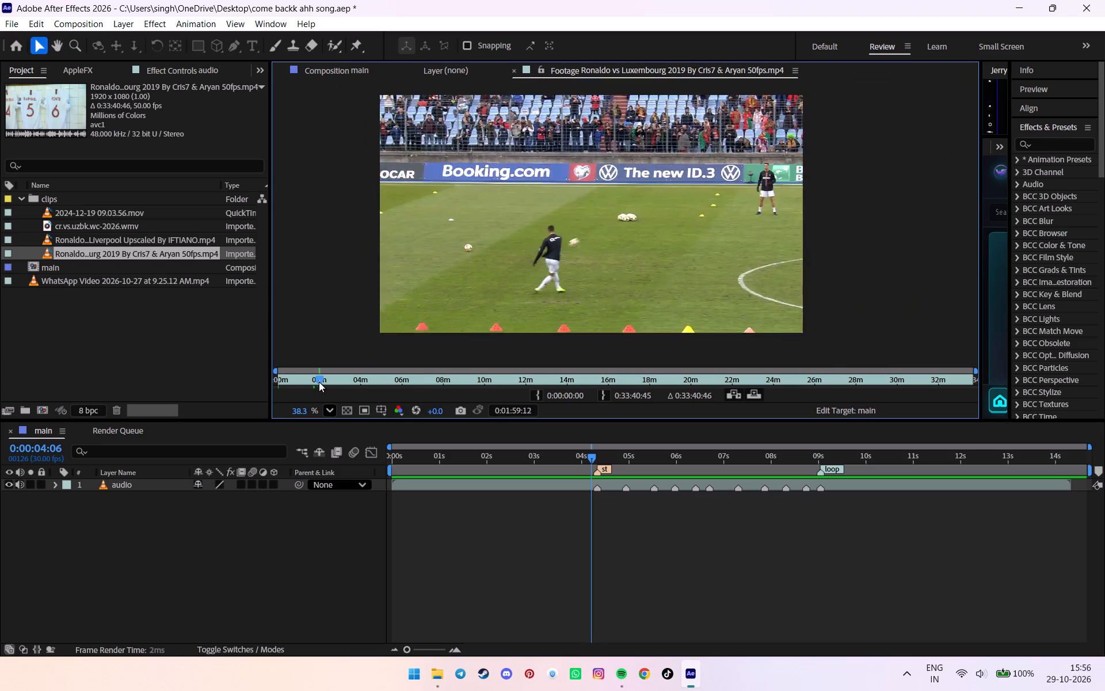
drag(319, 382, 302, 385)
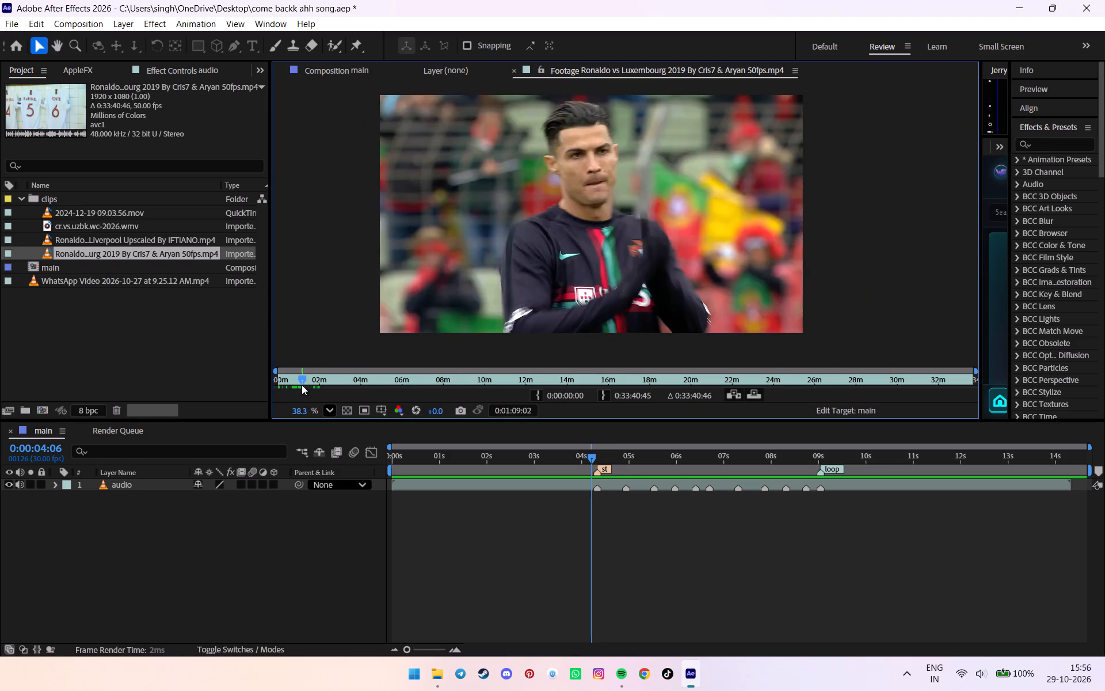
drag(302, 385, 296, 386)
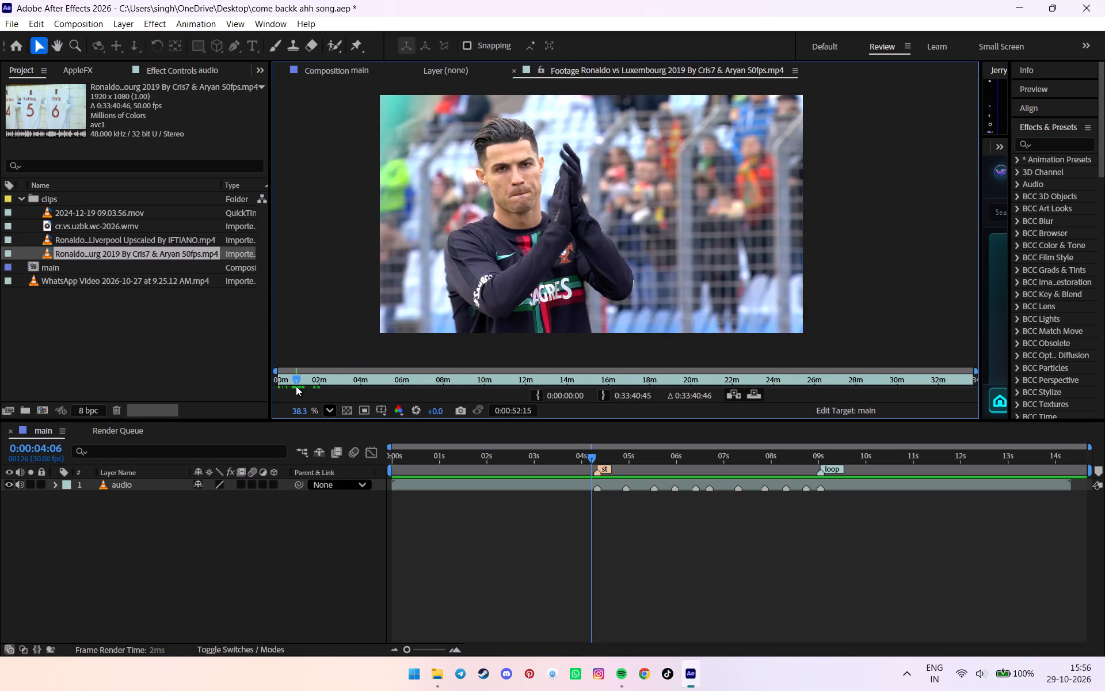
drag(296, 386, 295, 386)
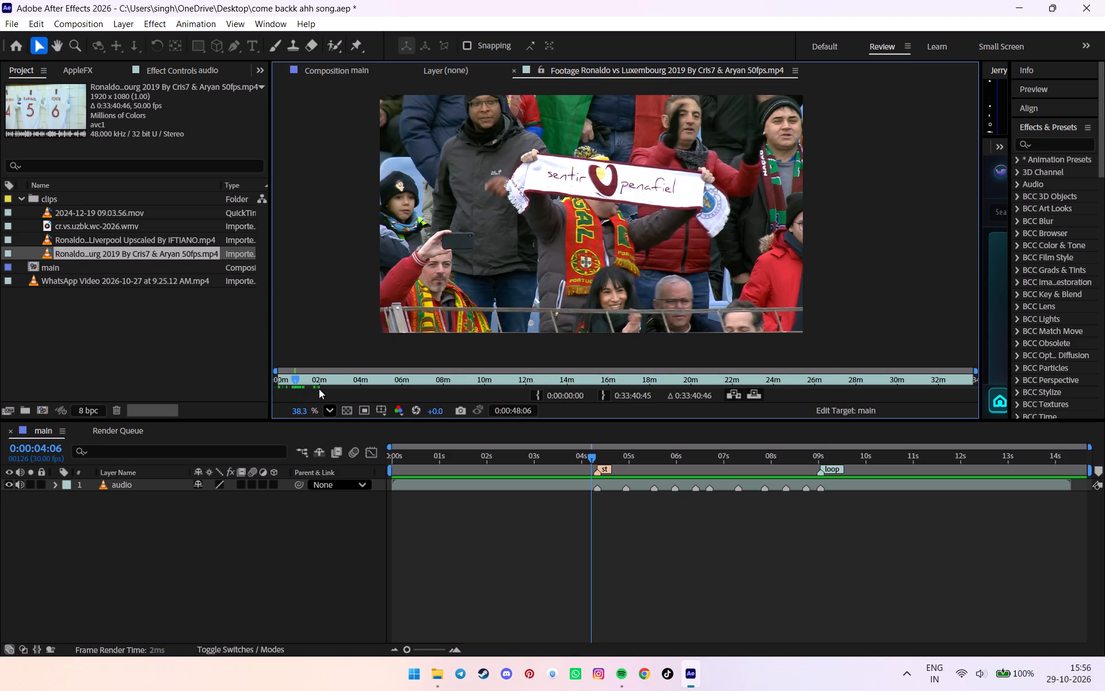
click(296, 379)
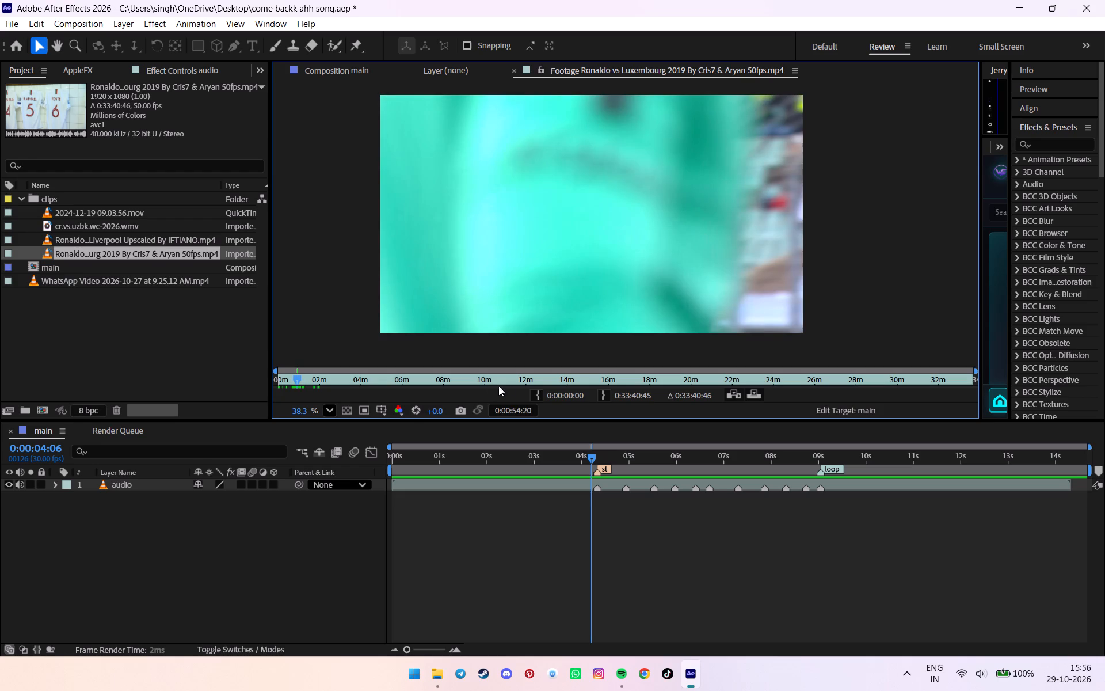
double_click(545, 395)
double_click(538, 396)
Add the Ronaldo vs Luxembourg 2019 clip to the main composition above the audio layer.
drag(102, 261, 154, 454)
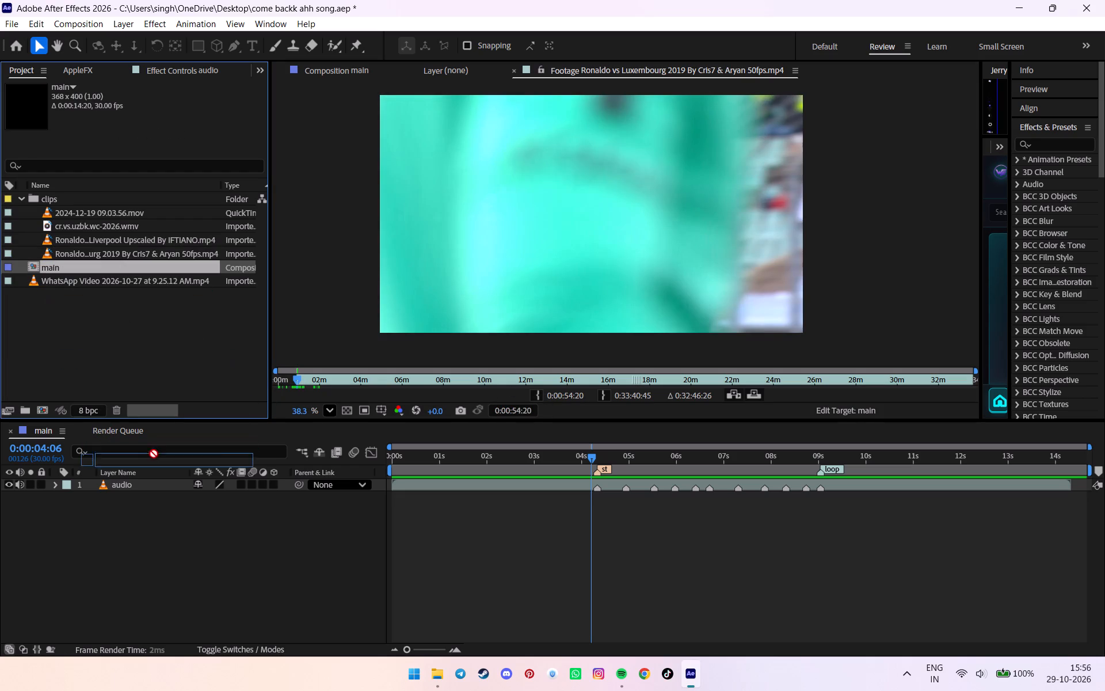
drag(154, 454, 116, 482)
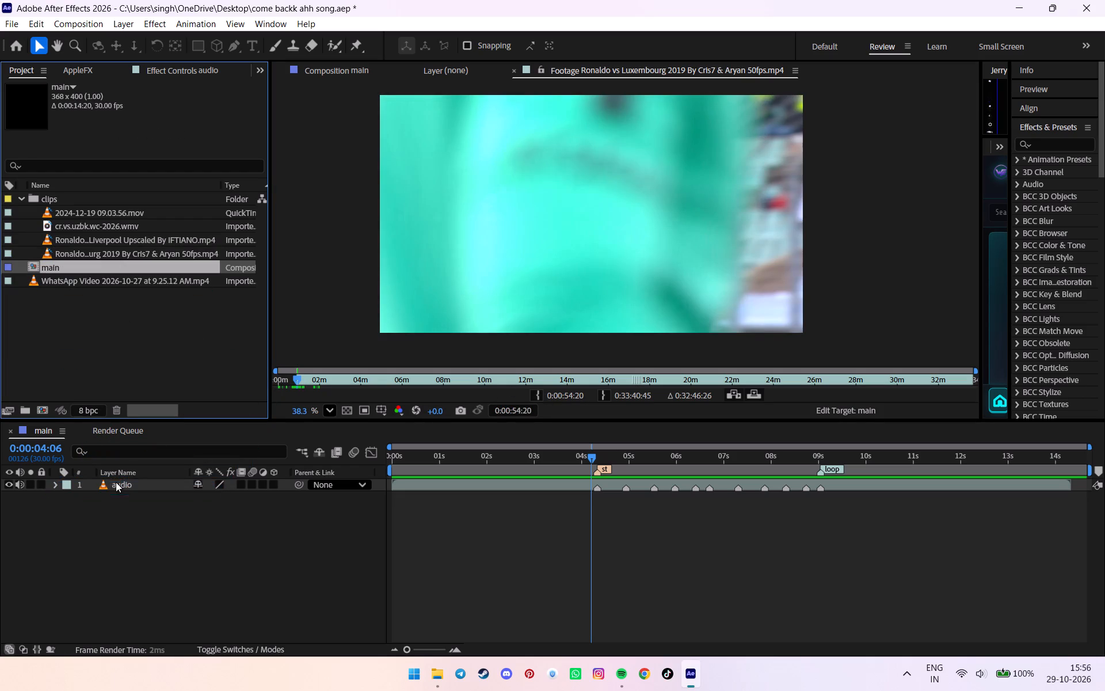
drag(81, 256, 121, 395)
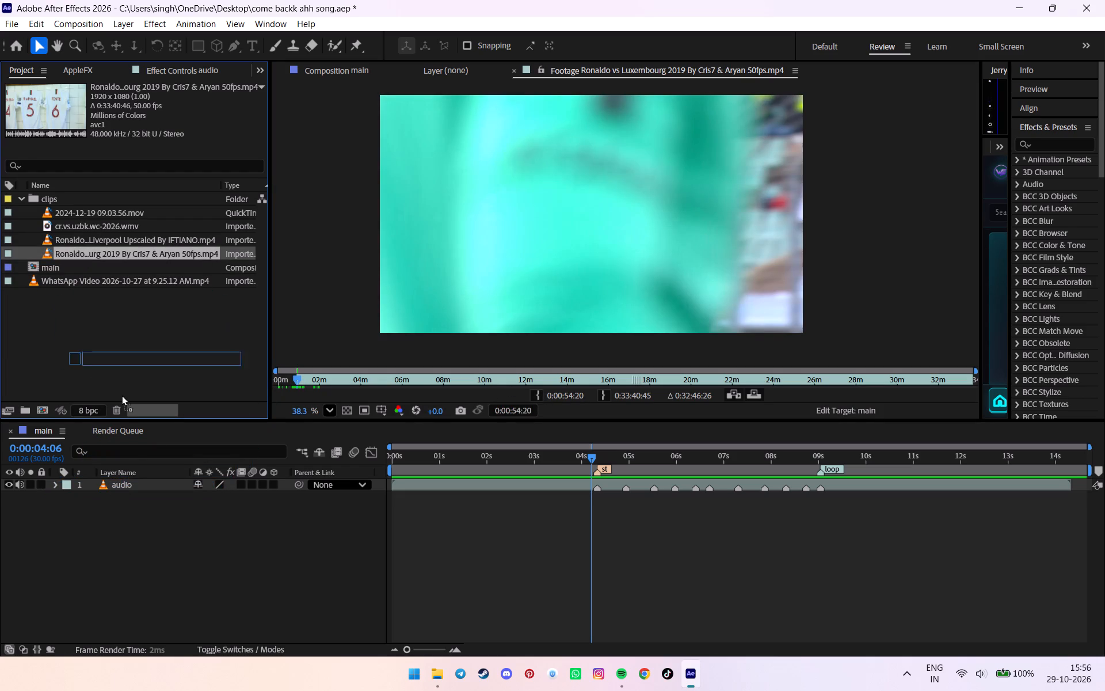
drag(121, 395, 118, 486)
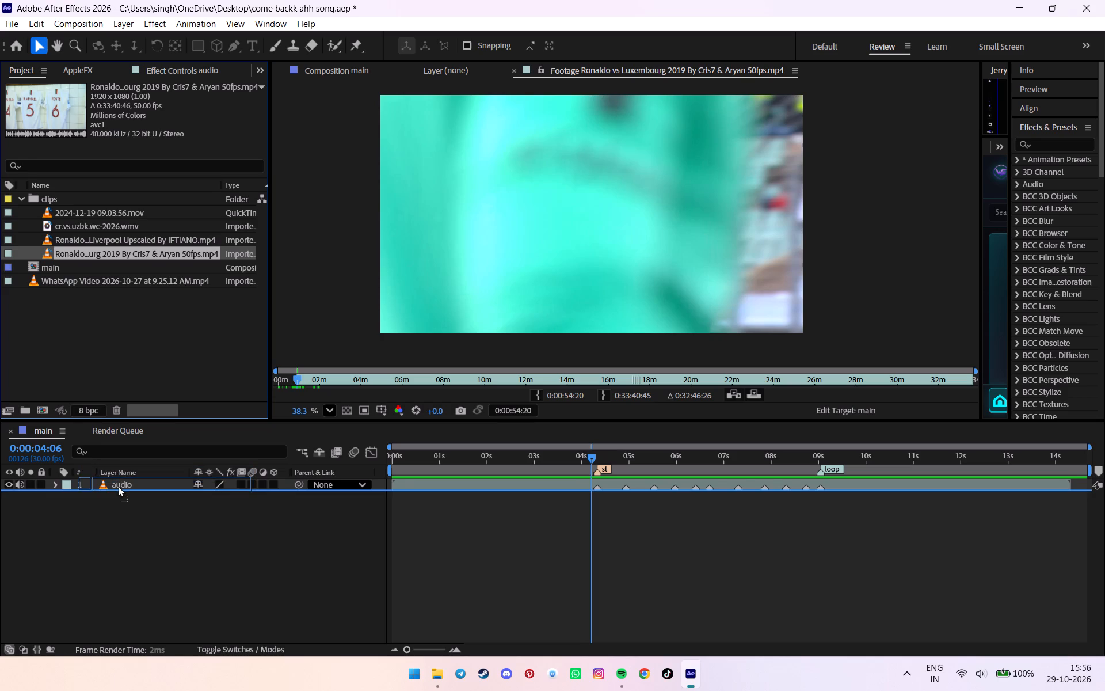
drag(118, 486, 114, 484)
Return to the start of the composition and scale the Luxembourg layer to 38%.
drag(463, 451, 300, 488)
key(s)
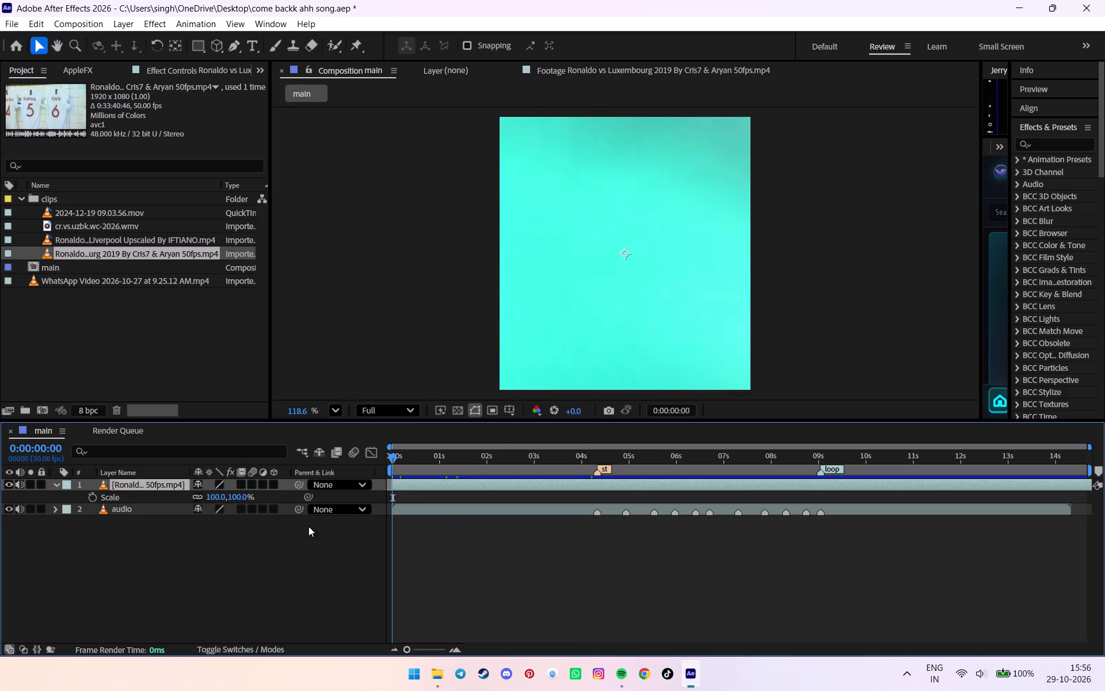
drag(212, 498, 167, 514)
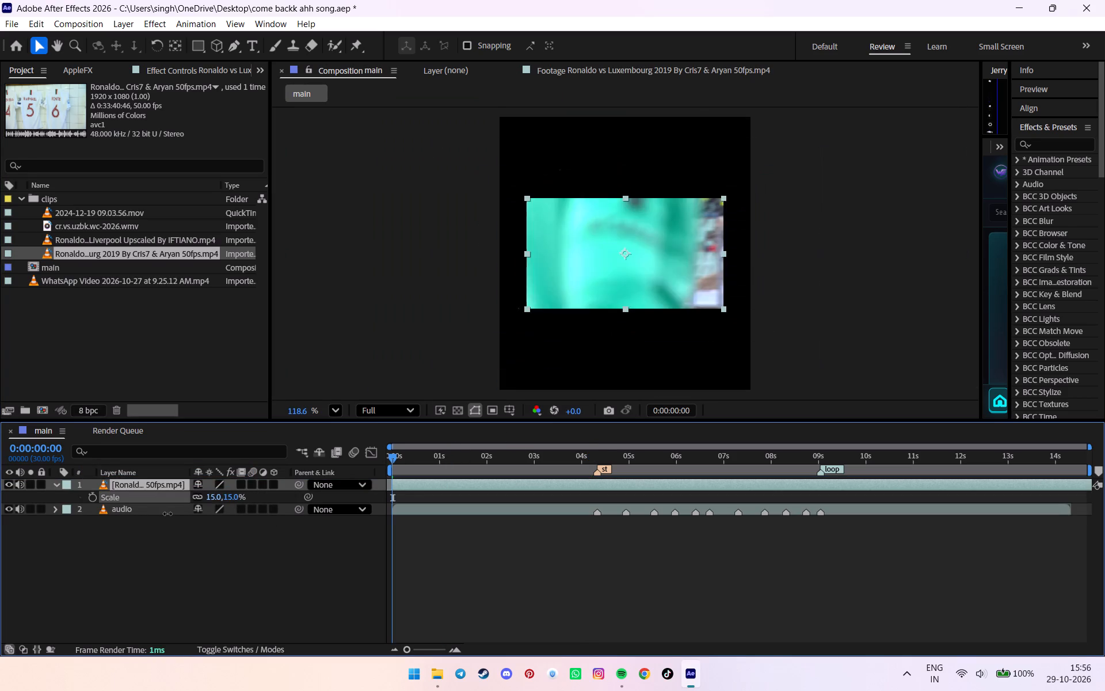
drag(167, 514, 180, 512)
Slide the Luxembourg layer earlier in time until the Ronaldo close-up in the dark training top starts at 0:00:00.
drag(511, 484, 483, 484)
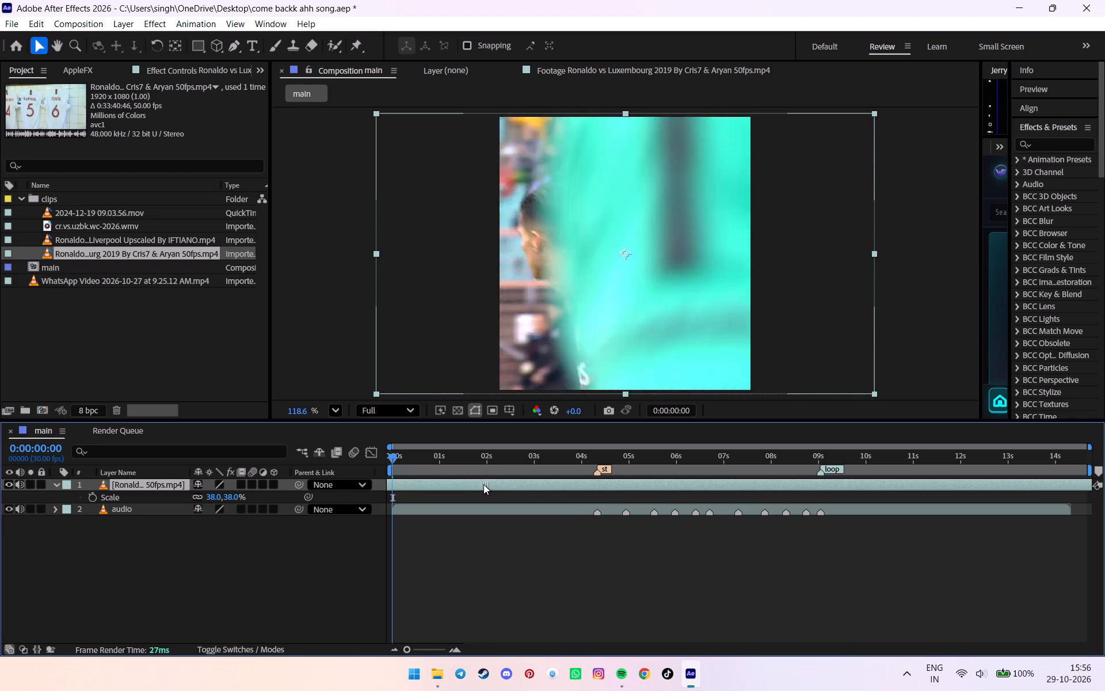
drag(483, 484, 398, 485)
drag(537, 491, 525, 491)
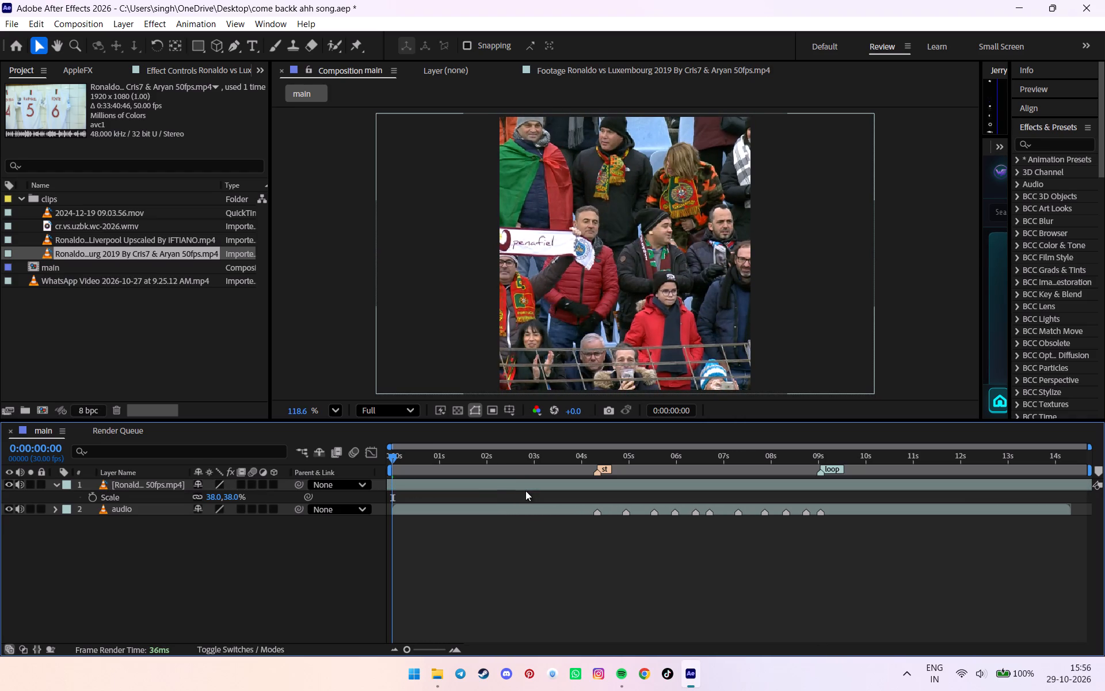
drag(525, 491, 495, 491)
drag(515, 489, 395, 488)
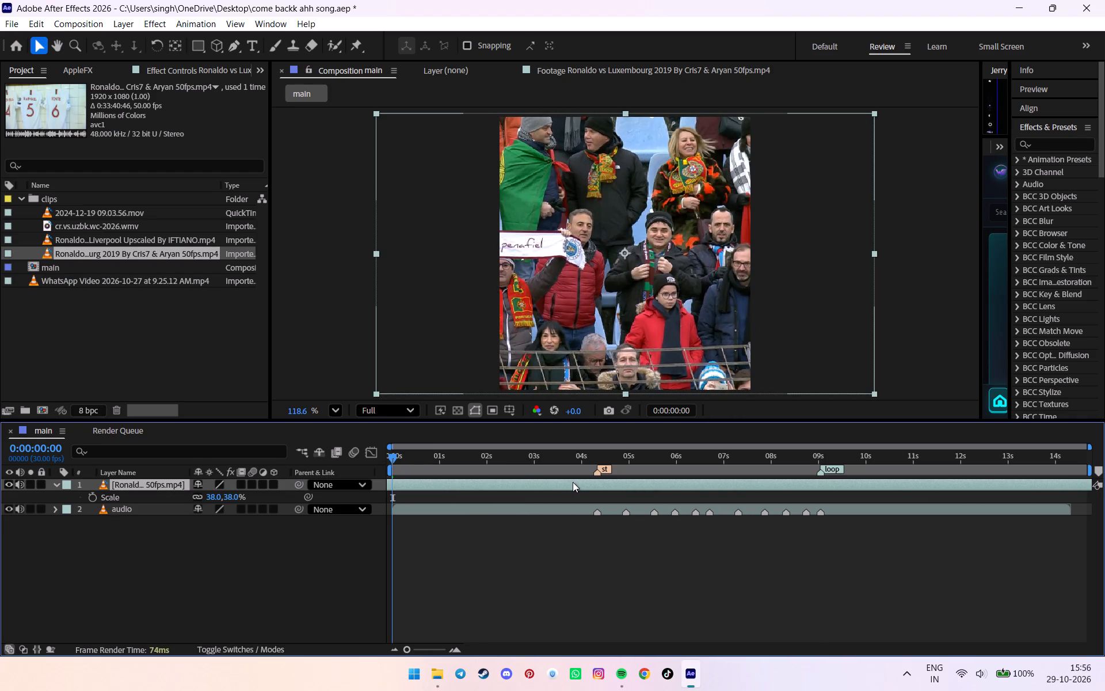
drag(573, 482, 363, 491)
drag(478, 453, 507, 451)
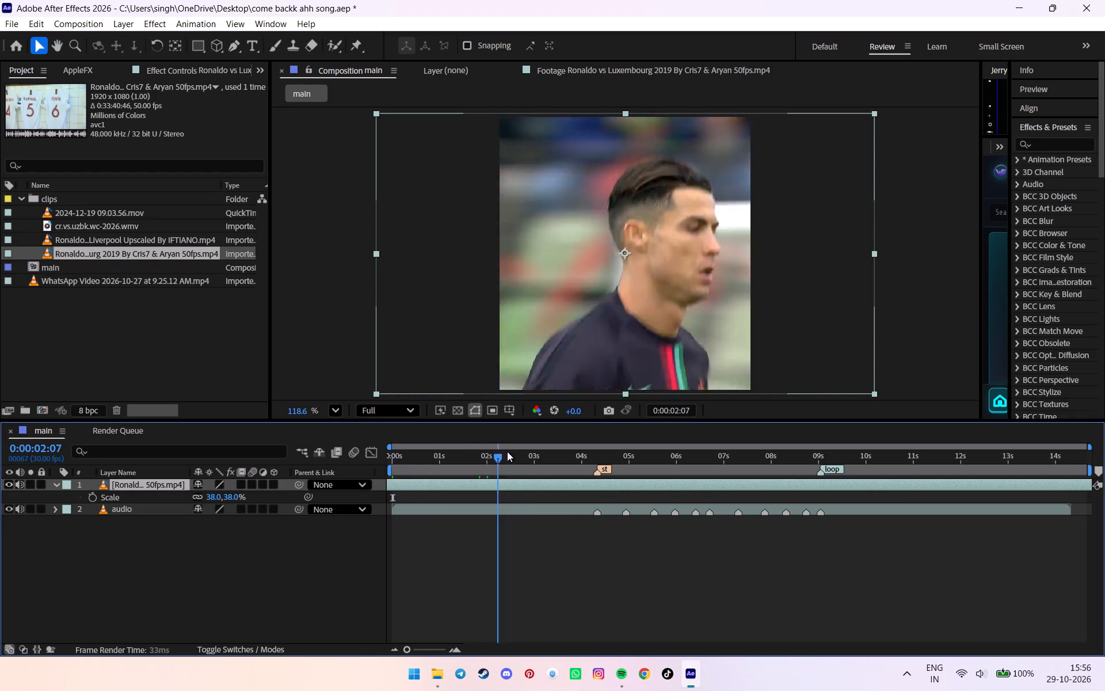
drag(507, 451, 364, 477)
drag(543, 485, 516, 488)
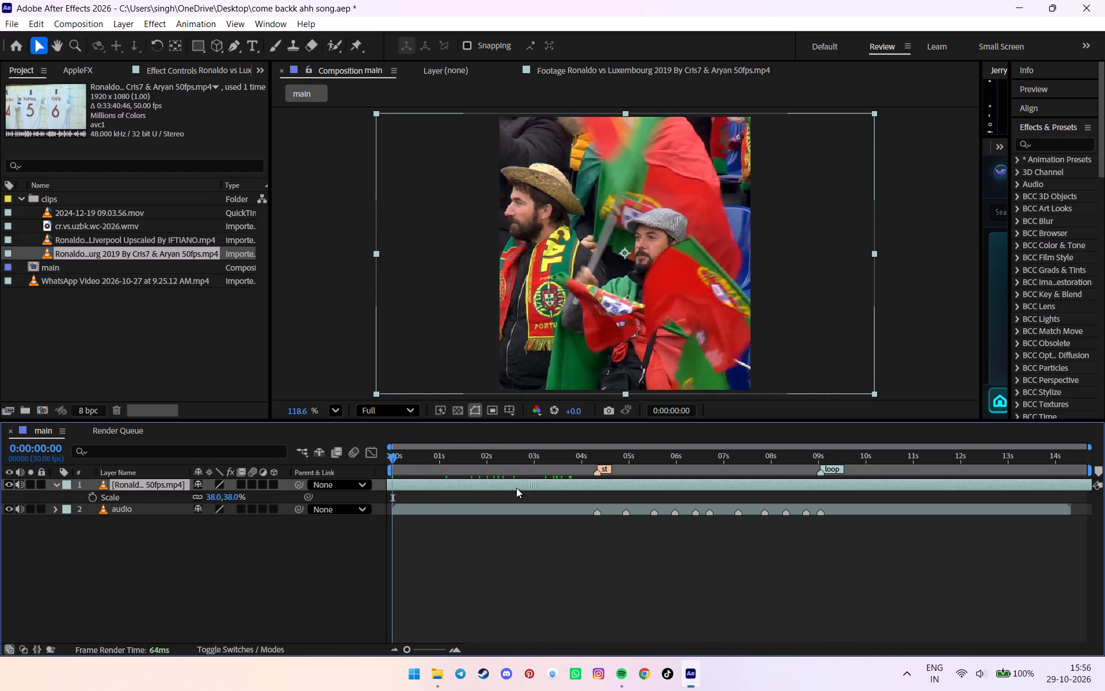
drag(516, 488, 525, 485)
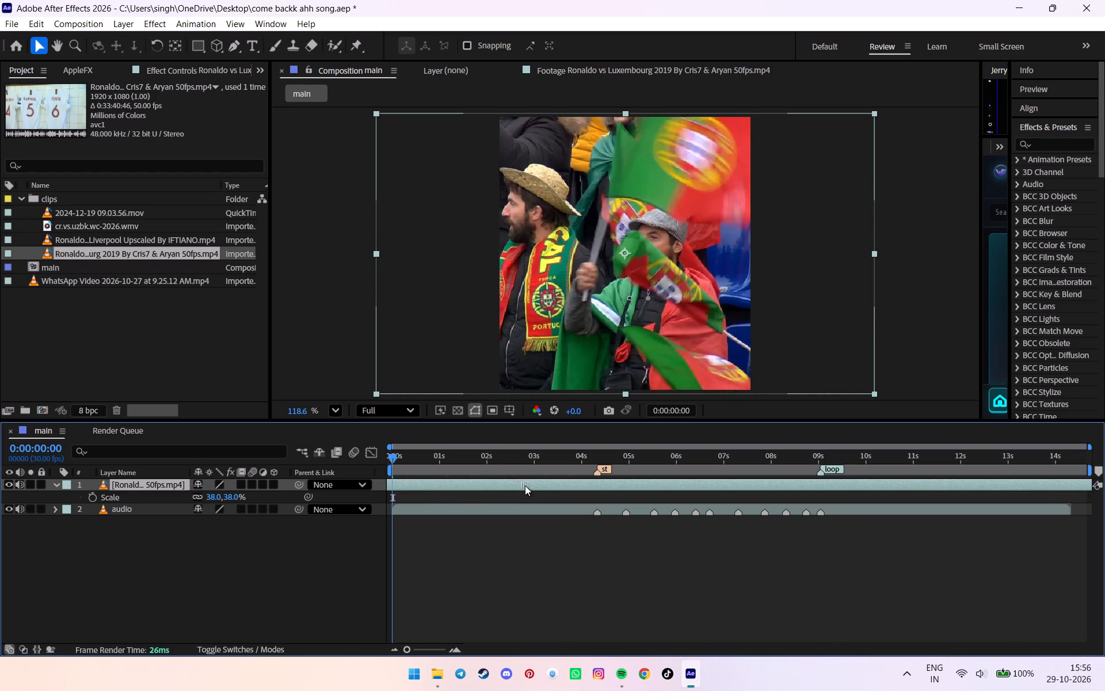
drag(525, 485, 519, 485)
Split the Luxembourg layer at the composition start and delete the part before it.
key(ctrl+shift+d)
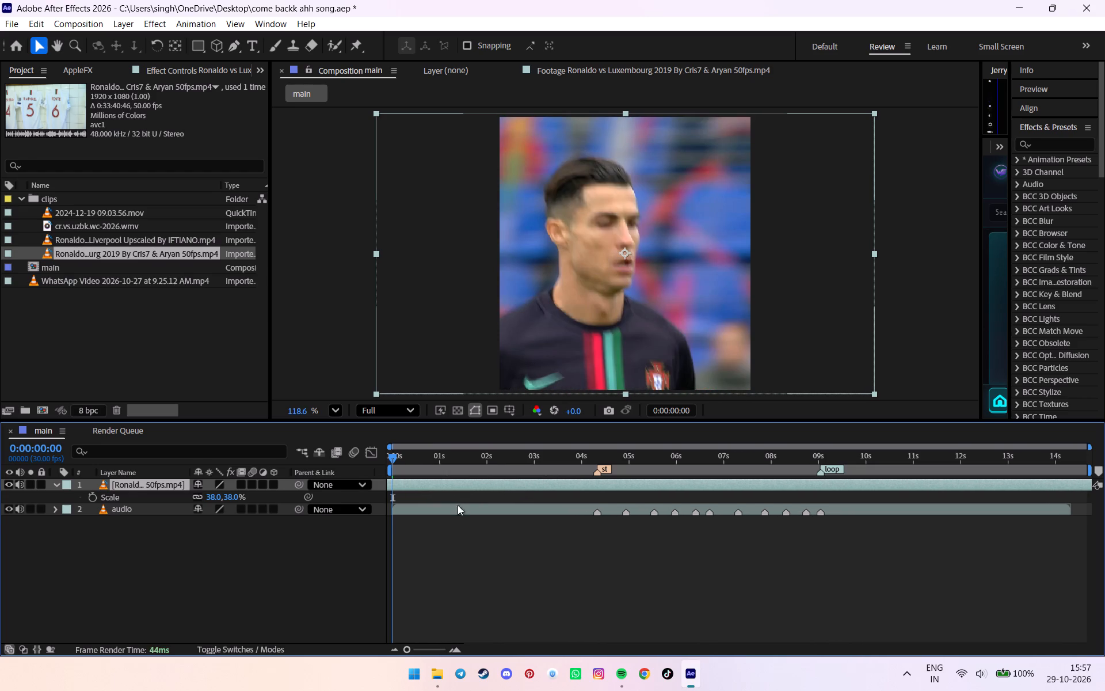
click(417, 500)
key(Delete)
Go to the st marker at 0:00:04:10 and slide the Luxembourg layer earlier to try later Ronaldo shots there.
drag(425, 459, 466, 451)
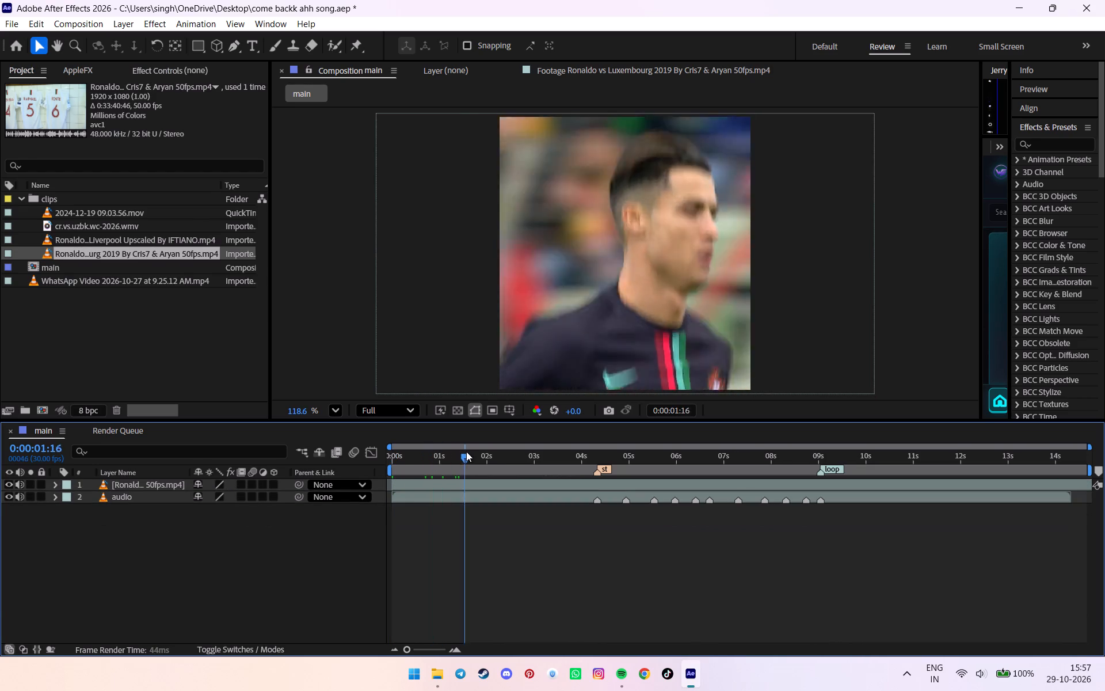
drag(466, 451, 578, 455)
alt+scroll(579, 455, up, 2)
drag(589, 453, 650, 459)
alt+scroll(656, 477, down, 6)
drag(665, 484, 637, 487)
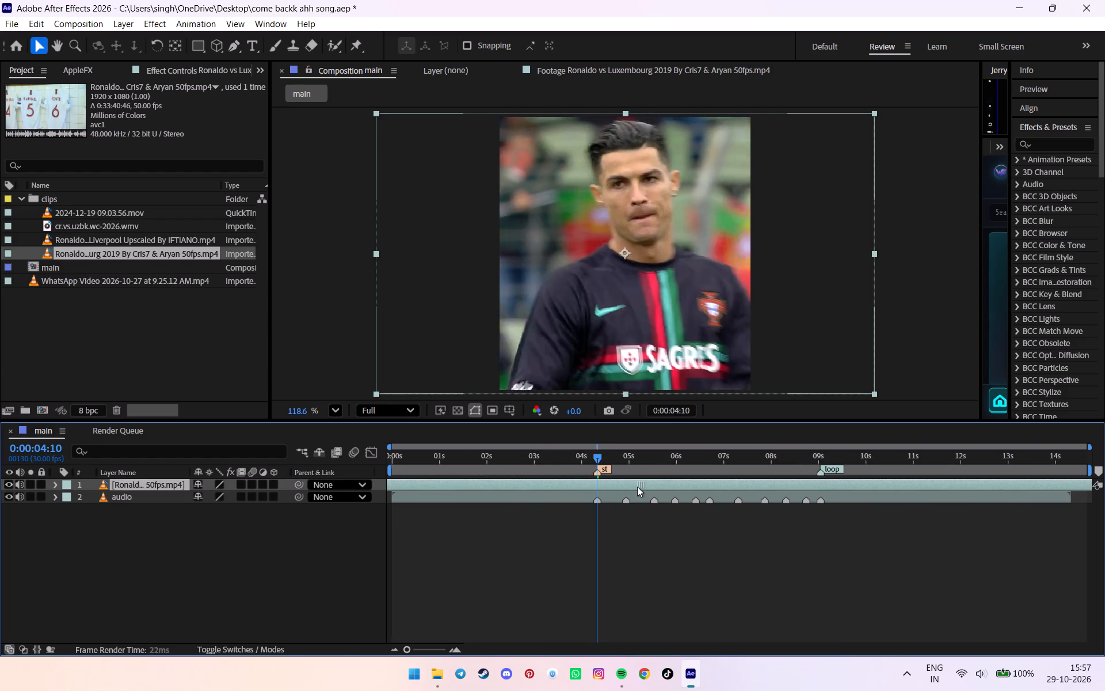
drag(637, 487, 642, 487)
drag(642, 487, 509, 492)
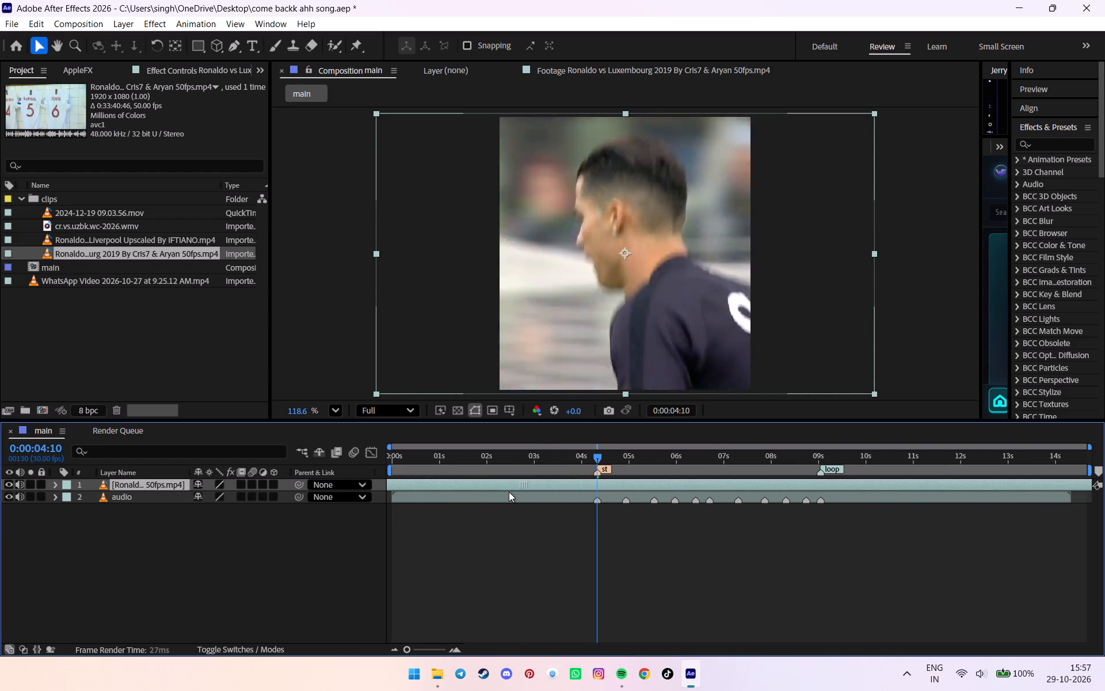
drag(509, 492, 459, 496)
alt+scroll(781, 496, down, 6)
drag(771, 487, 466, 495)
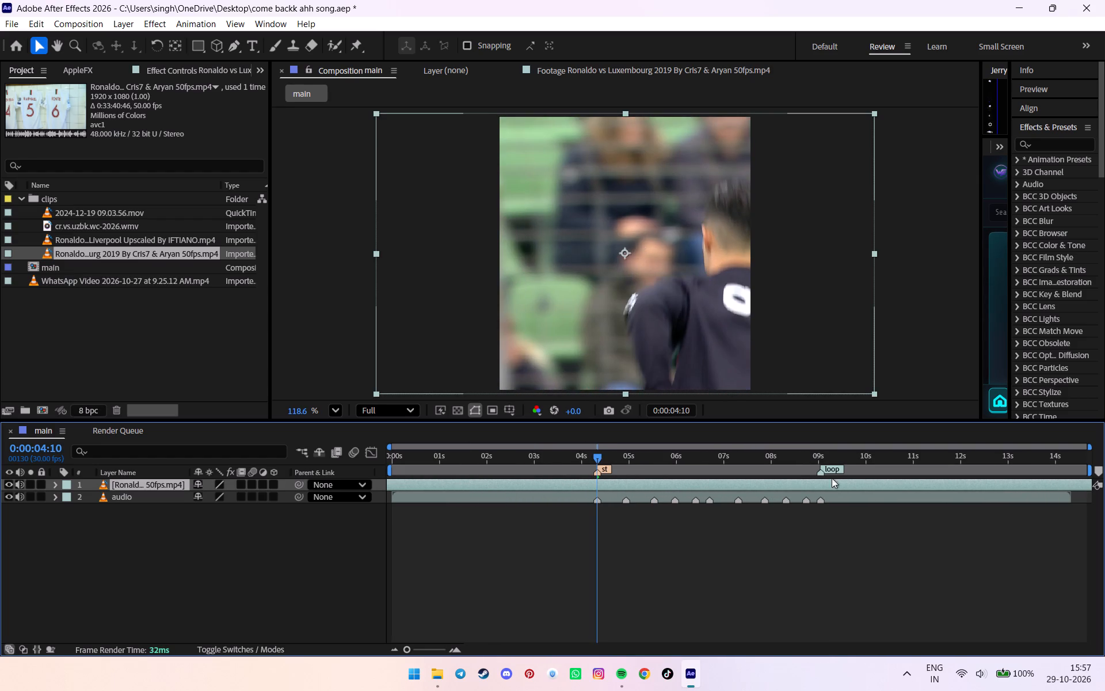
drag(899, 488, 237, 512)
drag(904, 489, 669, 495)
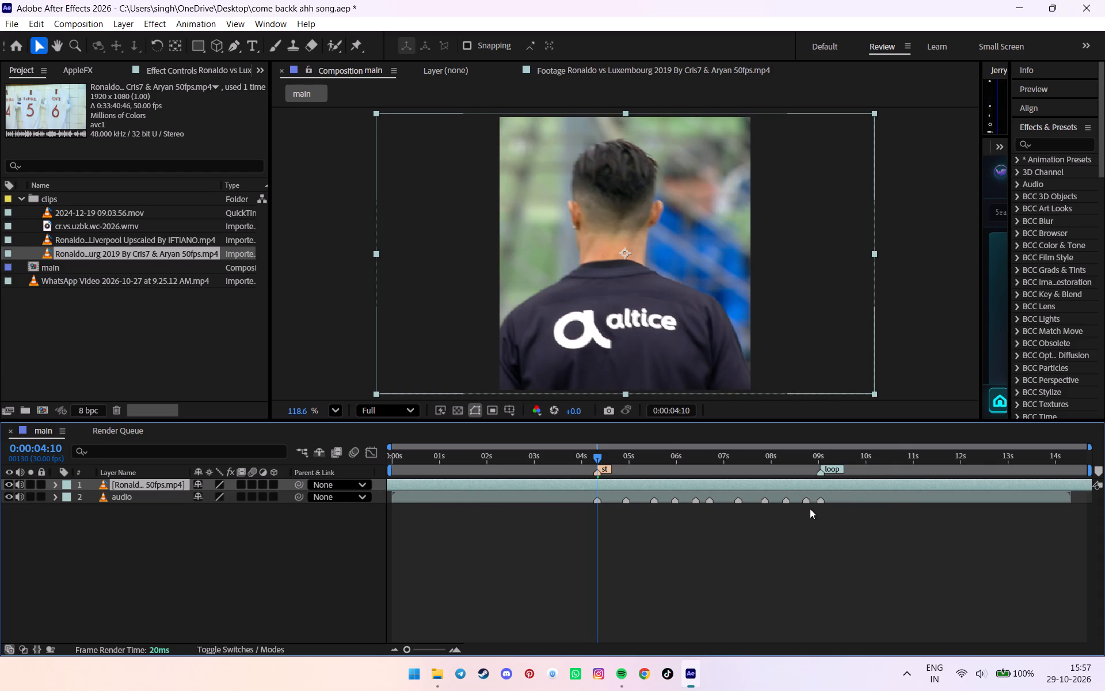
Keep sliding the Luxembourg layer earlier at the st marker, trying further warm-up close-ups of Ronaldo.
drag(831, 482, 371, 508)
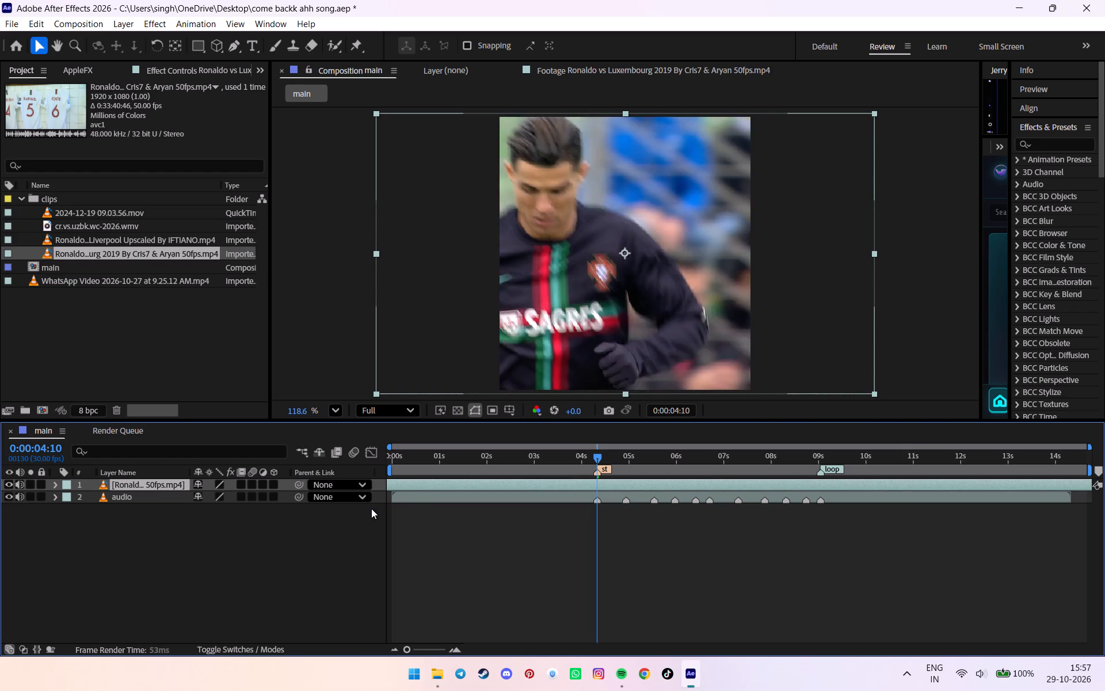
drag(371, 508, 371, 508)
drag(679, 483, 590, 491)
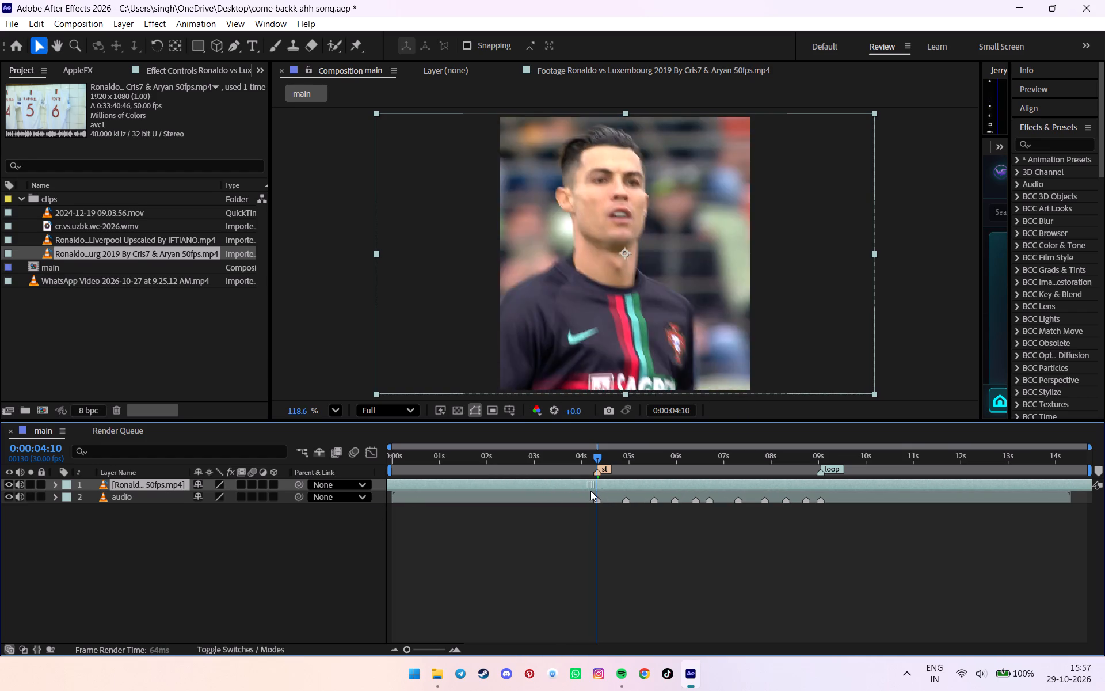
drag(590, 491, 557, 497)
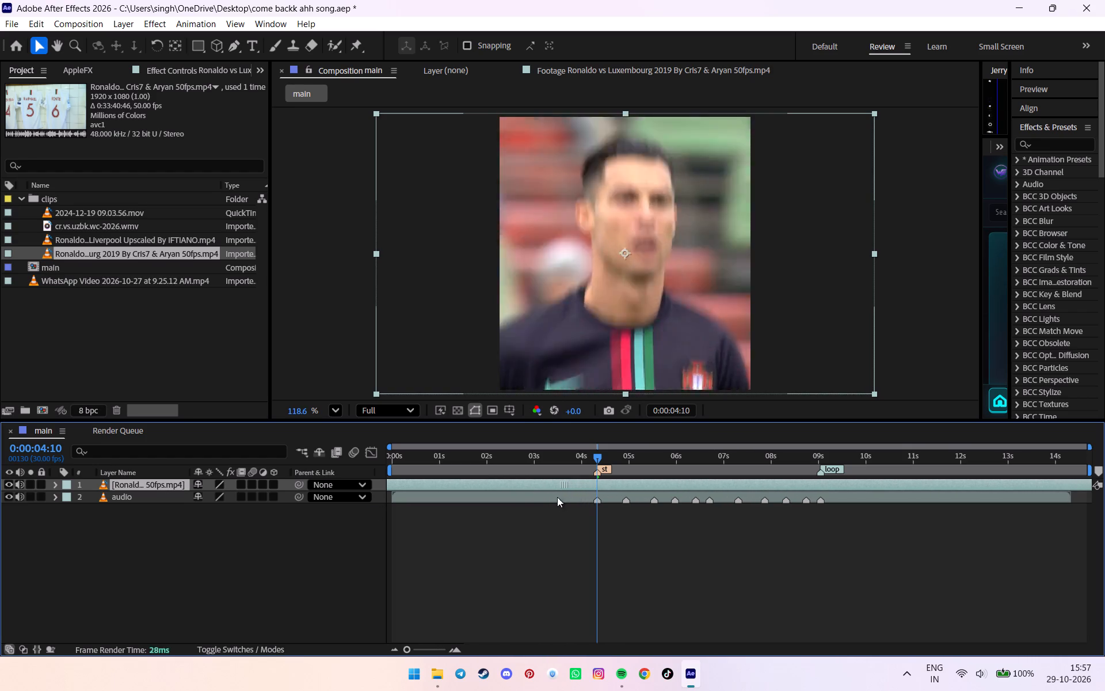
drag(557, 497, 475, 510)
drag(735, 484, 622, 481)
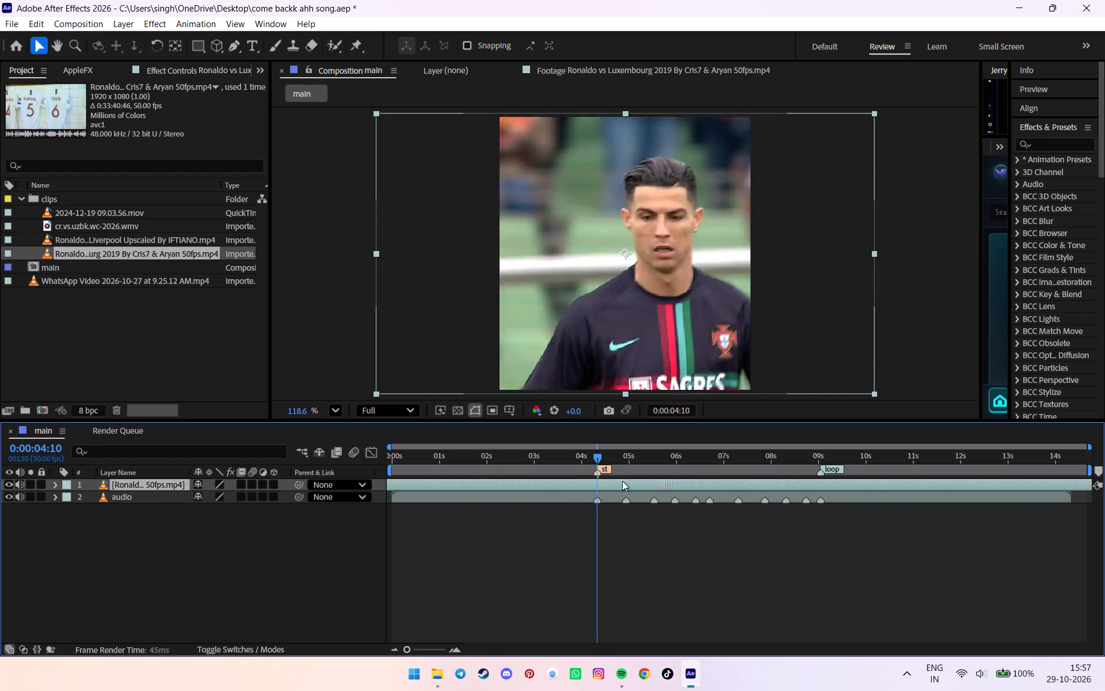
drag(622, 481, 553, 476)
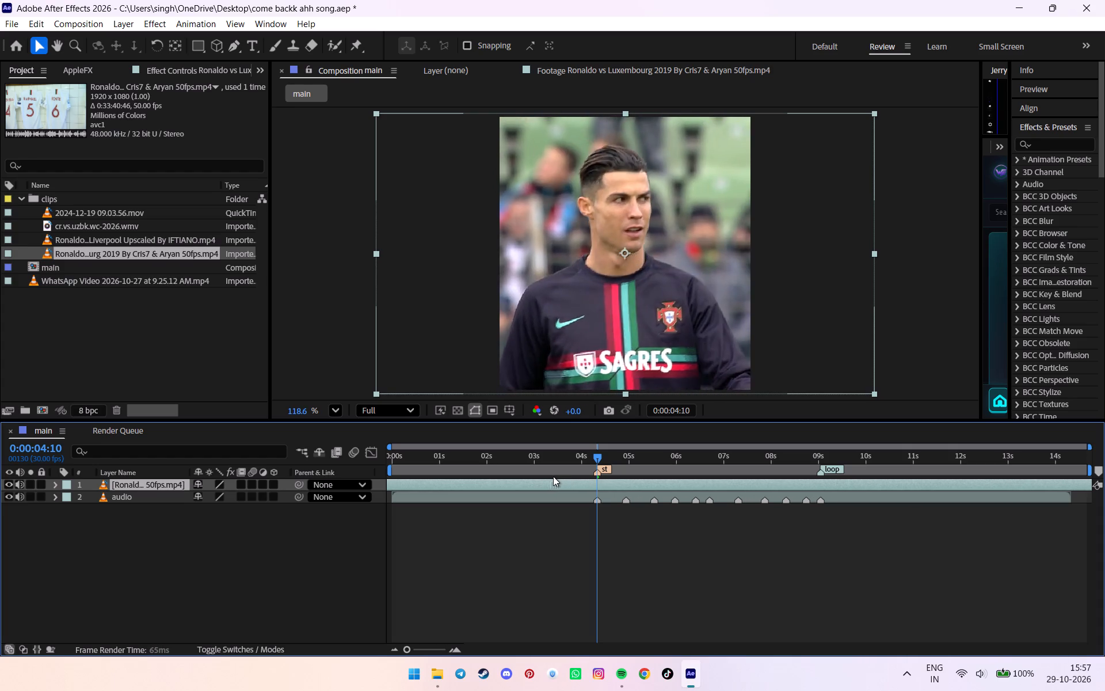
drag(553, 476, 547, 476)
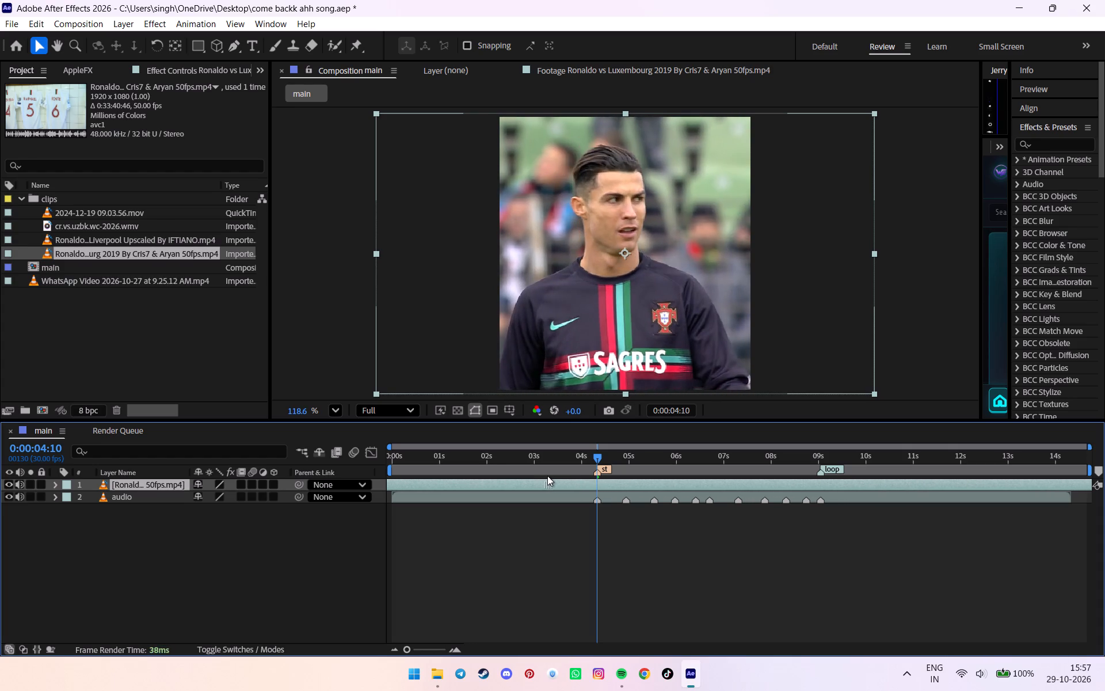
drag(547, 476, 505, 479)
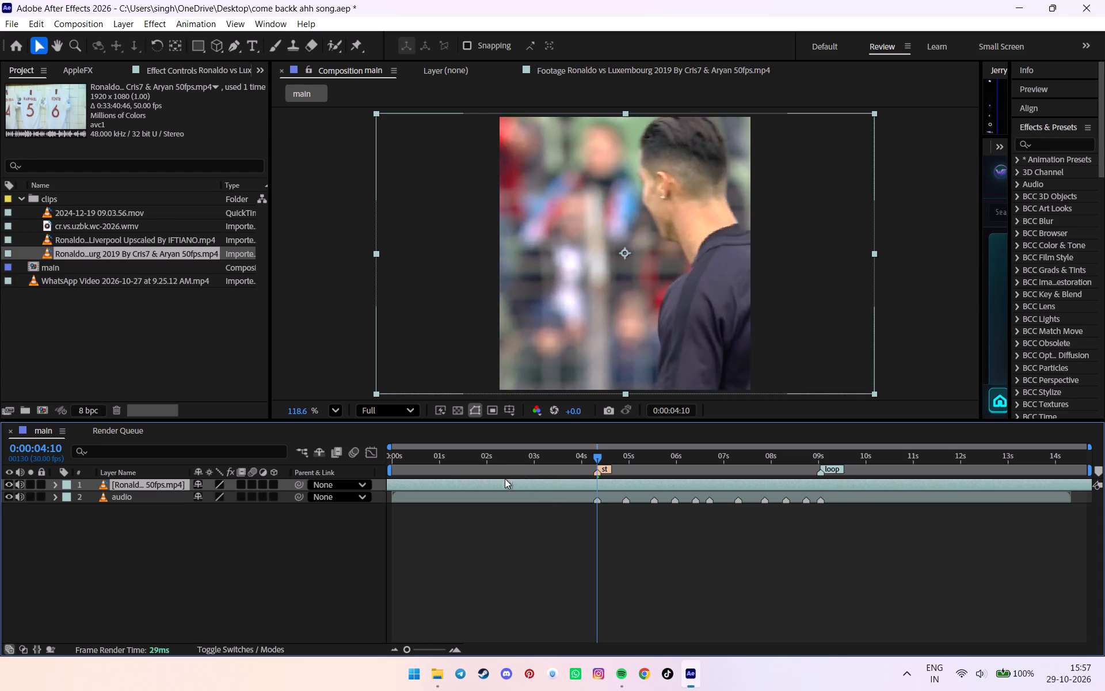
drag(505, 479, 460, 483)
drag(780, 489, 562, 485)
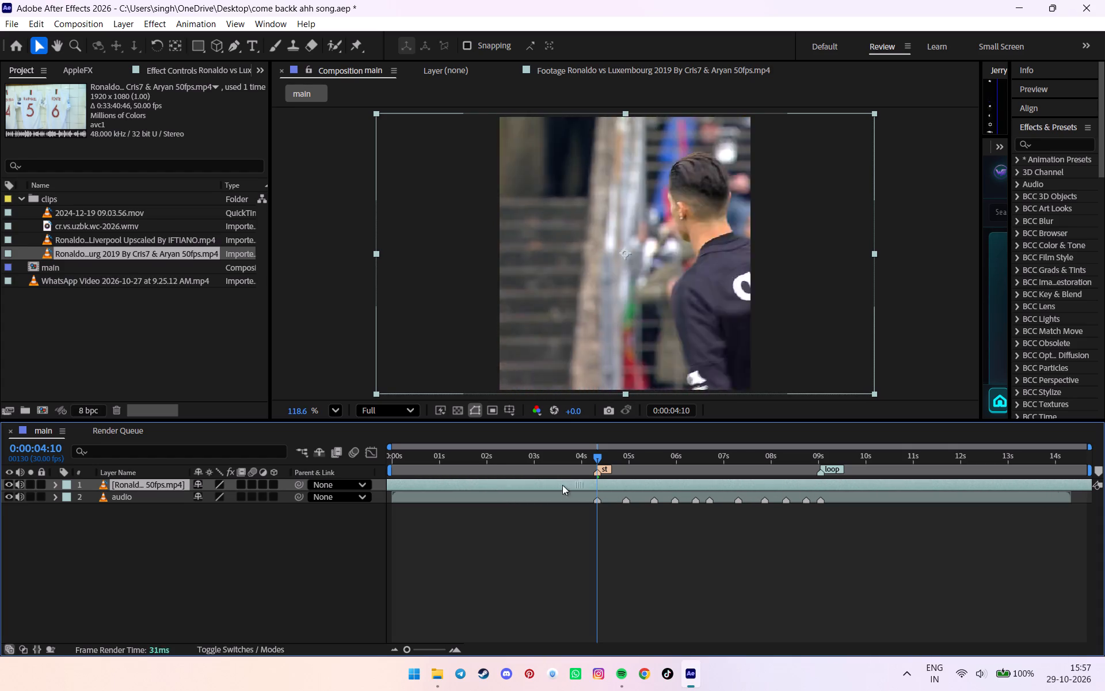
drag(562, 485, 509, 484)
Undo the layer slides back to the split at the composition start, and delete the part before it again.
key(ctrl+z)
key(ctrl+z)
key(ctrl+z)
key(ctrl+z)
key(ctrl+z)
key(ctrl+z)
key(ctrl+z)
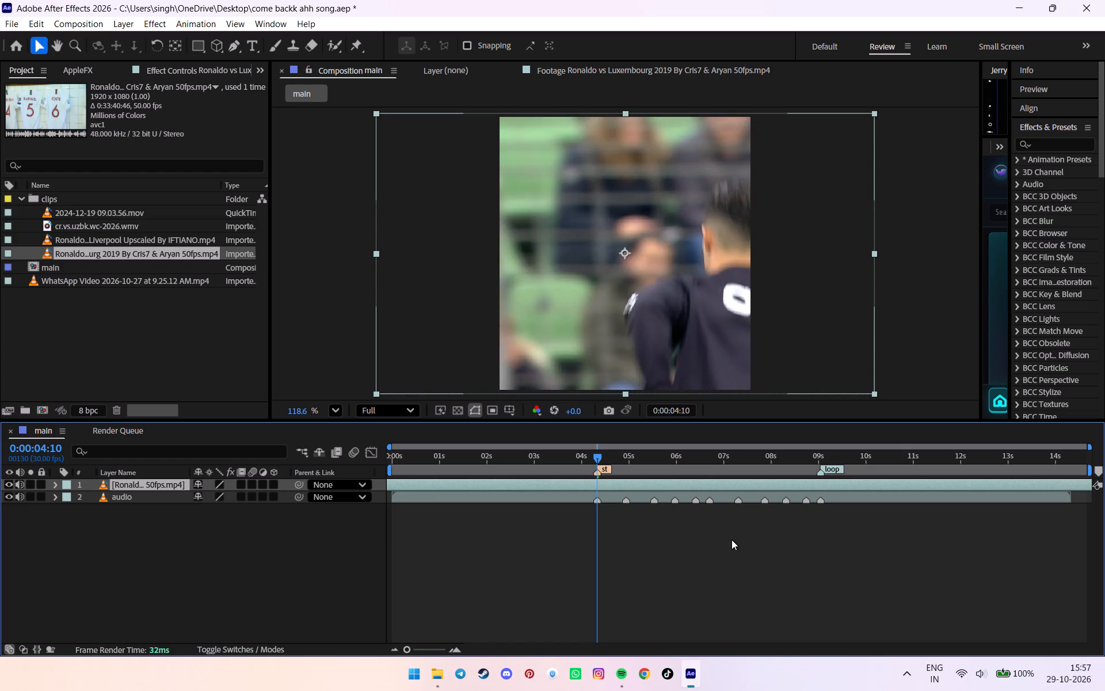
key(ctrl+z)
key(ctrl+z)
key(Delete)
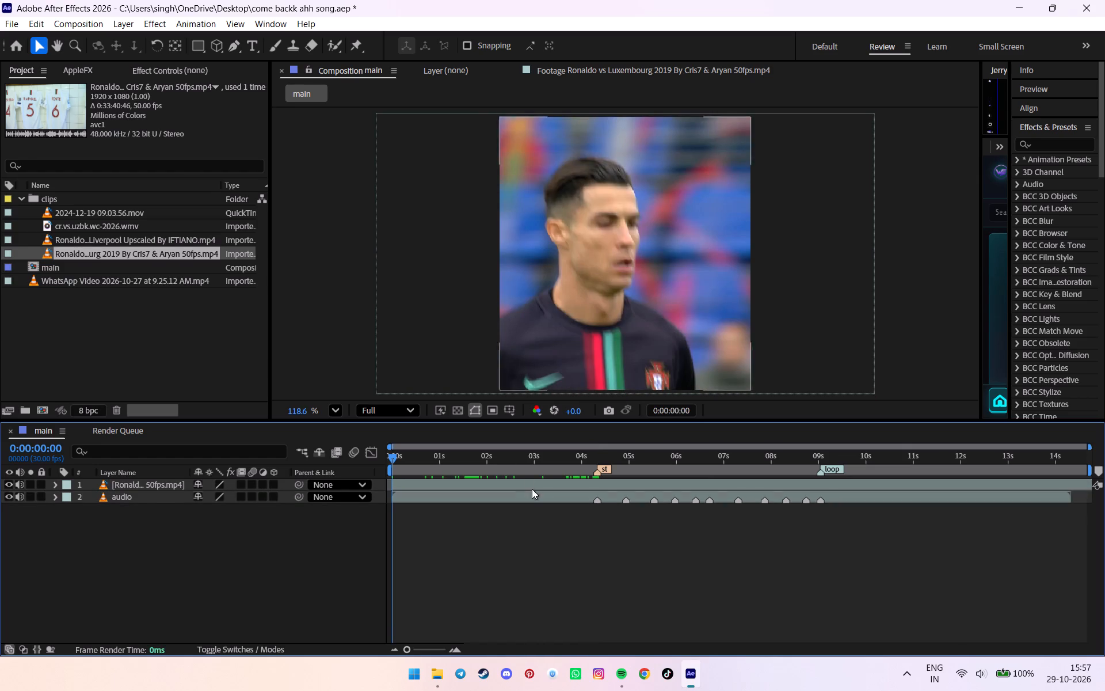
Go to the st marker at 0:00:04:10 and slide the Luxembourg layer slightly earlier, placing Ronaldo's front-facing clapping shot there.
drag(535, 460, 583, 466)
alt+scroll(583, 466, up, 2)
drag(583, 466, 640, 467)
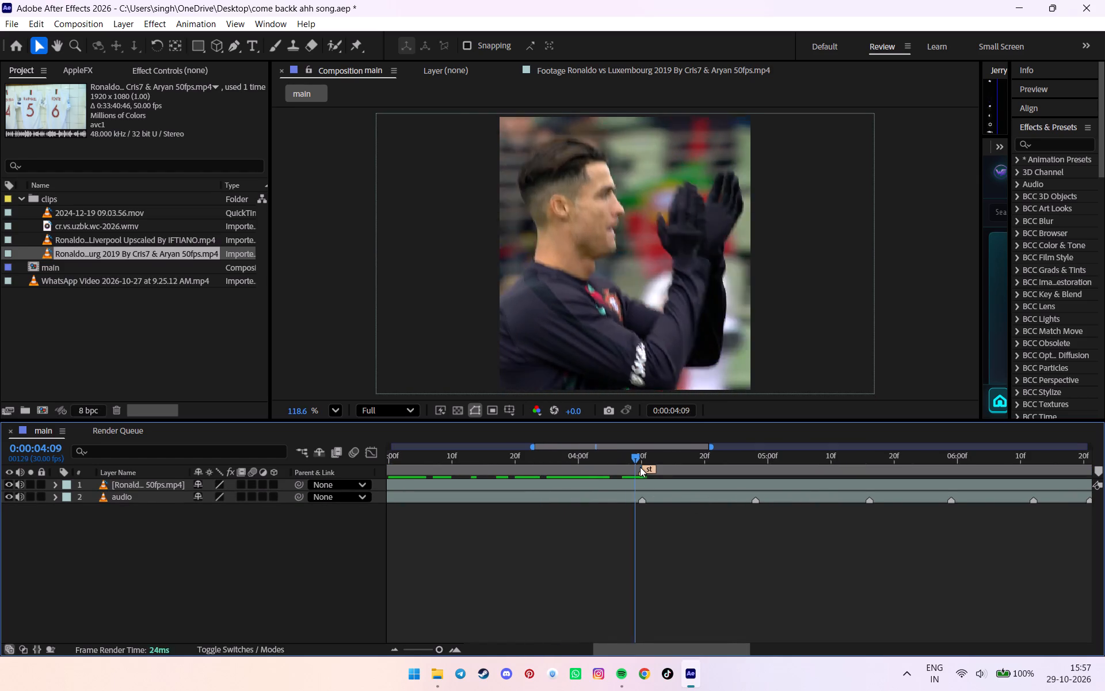
drag(640, 467, 641, 467)
alt+scroll(642, 473, down, 5)
drag(647, 484, 628, 486)
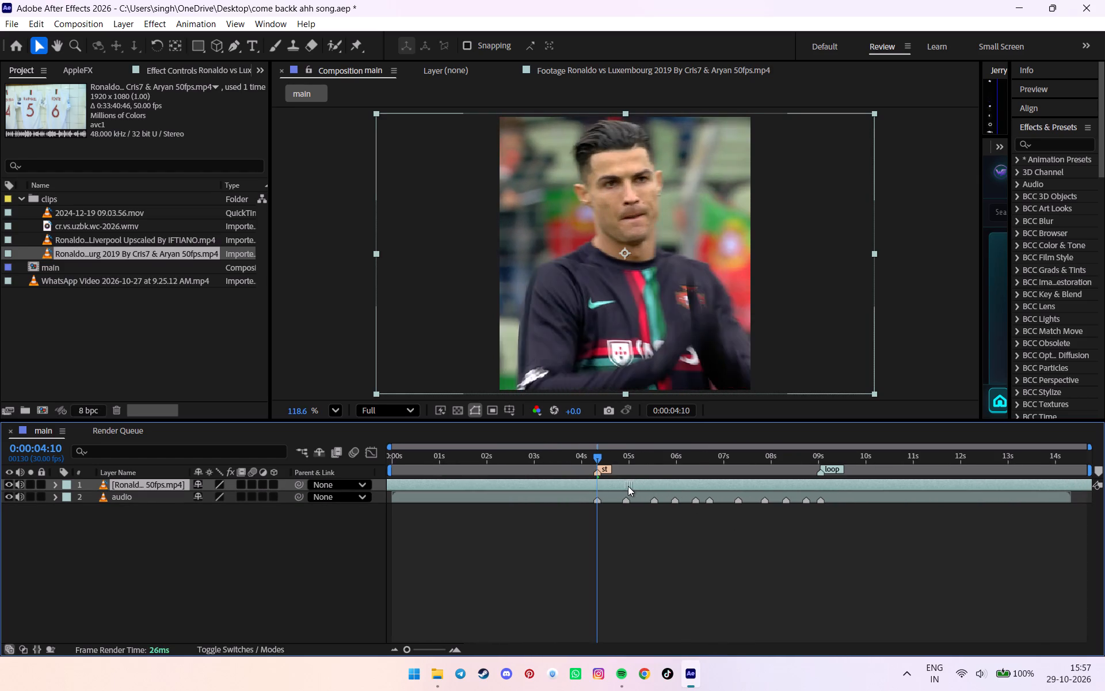
drag(628, 486, 630, 484)
Split the Luxembourg layer at the composition start and delete the part before it.
drag(476, 464, 313, 476)
key(ctrl+shift+d)
click(429, 500)
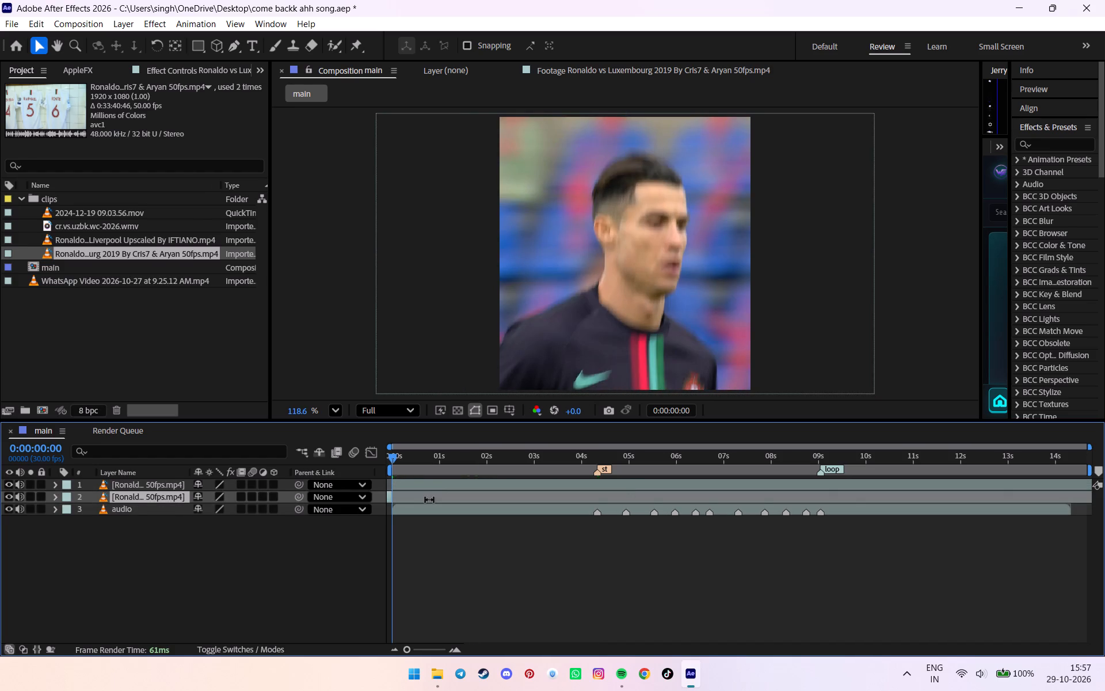
key(Delete)
Return to the st marker at 0:00:04:10 and check the Luxembourg shot around the cut.
drag(447, 453, 599, 453)
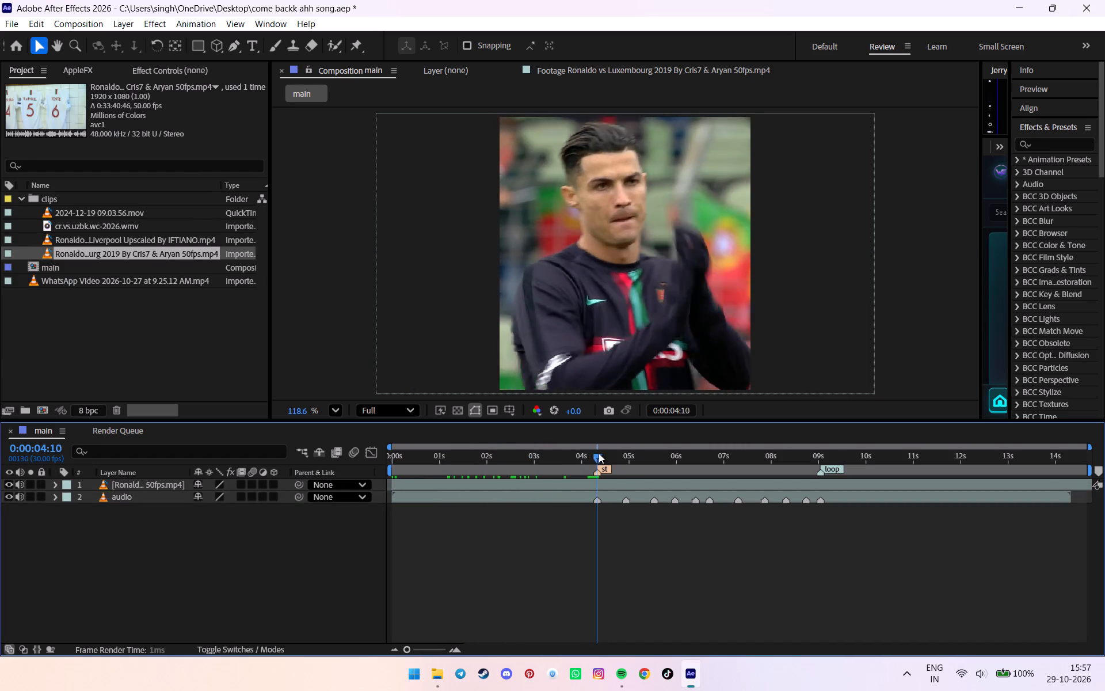
drag(599, 453, 597, 460)
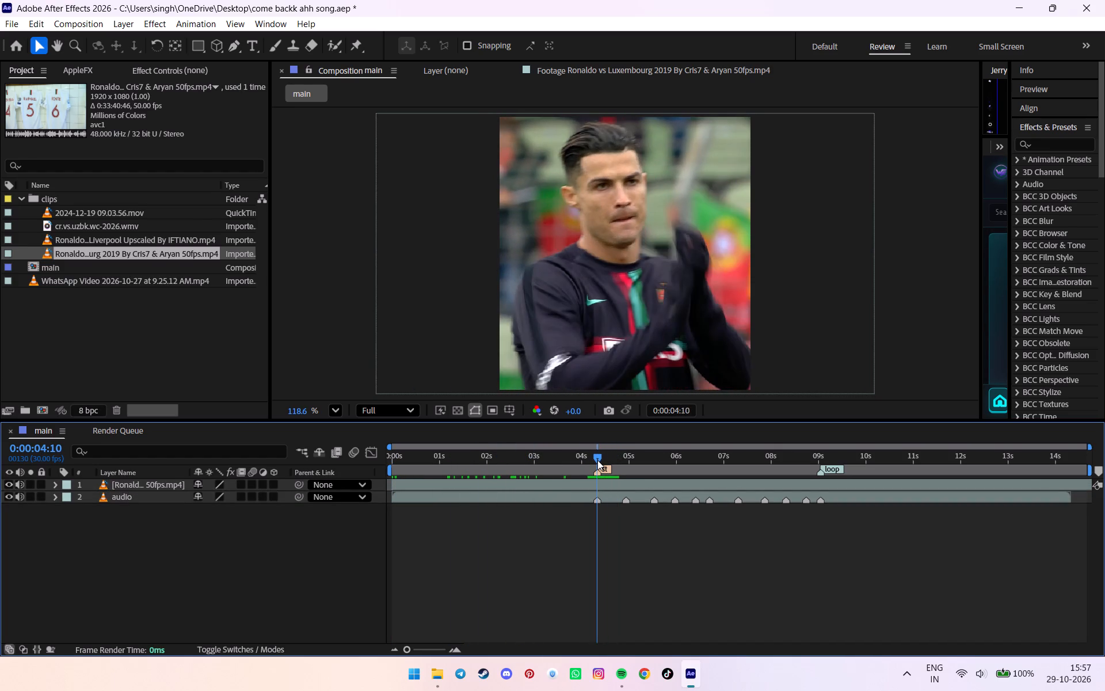
drag(597, 460, 595, 462)
alt+scroll(594, 462, up, 2)
drag(596, 458, 605, 457)
click(605, 457)
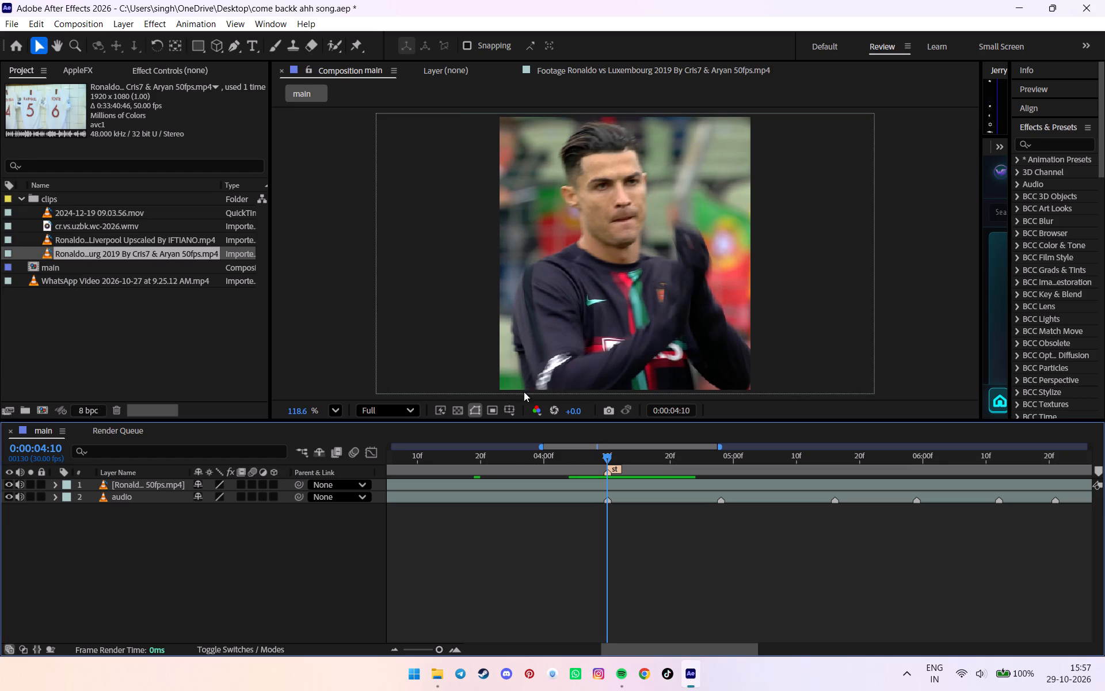
Open the Luxembourg 2019 footage and scan the warm-up section between about 3 and 7 minutes for another Ronaldo shot.
double_click(71, 259)
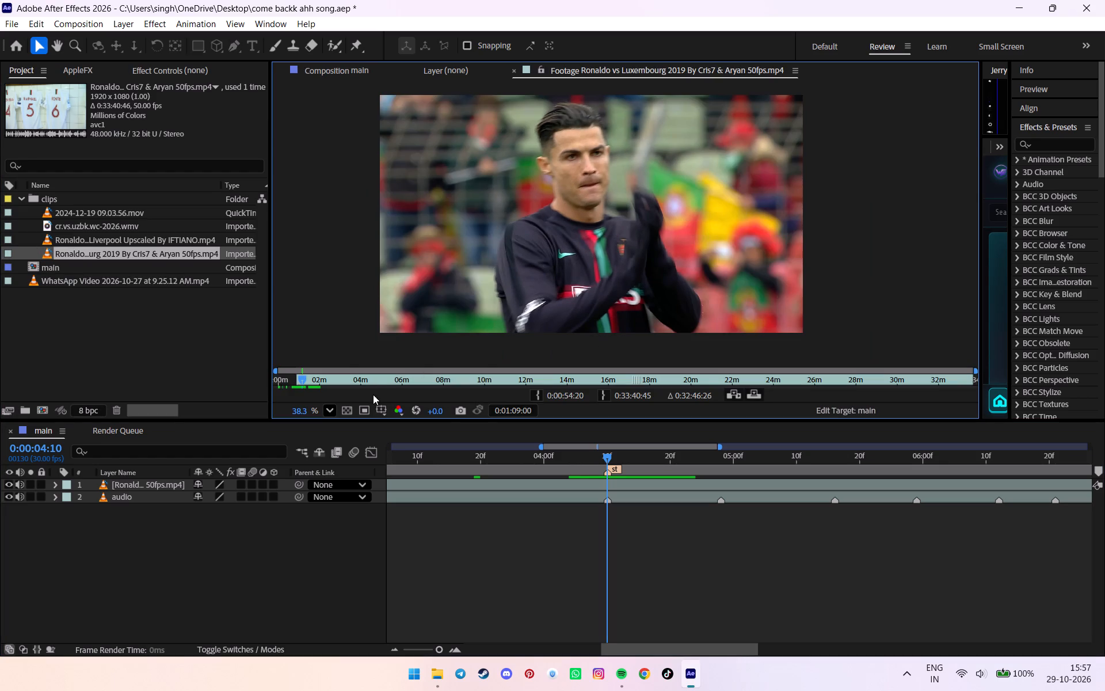
drag(348, 383, 372, 382)
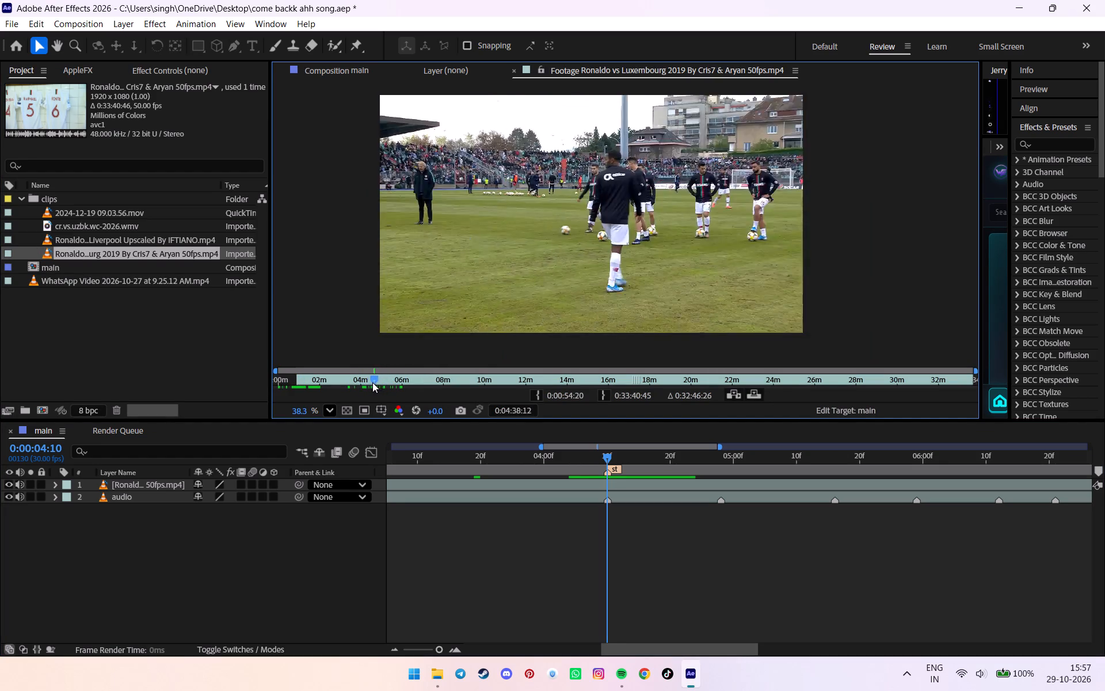
drag(372, 382, 367, 384)
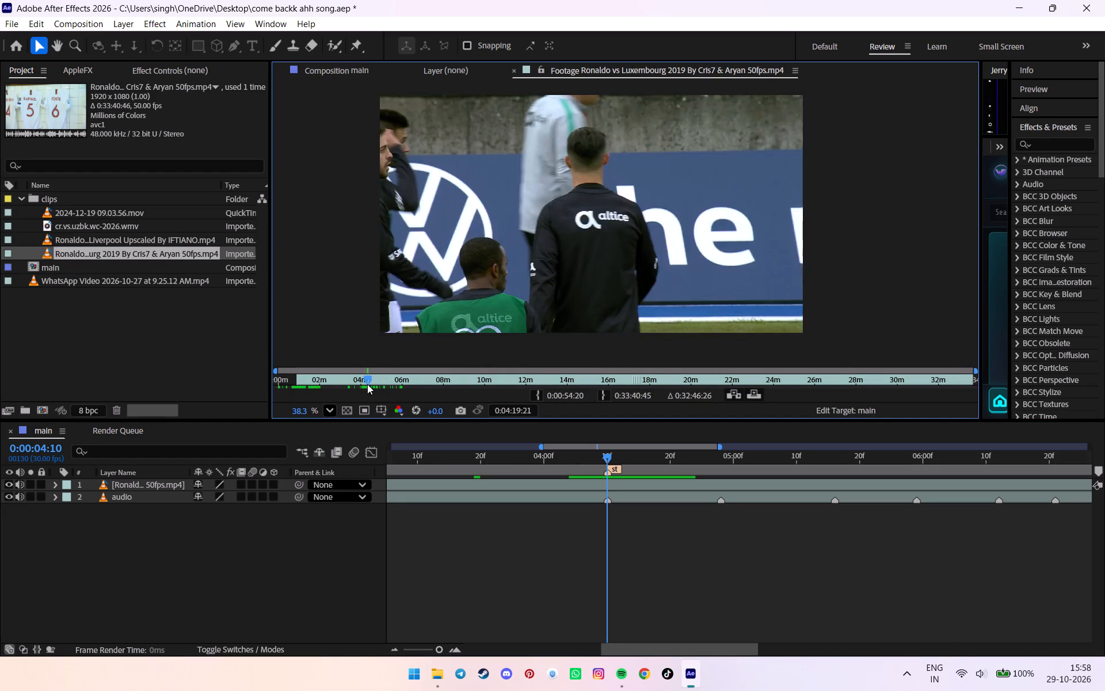
drag(367, 384, 344, 386)
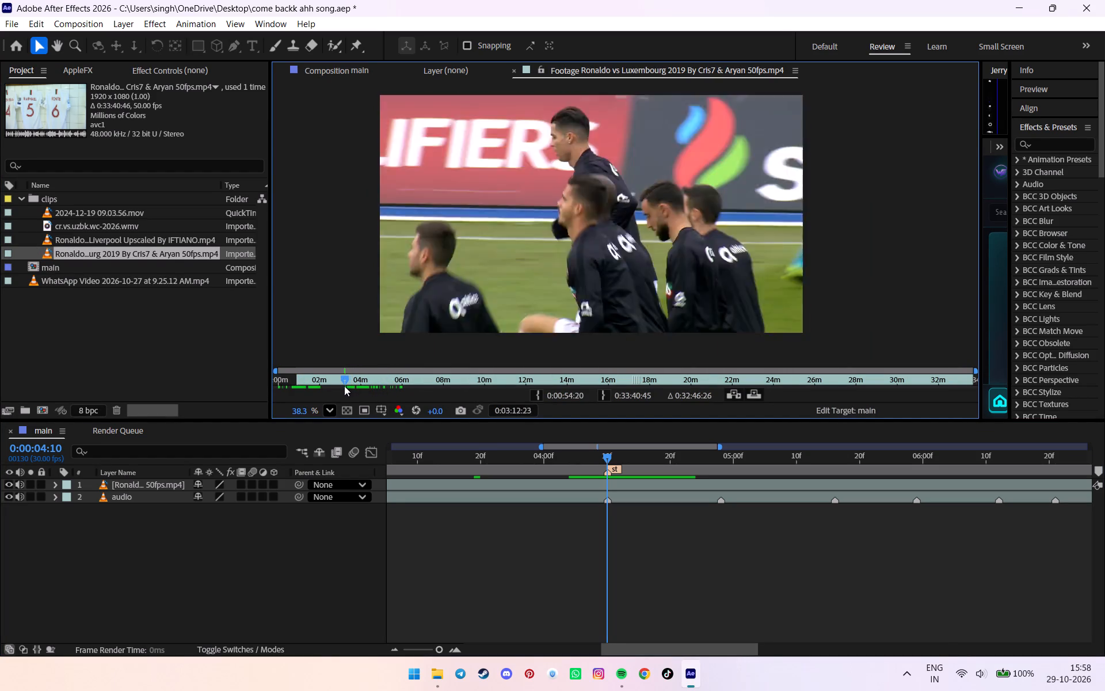
drag(344, 386, 353, 385)
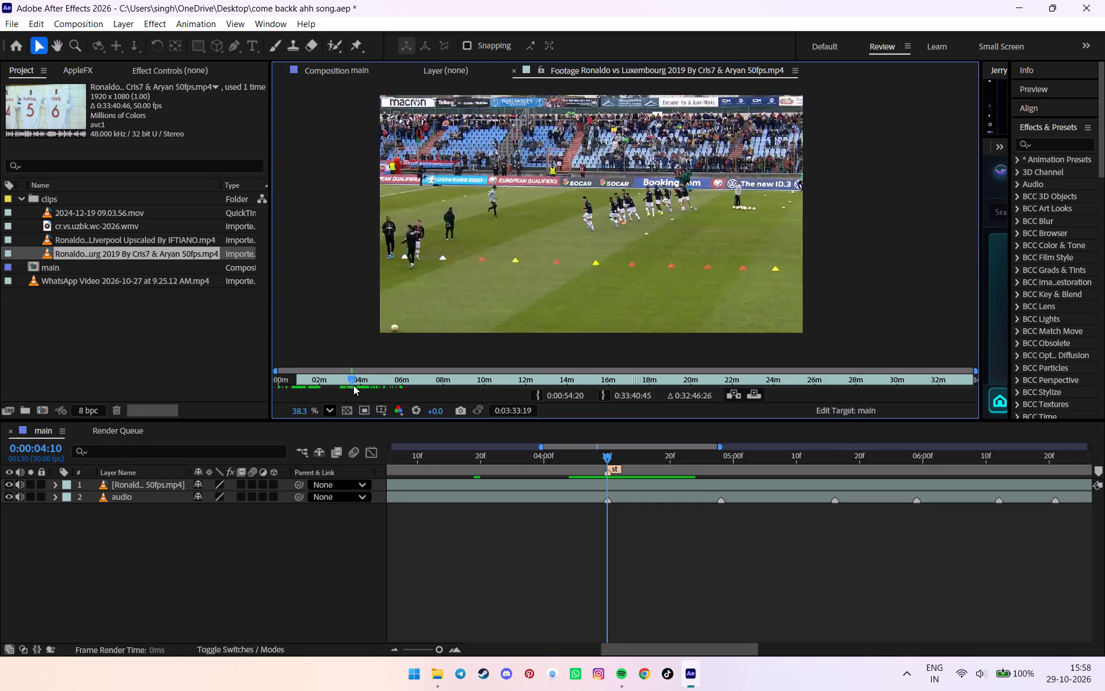
drag(353, 385, 369, 385)
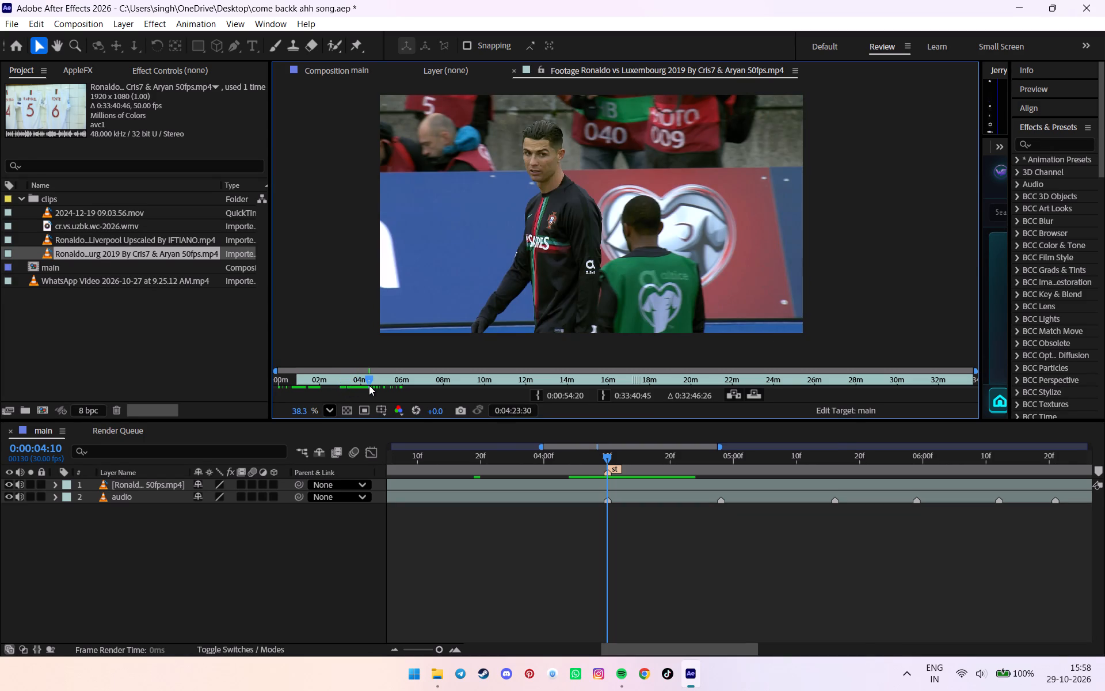
drag(369, 385, 379, 385)
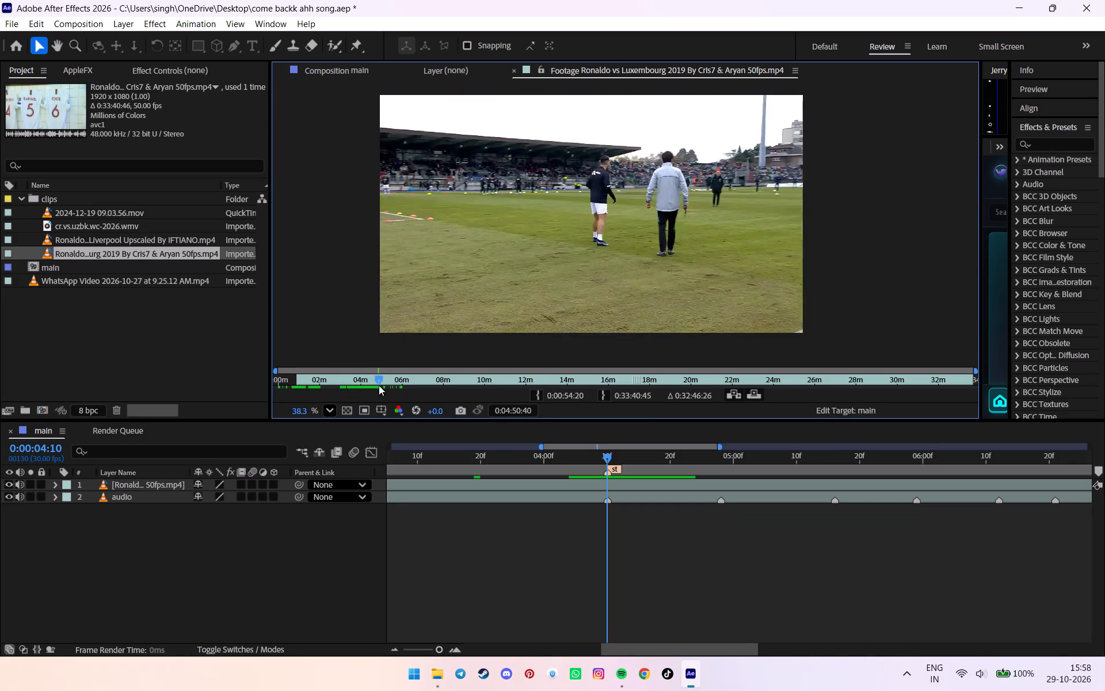
drag(379, 385, 390, 385)
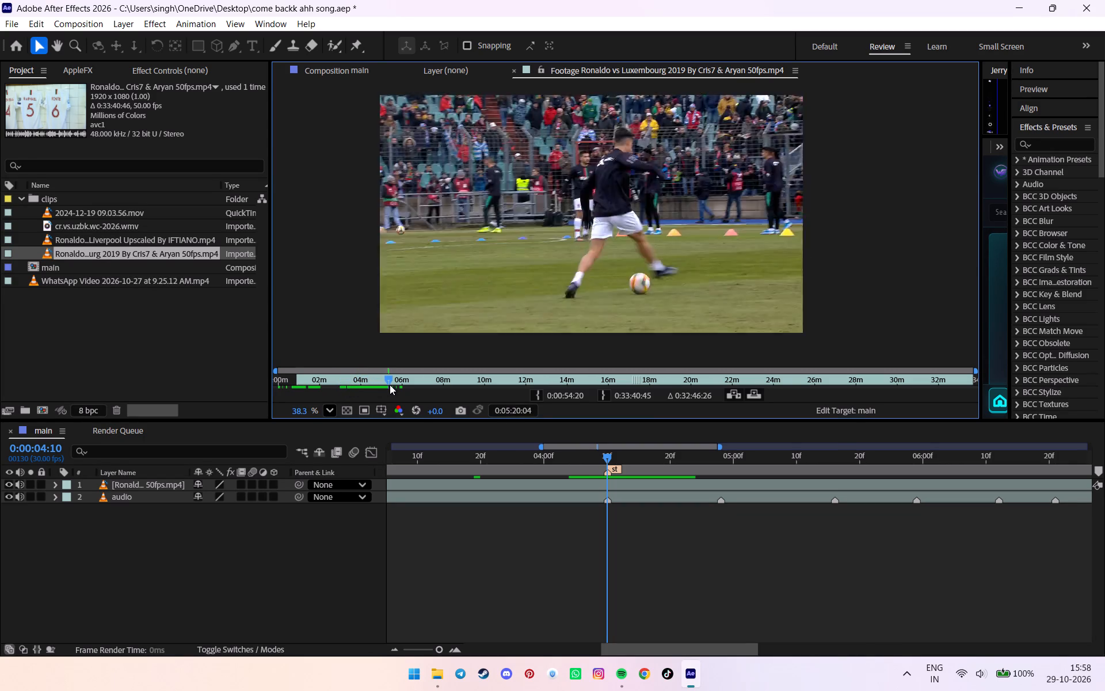
drag(390, 385, 400, 385)
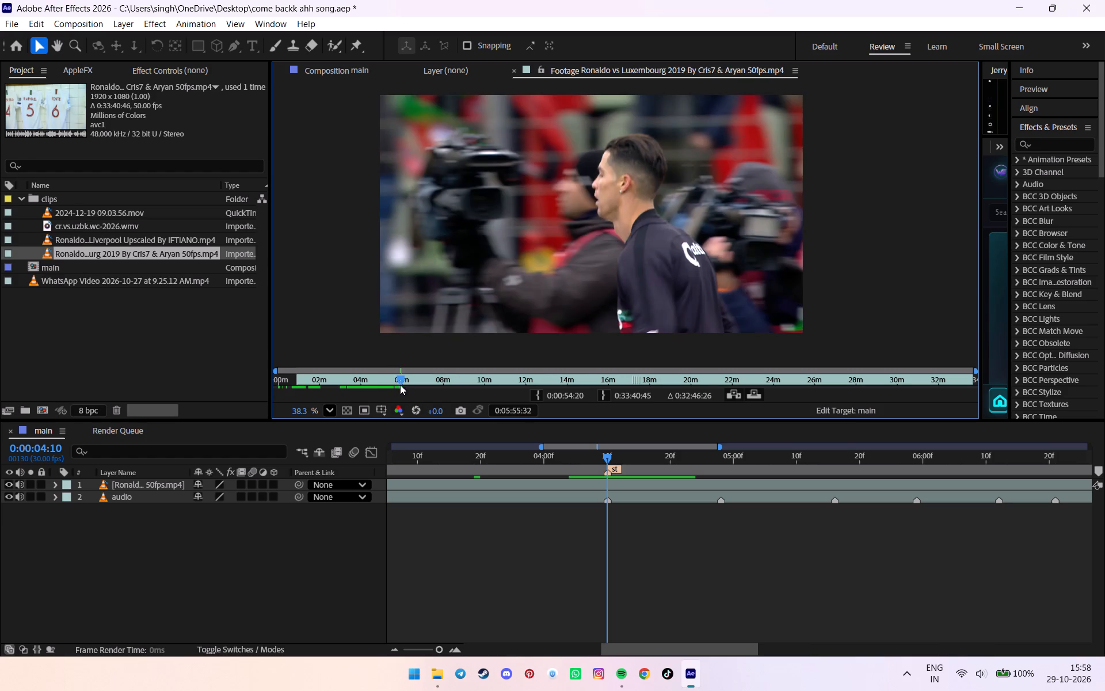
drag(400, 385, 411, 385)
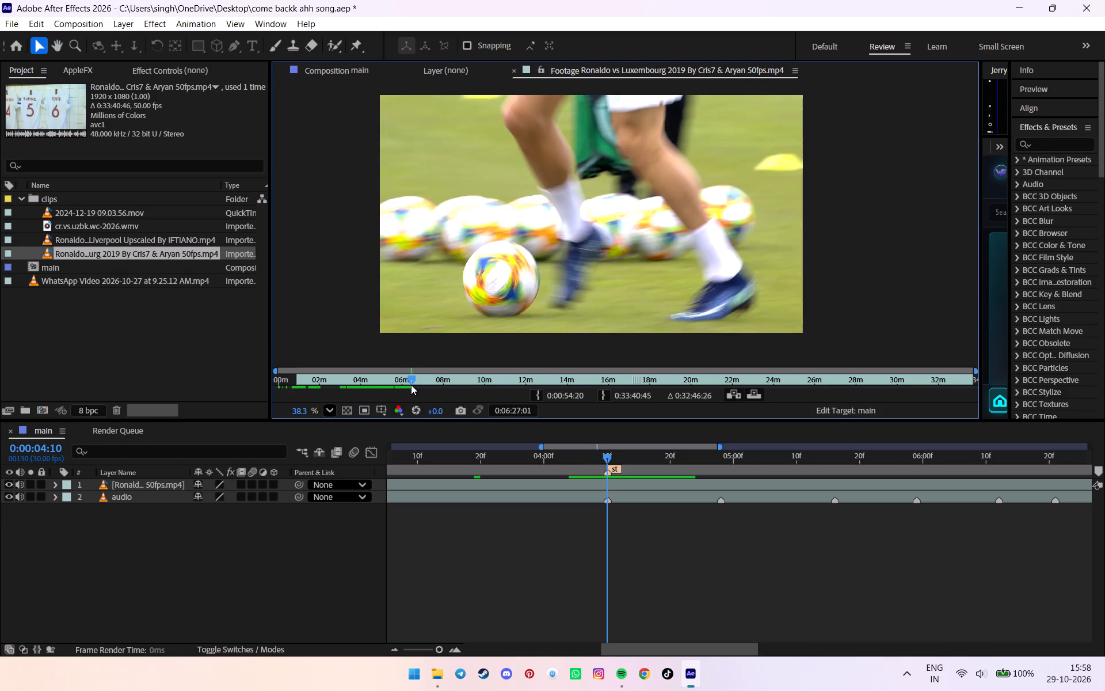
drag(411, 385, 417, 385)
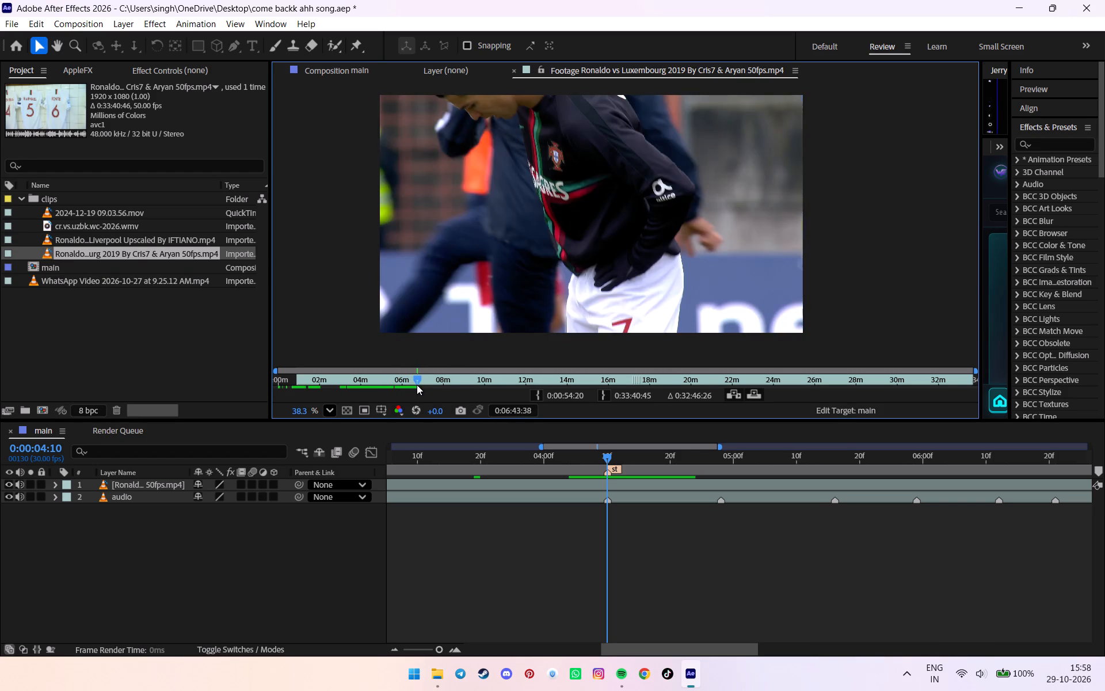
drag(417, 385, 414, 385)
drag(413, 381, 411, 381)
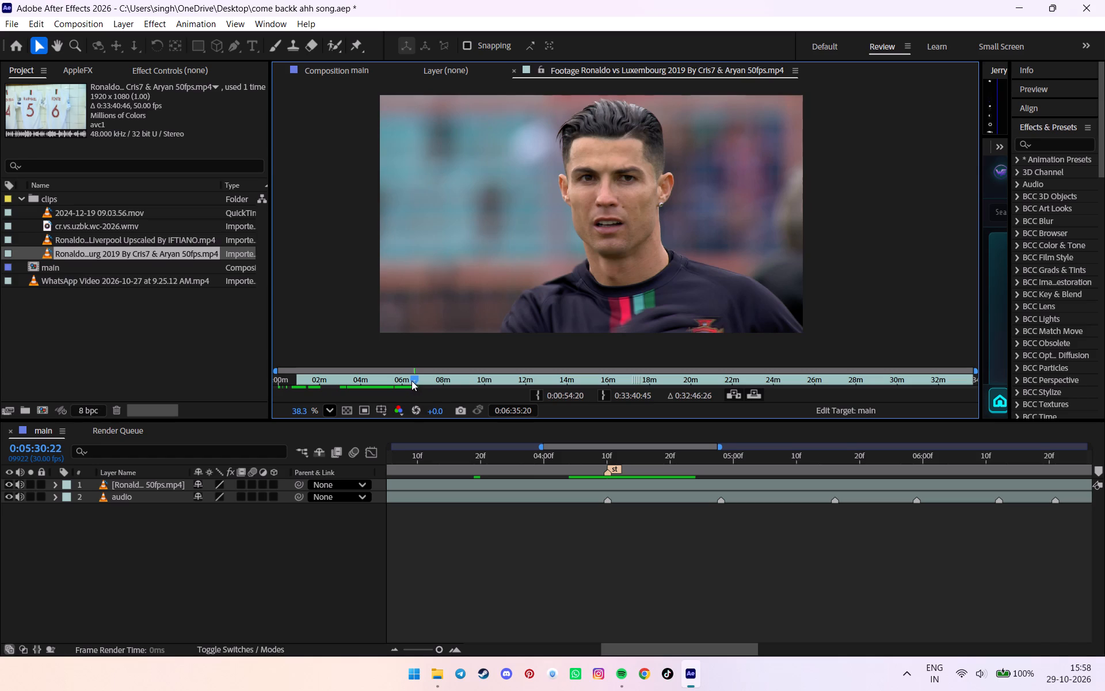
Scan the tunnel and walkout section of the Luxembourg footage, up to about 0:09:38, for a usable Ronaldo shot.
drag(411, 381, 450, 379)
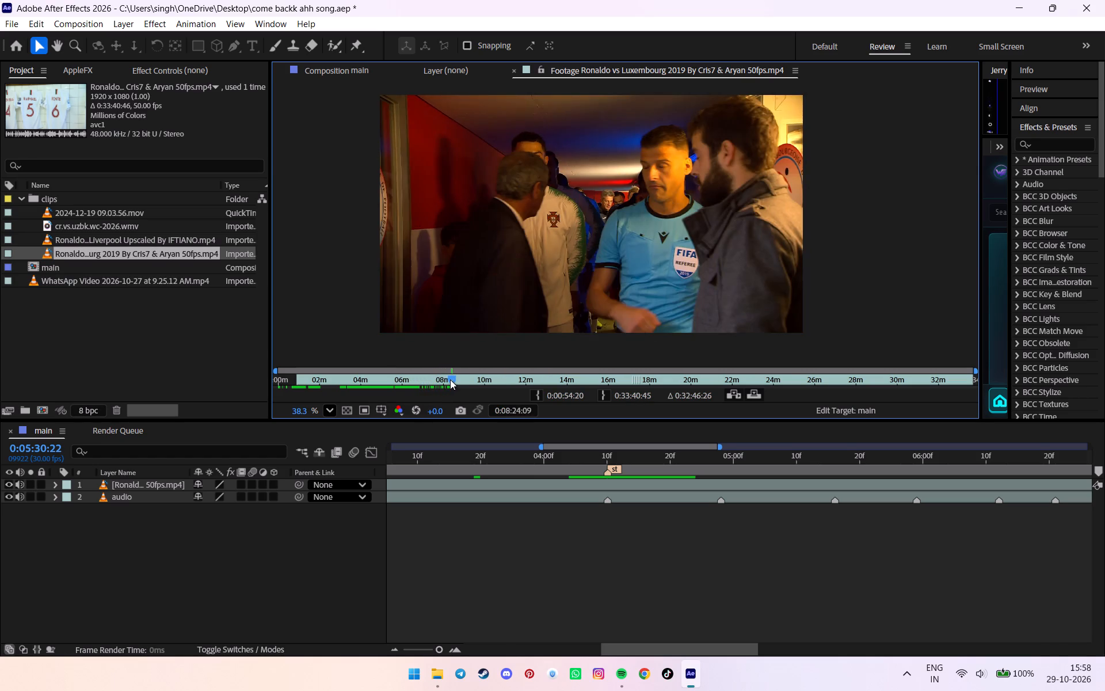
drag(450, 379, 439, 381)
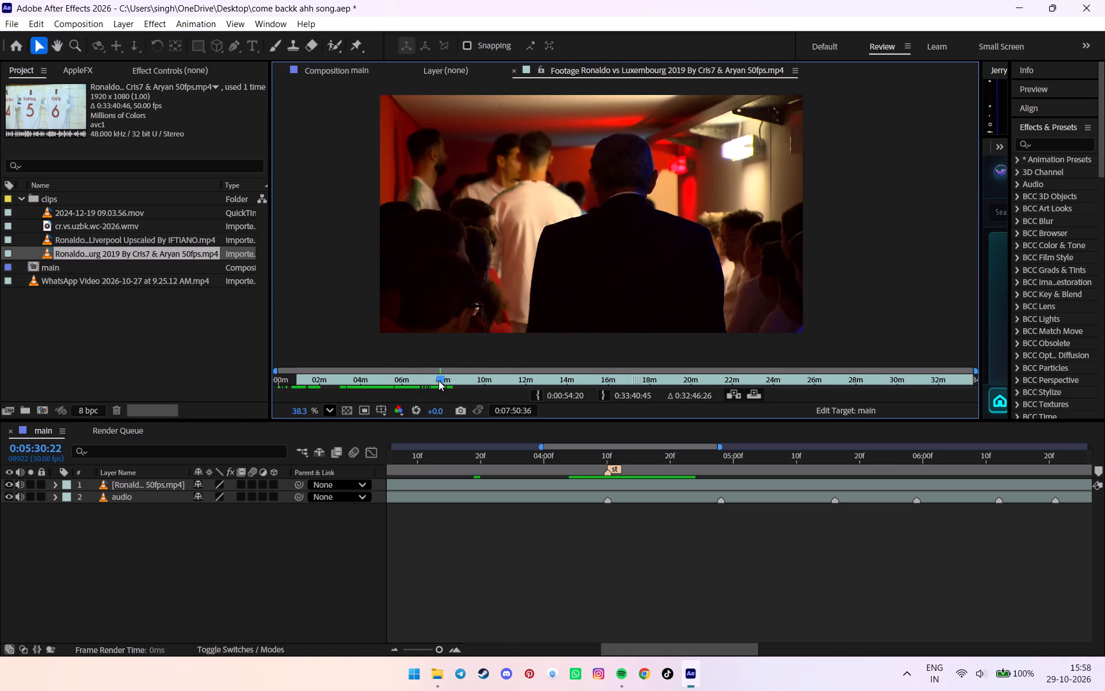
drag(439, 381, 443, 381)
alt+scroll(444, 381, up, 3)
drag(452, 381, 445, 382)
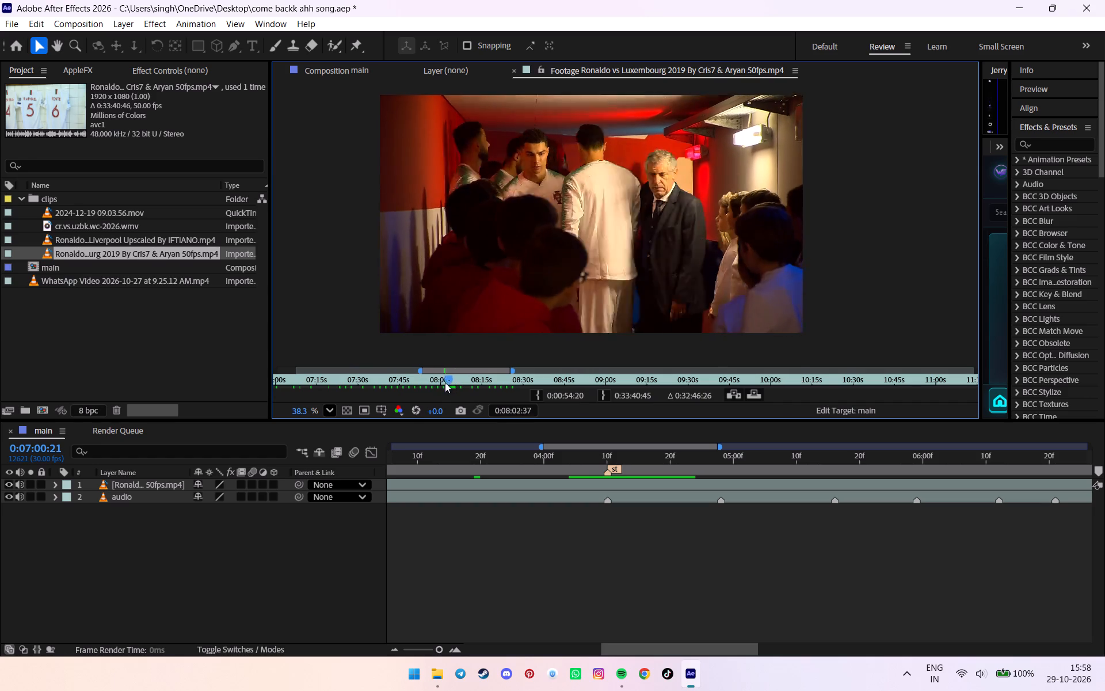
drag(445, 382, 437, 384)
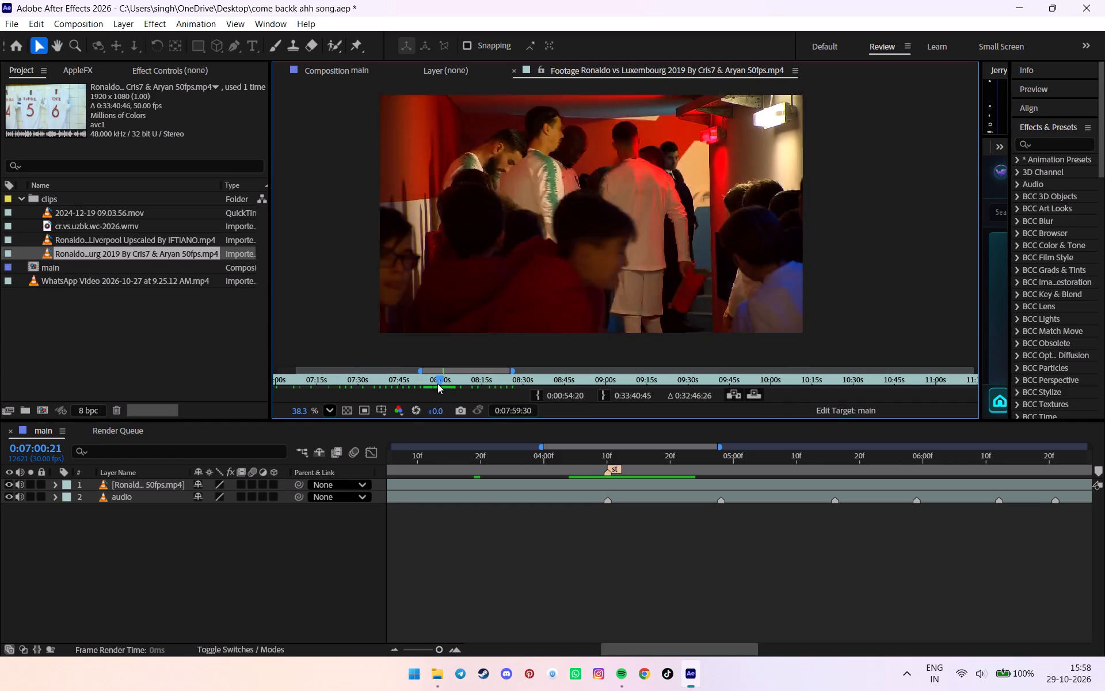
drag(437, 384, 491, 381)
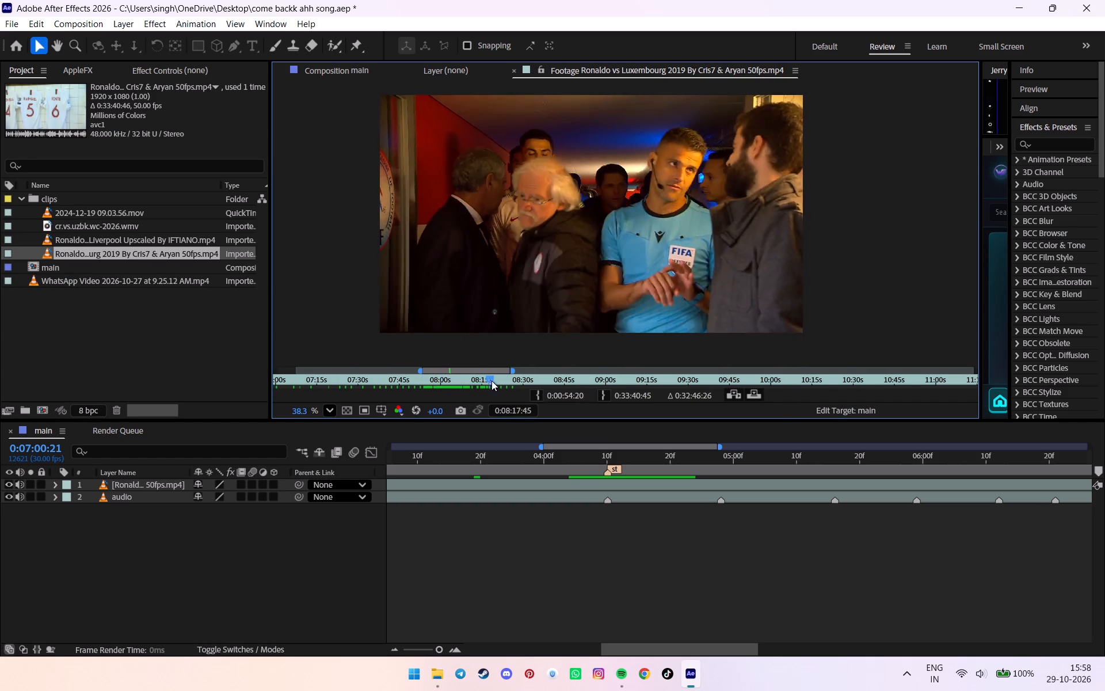
drag(491, 381, 619, 370)
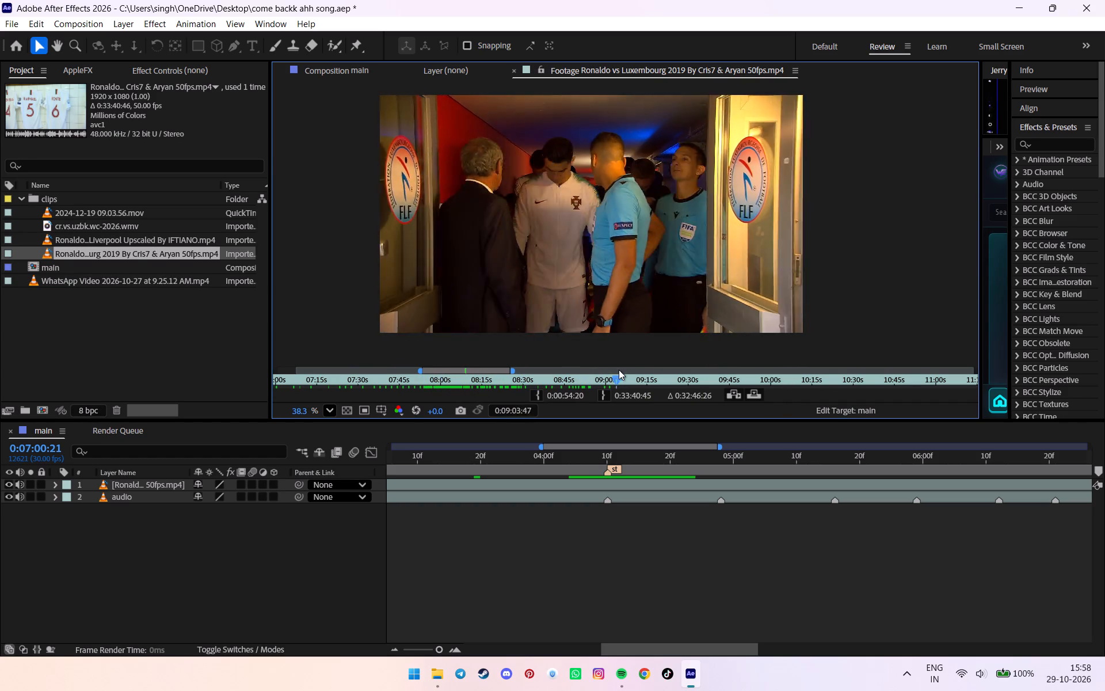
drag(619, 370, 716, 362)
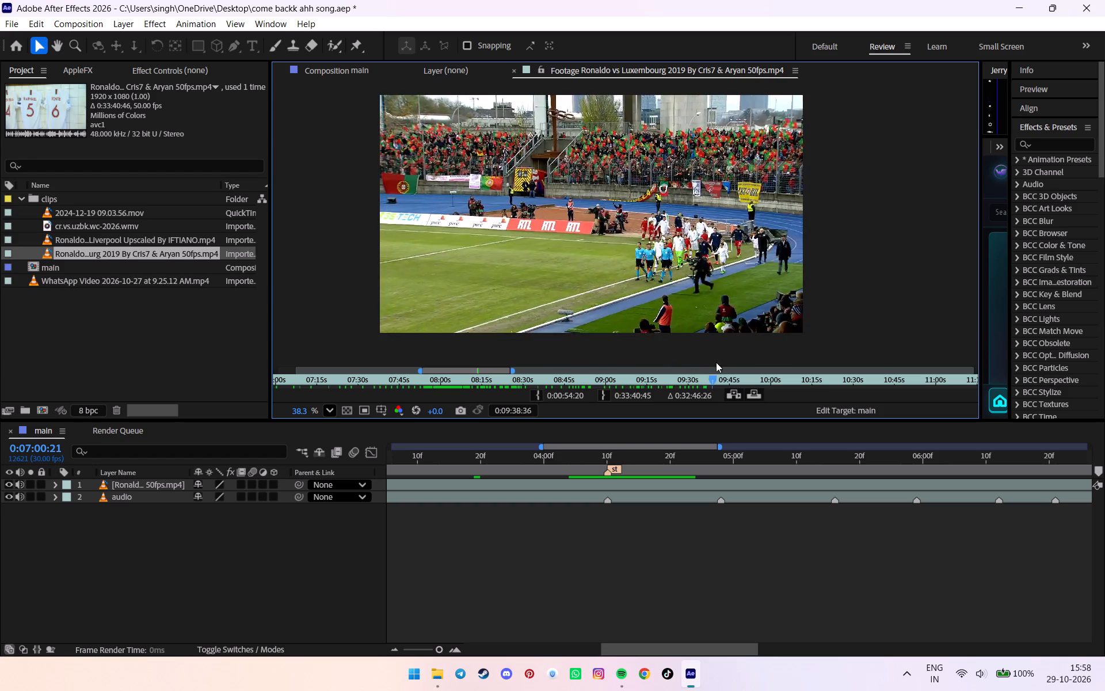
Go back to the tunnel shot of Ronaldo turning his head and set the footage's In point at 0:07:38:08.
drag(716, 362, 445, 382)
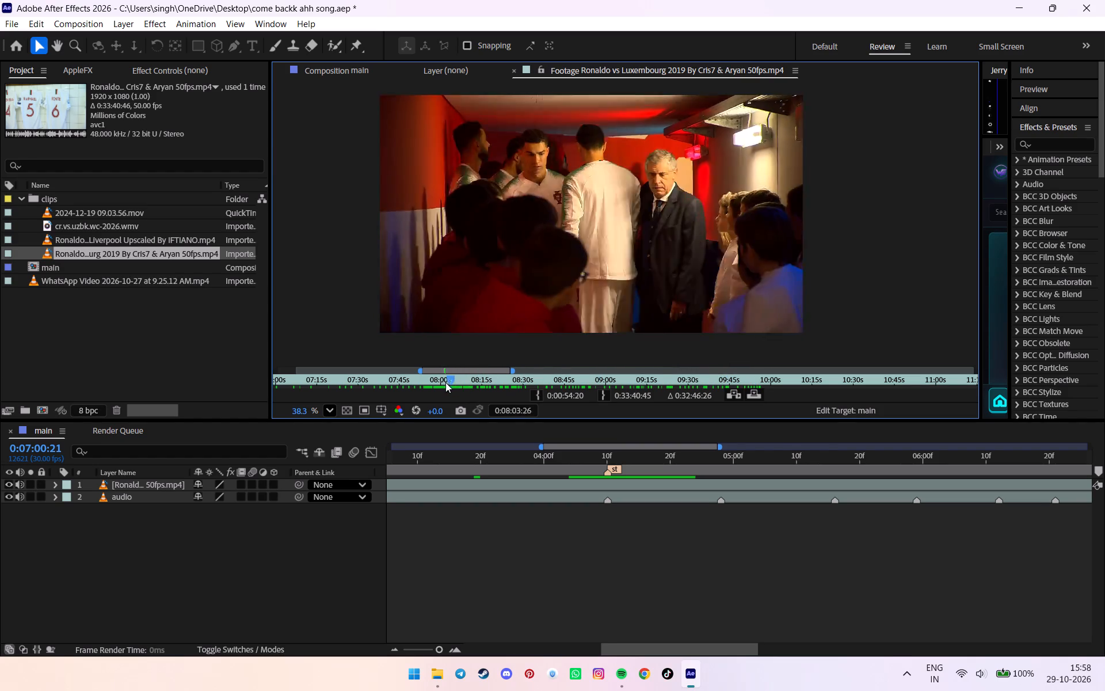
drag(445, 382, 386, 391)
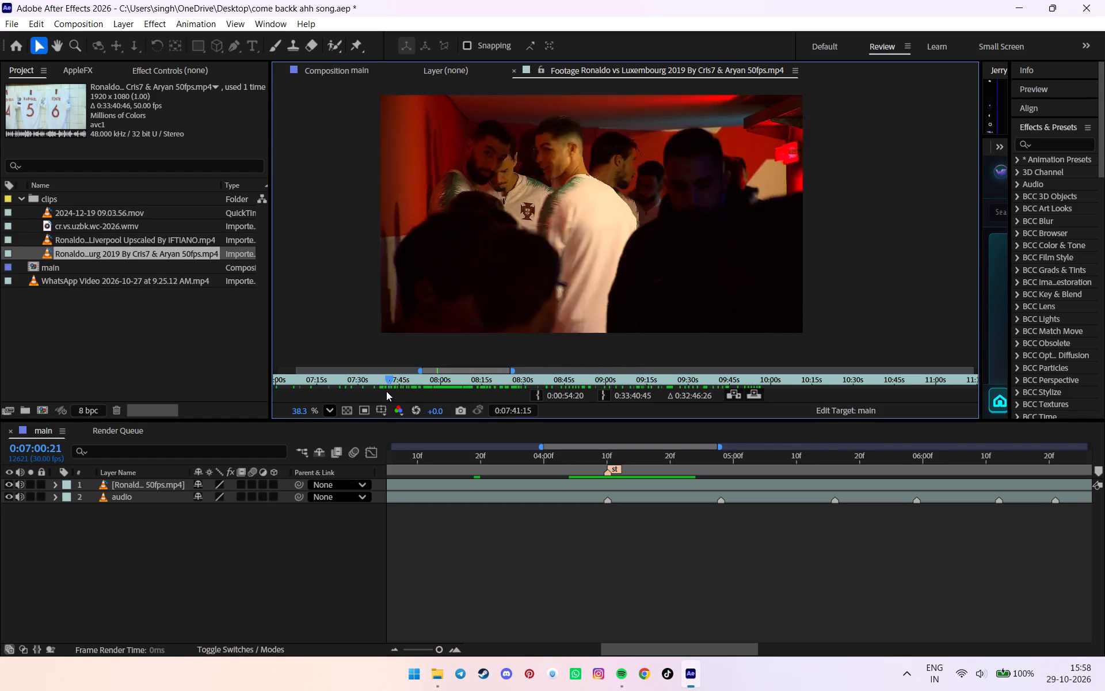
drag(386, 391, 379, 391)
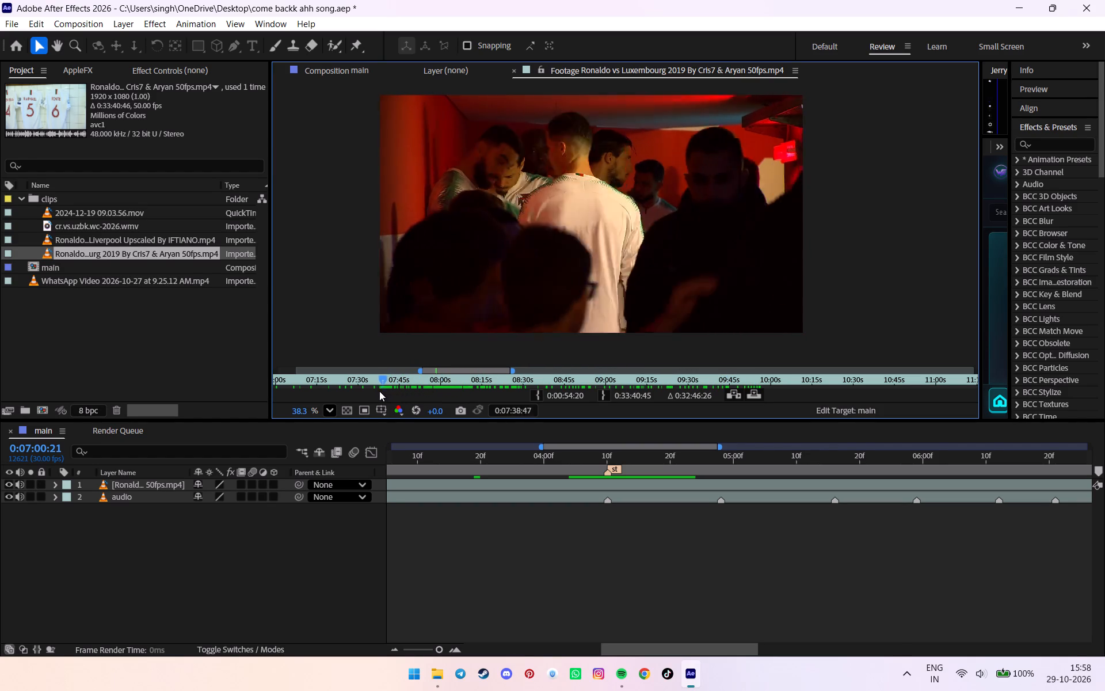
drag(379, 391, 379, 390)
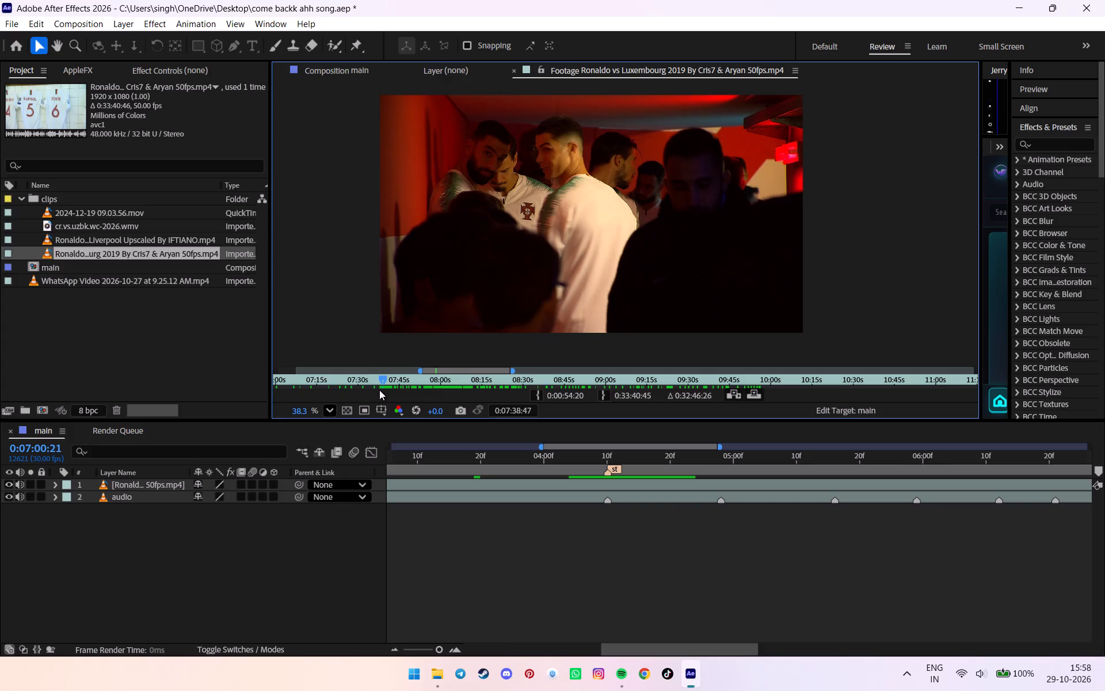
drag(379, 390, 378, 390)
double_click(540, 395)
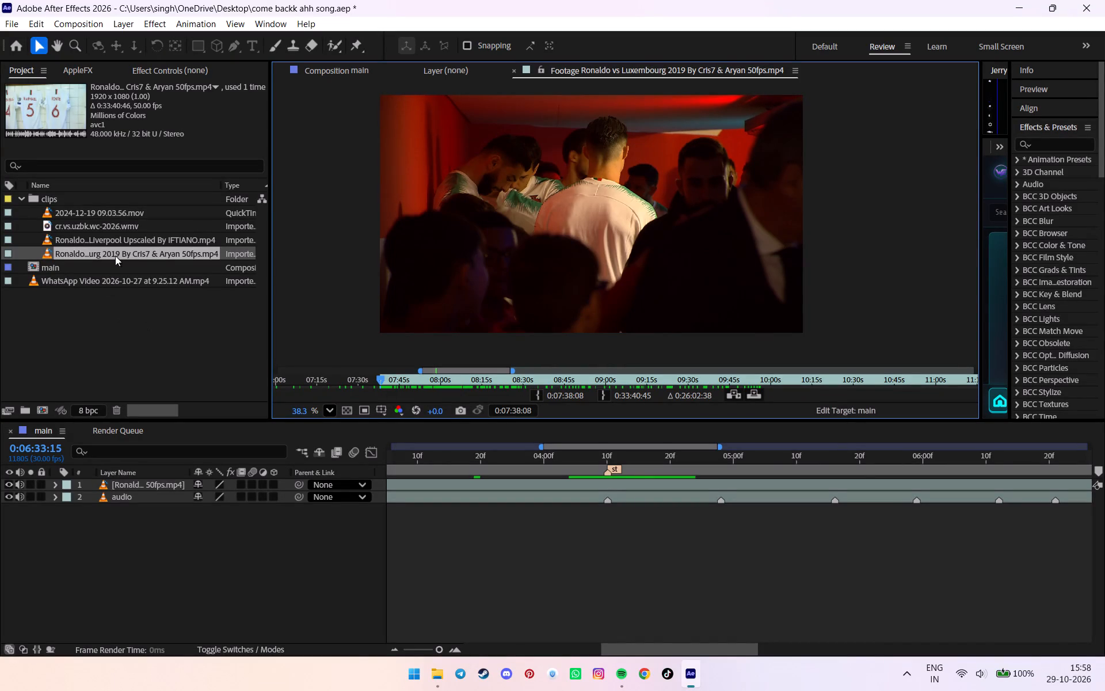
Add the trimmed Luxembourg footage to the main composition as the top layer, starting just before the st marker.
drag(115, 252, 574, 483)
alt+scroll(574, 483, down, 6)
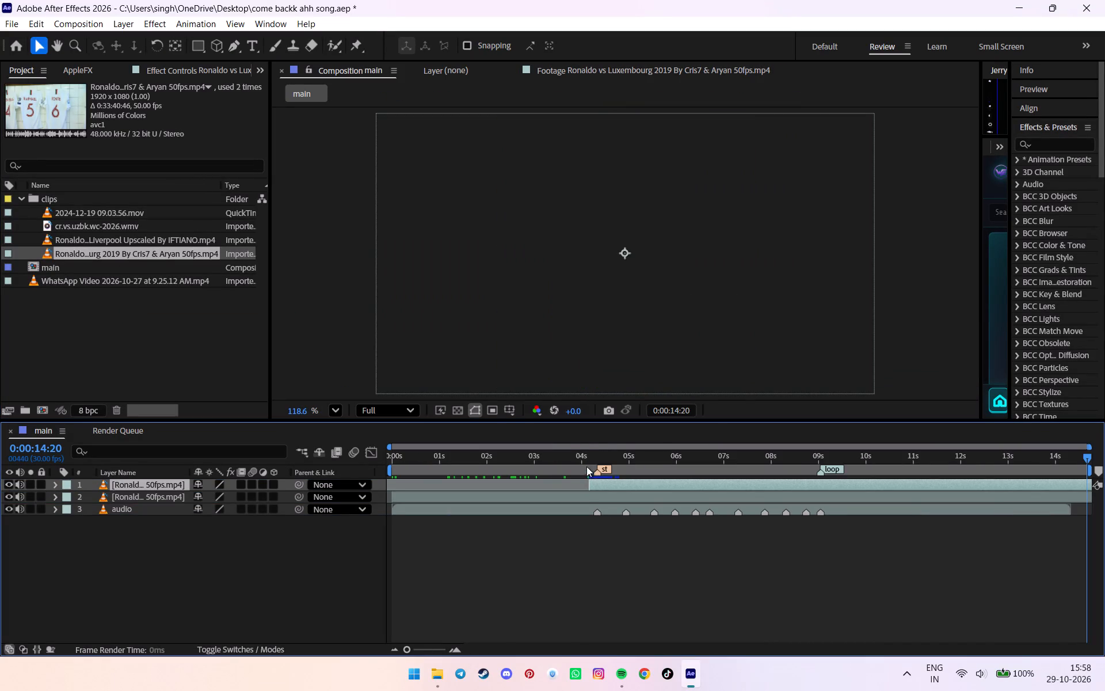
At the st marker, 0:00:04:10, scale the new tunnel layer to 38%.
click(586, 465)
alt+scroll(590, 464, up, 4)
drag(590, 464, 715, 462)
key(s)
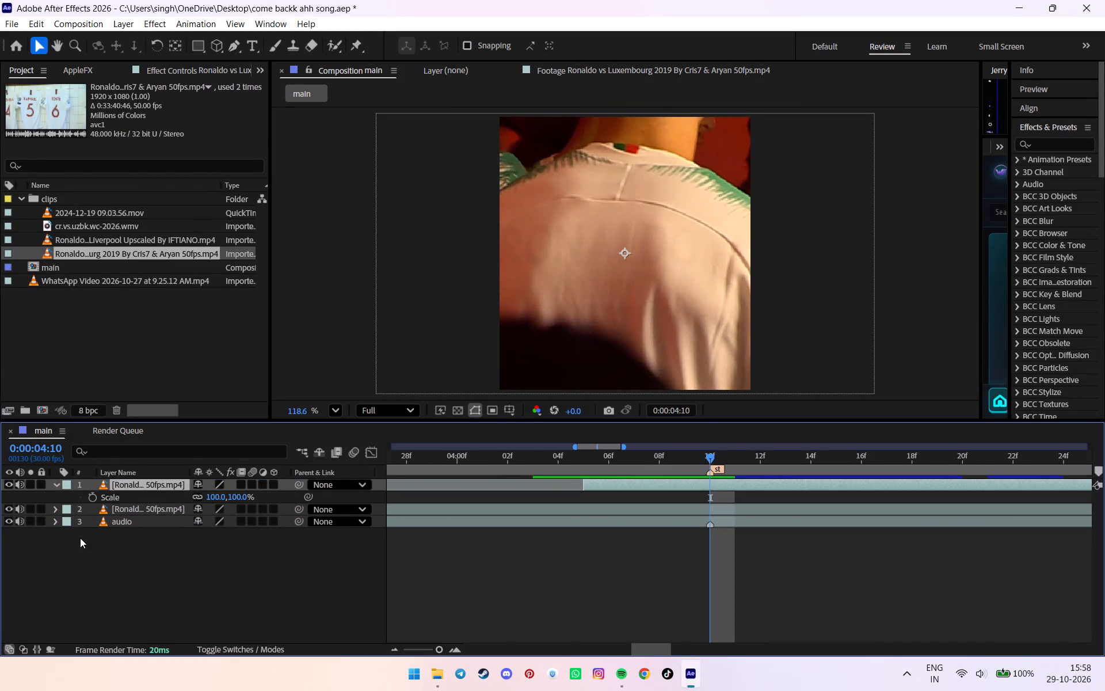
drag(214, 499, 166, 496)
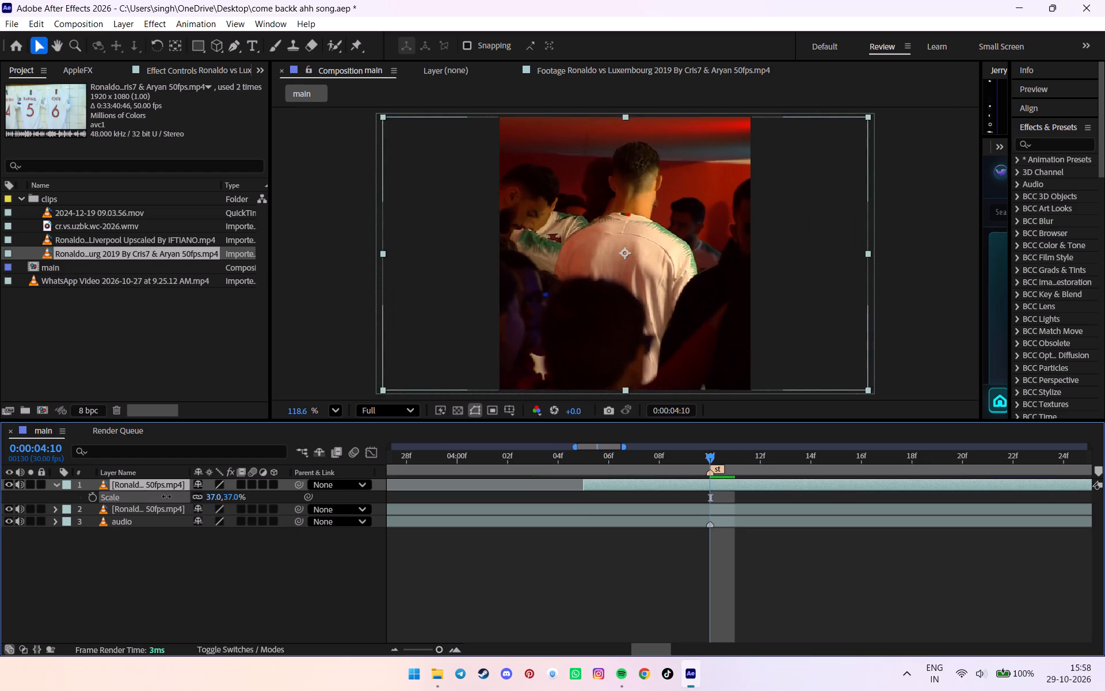
drag(166, 496, 166, 496)
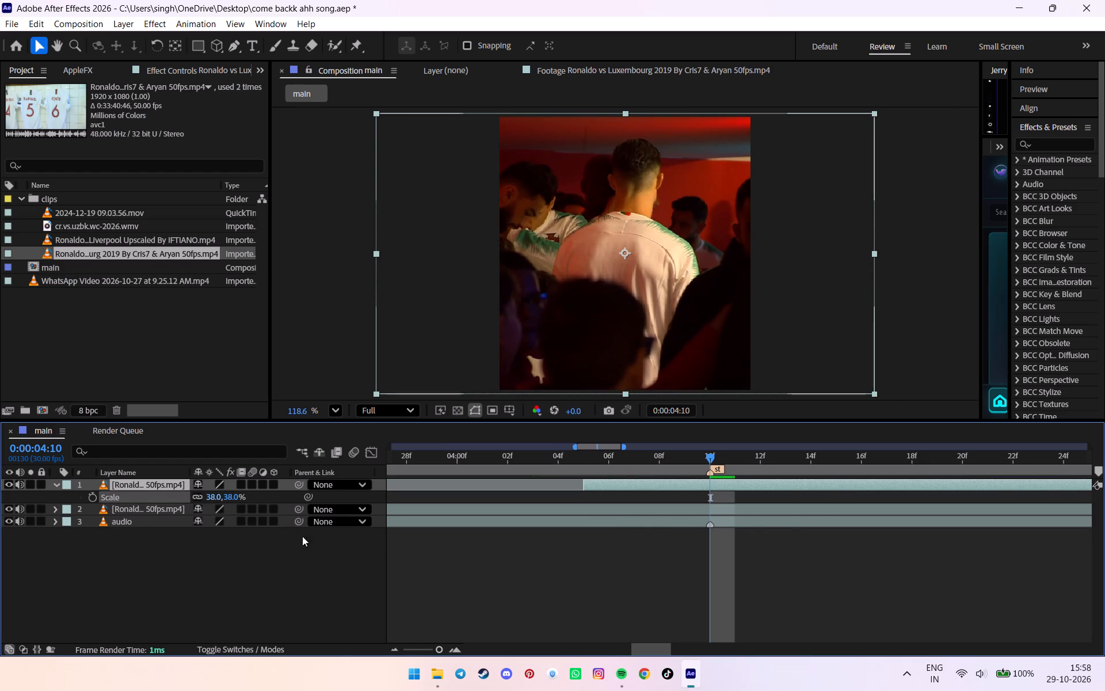
Slide the tunnel layer earlier so it starts at about 0:00:03:19, putting Ronaldo's head turn on the st marker.
alt+scroll(499, 545, down, 7)
drag(624, 484, 599, 485)
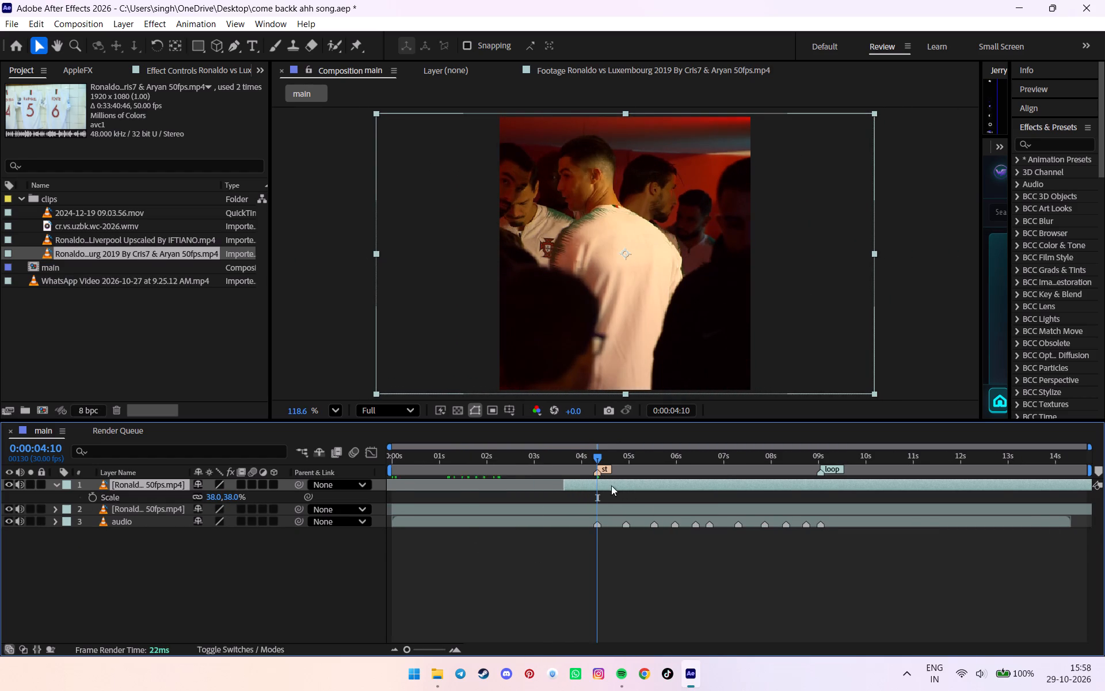
Split the tunnel layer at the audio marker at 0:00:04:28 and delete the part after it.
alt+scroll(618, 485, up, 3)
drag(551, 463, 683, 465)
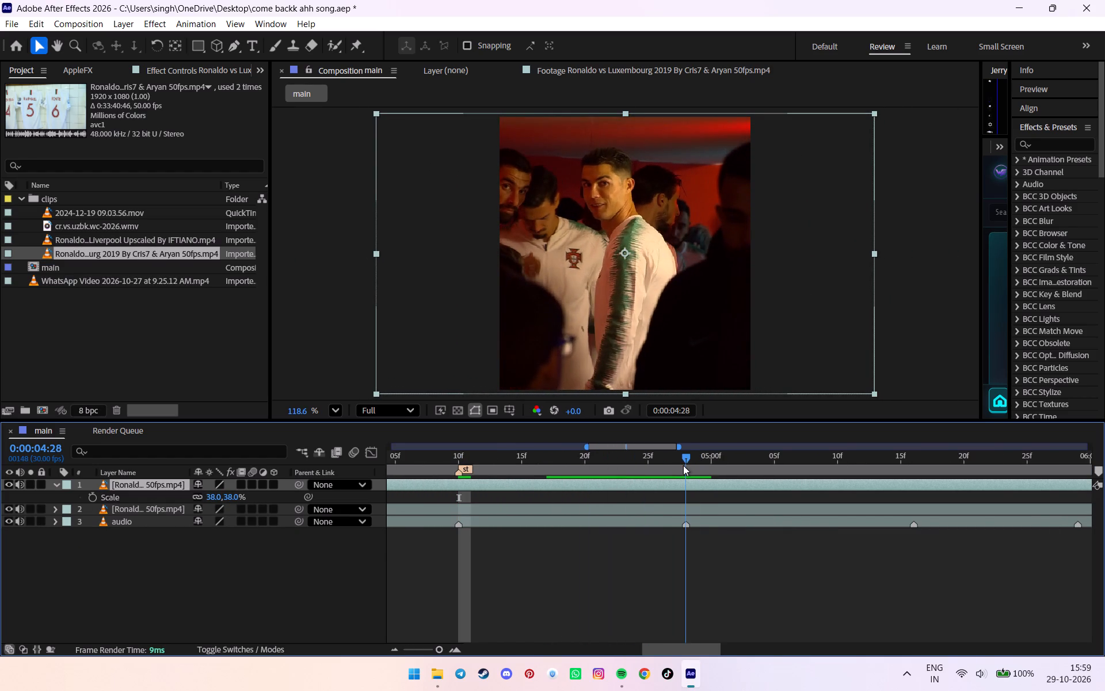
drag(683, 465, 682, 465)
key(ctrl+shift+d)
key(Delete)
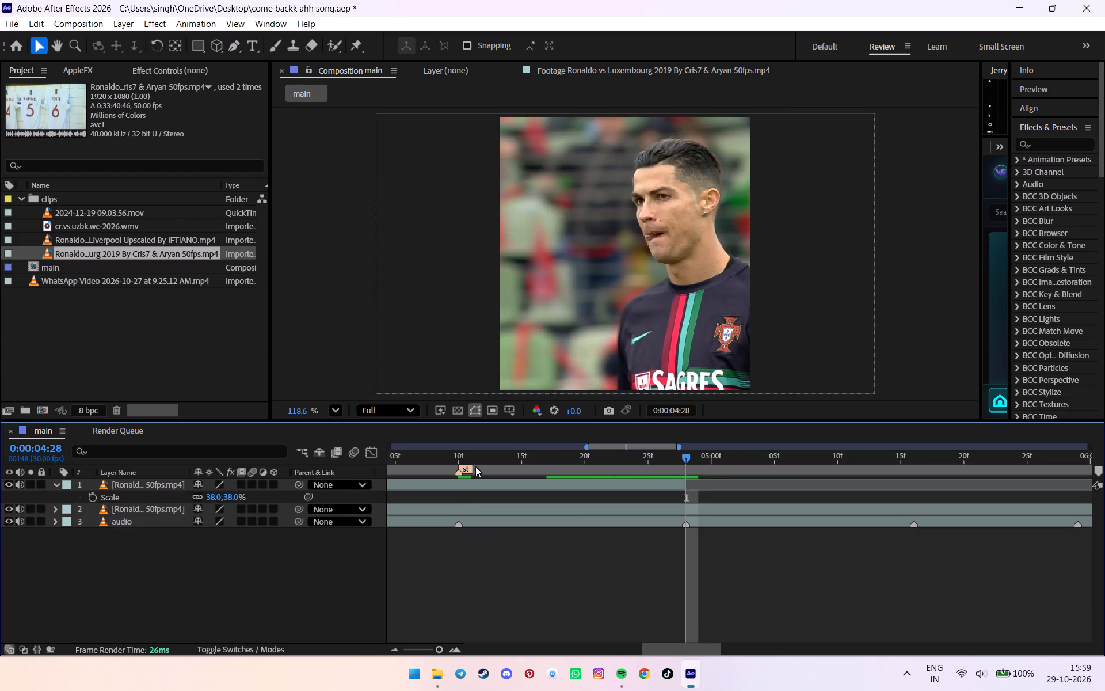
Split the lower Luxembourg layer at the st marker, 0:00:04:10, and delete its remainder.
drag(473, 458, 455, 459)
alt+scroll(461, 496, down, 6)
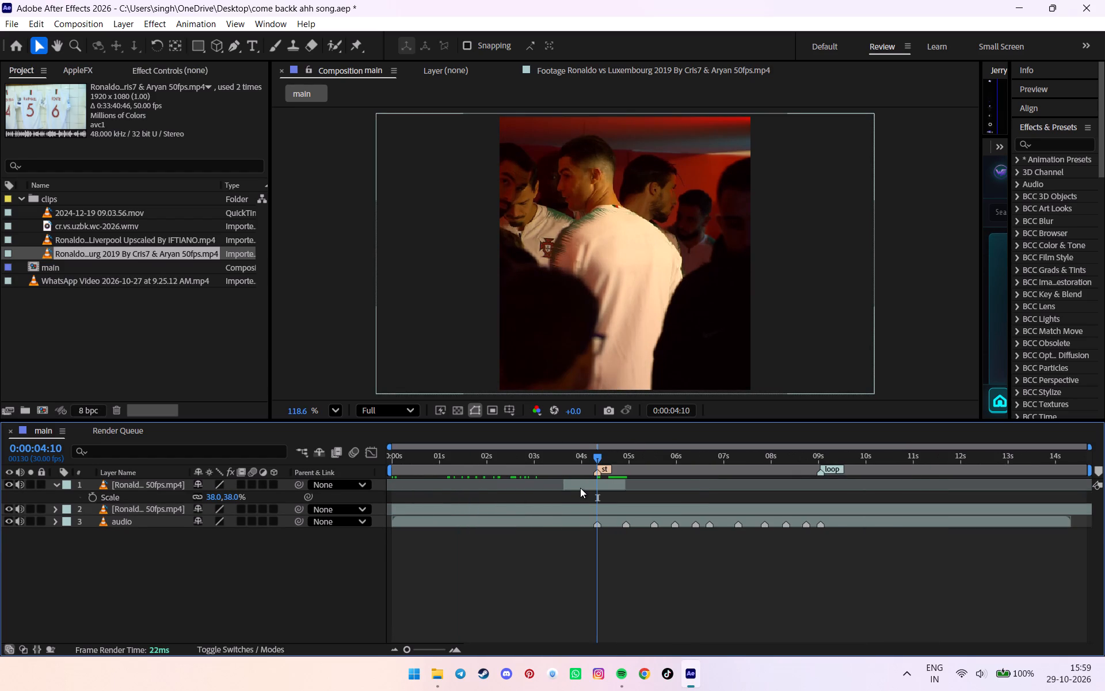
click(580, 488)
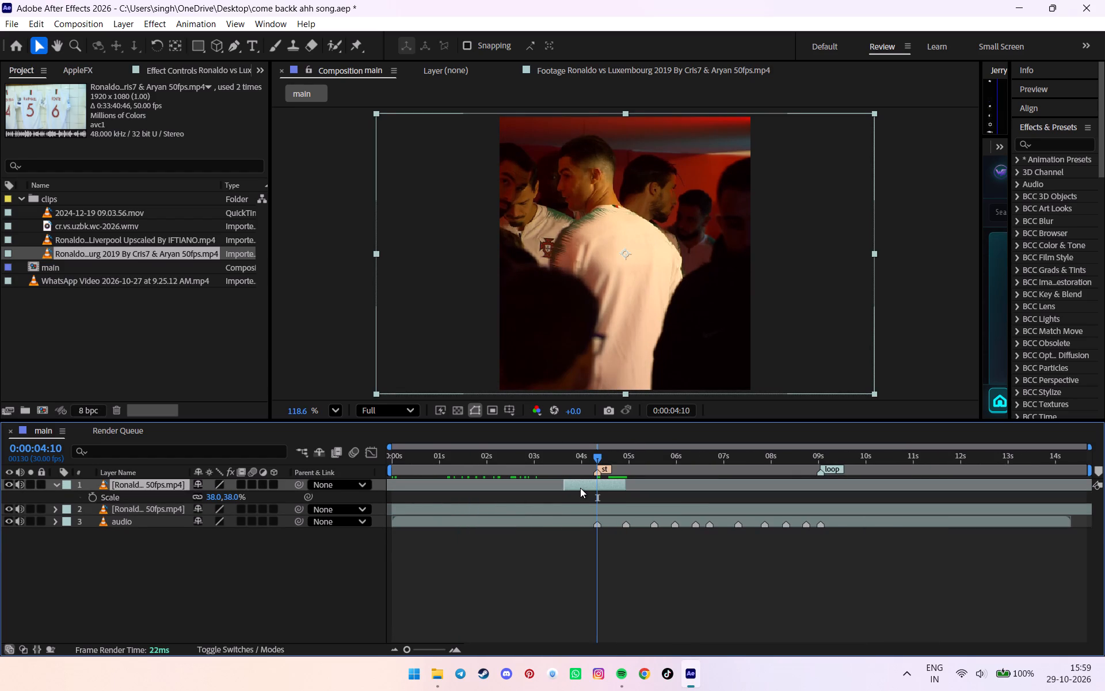
key(ctrl+shift+s)
click(679, 569)
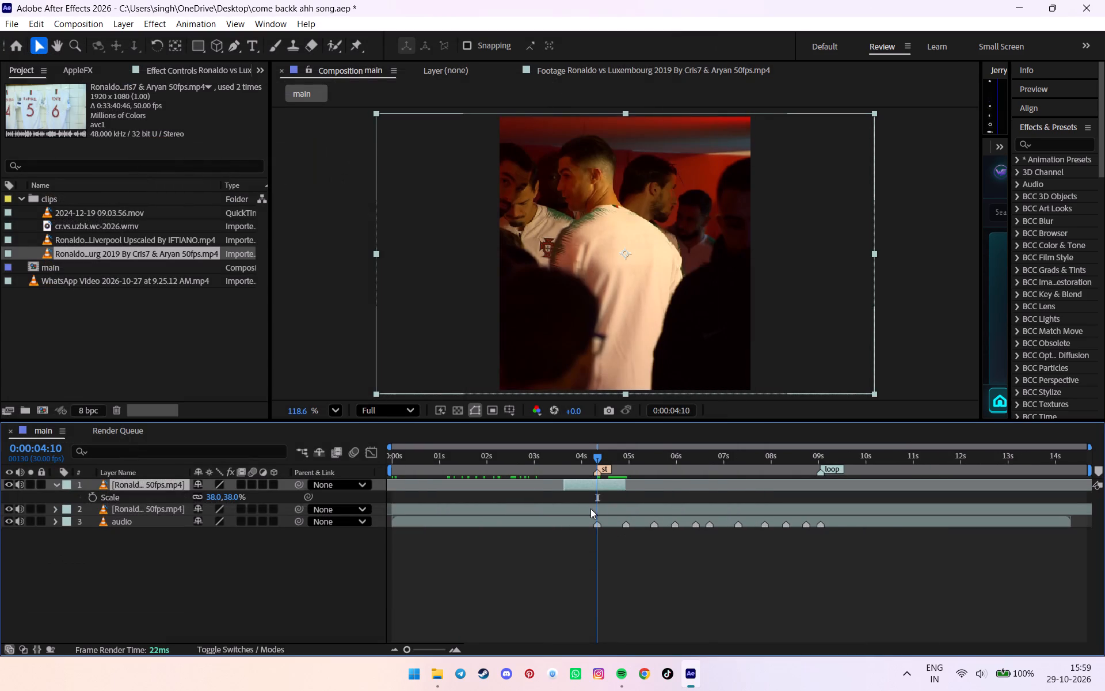
click(590, 508)
click(590, 485)
key(u)
click(594, 490)
click(593, 493)
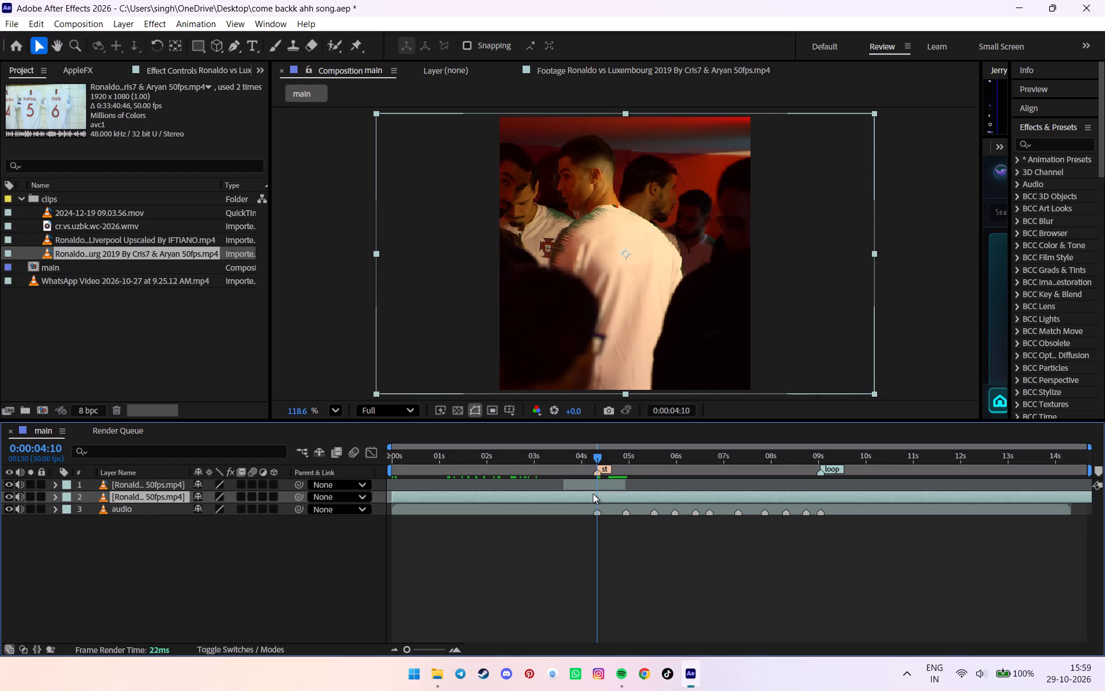
key(ctrl+shift+d)
key(Delete)
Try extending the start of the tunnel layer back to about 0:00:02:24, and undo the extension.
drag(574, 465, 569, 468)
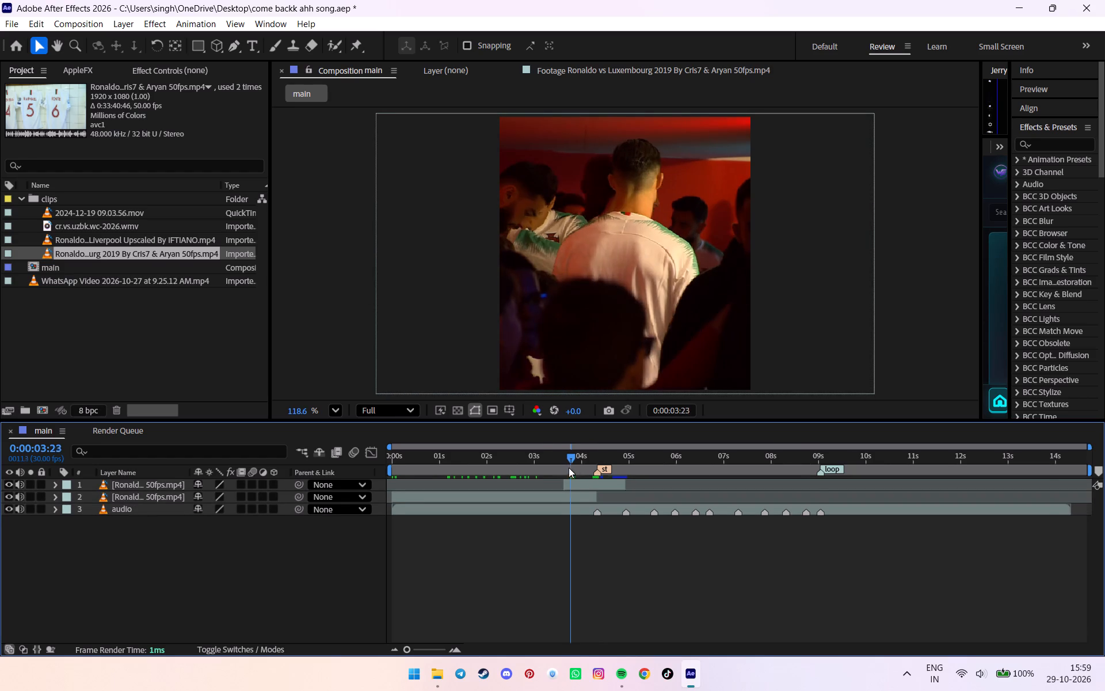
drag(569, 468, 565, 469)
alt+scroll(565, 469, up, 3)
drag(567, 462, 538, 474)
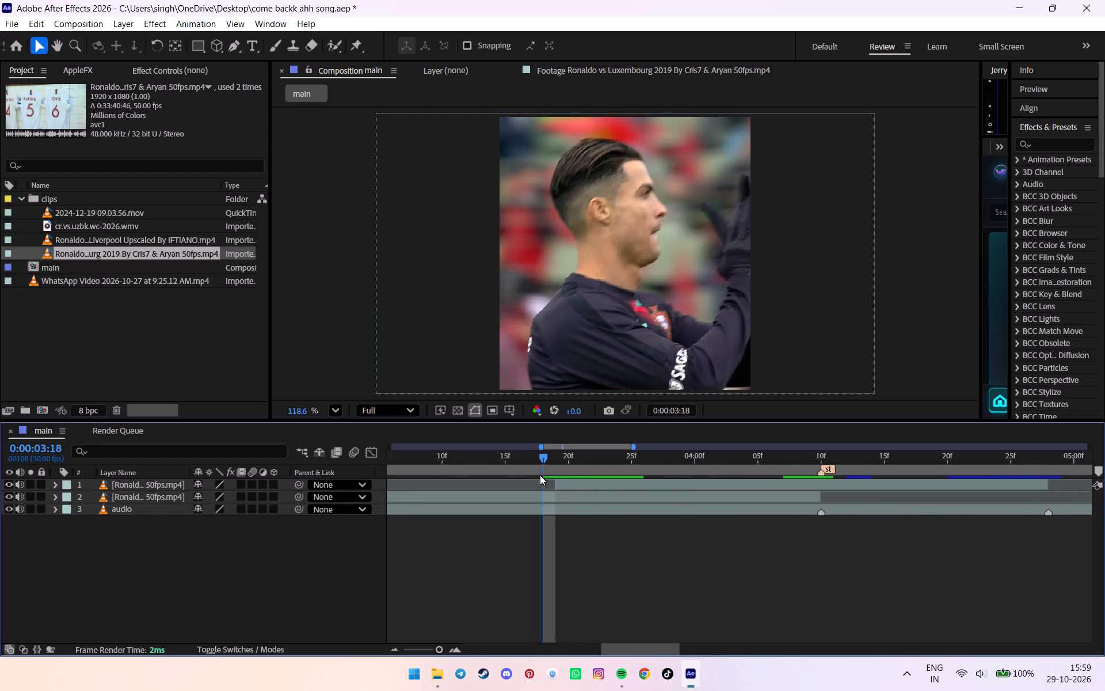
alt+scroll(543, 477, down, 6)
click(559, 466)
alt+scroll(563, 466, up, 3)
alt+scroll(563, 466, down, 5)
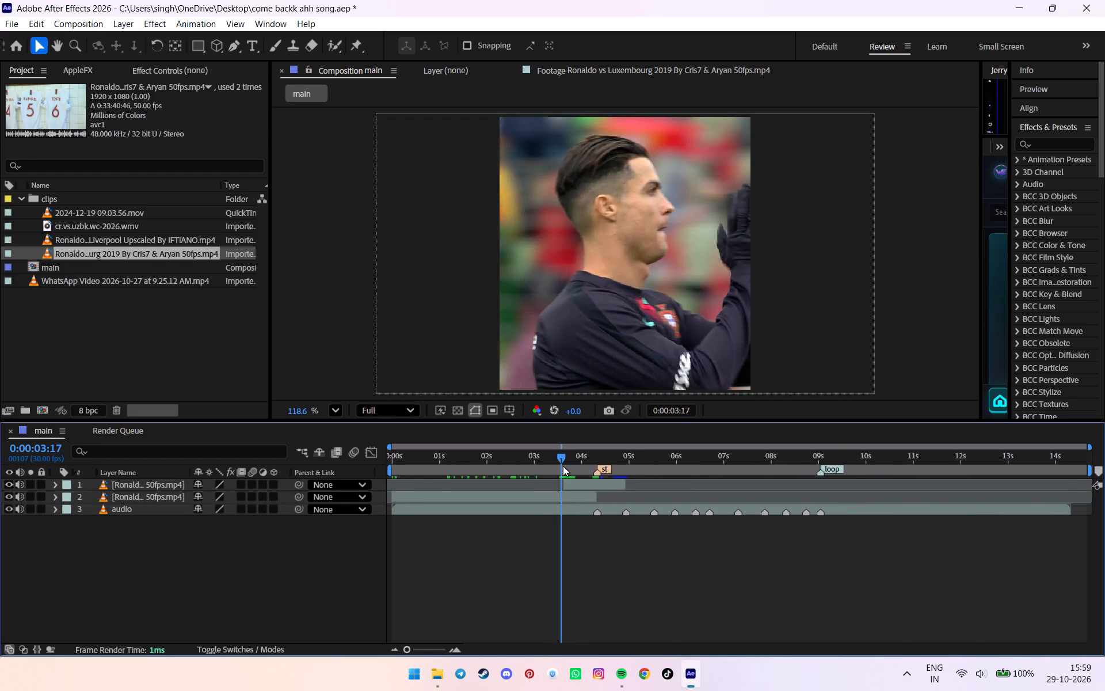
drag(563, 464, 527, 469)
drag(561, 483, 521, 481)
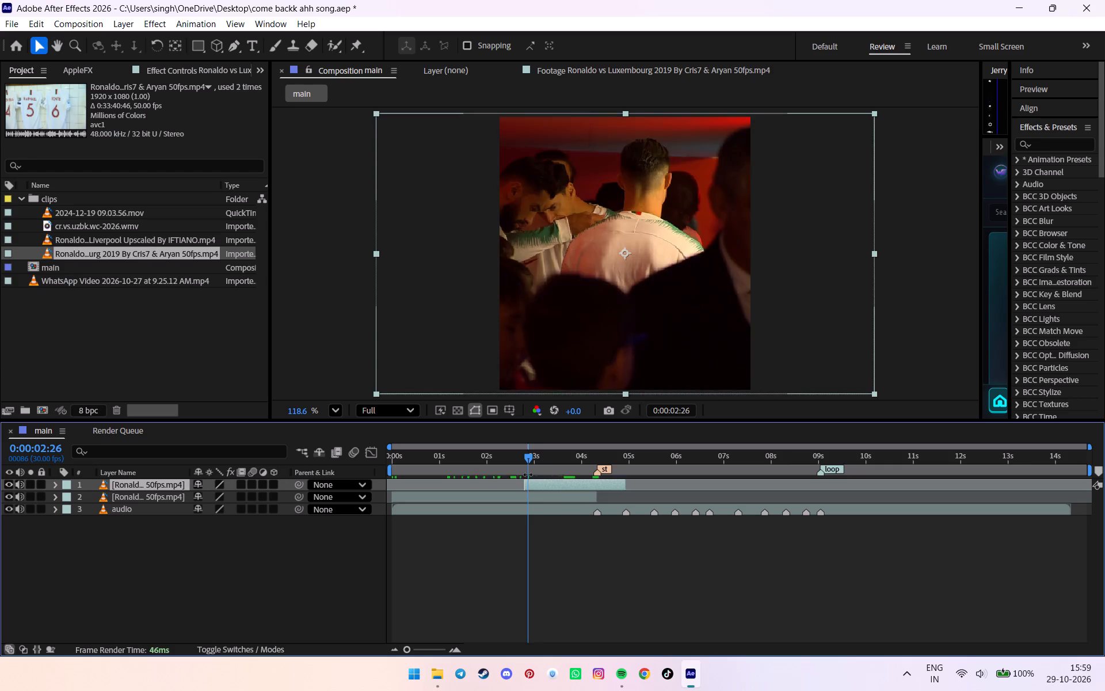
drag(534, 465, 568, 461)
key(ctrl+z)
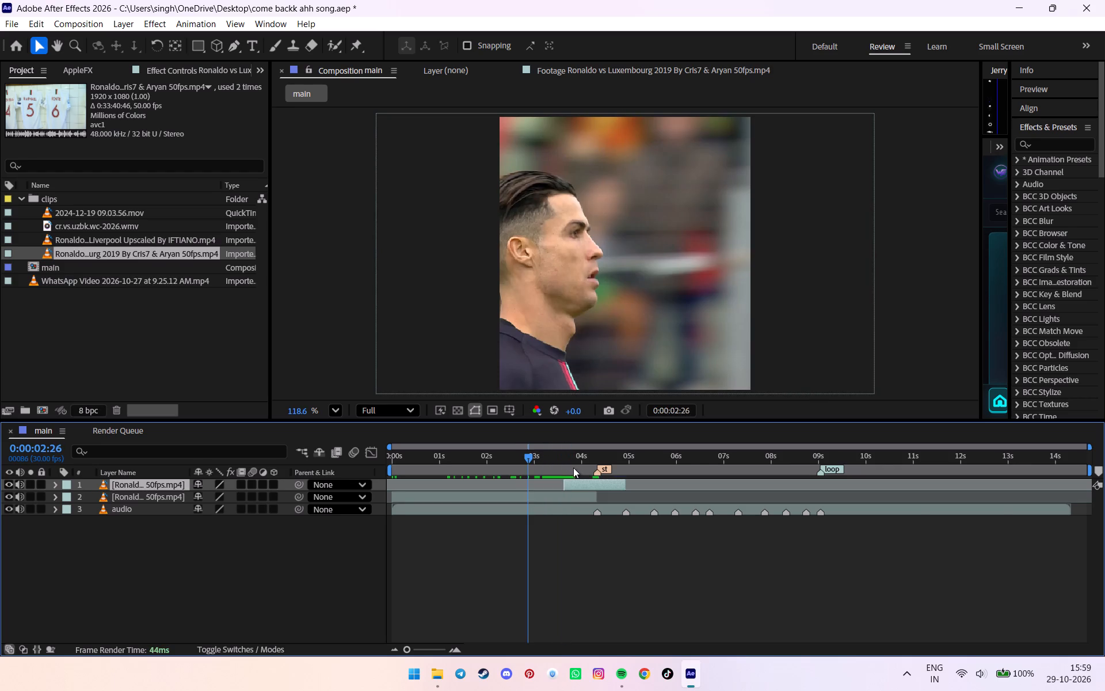
Trim the start of the tunnel layer to 0:00:03:27.
alt+scroll(566, 469, up, 2)
drag(563, 464, 559, 473)
drag(554, 484, 603, 483)
drag(596, 454, 611, 454)
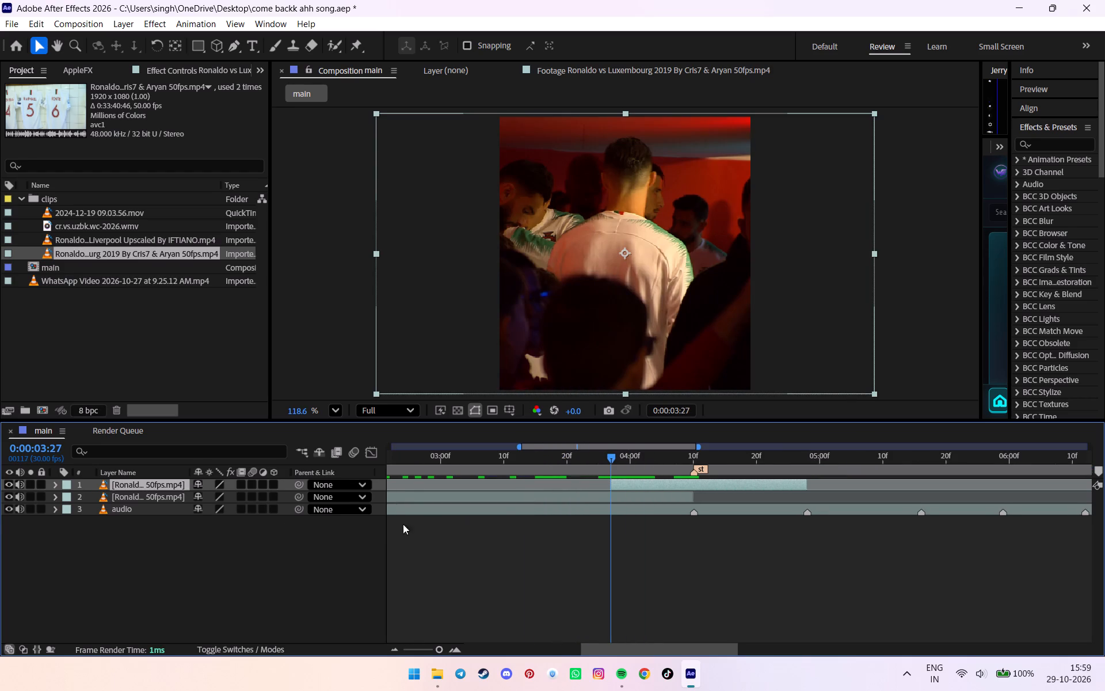
Keyframe the tunnel layer's opacity as a fade-in from 25% at 0:00:03:27 to 100% at about 0:00:04:01.
key(t)
click(97, 499)
drag(611, 497, 634, 495)
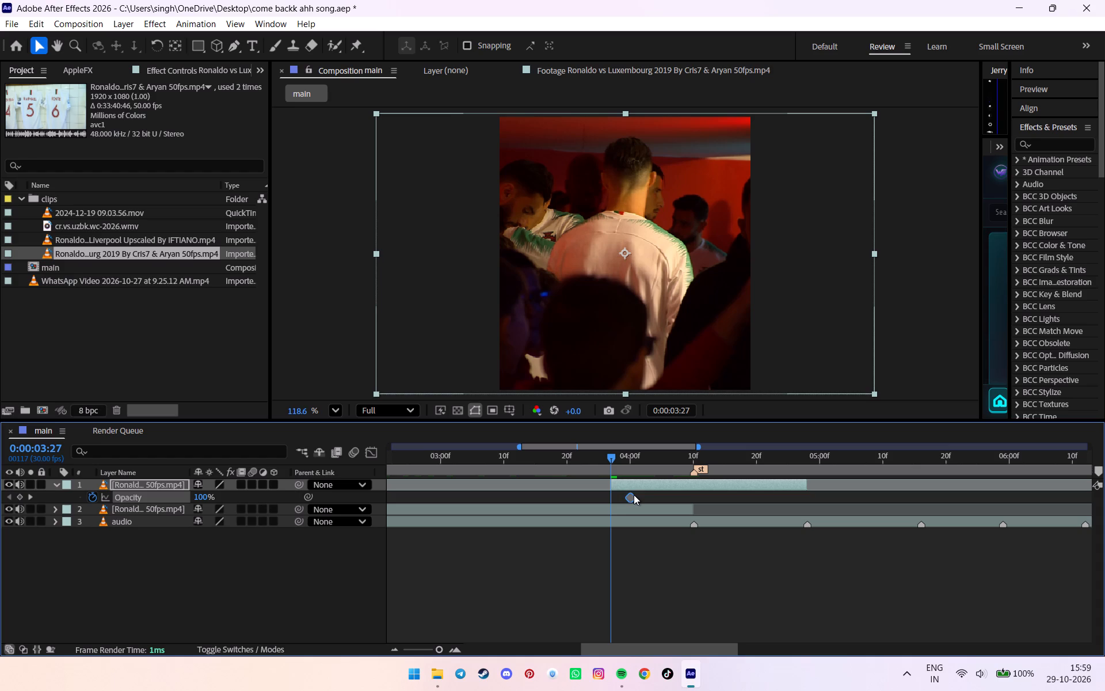
drag(634, 495, 635, 495)
click(203, 499)
text(26)
key(BackSpace)
key(5)
key(Return)
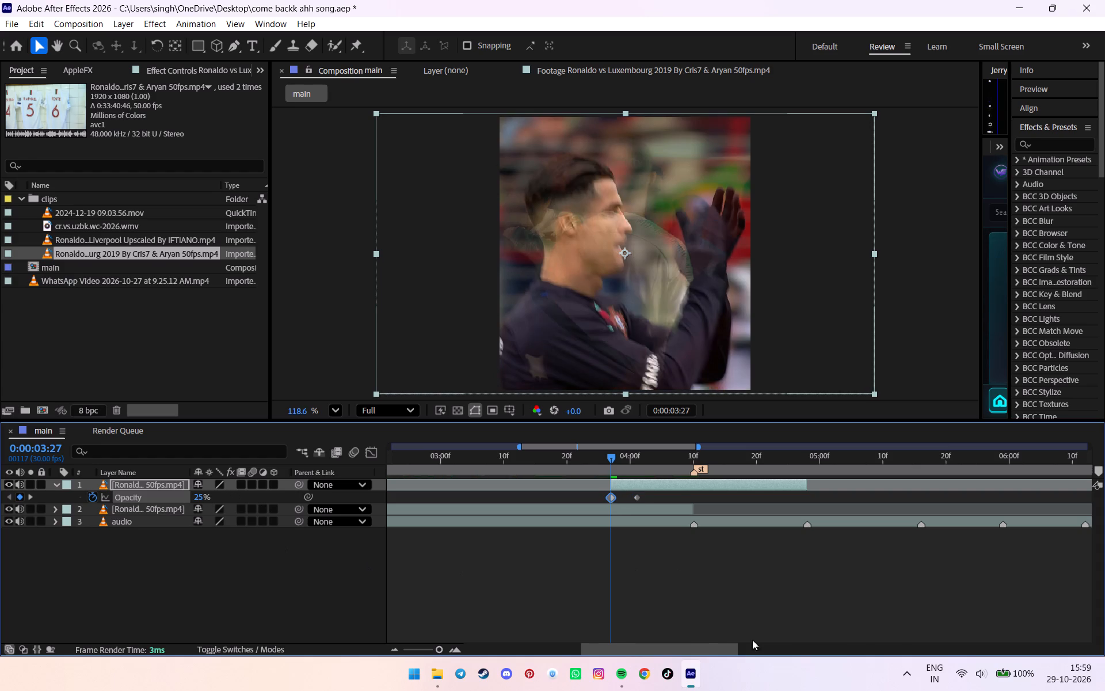
Widen the JerryFlow area and apply its easing curve to both opacity keyframes of the tunnel layer.
drag(783, 661, 420, 370)
drag(981, 225, 843, 225)
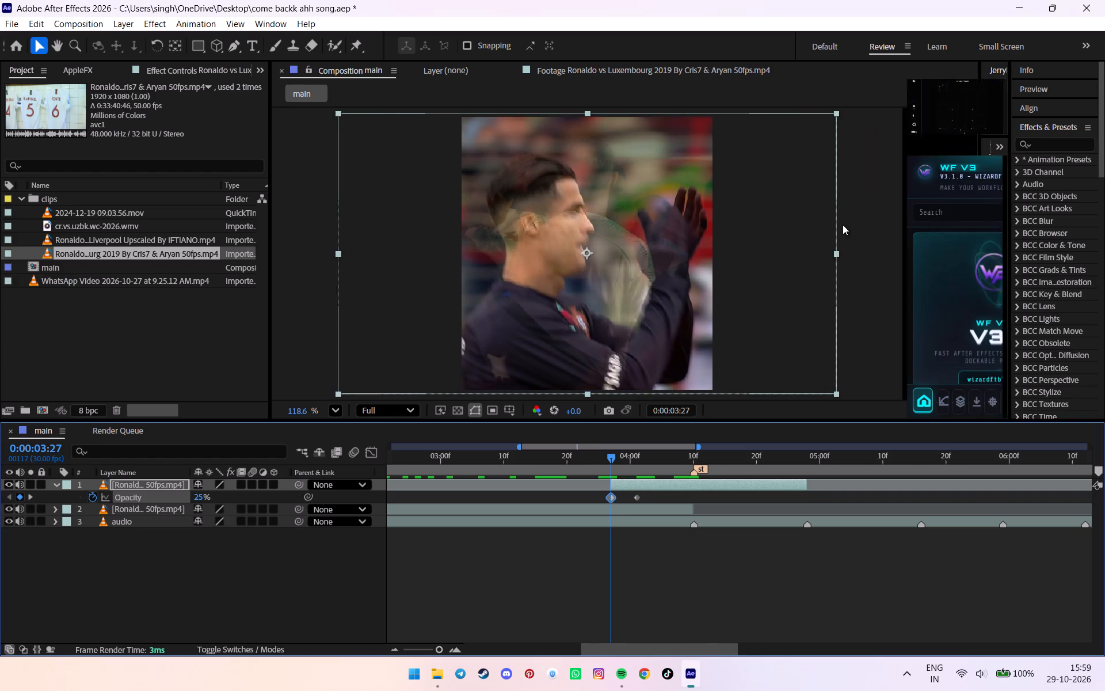
drag(843, 225, 842, 225)
click(915, 128)
drag(662, 504, 662, 504)
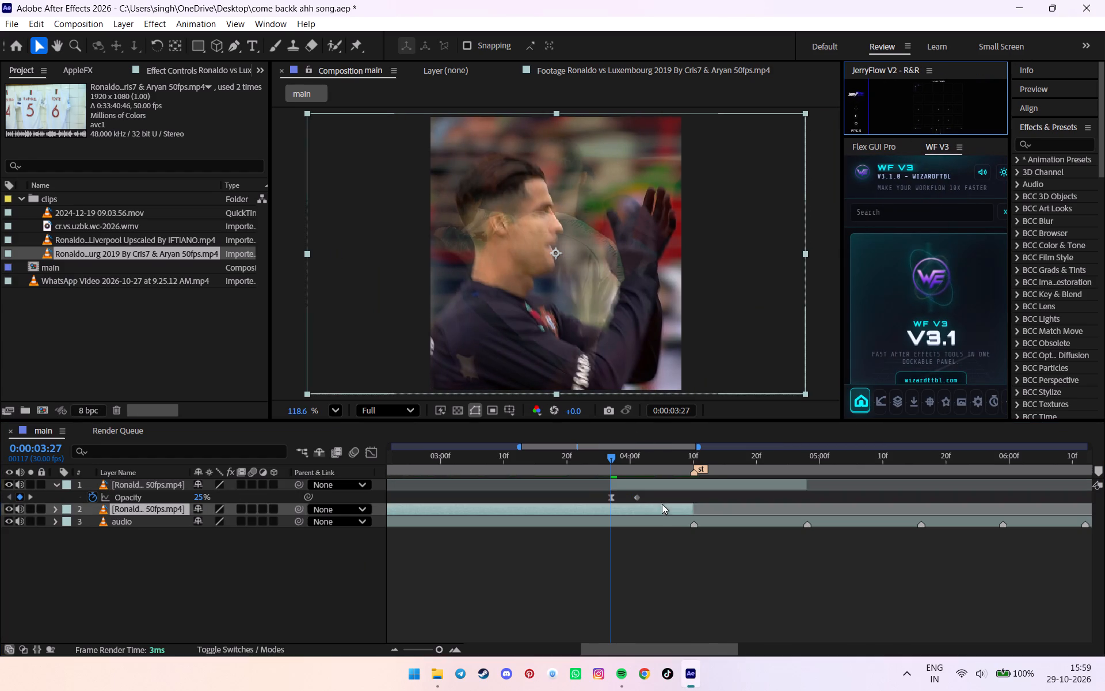
drag(662, 504, 622, 494)
key(ctrl+z)
ctrl+drag(676, 563, 597, 496)
click(920, 137)
triple_click(919, 131)
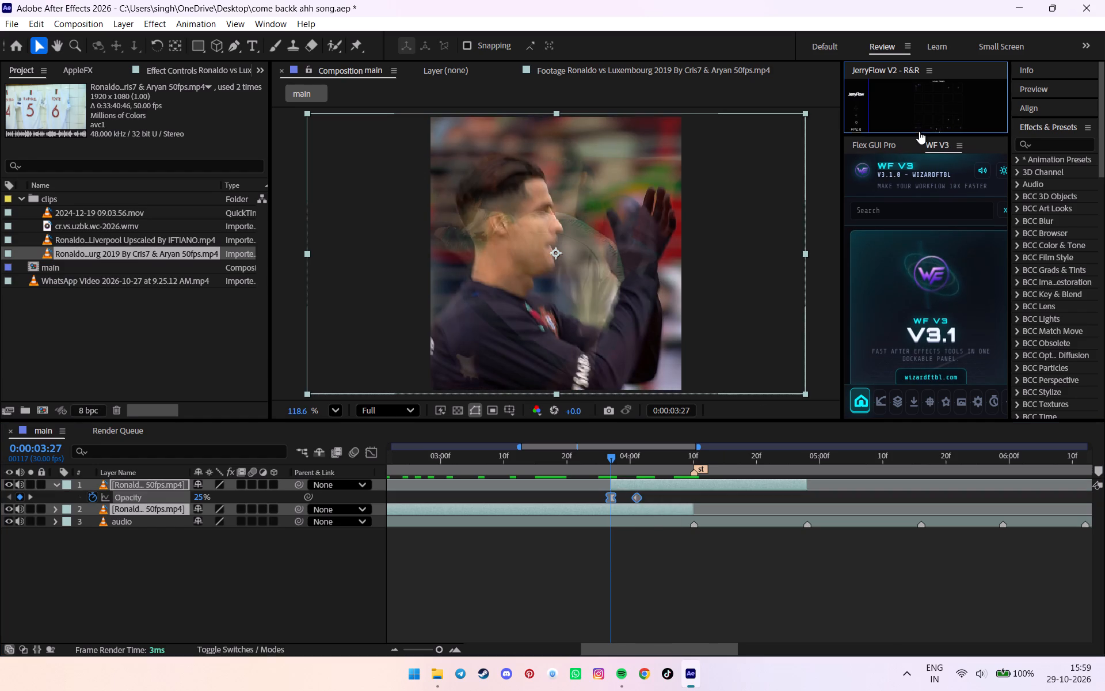
Enlarge the JerryFlow and WF V3 areas and show the WF V3 layer tools.
drag(908, 135, 907, 185)
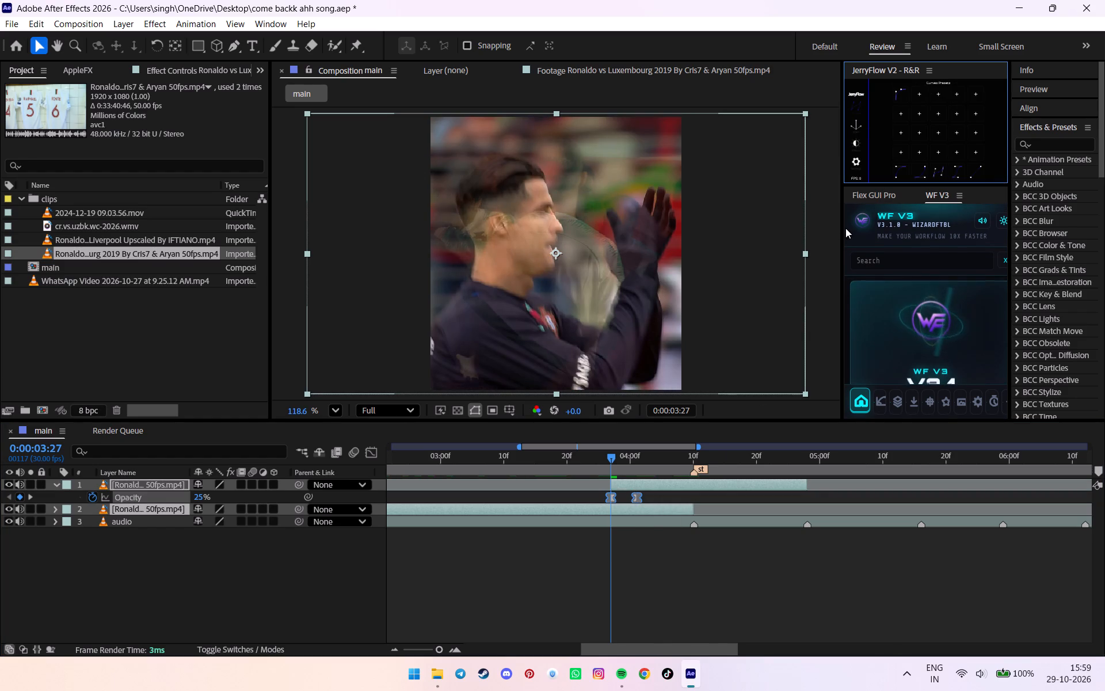
drag(843, 228, 763, 224)
scroll(885, 273, down, 4)
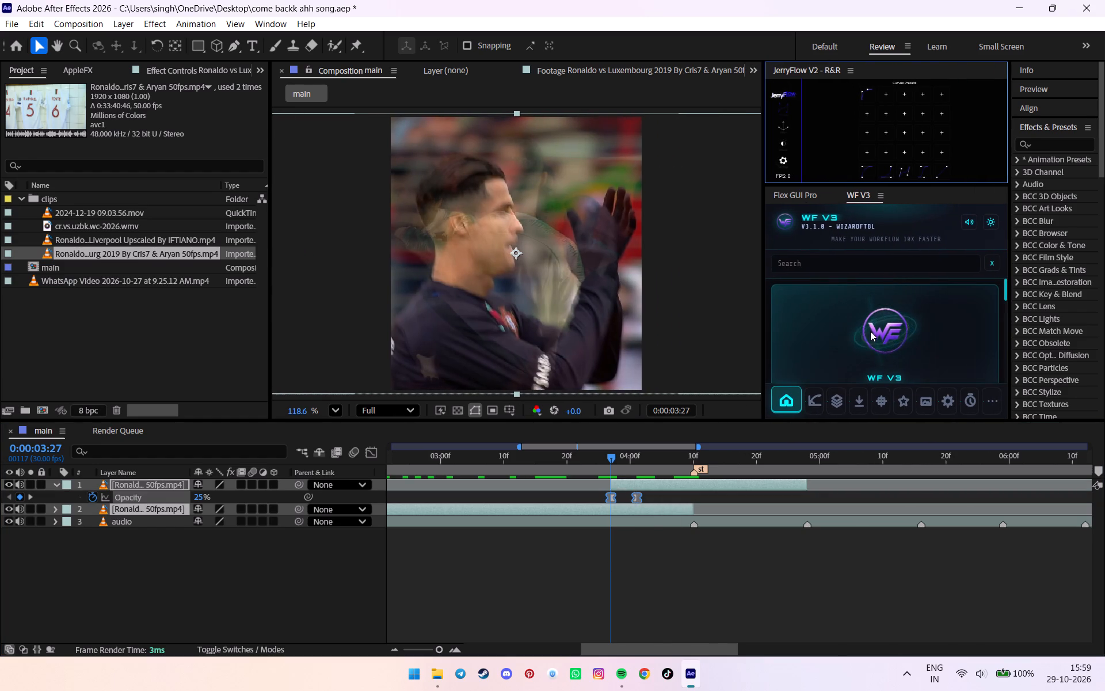
click(831, 401)
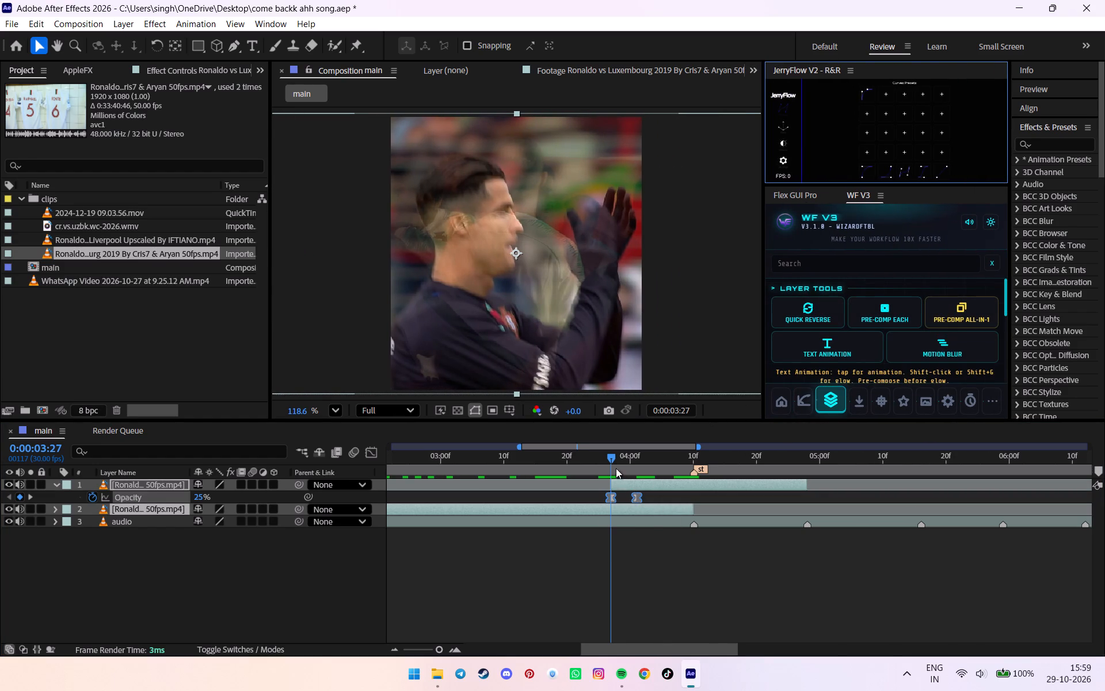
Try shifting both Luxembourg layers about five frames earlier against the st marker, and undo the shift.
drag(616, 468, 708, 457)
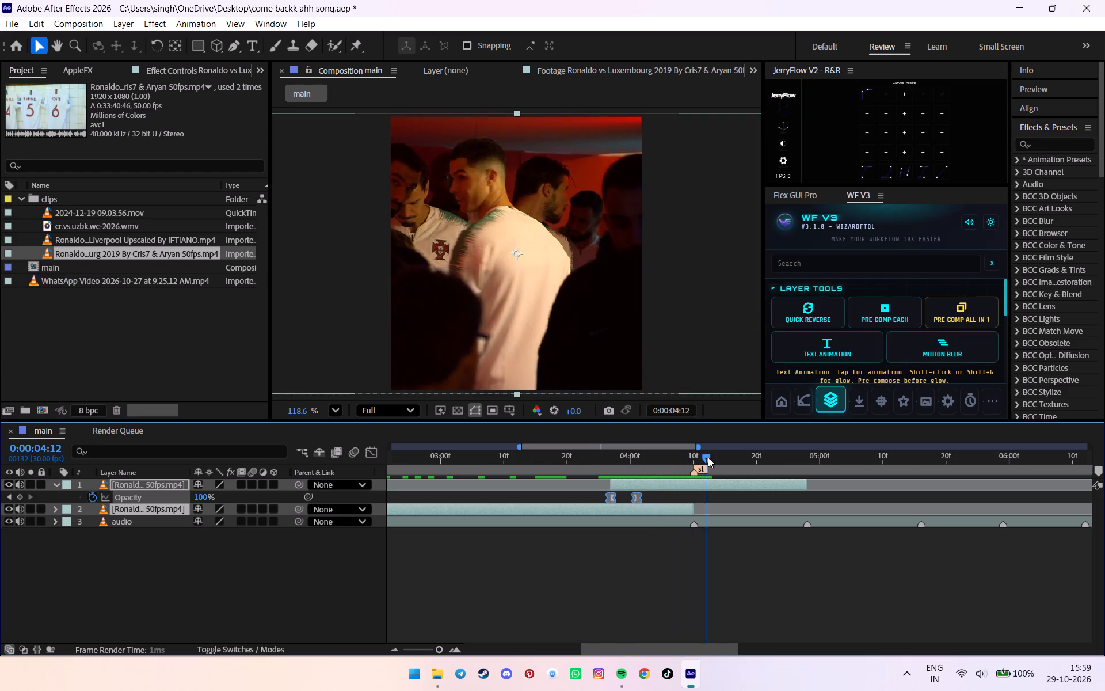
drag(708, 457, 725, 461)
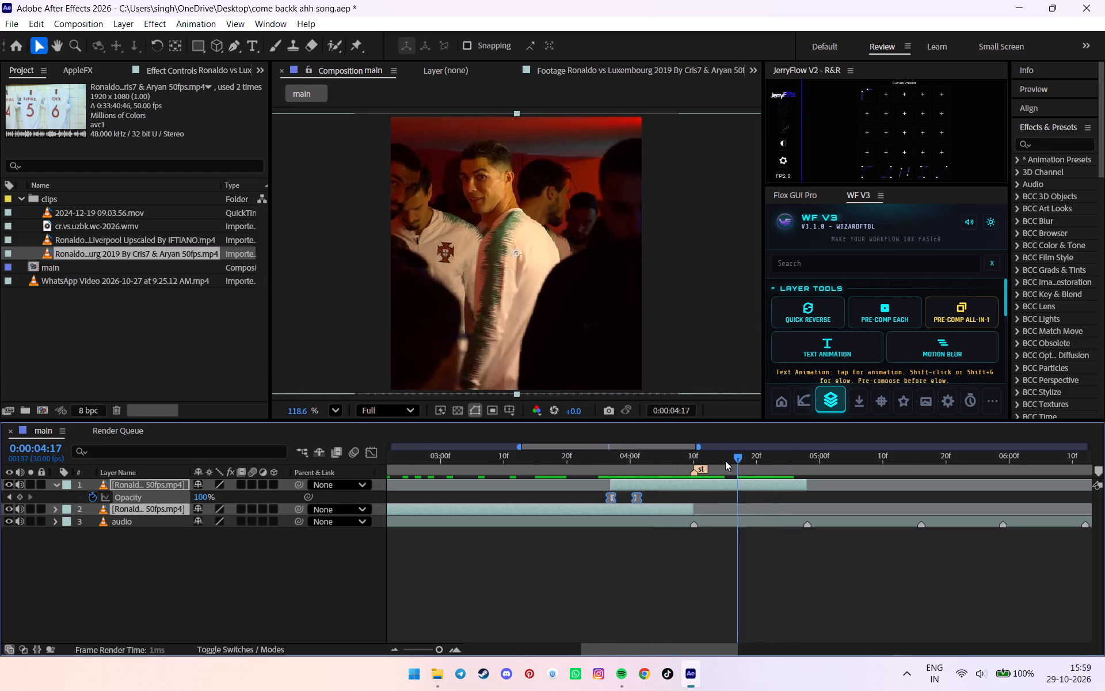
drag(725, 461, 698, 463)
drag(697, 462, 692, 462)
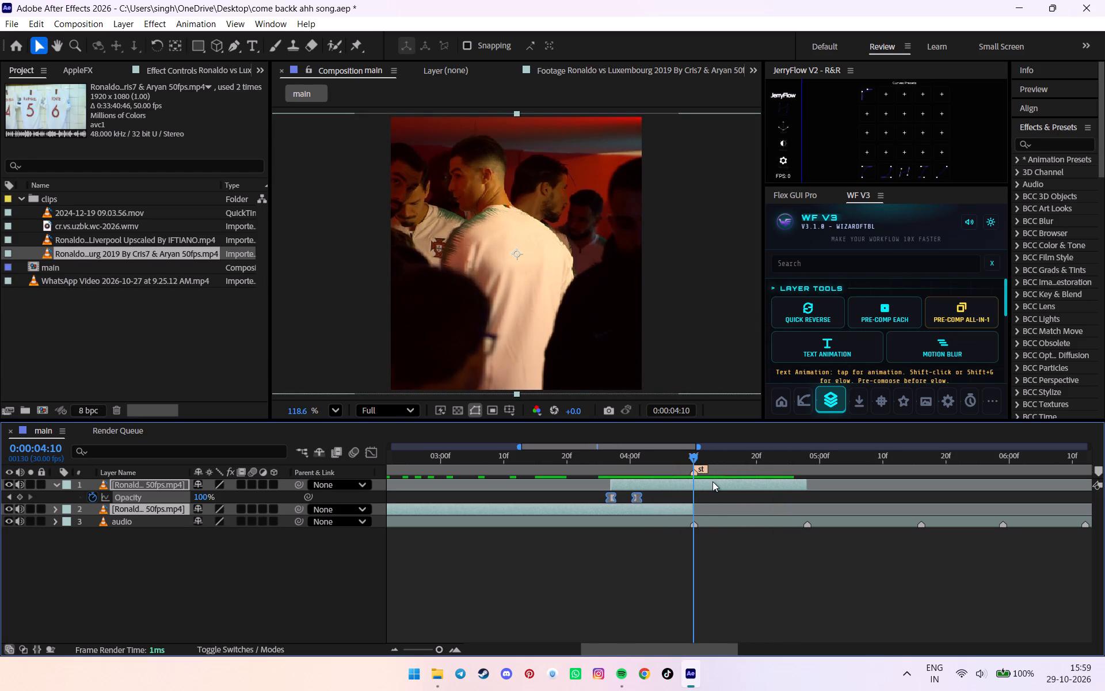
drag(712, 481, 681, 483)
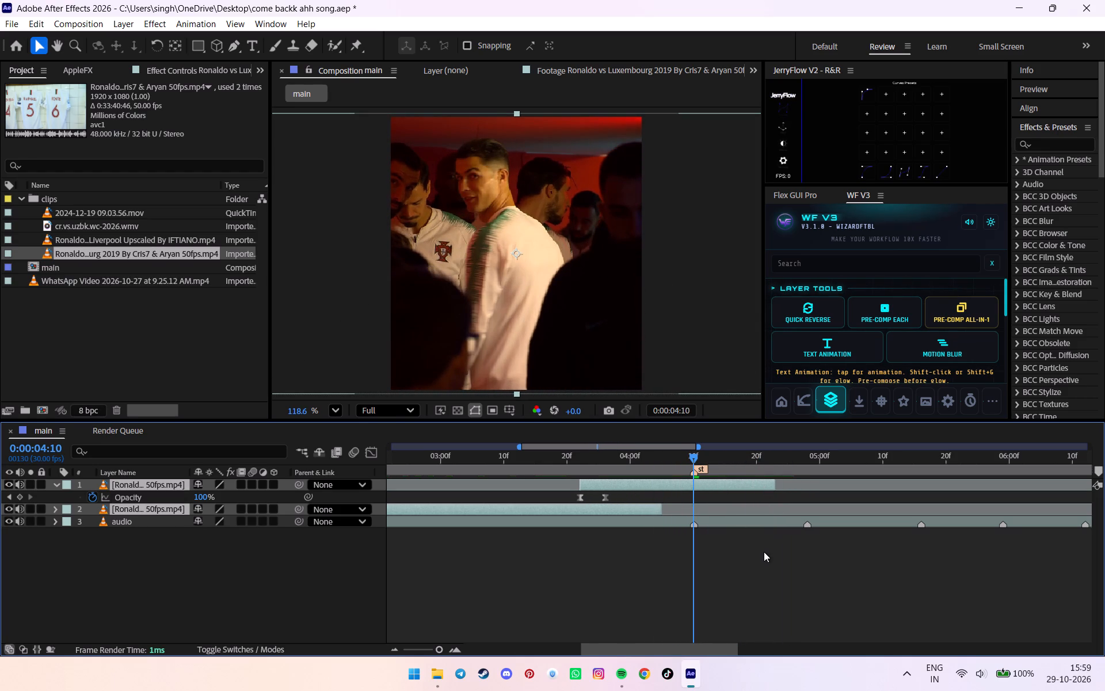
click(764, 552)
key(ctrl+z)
Lengthen the tunnel layer, slide it about four frames earlier to start near 0:00:03:23, and trim its end to 0:00:04:28.
click(772, 560)
drag(805, 488, 839, 483)
drag(815, 485, 789, 485)
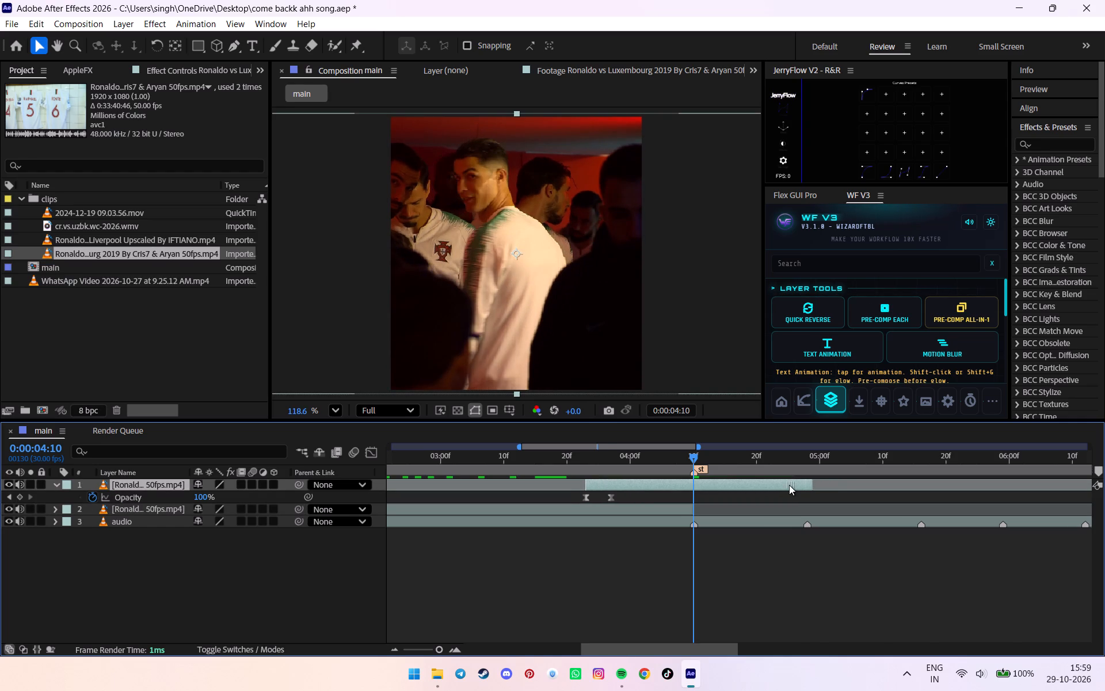
drag(789, 485, 790, 485)
drag(746, 465, 803, 460)
click(807, 460)
drag(812, 485, 811, 486)
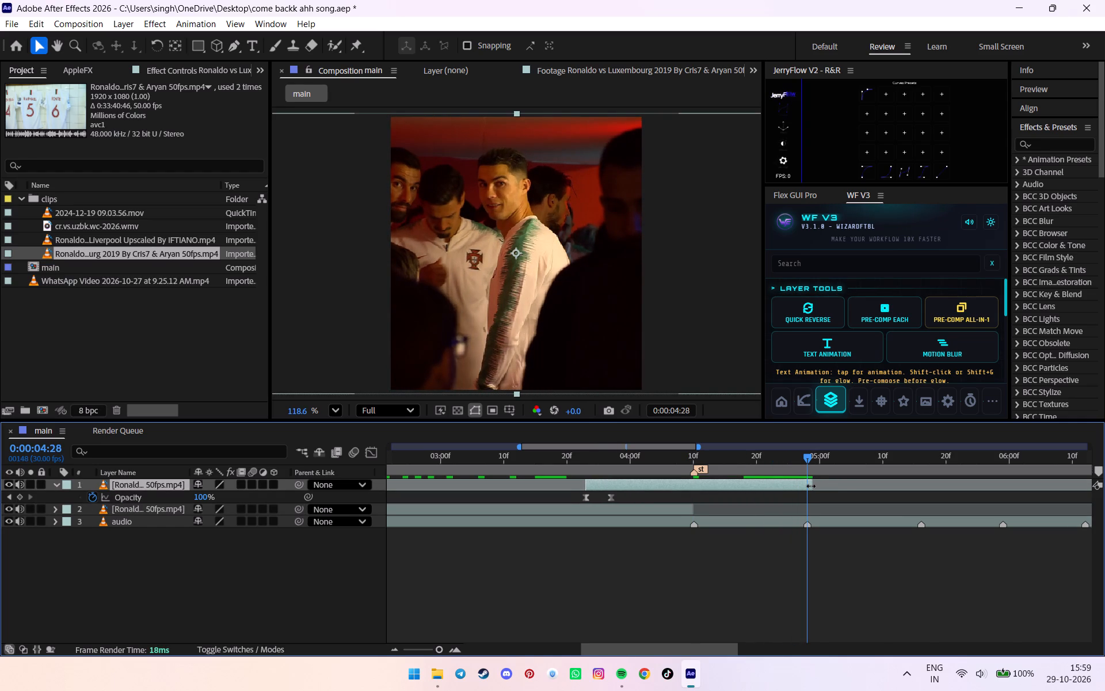
drag(811, 486, 806, 486)
Check the timing of Ronaldo's head turn in the frames around the st marker.
drag(779, 459, 690, 462)
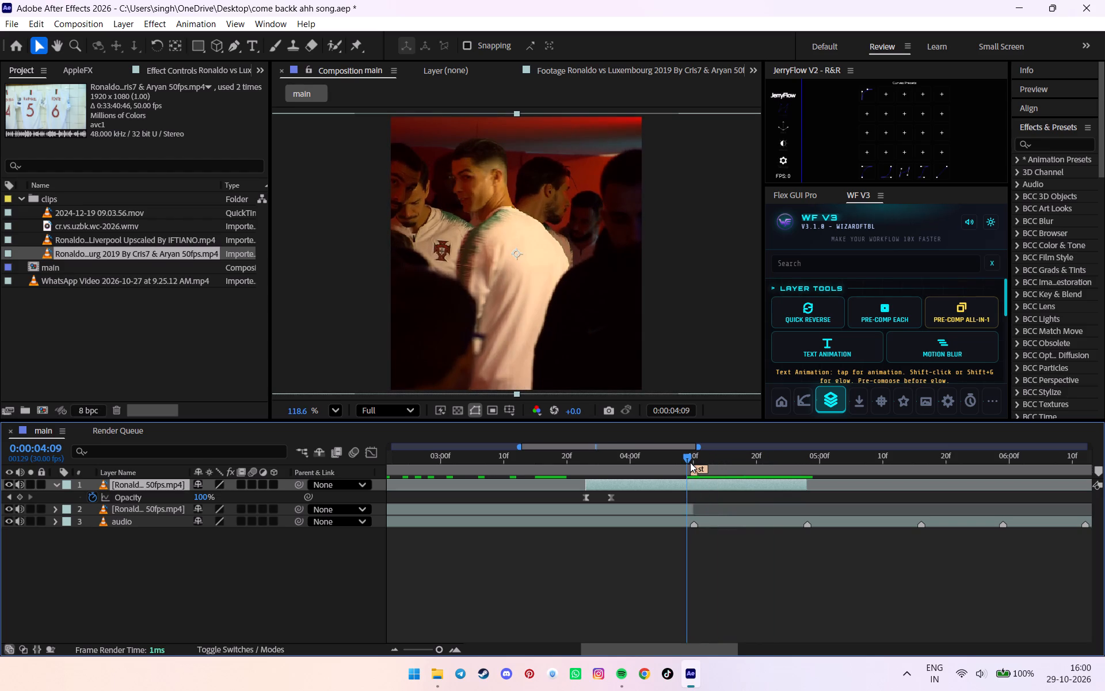
drag(690, 462, 717, 461)
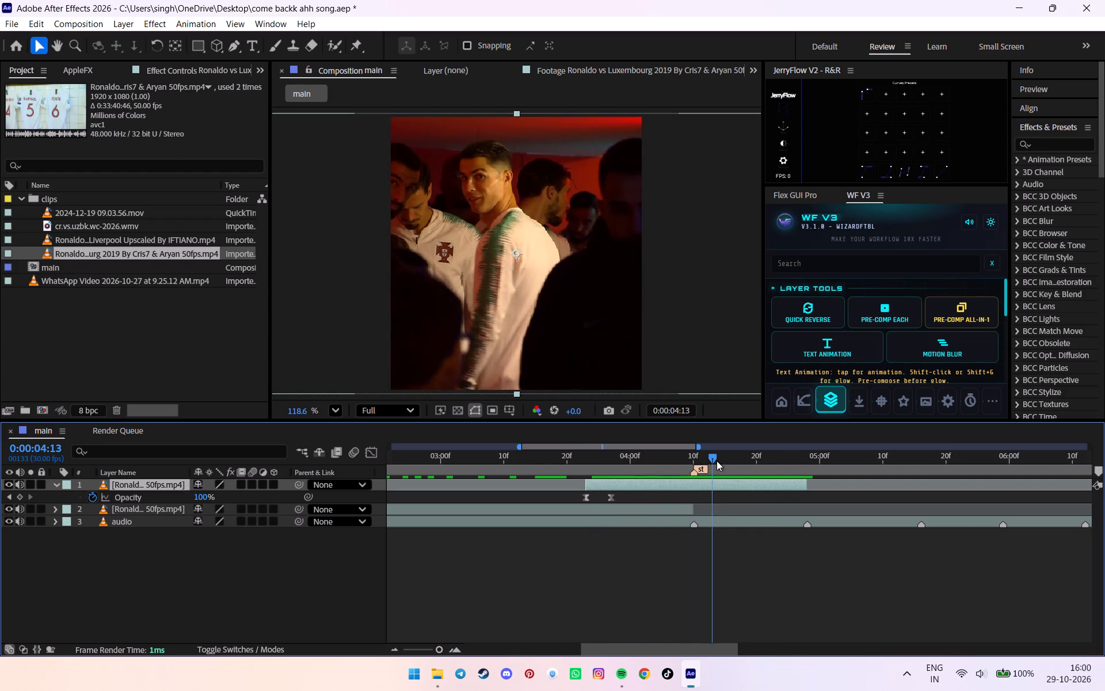
drag(717, 461, 698, 462)
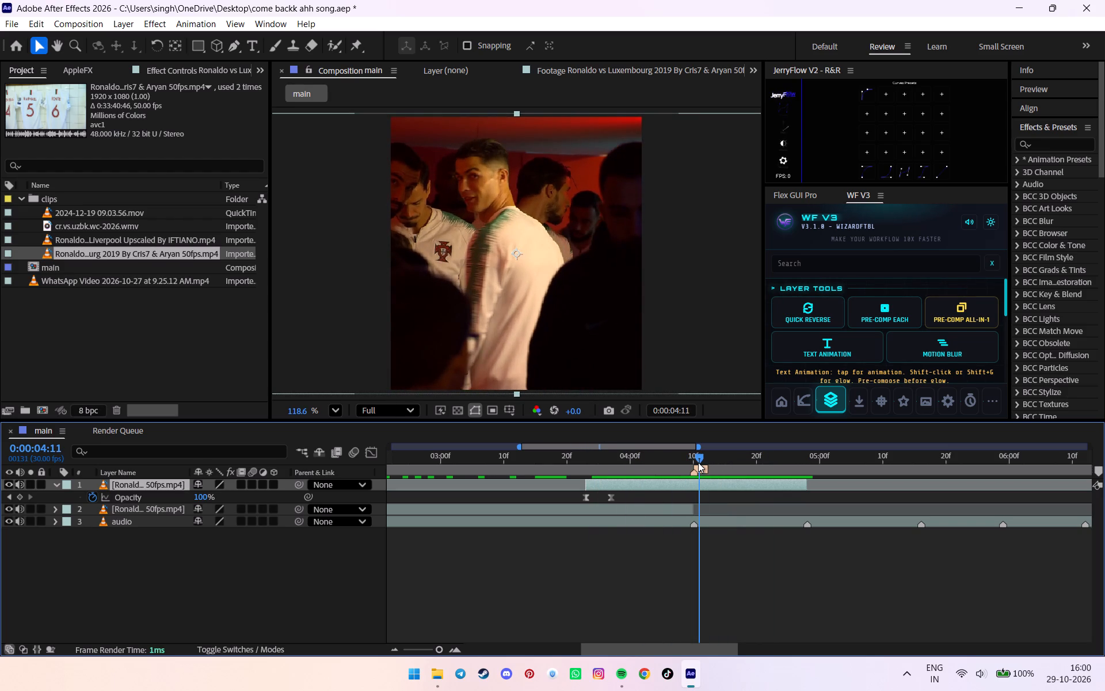
drag(698, 462, 698, 465)
drag(698, 465, 694, 466)
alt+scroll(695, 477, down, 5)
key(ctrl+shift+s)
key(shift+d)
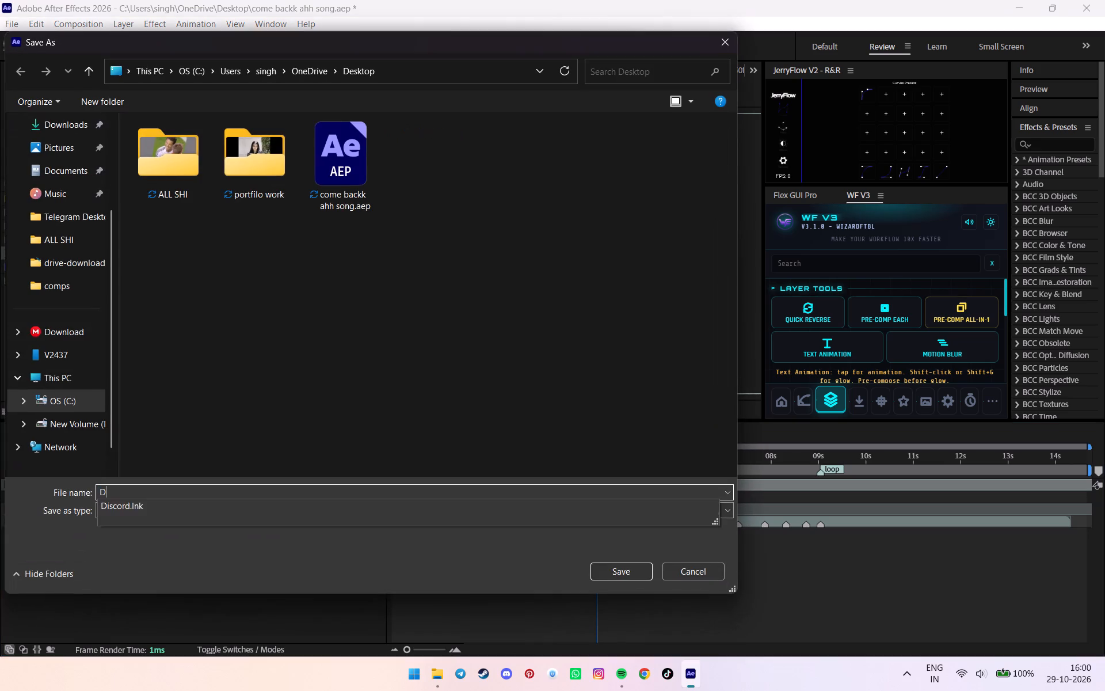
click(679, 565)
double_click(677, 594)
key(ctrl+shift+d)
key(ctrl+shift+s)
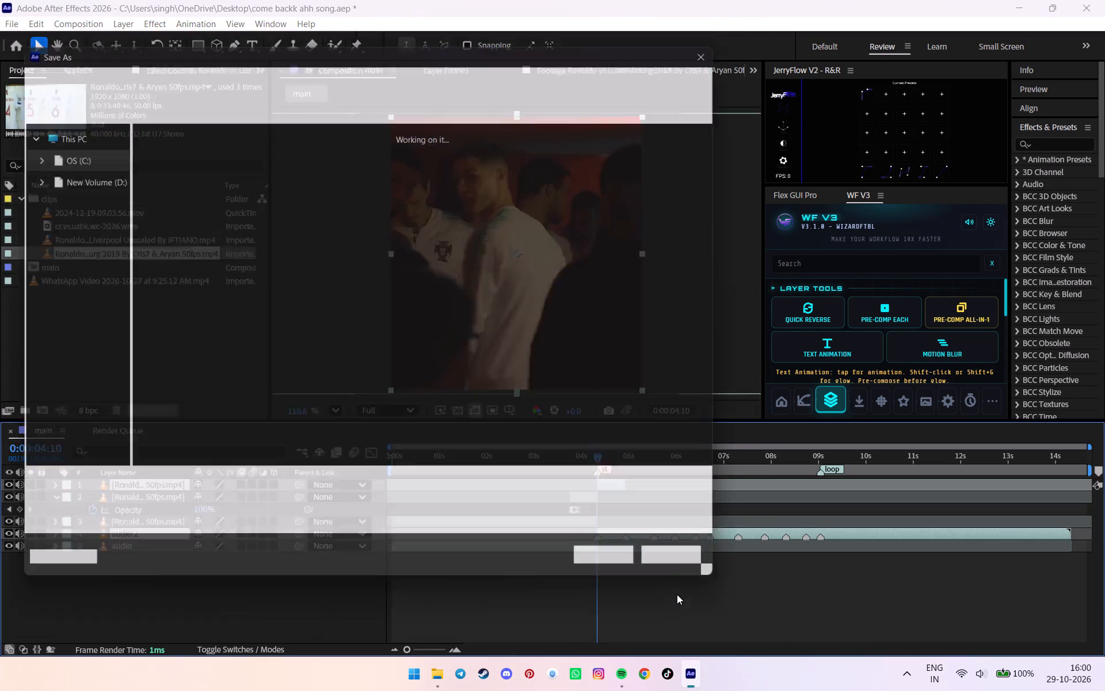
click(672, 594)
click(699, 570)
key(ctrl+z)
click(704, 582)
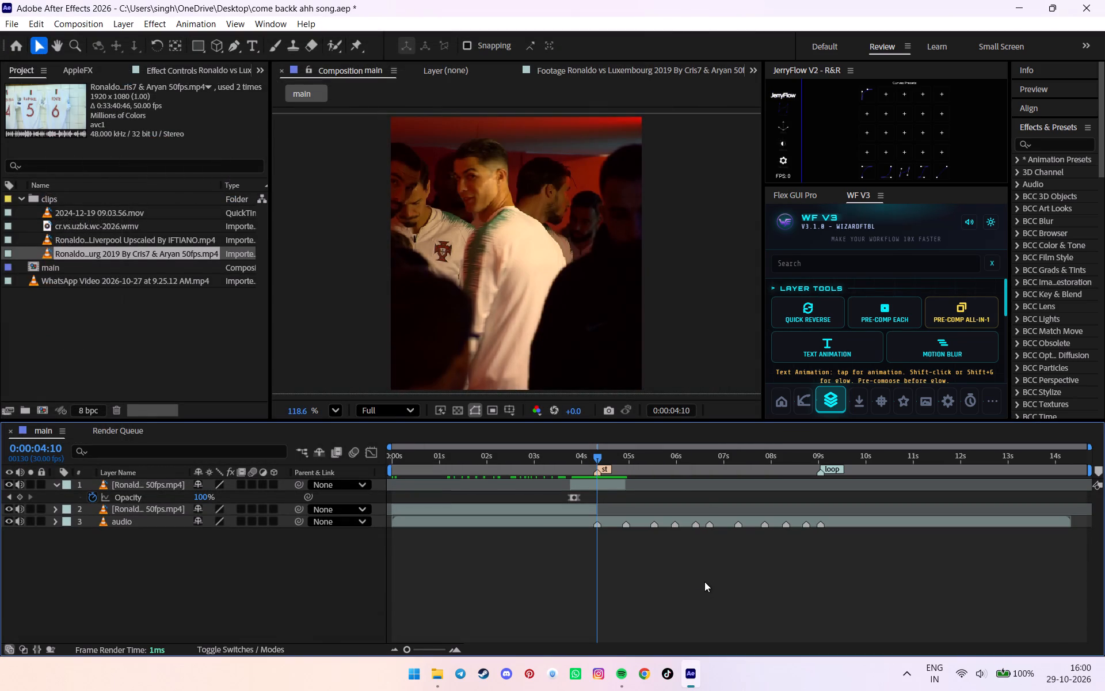
Save the project over the existing come backk ahh song.aep on the Desktop.
key(ctrl+shift+s)
scroll(87, 195, up, 5)
click(76, 210)
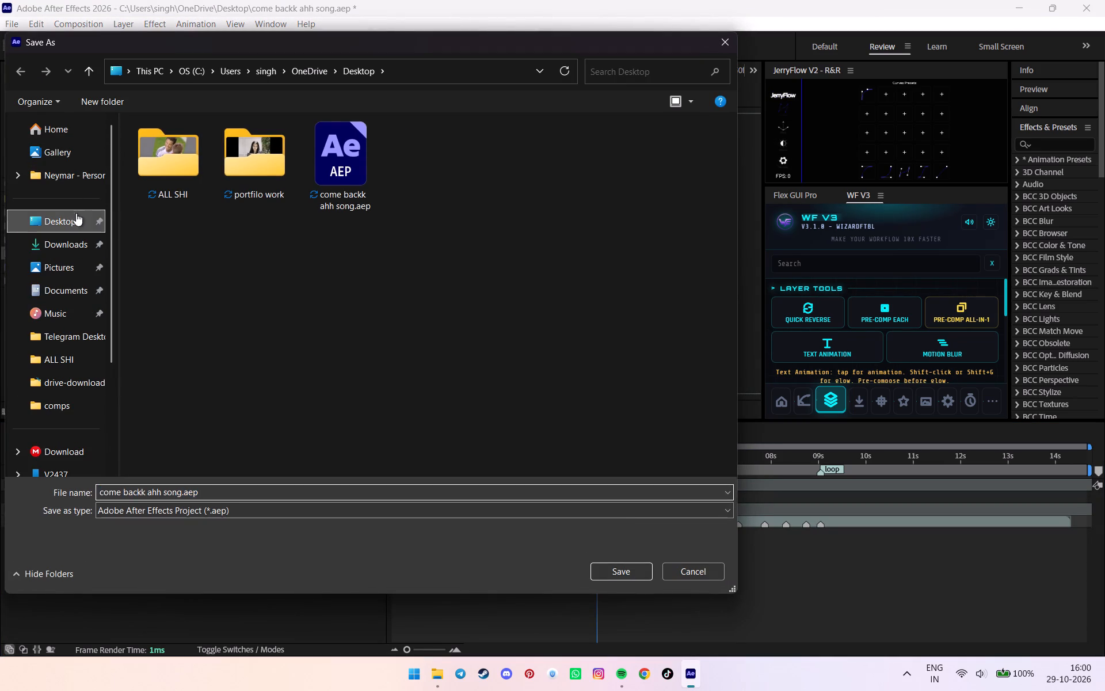
click(331, 145)
click(633, 579)
click(591, 331)
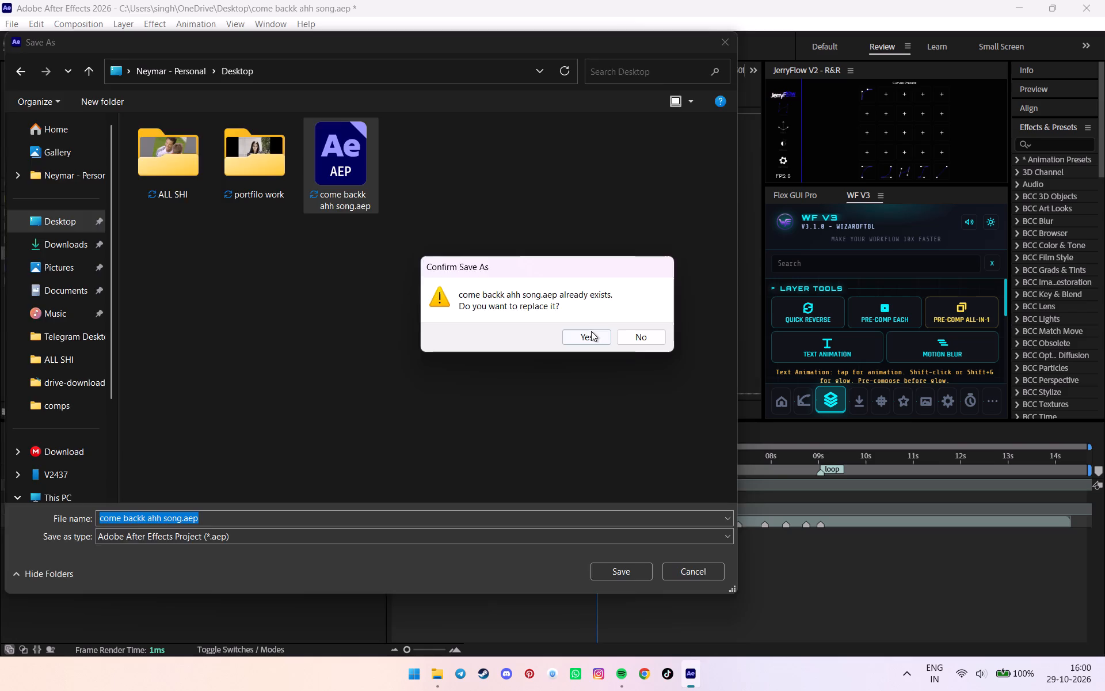
Split the tunnel layer at the st marker (0:00:04:10) and pre-compose the second part on its own.
alt+scroll(584, 496, up, 2)
click(587, 483)
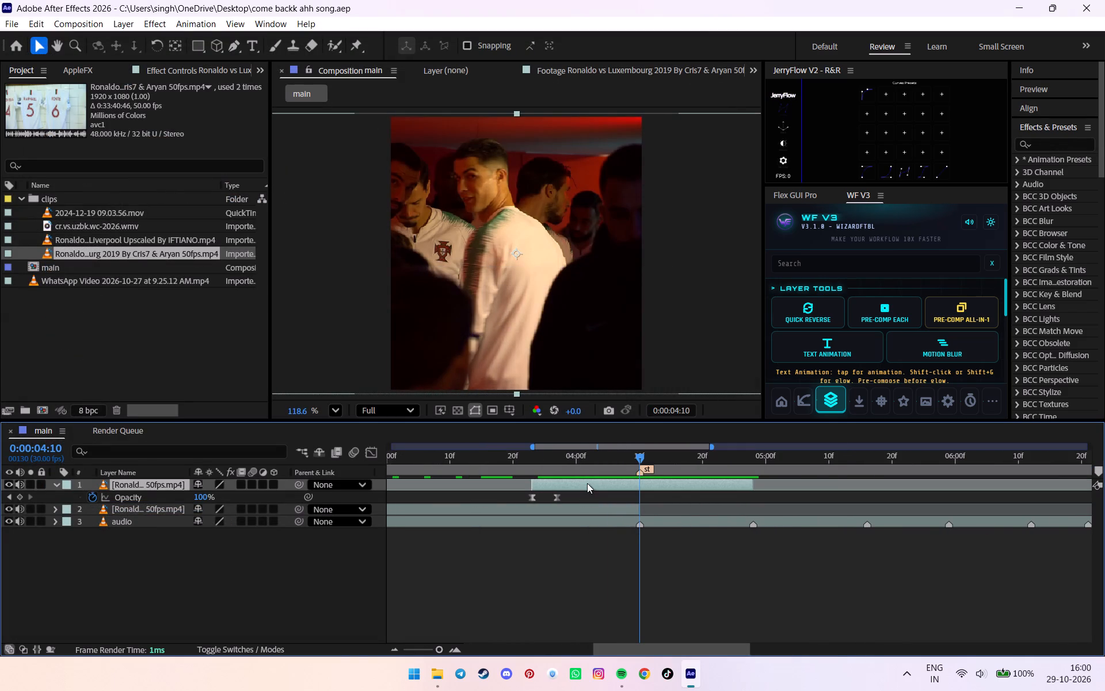
key(u)
key(ctrl+shift+s)
key(ctrl+shift+d)
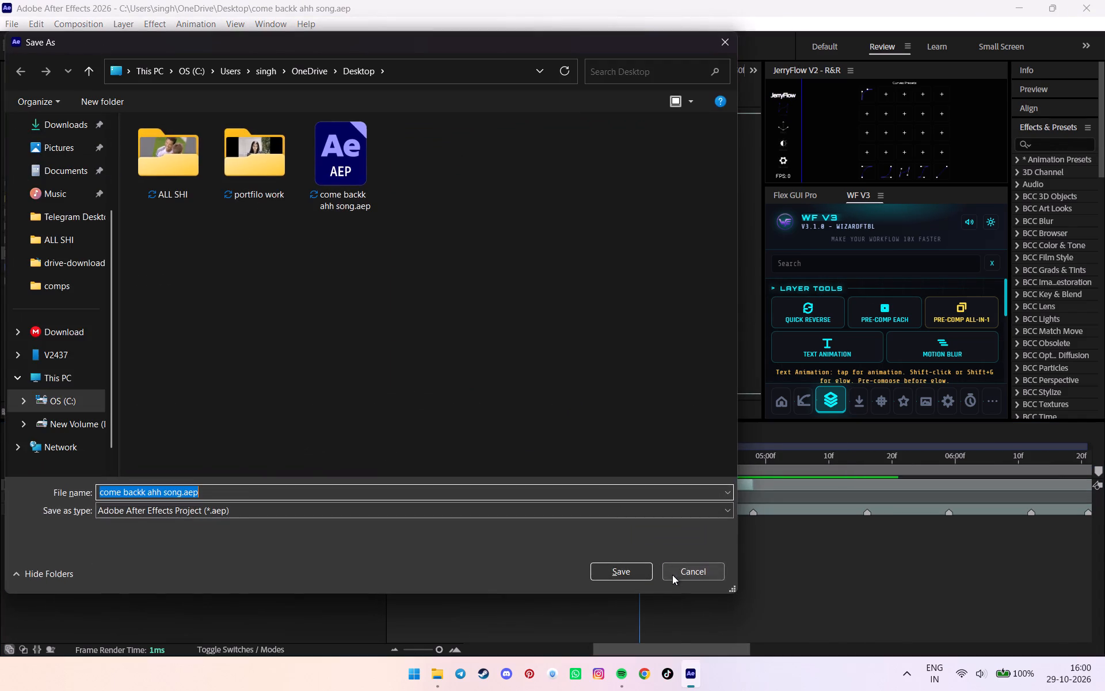
click(672, 575)
key(ctrl+shift+d)
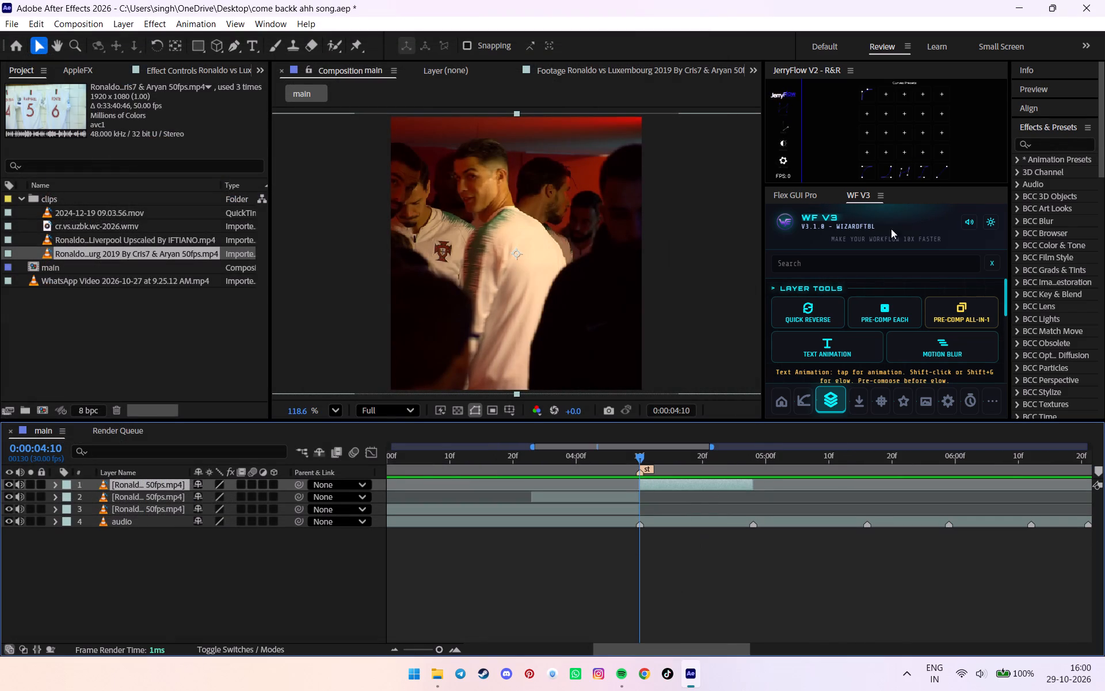
click(862, 309)
Search the effects and presets for twix and widen the list so the preset names are readable.
click(1047, 141)
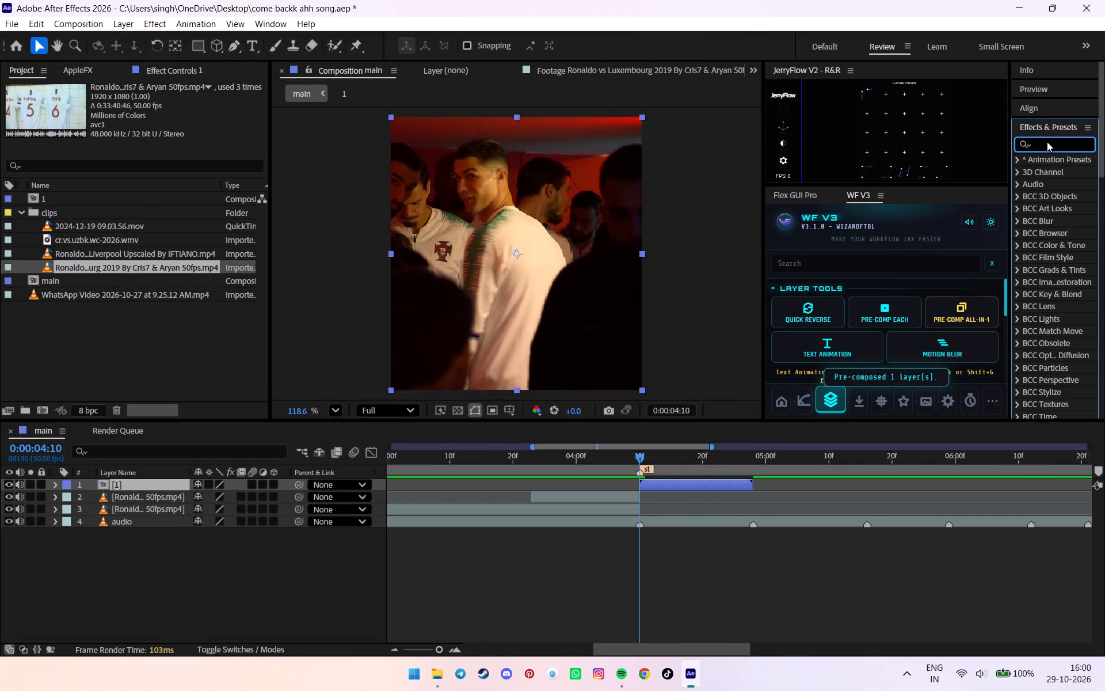
text(twix)
drag(1009, 263, 1006, 261)
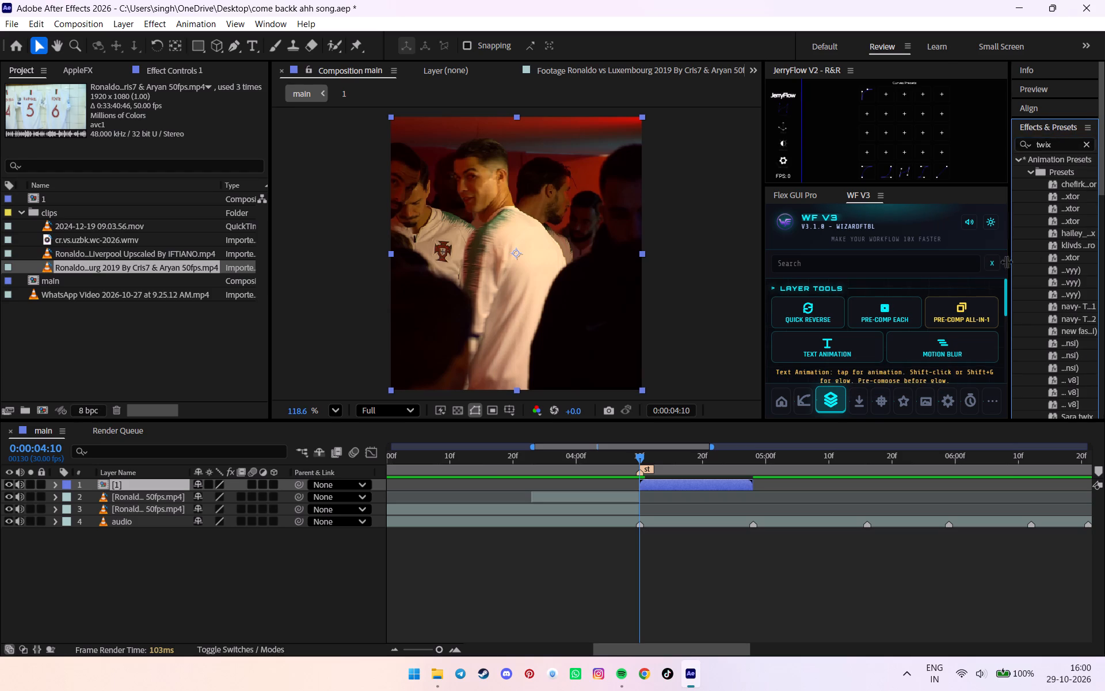
drag(1006, 261, 953, 264)
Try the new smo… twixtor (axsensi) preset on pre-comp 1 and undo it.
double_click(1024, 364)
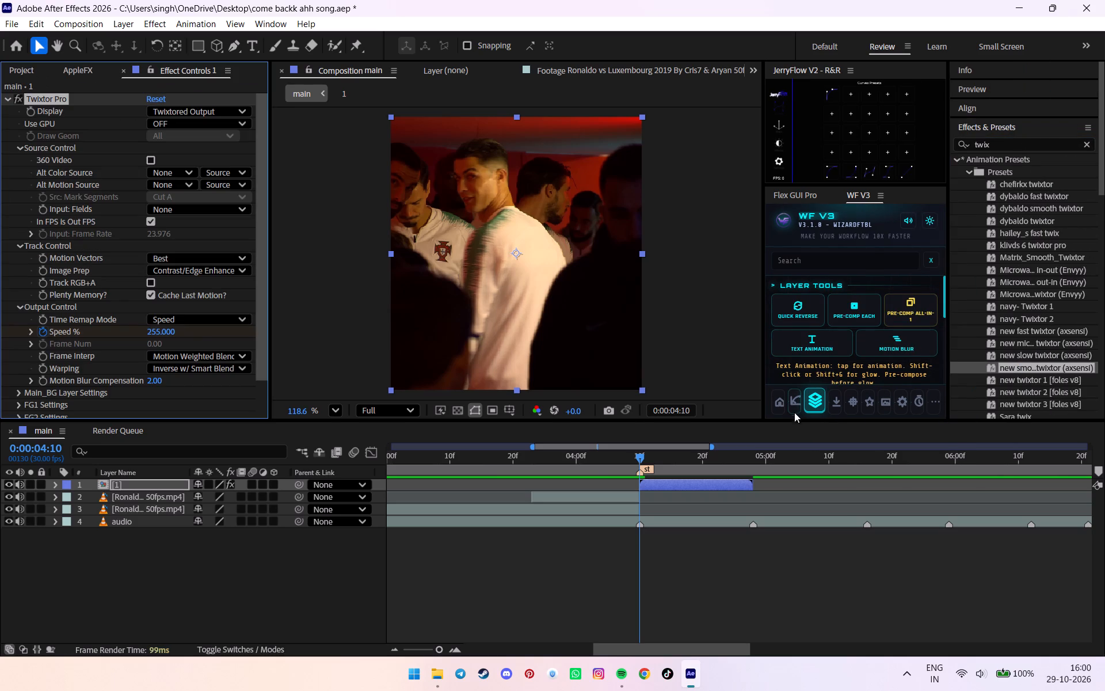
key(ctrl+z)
Apply the new mic… twixtor (axsensi) preset to pre-comp 1 and stretch its Speed keyframes to the clip's end.
double_click(1031, 337)
key(u)
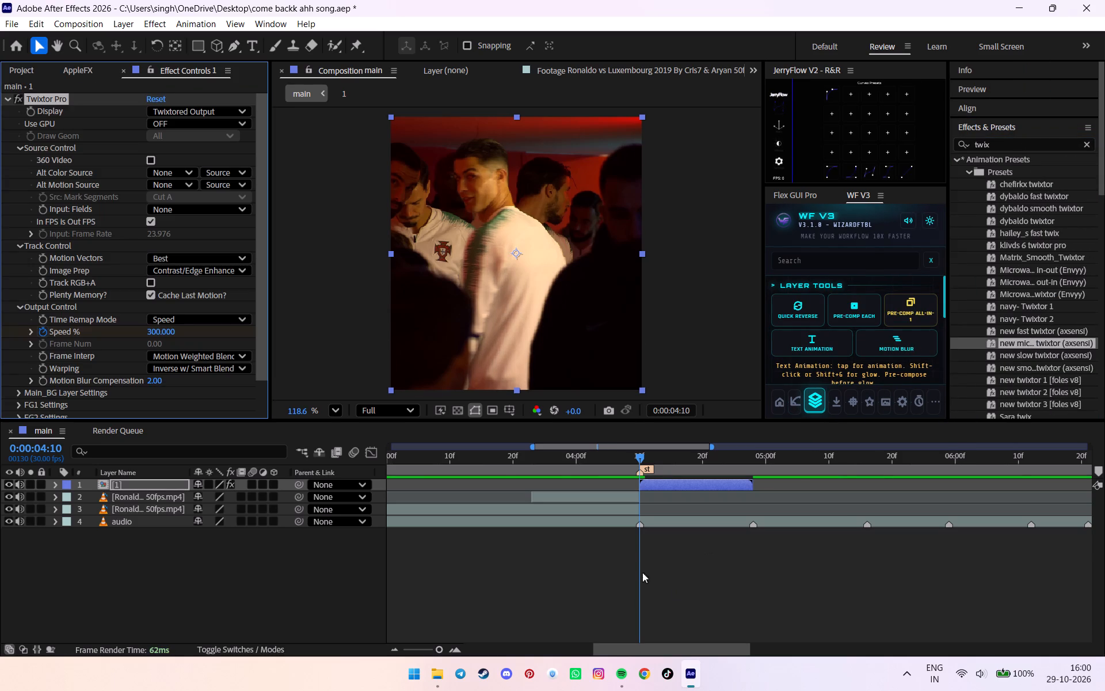
drag(613, 489, 802, 557)
alt+drag(737, 512, 750, 511)
key(u)
click(706, 492)
click(699, 485)
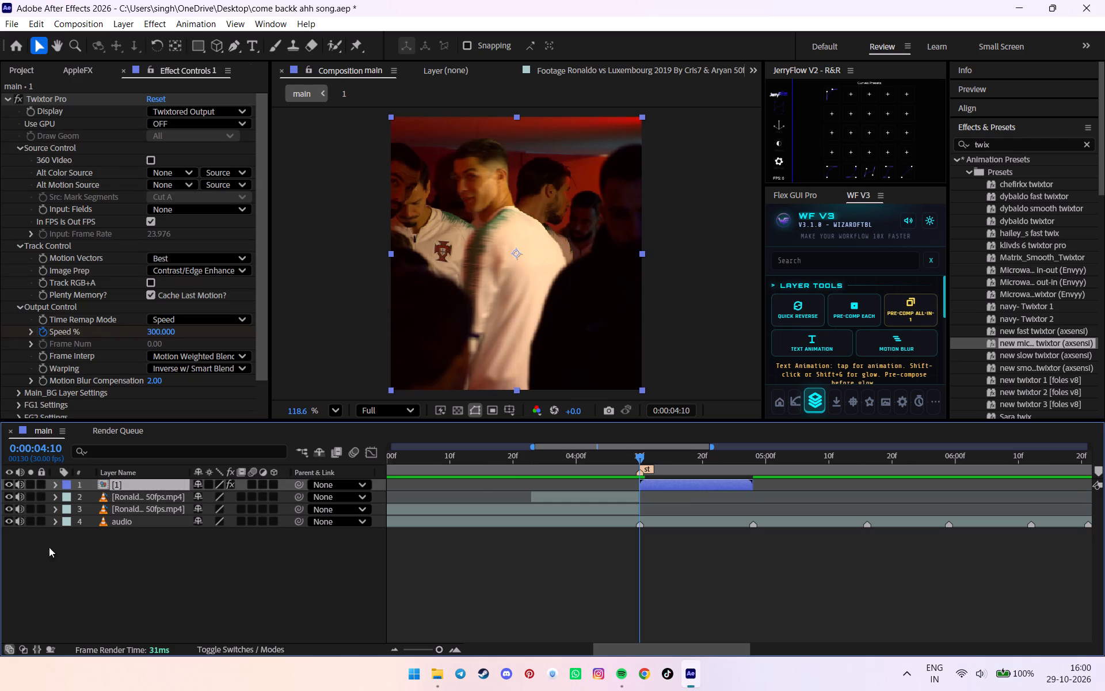
Duplicate the audio layer and move the copy to the top of the layer stack.
click(107, 523)
key(ctrl+d)
drag(132, 522, 109, 475)
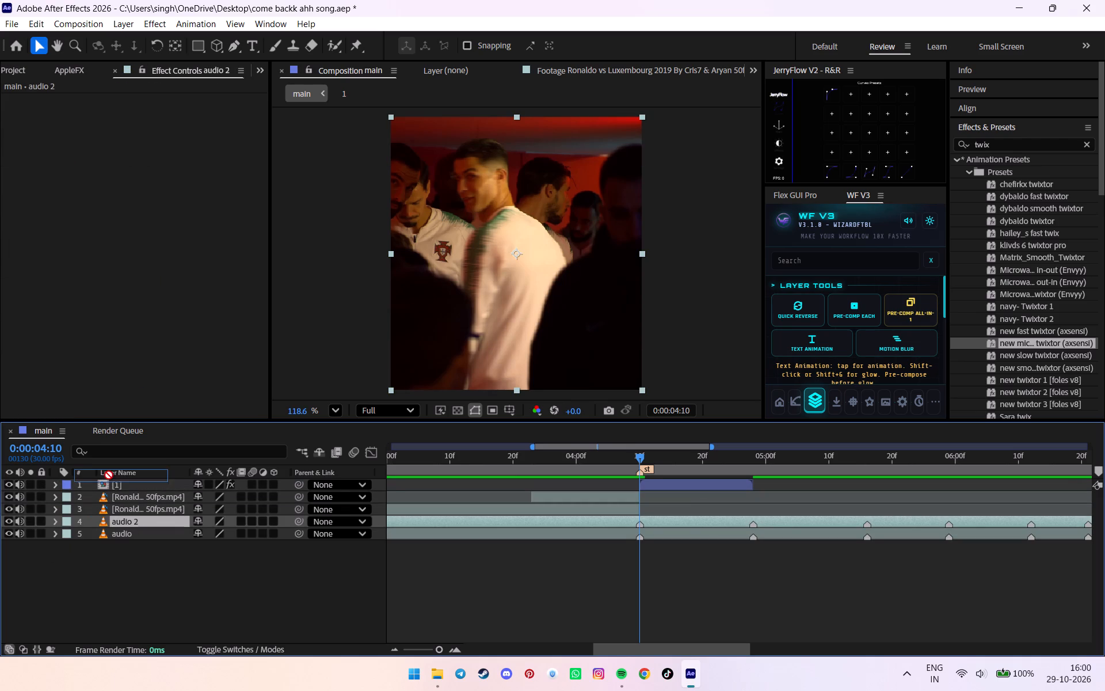
drag(109, 475, 112, 480)
Mute the duplicate and the clip layers, and hide the original audio layer's video so only its sound plays.
click(25, 488)
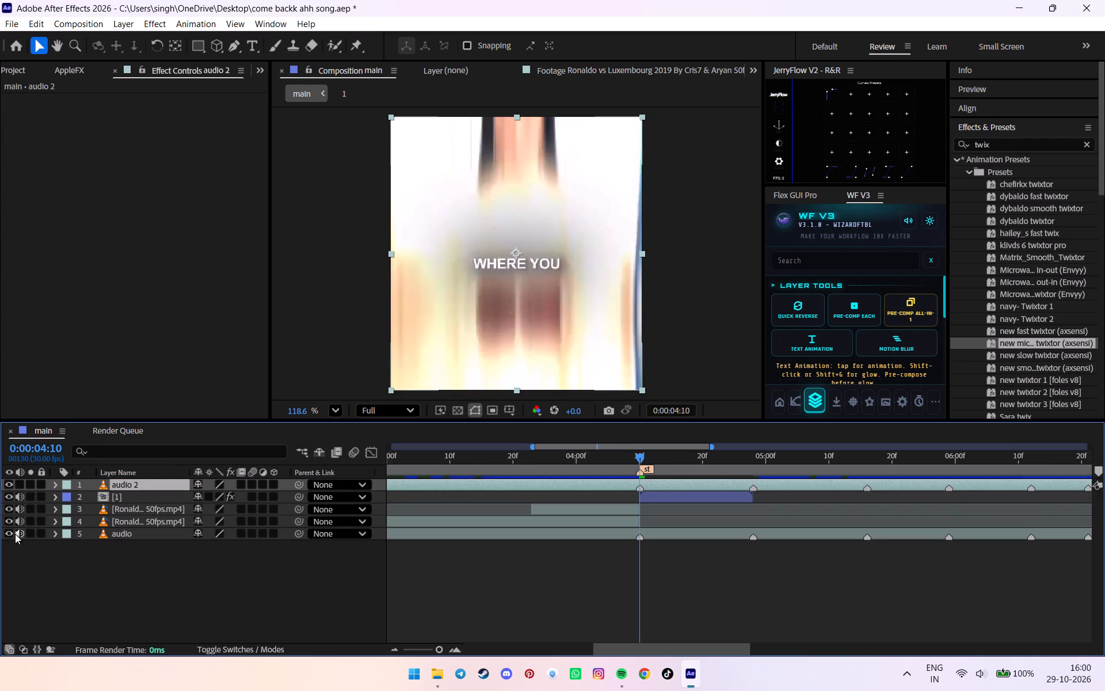
click(9, 534)
click(66, 560)
drag(22, 498, 20, 523)
Rename the duplicated top layer as refrence.
click(115, 488)
key(Return)
text(reefd)
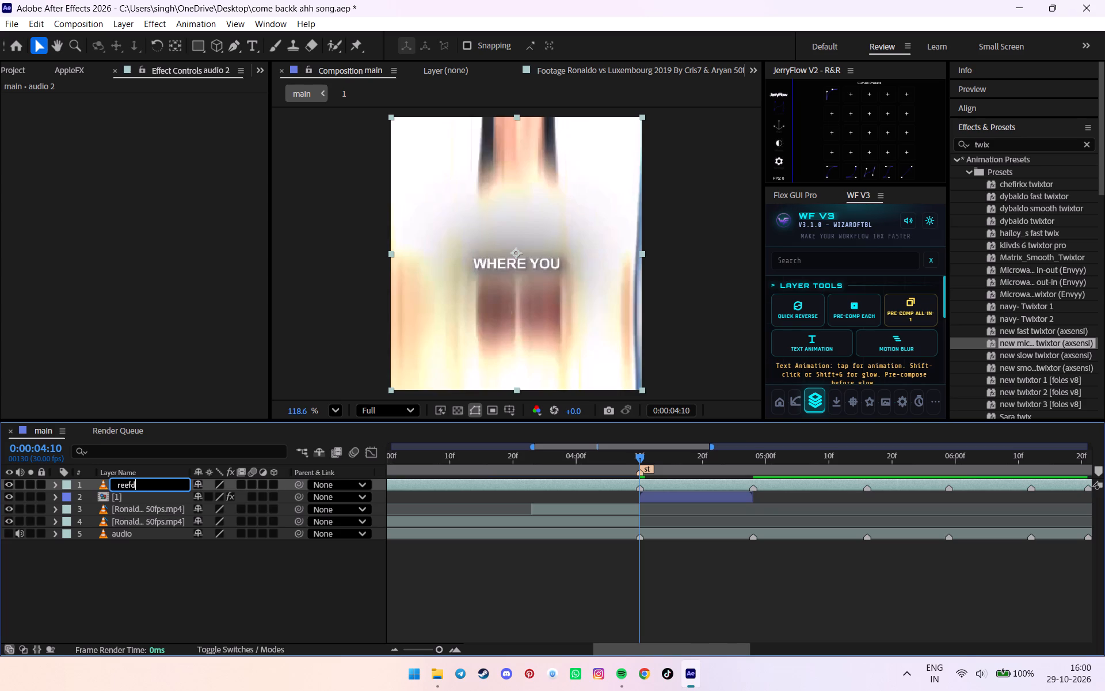
key(BackSpace)
key(BackSpace)
key(f)
key(Return)
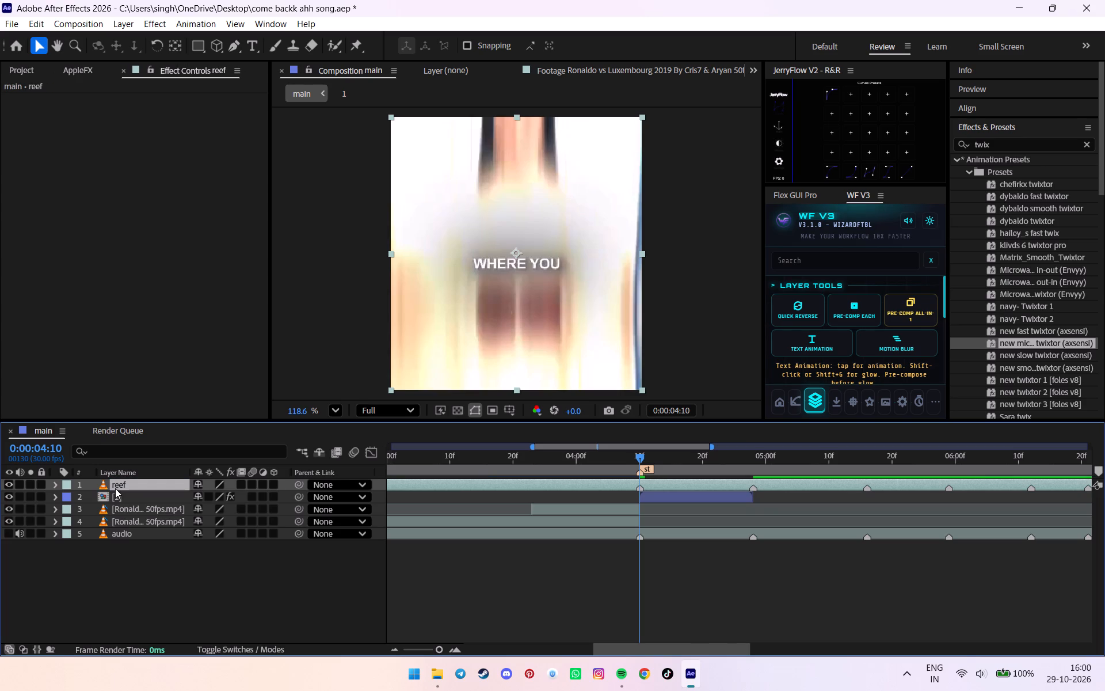
key(Return)
text(refre)
text(nce)
key(Return)
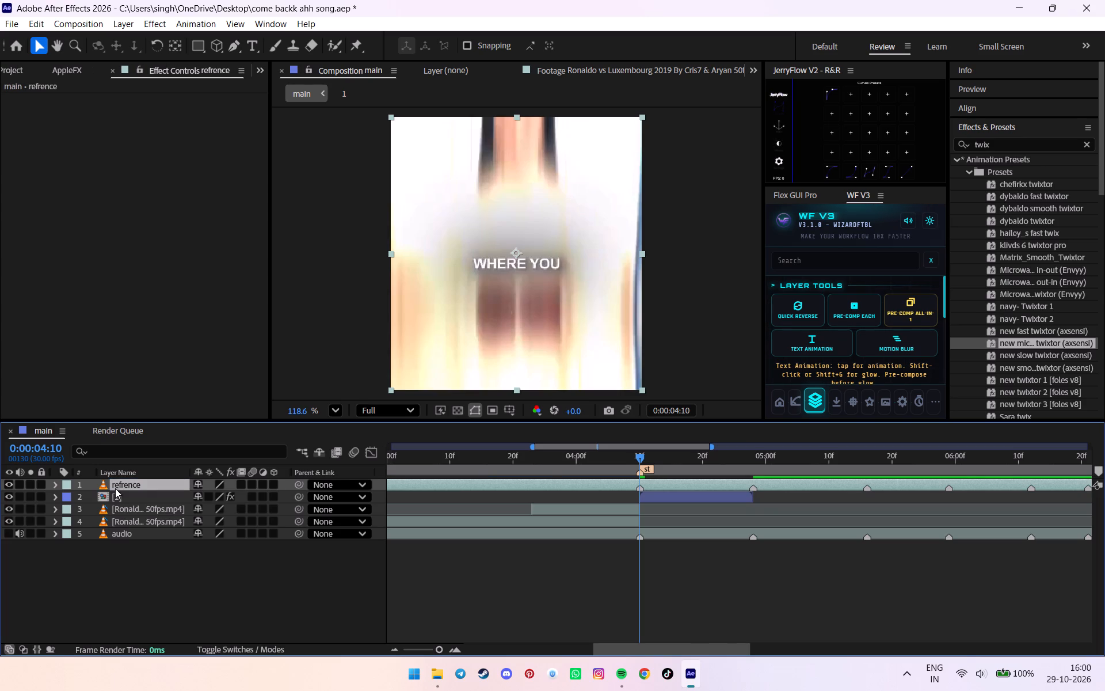
Examine the reference video's motion and transitions between the st marker and about 0:00:05:15.
alt+scroll(666, 567, down, 7)
click(665, 565)
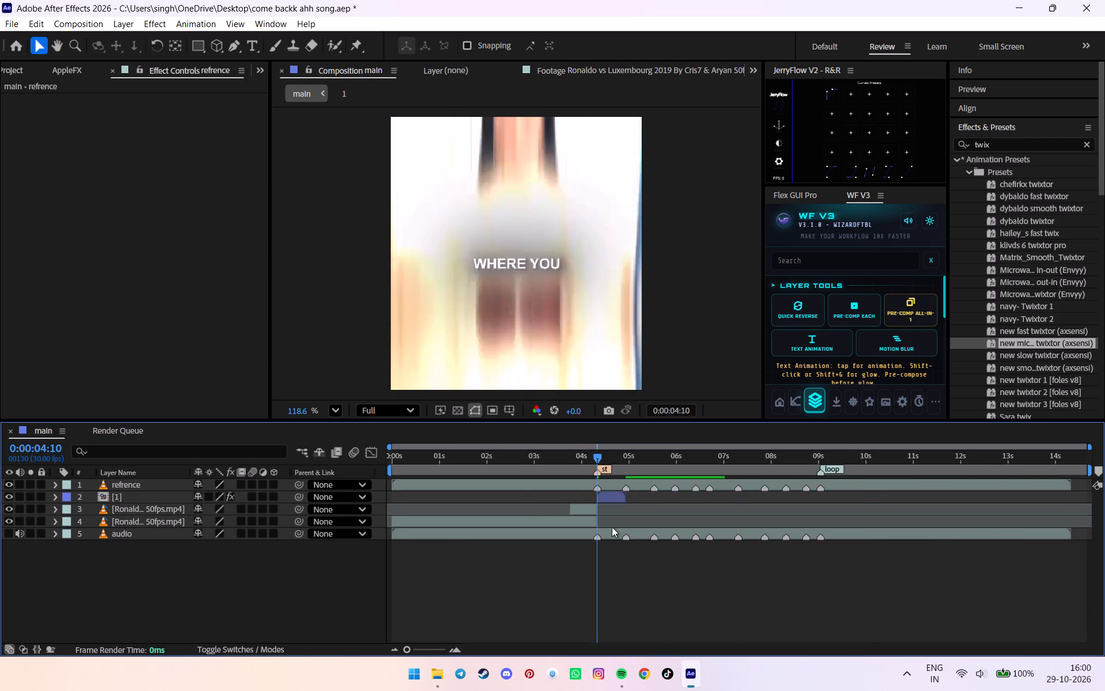
alt+scroll(606, 514, up, 3)
drag(574, 454, 698, 455)
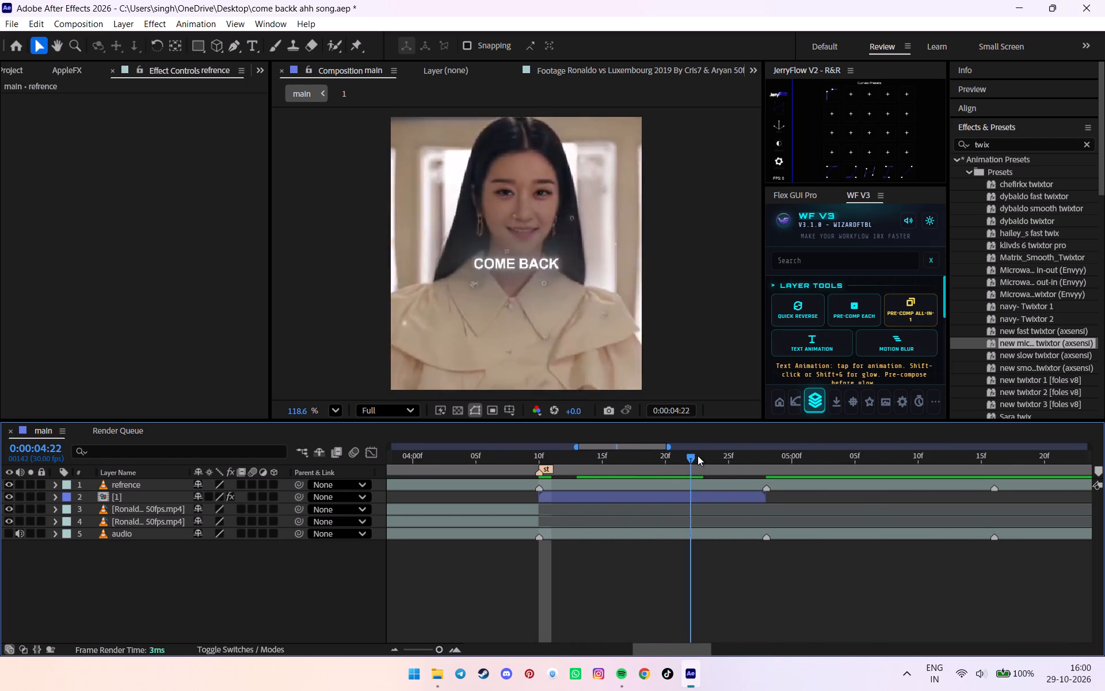
drag(698, 455, 752, 458)
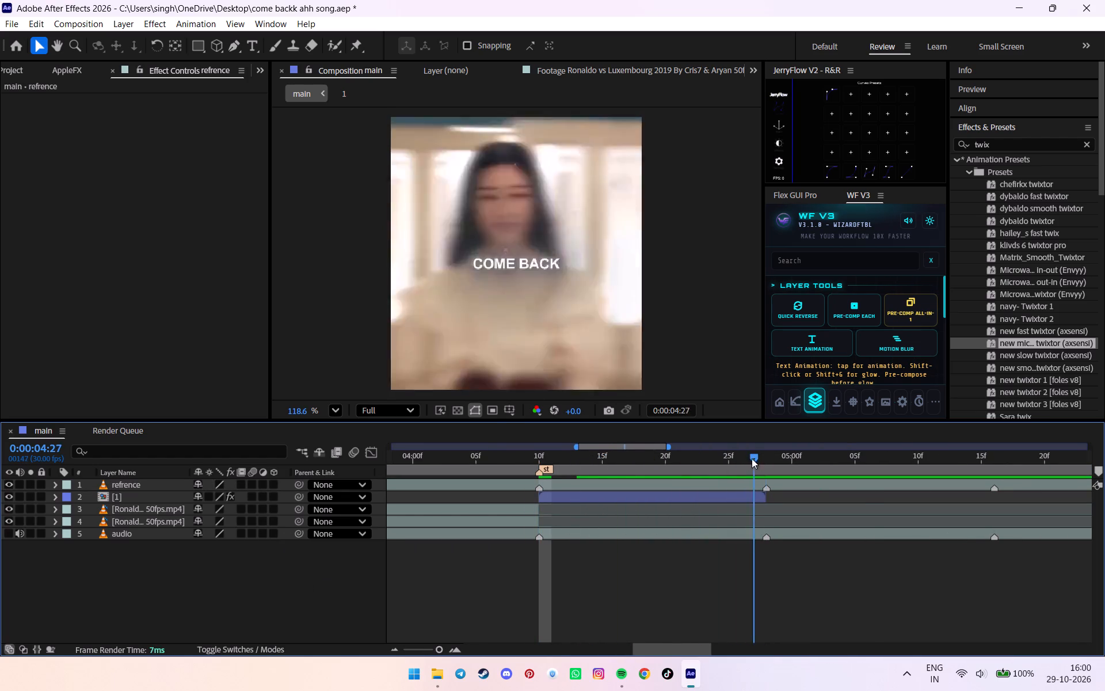
drag(752, 458, 821, 451)
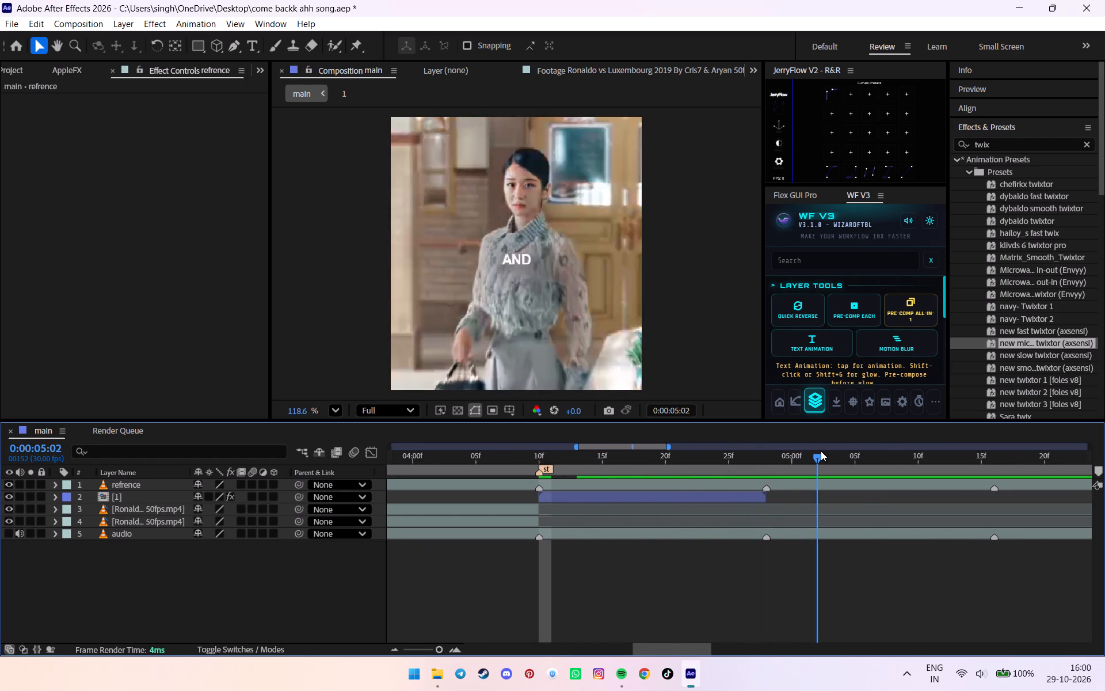
drag(821, 451, 983, 440)
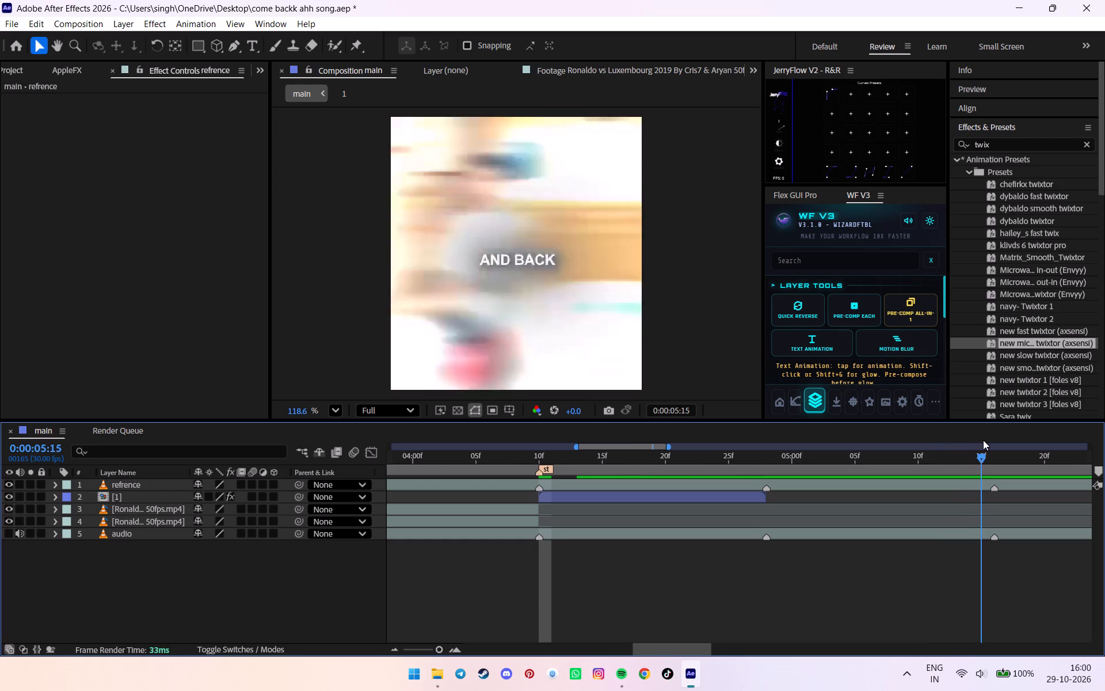
drag(983, 440, 538, 472)
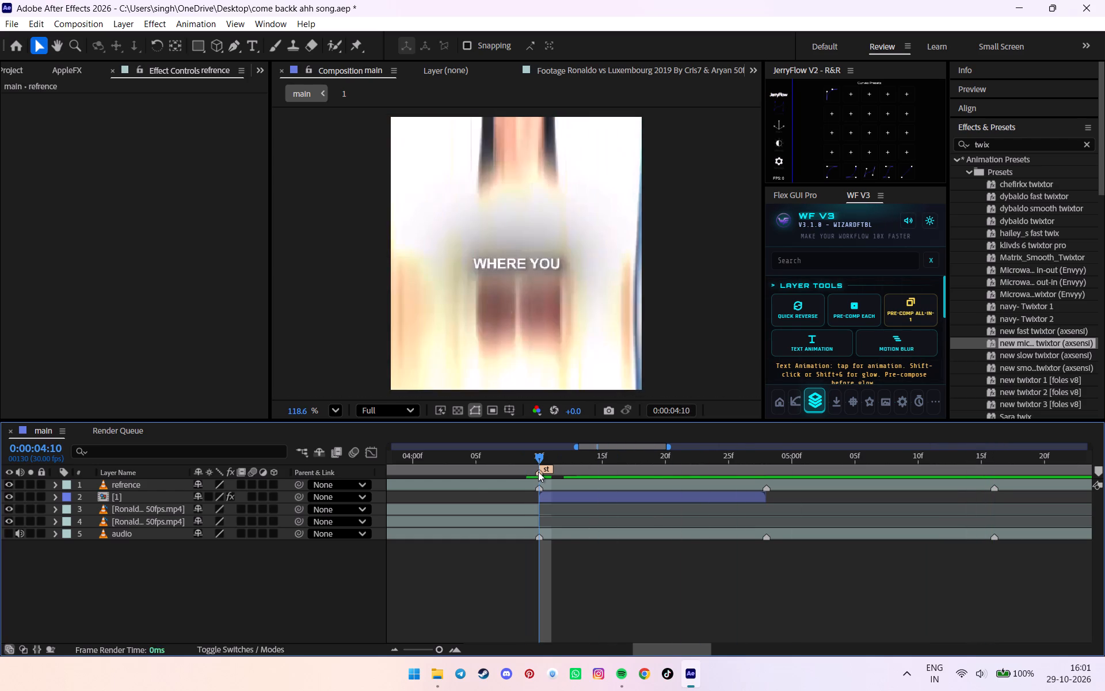
Hide the refrence layer and add three adjustment layers above pre-comp 1, matching its length.
click(4, 486)
click(556, 496)
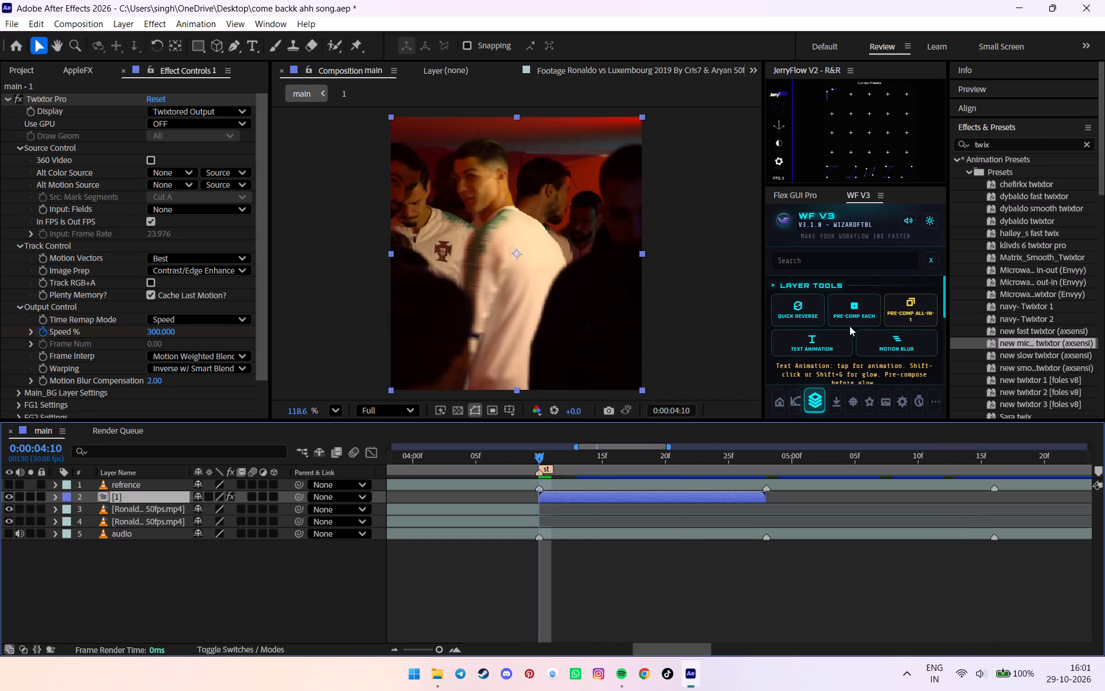
scroll(886, 333, down, 3)
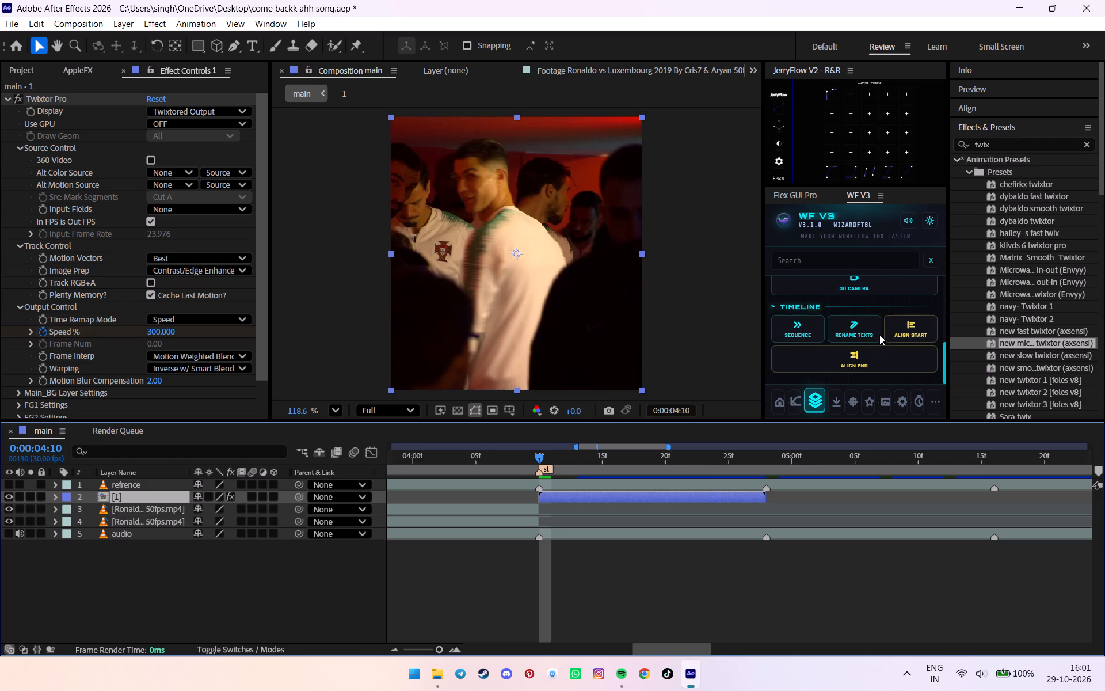
scroll(879, 335, up, 4)
scroll(849, 321, down, 1)
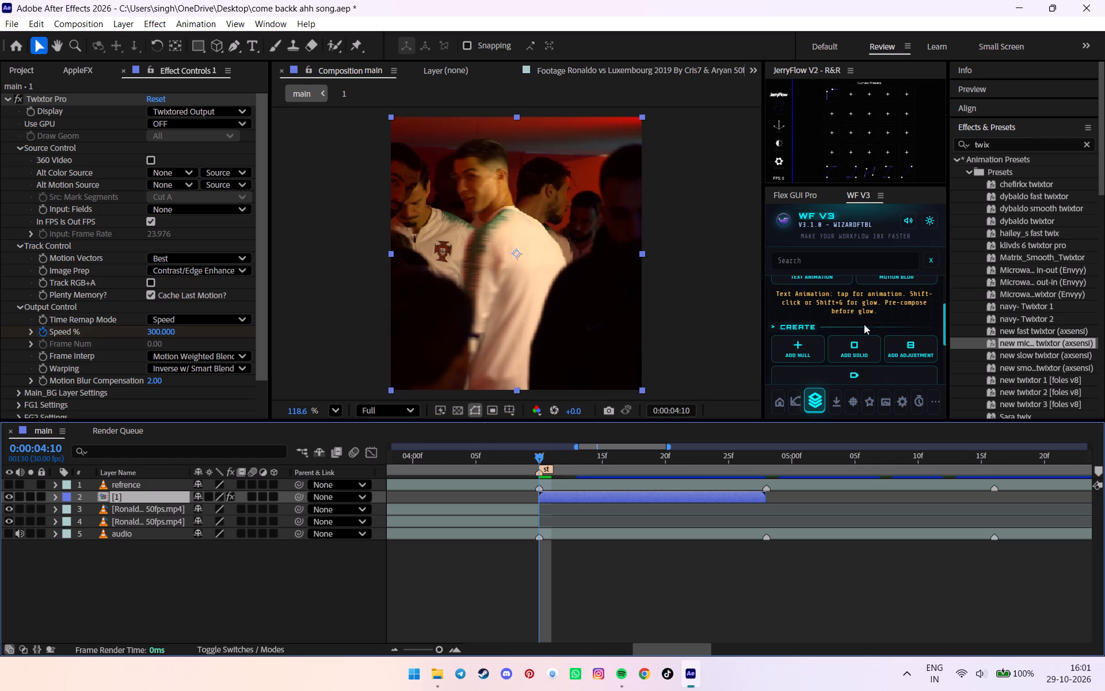
click(912, 345)
double_click(912, 345)
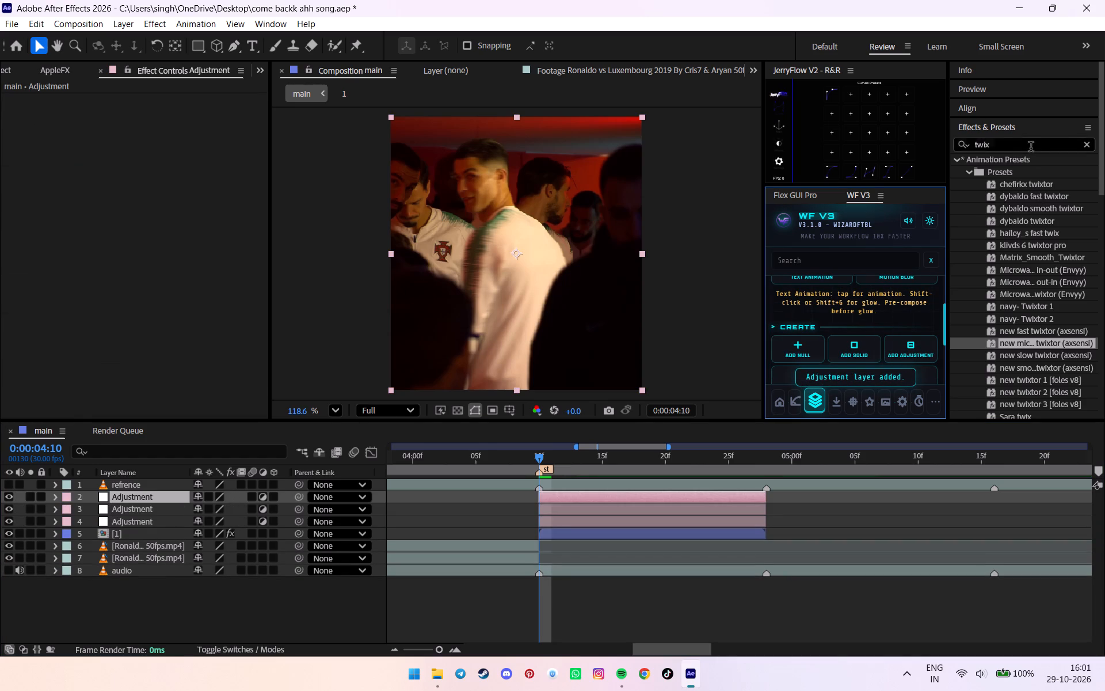
Search the presets for warp and apply warp squeeze in to the top adjustment layer.
drag(1030, 147, 902, 145)
key(p)
key(Left)
key(Left)
key(Left)
text(war)
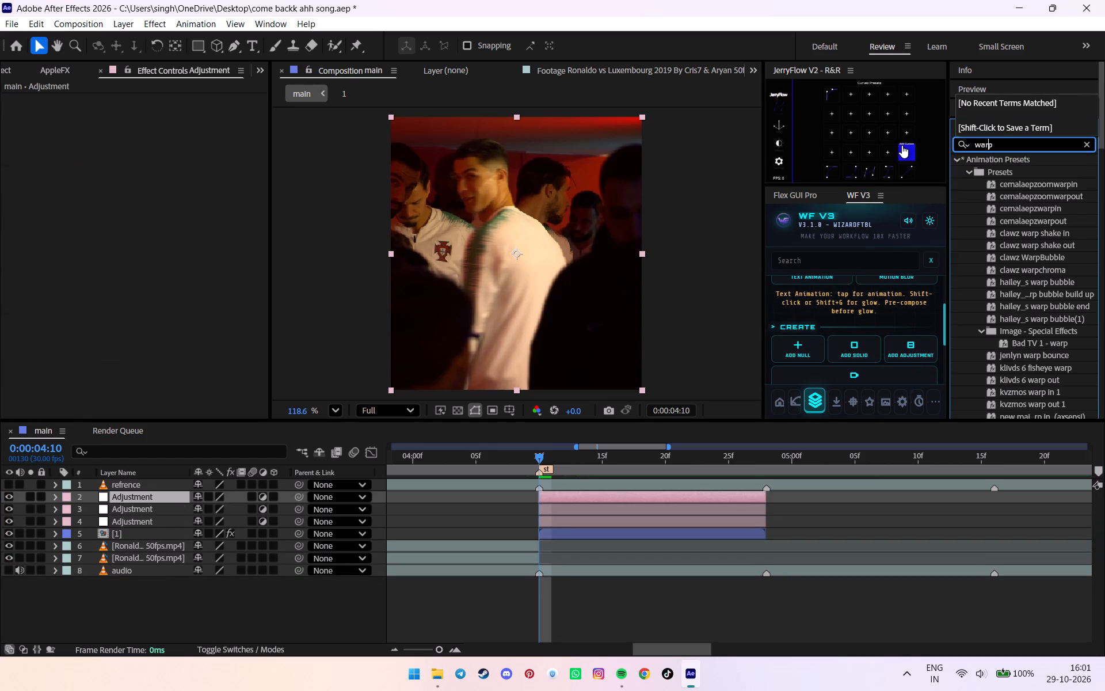
scroll(1062, 241, down, 14)
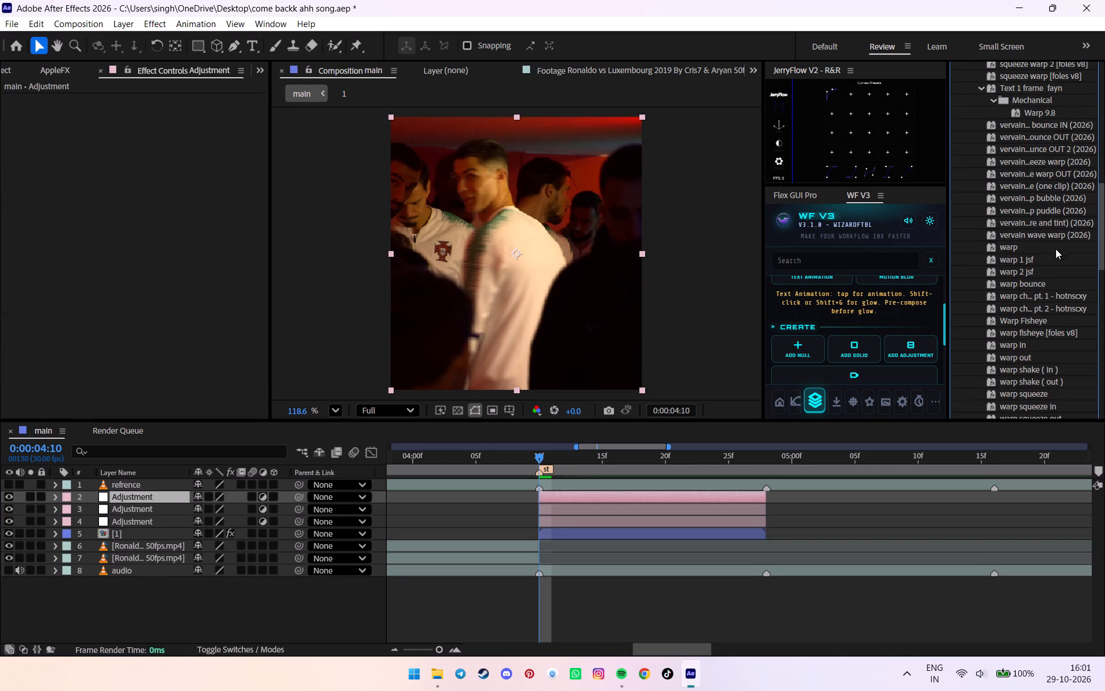
scroll(1056, 249, down, 7)
double_click(1044, 160)
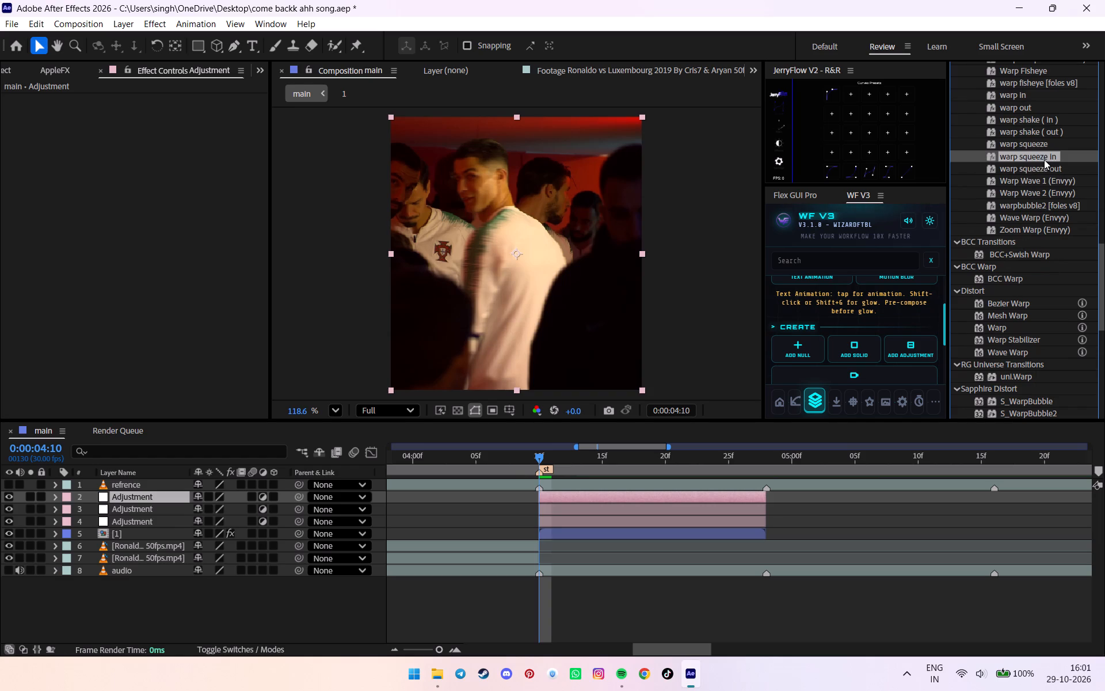
Stretch the Warp Bend keyframes on the top adjustment layer so the last one sits at the layer's end.
key(u)
drag(523, 507, 643, 532)
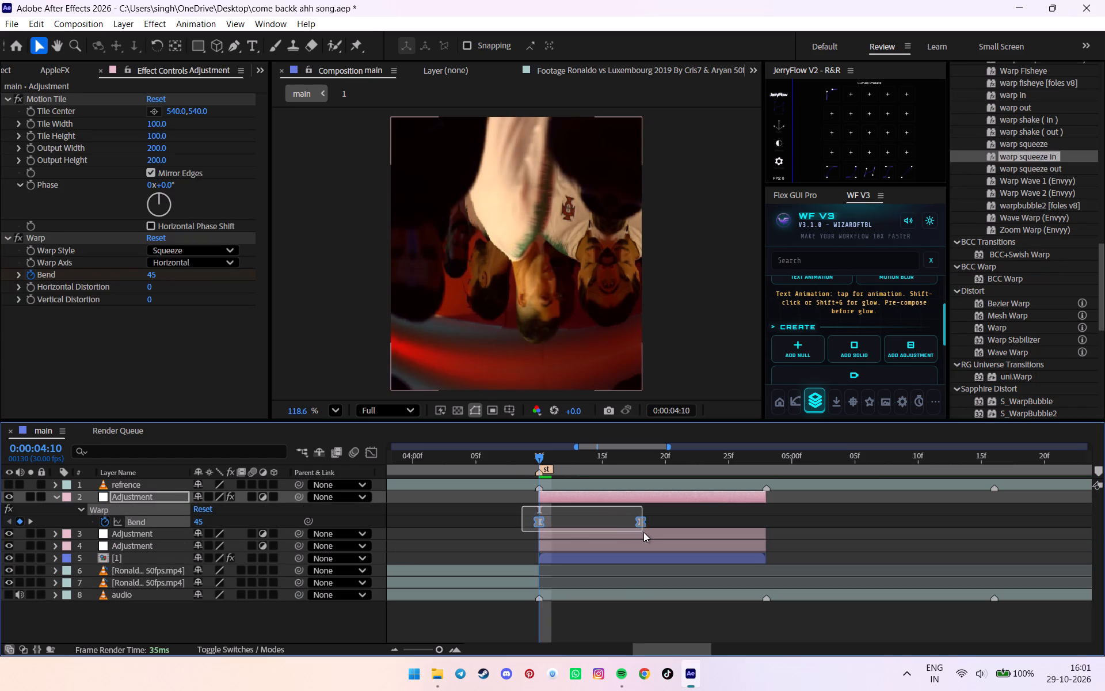
drag(643, 532, 647, 532)
alt+drag(641, 518, 763, 510)
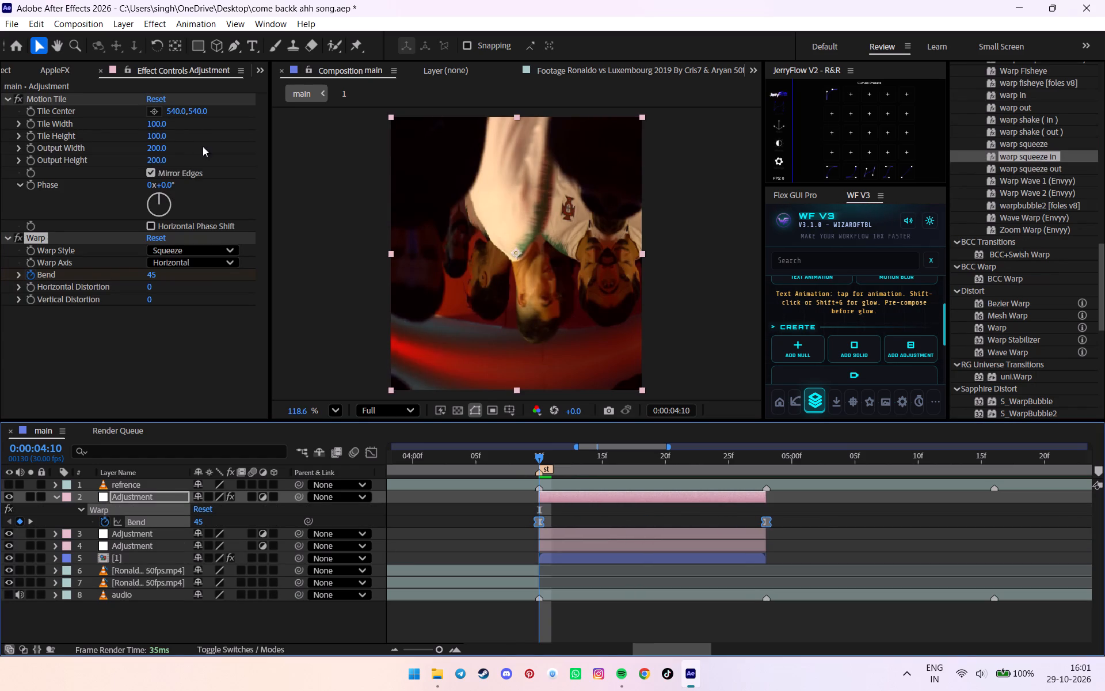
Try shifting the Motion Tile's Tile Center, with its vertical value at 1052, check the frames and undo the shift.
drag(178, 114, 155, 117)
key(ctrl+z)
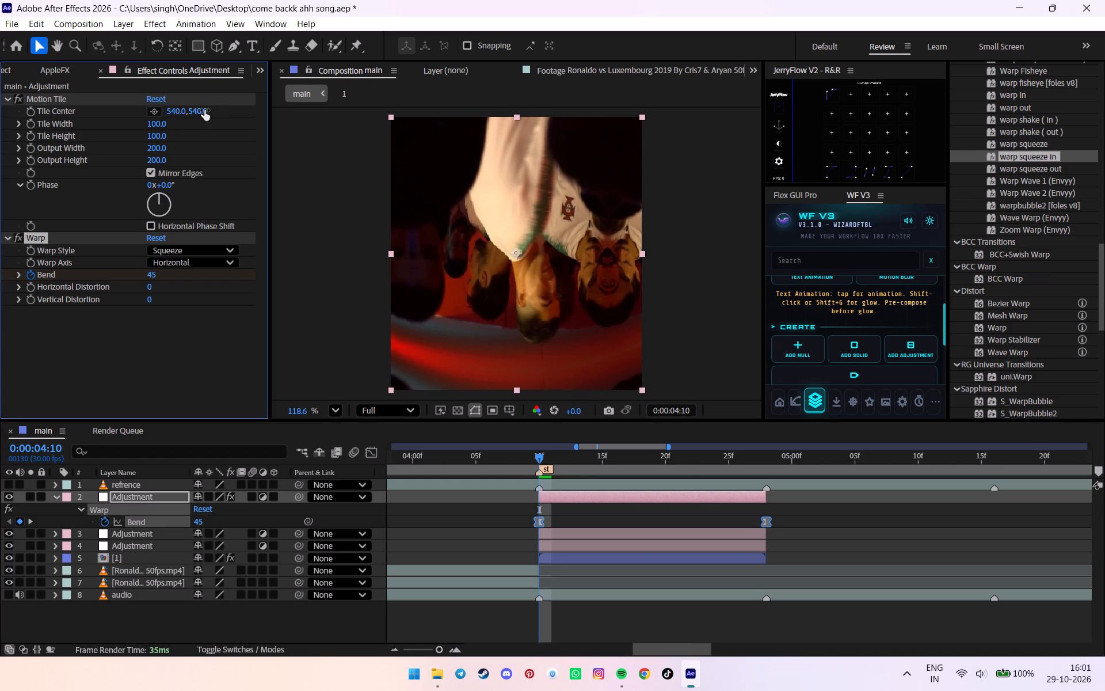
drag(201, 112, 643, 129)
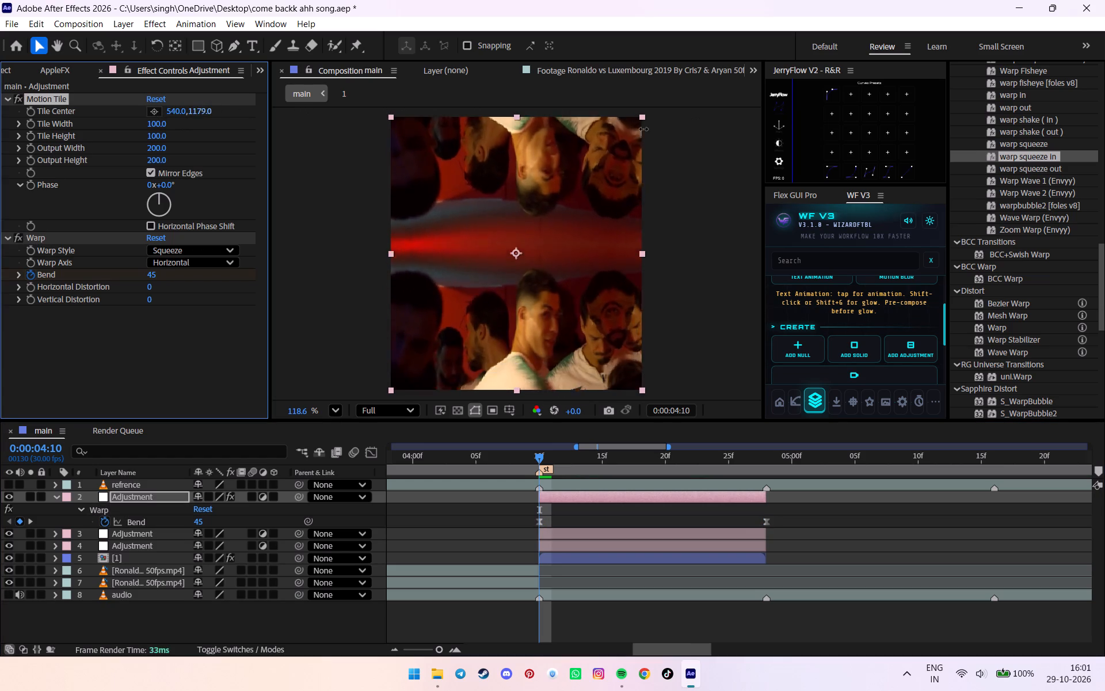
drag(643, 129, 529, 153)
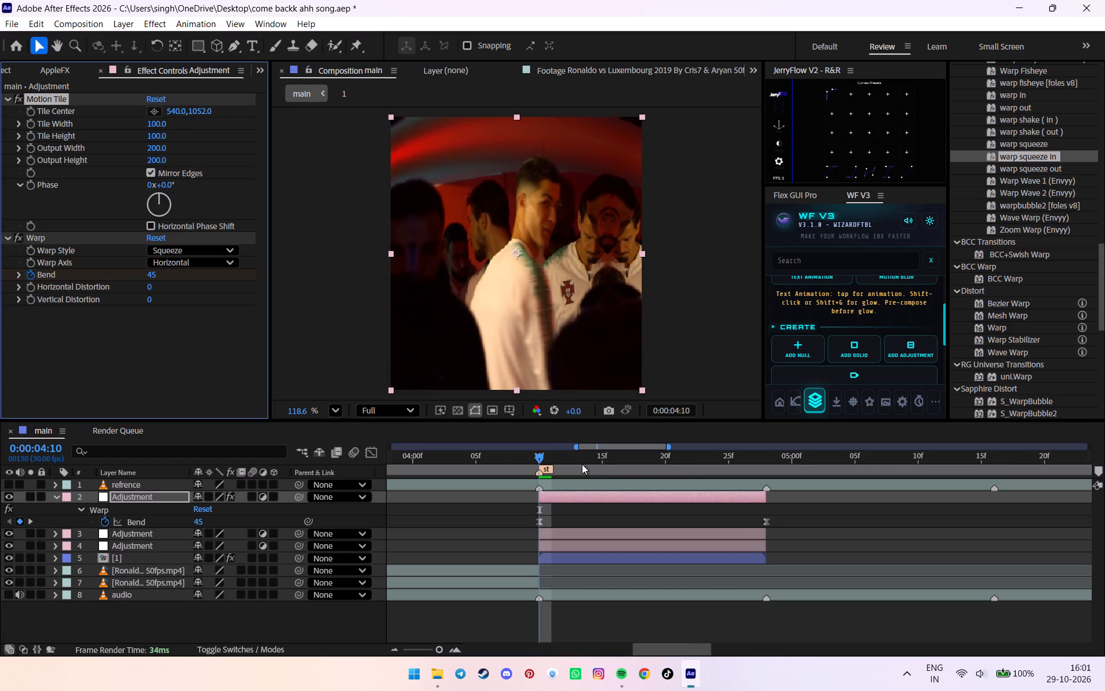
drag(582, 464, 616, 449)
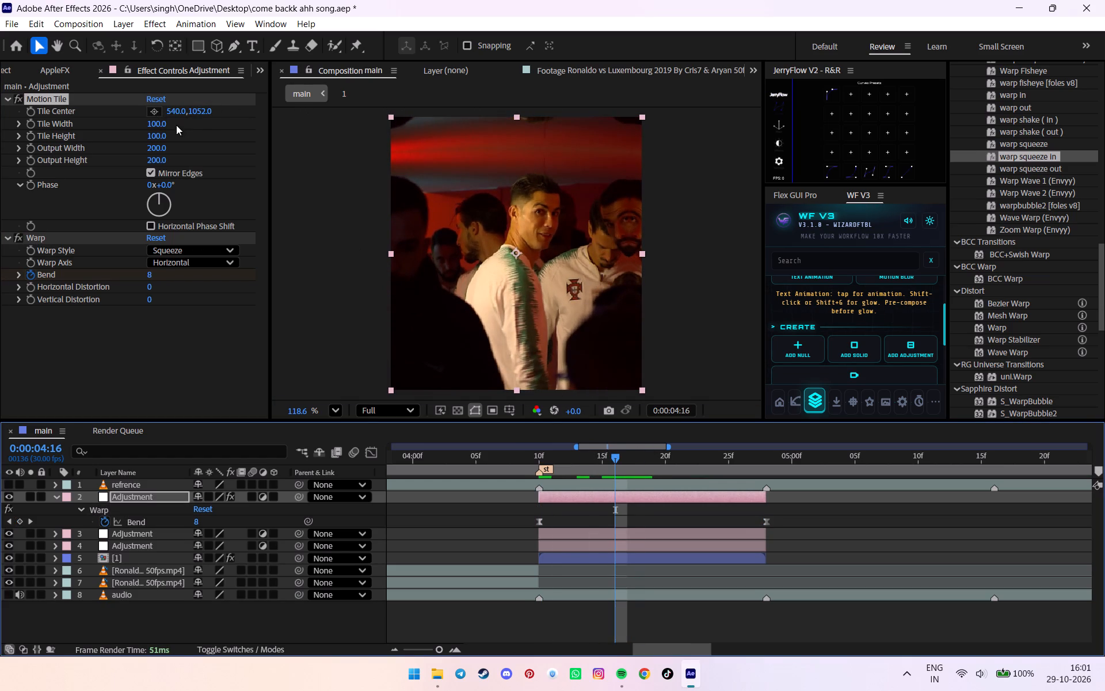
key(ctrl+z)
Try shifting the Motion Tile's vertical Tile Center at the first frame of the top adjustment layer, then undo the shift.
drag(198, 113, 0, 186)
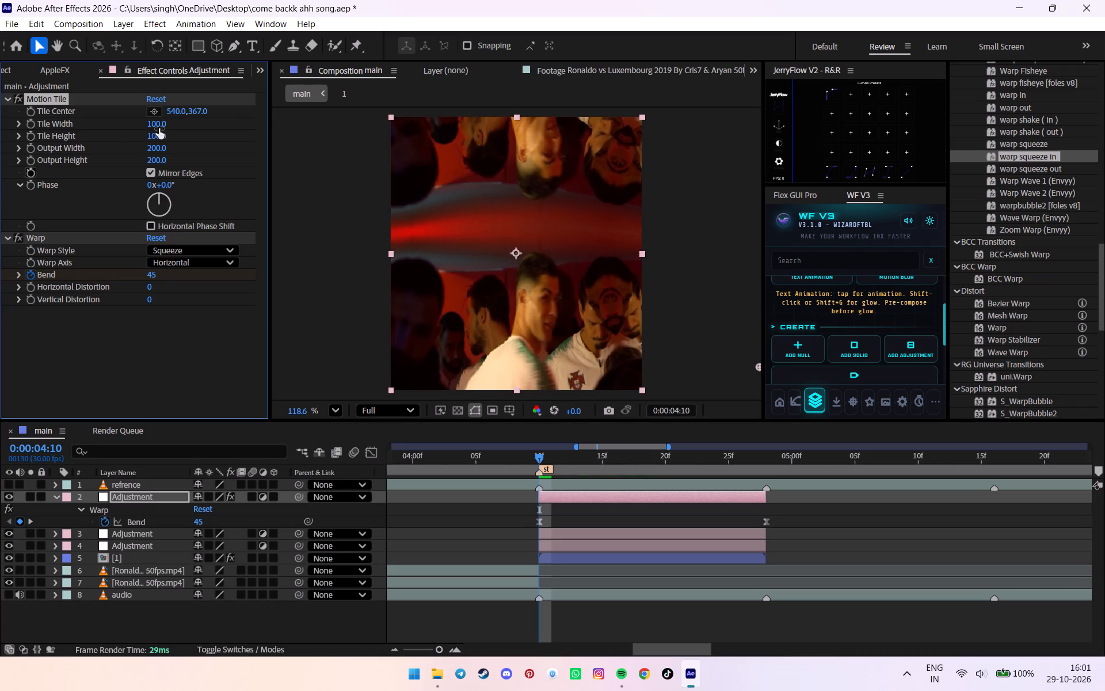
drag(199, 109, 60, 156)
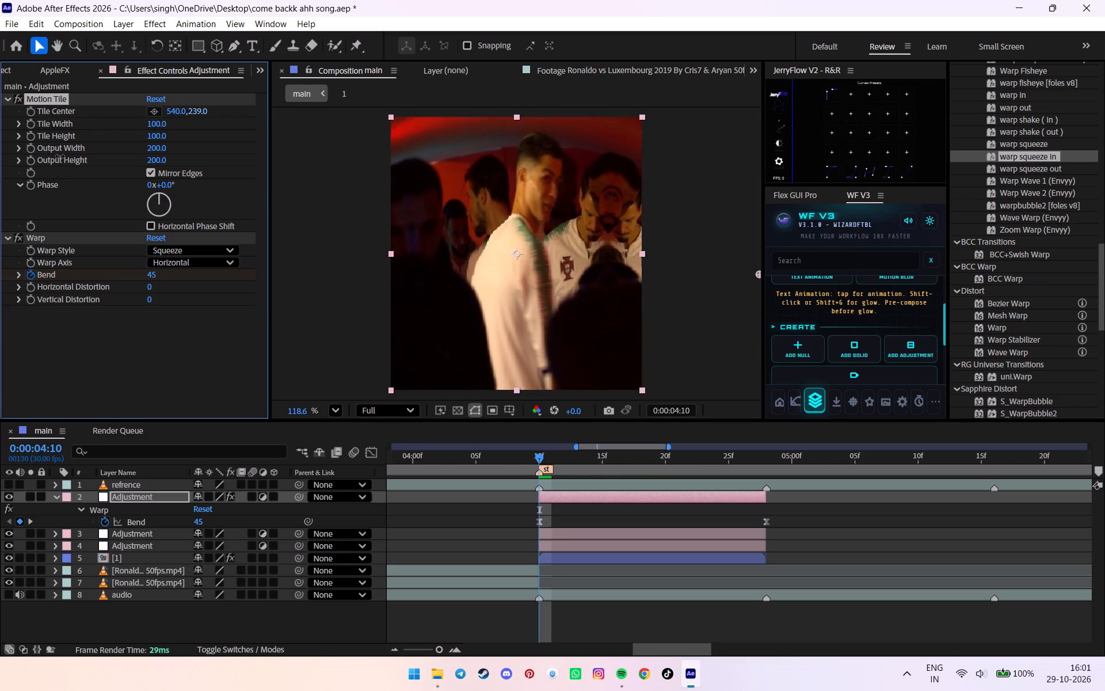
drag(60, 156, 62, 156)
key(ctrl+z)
Pick the Motion Tile's Tile Center at the middle of the frame, then set both its values to 184.
click(153, 105)
click(153, 110)
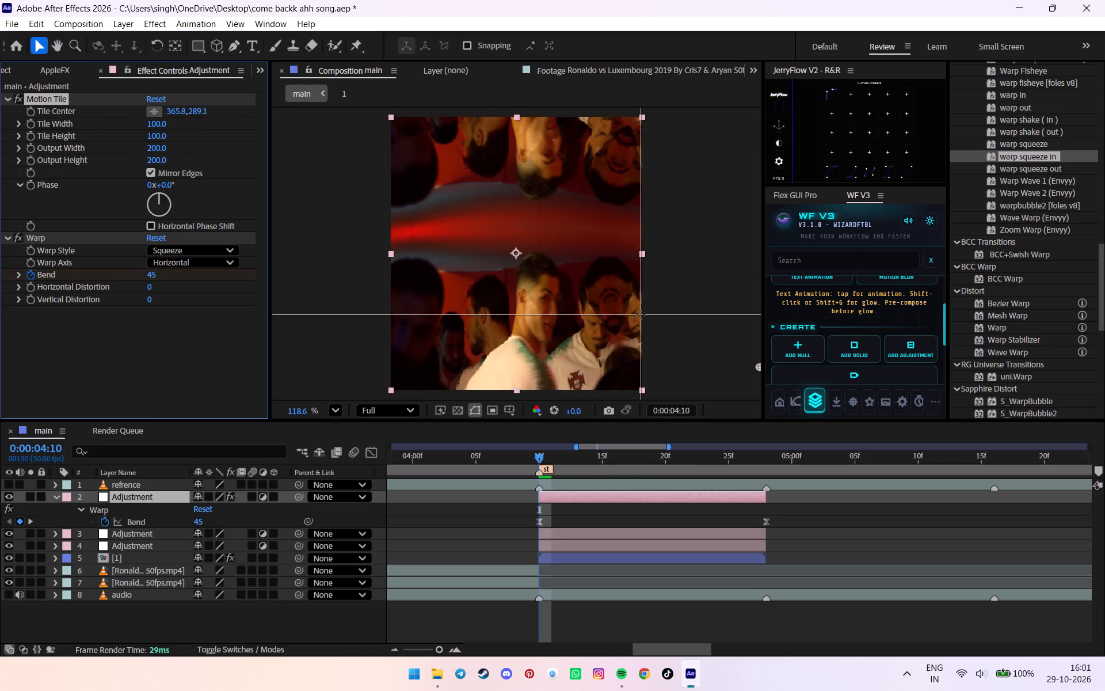
click(515, 252)
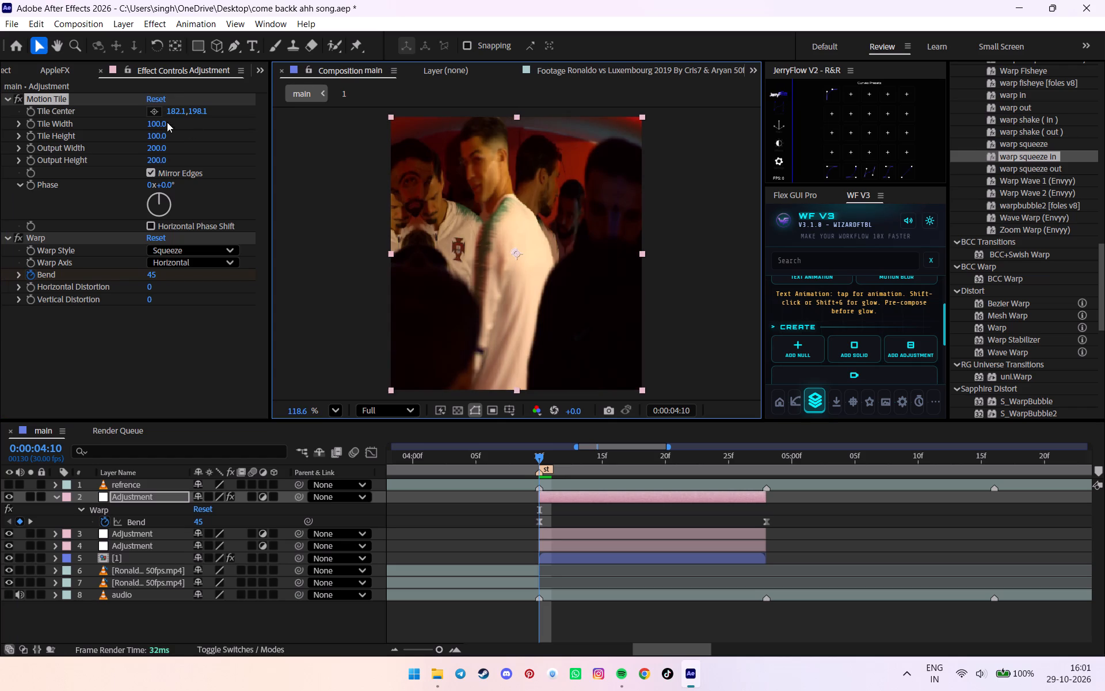
click(172, 113)
key(1)
text(84)
key(Return)
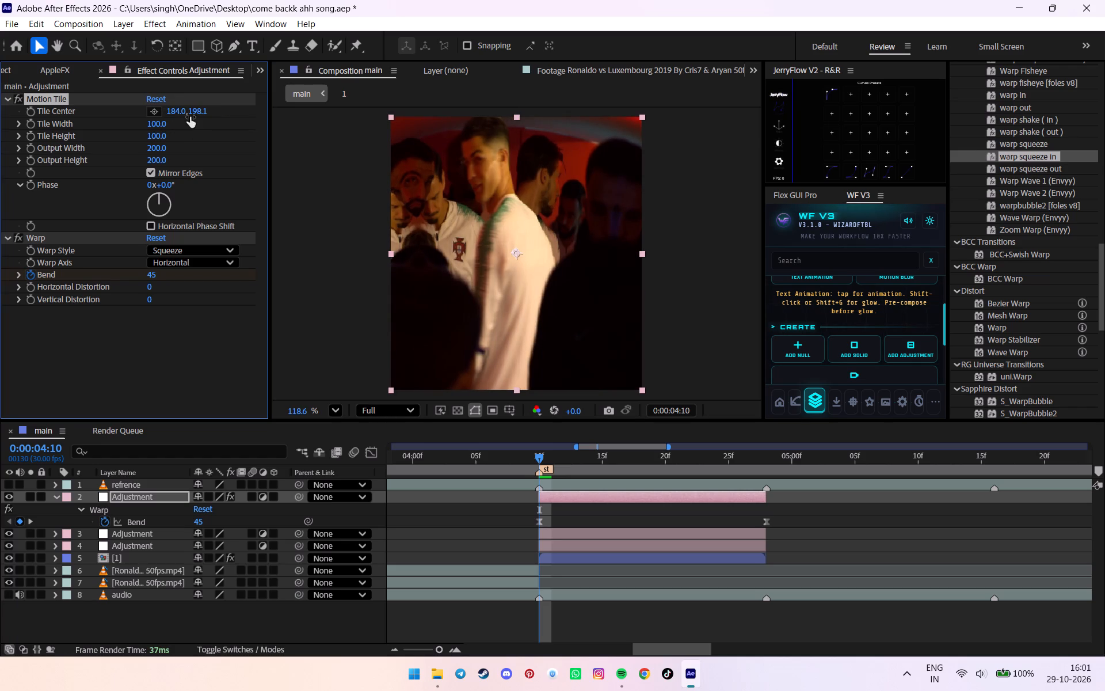
click(190, 114)
text(184)
key(Return)
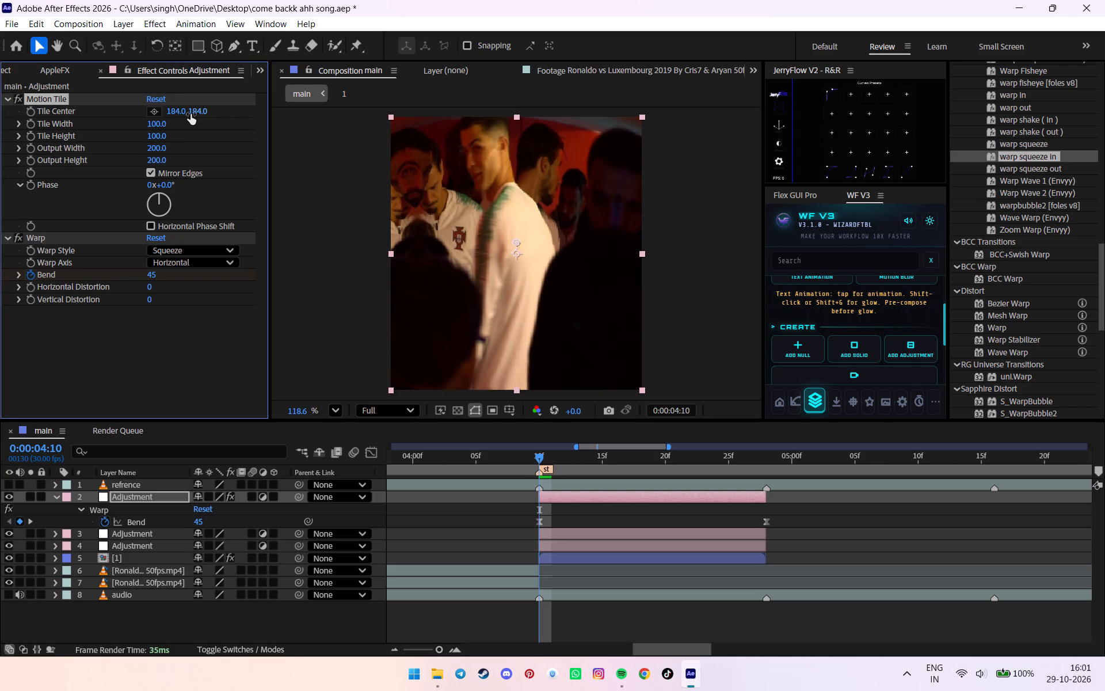
Adjust the Tile Center's vertical value against the zoomed-in anchor point until it is 200.
drag(201, 107, 209, 107)
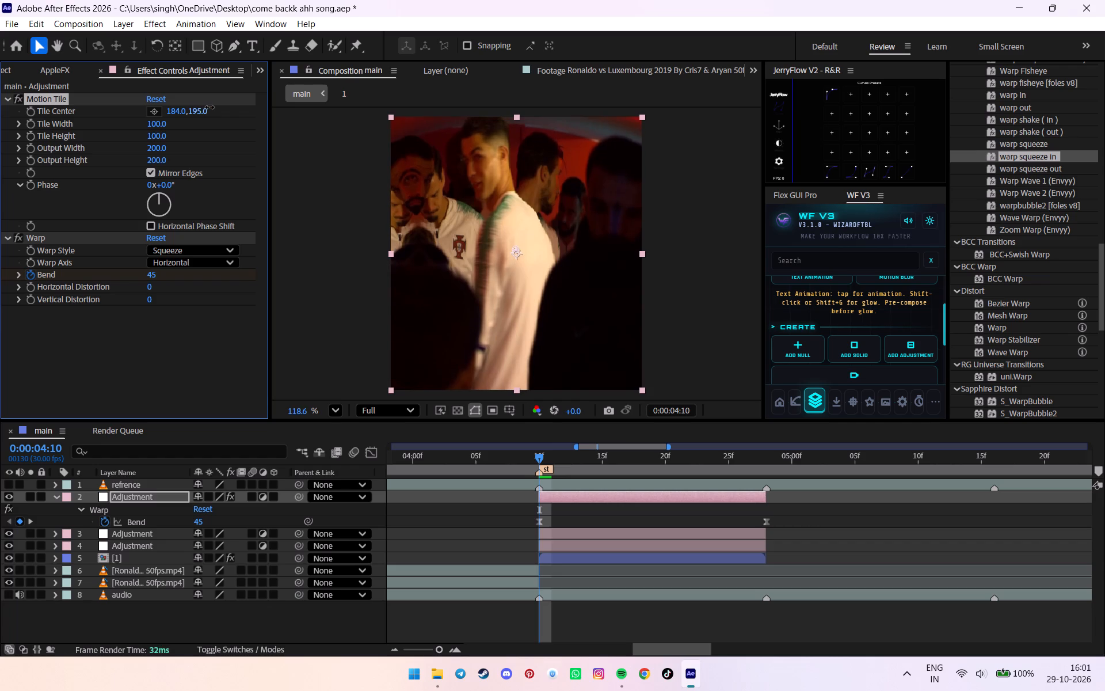
drag(209, 107, 213, 107)
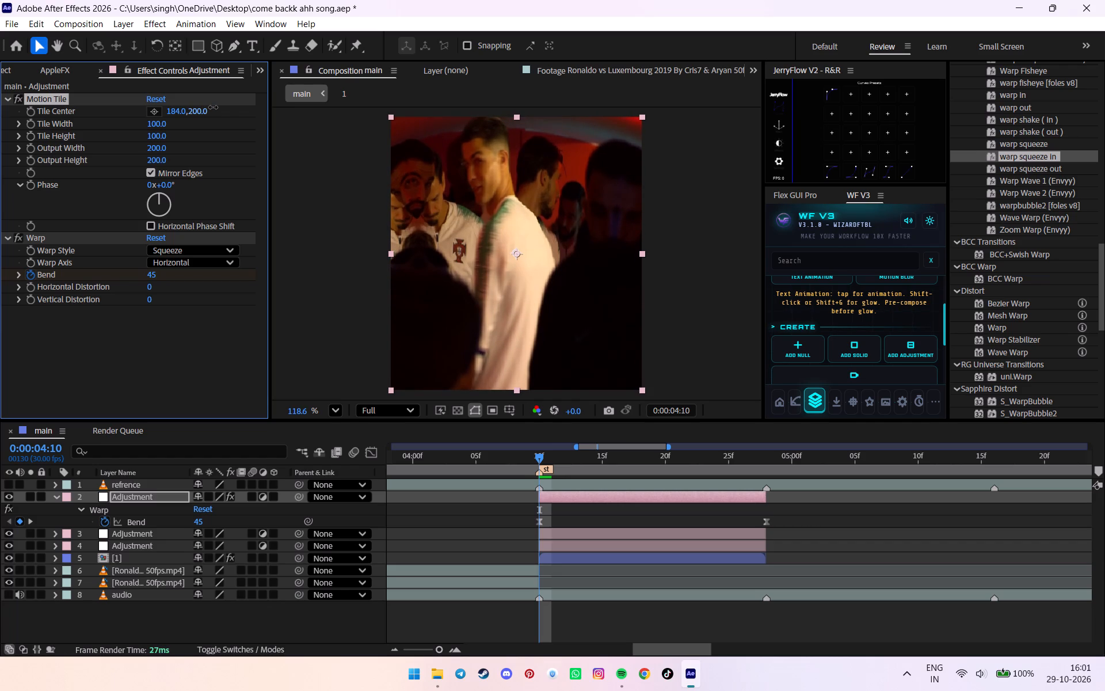
drag(213, 107, 214, 105)
scroll(532, 276, up, 8)
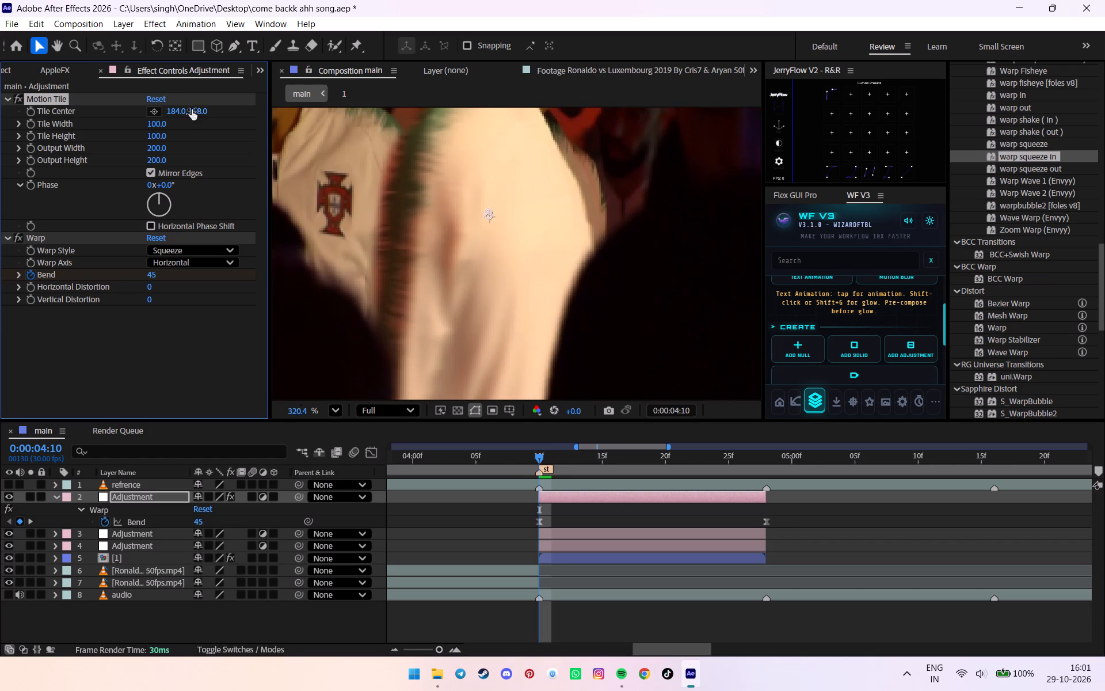
click(192, 111)
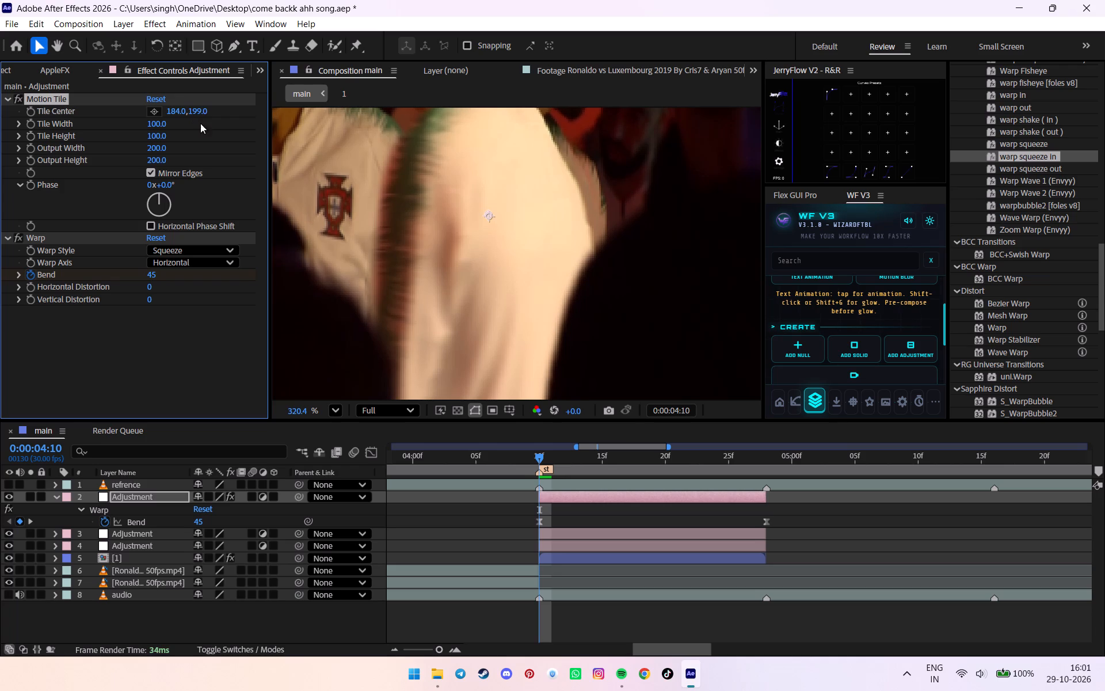
click(197, 114)
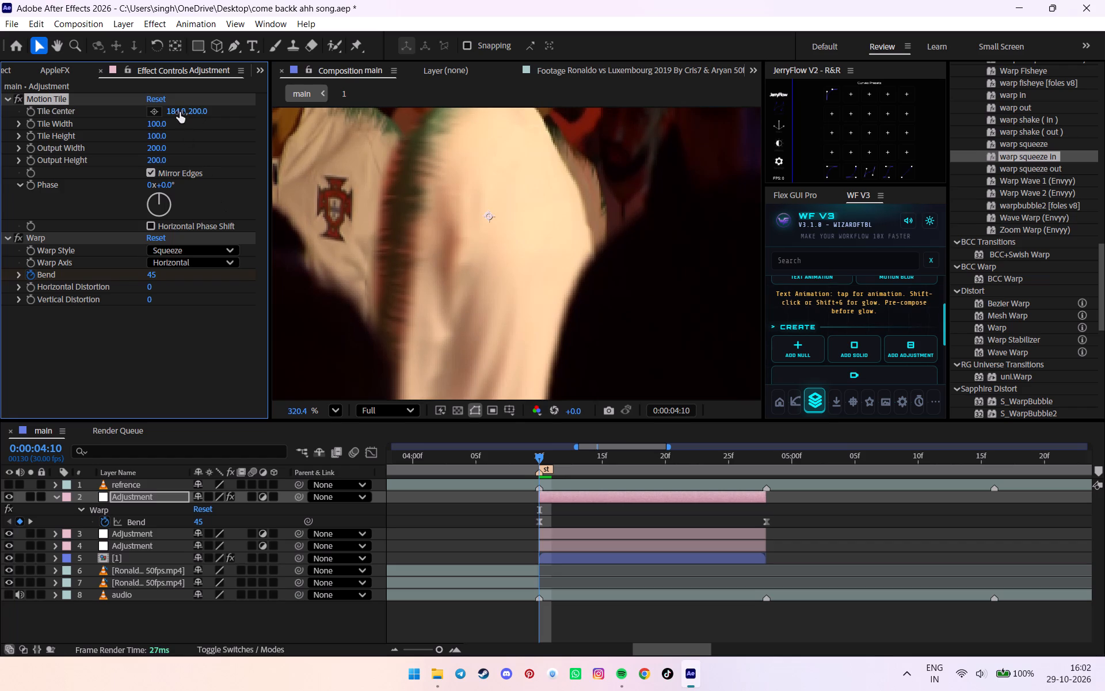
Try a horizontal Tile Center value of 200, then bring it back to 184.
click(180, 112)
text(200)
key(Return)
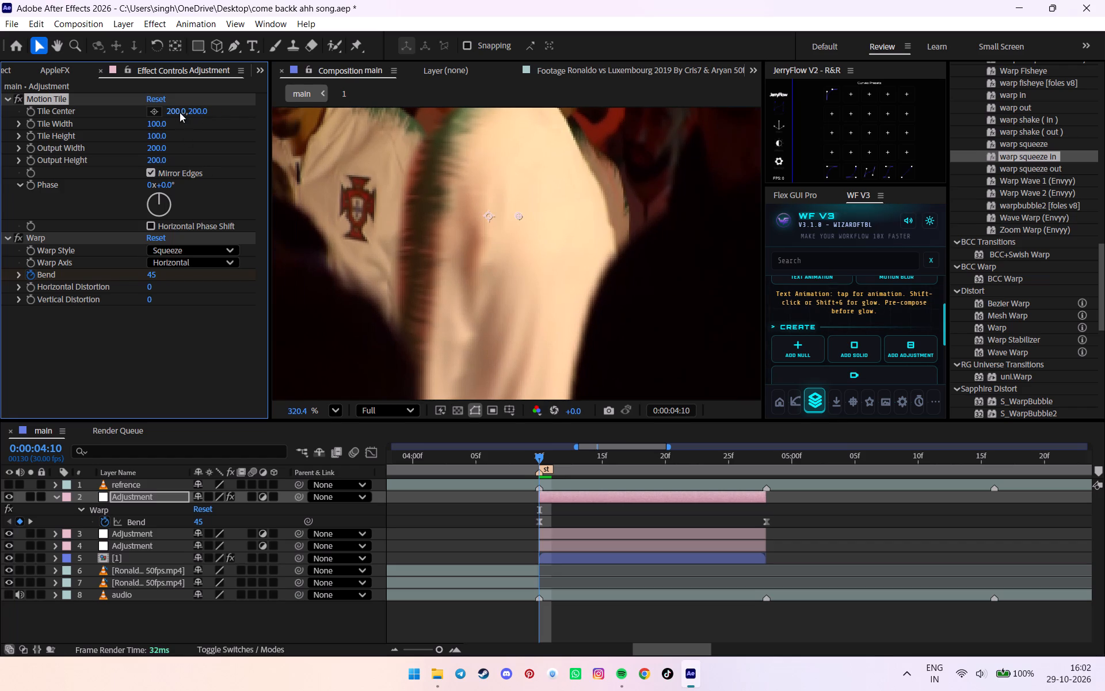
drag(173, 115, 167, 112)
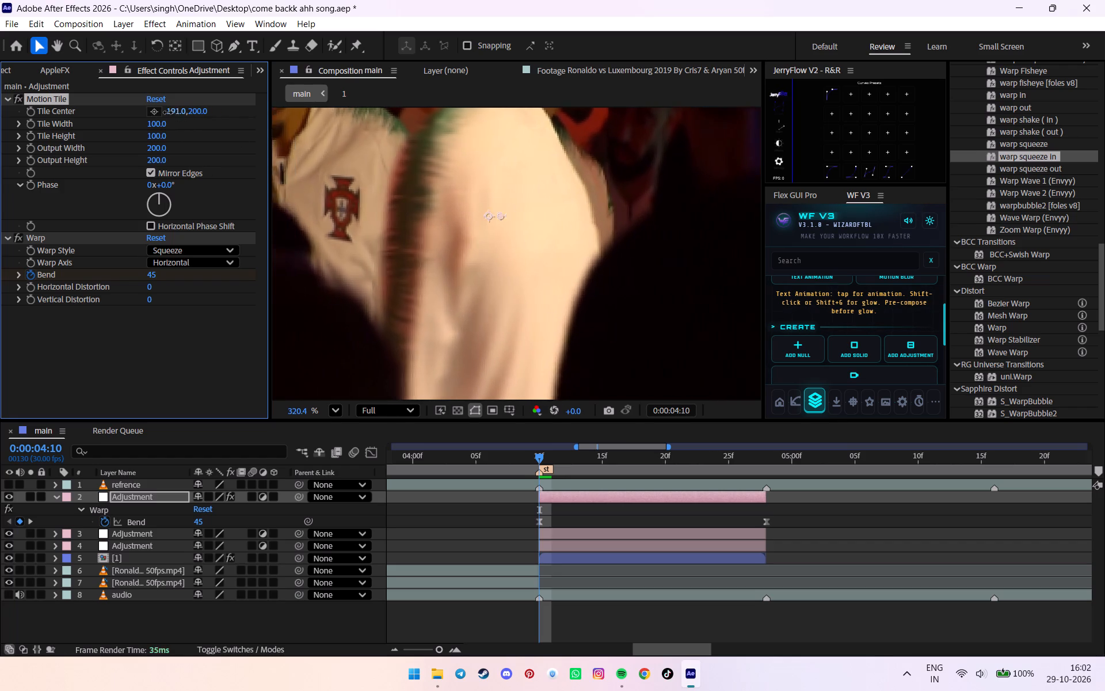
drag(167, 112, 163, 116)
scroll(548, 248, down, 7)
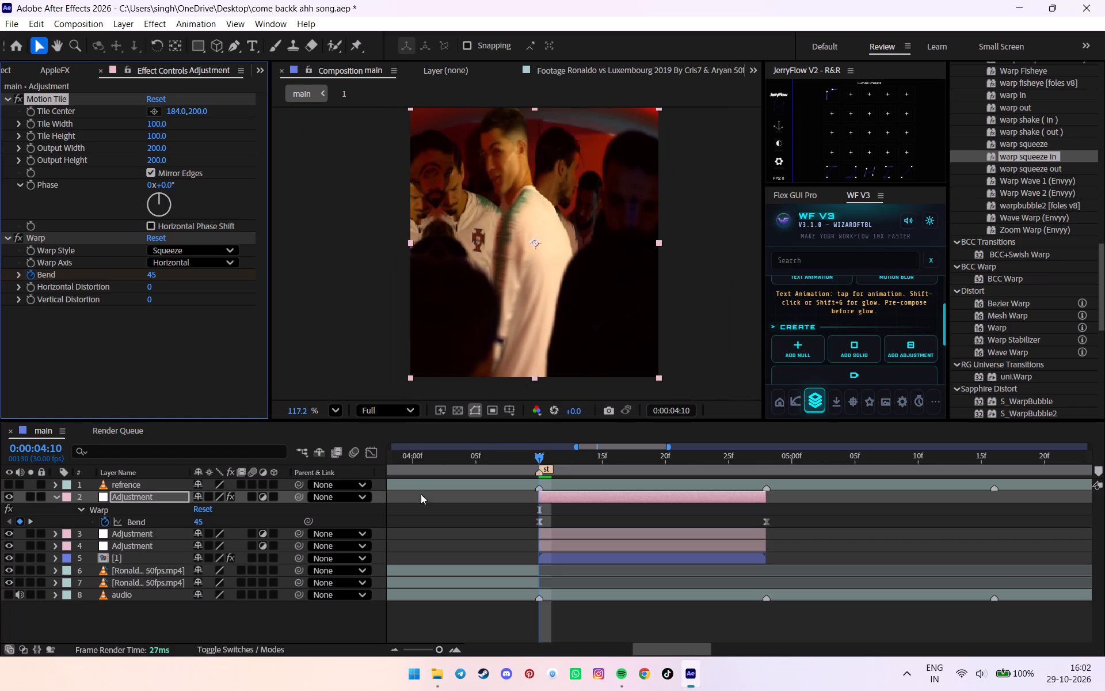
Preview the warp, then shorten the Warp Bend animation so its last keyframe sits at about 0:00:04:23.
drag(584, 454, 619, 442)
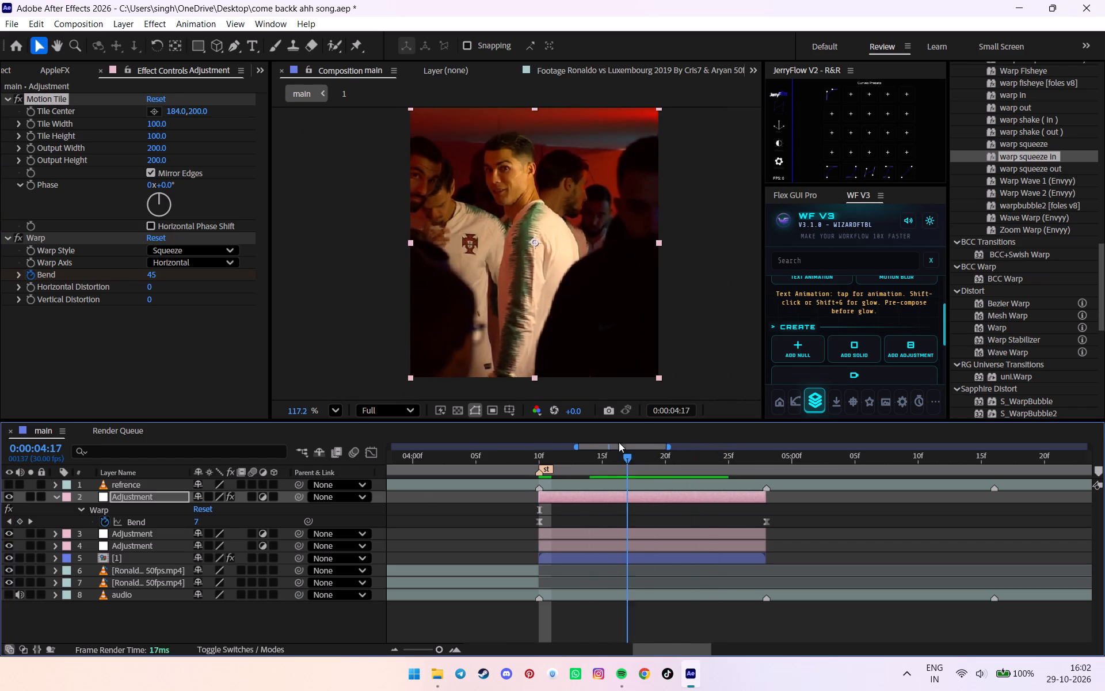
drag(619, 442, 537, 444)
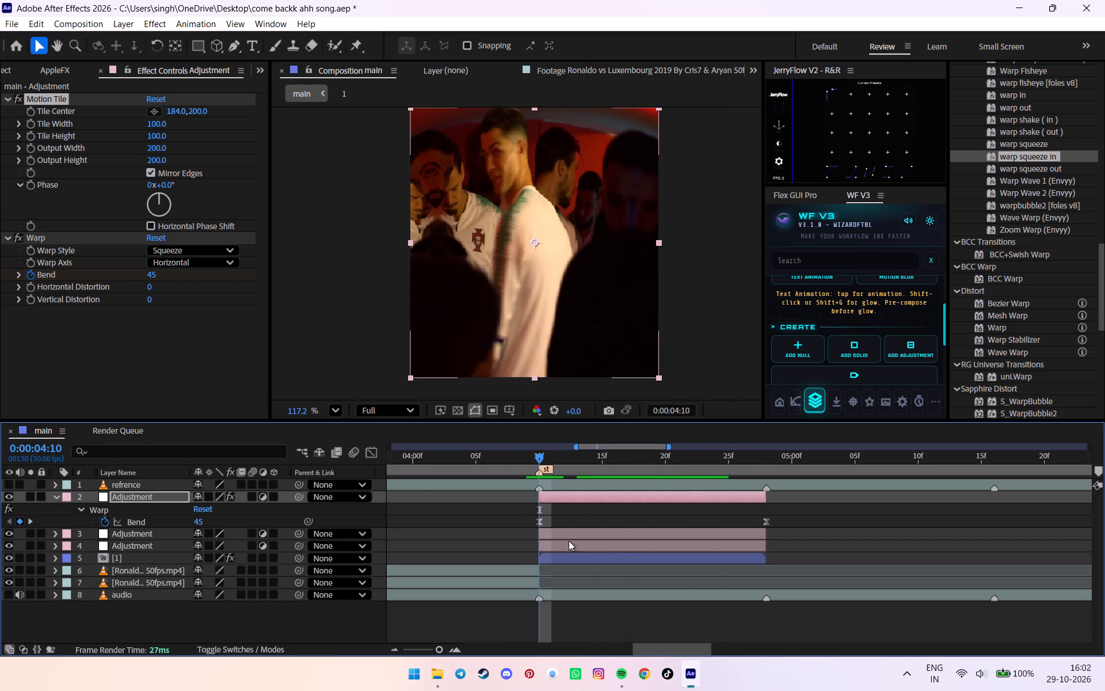
drag(521, 504, 794, 546)
alt+drag(765, 525, 709, 523)
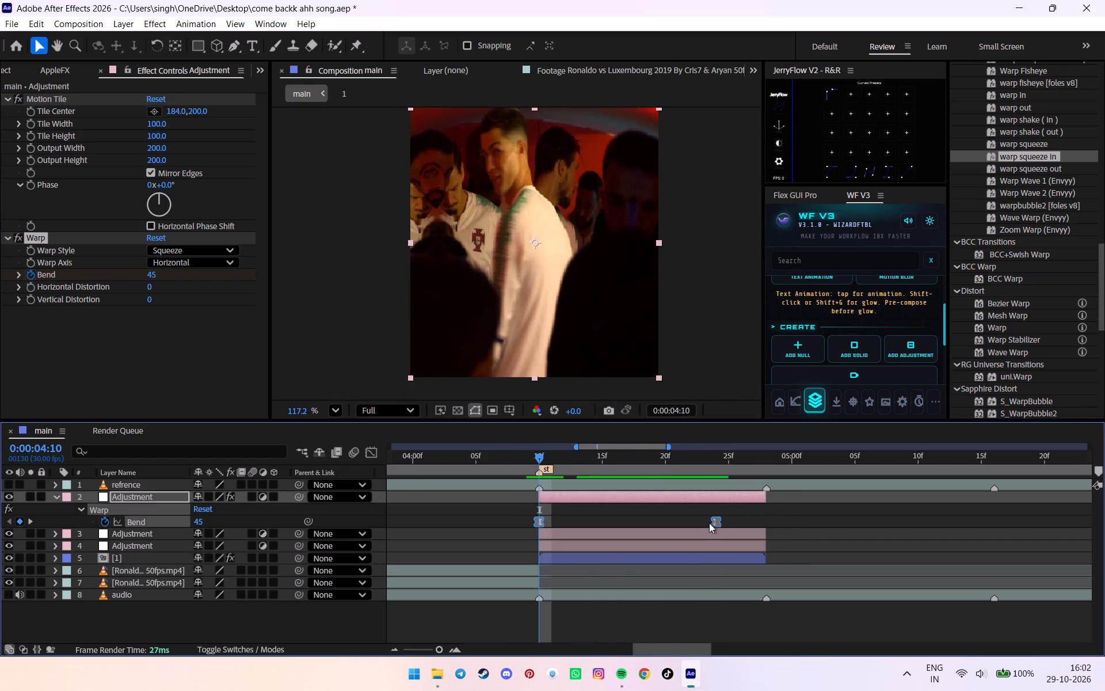
alt+drag(709, 523, 696, 523)
key(y)
key(u)
Move the adjustment layer carrying the warp below the other two, directly above pre-comp 1.
click(568, 515)
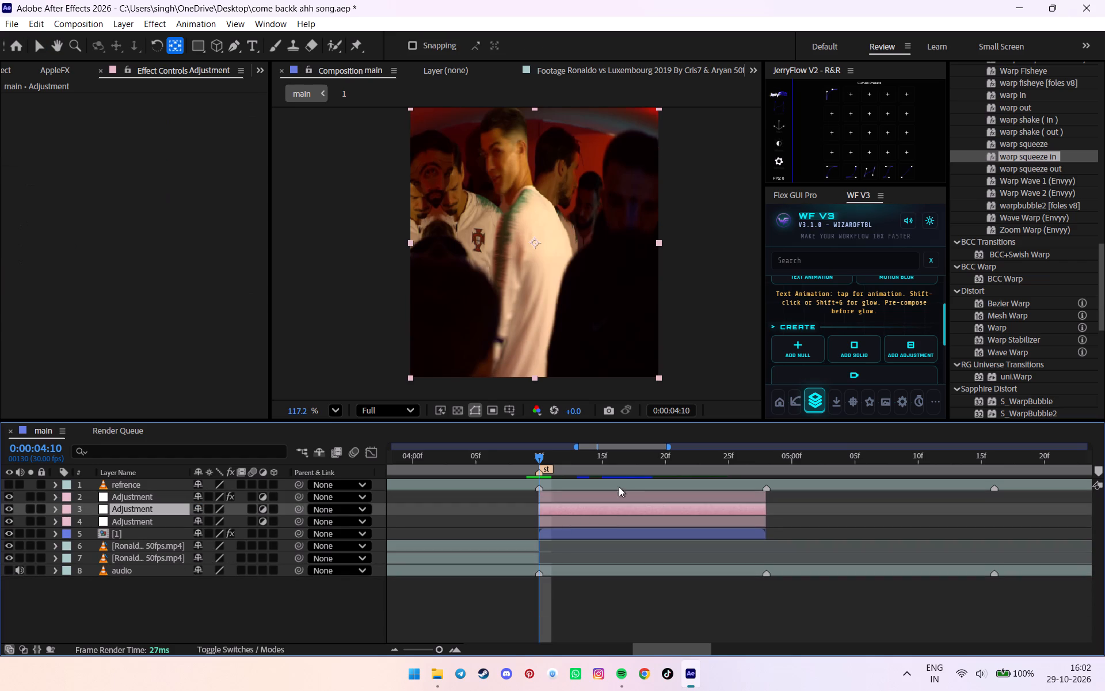
key(v)
drag(137, 499, 144, 525)
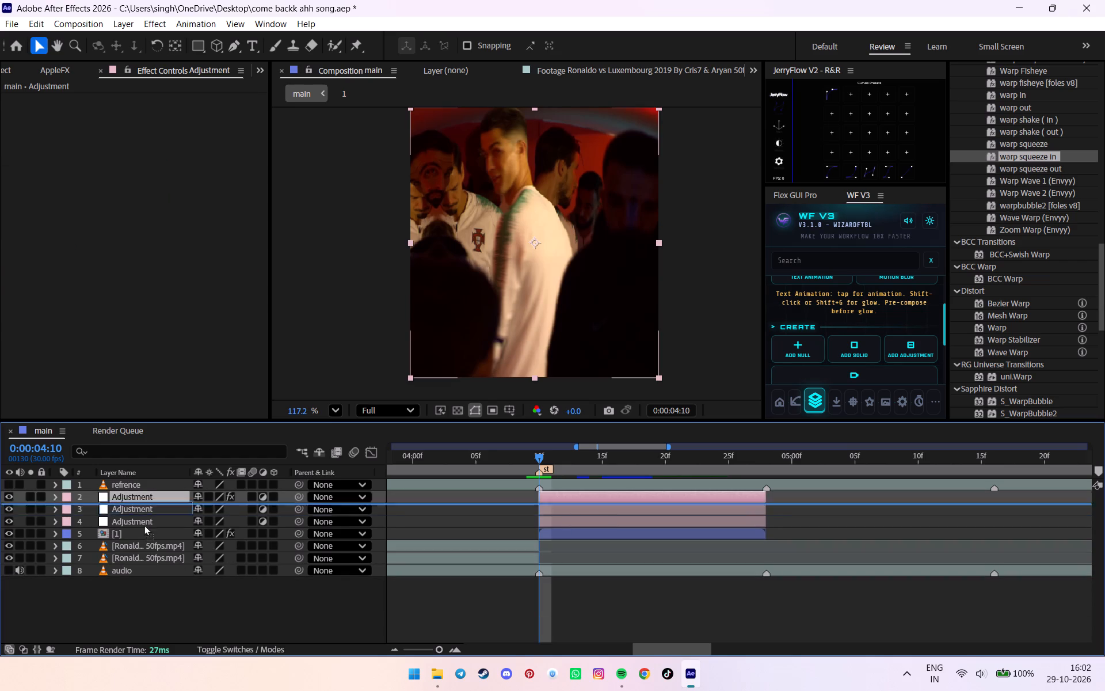
drag(144, 525, 140, 529)
Search the effects and presets for y shake.
scroll(1017, 219, up, 12)
scroll(1005, 97, up, 8)
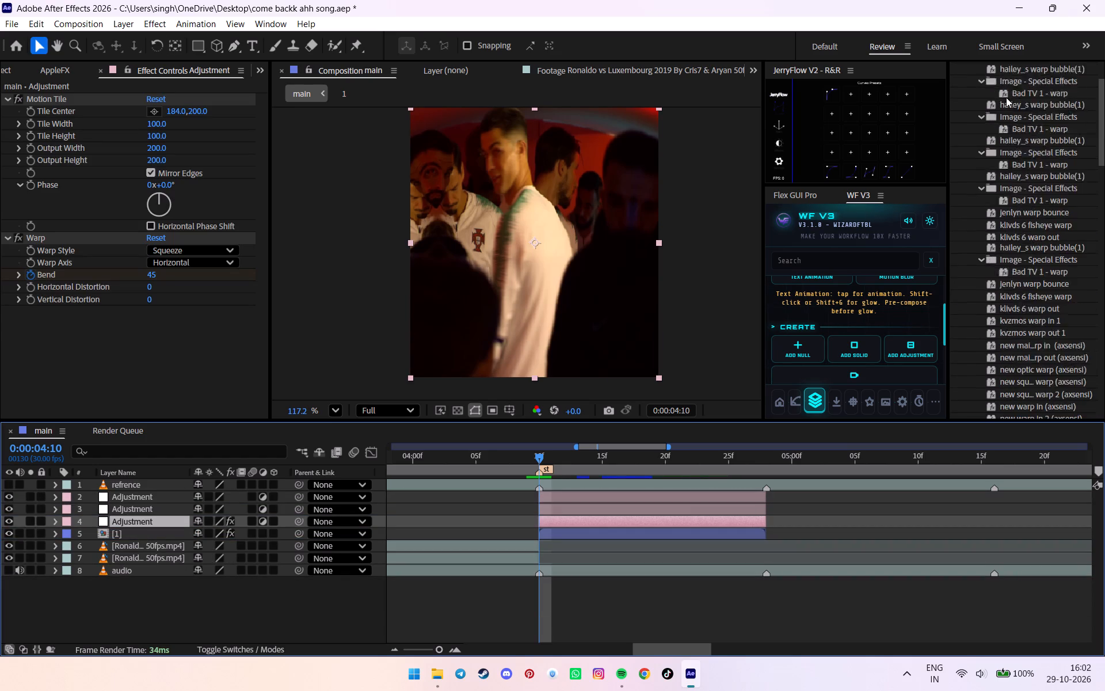
drag(1010, 108, 852, 108)
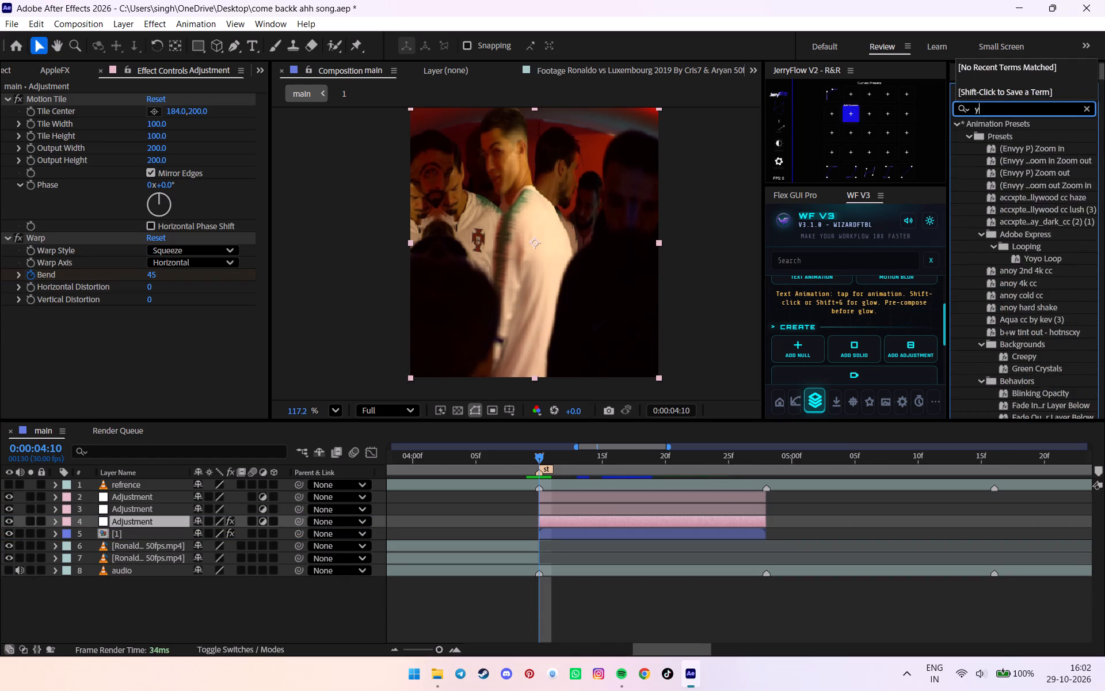
key(BackSpace)
key(BackSpace)
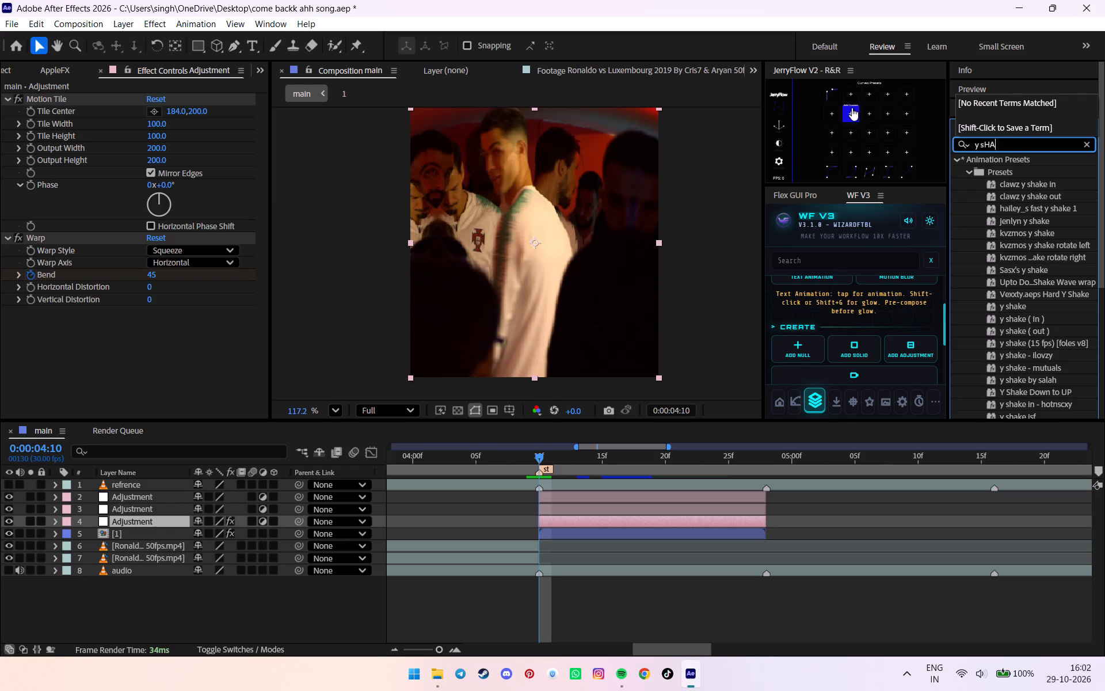
key(BackSpace)
key(BackSpace)
key(BackSpace)
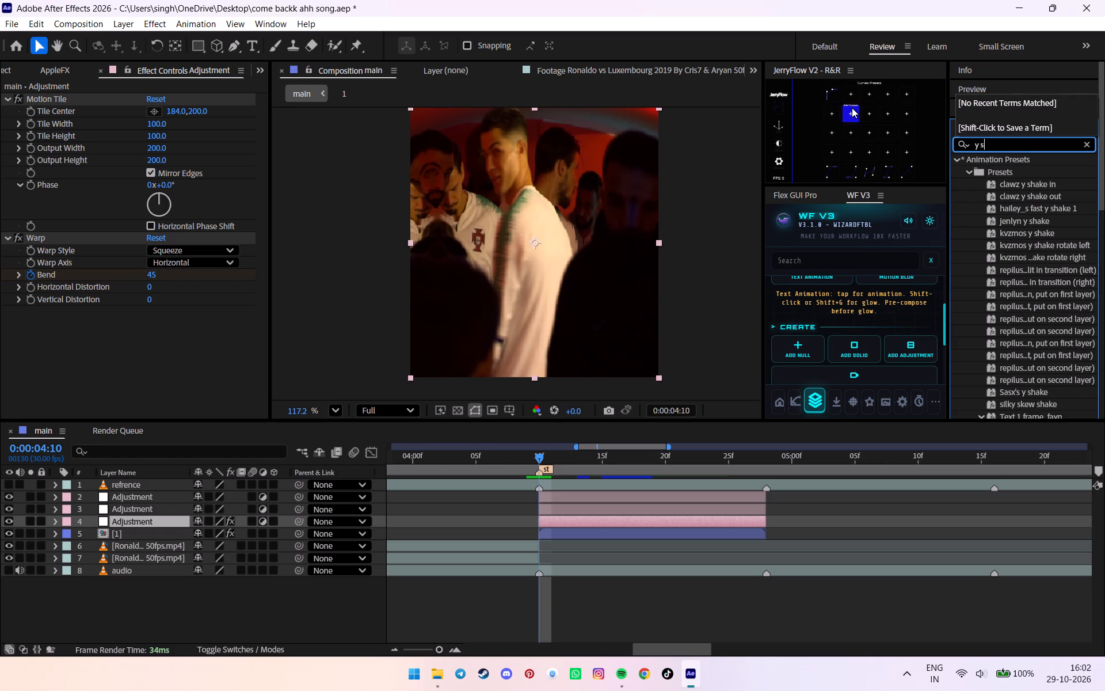
text(hakew)
key(Right)
key(BackSpace)
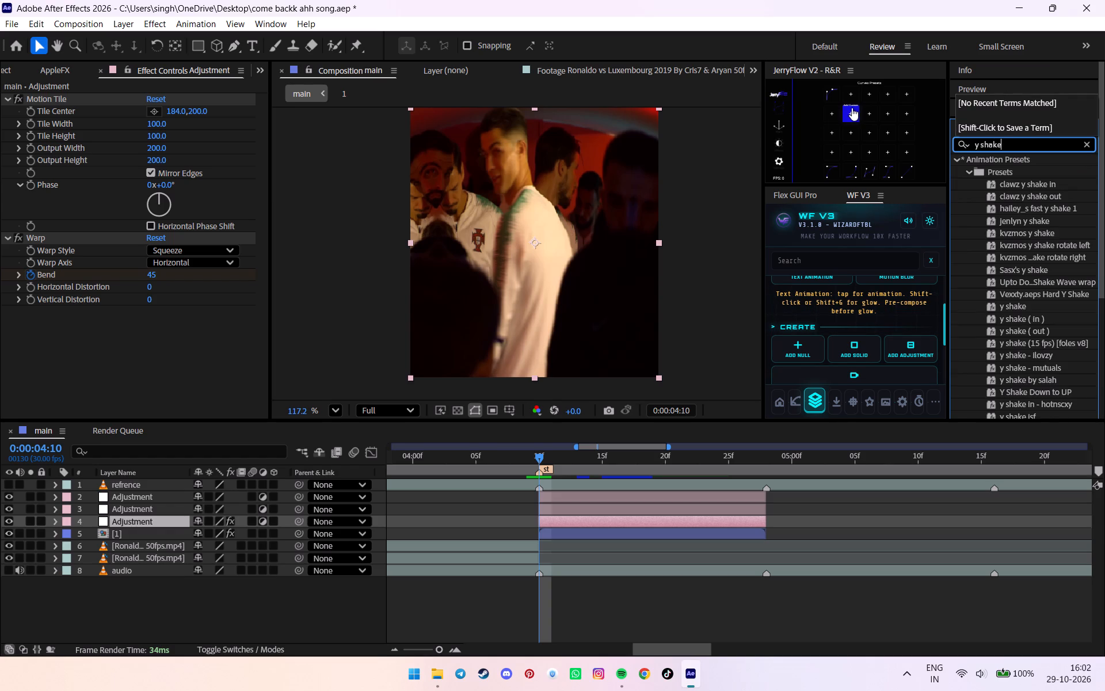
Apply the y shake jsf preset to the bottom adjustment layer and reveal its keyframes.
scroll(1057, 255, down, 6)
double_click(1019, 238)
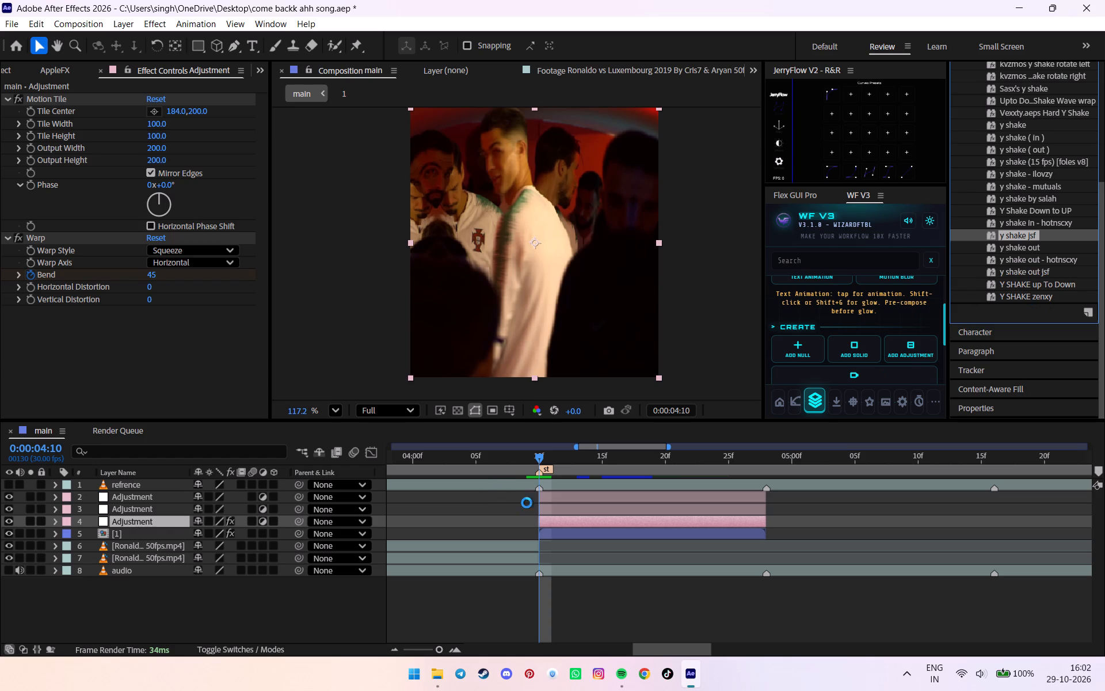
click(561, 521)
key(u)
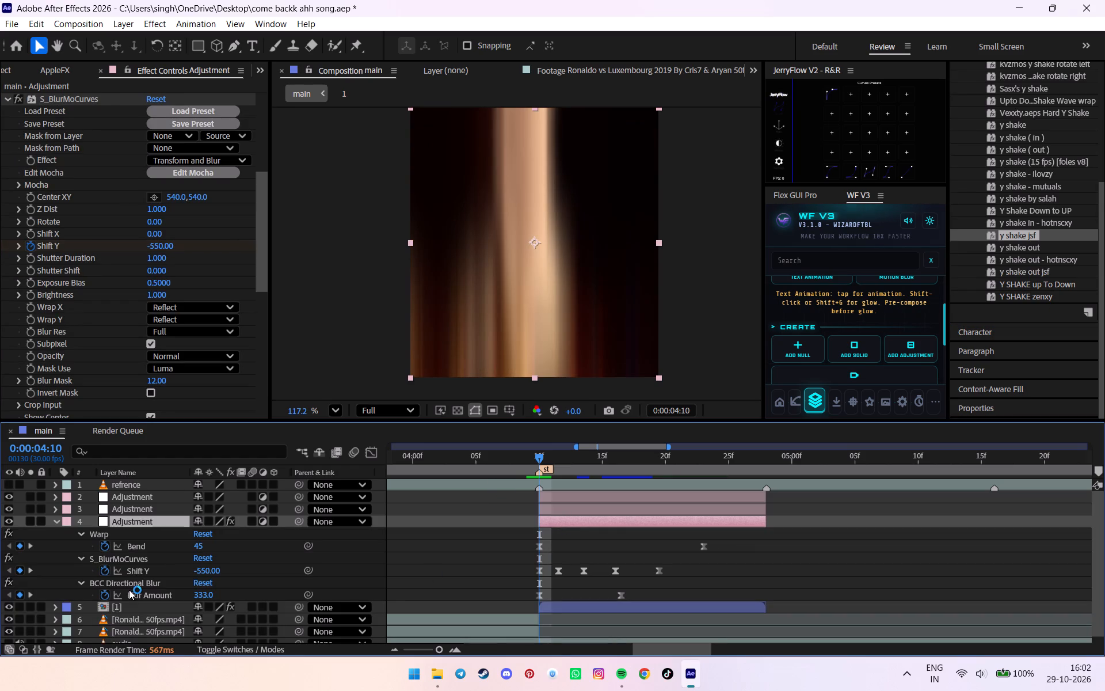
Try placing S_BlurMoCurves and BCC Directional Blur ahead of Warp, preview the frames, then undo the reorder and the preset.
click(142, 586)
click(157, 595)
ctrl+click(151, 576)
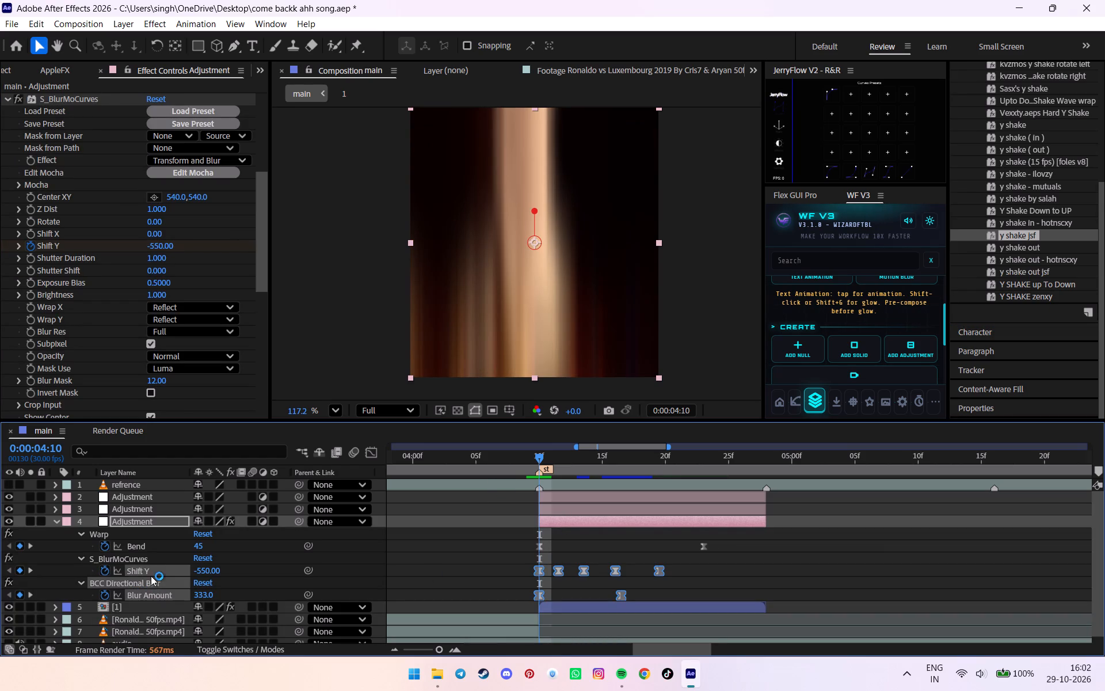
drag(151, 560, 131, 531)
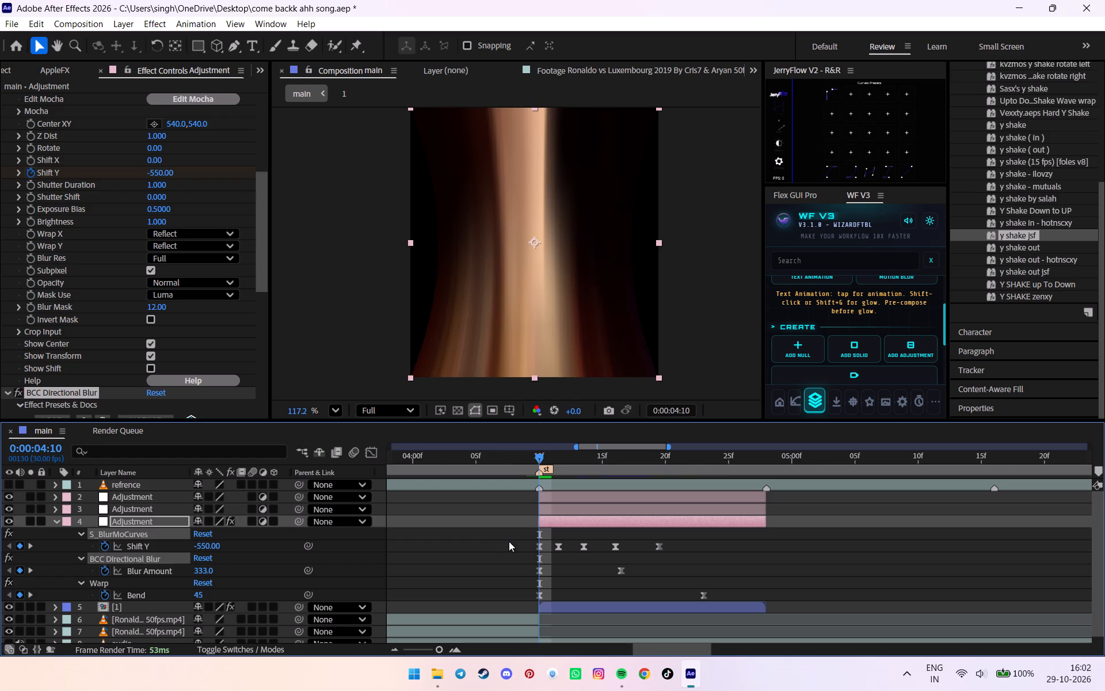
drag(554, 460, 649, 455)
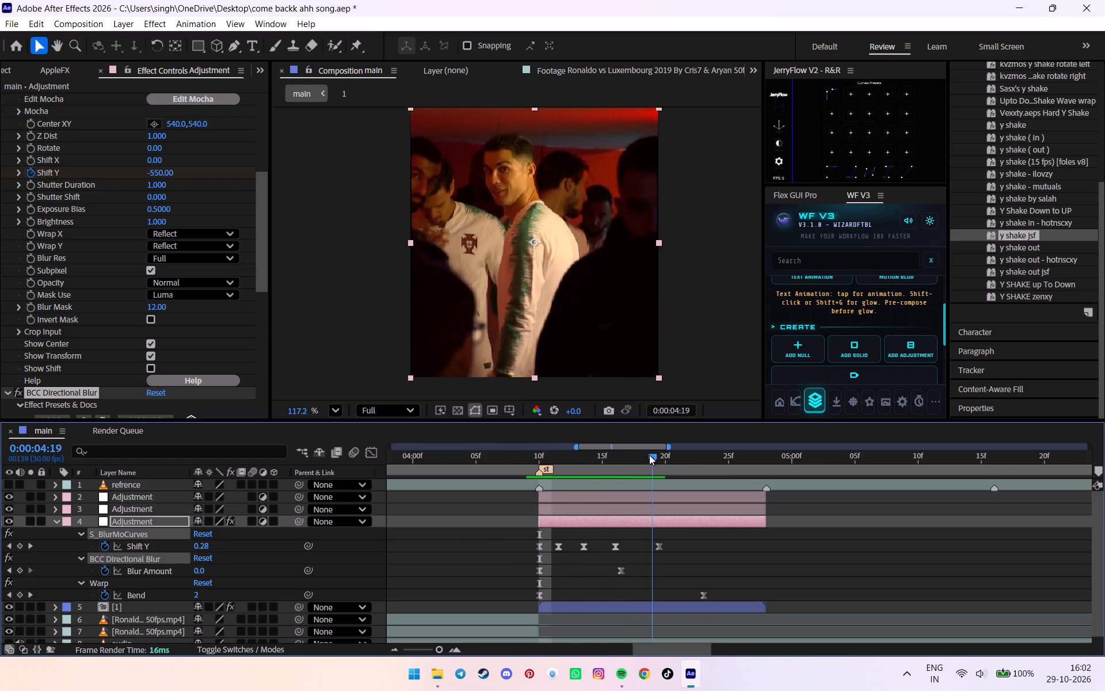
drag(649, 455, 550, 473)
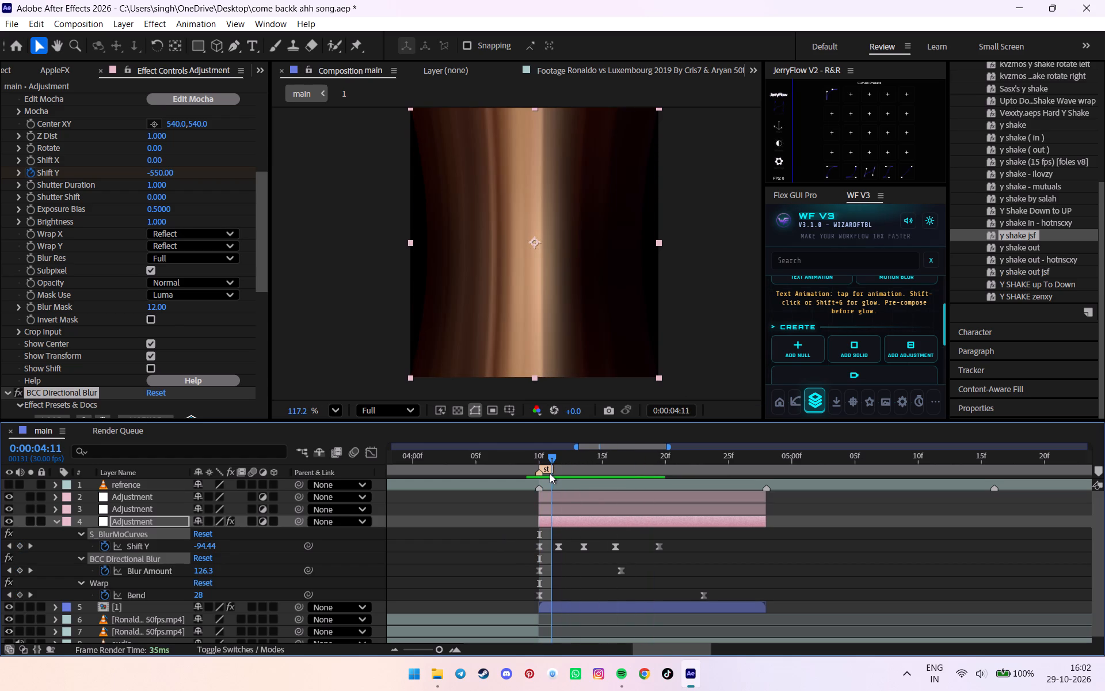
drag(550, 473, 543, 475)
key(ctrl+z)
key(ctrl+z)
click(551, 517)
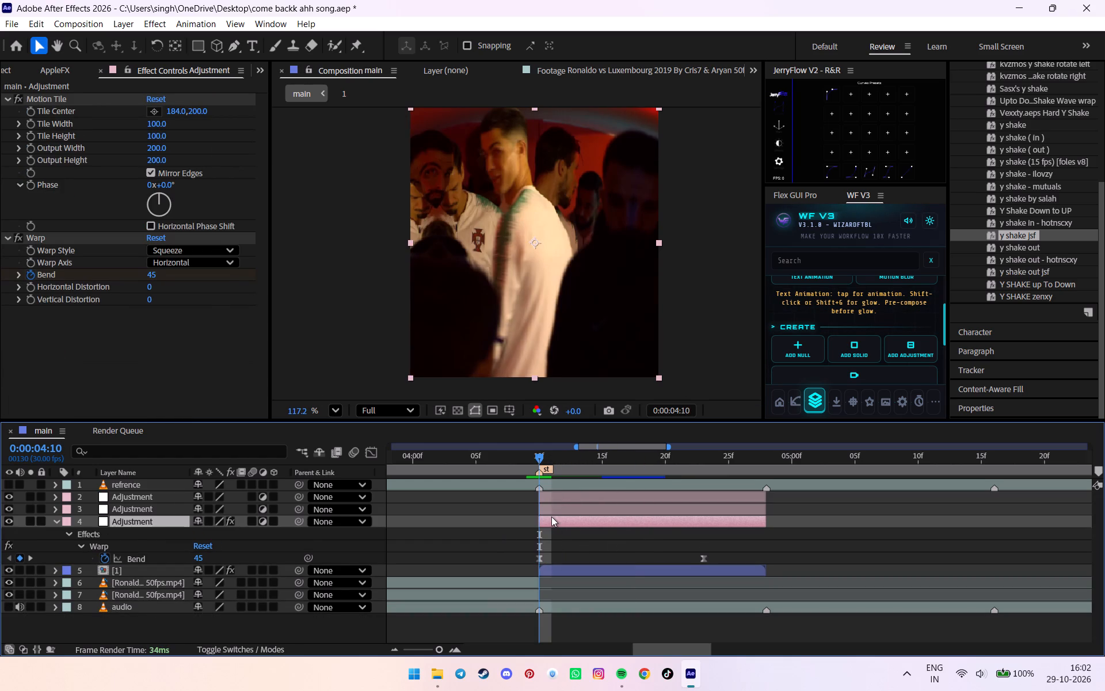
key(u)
Apply the y shake jsf preset to the top adjustment layer and preview the shake over its keyframes.
click(555, 498)
double_click(1031, 234)
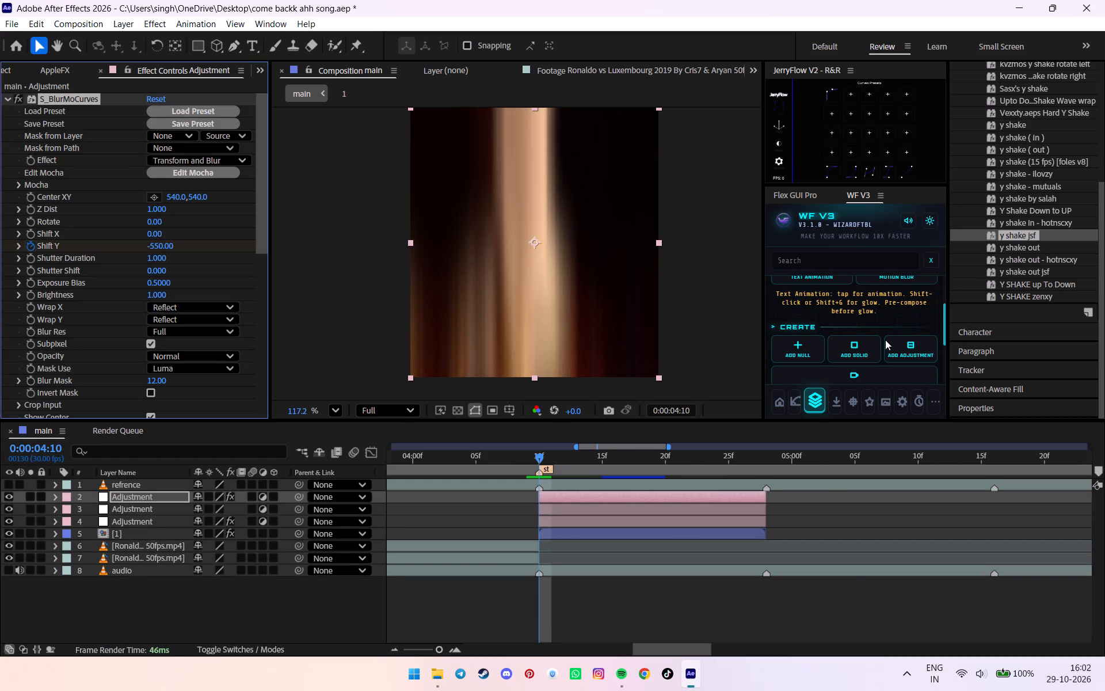
key(u)
drag(554, 463, 654, 450)
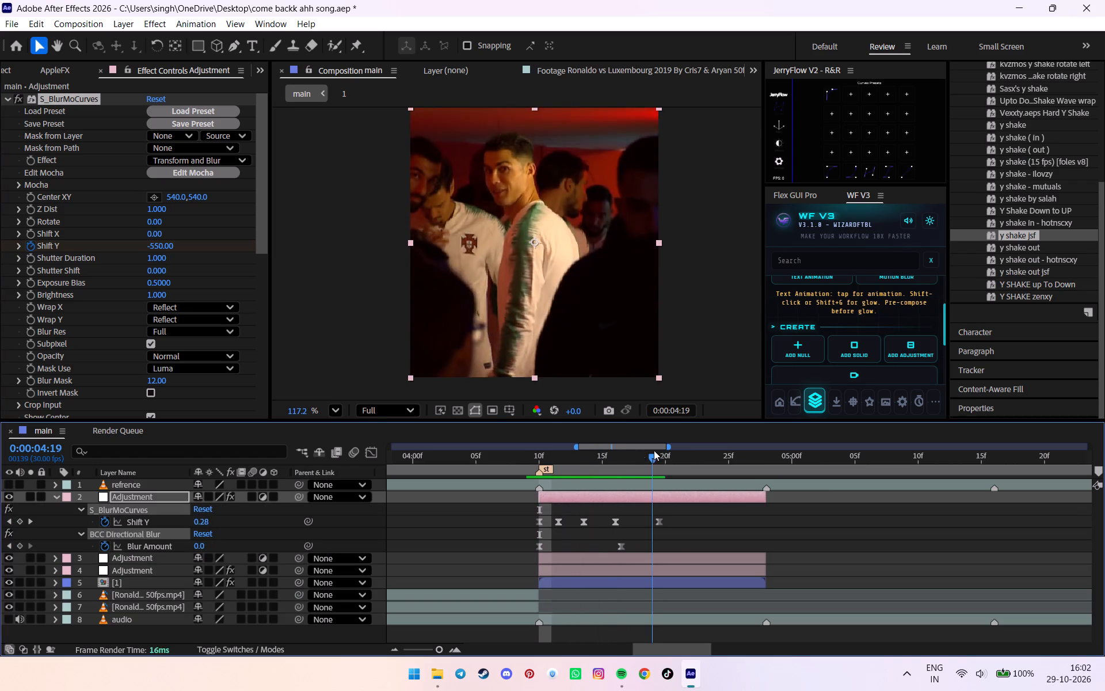
drag(654, 450, 542, 460)
key(u)
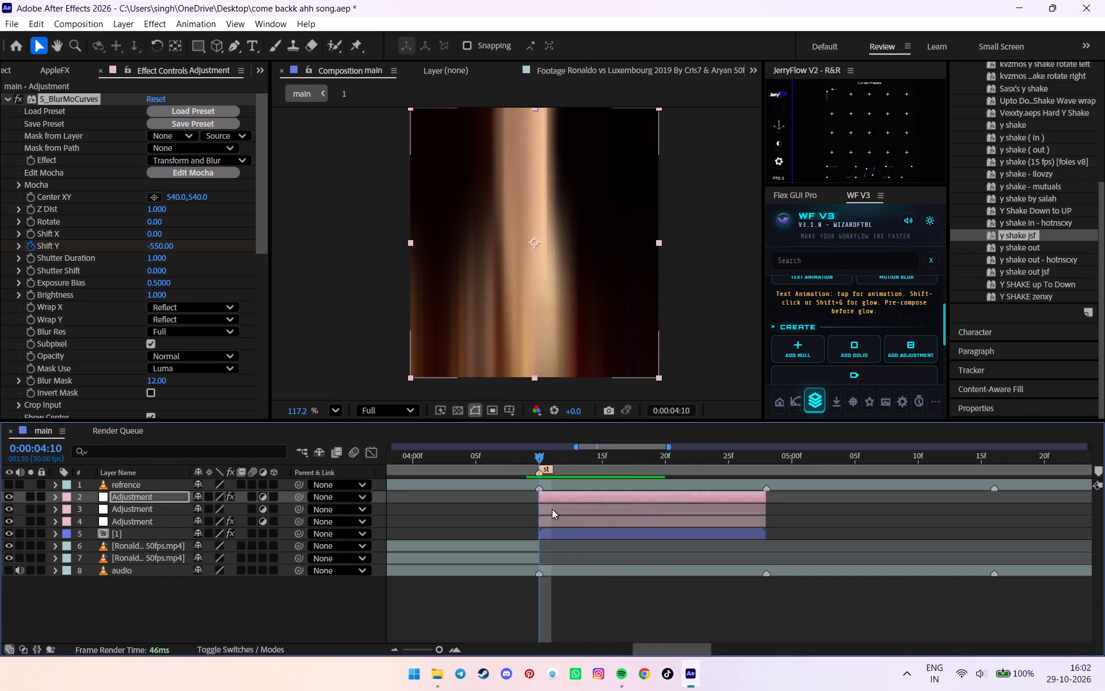
Search the presets for zoom and apply clawz microwave zoom in to the middle adjustment layer.
click(552, 509)
scroll(1088, 253, up, 12)
drag(1046, 138, 920, 131)
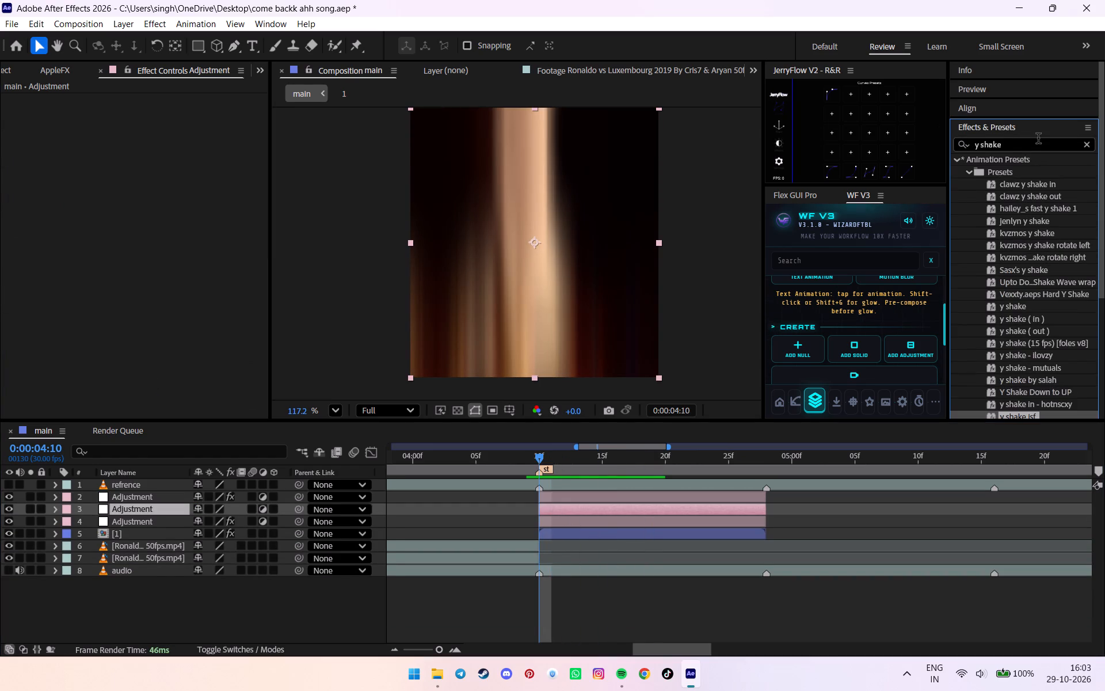
drag(1034, 142, 810, 131)
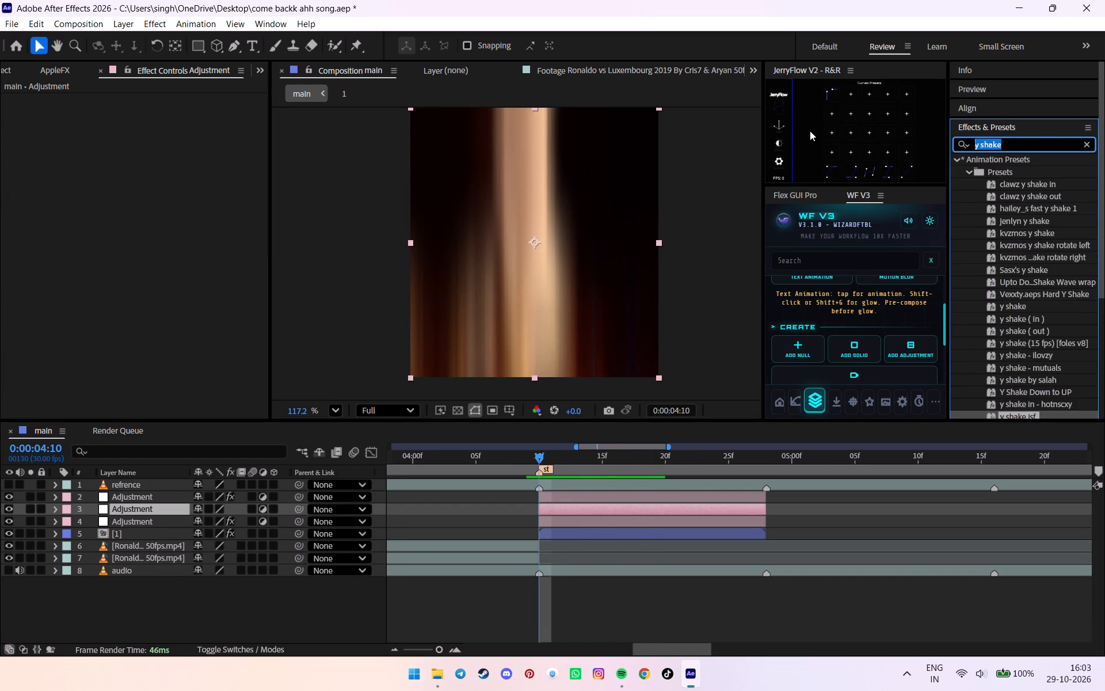
text(zoom)
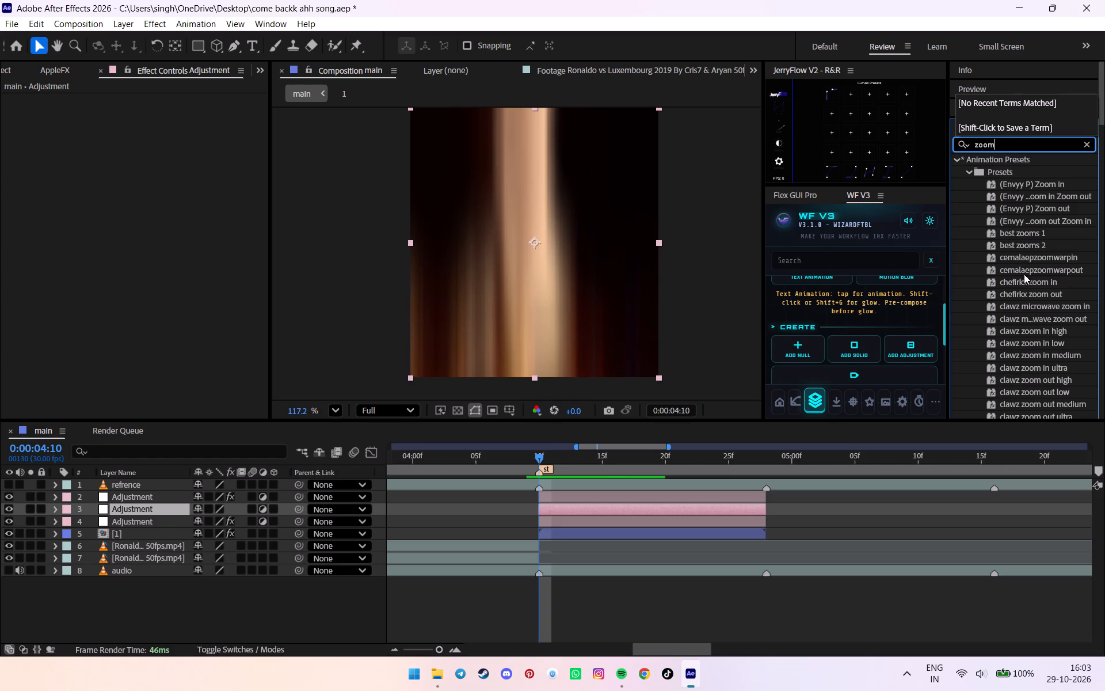
double_click(1026, 304)
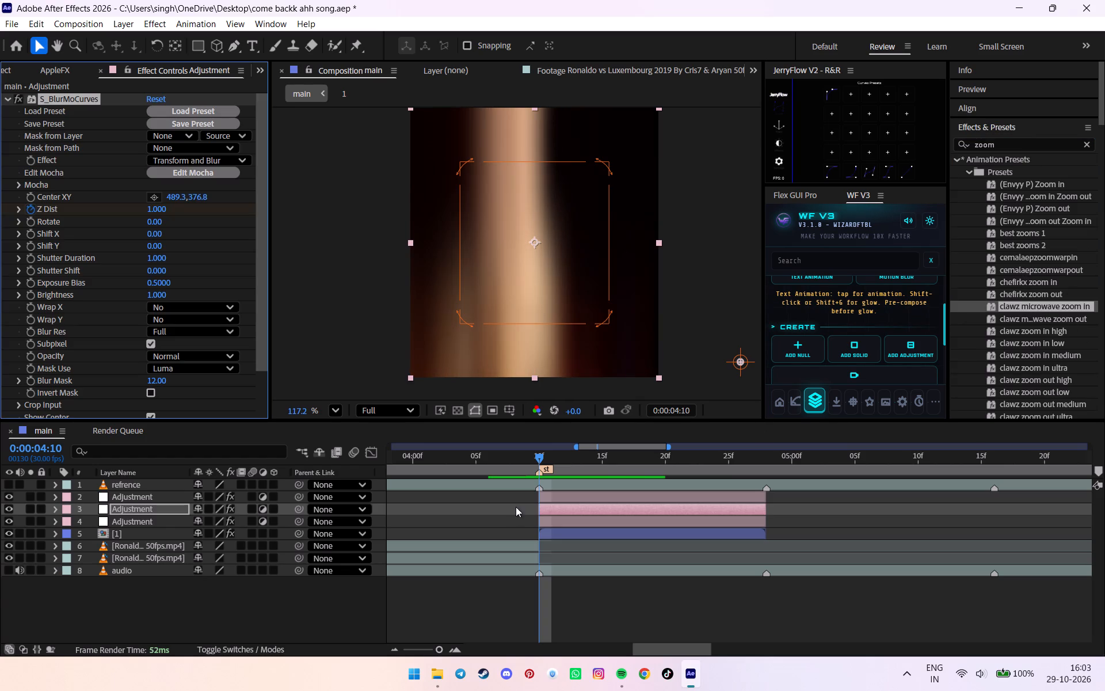
Stretch the middle adjustment layer's Z Dist keyframes so the last one sits at the layer's end, 0:00:04:28.
key(u)
drag(494, 524, 738, 568)
alt+drag(725, 531, 753, 529)
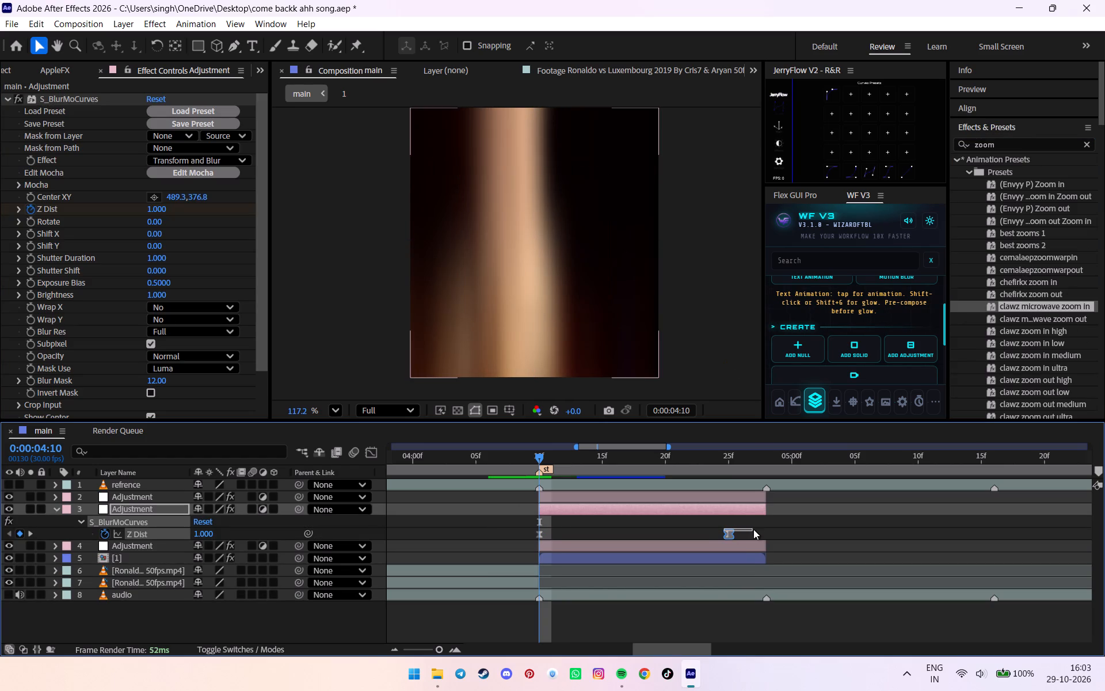
alt+drag(753, 529, 753, 529)
drag(535, 528, 741, 539)
drag(516, 520, 813, 550)
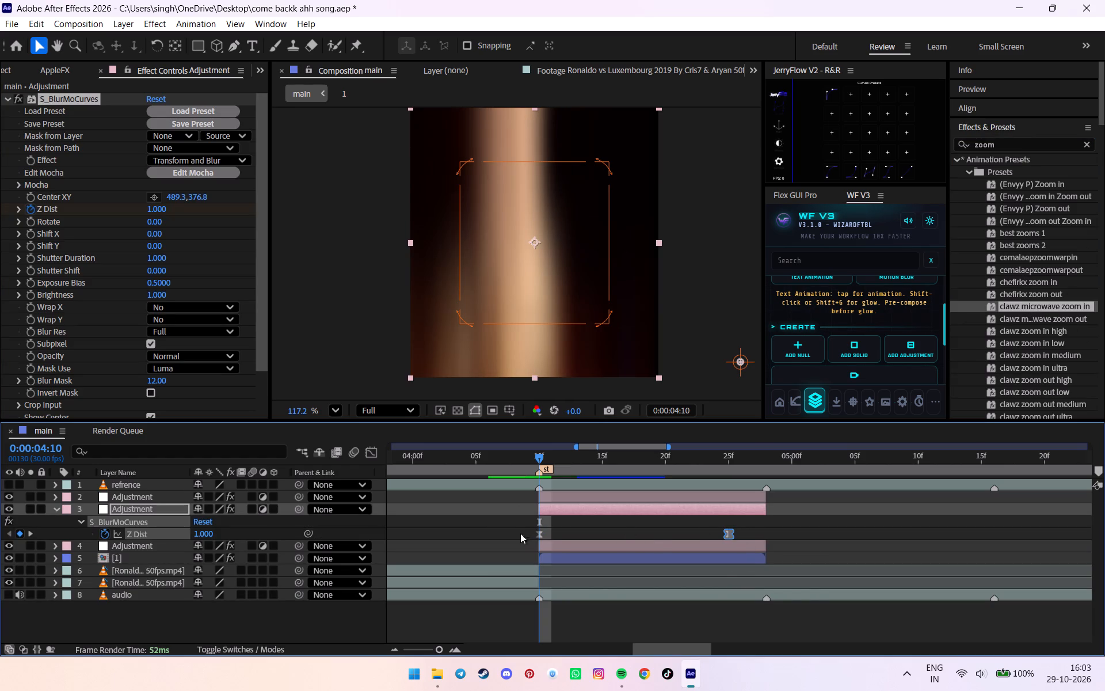
drag(521, 530, 809, 595)
drag(515, 527, 780, 563)
alt+drag(725, 531, 756, 531)
drag(467, 525, 882, 579)
alt+drag(727, 532, 750, 527)
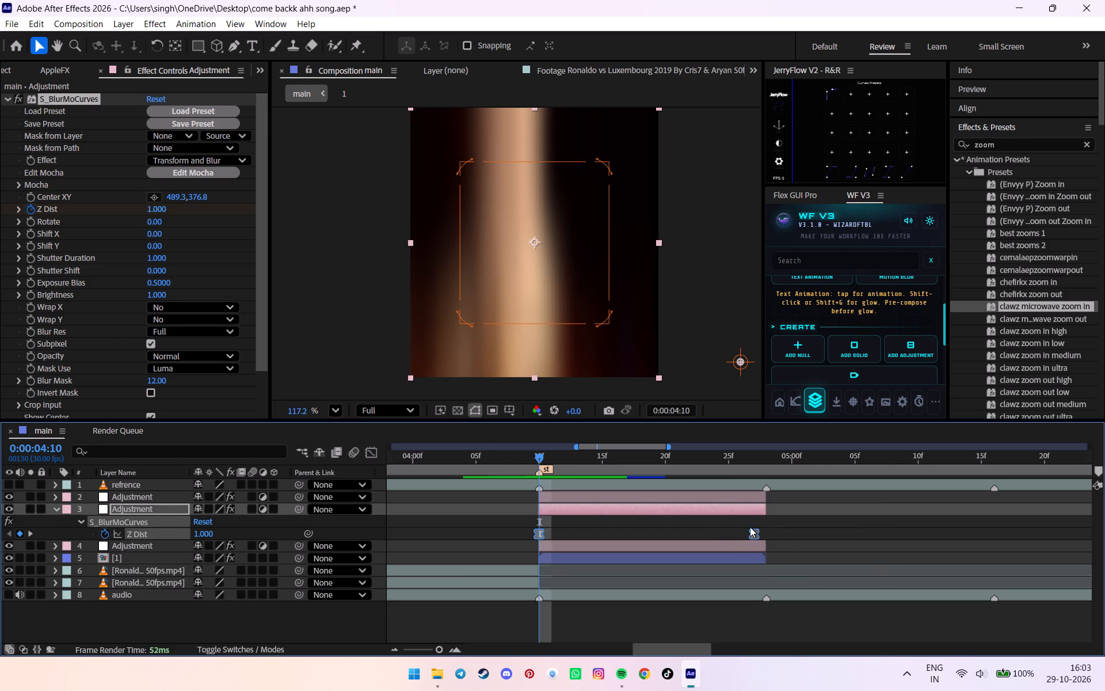
alt+drag(750, 527, 773, 525)
alt+drag(779, 533, 772, 538)
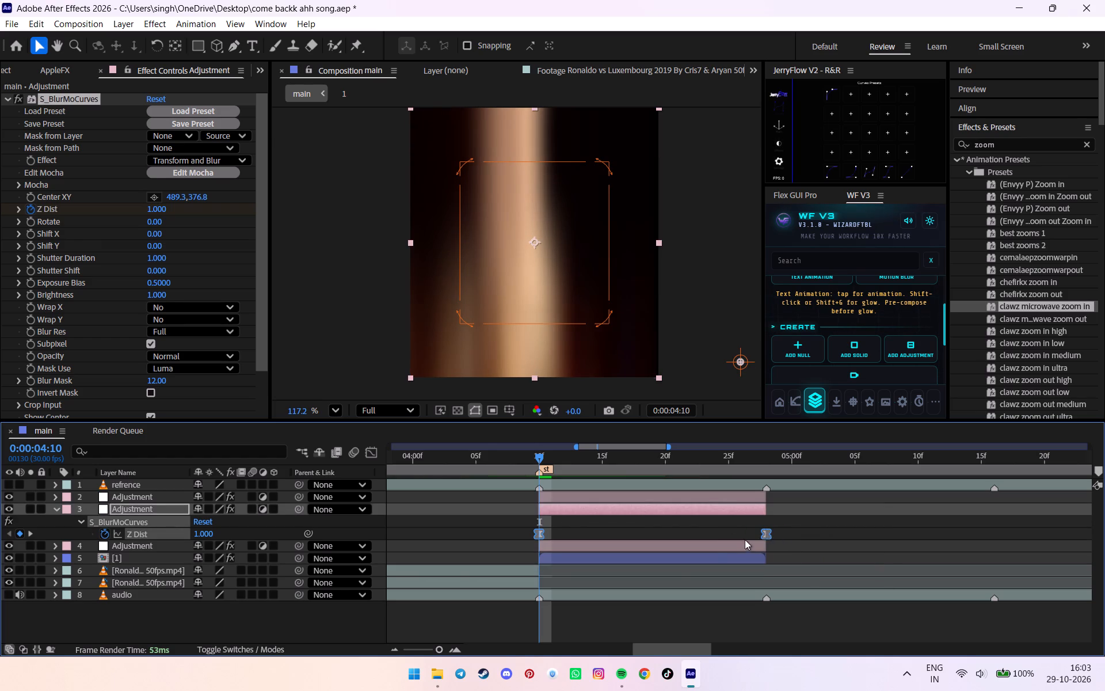
click(742, 541)
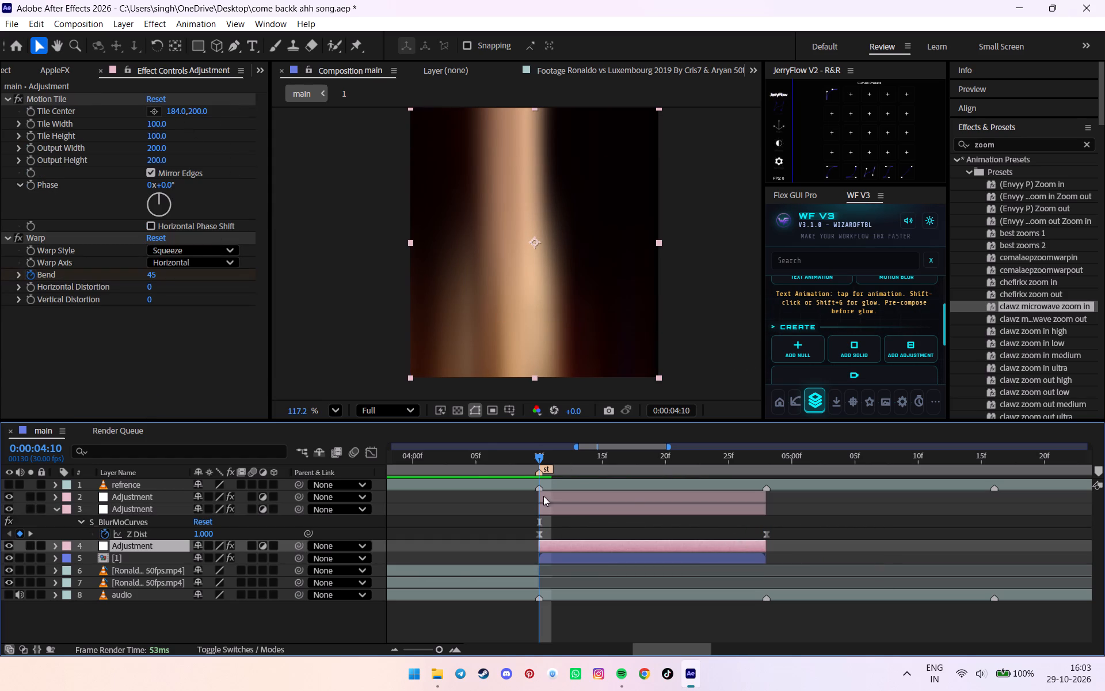
click(556, 515)
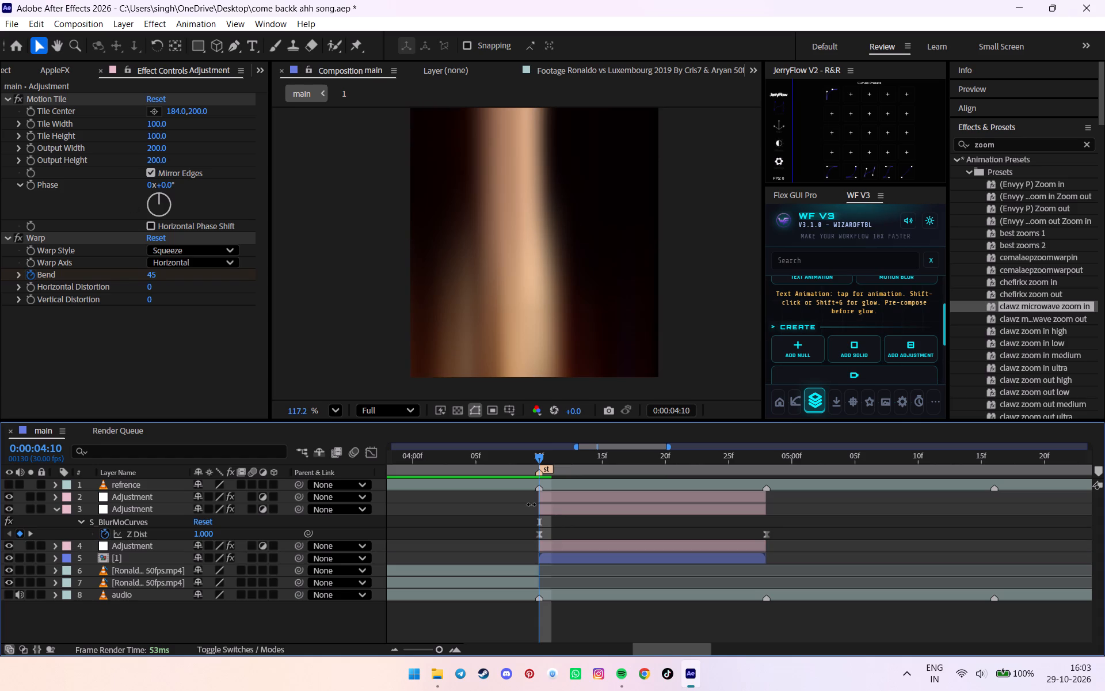
Set the middle adjustment layer's S_BlurMoCurves Center XY to 184.0, 87.8, checking the framing at 0:00:04:20.
click(548, 504)
click(168, 199)
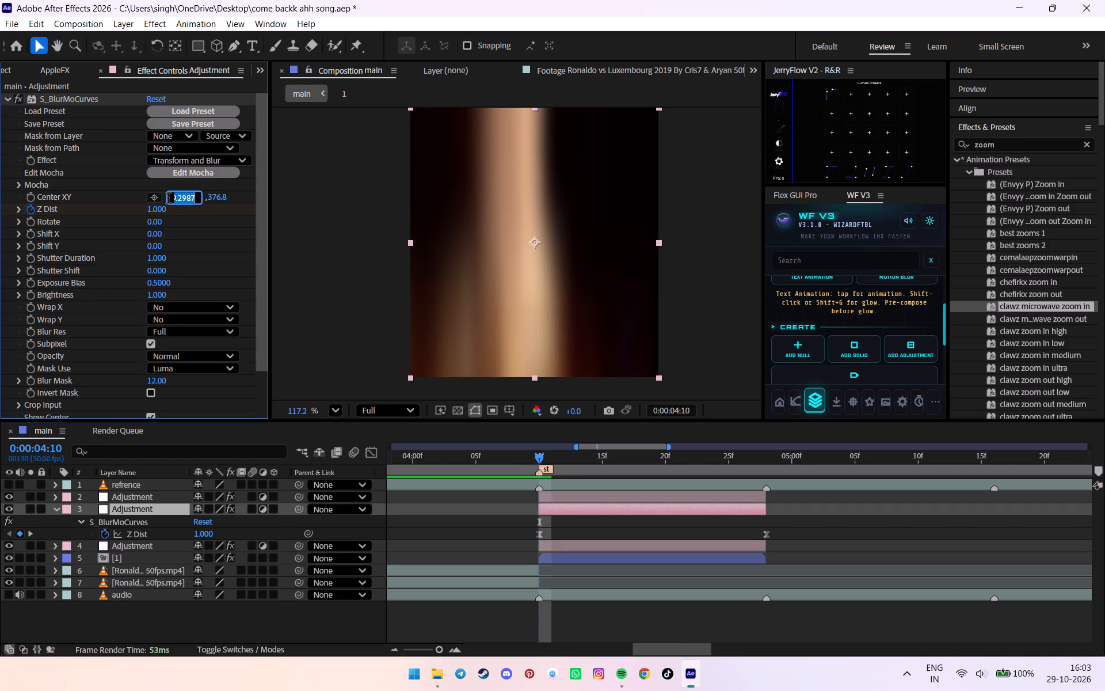
text(184)
key(Return)
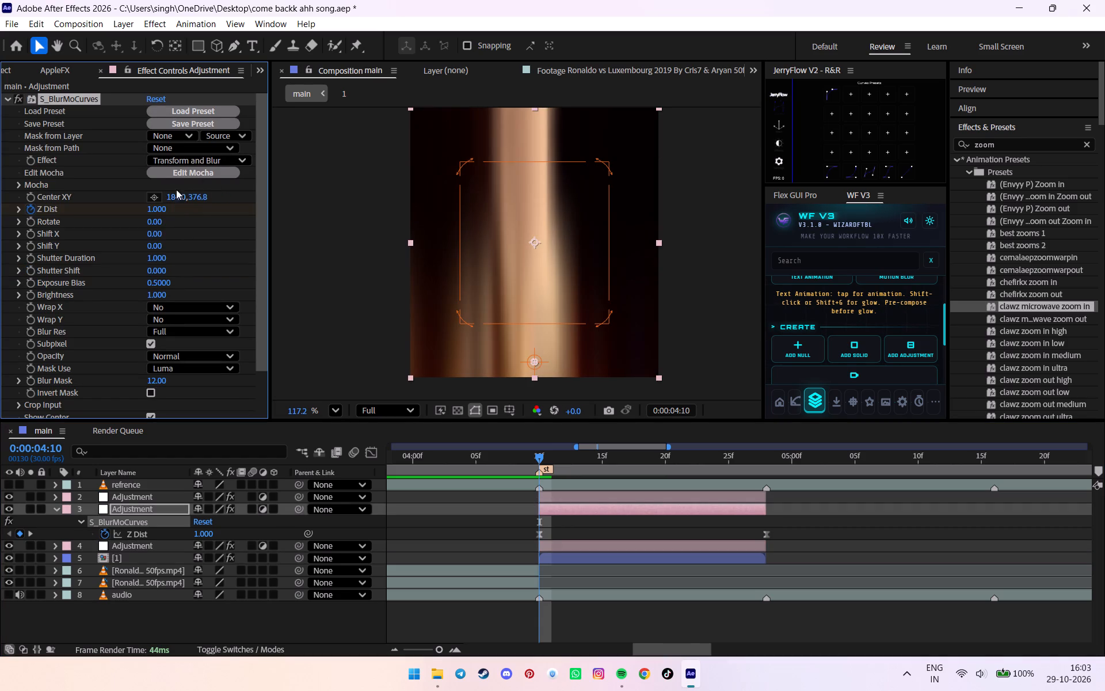
drag(637, 465, 671, 461)
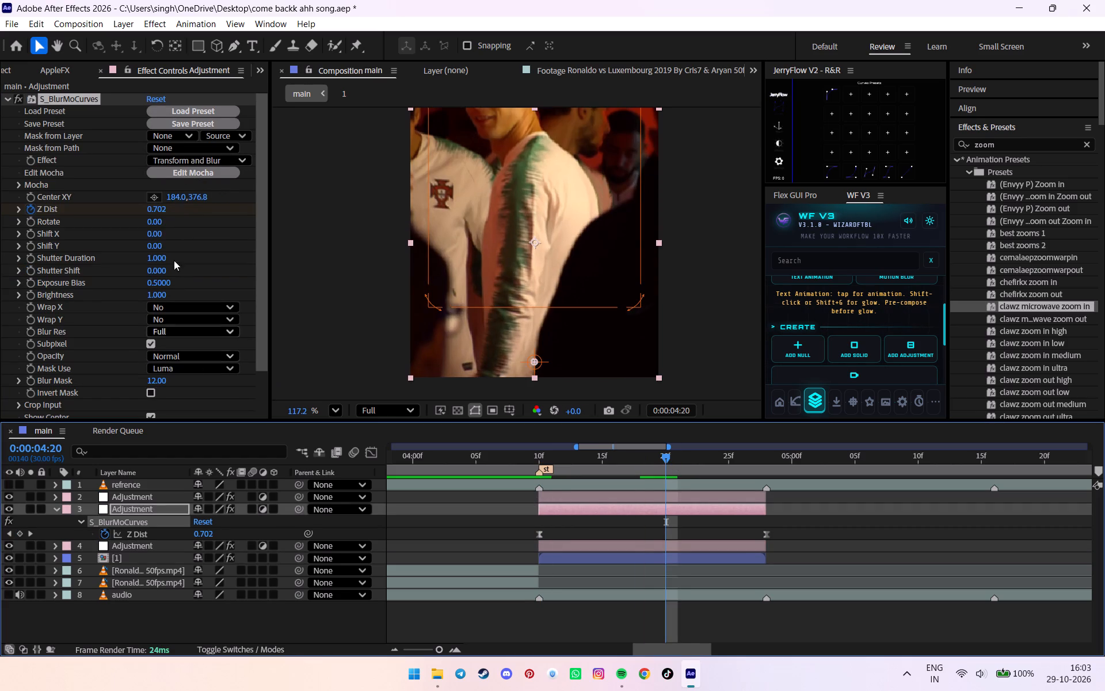
drag(199, 199, 0, 234)
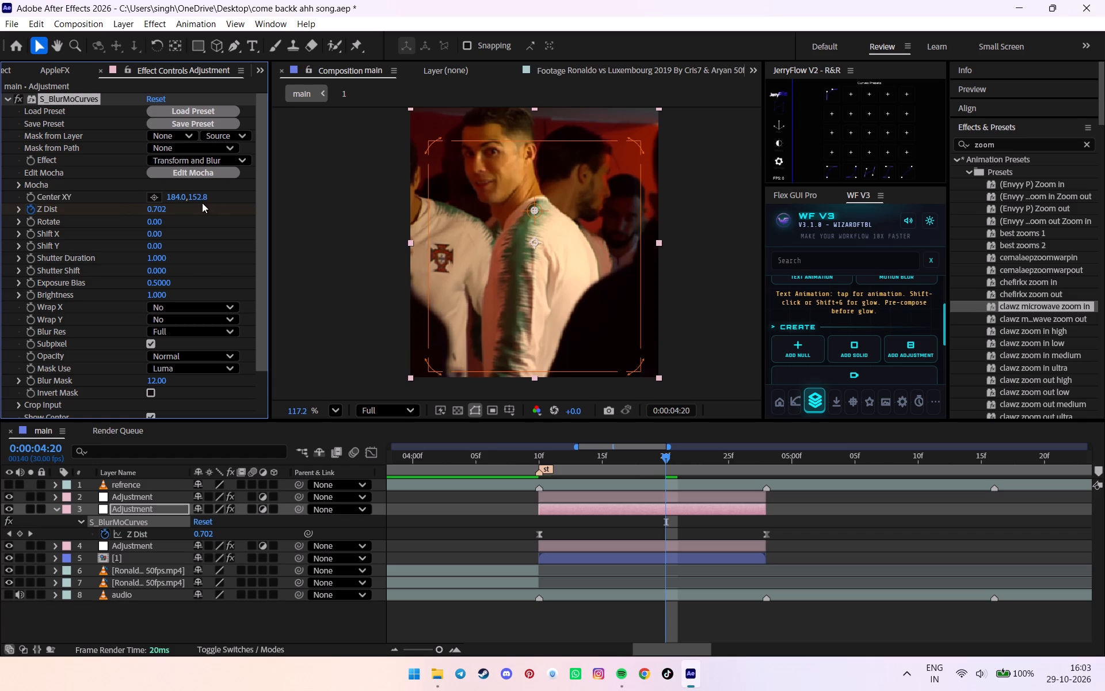
drag(198, 199, 149, 208)
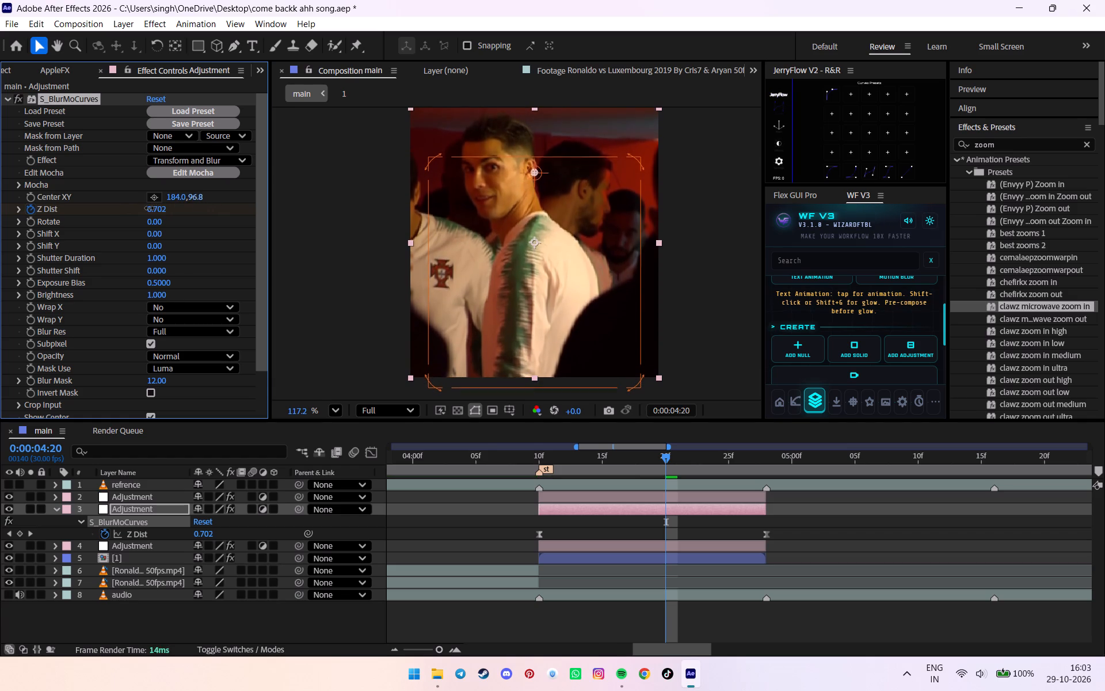
drag(149, 208, 143, 208)
In precomp 1, set the Ronaldo footage's scale to 43% and its position to 184, 212.
double_click(609, 562)
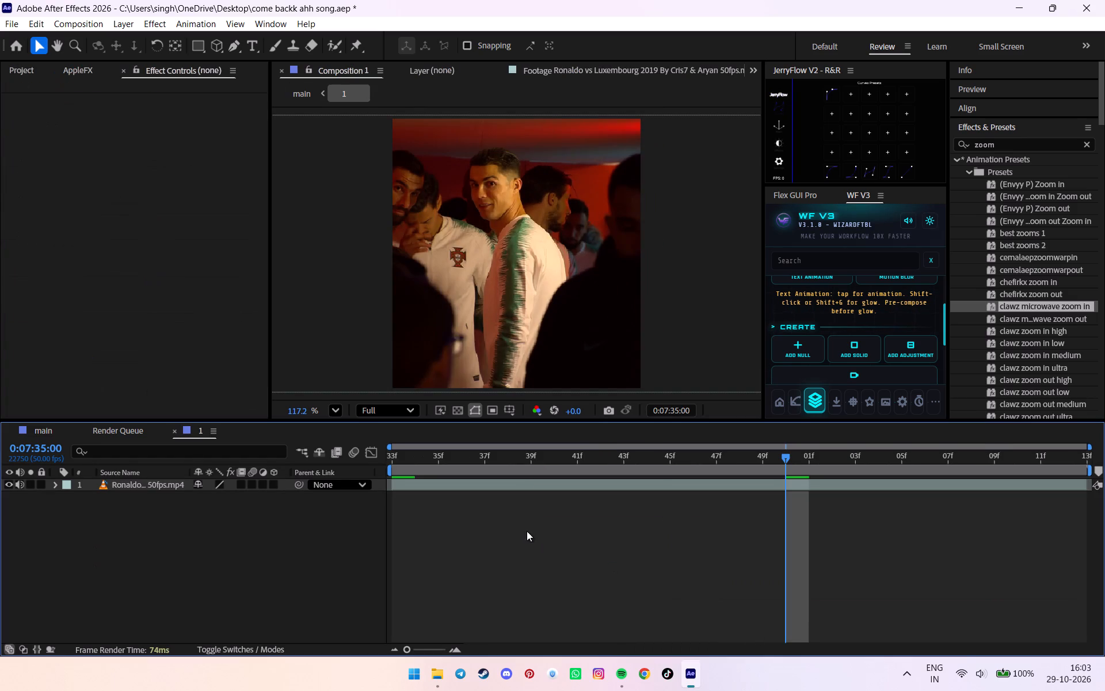
key(p)
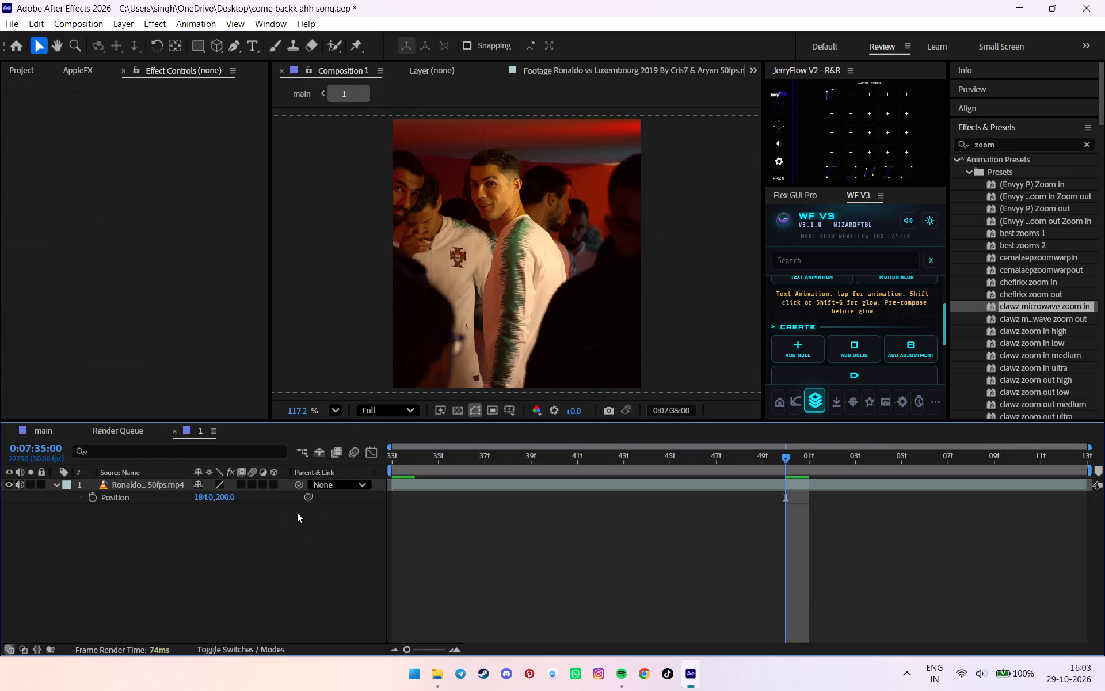
key(s)
click(214, 497)
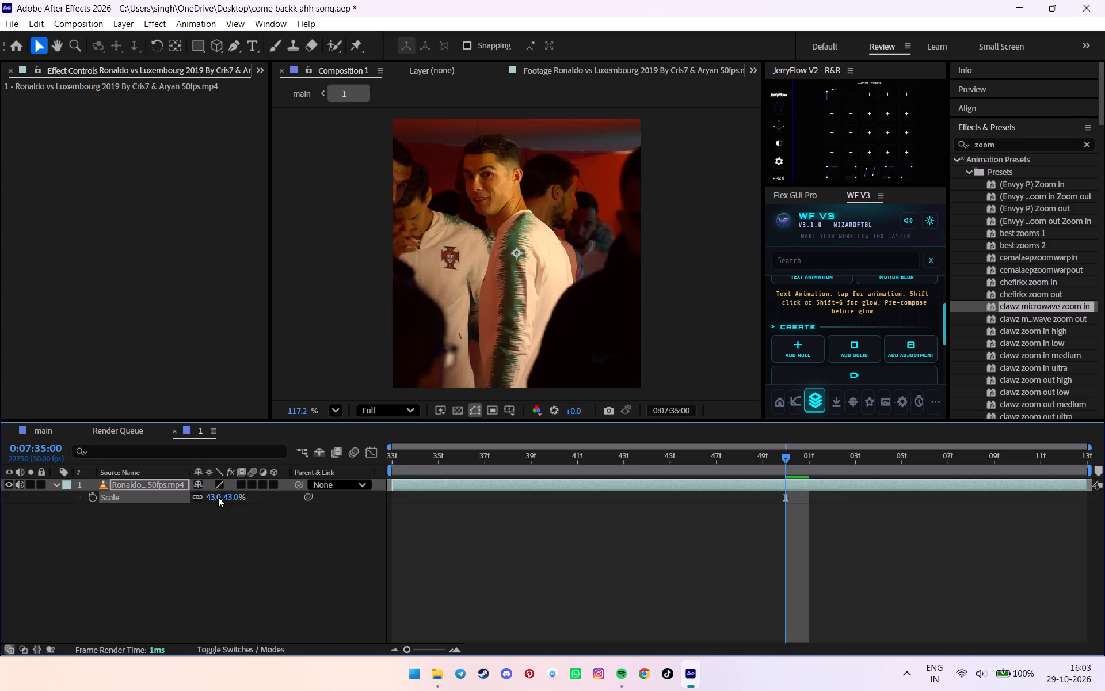
key(p)
drag(228, 497, 239, 495)
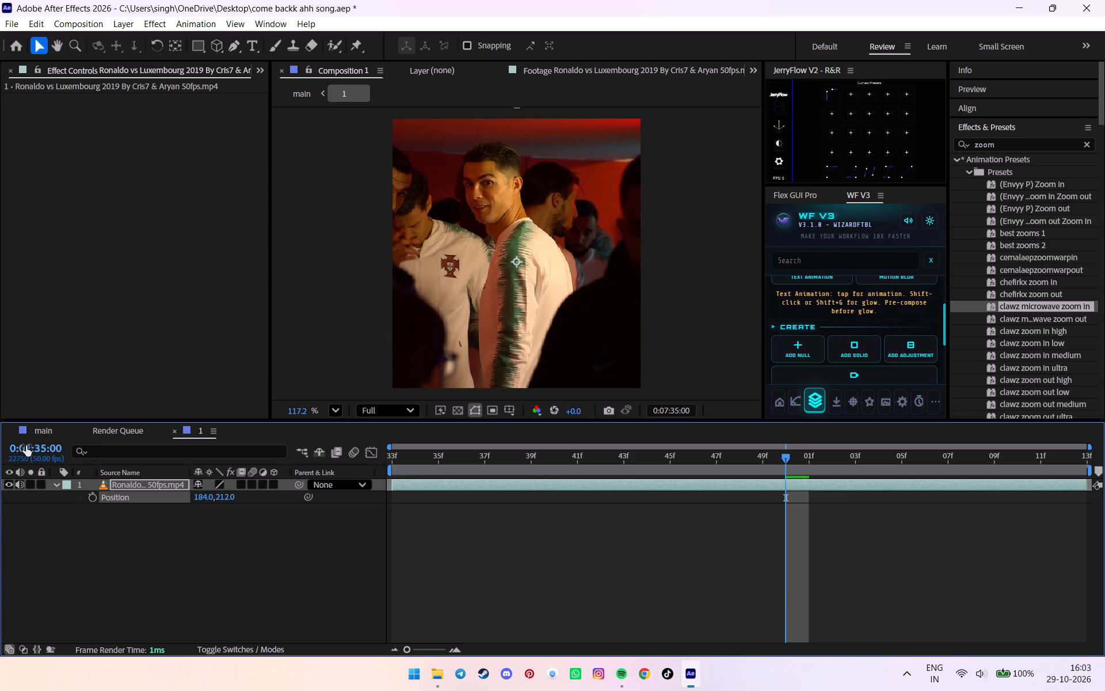
Return to the main composition and preview the zoom and reframed clip from 0:00:04:10 to 0:00:04:28.
click(33, 433)
drag(574, 470, 555, 470)
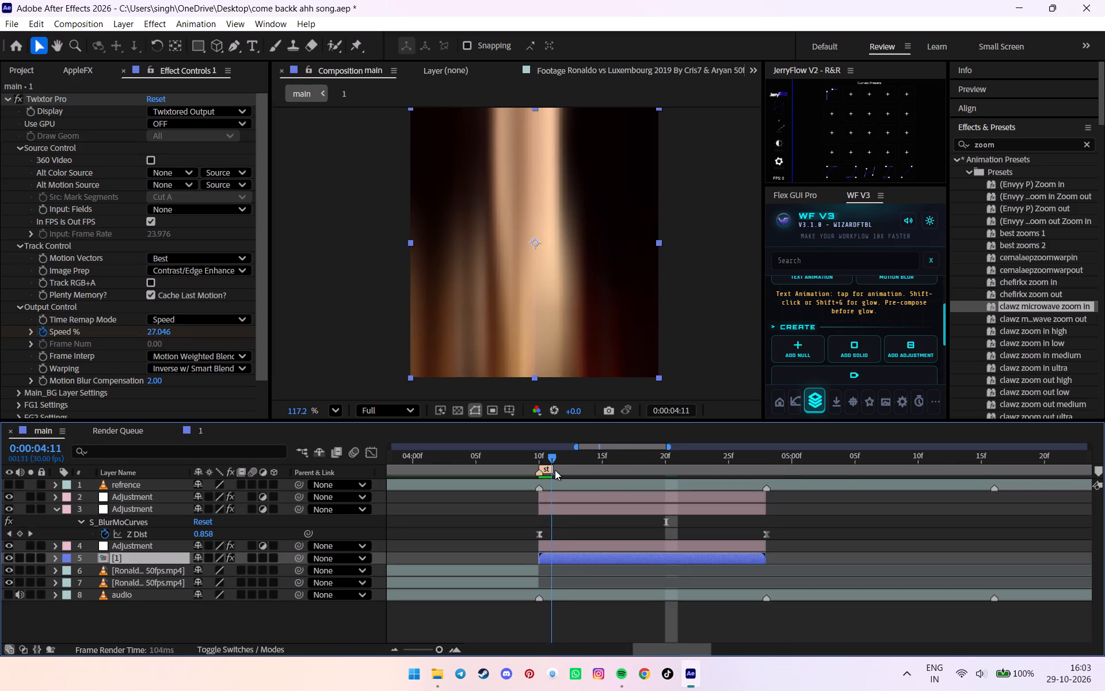
drag(555, 470, 654, 468)
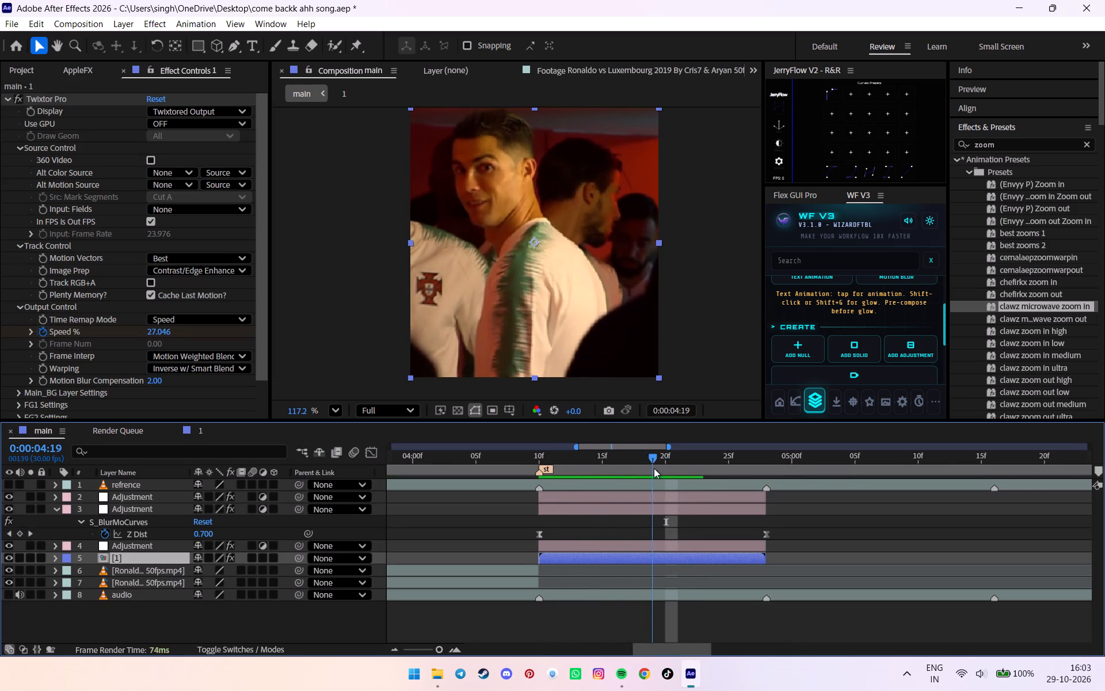
drag(654, 468, 712, 463)
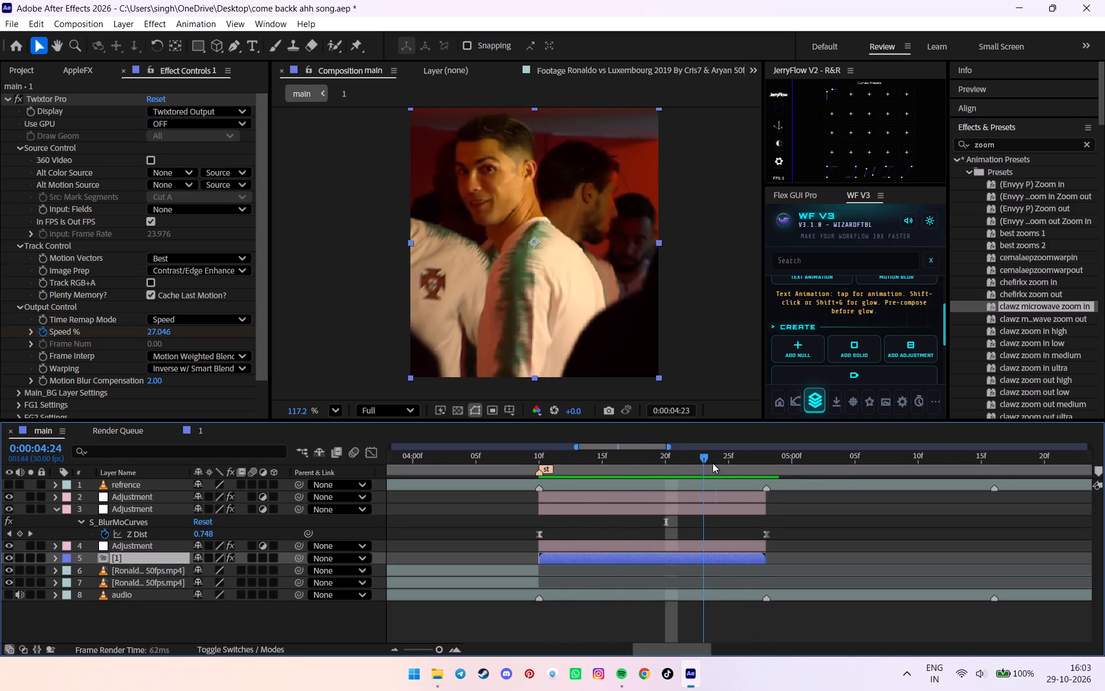
drag(712, 463, 759, 474)
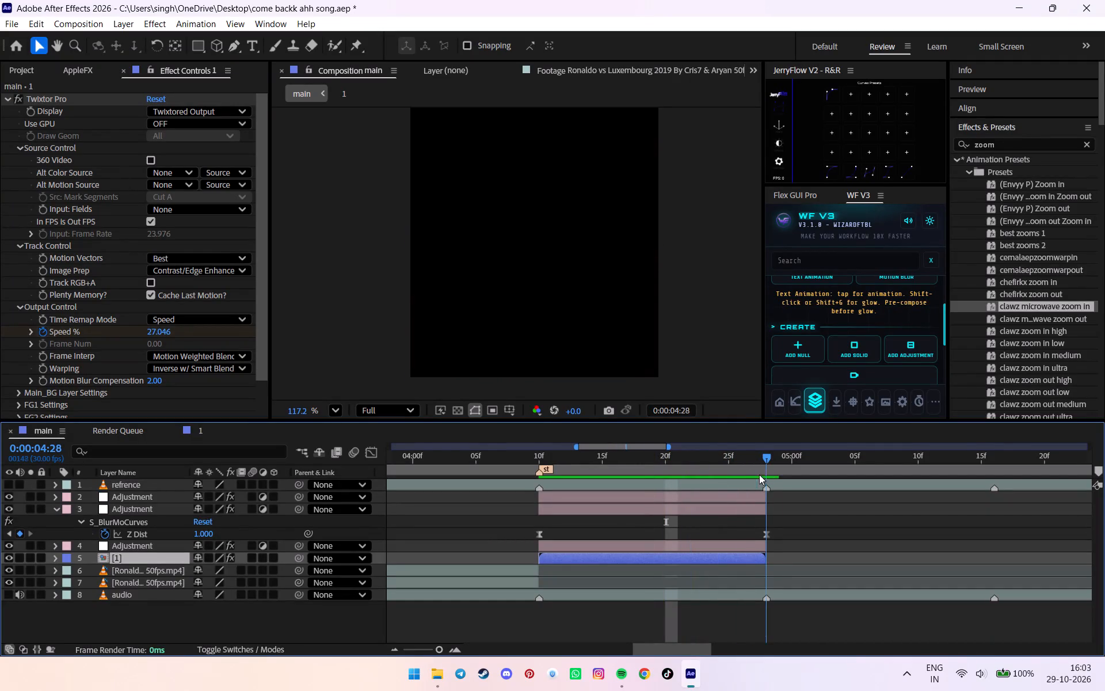
drag(759, 474, 535, 494)
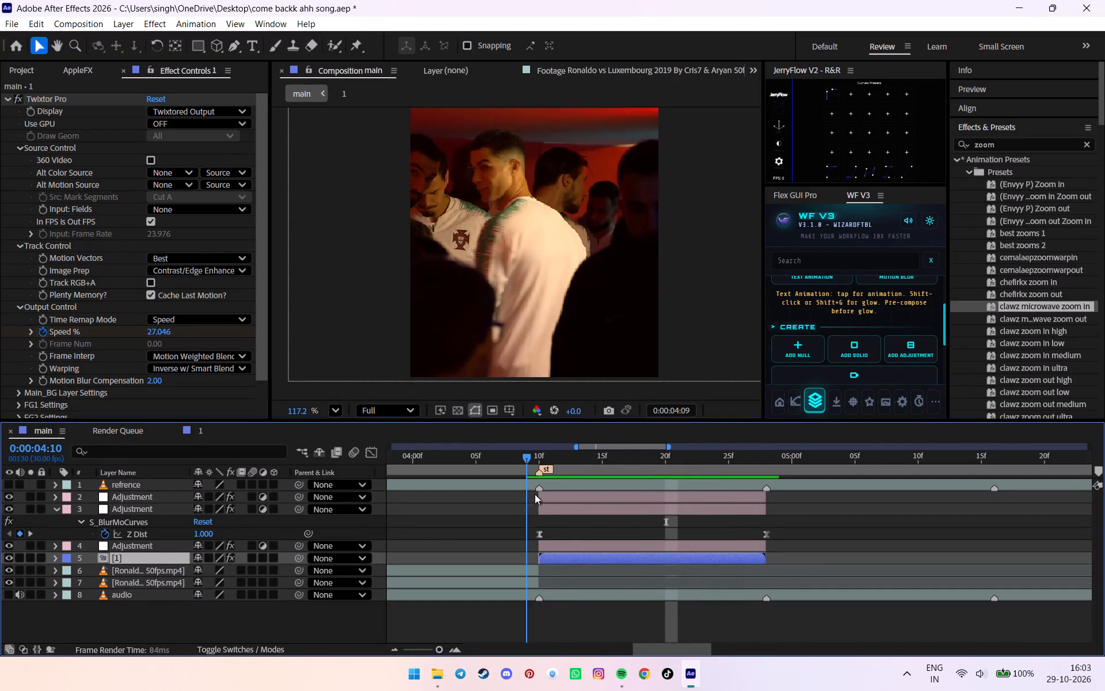
drag(535, 494, 542, 494)
Search the presets for fade and apply new fades+blurs (axsensi) to the middle adjustment layer at 0:00:04:10.
click(550, 507)
drag(1021, 139, 962, 137)
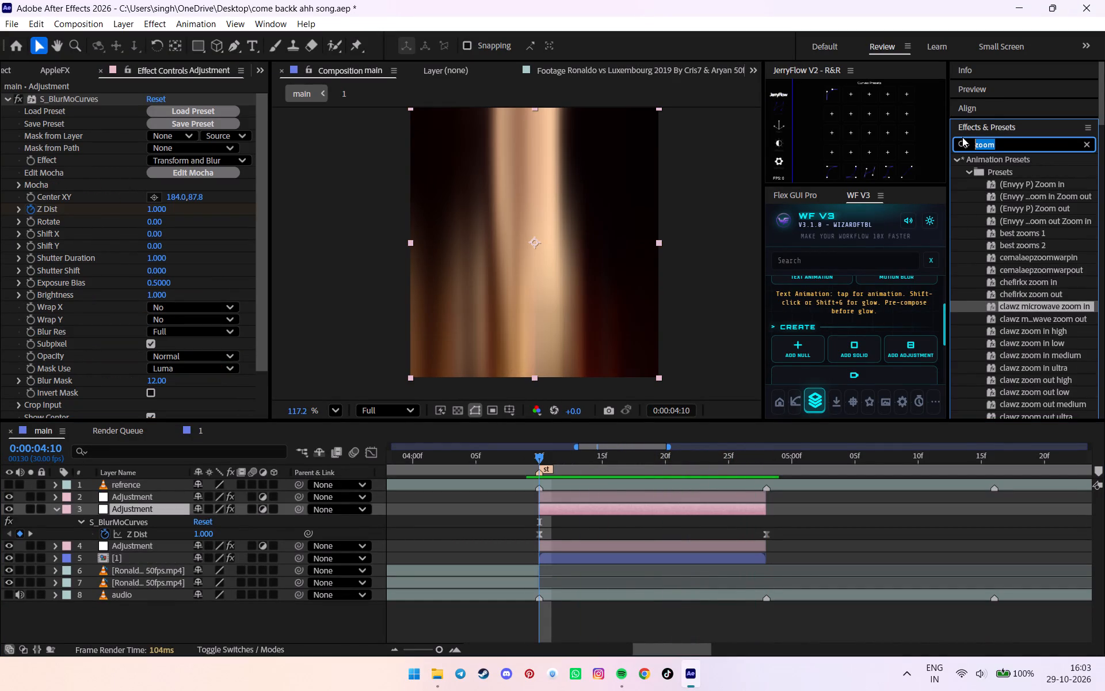
text(fa)
key(BackSpace)
key(BackSpace)
key(BackSpace)
key(BackSpace)
text(fade)
double_click(1043, 379)
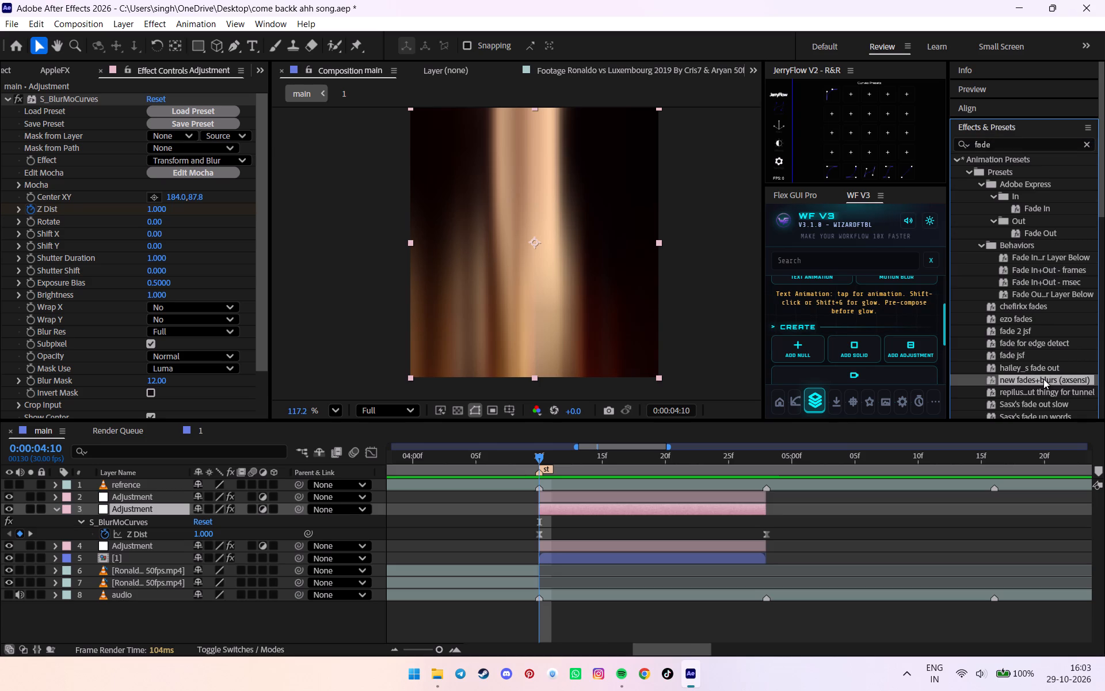
Examine the animated properties of the fade and blur effects on the middle adjustment layer.
key(u)
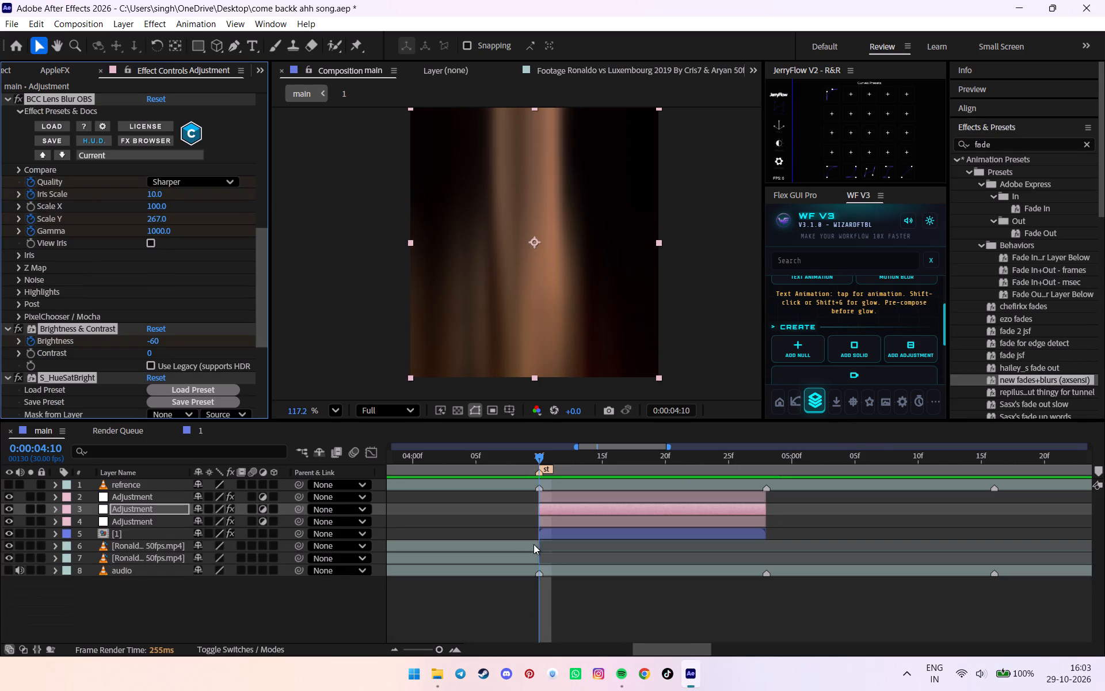
key(u)
scroll(535, 544, down, 2)
scroll(534, 540, up, 3)
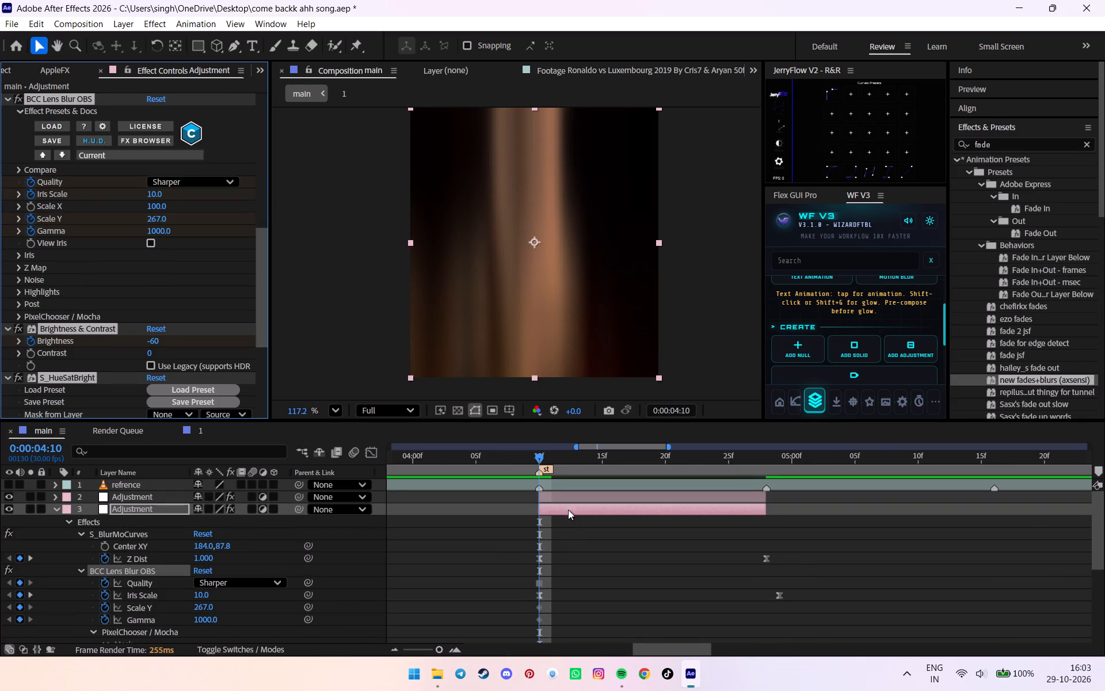
click(567, 508)
key(u)
key(u)
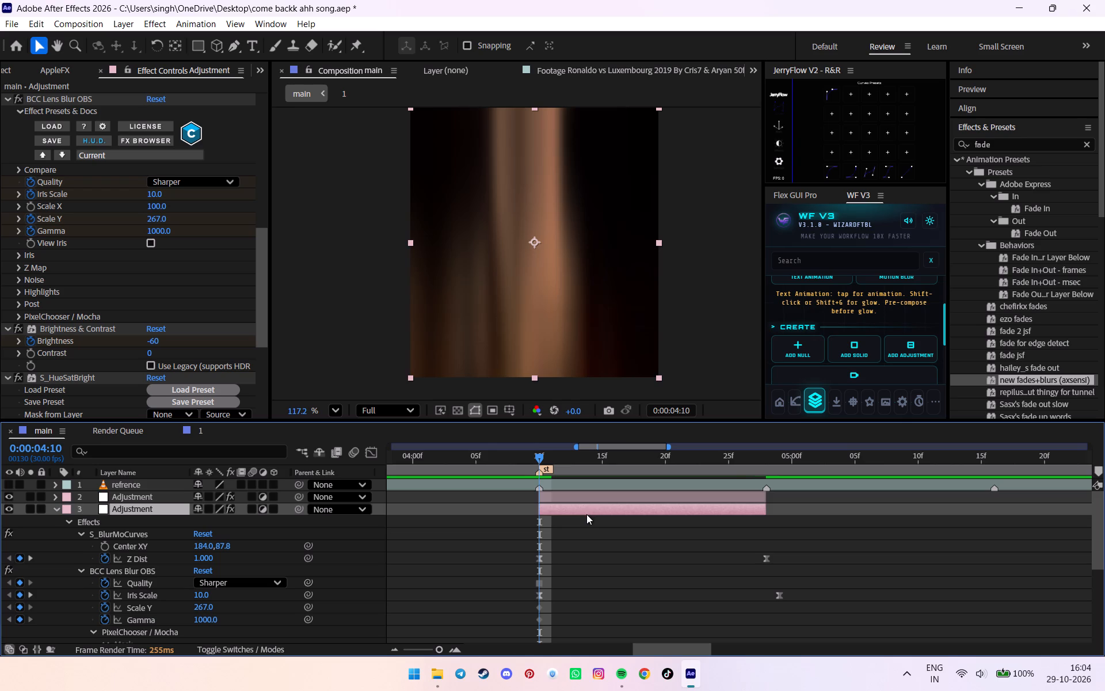
scroll(577, 559, down, 3)
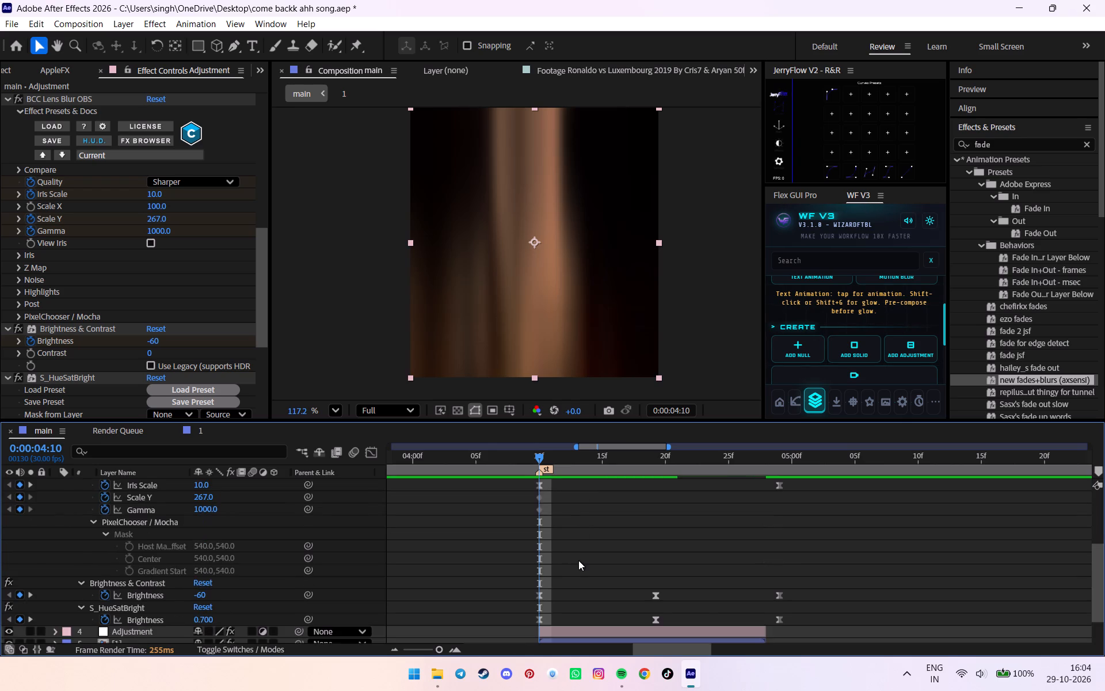
scroll(578, 560, up, 3)
click(565, 516)
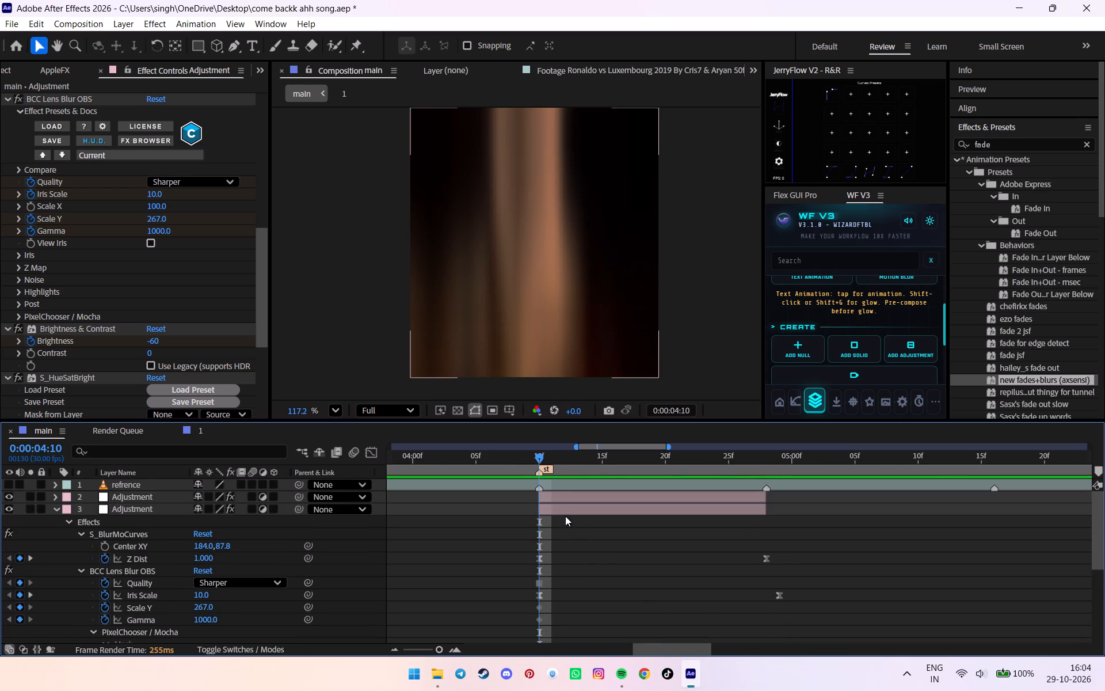
Compress the fade and blur preset's keyframes so the last ones sit at the middle adjustment layer's end, and collapse its properties.
click(567, 512)
key(u)
click(567, 511)
key(u)
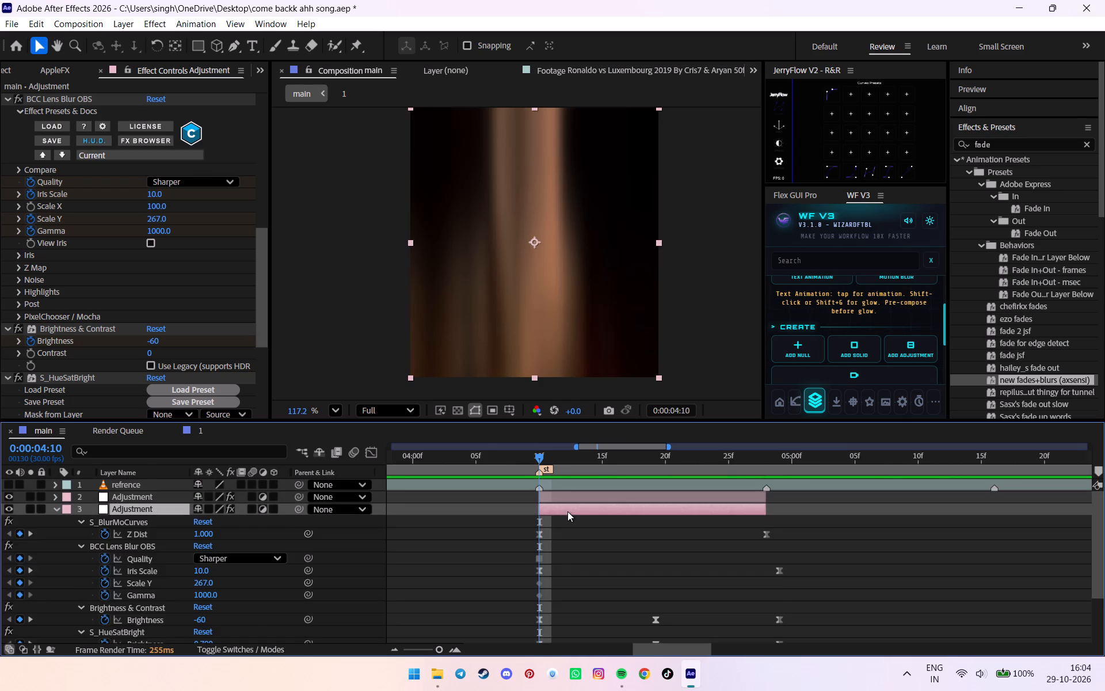
scroll(567, 511, down, 2)
scroll(567, 511, up, 2)
drag(486, 560, 722, 607)
drag(509, 557, 815, 682)
alt+drag(777, 575, 763, 575)
scroll(762, 575, up, 3)
key(u)
click(868, 530)
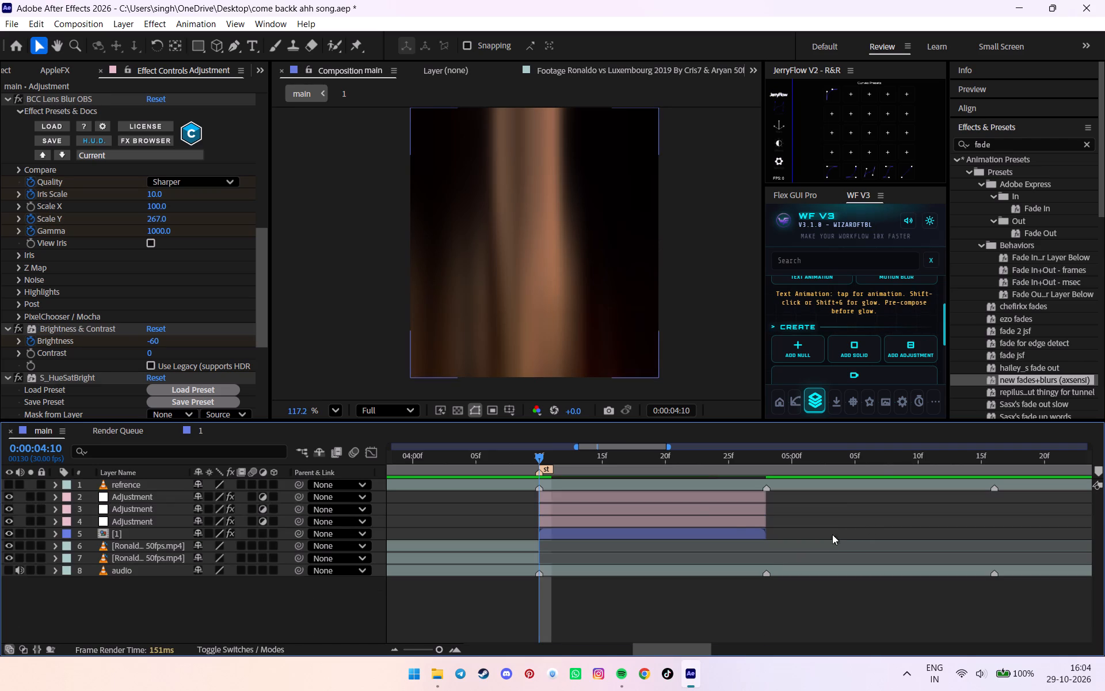
Save the project and preview the fade and blur between 0:00:04:10 and 0:00:04:24.
key(ctrl+s)
drag(555, 461, 717, 460)
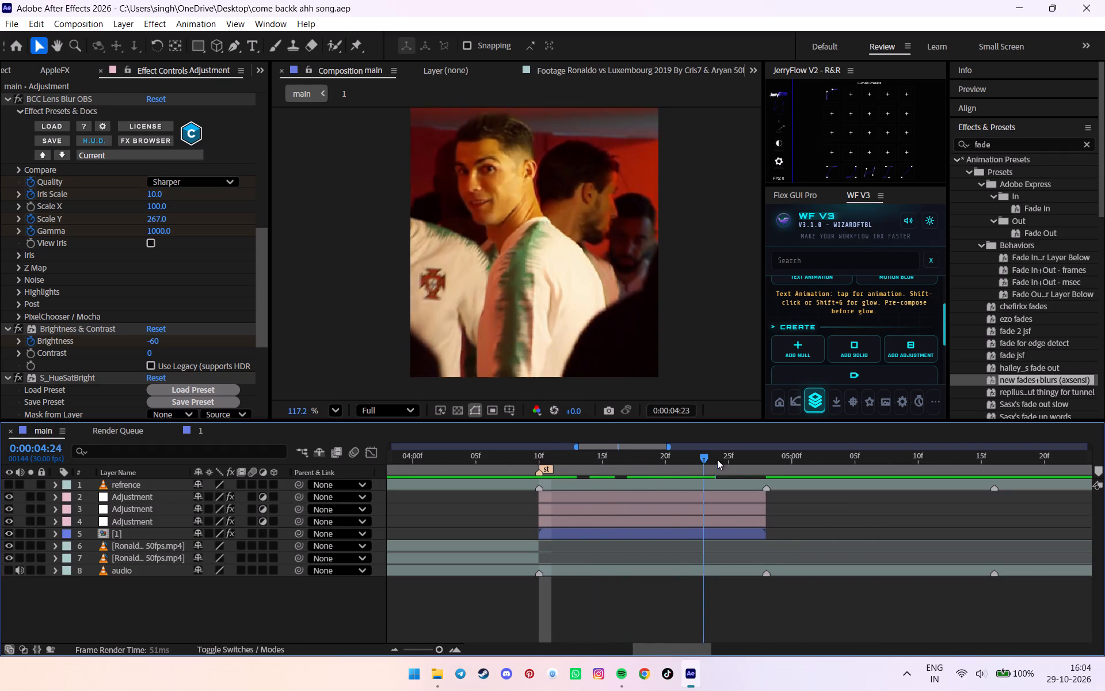
drag(717, 460, 539, 489)
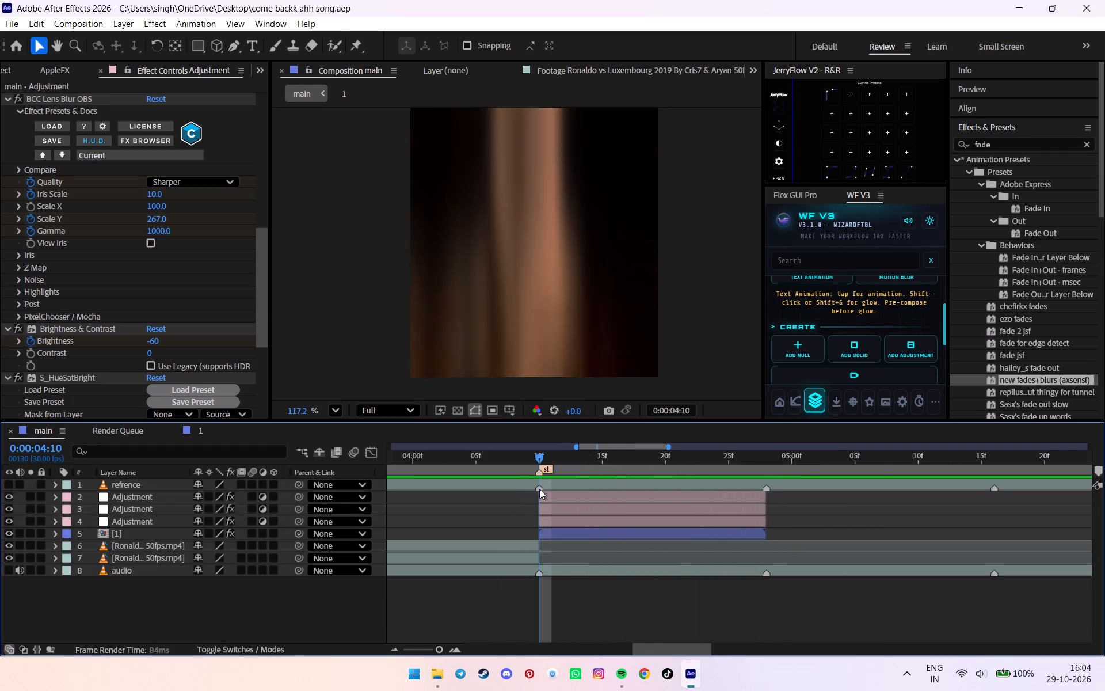
drag(539, 489, 542, 489)
Pre-compose the two Ronaldo footage layers together into one composition.
alt+scroll(542, 489, down, 6)
click(571, 549)
click(566, 557)
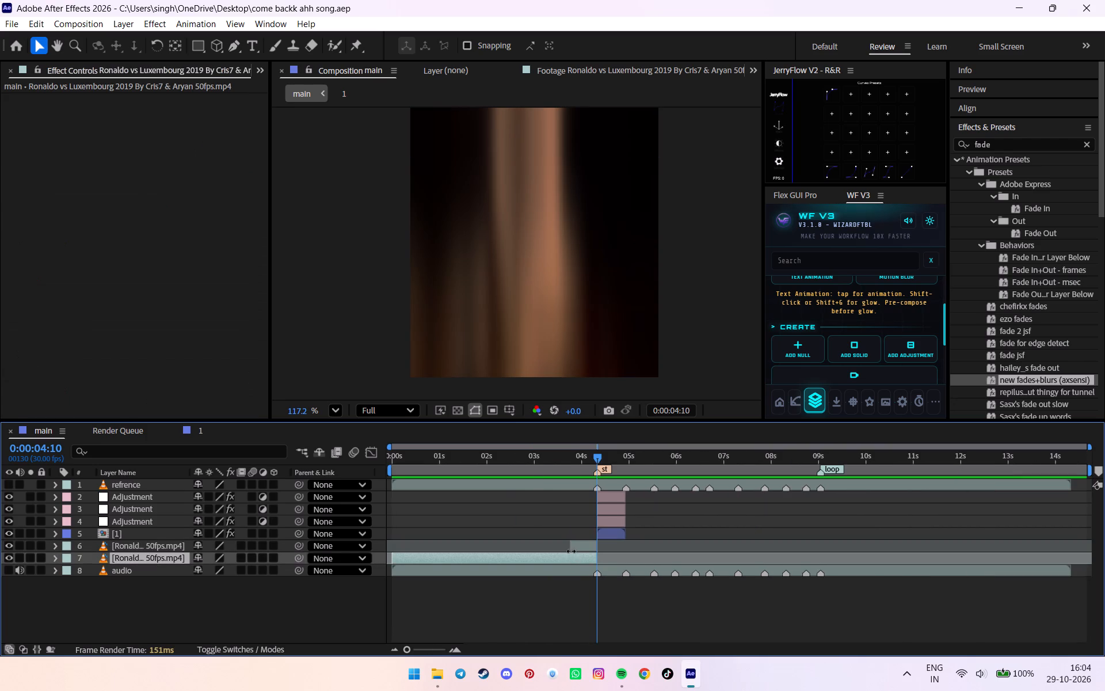
shift+click(577, 545)
scroll(863, 336, up, 4)
shift+click(867, 312)
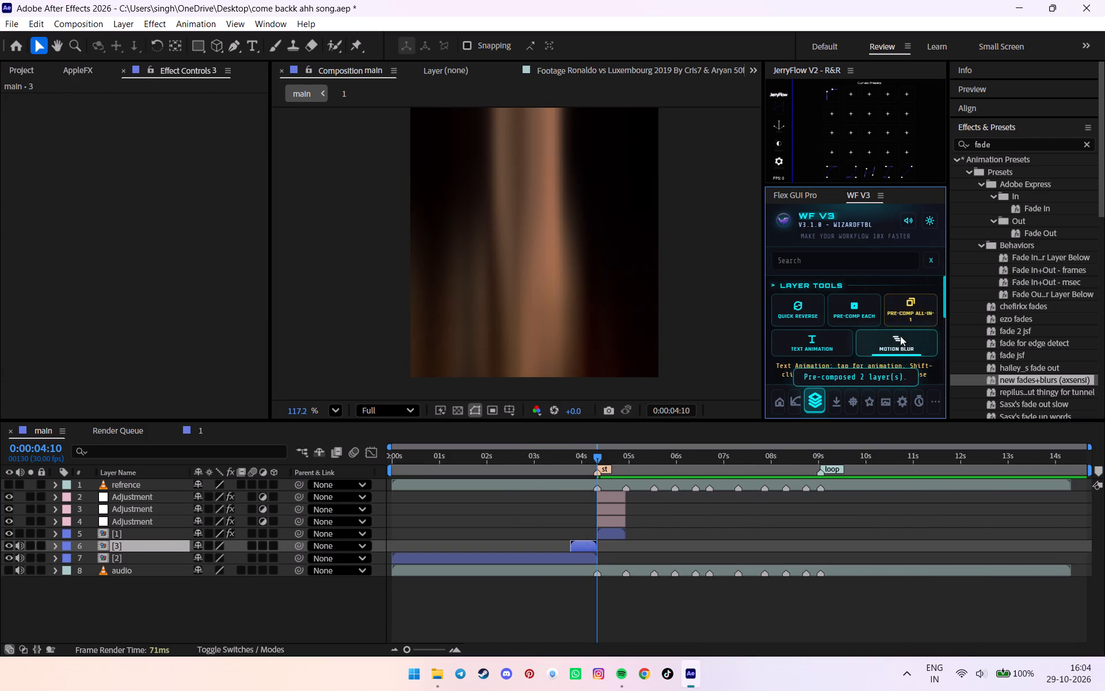
key(ctrl+z)
click(911, 311)
Add an adjustment layer and place it over the [2] pre-comp so that it ends at the 0:00:04:10 cut.
drag(586, 457, 575, 457)
alt+scroll(581, 462, up, 3)
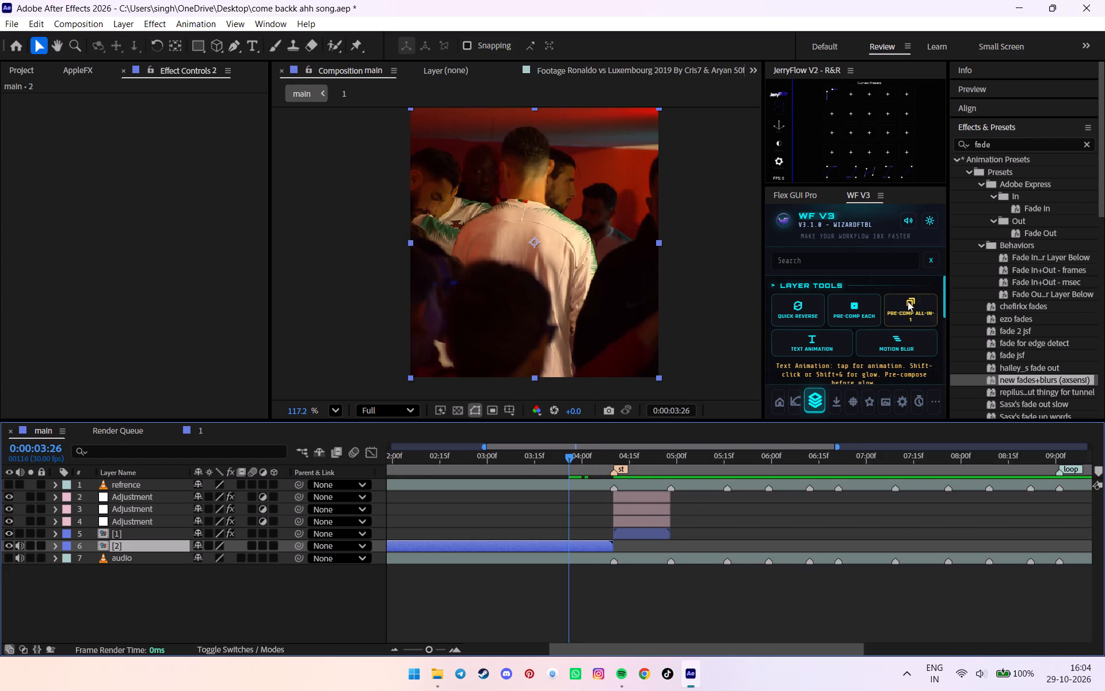
click(654, 520)
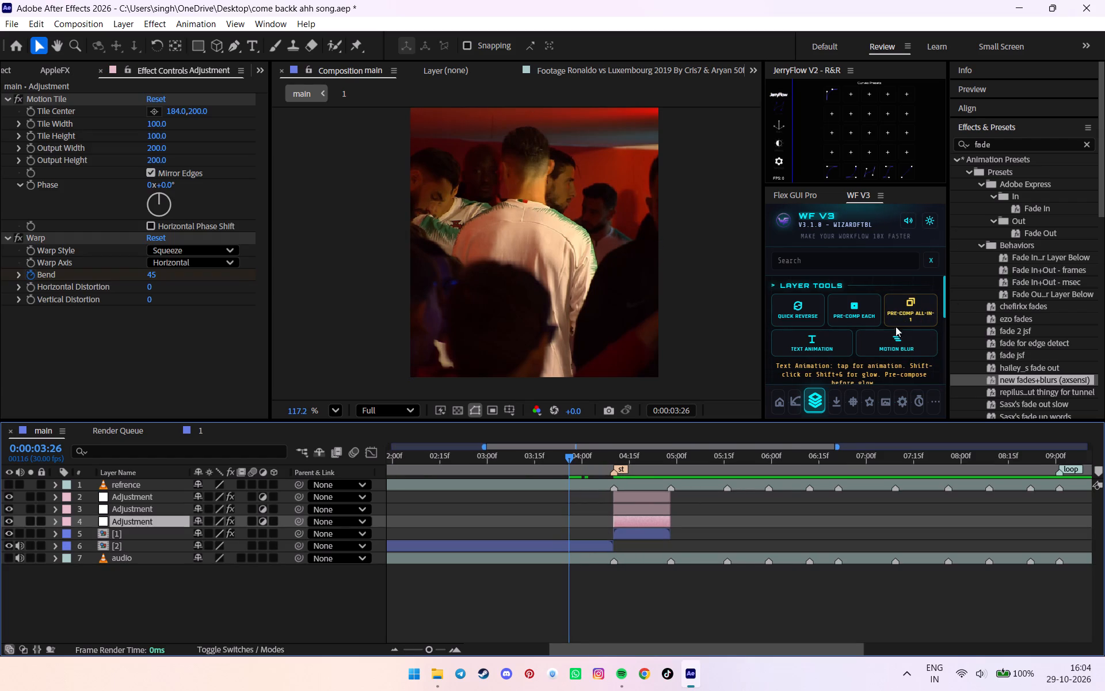
scroll(832, 338, down, 1)
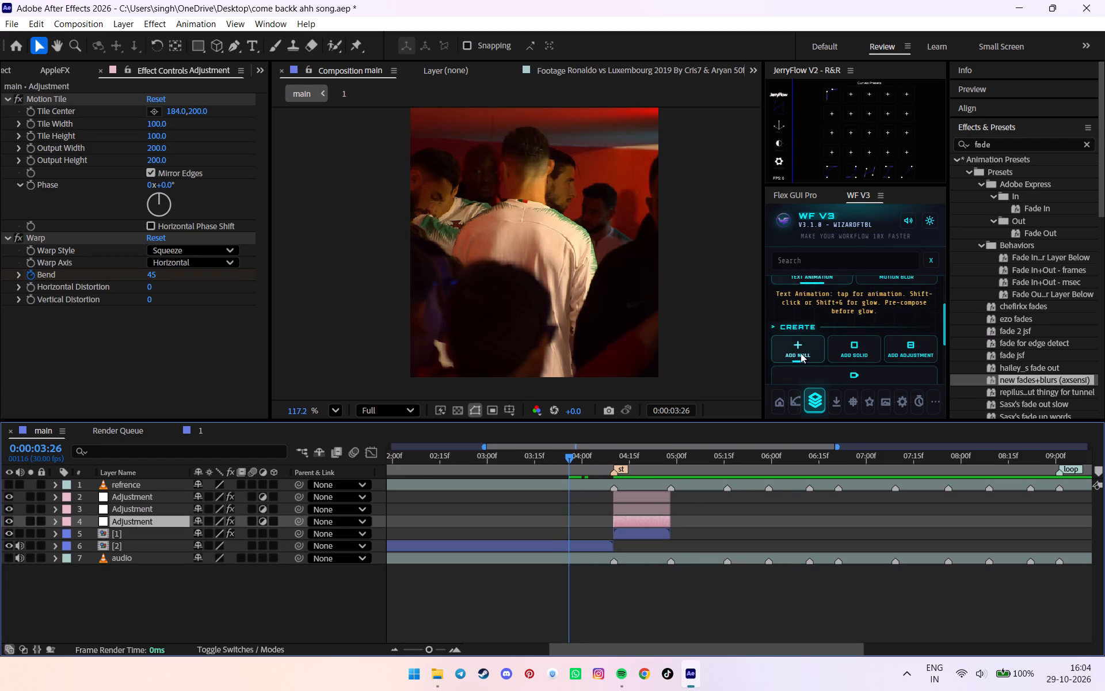
click(893, 347)
drag(627, 525, 597, 525)
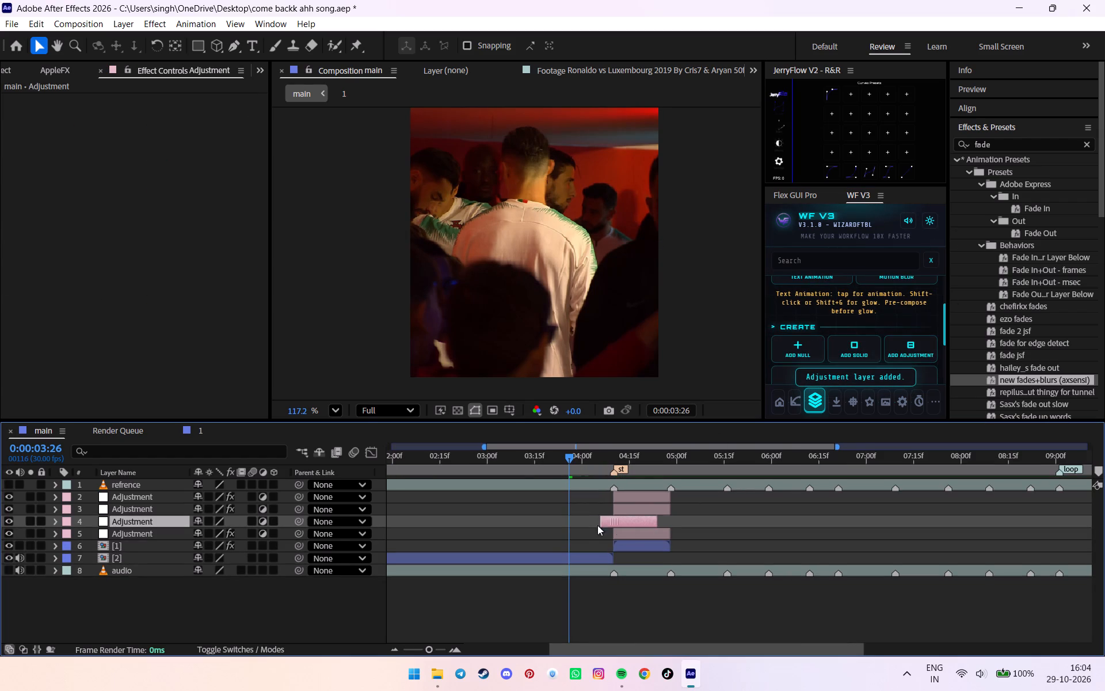
drag(597, 525, 571, 525)
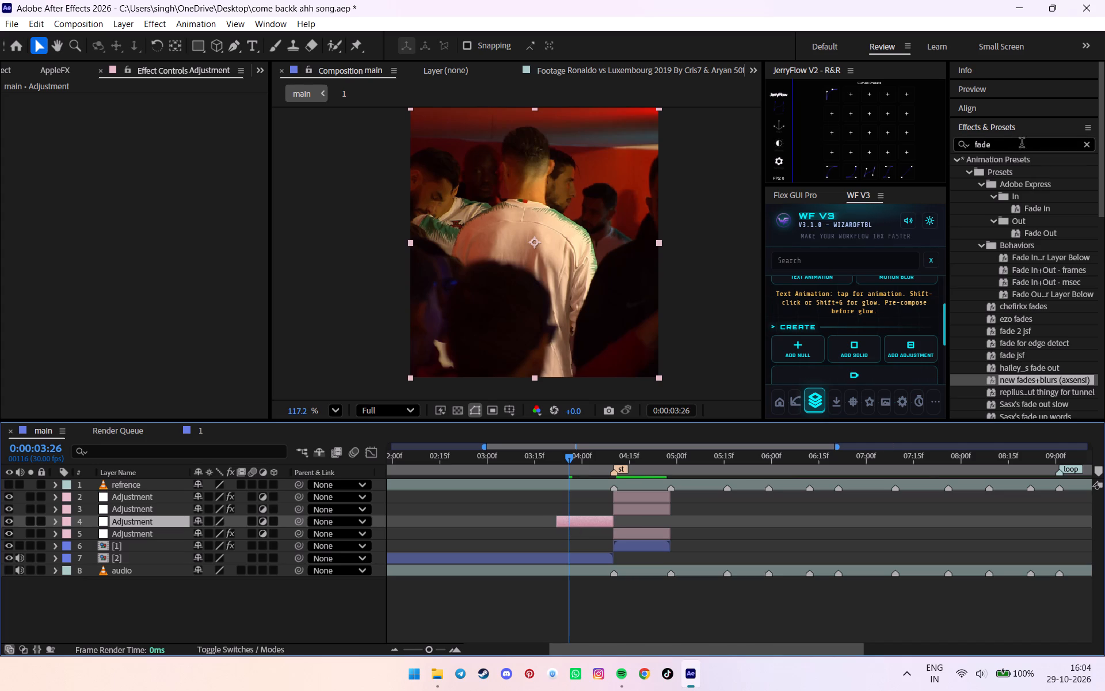
Search the presets for y shake and apply y shake out jsf to the new adjustment layer at 0:00:03:26.
drag(1019, 142, 948, 140)
text(ys ahke)
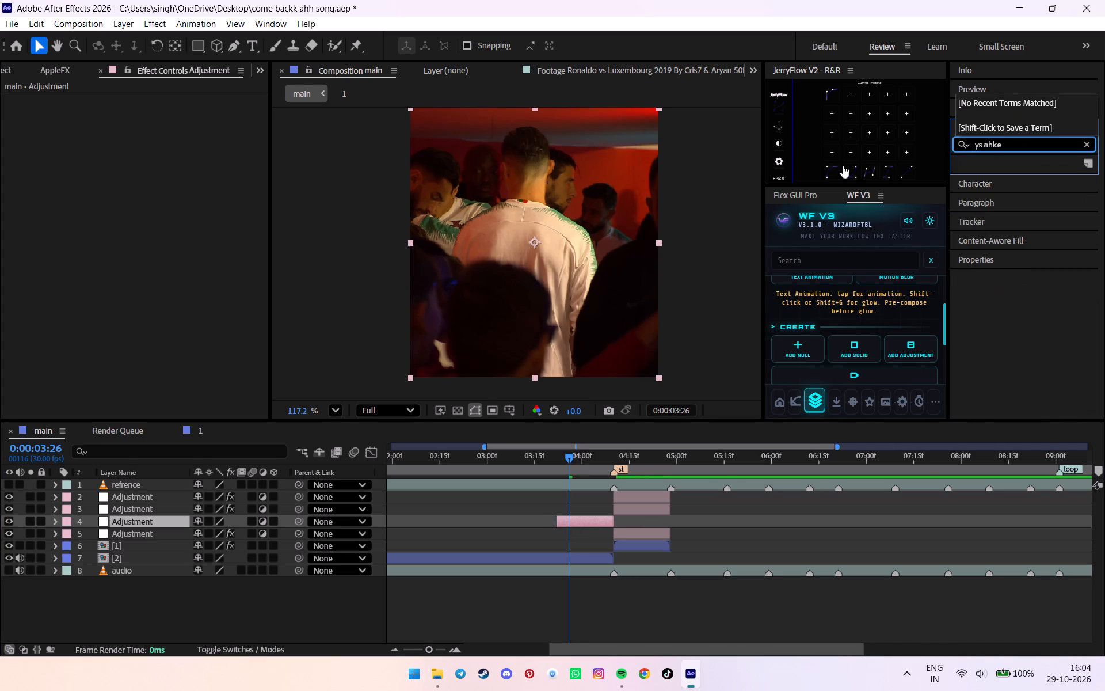
key(BackSpace)
key(Delete)
key(BackSpace)
key(BackSpace)
key(BackSpace)
key(BackSpace)
key(BackSpace)
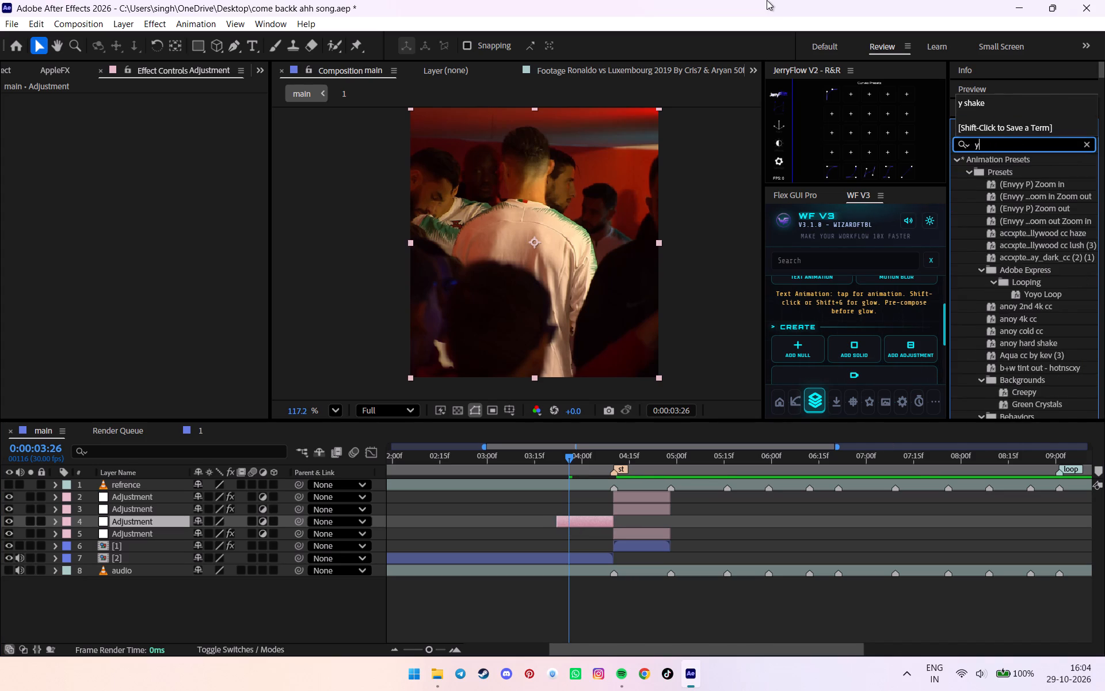
key(space)
text(shake)
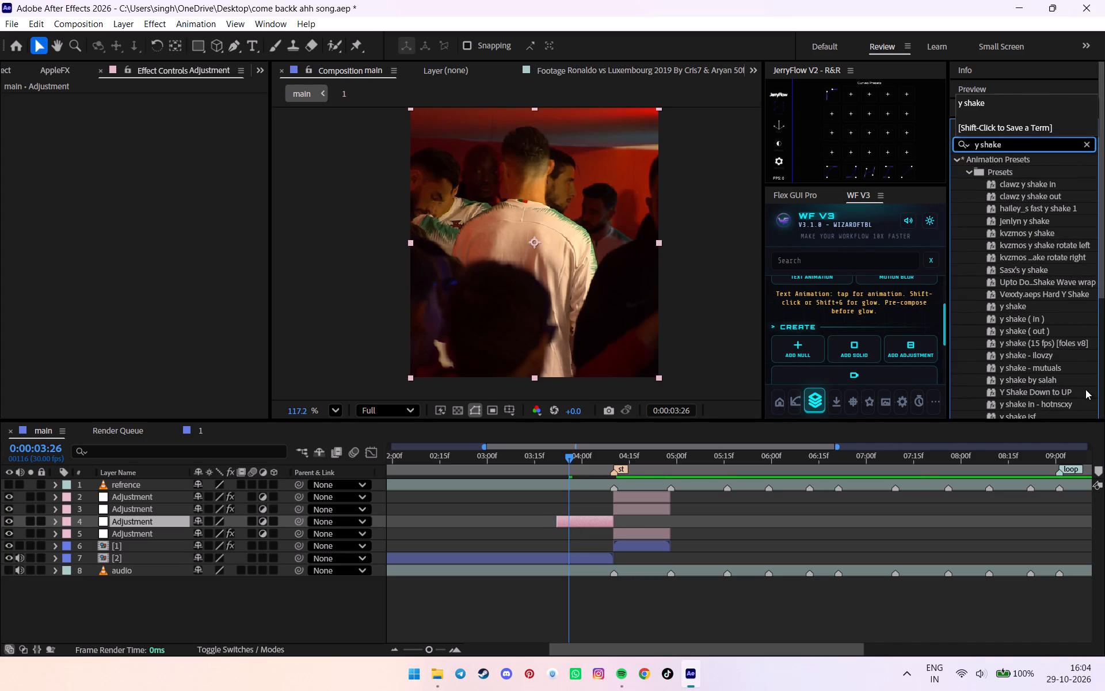
scroll(1078, 388, down, 5)
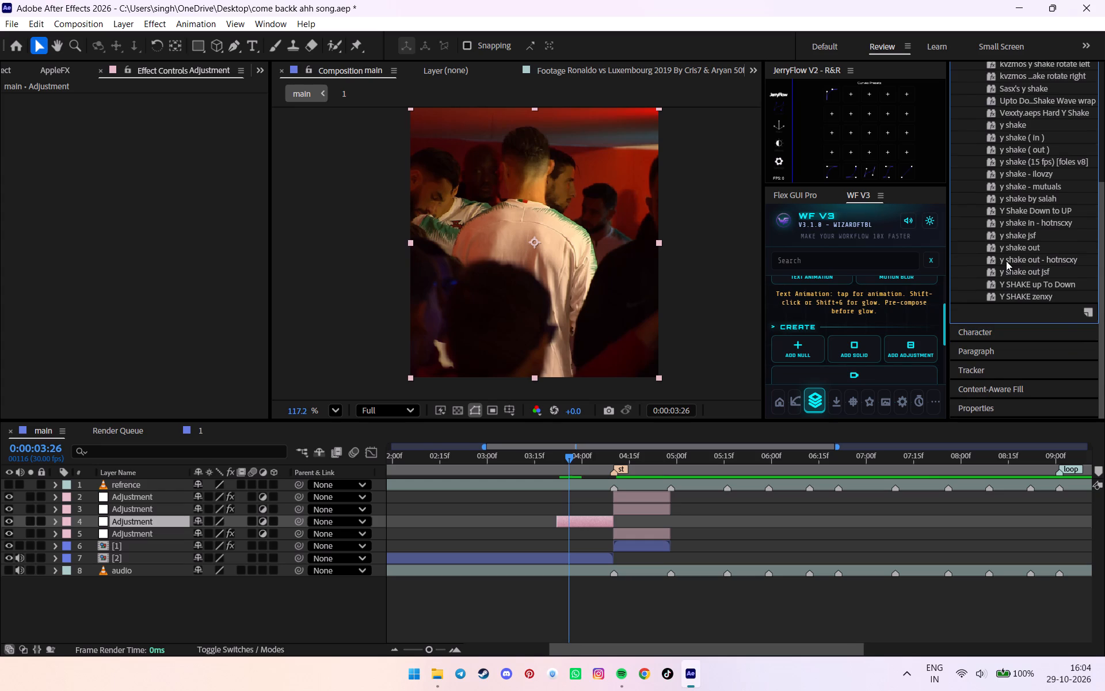
drag(1027, 270, 557, 557)
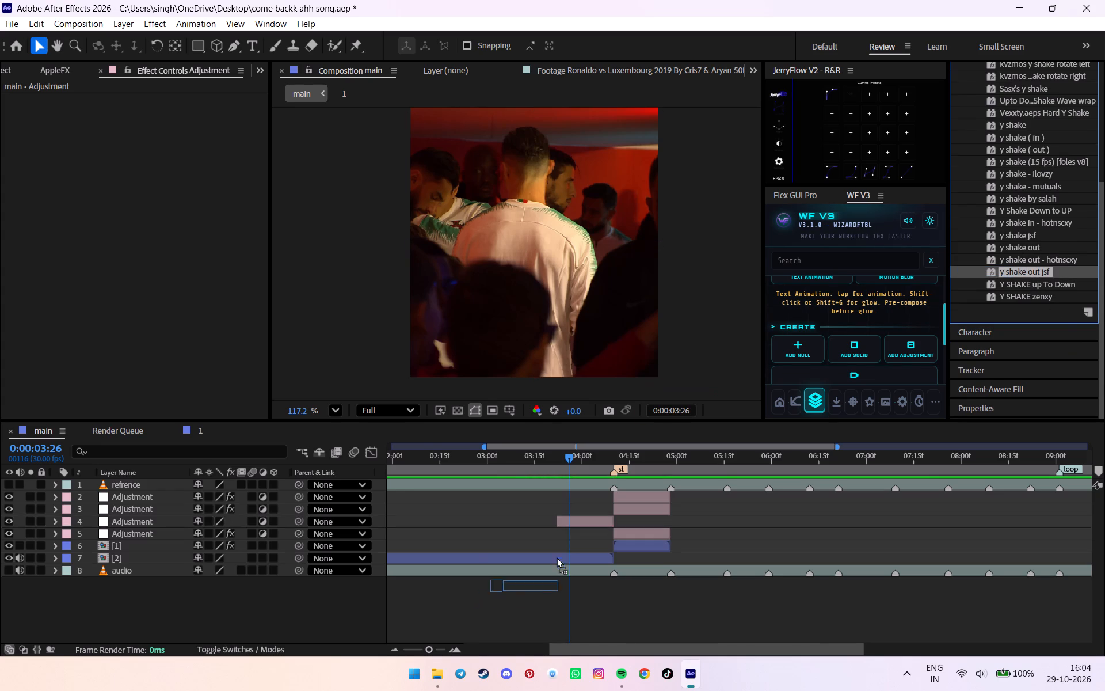
drag(557, 557, 574, 519)
Shift all the y shake keyframes so the last ones sit at 0:00:04:10, and trim the adjustment layer's start to 0:00:03:28.
key(u)
drag(552, 544, 614, 590)
alt+scroll(590, 559, up, 1)
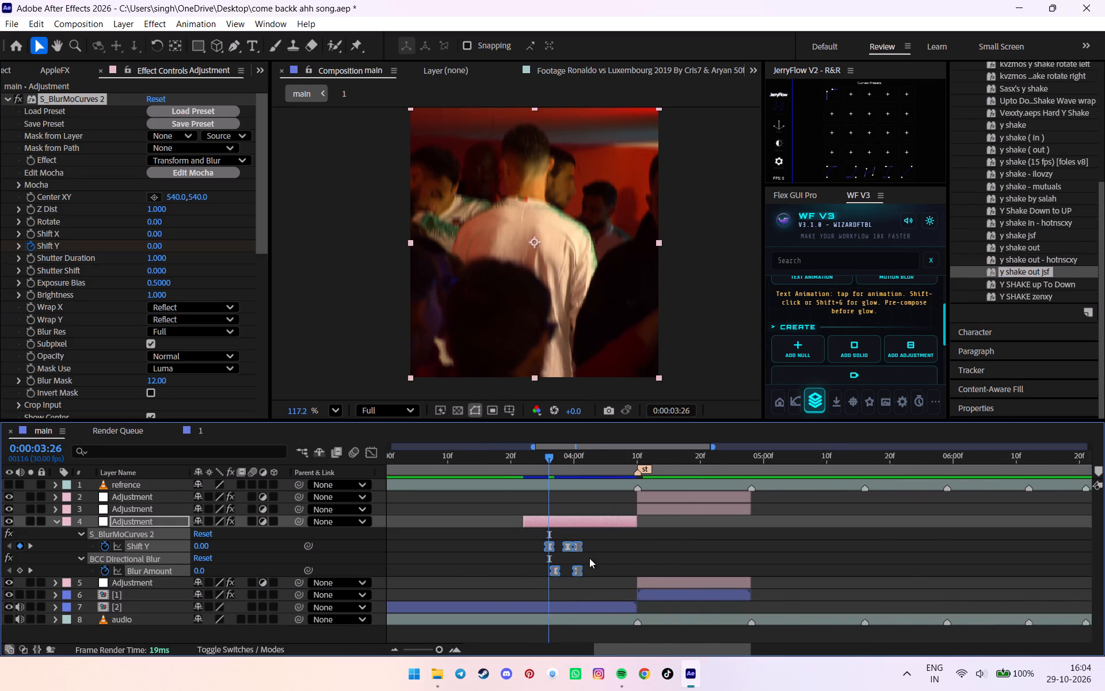
alt+scroll(589, 558, up, 1)
drag(561, 545, 651, 545)
drag(509, 541, 598, 588)
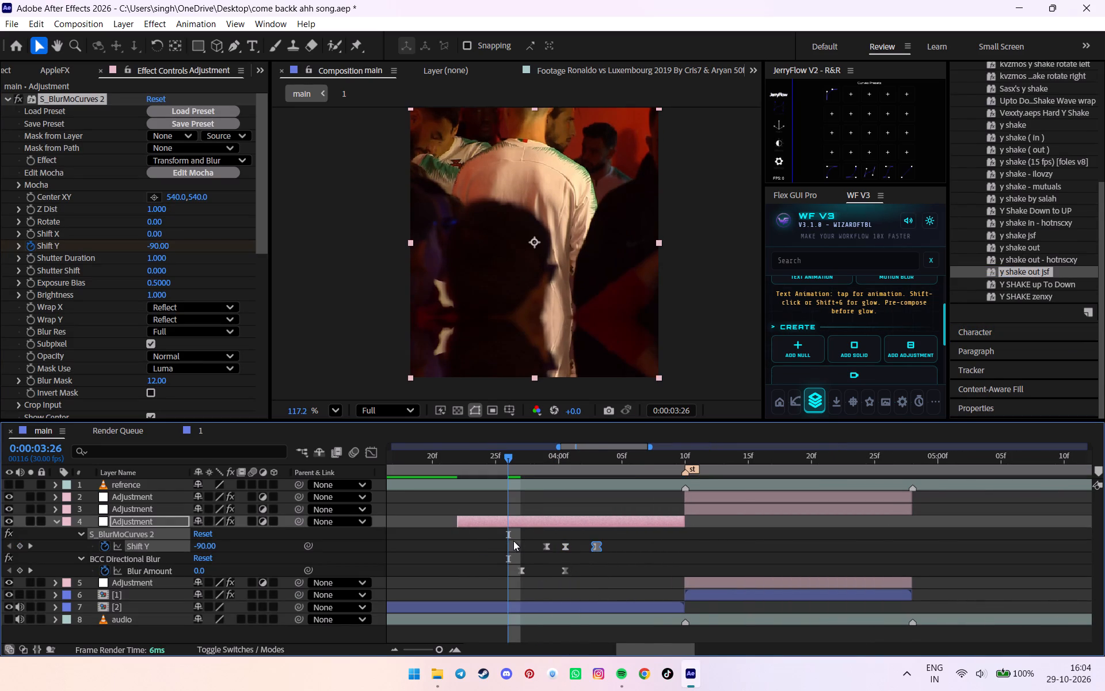
key(ctrl+z)
drag(457, 530, 614, 605)
drag(563, 549, 676, 543)
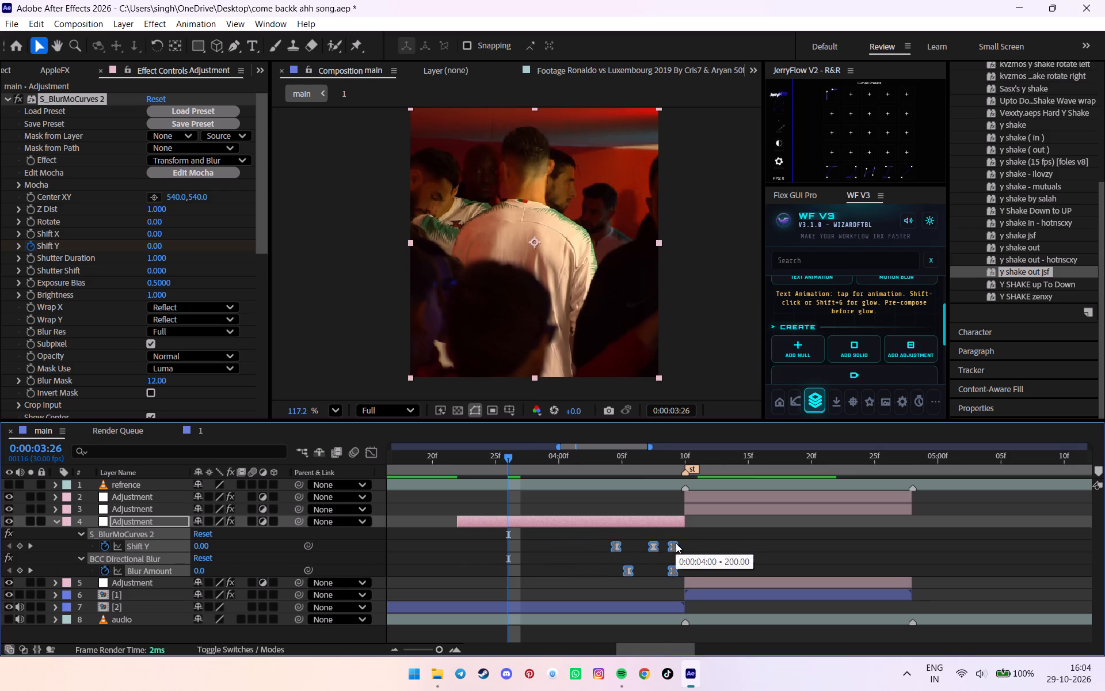
drag(676, 543, 680, 543)
drag(459, 518, 539, 500)
Preview the y shake transition across the cut between 0:00:03:27 and 0:00:04:15.
drag(526, 465, 519, 466)
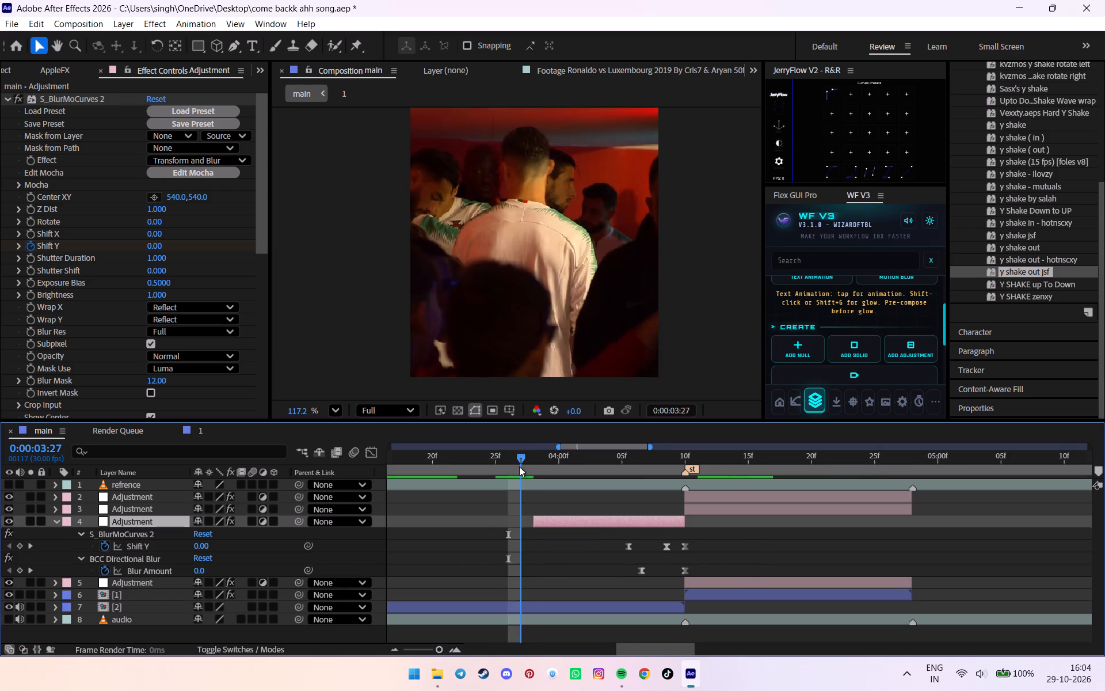
drag(519, 466, 520, 466)
drag(513, 464, 753, 461)
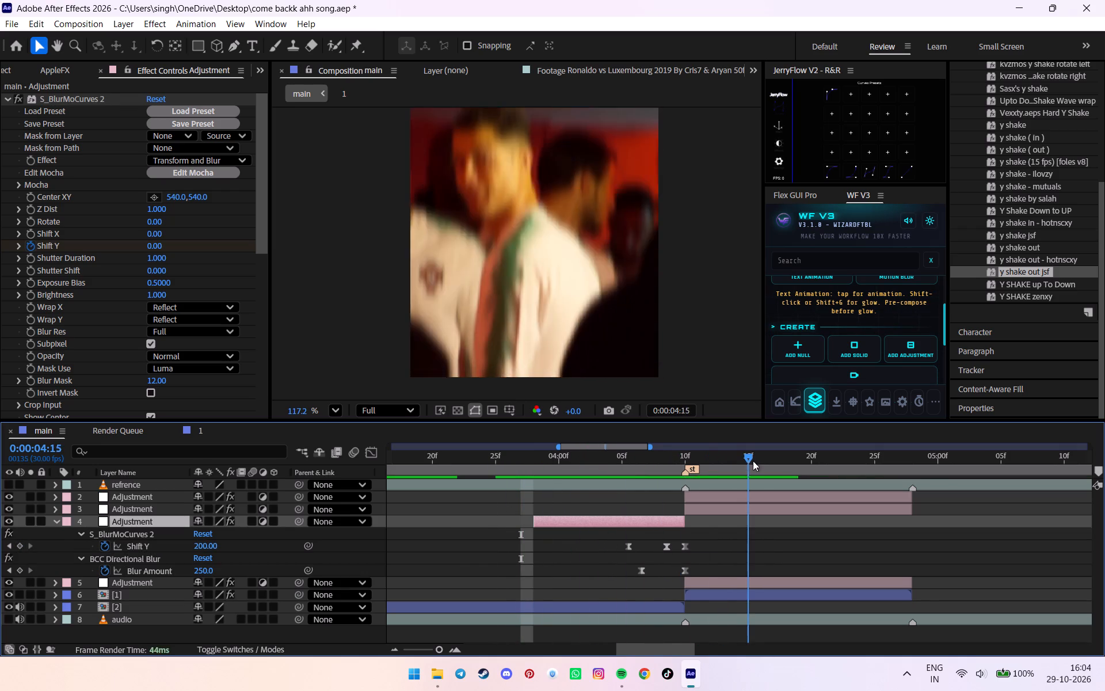
drag(753, 461, 622, 483)
drag(629, 460, 677, 471)
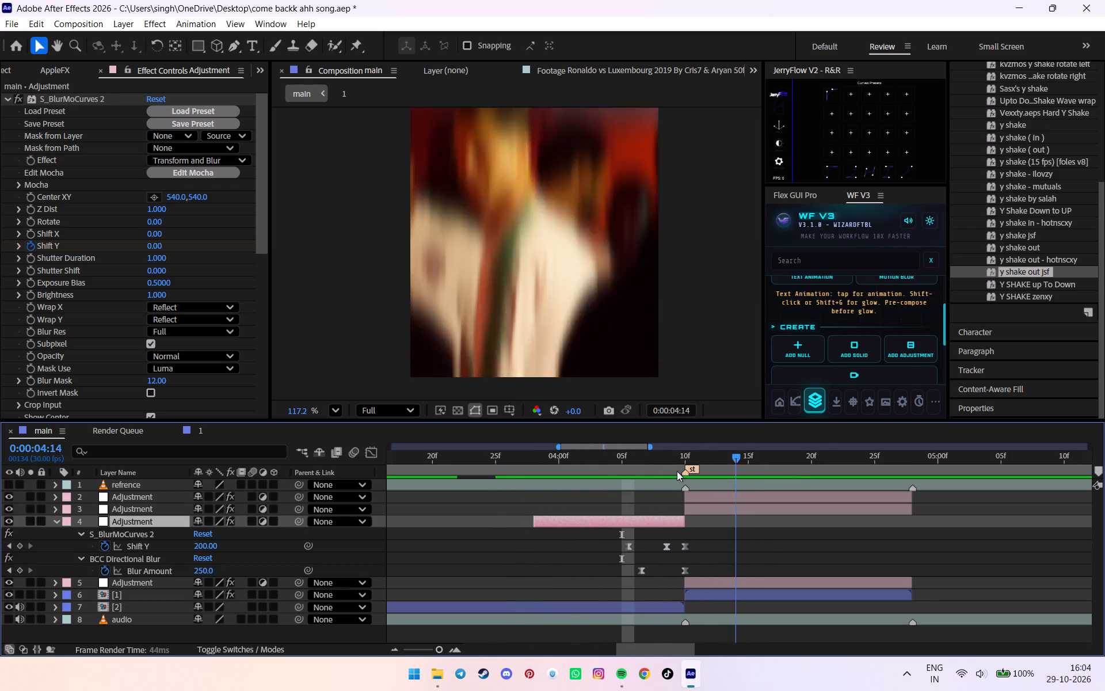
Compress the y shake keyframes so the first one sits at 0:00:04:07 and the last ones stay at 0:00:04:10.
drag(677, 471, 634, 475)
drag(595, 537, 714, 579)
alt+drag(624, 545, 640, 544)
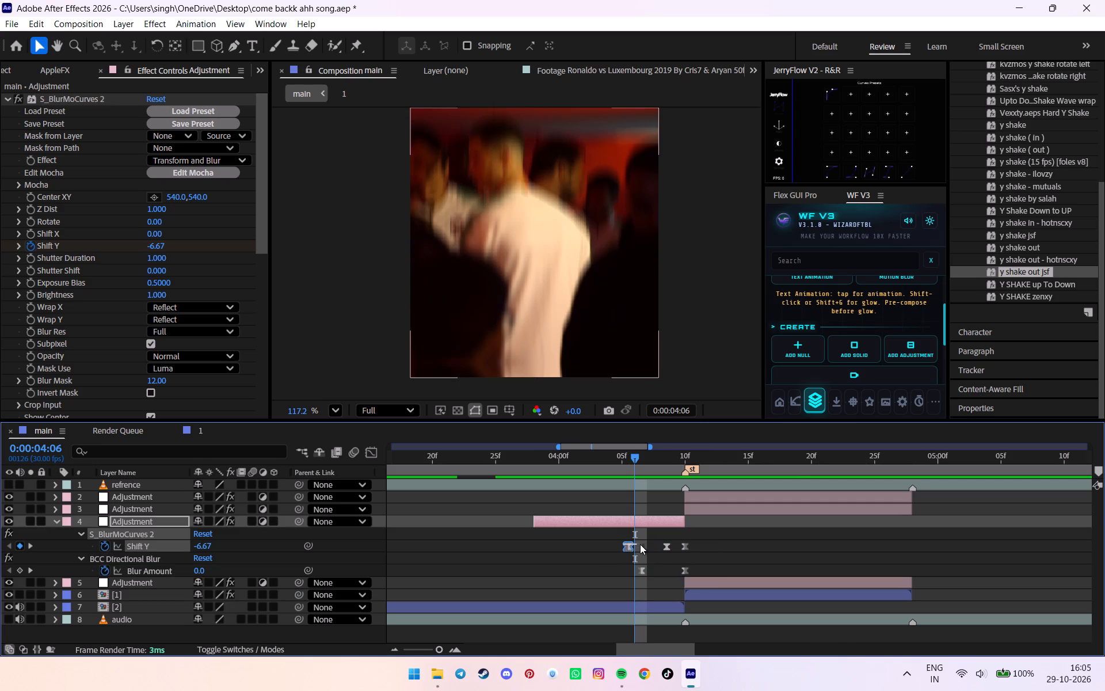
alt+drag(640, 544, 639, 542)
drag(612, 540, 711, 580)
alt+drag(630, 544, 647, 540)
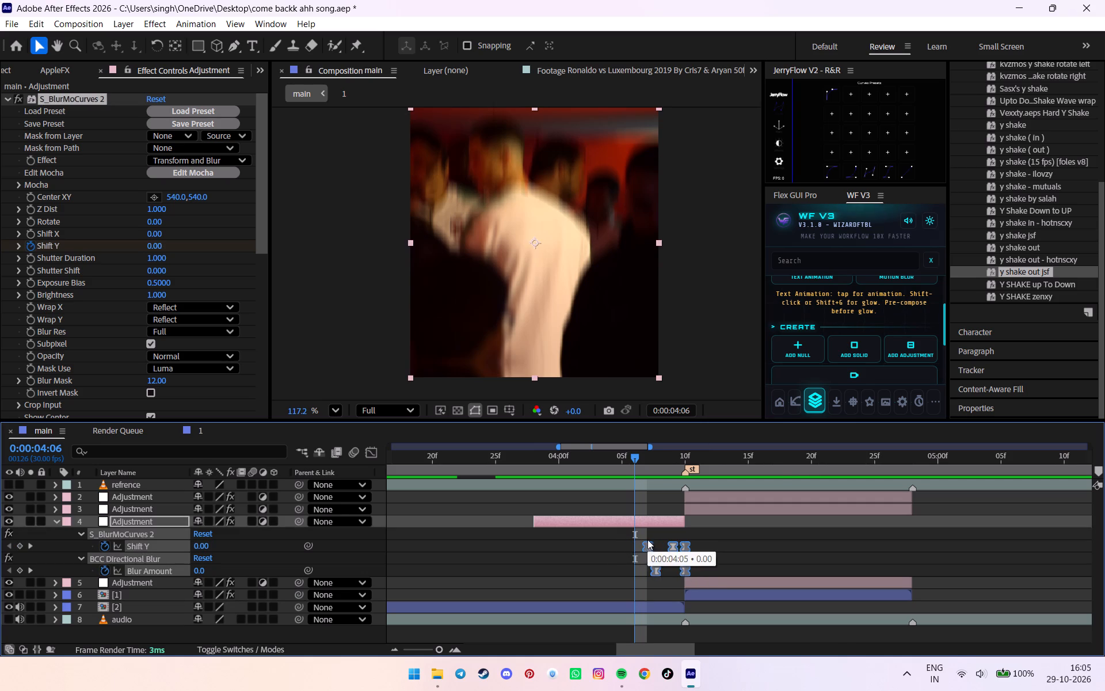
alt+drag(647, 540, 647, 540)
Preview the tightened y shake across the cut between 0:00:04:06 and 0:00:04:12.
drag(654, 458, 635, 470)
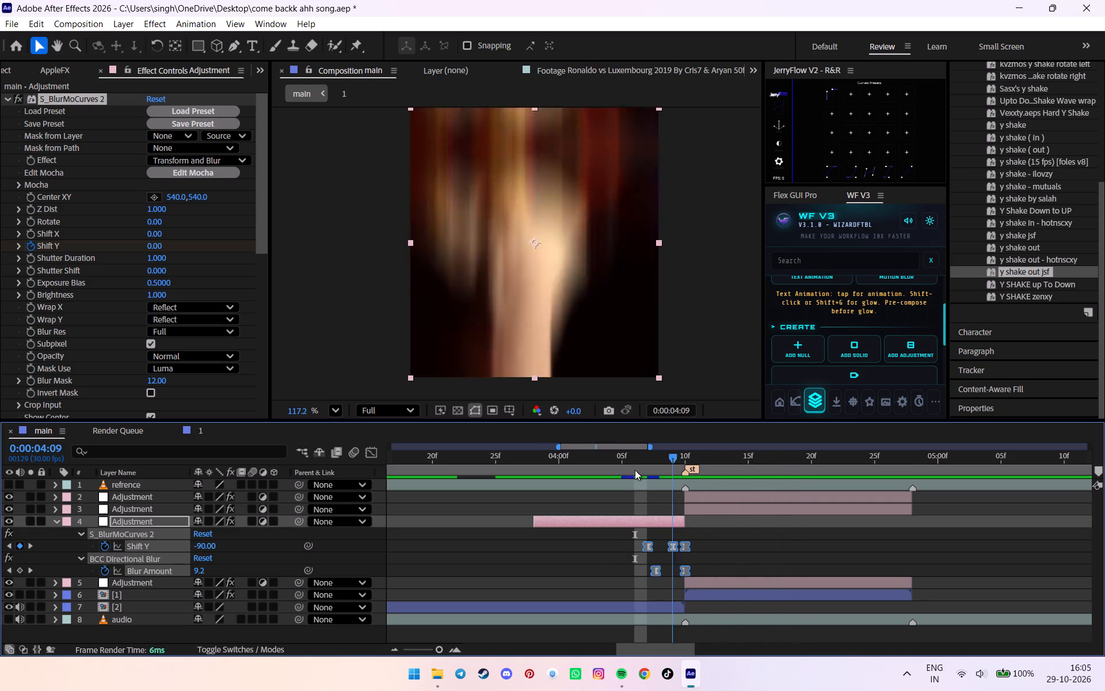
drag(635, 470, 714, 468)
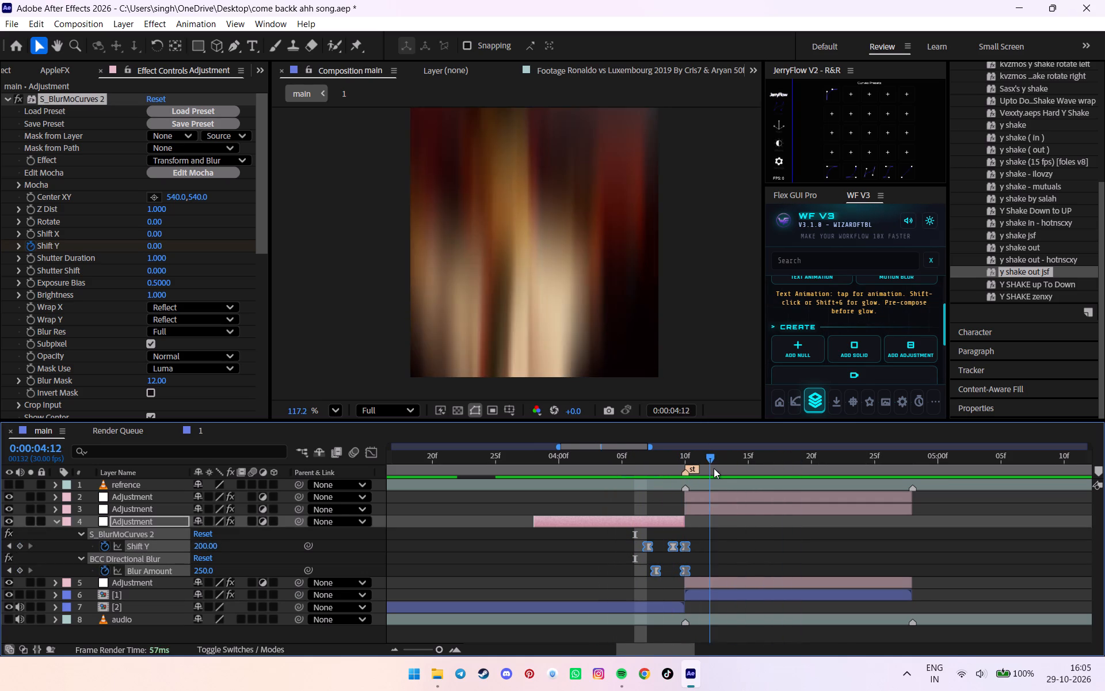
drag(714, 468, 640, 470)
Collapse the y shake adjustment layer's keyframed properties and save the project.
key(u)
click(734, 527)
alt+scroll(734, 527, down, 4)
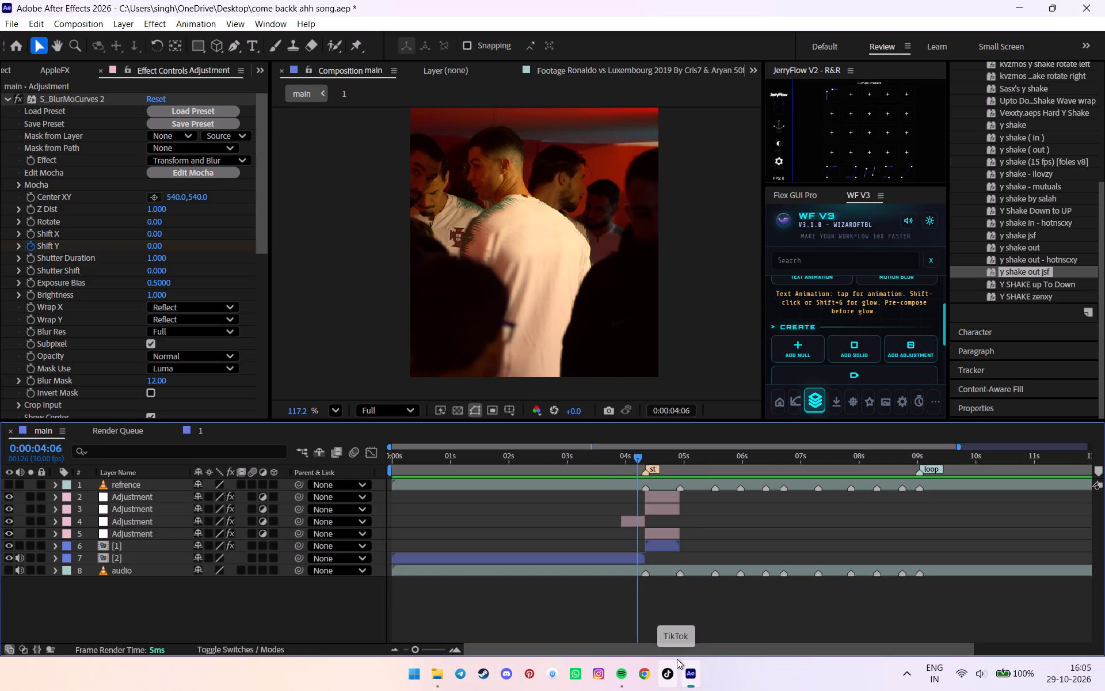
key(ctrl+s)
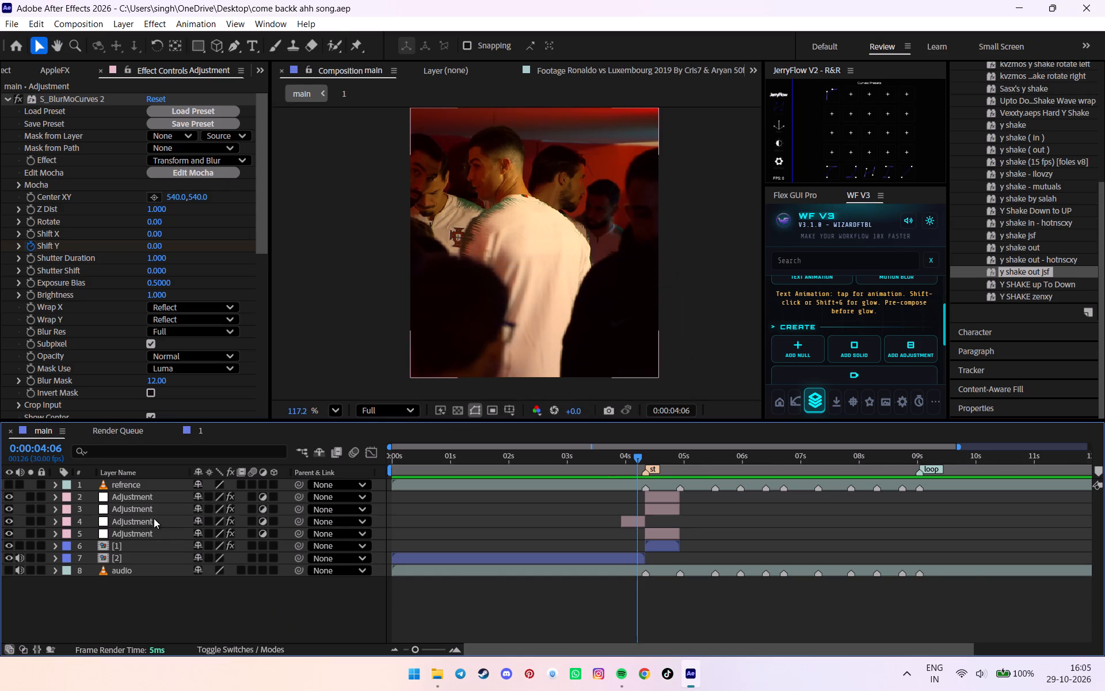
Move the y shake adjustment layer below the [1] pre-comp, directly above [2], and save the project.
drag(154, 518, 157, 555)
alt+scroll(852, 522, down, 6)
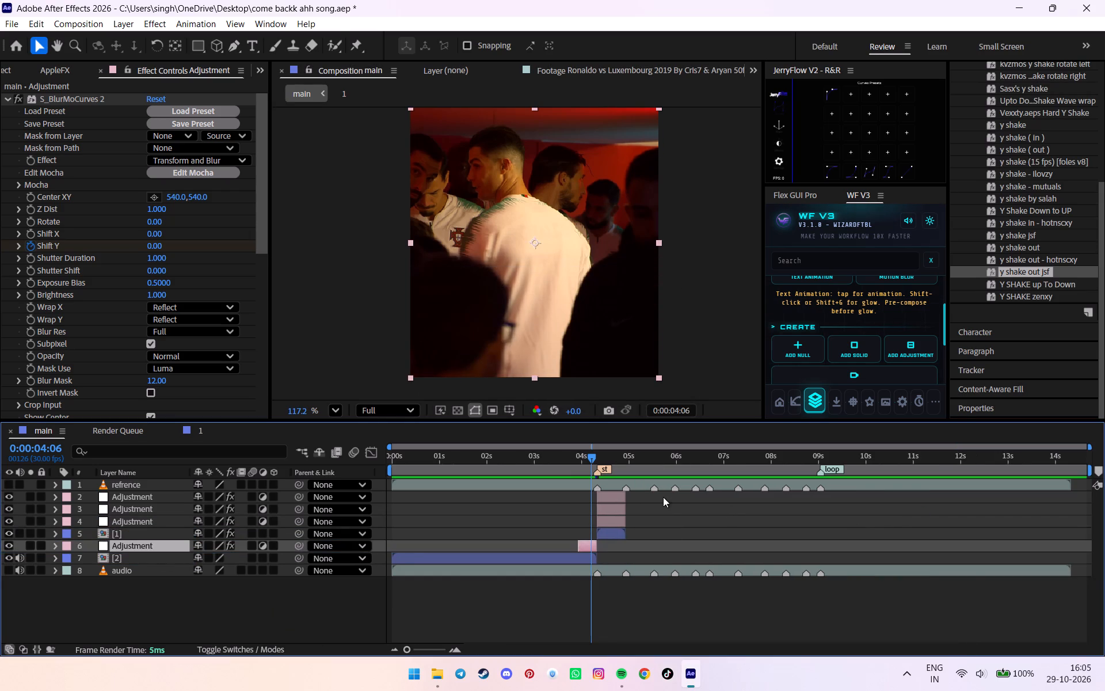
click(676, 521)
key(ctrl+s)
Turn off the audio of the [2] pre-comp while keeping its video visible.
click(13, 557)
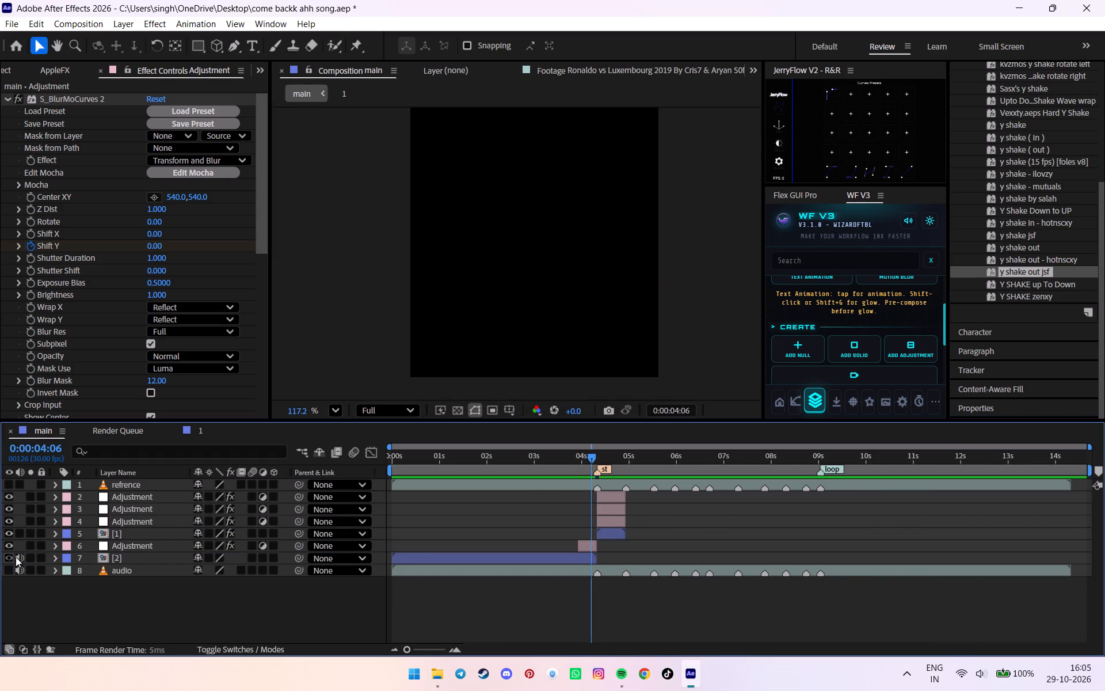
drag(8, 556, 18, 556)
click(29, 556)
click(22, 557)
click(35, 557)
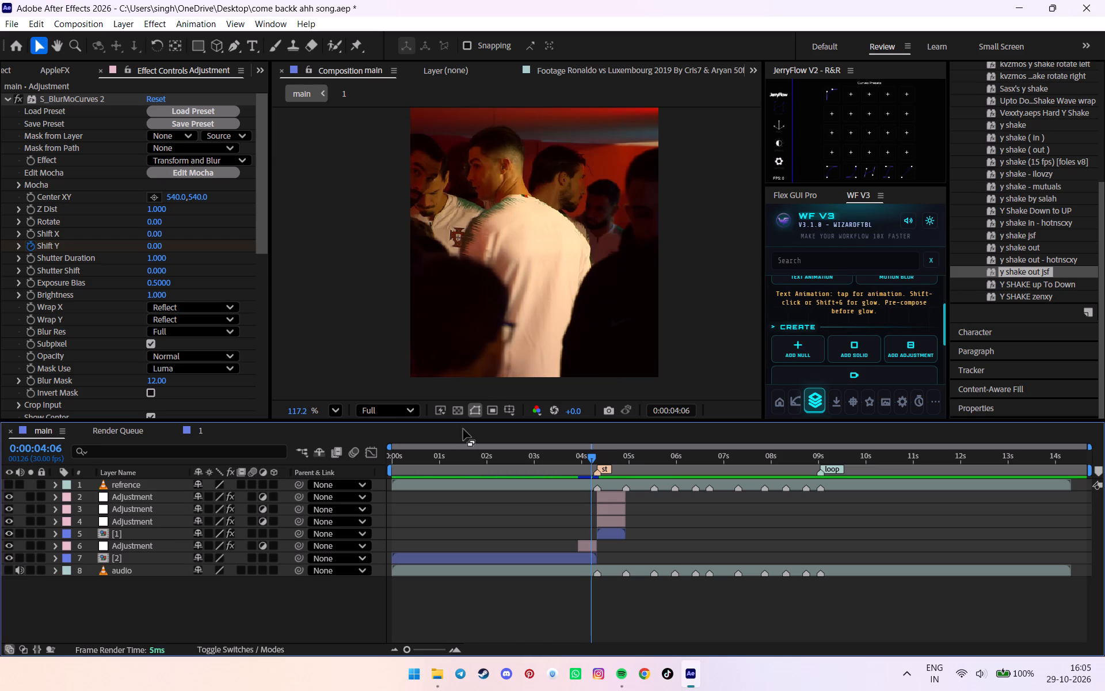
Save the project and play the edit from the start, checking the transition between 0:00:03:29 and 0:00:04:13.
drag(499, 450, 266, 478)
key(space)
click(526, 611)
key(ctrl+s)
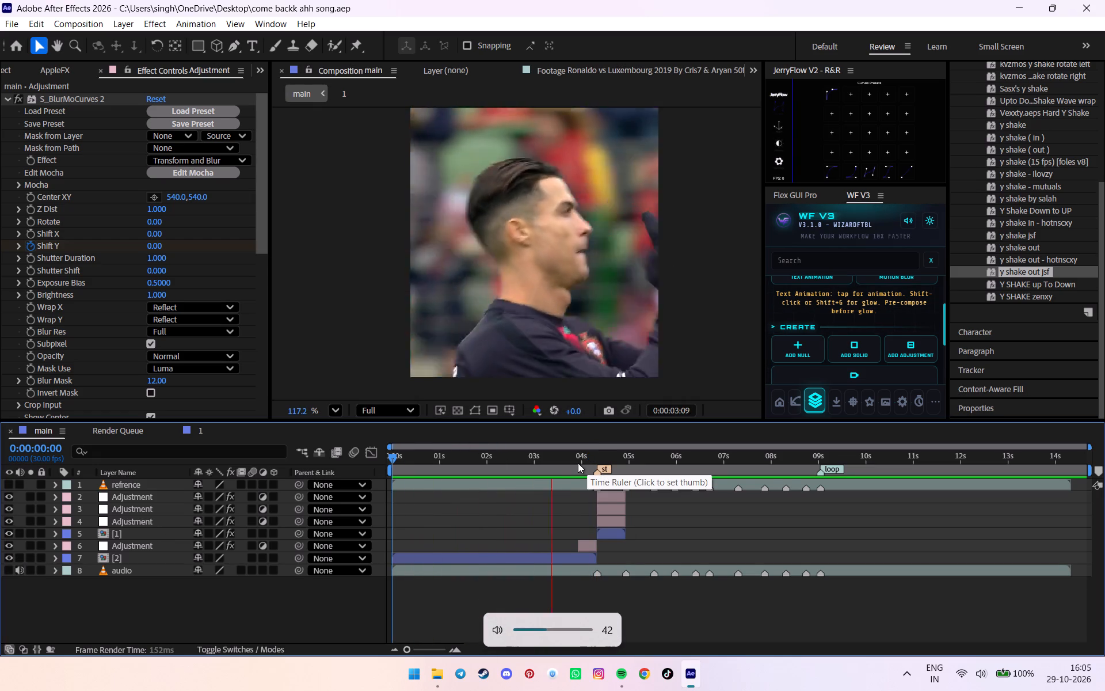
click(581, 459)
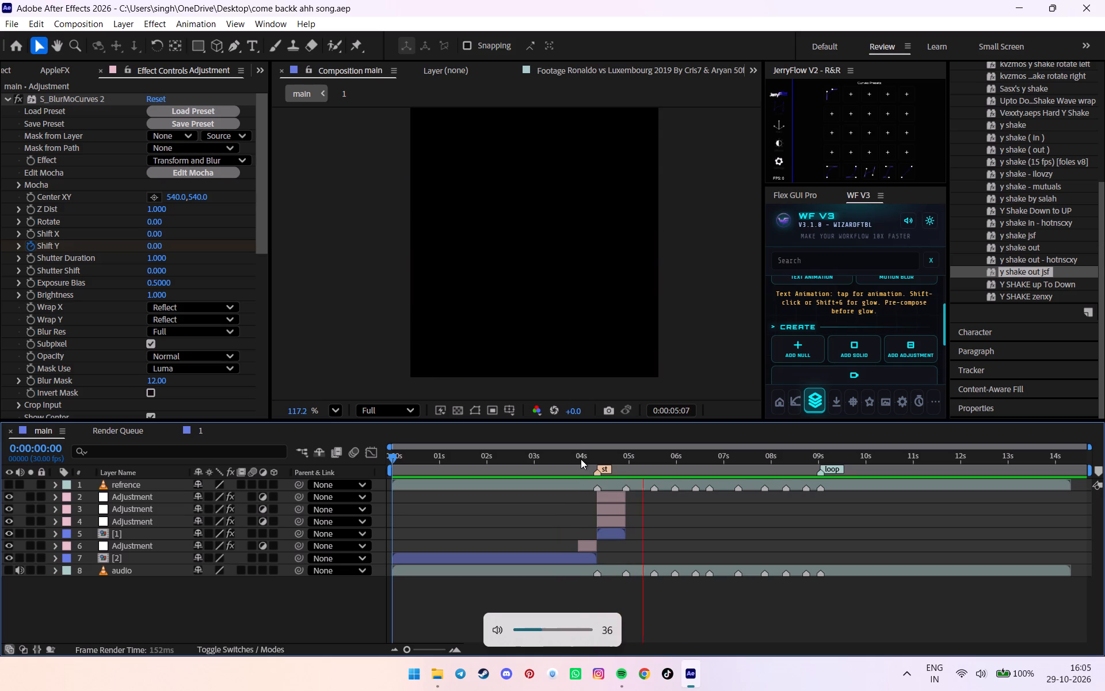
key(space)
click(580, 459)
key(space)
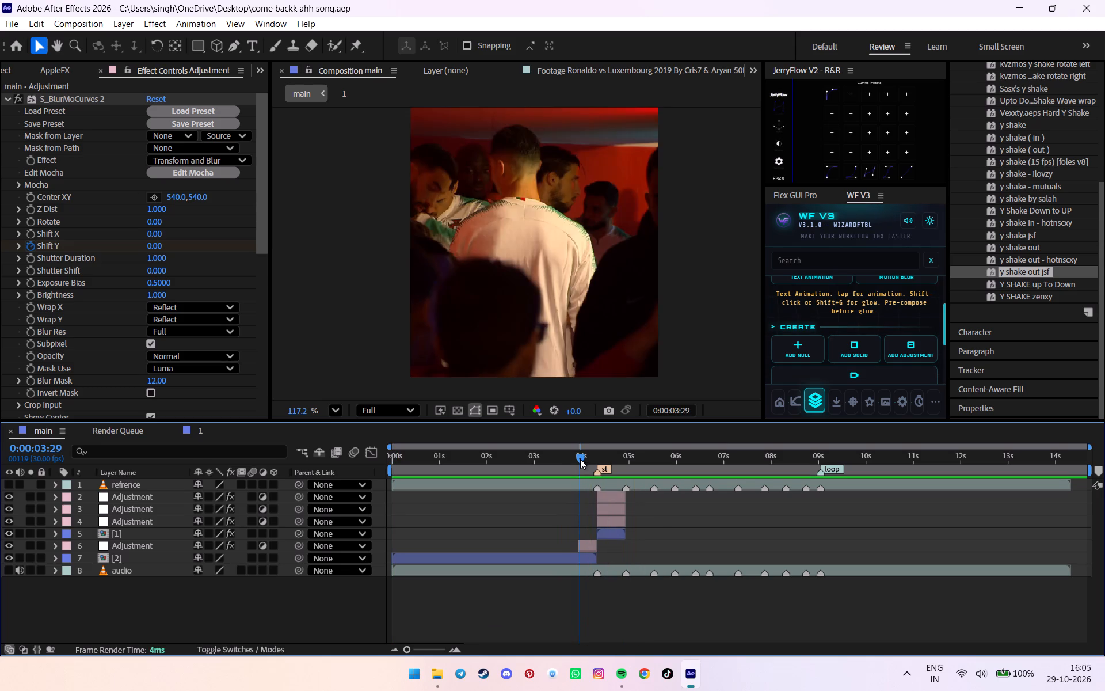
drag(580, 459, 602, 458)
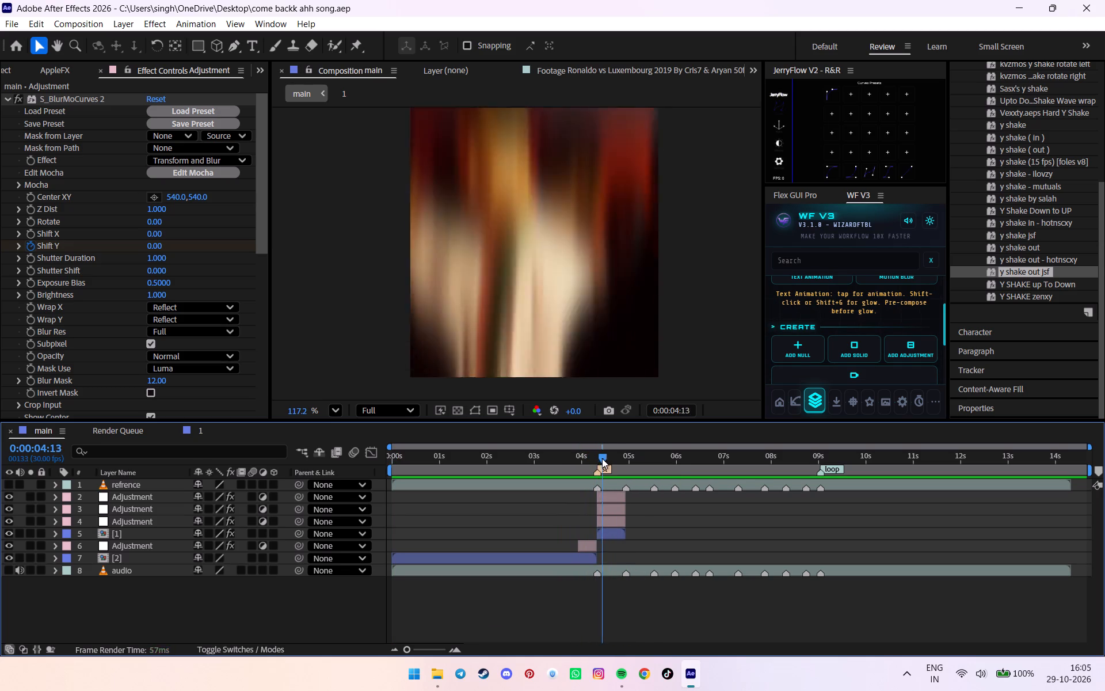
Keyframe the [2] pre-comp's Scale from 100% at 0:00:03:27 to 109% at 0:00:04:06.
drag(602, 458, 577, 479)
alt+scroll(578, 478, up, 2)
click(587, 558)
key(s)
click(98, 571)
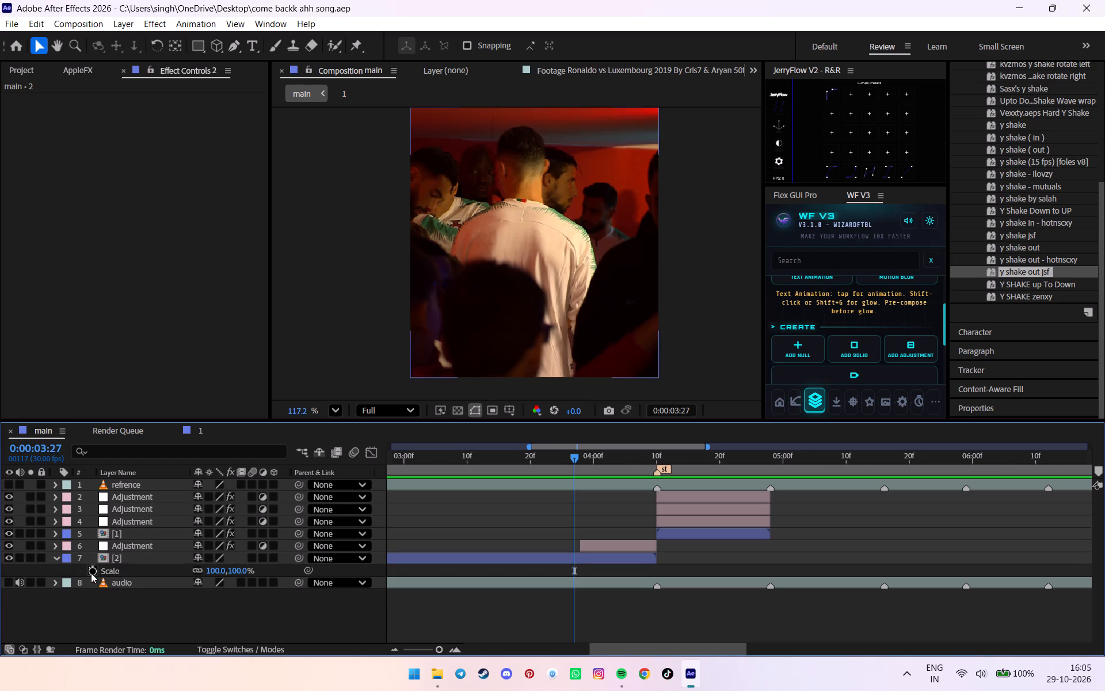
click(91, 573)
drag(610, 465, 654, 470)
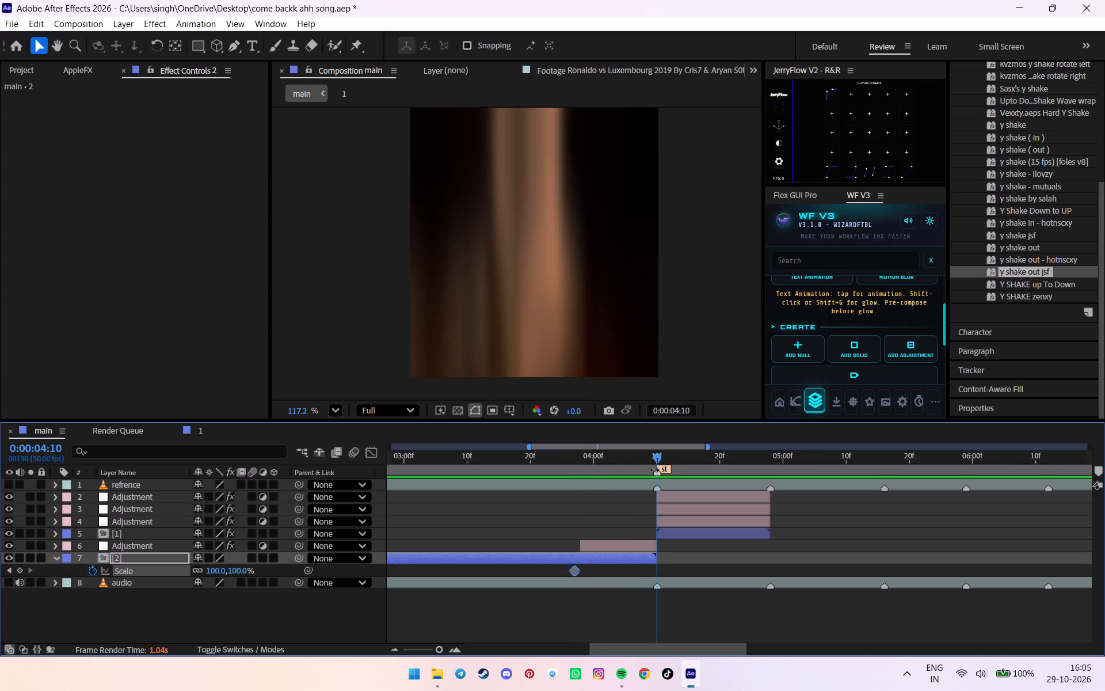
drag(639, 465, 632, 465)
click(216, 568)
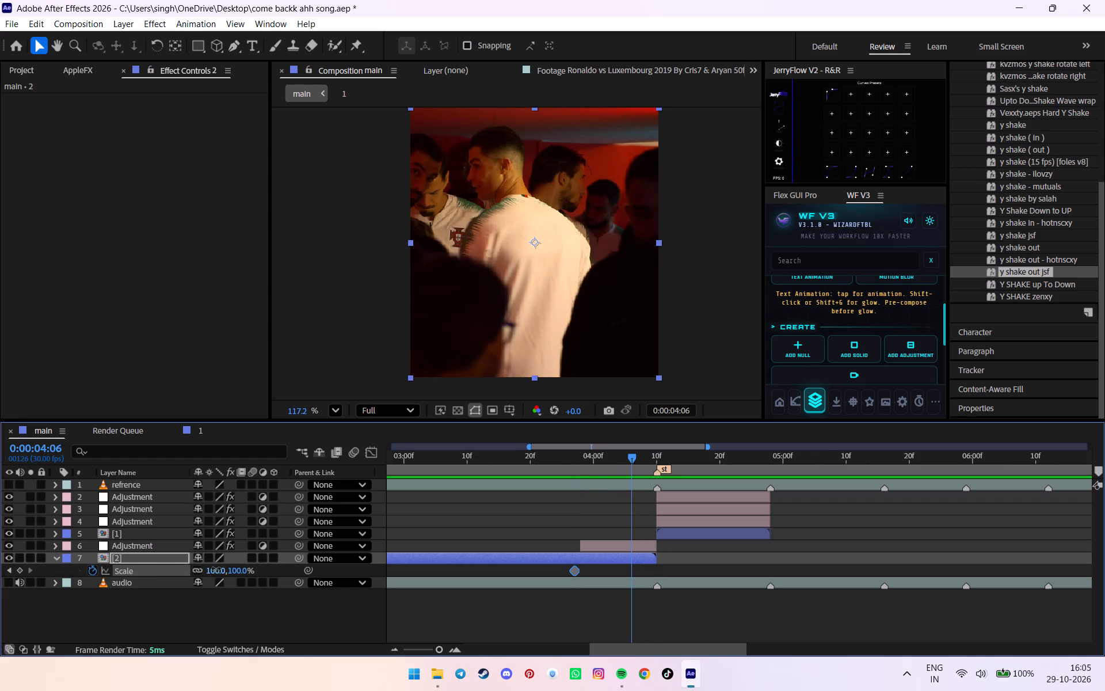
Keyframe the [2] pre-comp's Position from 184, 200 at 0:00:03:27 to 184, 214 at 0:00:04:06.
key(p)
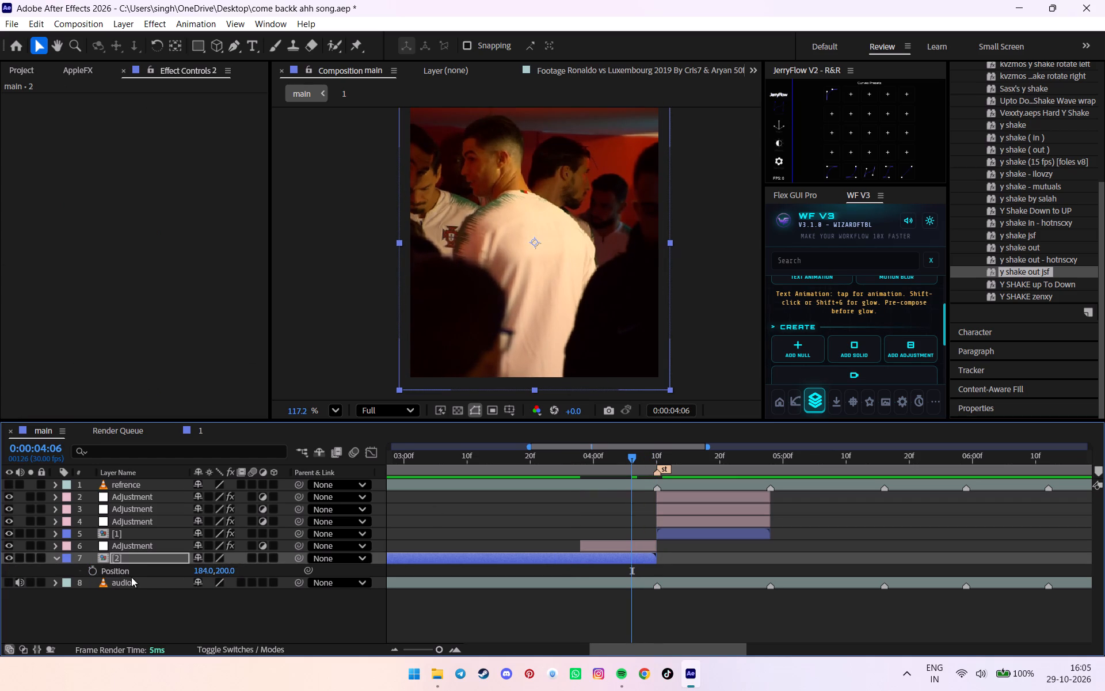
click(97, 572)
text(uu)
drag(631, 579, 573, 583)
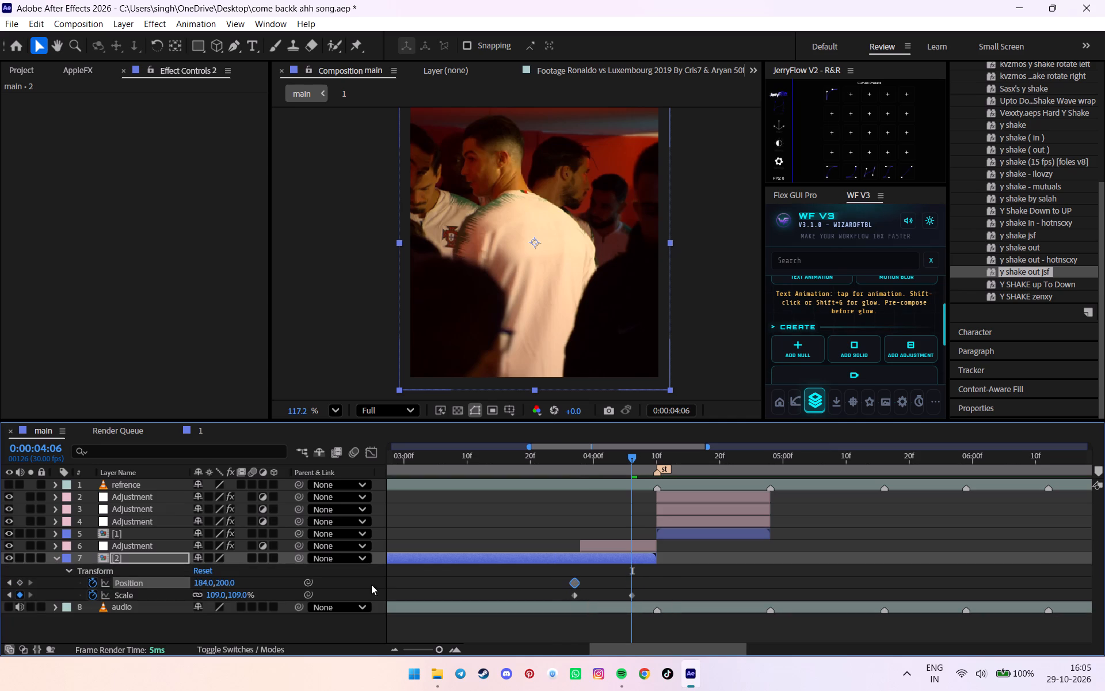
drag(224, 582, 242, 582)
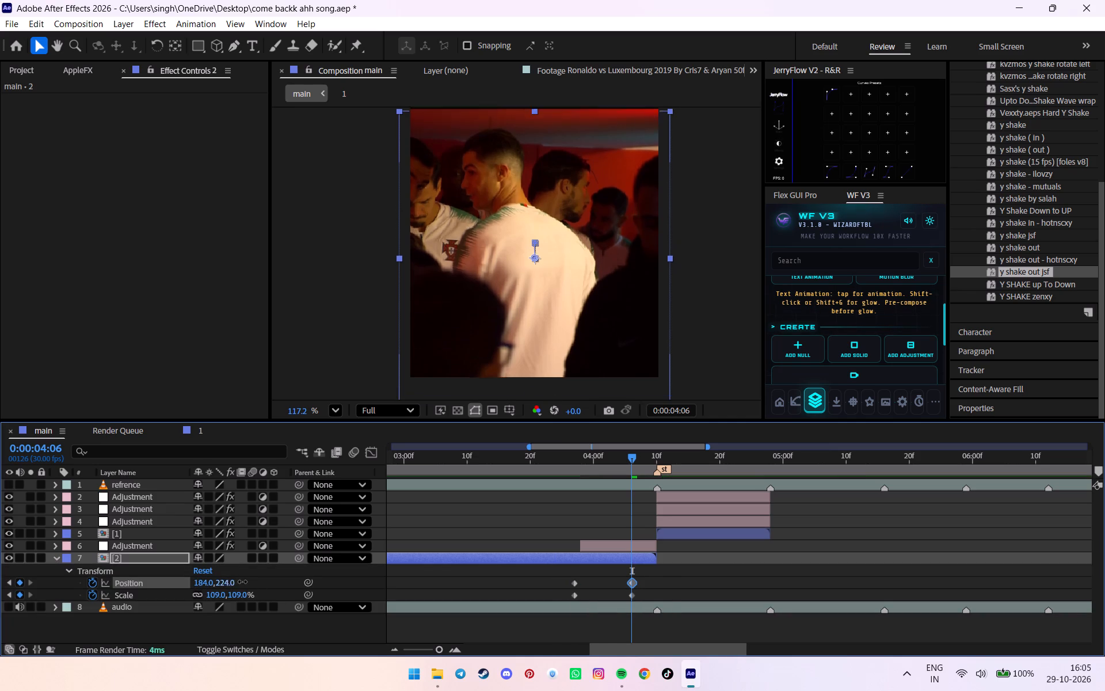
drag(242, 582, 234, 580)
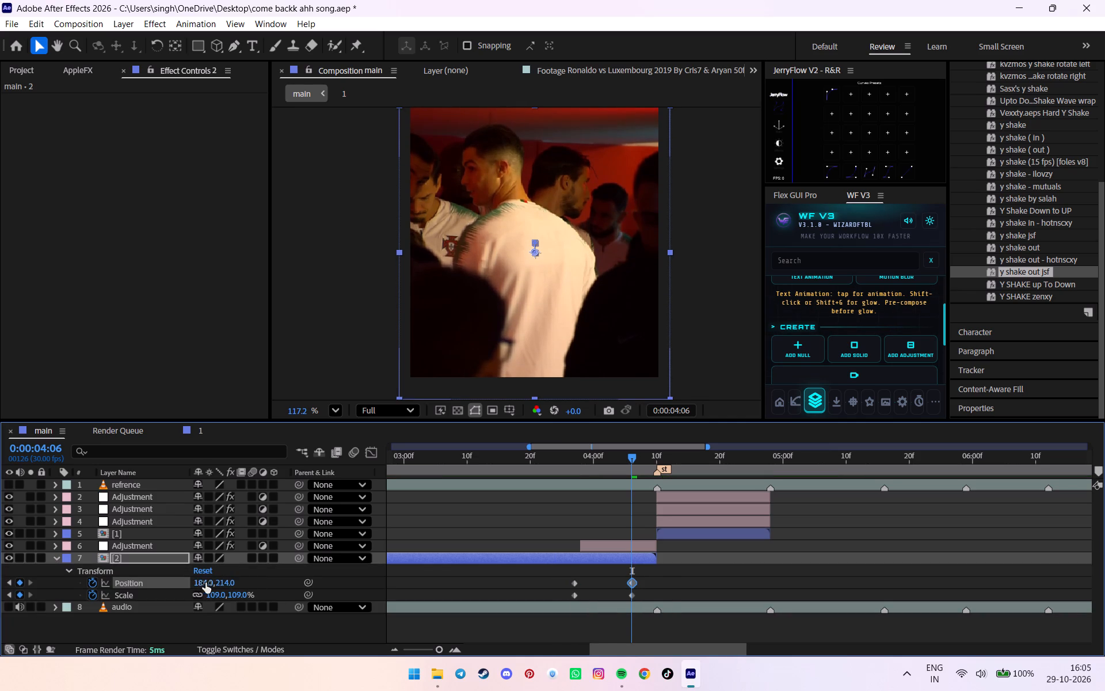
Set the [2] pre-comp's keyframes at 0:00:04:06 to 115% Scale and Position 184, 227.
click(214, 595)
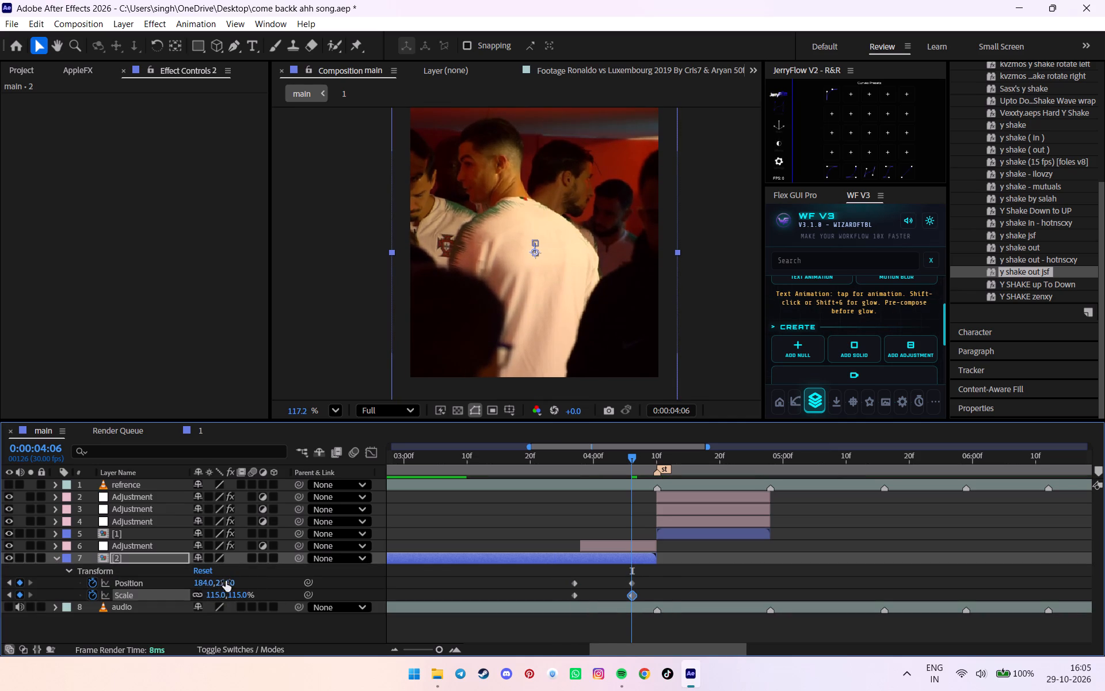
drag(226, 581, 237, 579)
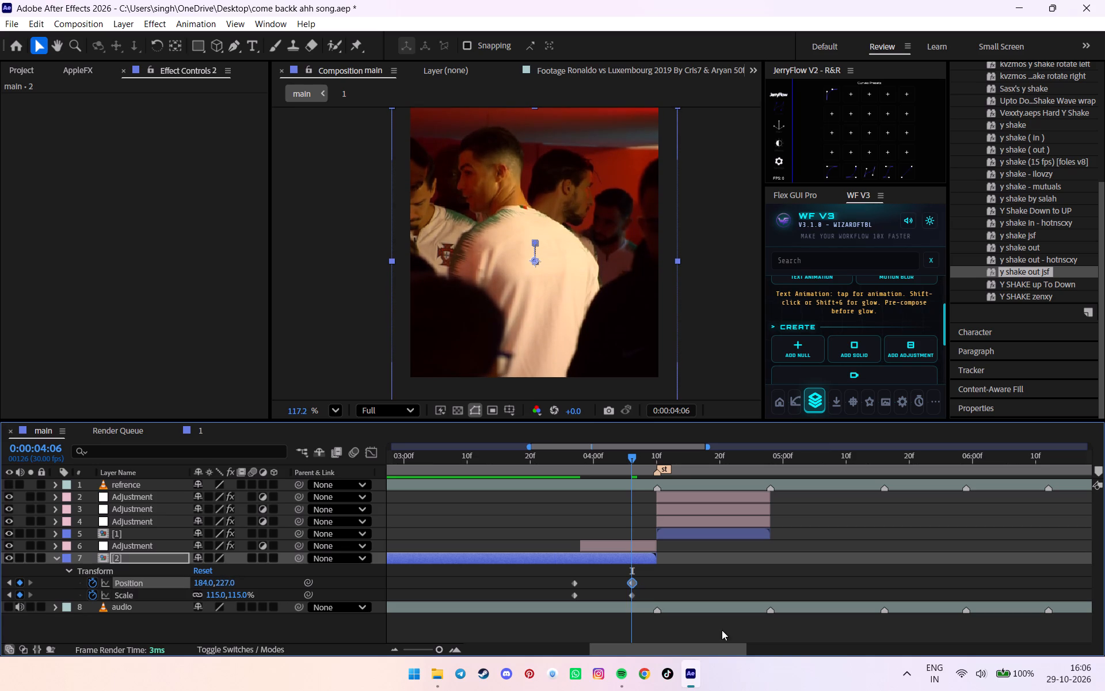
Ease all Scale and Position keyframes of [2] with a JerryFlow curve and move the end pair to 0:00:04:10.
drag(727, 636, 470, 536)
click(836, 173)
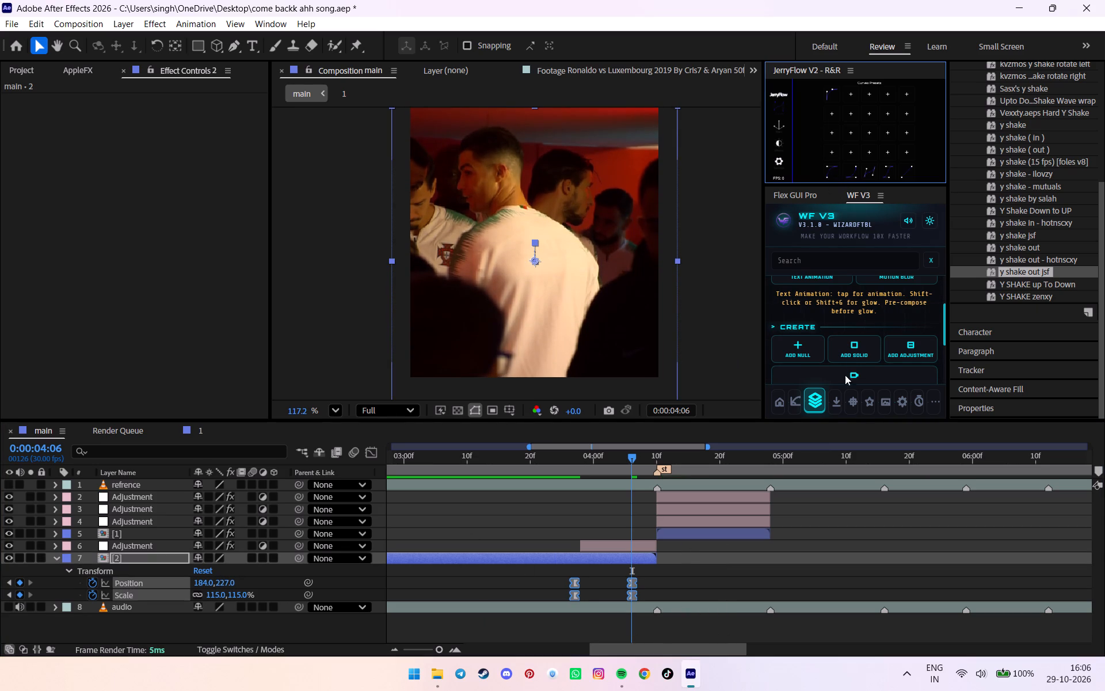
click(855, 173)
alt+drag(634, 582, 638, 581)
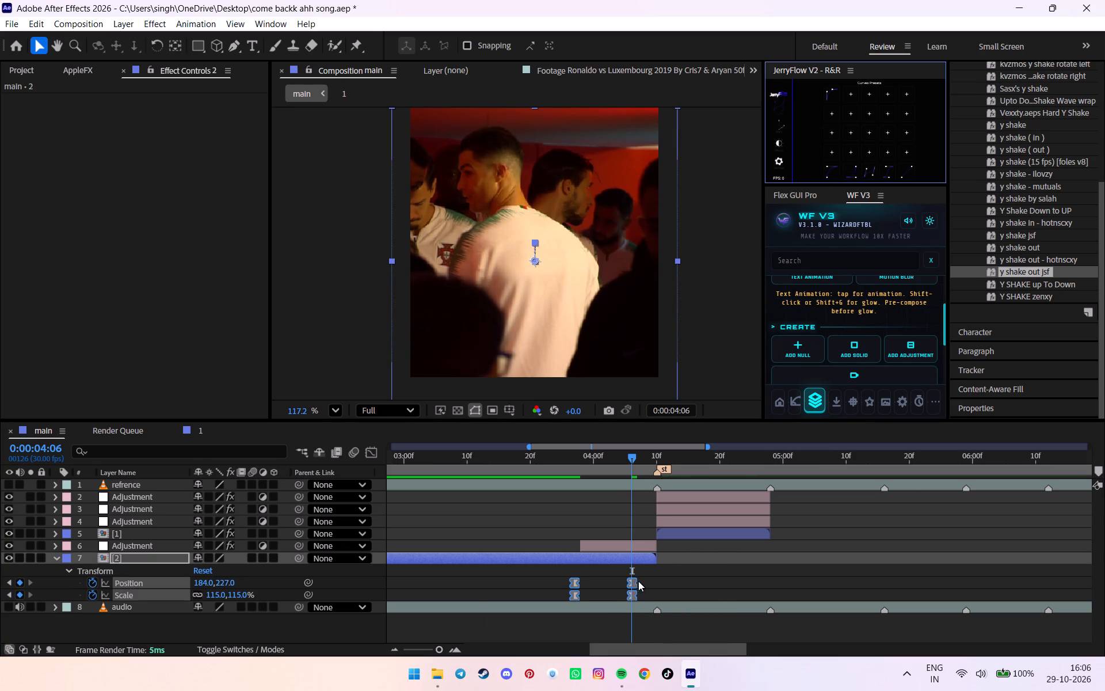
alt+drag(638, 581, 654, 579)
alt+drag(651, 582, 656, 580)
drag(637, 474, 582, 478)
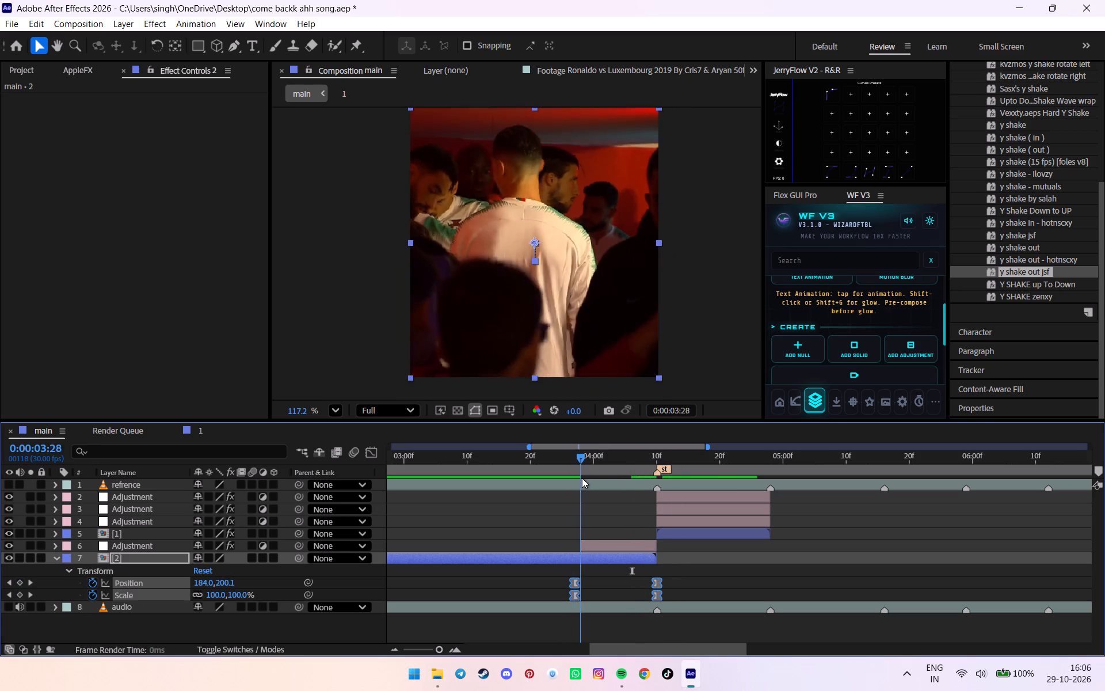
drag(582, 478, 584, 493)
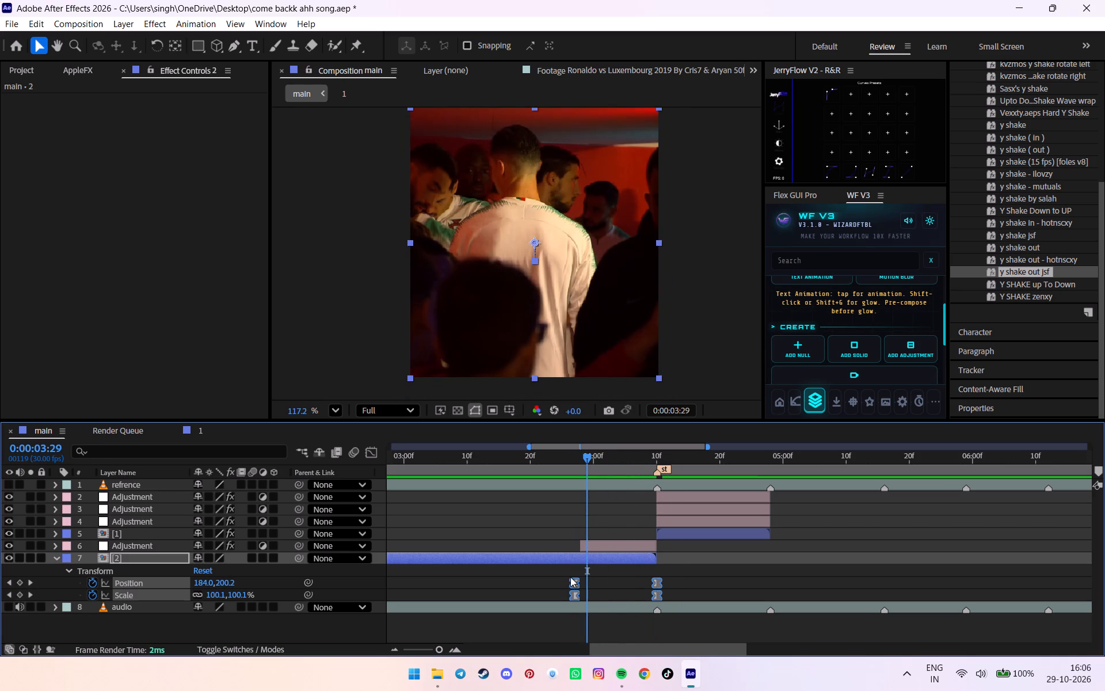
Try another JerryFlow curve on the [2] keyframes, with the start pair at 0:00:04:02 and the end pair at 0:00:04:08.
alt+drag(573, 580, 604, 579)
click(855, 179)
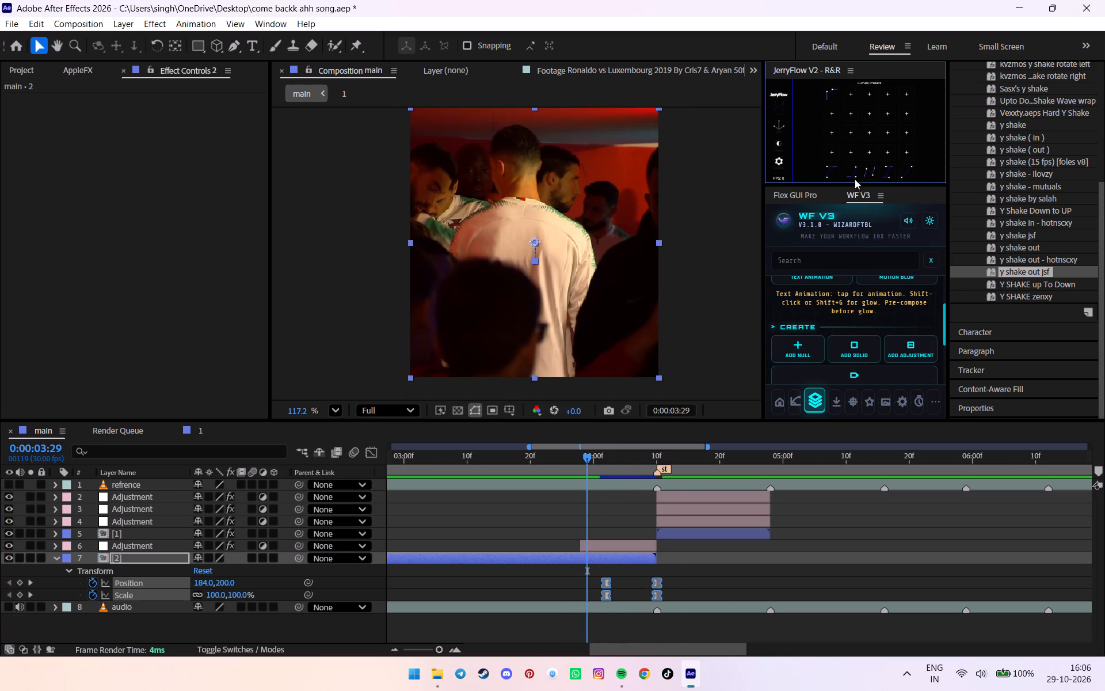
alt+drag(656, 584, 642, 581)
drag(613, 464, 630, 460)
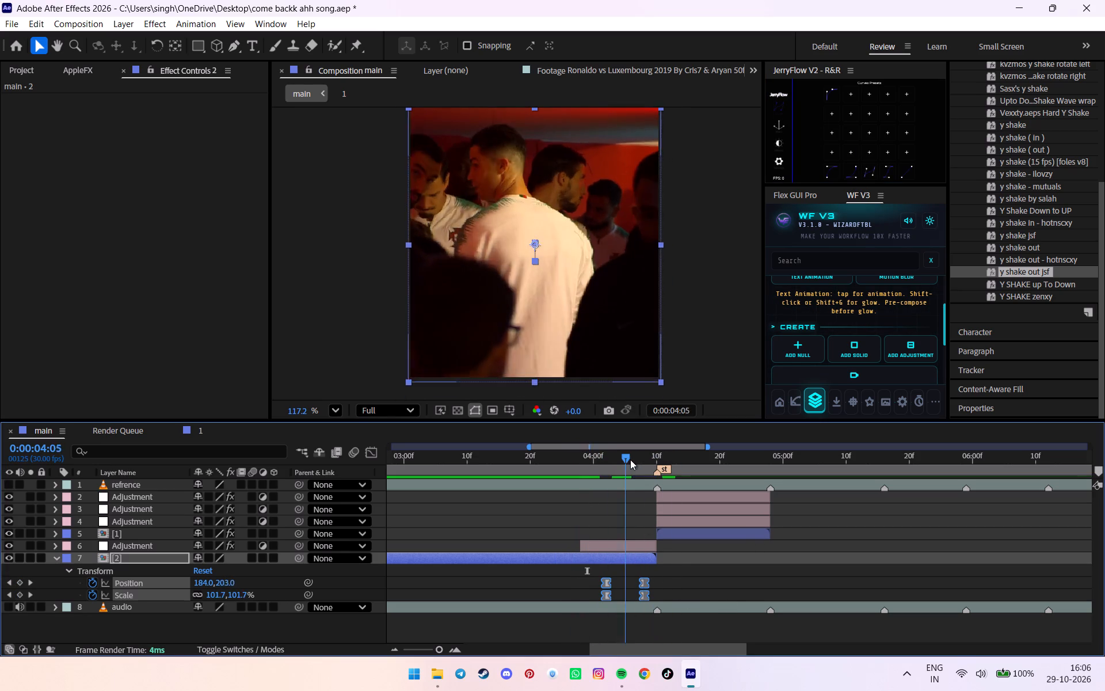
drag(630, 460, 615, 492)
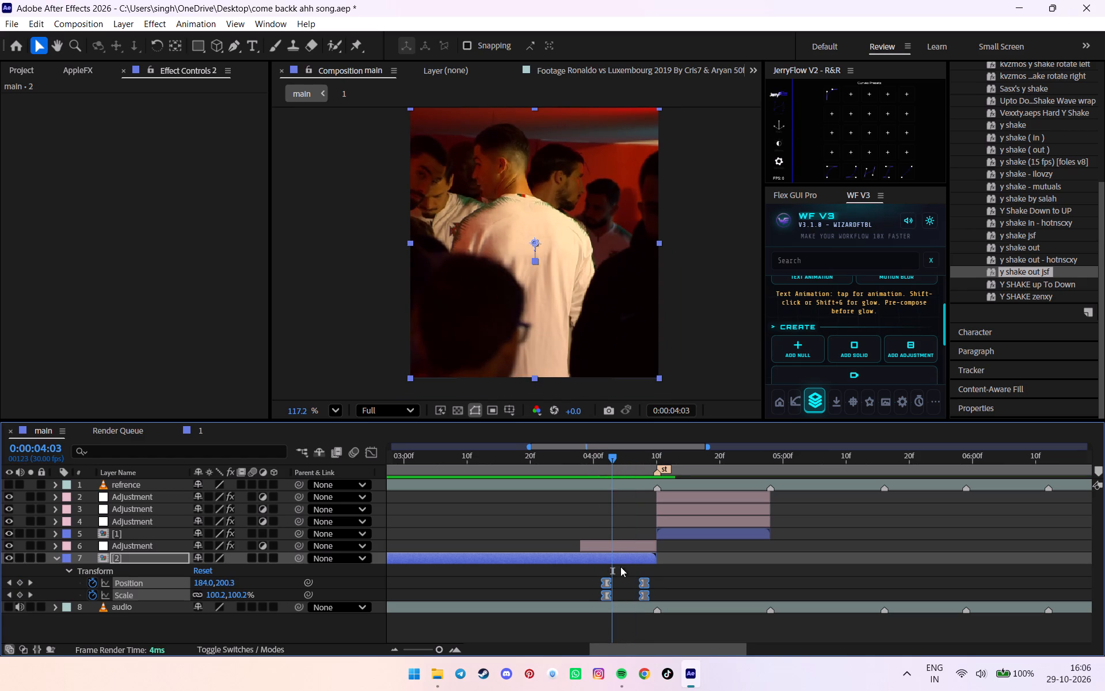
Apply a different JerryFlow curve to the [2] keyframes and retime the zoom to run from 0:00:04:06 to 0:00:04:10.
click(833, 172)
drag(613, 458, 593, 463)
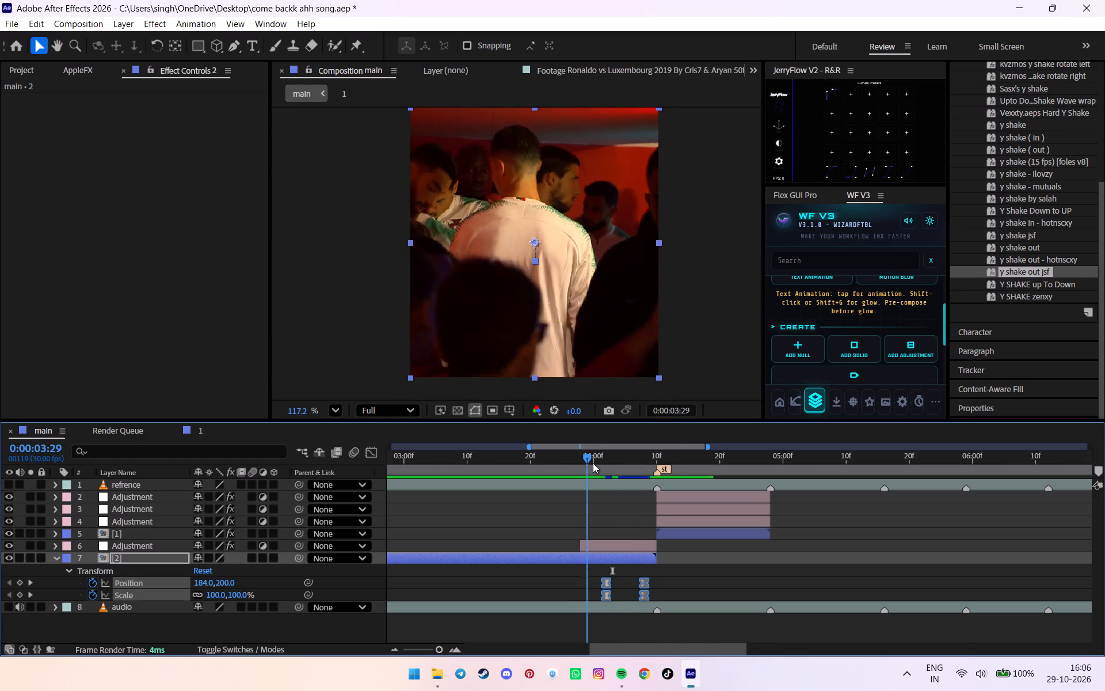
drag(593, 463, 609, 481)
drag(645, 583, 646, 582)
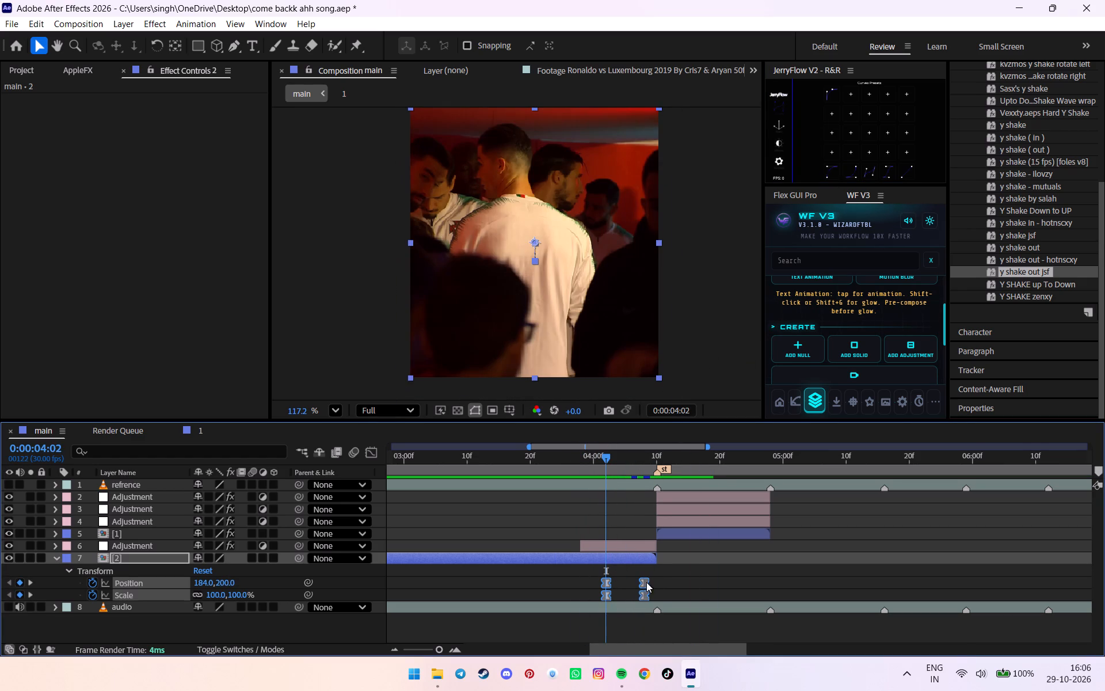
drag(646, 582, 658, 578)
alt+drag(620, 582, 635, 581)
Play and scrub the retimed zoom at the end of [2], checking how it leads into [1].
drag(616, 456, 630, 453)
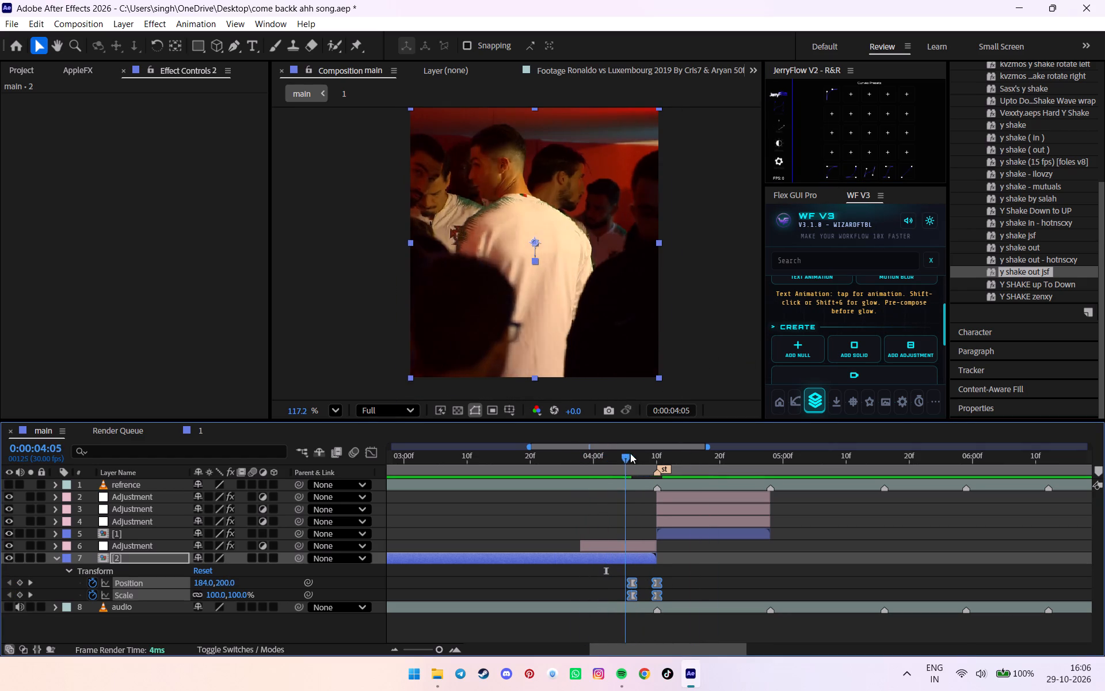
drag(630, 453, 715, 458)
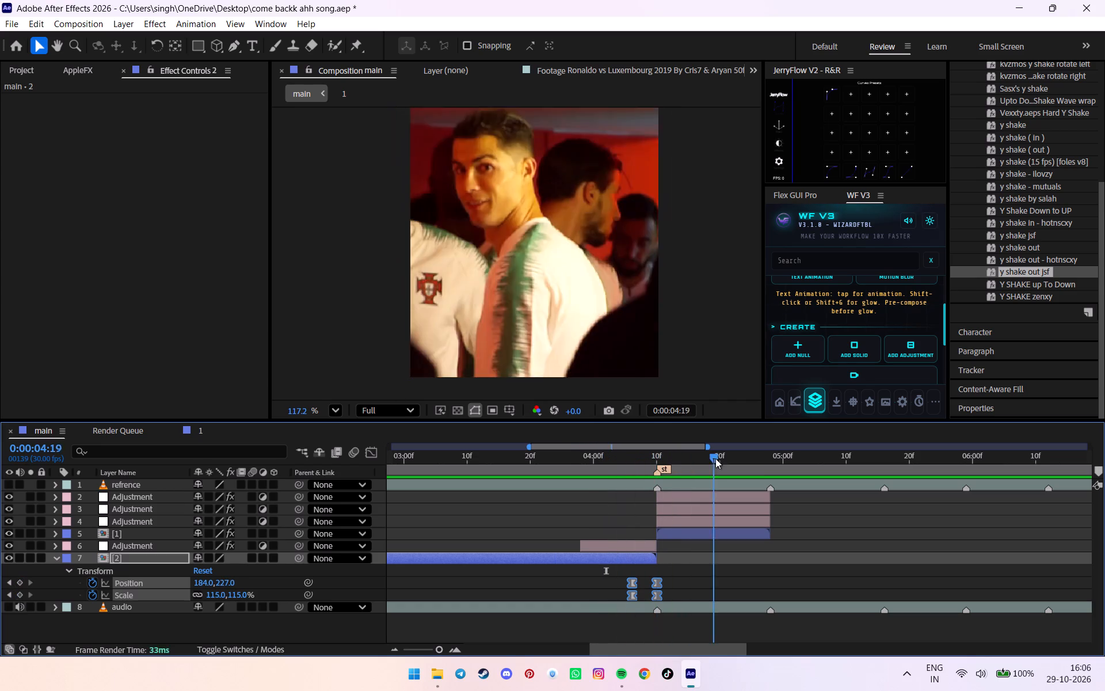
drag(715, 458, 568, 485)
key(space)
alt+scroll(595, 469, down, 2)
drag(576, 463, 551, 463)
key(space)
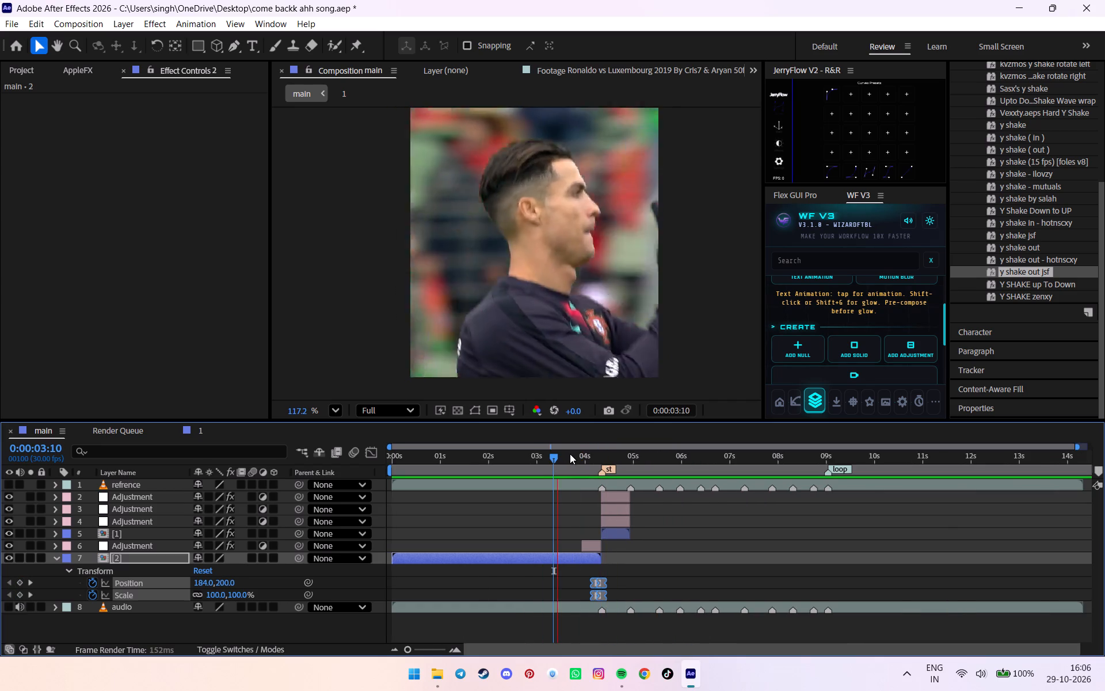
click(570, 454)
key(space)
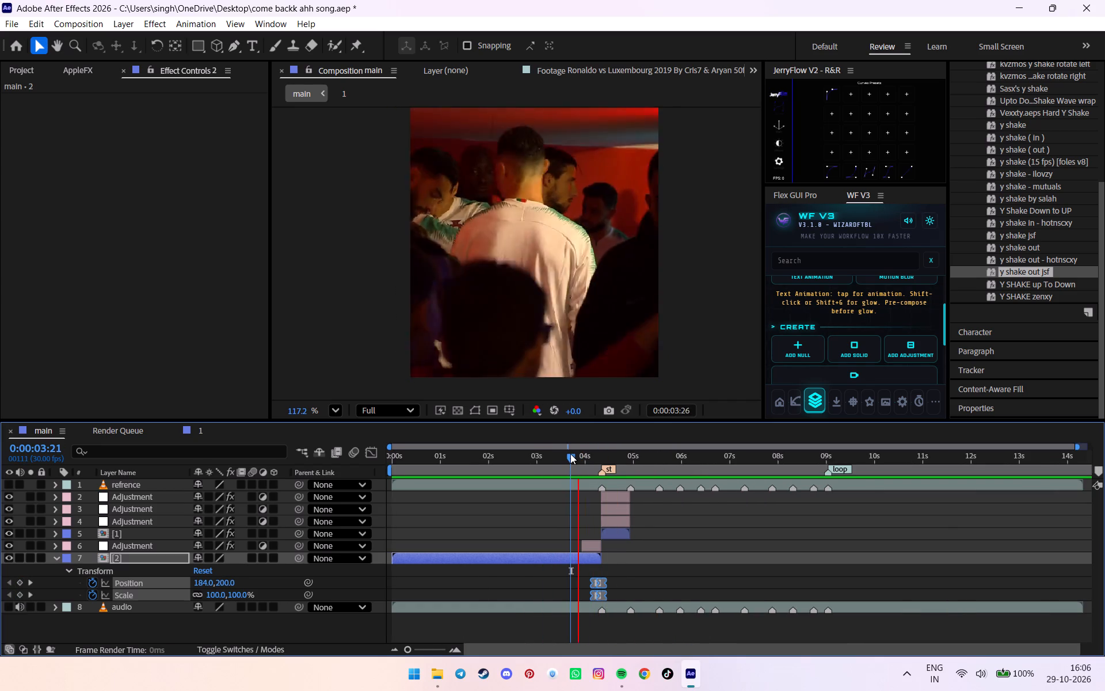
click(570, 454)
key(space)
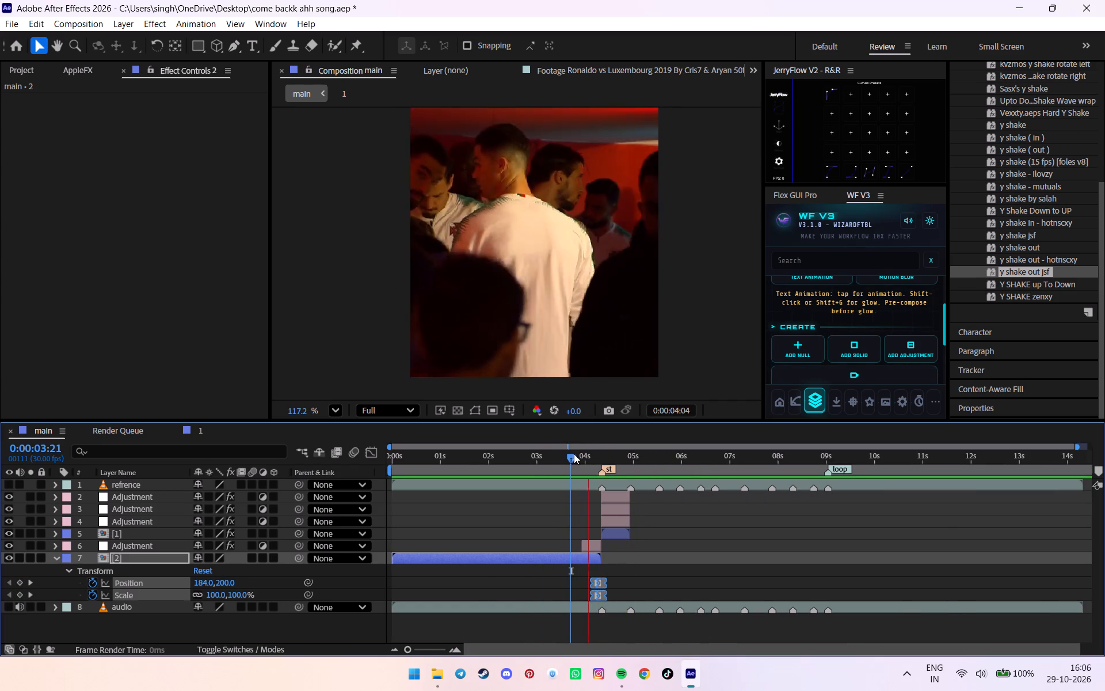
drag(577, 461, 623, 473)
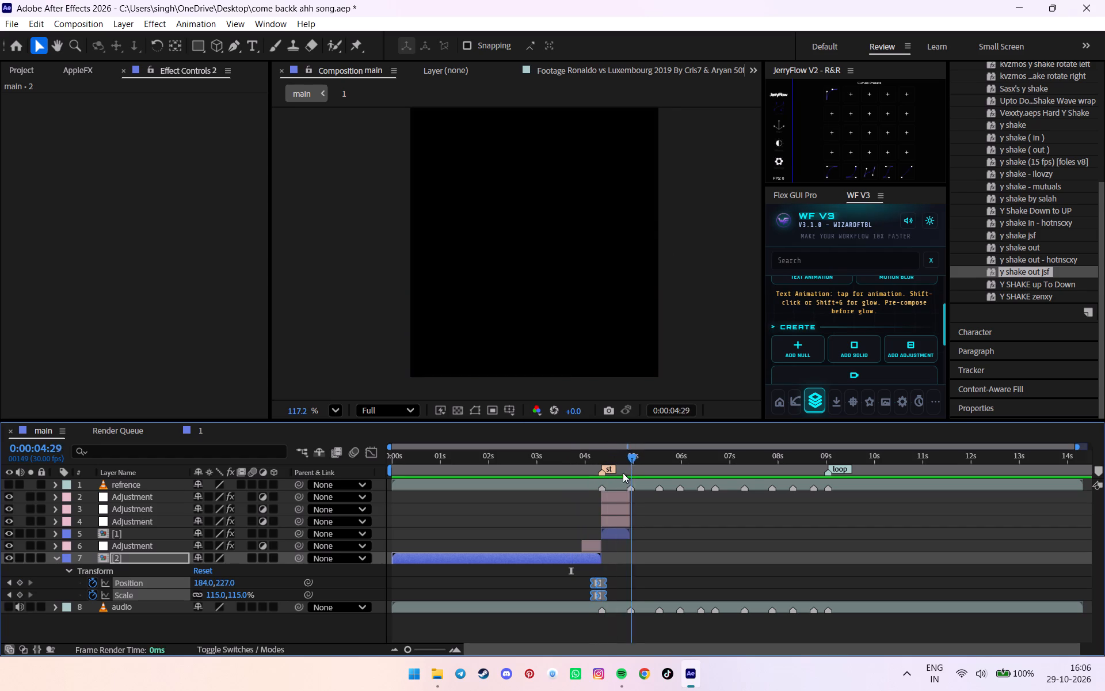
drag(623, 473, 570, 483)
Deselect the keyframes and collapse the [2] pre-comp's keyframed properties.
double_click(585, 565)
click(582, 560)
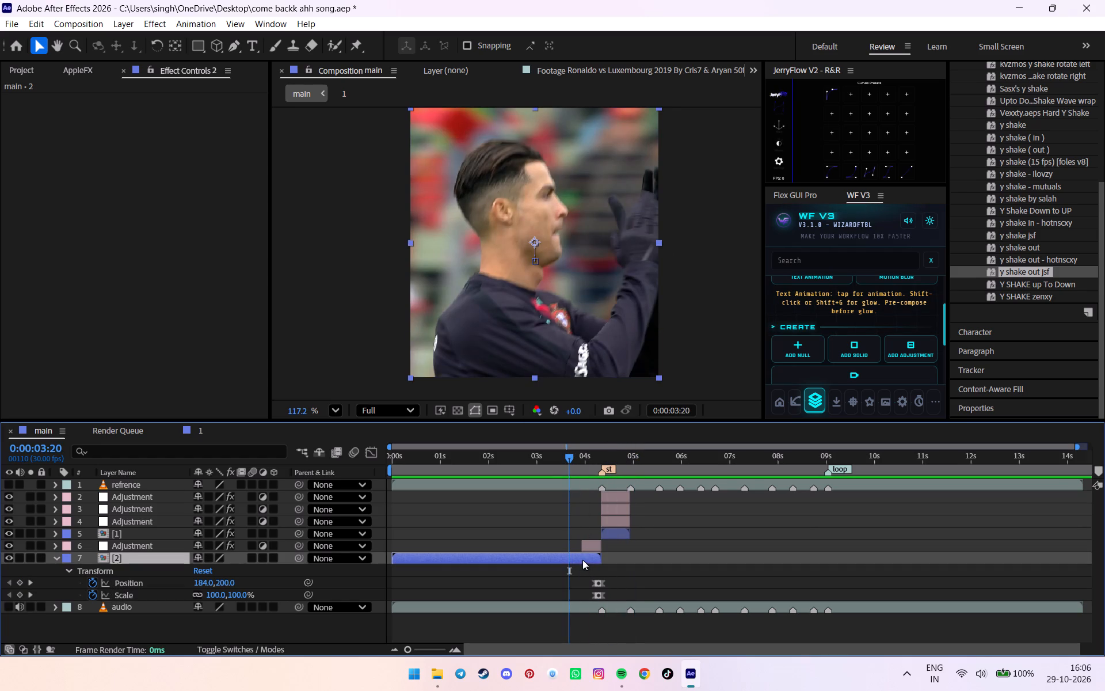
key(u)
Copy the clip's X position, 184, from composition 1 into the upper clip starting at 0:00:03:23 in composition 2.
drag(598, 465, 605, 463)
click(200, 432)
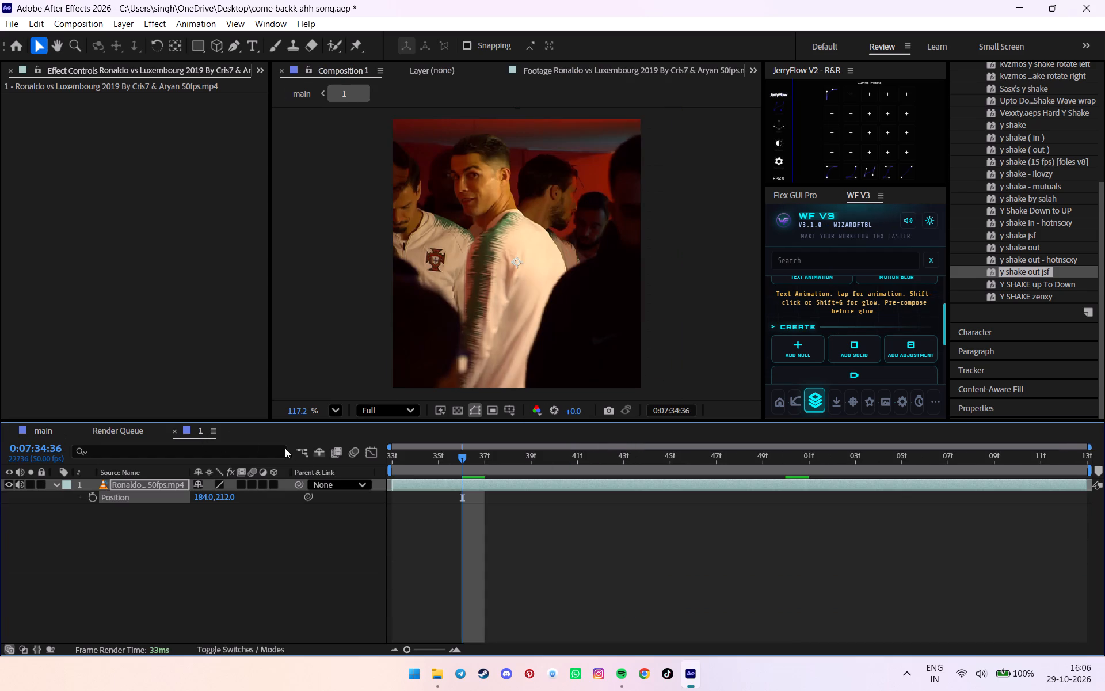
click(200, 498)
key(ctrl+c)
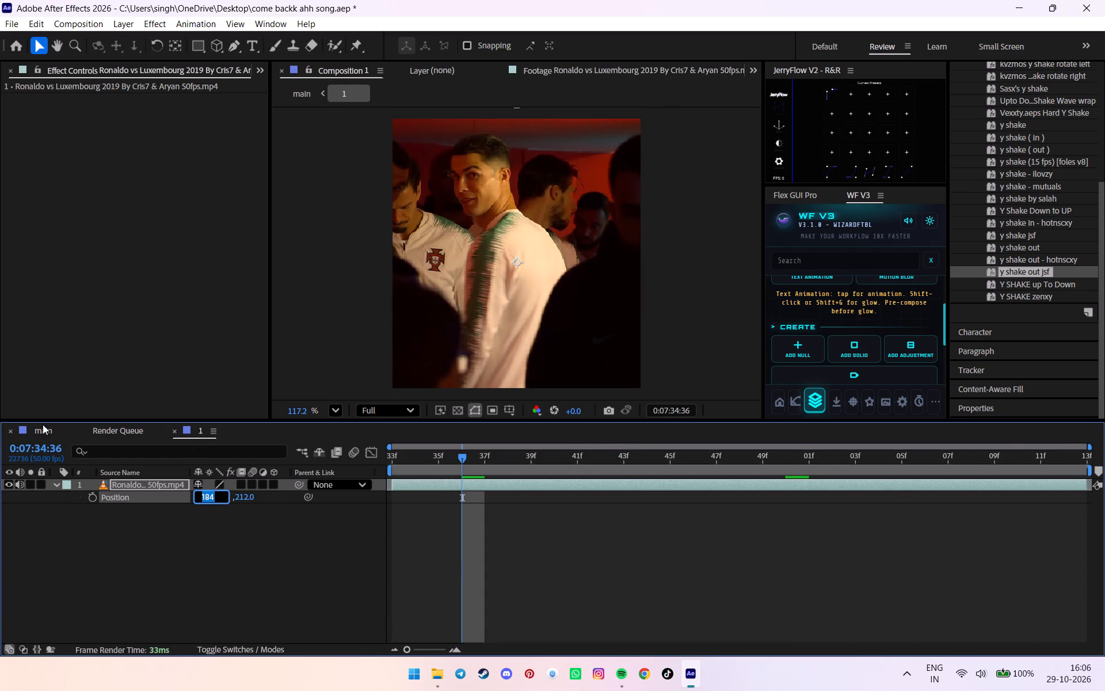
click(38, 424)
double_click(558, 559)
click(999, 469)
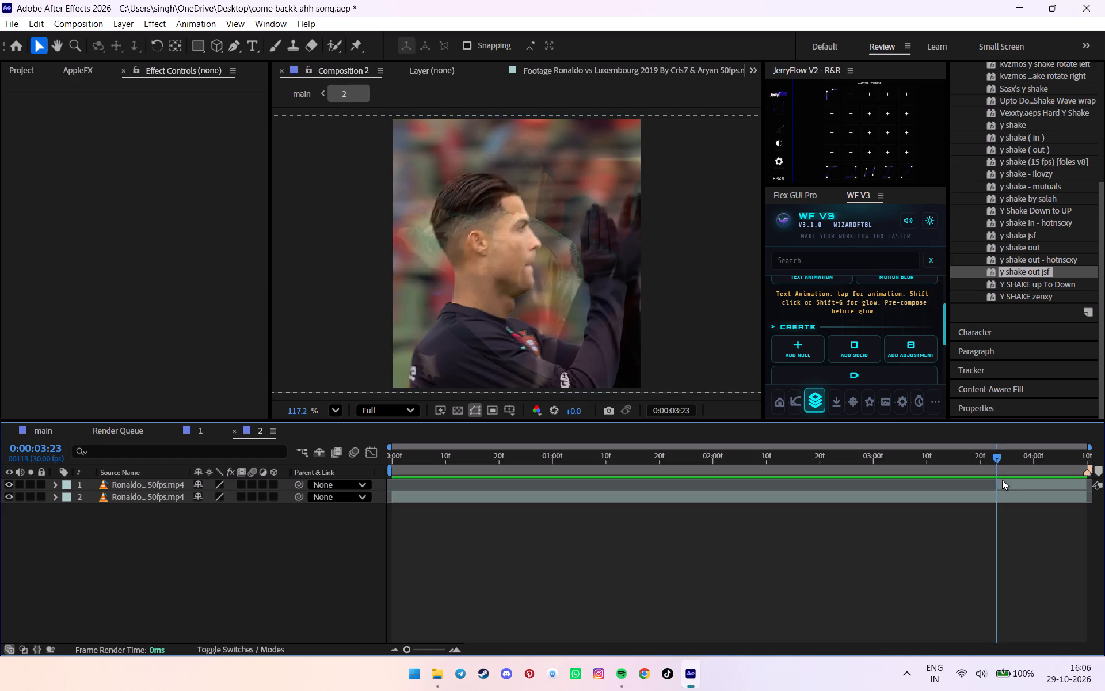
click(1002, 480)
key(p)
click(206, 500)
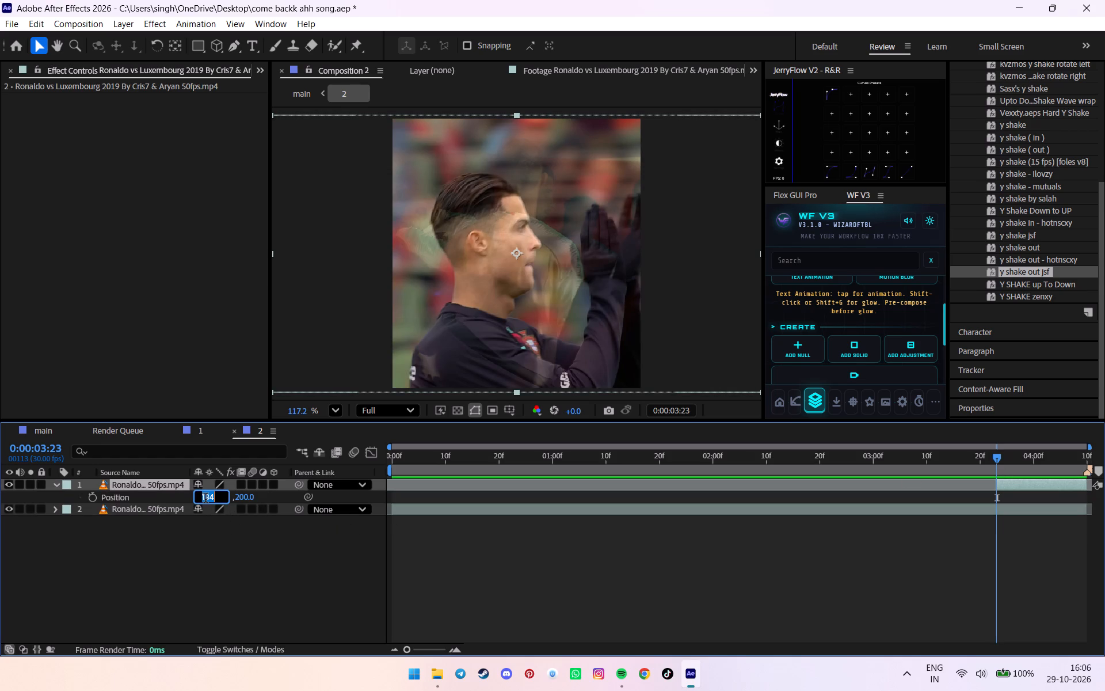
key(ctrl+v)
key(ctrl+a)
key(ctrl+v)
Copy the clip's Y position, 212, from composition 1 into the upper clip in composition 2 and return to main.
click(219, 434)
click(227, 494)
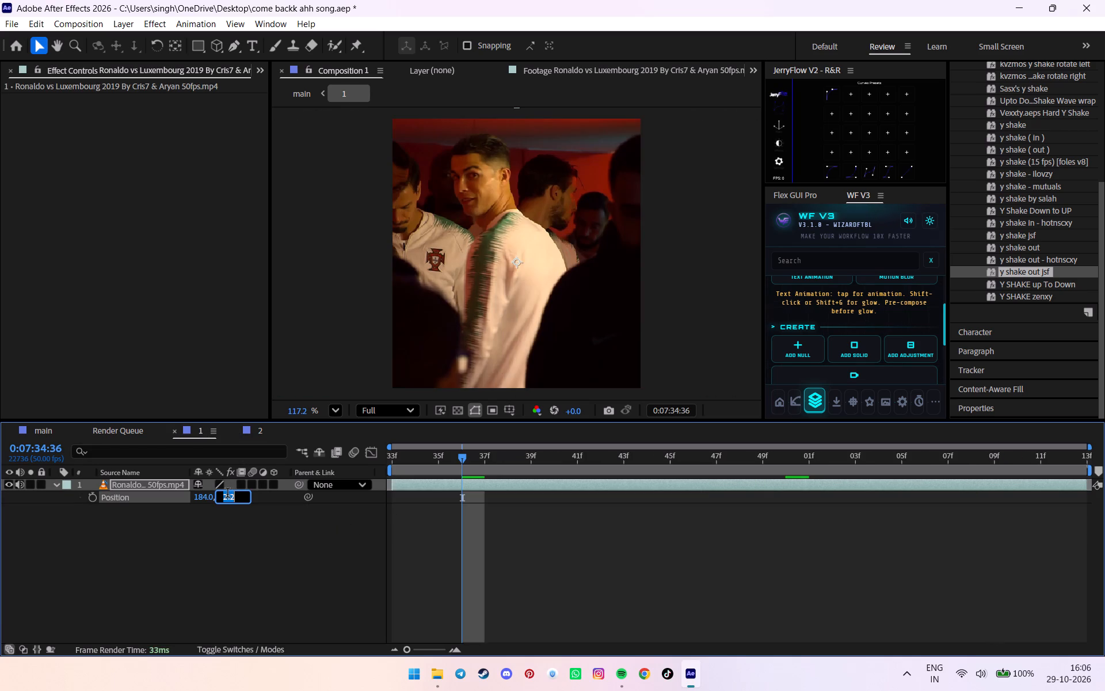
key(ctrl+c)
click(247, 424)
click(224, 491)
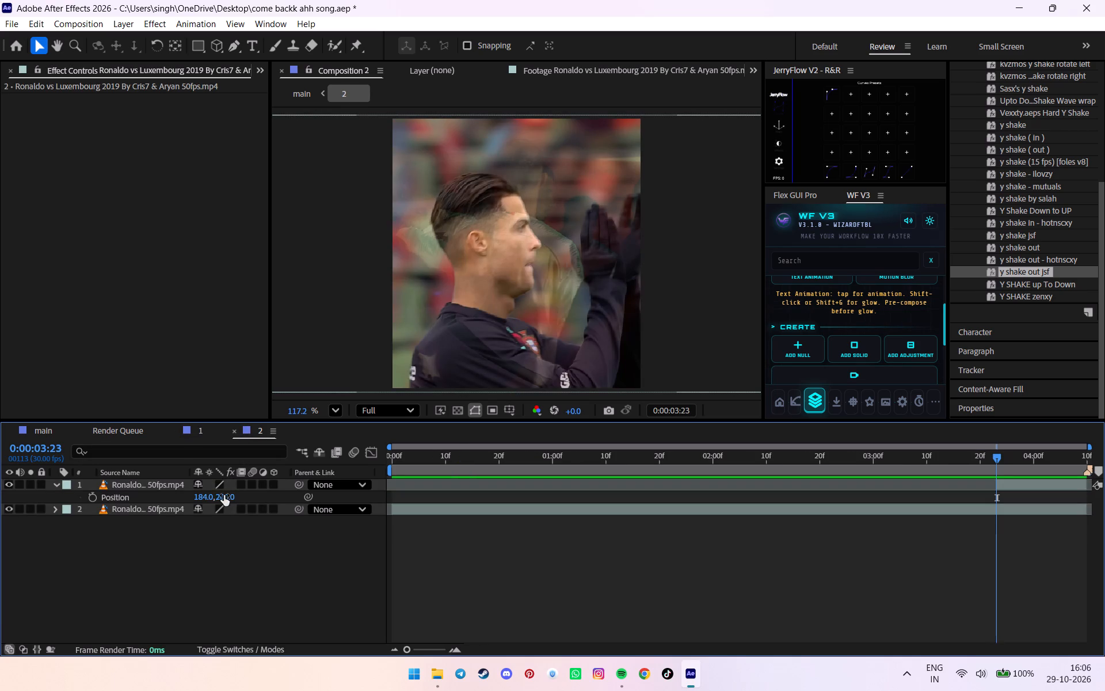
click(223, 498)
key(ctrl+v)
click(230, 563)
click(46, 428)
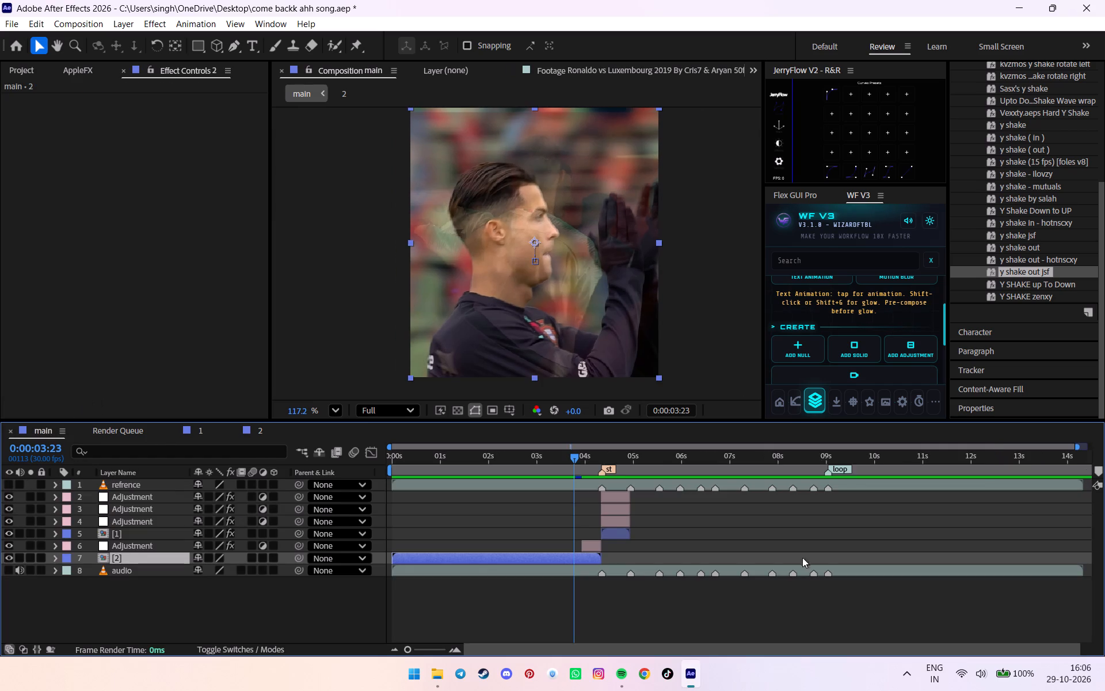
Save the project and play and scrub the end of [2] to check the framing where the upper clip starts.
key(space)
key(ctrl+s)
click(675, 521)
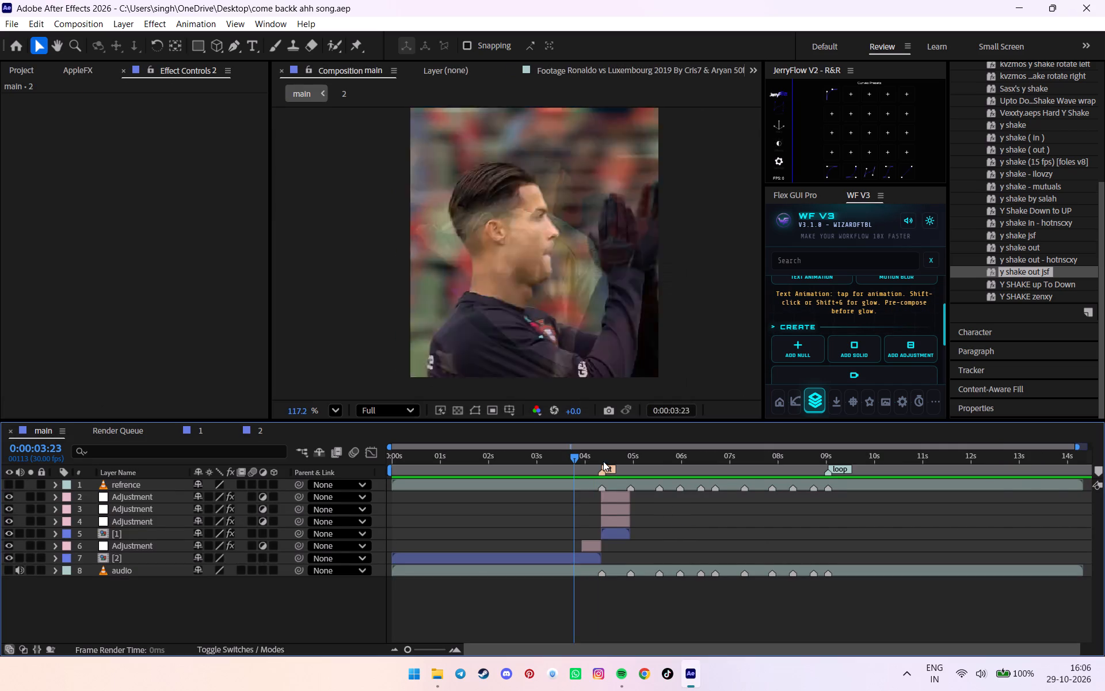
click(567, 457)
key(space)
drag(577, 454, 585, 454)
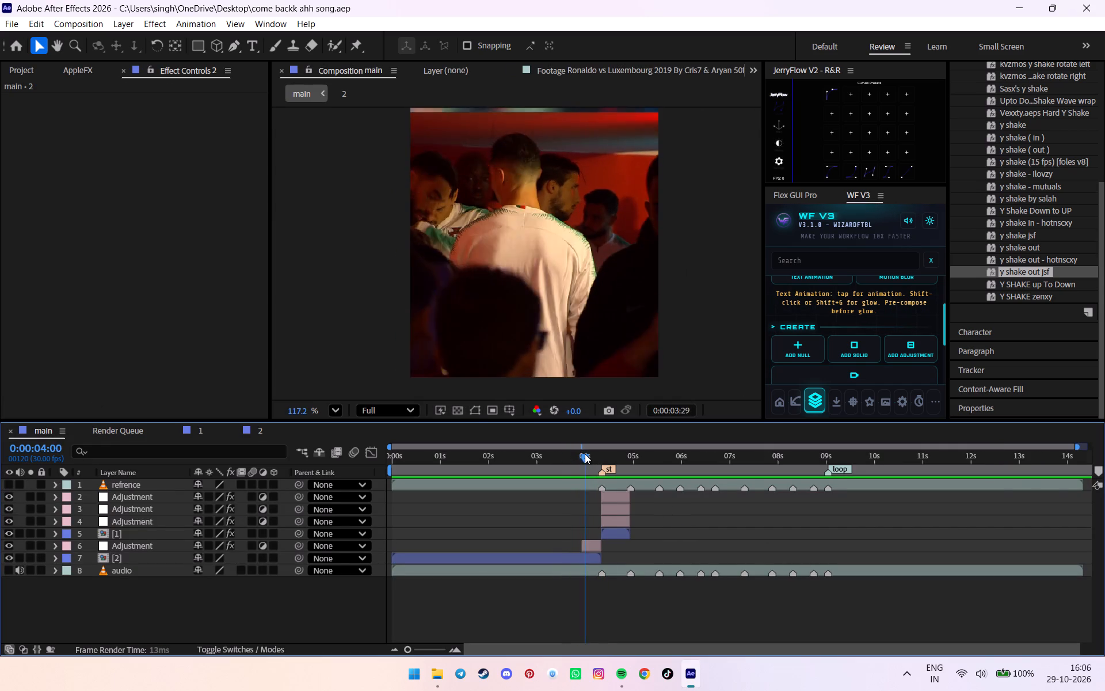
drag(585, 454, 590, 453)
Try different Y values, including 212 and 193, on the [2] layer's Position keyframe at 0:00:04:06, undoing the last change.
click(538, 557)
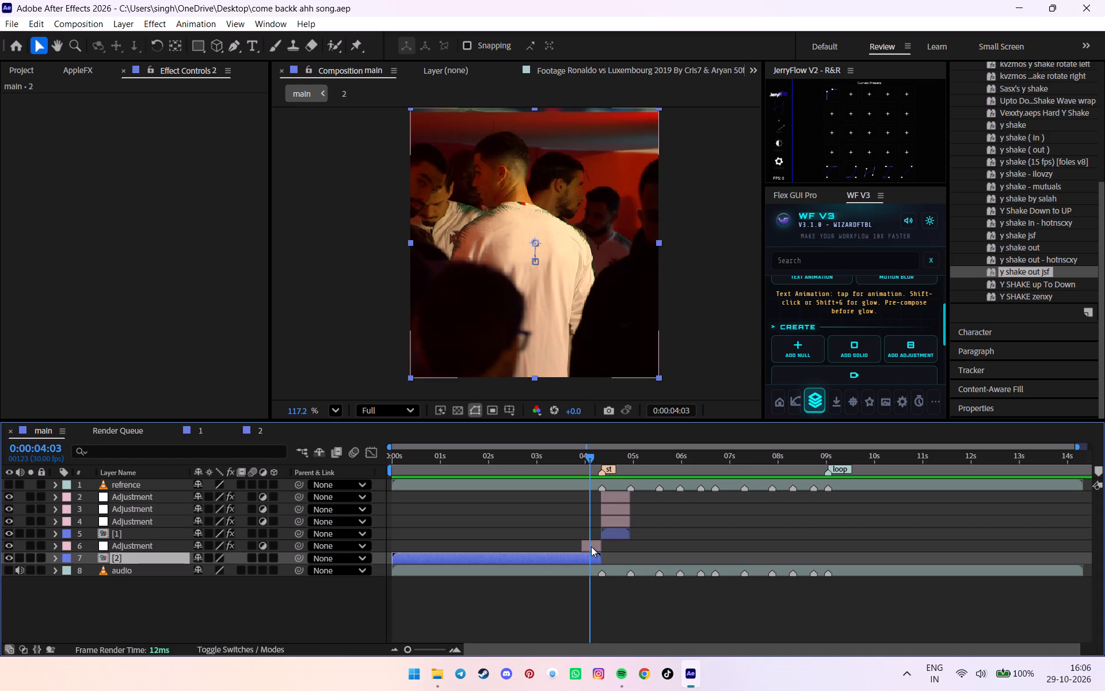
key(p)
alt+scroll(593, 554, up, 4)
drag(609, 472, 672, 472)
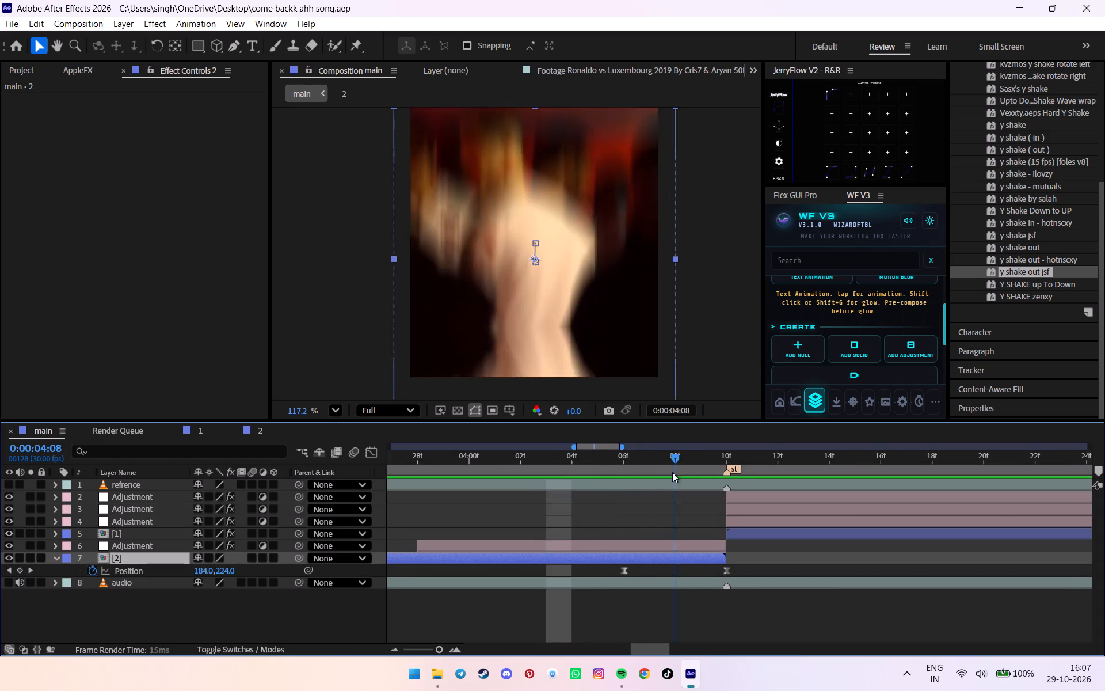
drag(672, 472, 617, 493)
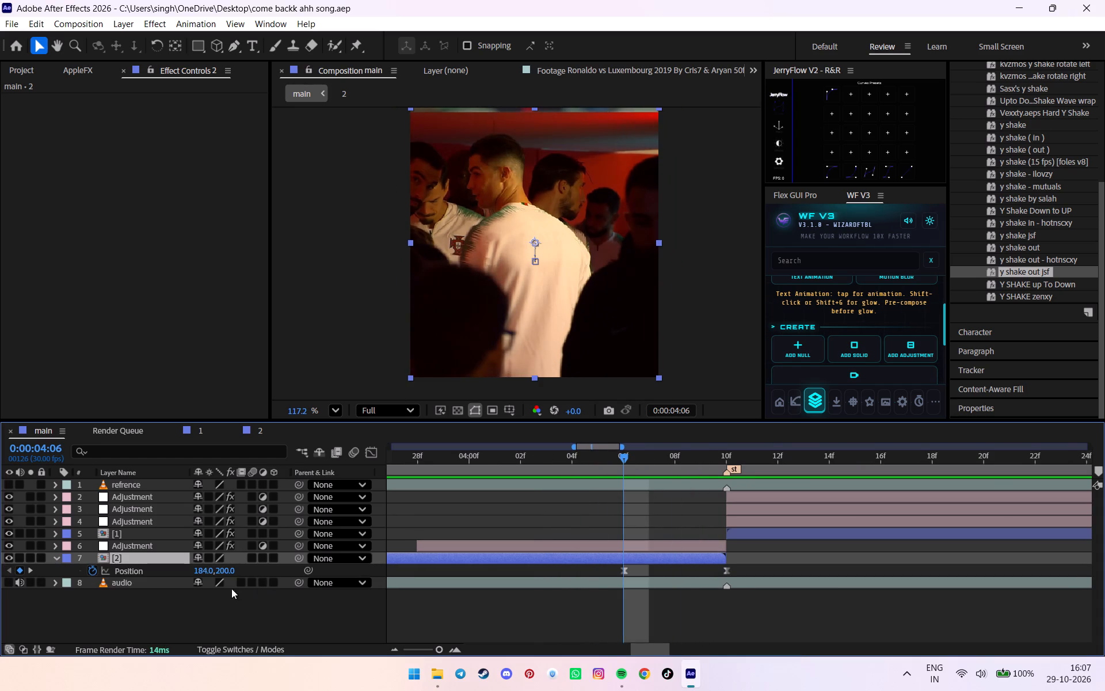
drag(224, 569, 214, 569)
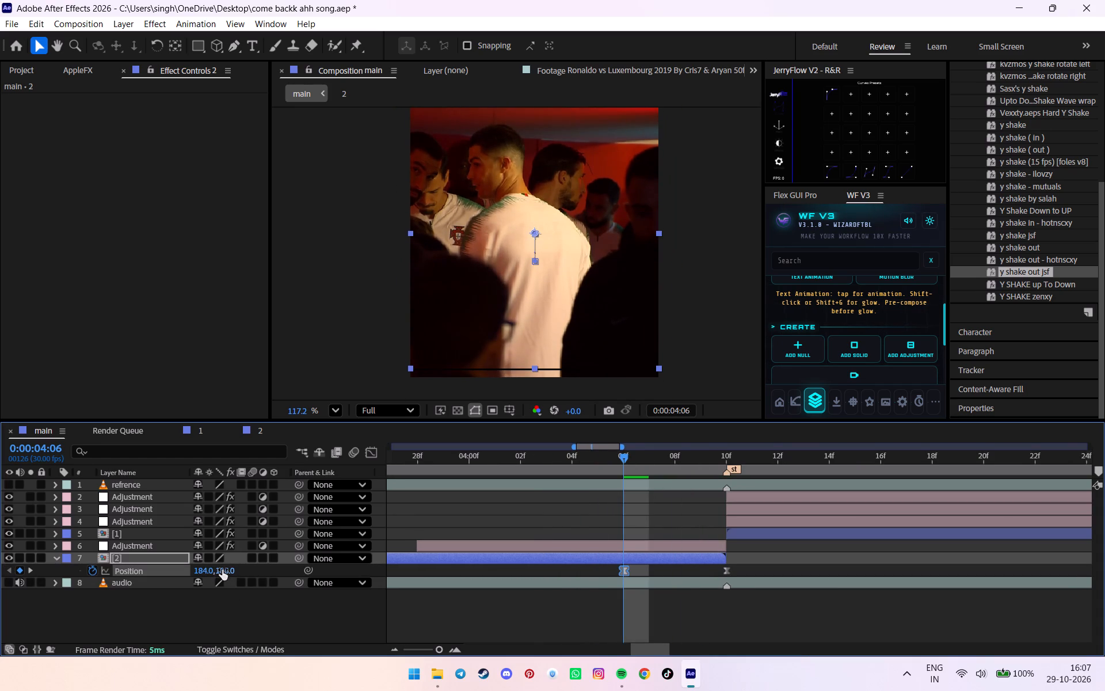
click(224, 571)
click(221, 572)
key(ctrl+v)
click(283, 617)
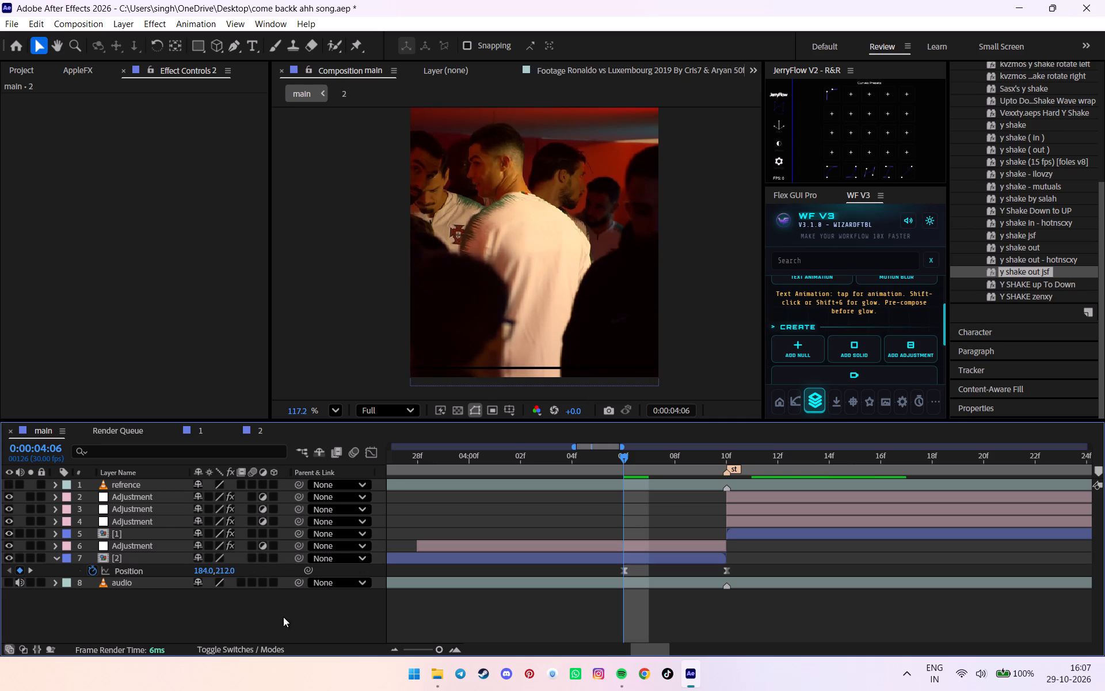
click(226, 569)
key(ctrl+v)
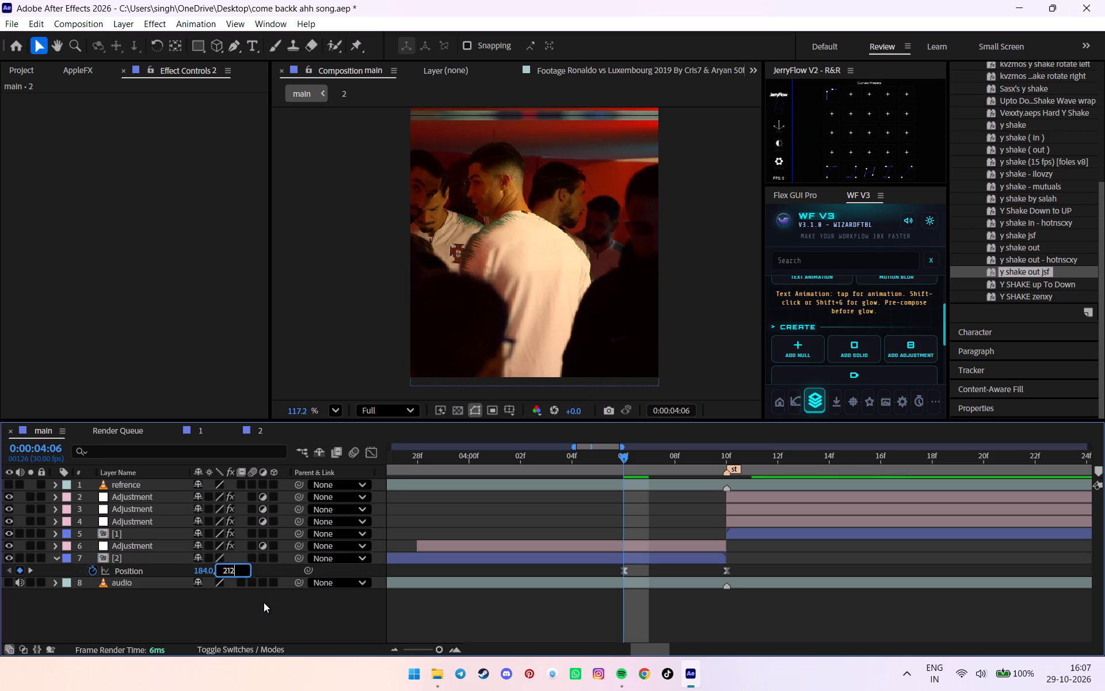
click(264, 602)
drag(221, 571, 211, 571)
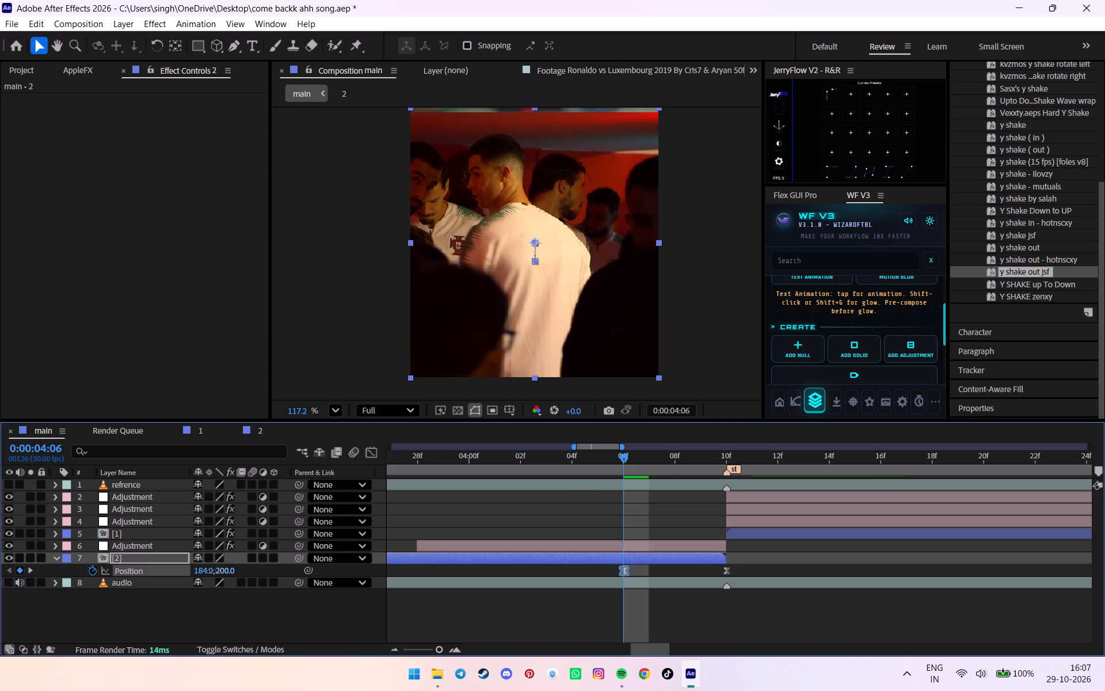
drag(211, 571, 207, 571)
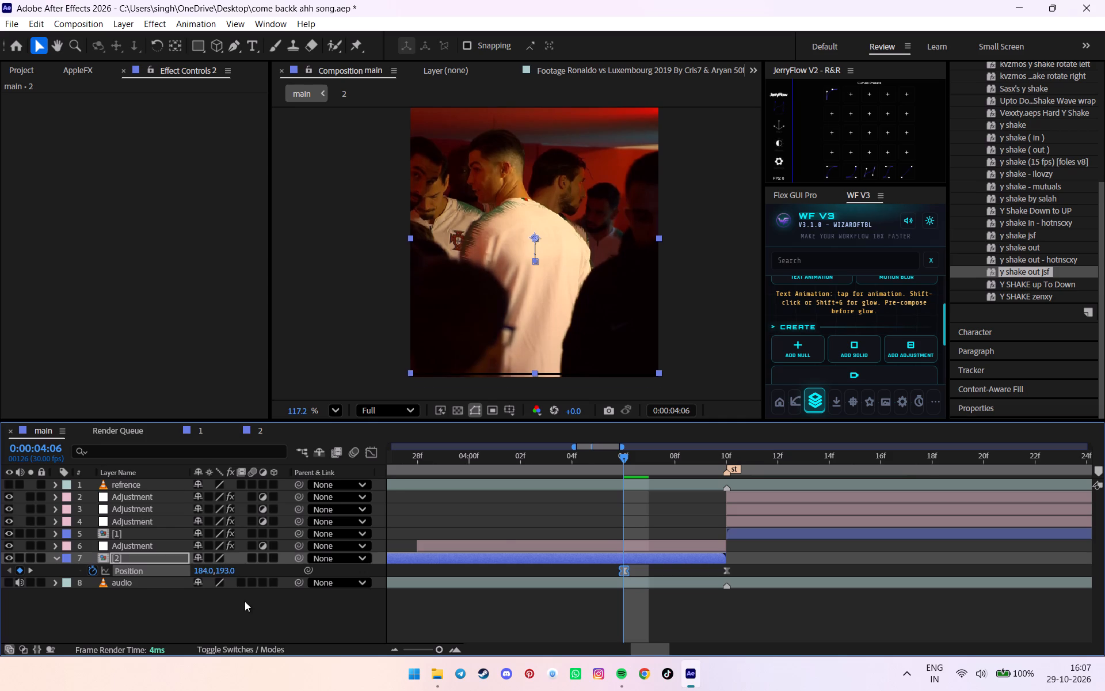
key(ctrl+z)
In composition 2, lower the upper clip's Y position slightly to hide the mirrored band at the frame's top edge and return to main.
double_click(596, 557)
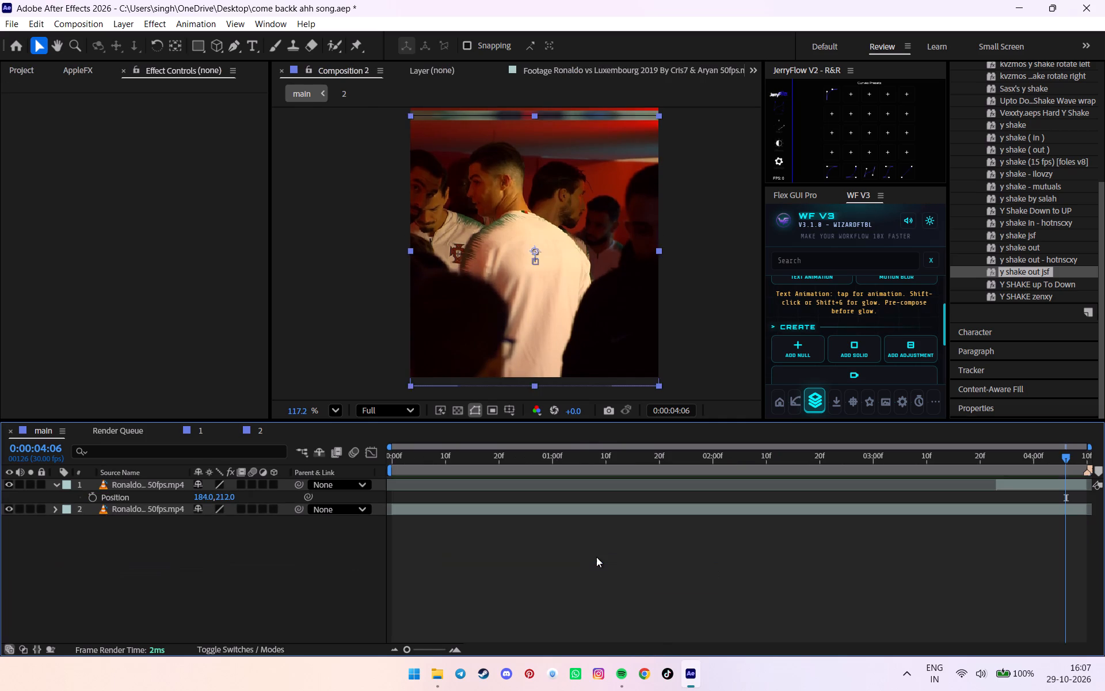
key(s)
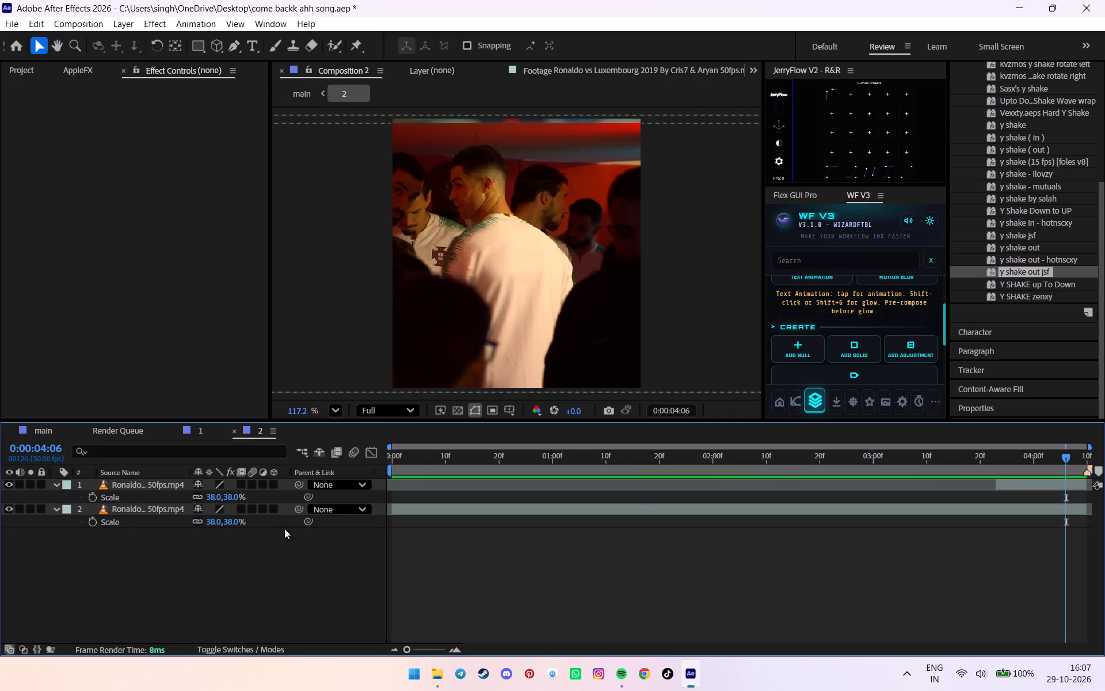
key(s)
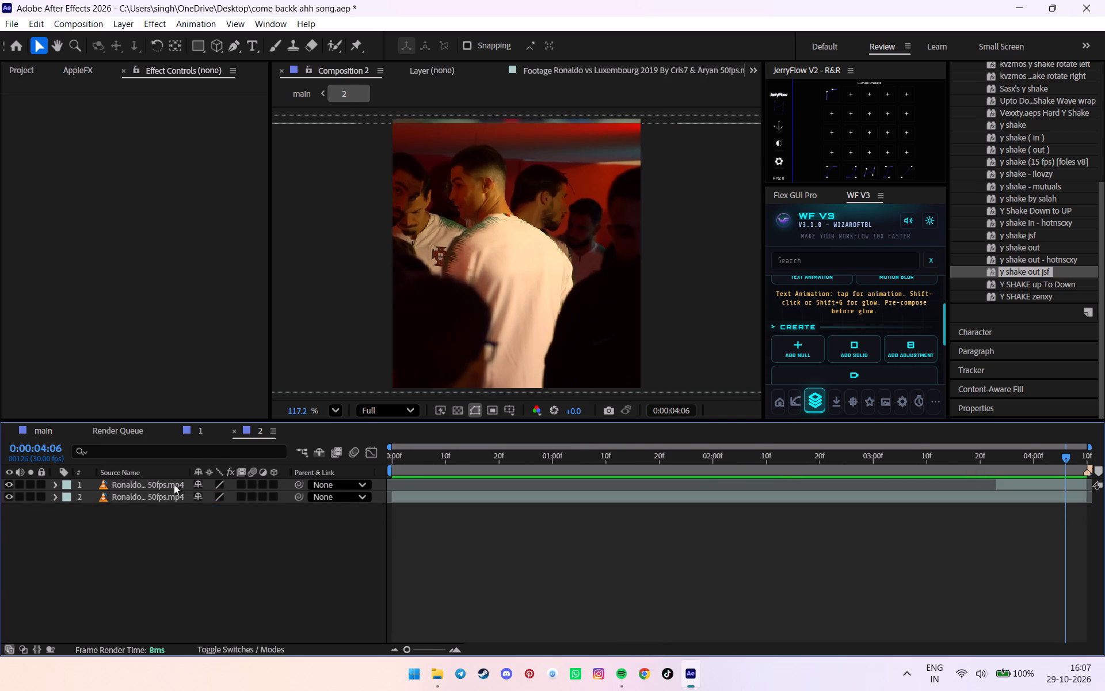
click(174, 484)
key(p)
drag(224, 498, 217, 499)
click(41, 429)
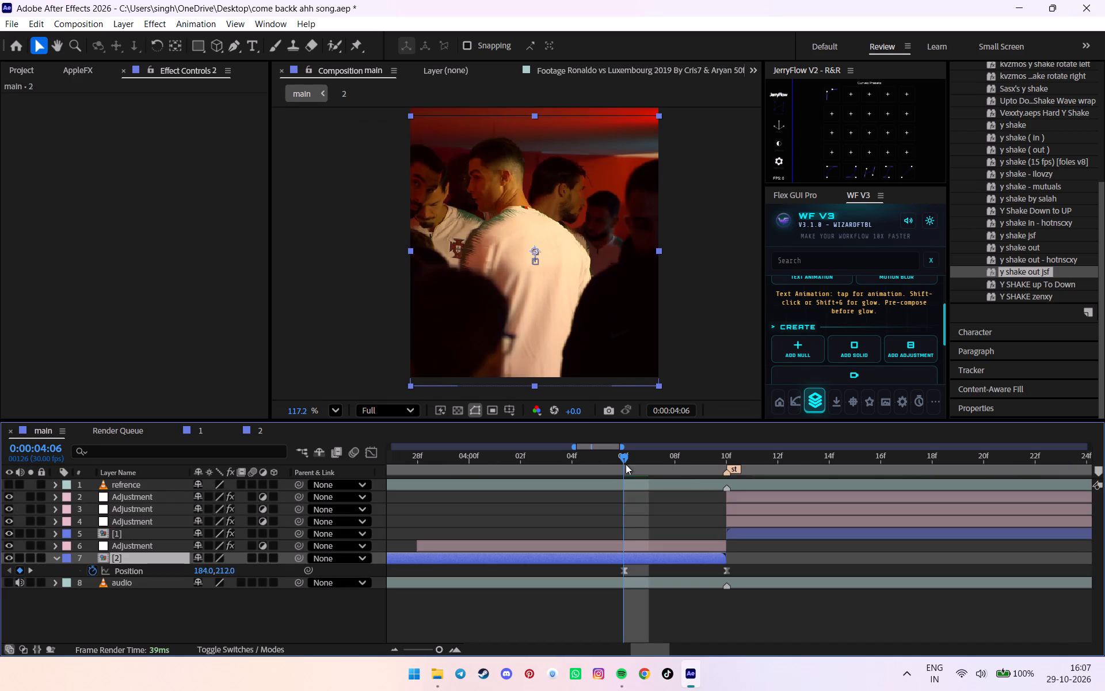
Set the Y value of the [2] layer's Position keyframe at 0:00:04:06 to 200.
click(627, 461)
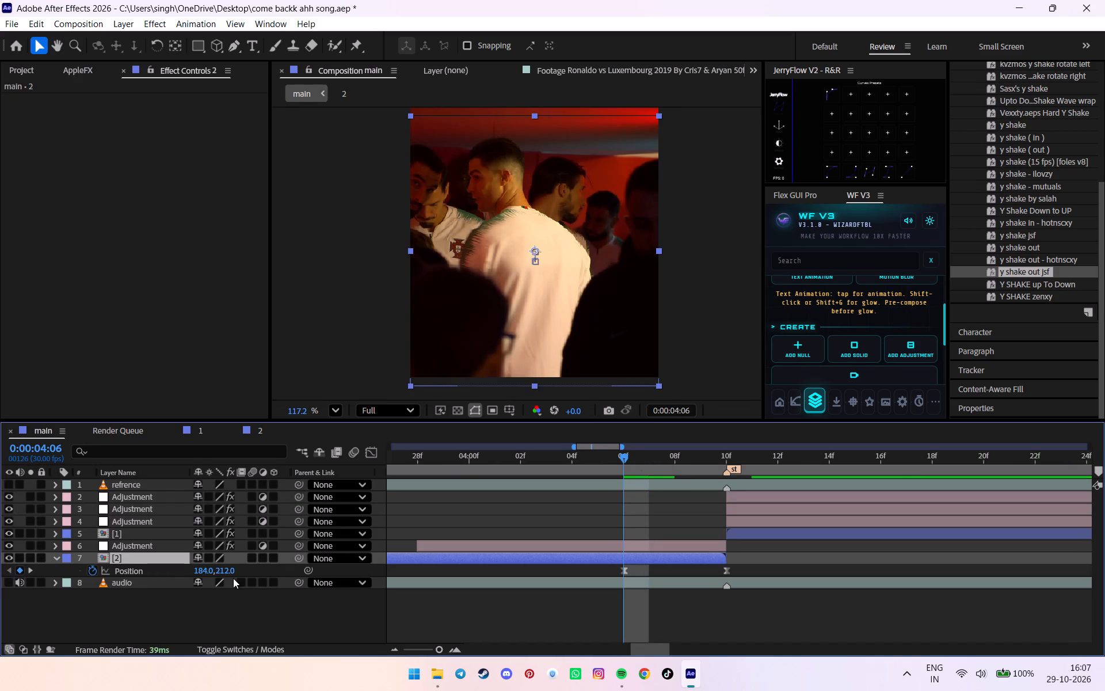
drag(227, 572, 217, 571)
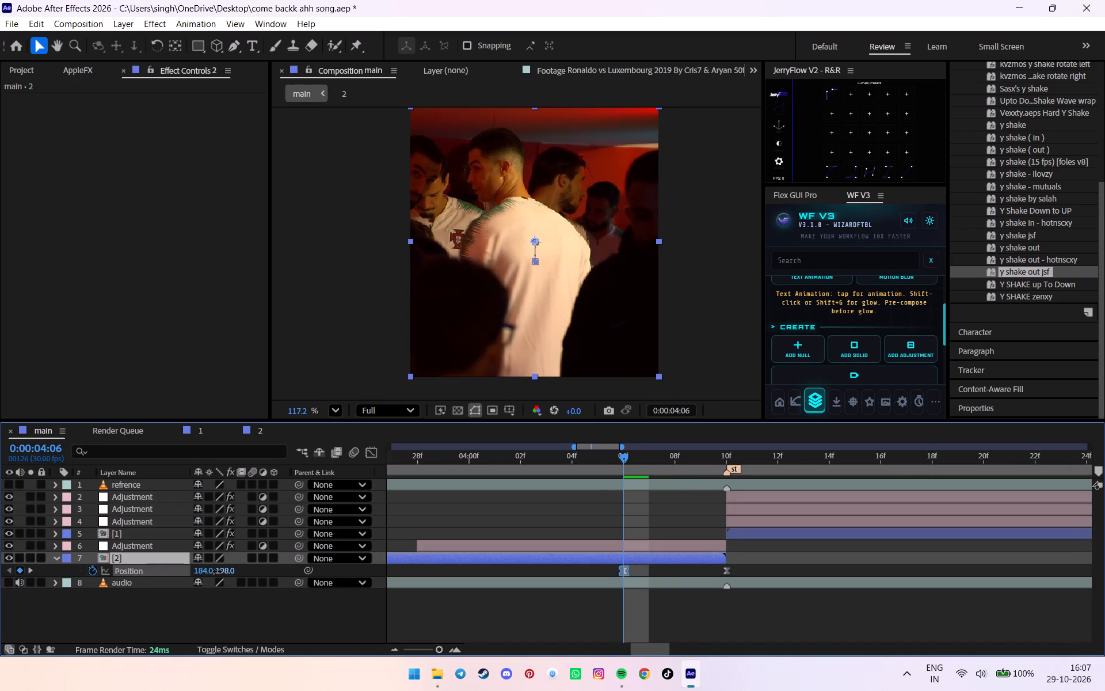
drag(217, 571, 219, 571)
Scrub and play the shake transition from [2] into [1] to check the reframed clip, saving the project along the way.
drag(654, 458, 723, 456)
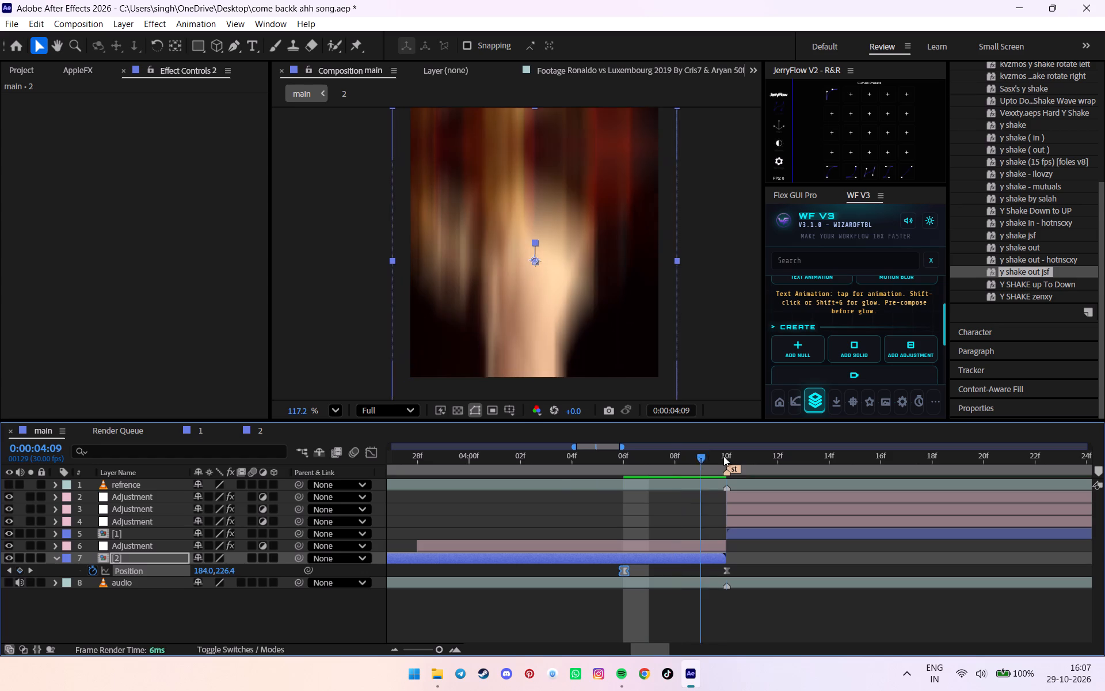
drag(723, 456, 528, 494)
key(space)
alt+scroll(618, 484, down, 5)
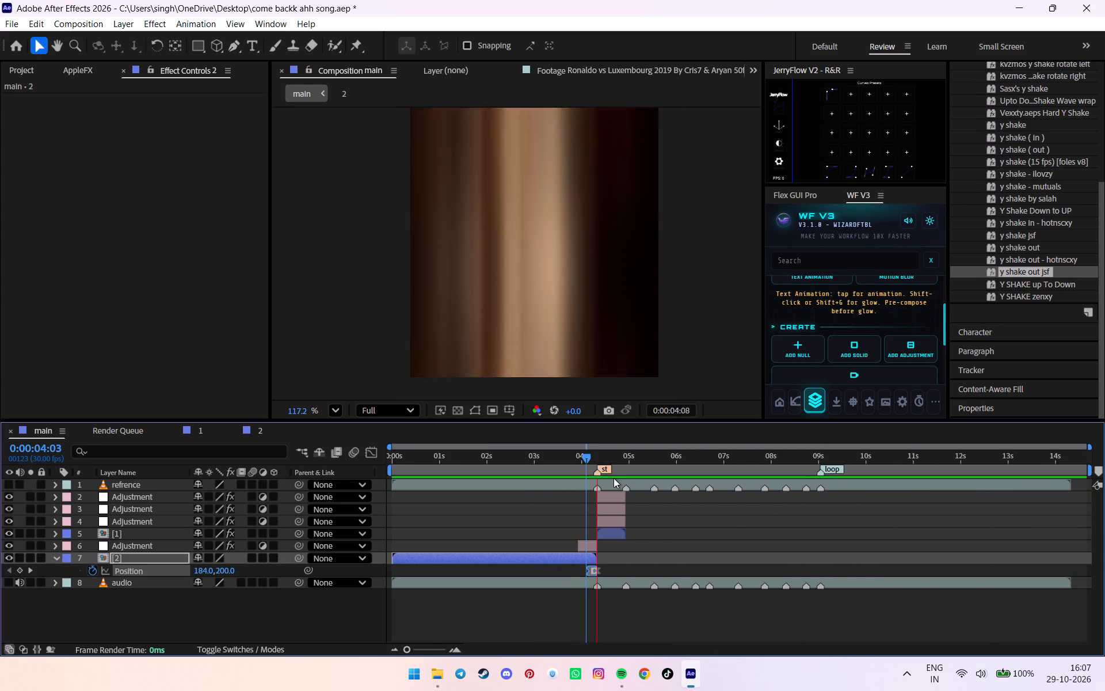
key(ctrl+s)
drag(573, 460, 565, 460)
key(space)
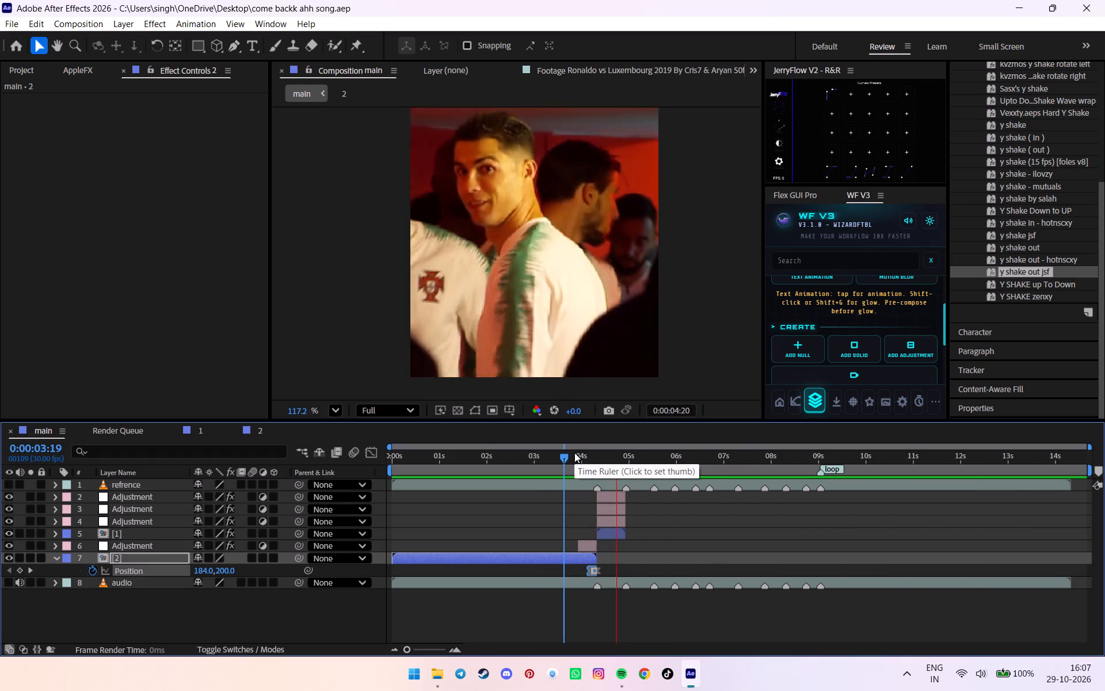
click(574, 453)
key(space)
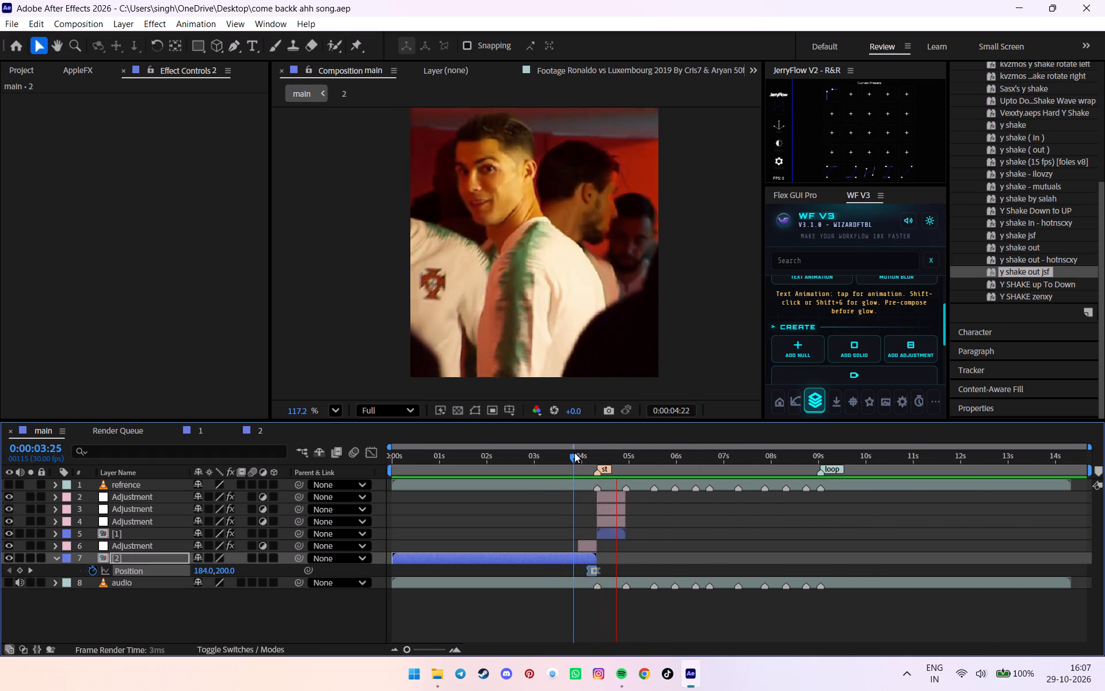
click(574, 453)
Collapse the [2] layer's Position property and save the project.
click(577, 559)
key(u)
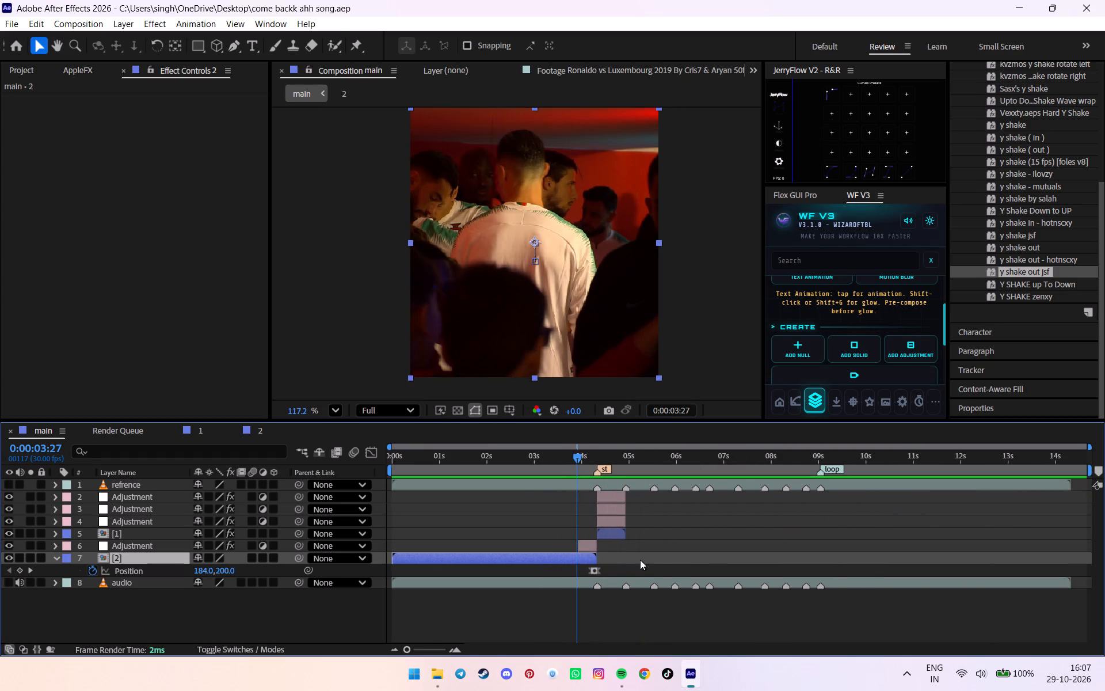
click(661, 543)
key(ctrl+s)
In composition 2, start Position keyframing on the lower clip at 0:00:00:00 with the value 184, 200.
alt+scroll(590, 455, down, 6)
drag(569, 456, 537, 456)
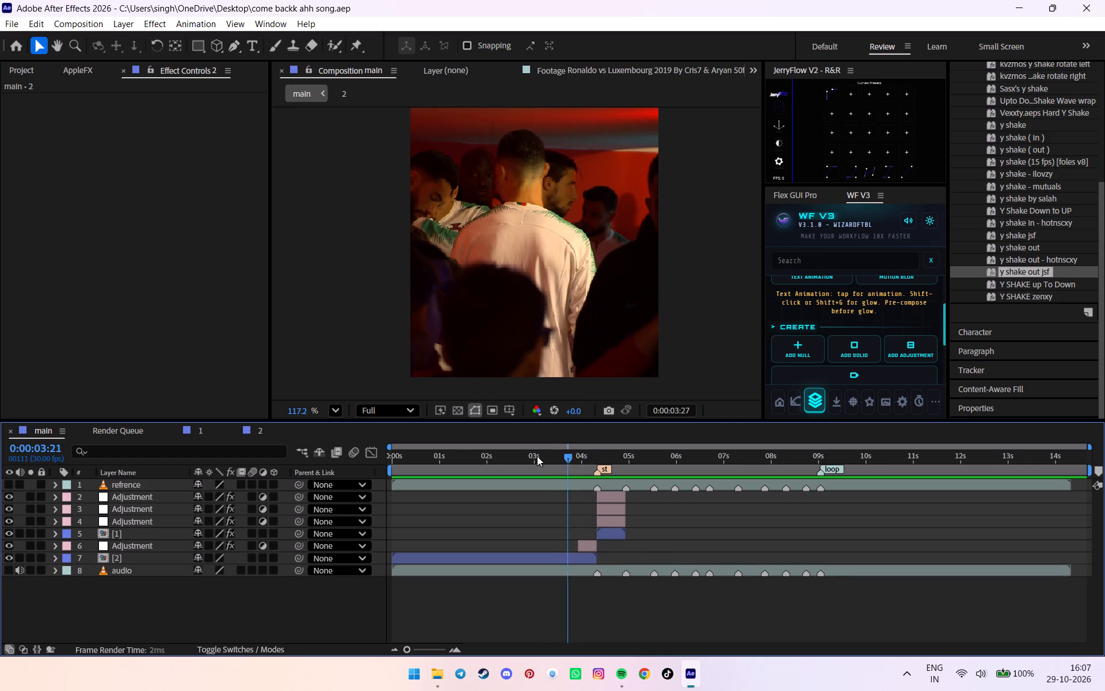
drag(537, 456, 242, 487)
key(space)
drag(421, 472, 378, 474)
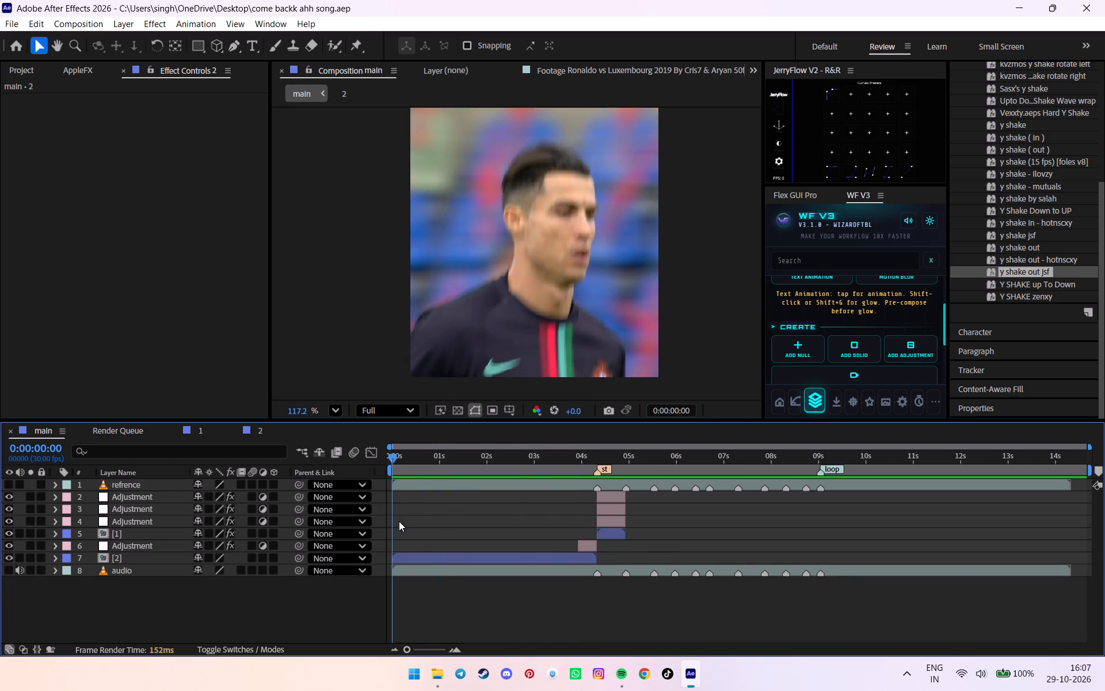
double_click(418, 557)
key(p)
click(107, 493)
key(p)
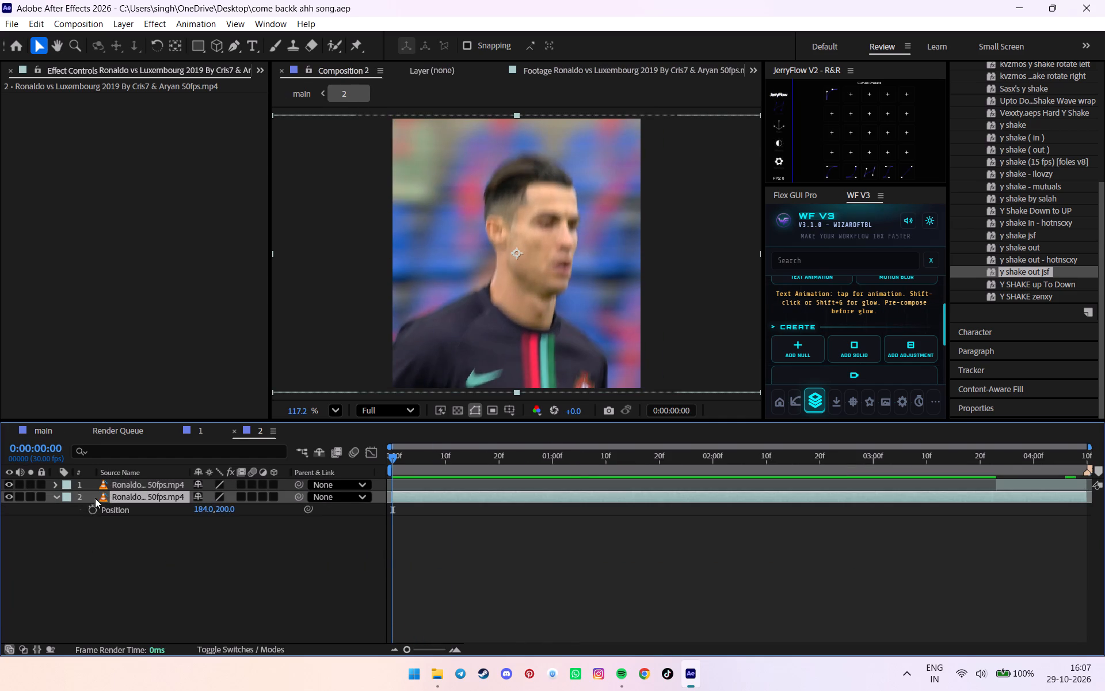
click(92, 508)
Add a Position keyframe on the lower clip at 0:00:02:05 with X set to 265 to recenter Ronaldo.
drag(465, 462, 666, 460)
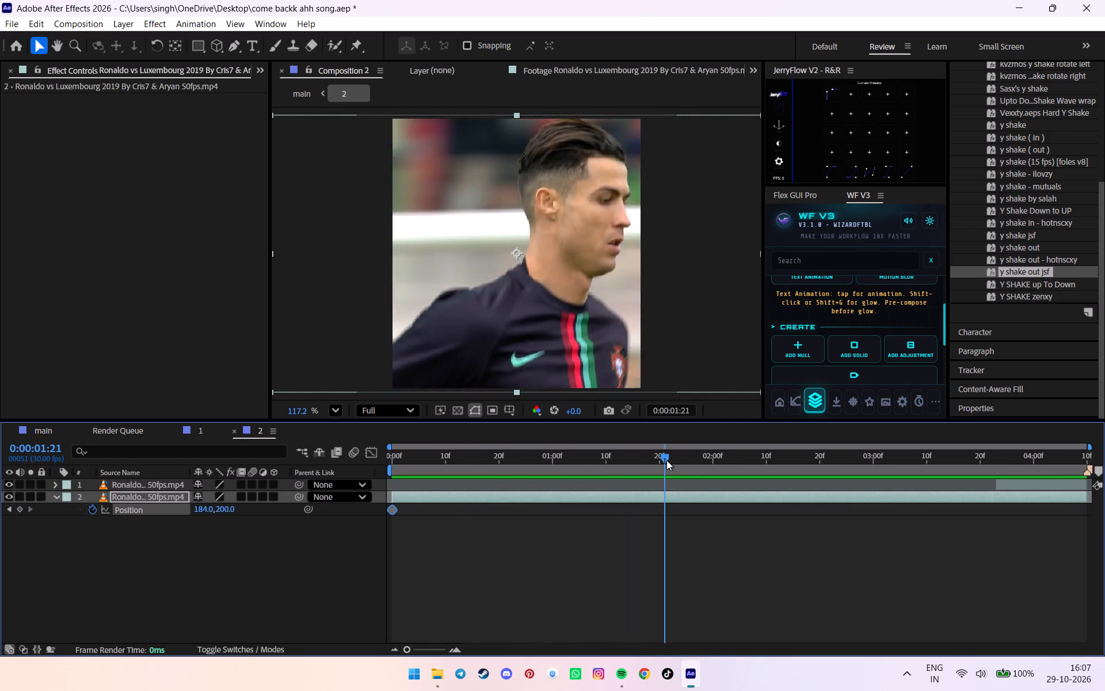
drag(666, 460, 733, 454)
click(21, 504)
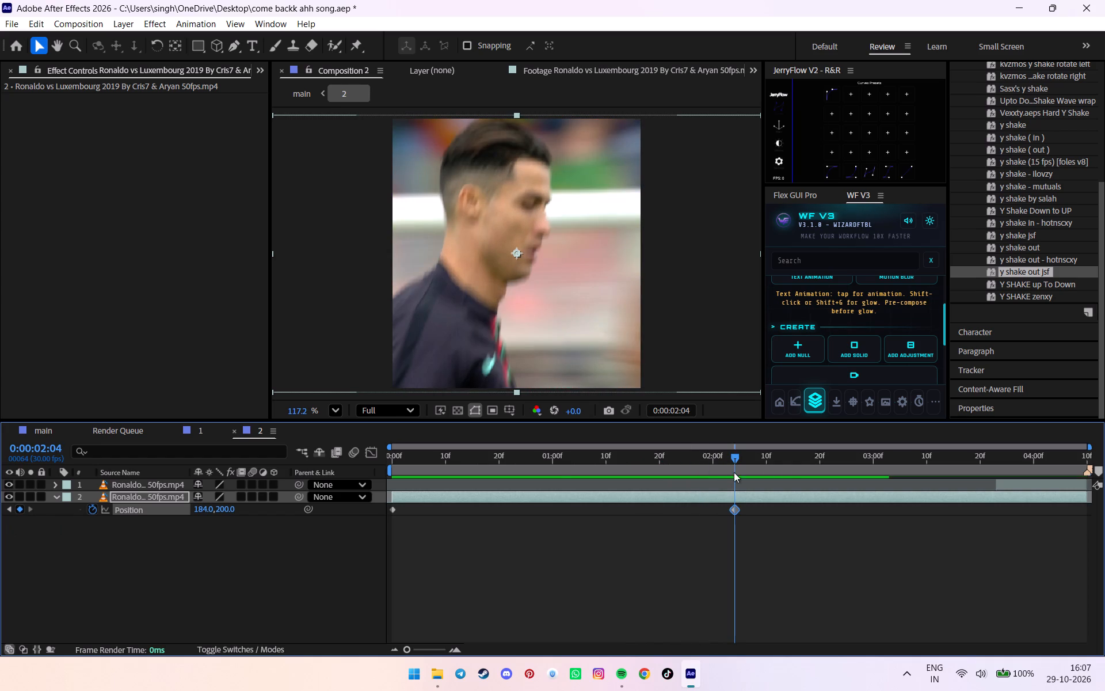
drag(791, 458, 741, 478)
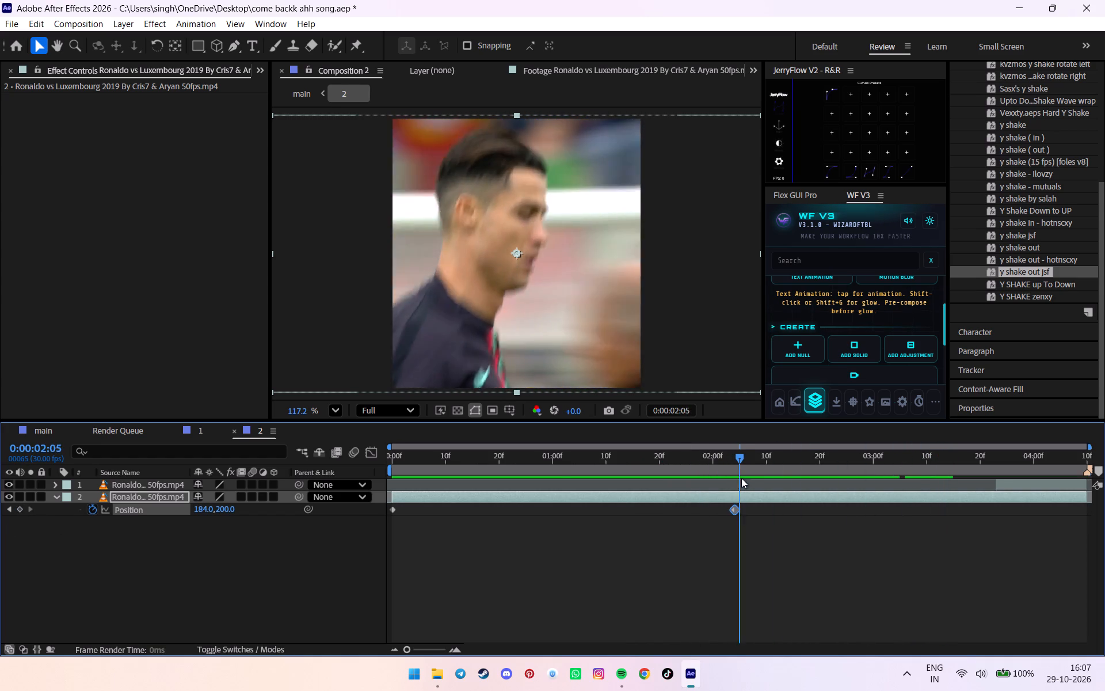
drag(741, 478, 738, 477)
click(736, 510)
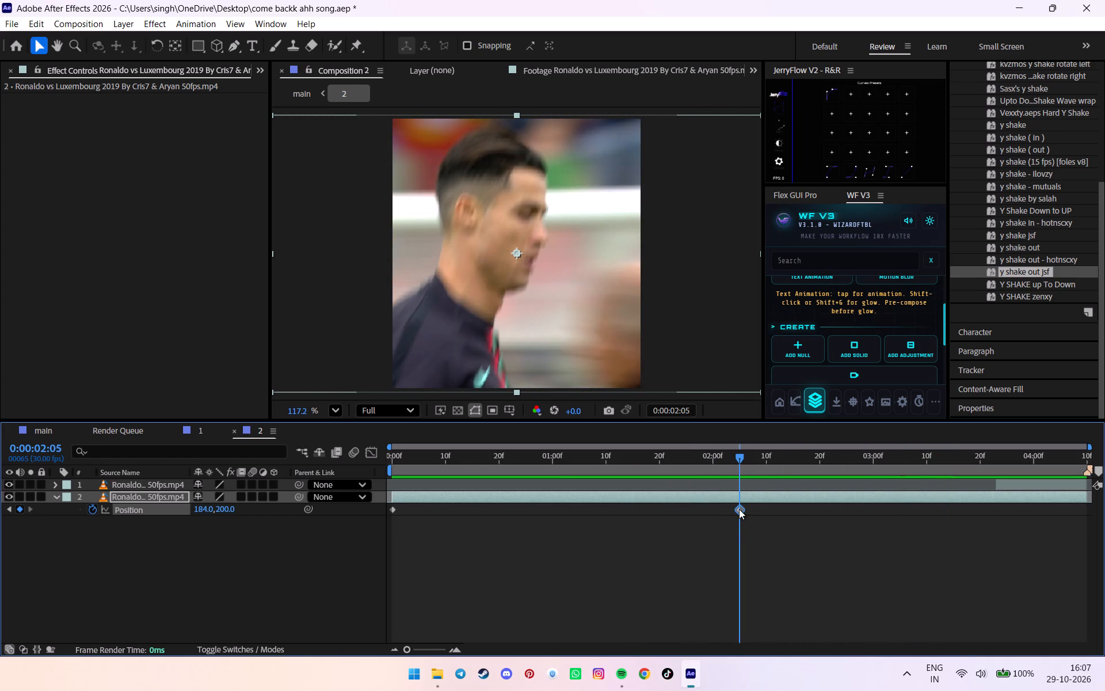
drag(202, 508, 260, 508)
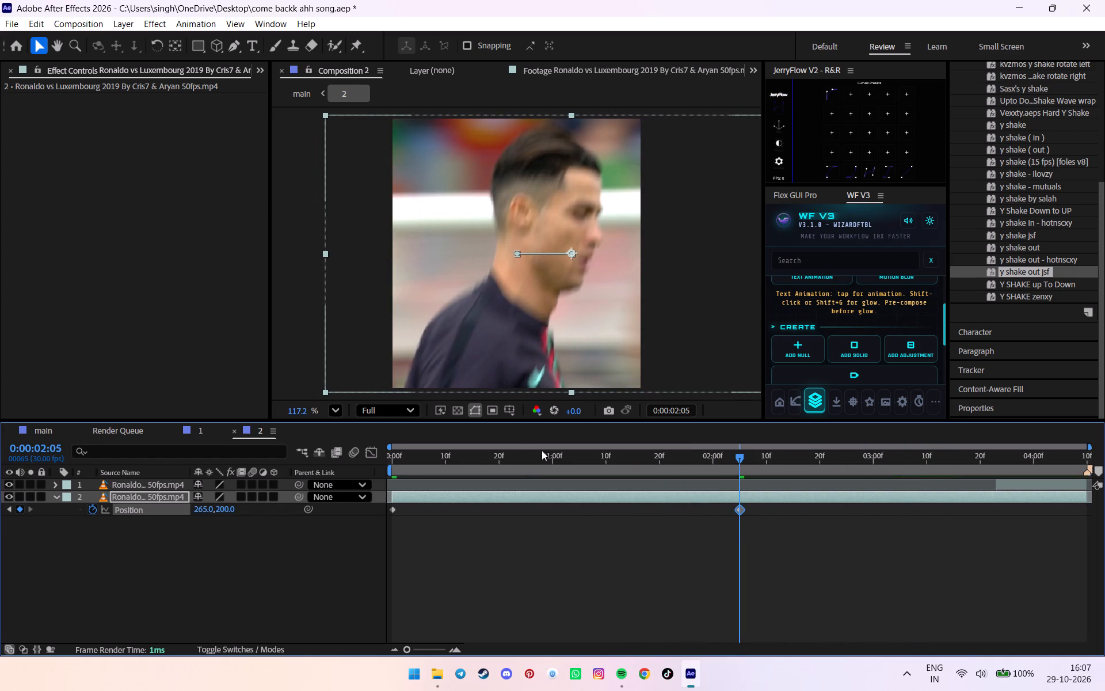
Add a Position keyframe on the lower clip at about 0:00:01:15, shifting the footage left to recenter Ronaldo.
drag(515, 447, 423, 464)
drag(422, 464, 667, 454)
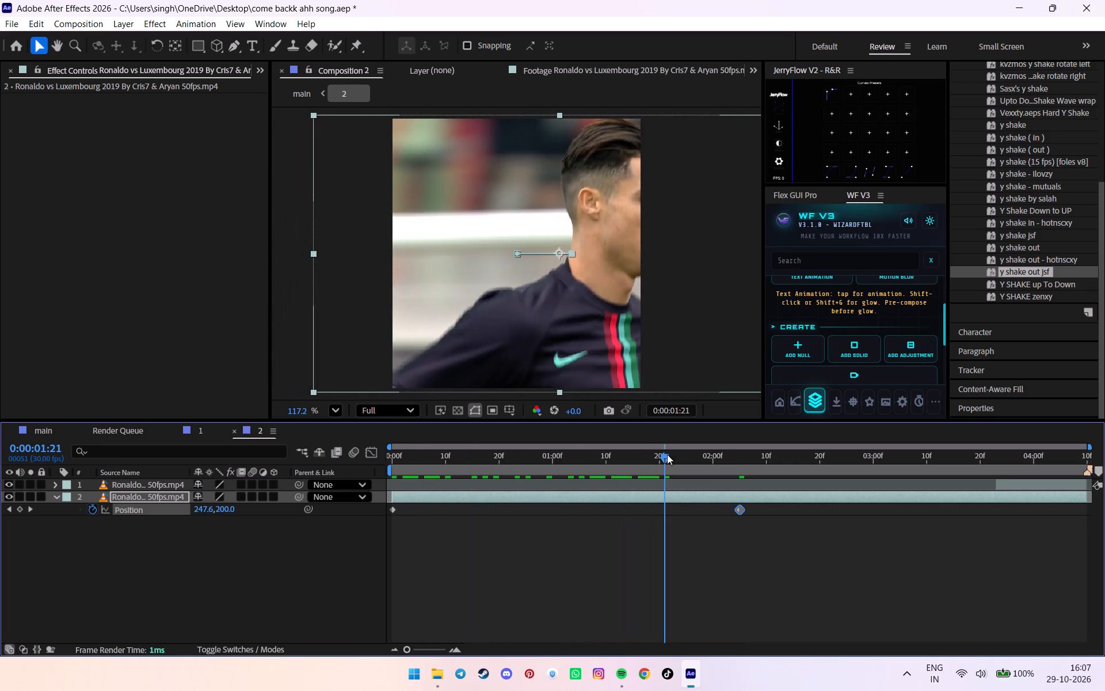
drag(667, 454, 635, 456)
drag(199, 513, 108, 519)
Add a Position keyframe on the lower clip at 0:00:03:18 with X set to 164.
drag(640, 466, 910, 448)
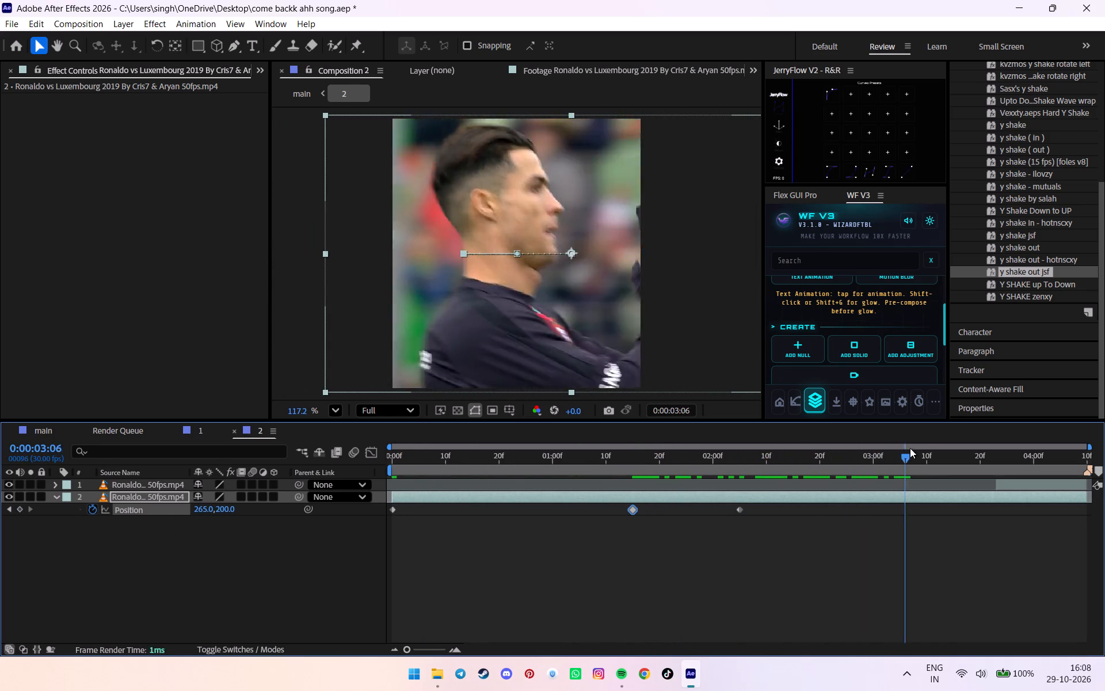
drag(910, 448, 968, 443)
drag(213, 510, 143, 513)
Hide the upper clip and add a Position keyframe on the lower clip at 0:00:04:09 with X set to 202.
click(977, 462)
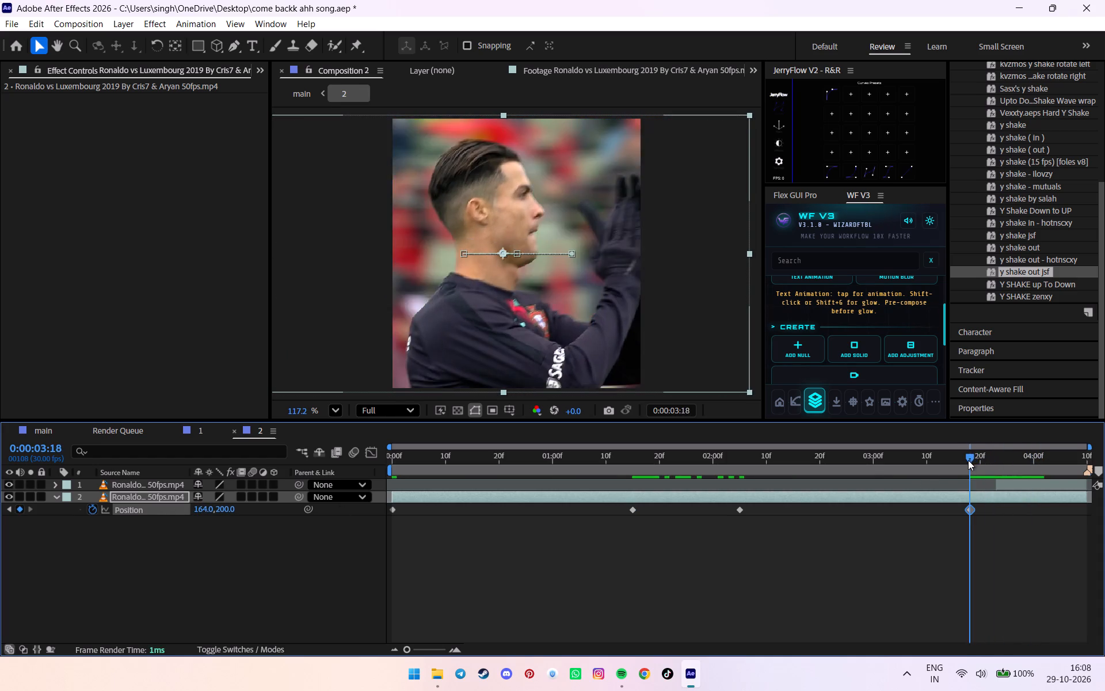
click(7, 485)
drag(1021, 448, 1090, 444)
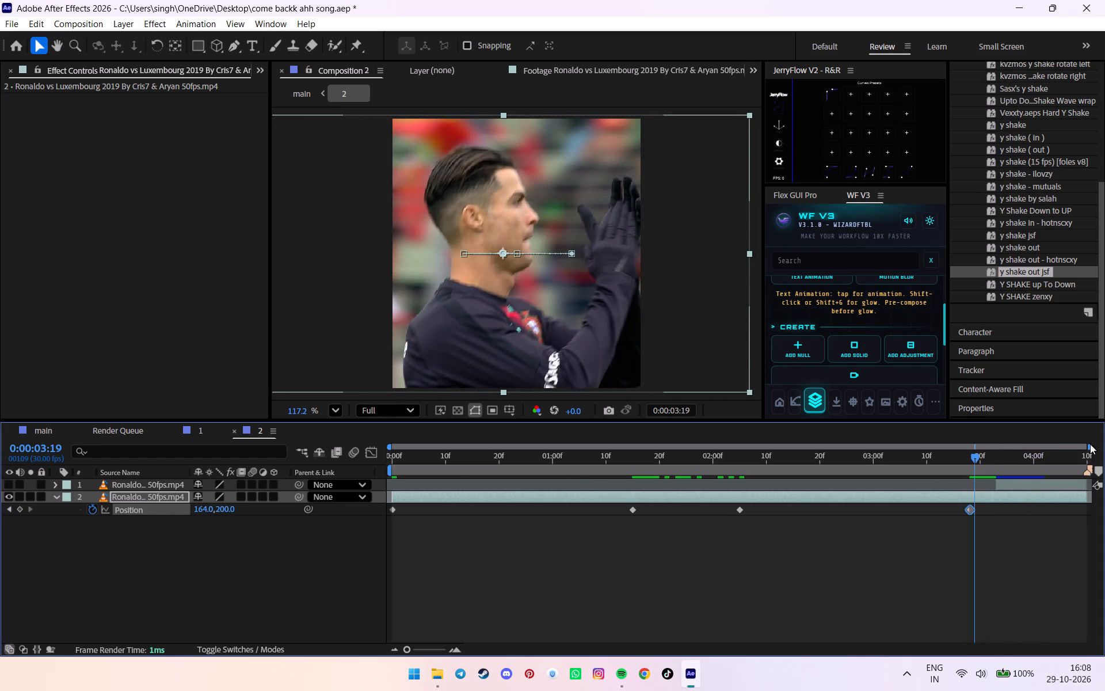
drag(1090, 444, 1091, 444)
drag(1080, 450, 1104, 445)
drag(205, 512, 228, 503)
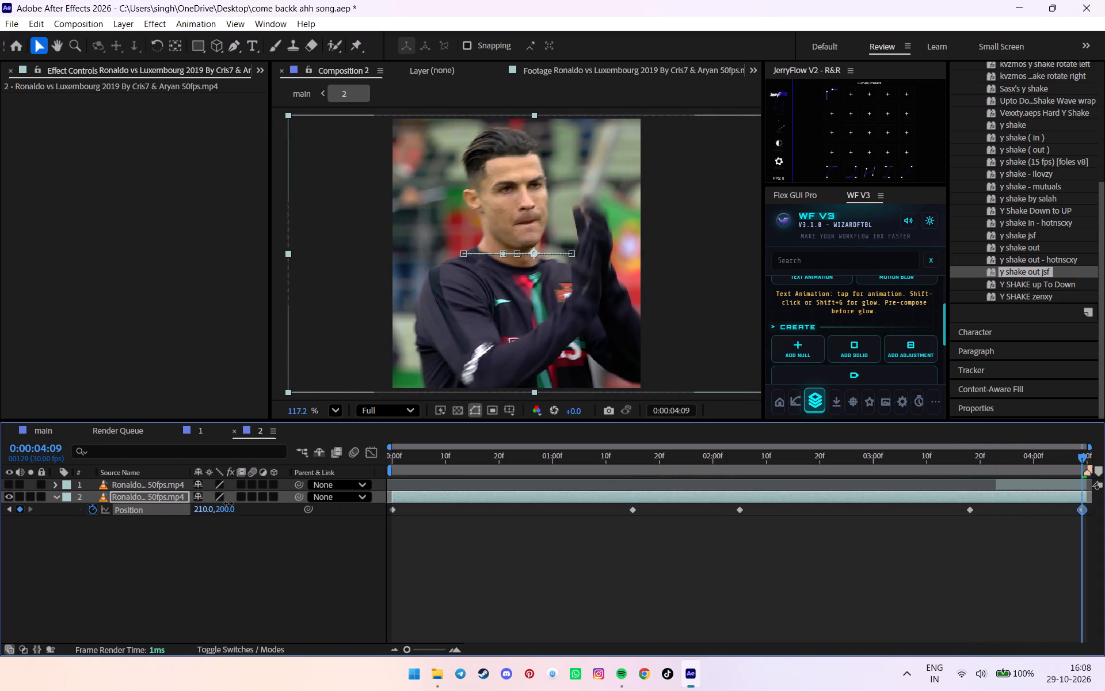
drag(228, 503, 223, 503)
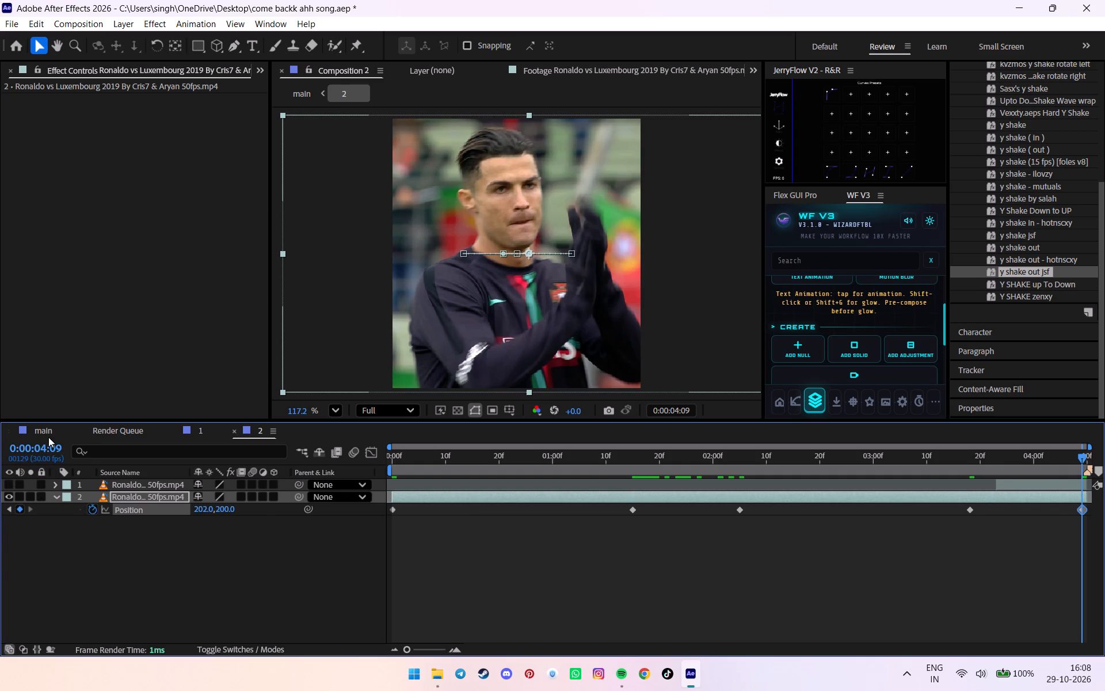
Play back the main composition from the start and save the project.
click(49, 436)
drag(513, 462, 392, 469)
key(space)
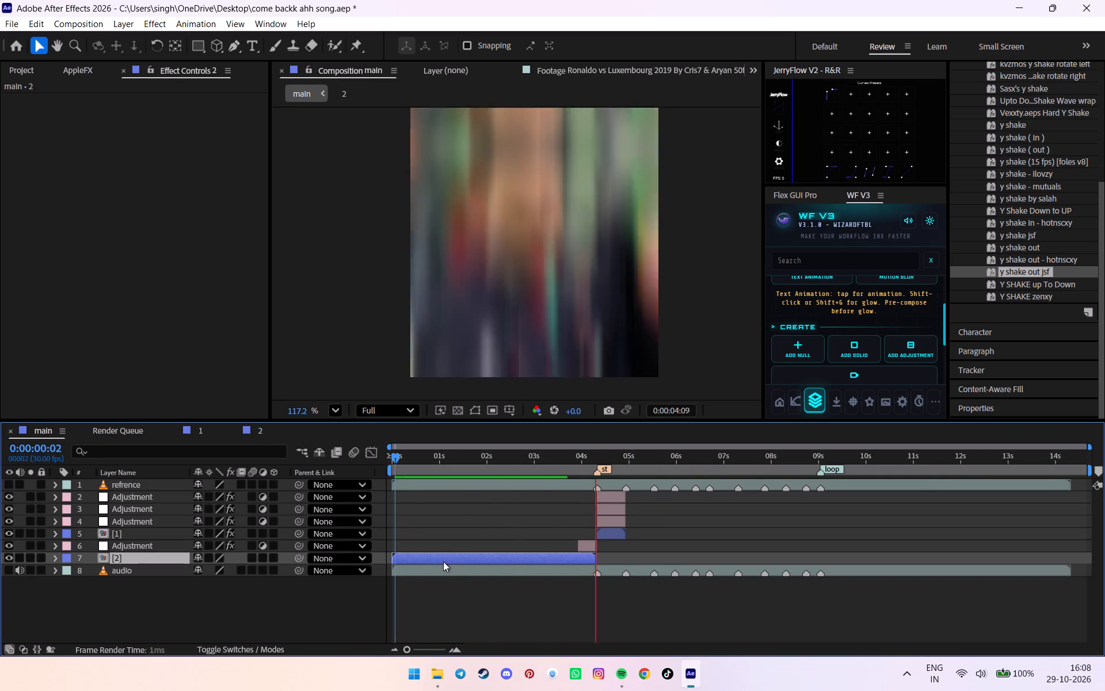
key(ctrl+s)
click(447, 590)
key(ctrl+s)
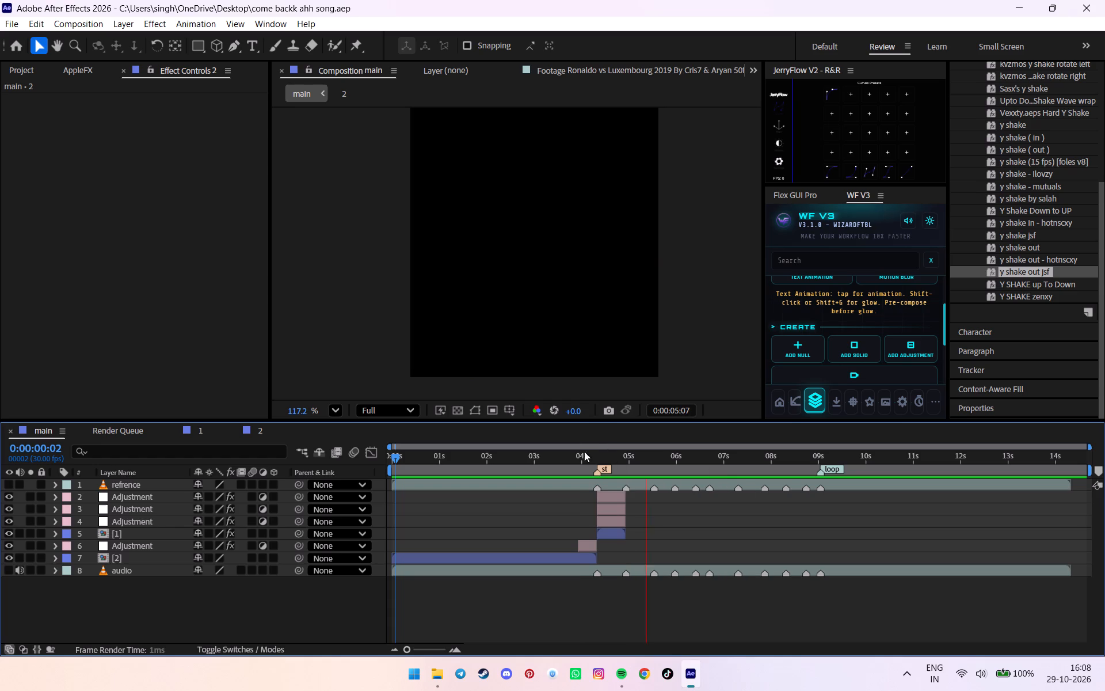
In composition 2, slide the lower clip about 21 frames earlier and extend its end back to the composition's end.
click(580, 455)
key(space)
drag(578, 457, 566, 462)
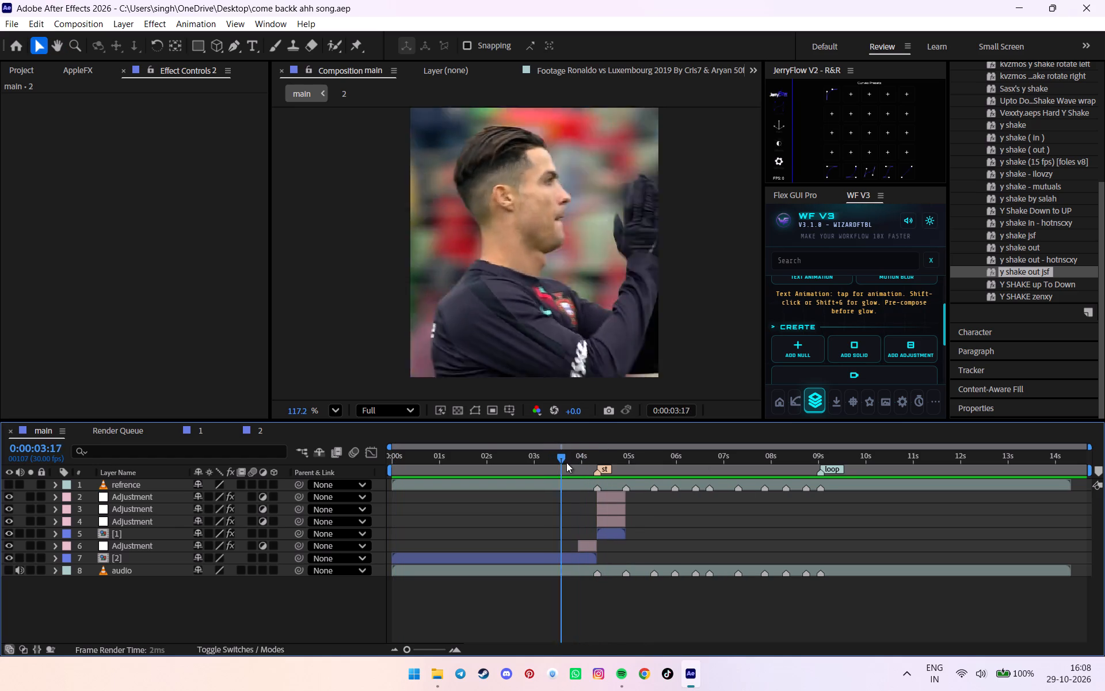
drag(566, 462, 548, 461)
click(262, 431)
drag(954, 459, 961, 462)
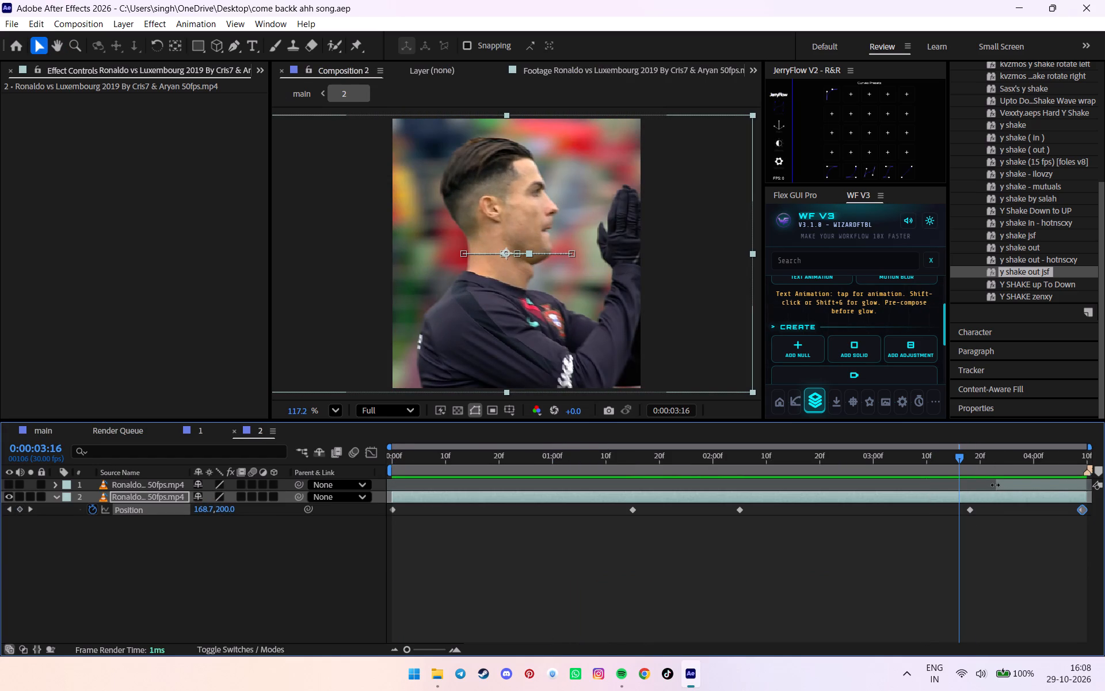
click(999, 483)
drag(991, 495, 880, 504)
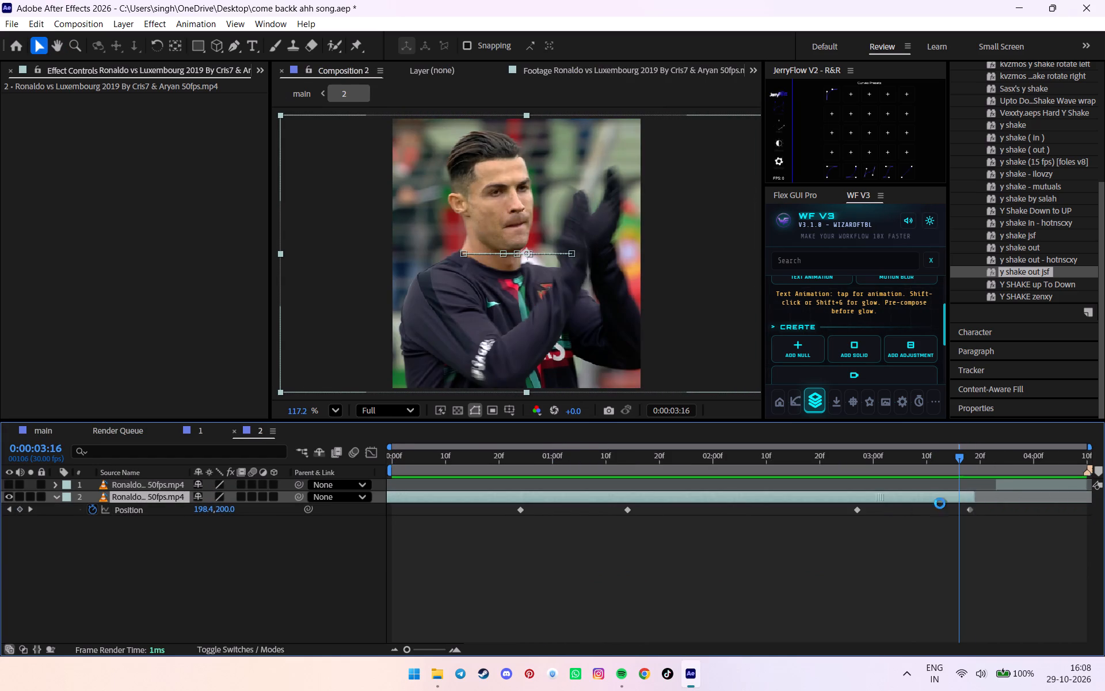
drag(980, 495, 1093, 496)
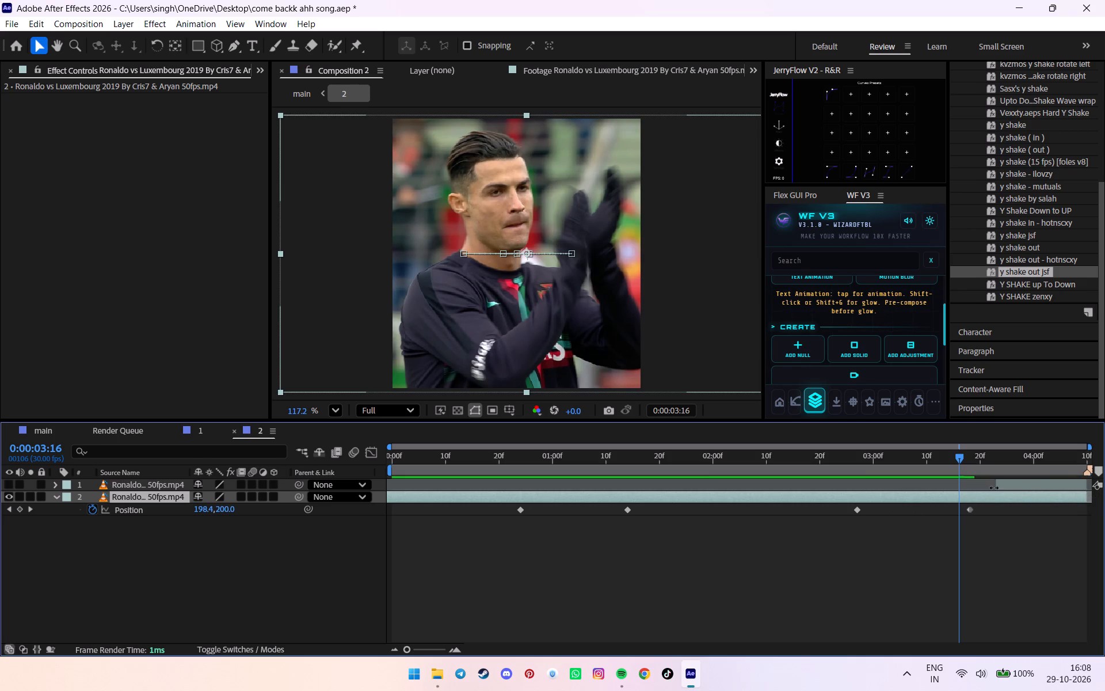
Start the upper clip at 0:00:03:10 and move its two Opacity keyframes to about 0:00:03:10 and 0:00:03:14.
drag(995, 481, 894, 480)
key(u)
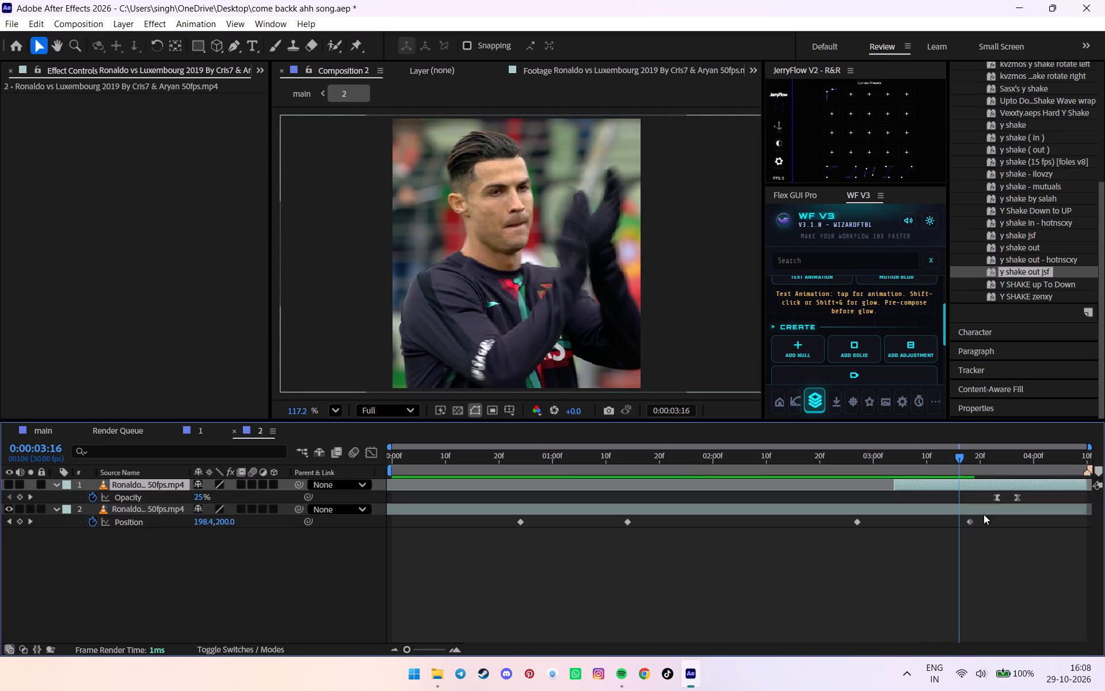
drag(1043, 540, 995, 472)
drag(993, 500, 927, 498)
drag(933, 496, 1067, 510)
drag(993, 497, 925, 496)
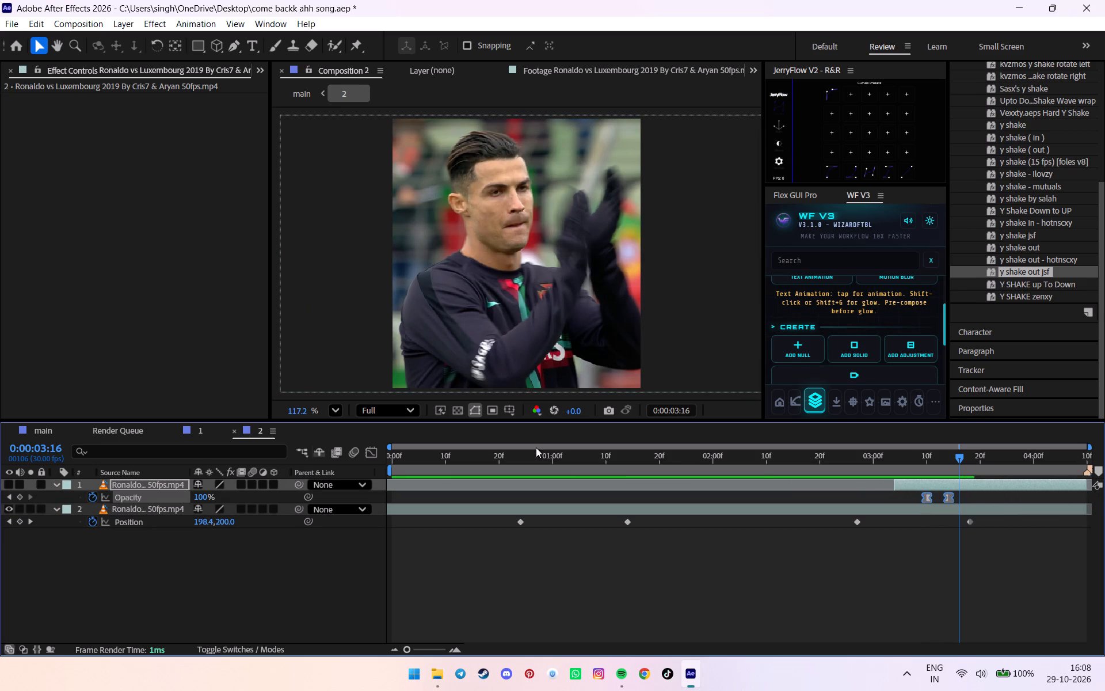
drag(891, 487, 919, 488)
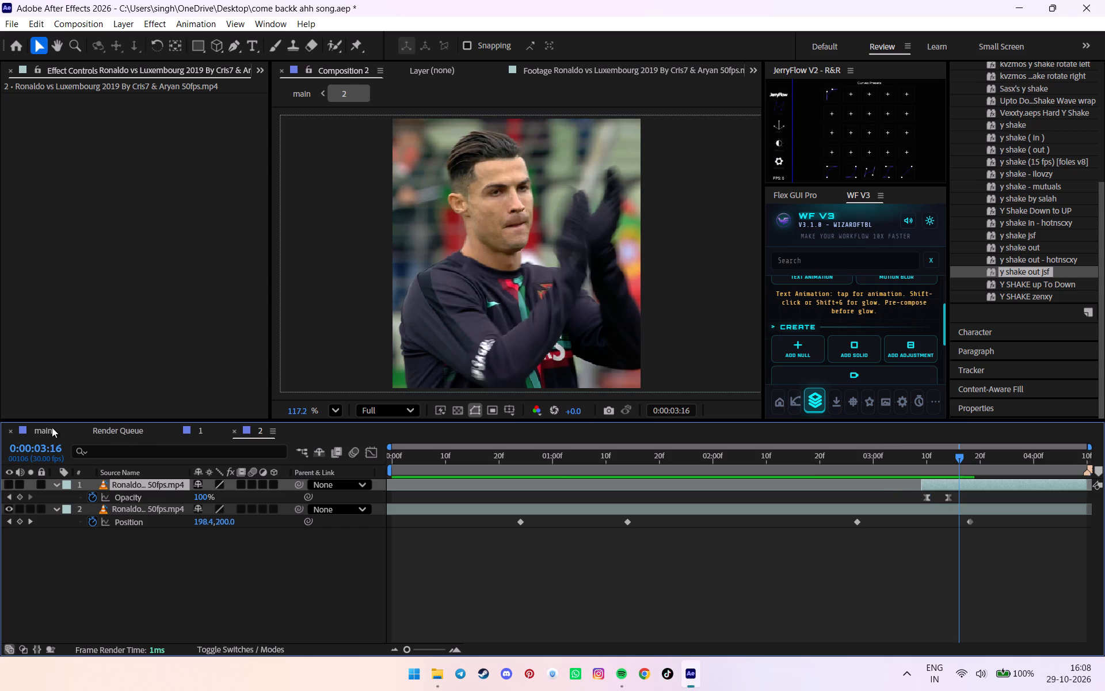
drag(923, 489, 928, 485)
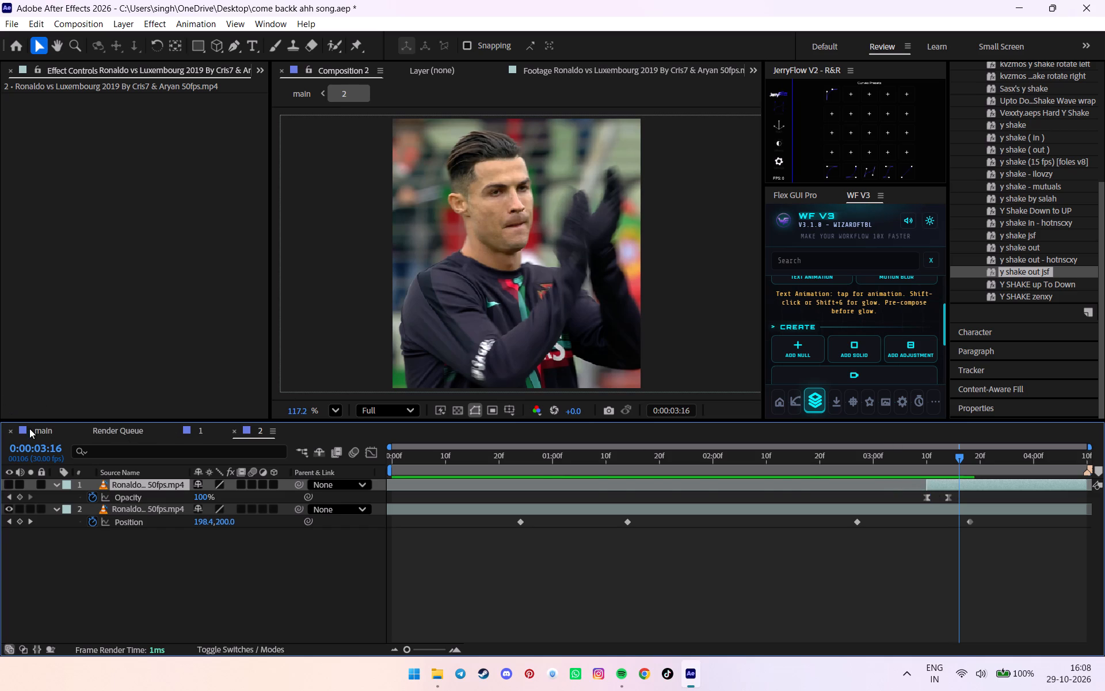
Play back the main composition and save the project.
click(32, 428)
key(space)
key(ctrl+s)
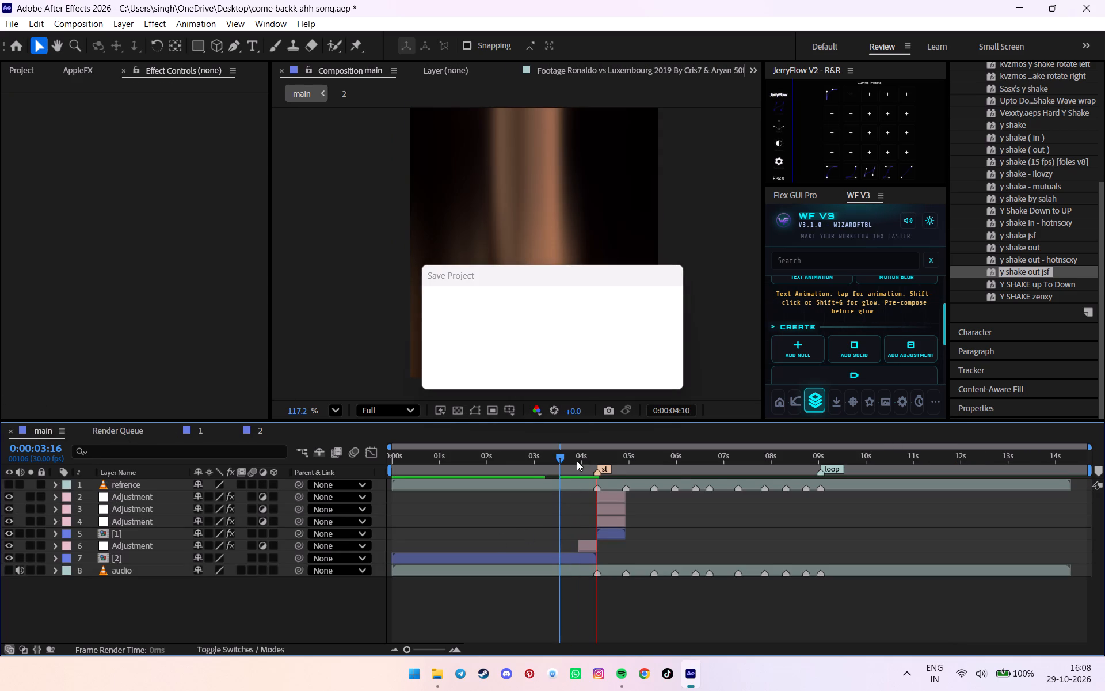
Turn the upper clip's visibility back on in composition 2.
drag(555, 463, 577, 466)
drag(578, 462, 590, 466)
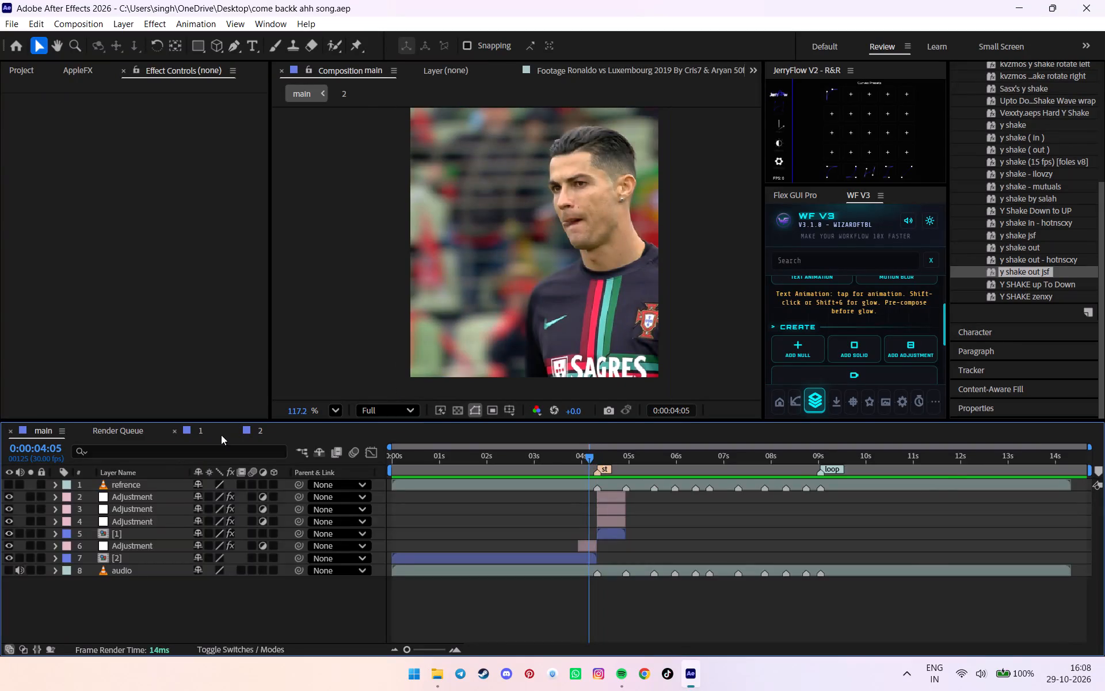
click(252, 426)
click(12, 482)
Play and scrub the main composition between about 0:00:02:00 and 0:00:04:00 to check the crossfade and Ronaldo's framing.
click(46, 435)
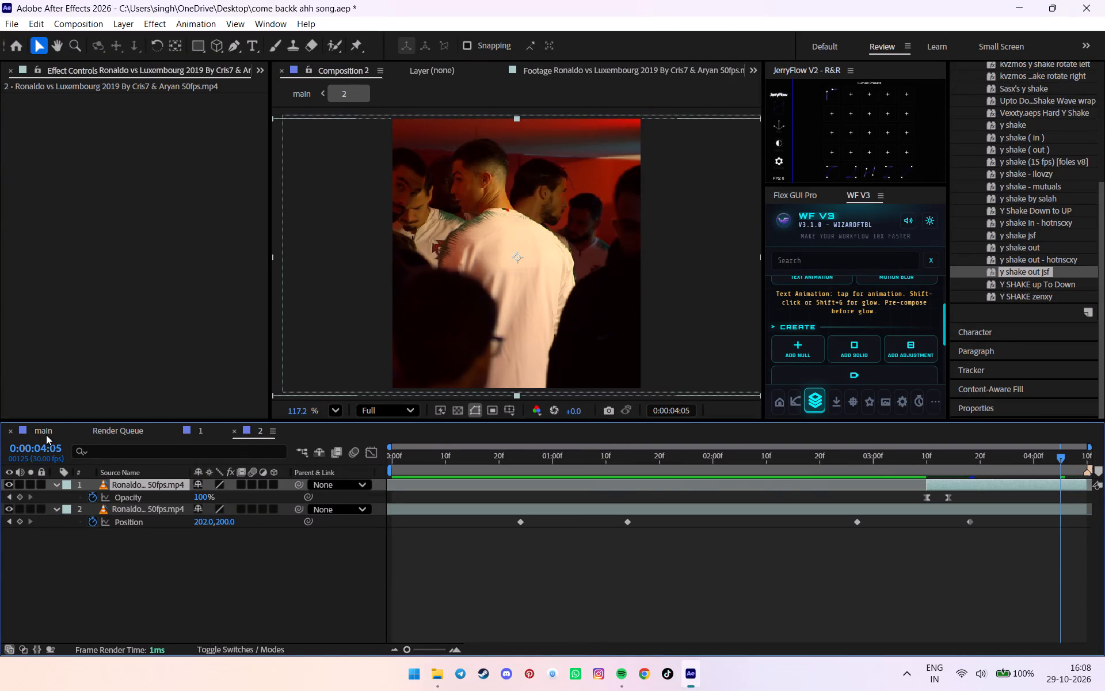
drag(592, 450, 548, 469)
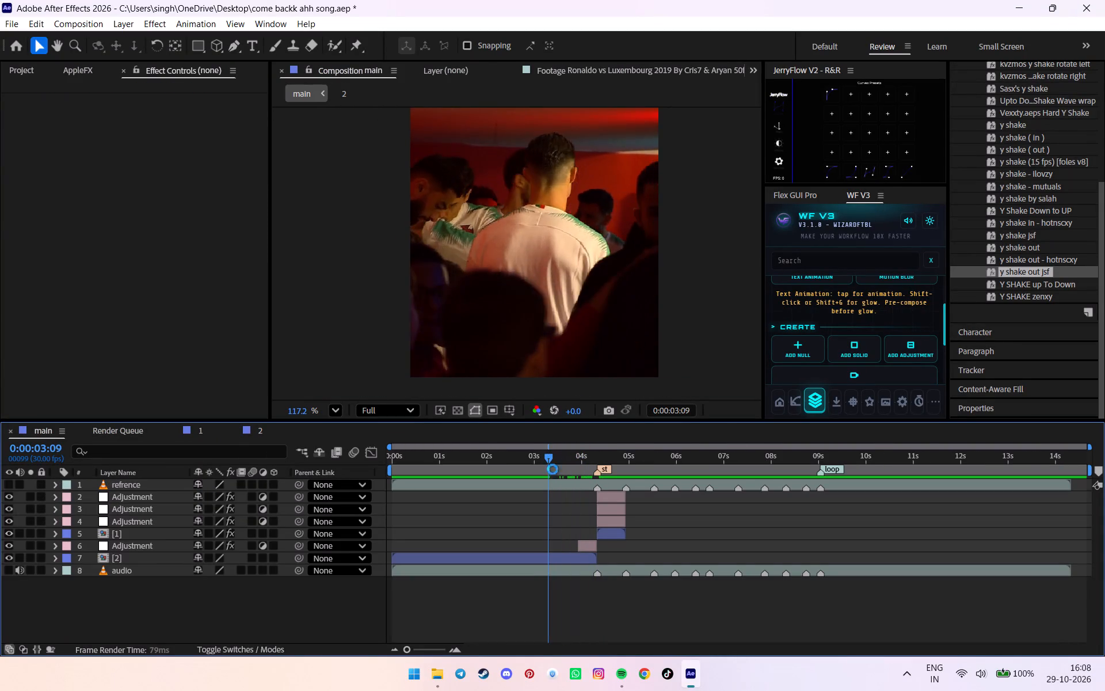
key(space)
drag(551, 462, 495, 458)
key(space)
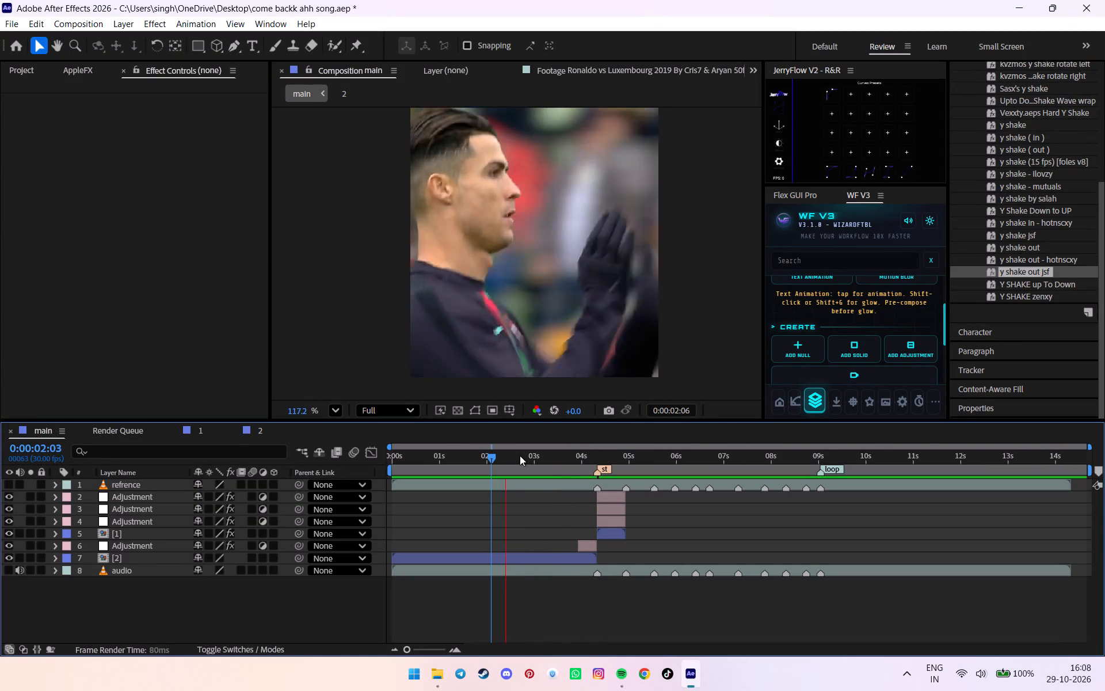
drag(519, 458, 513, 459)
key(space)
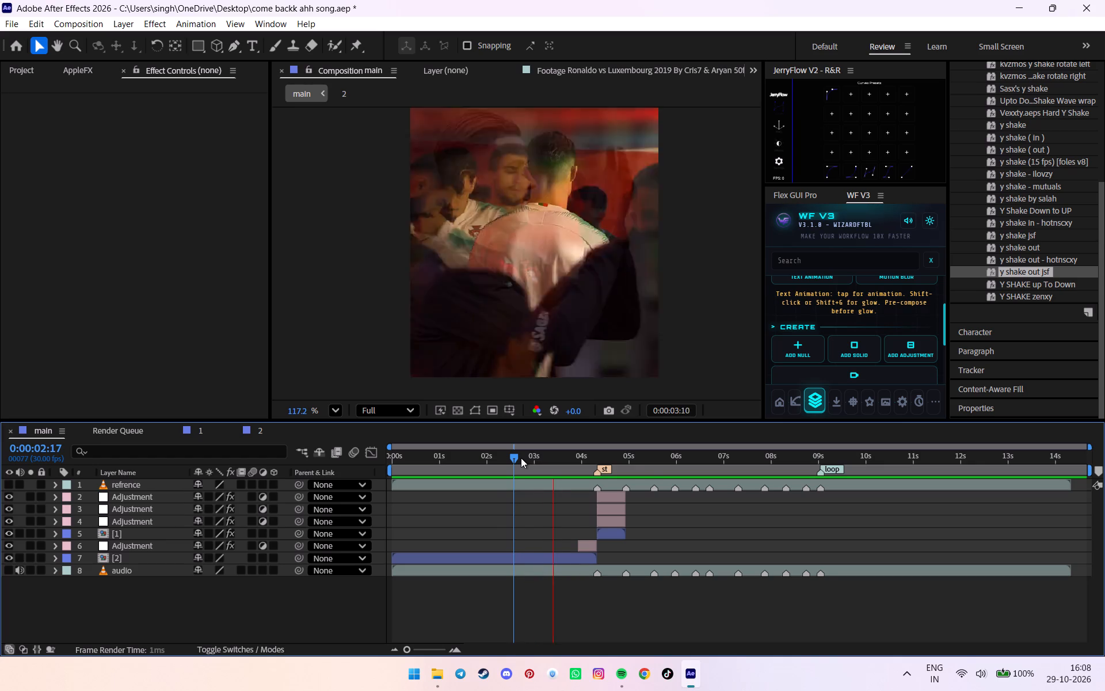
click(521, 458)
key(space)
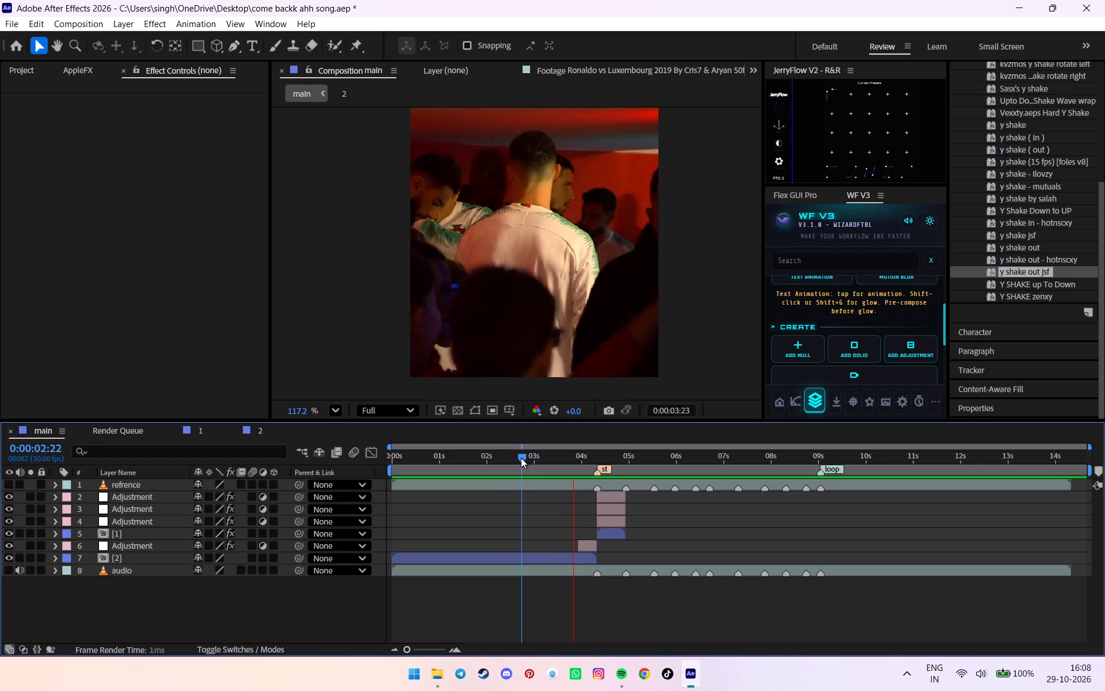
click(521, 458)
key(space)
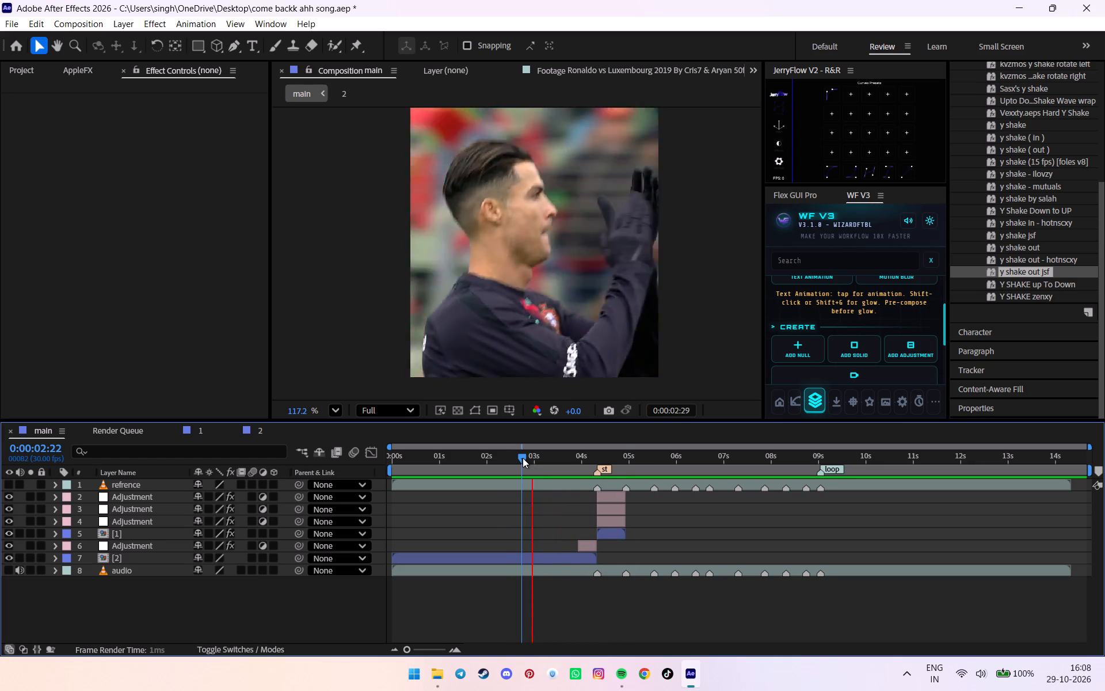
drag(523, 458, 534, 457)
drag(533, 456, 535, 455)
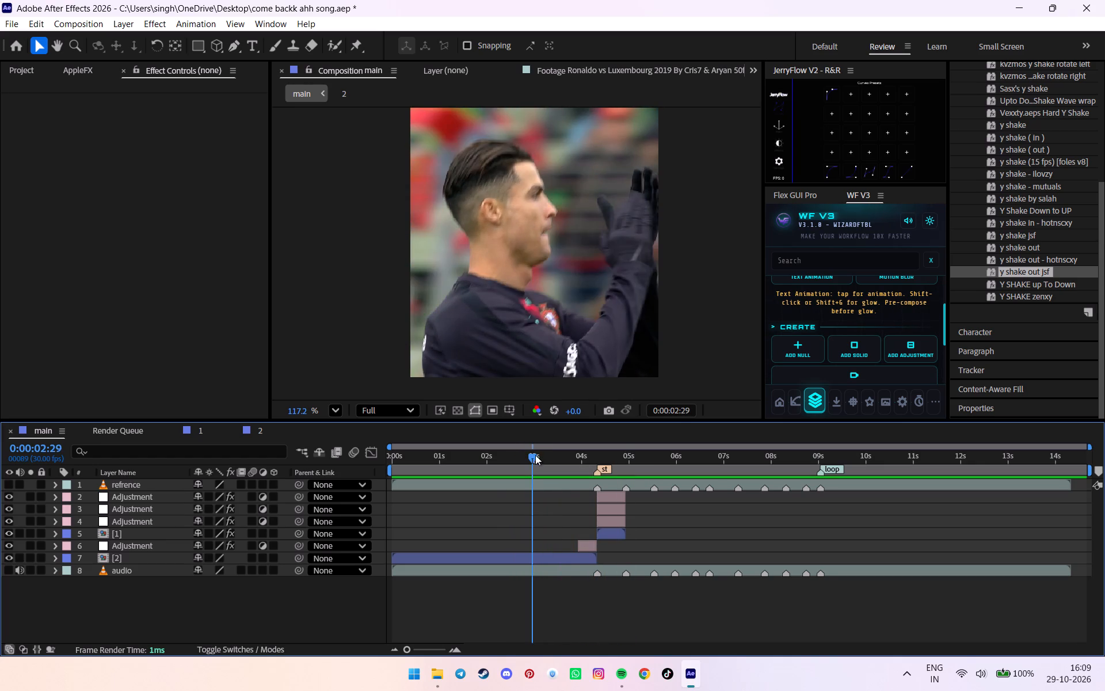
drag(535, 455, 552, 454)
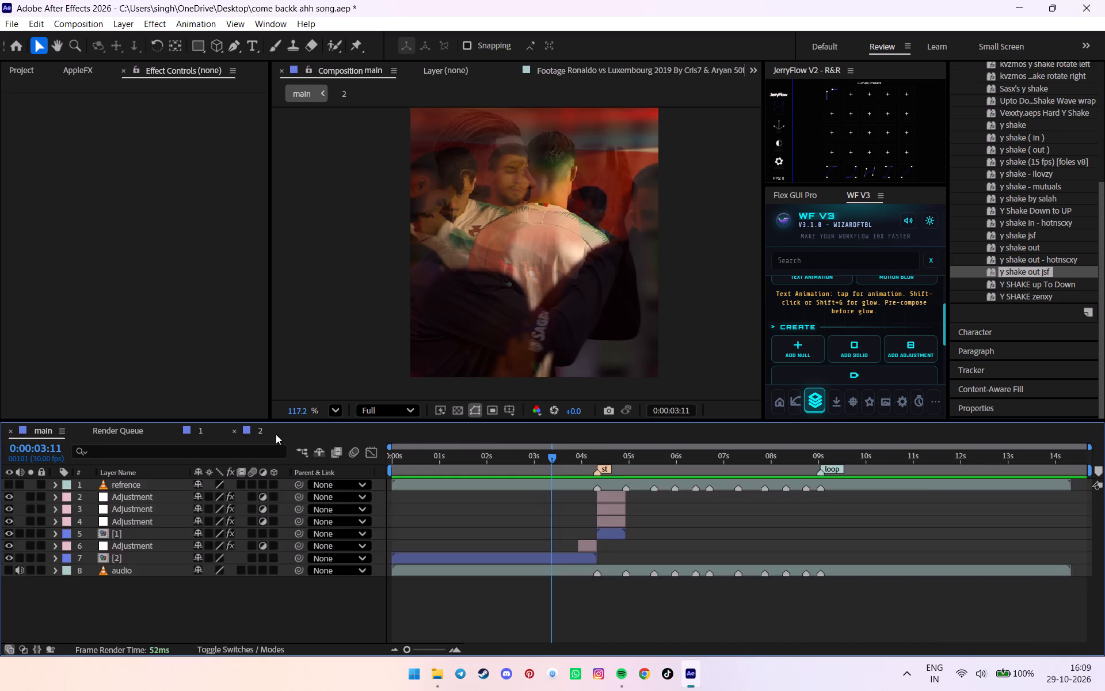
In composition 2, add a Position keyframe on the lower clip at 0:00:03:11 with X about 258 and delete the one at 0:00:03:18.
click(276, 434)
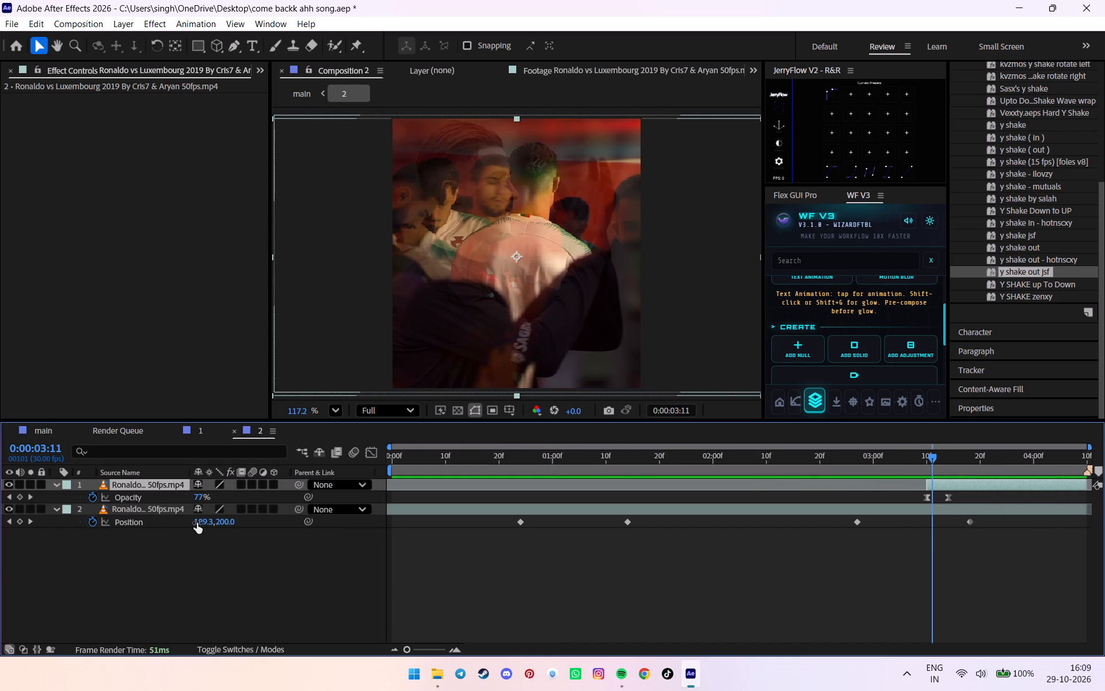
drag(203, 523, 253, 523)
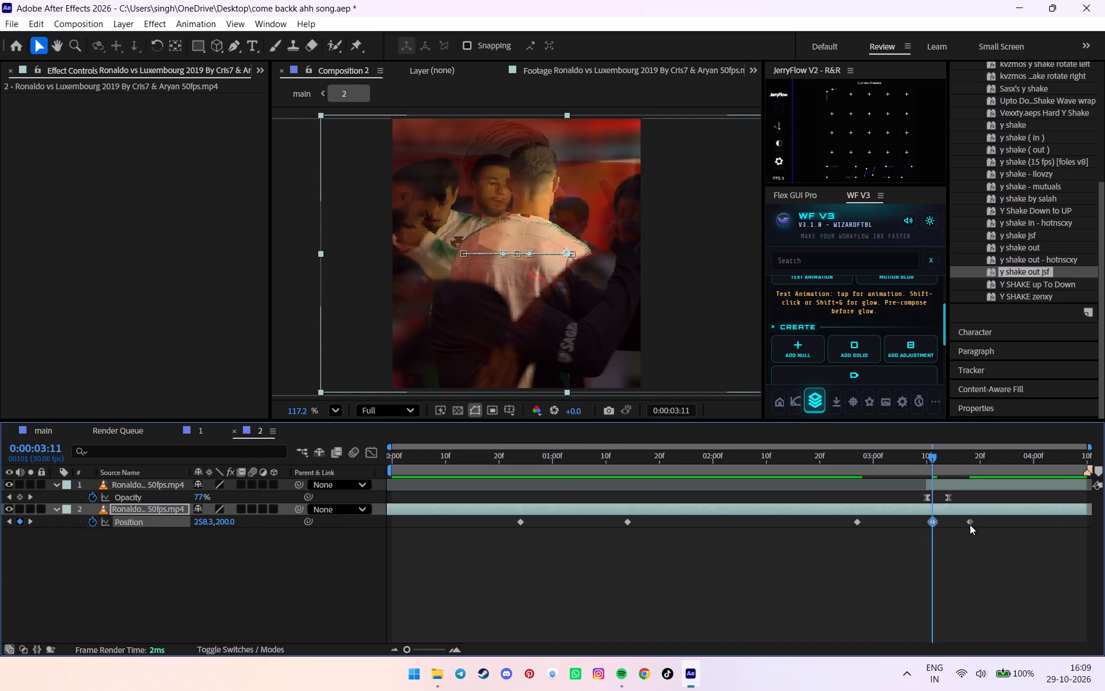
click(971, 523)
key(Delete)
Play back the revised crossfade in the main composition and save the project.
drag(902, 458, 919, 453)
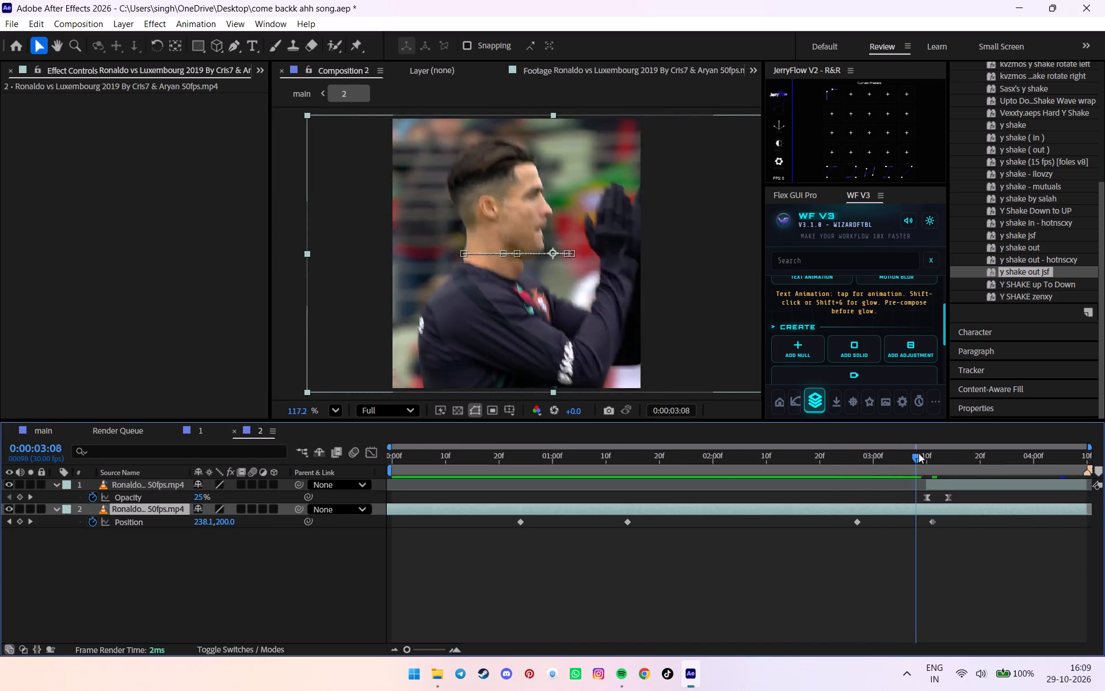
drag(919, 453, 602, 464)
click(48, 430)
key(space)
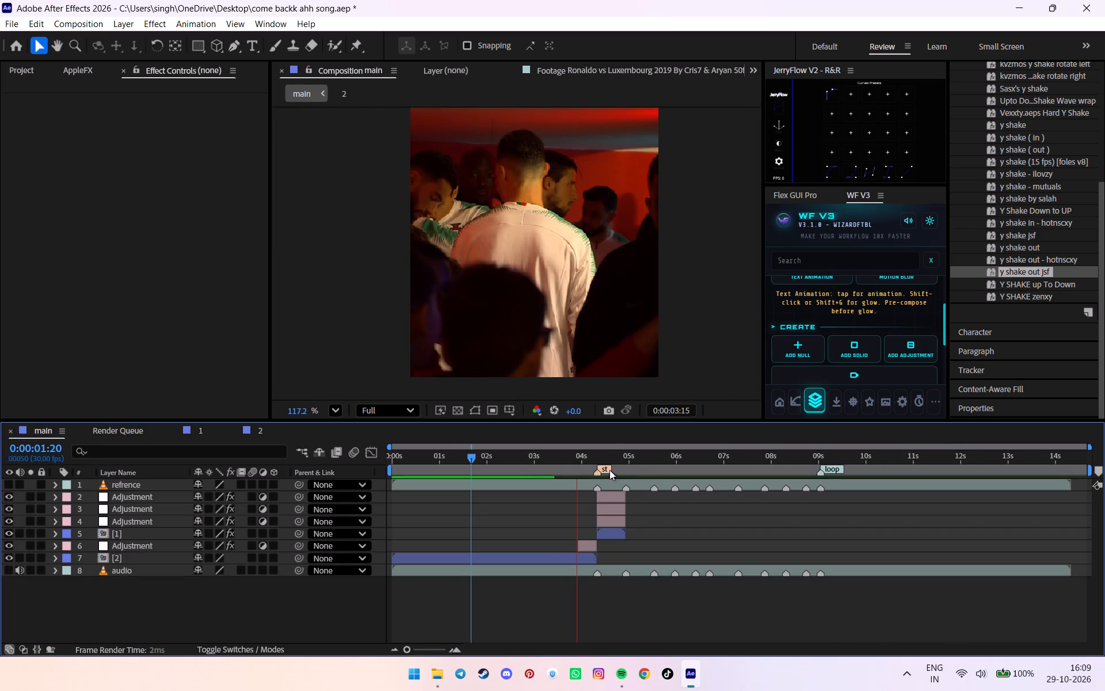
key(ctrl+s)
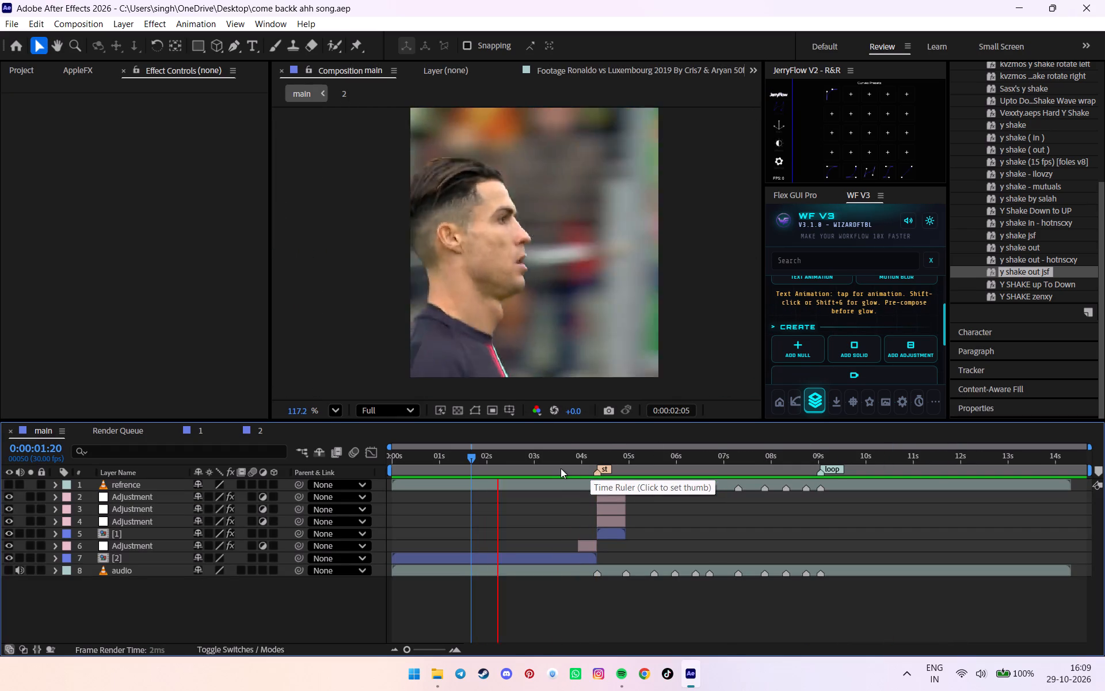
click(678, 503)
click(552, 458)
key(space)
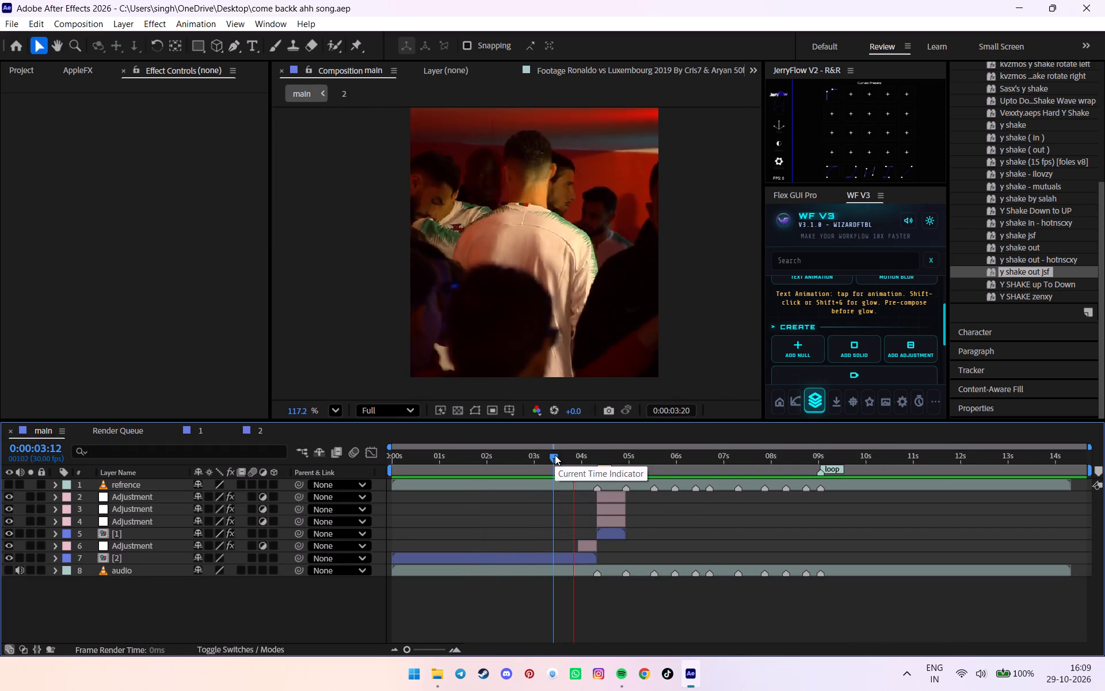
Pre-compose layer [1] and the three adjustment layers above it, starting at the st marker, into one composition.
drag(557, 454, 609, 455)
alt+scroll(610, 455, up, 2)
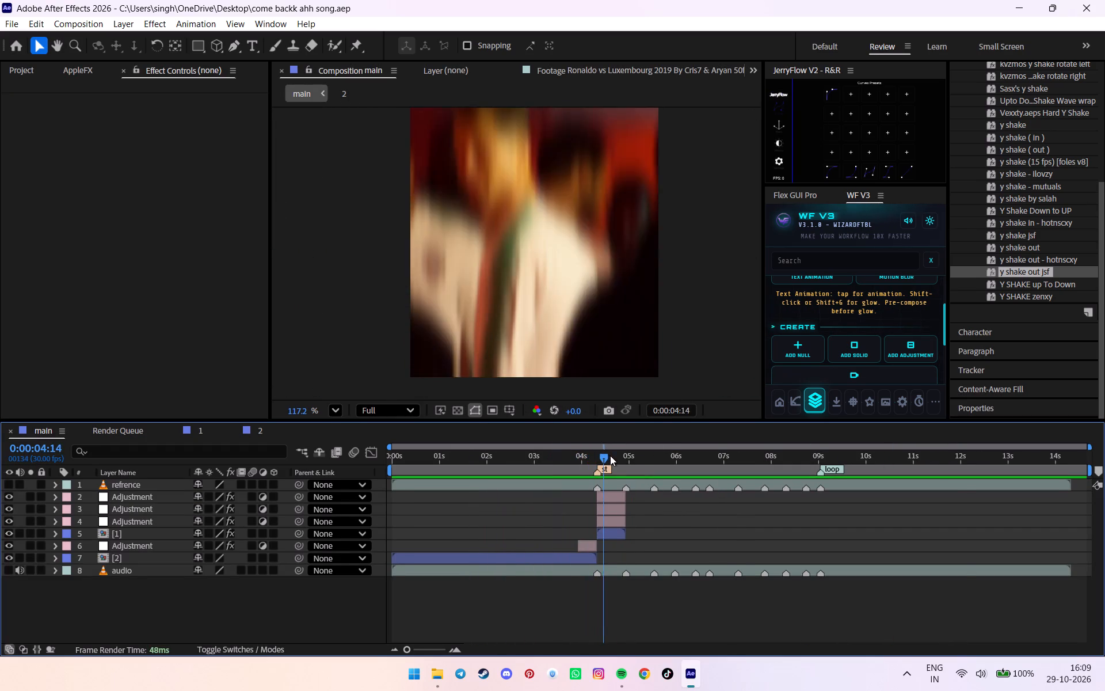
alt+scroll(610, 455, up, 1)
drag(610, 455, 733, 473)
alt+scroll(733, 473, down, 3)
alt+scroll(670, 476, up, 2)
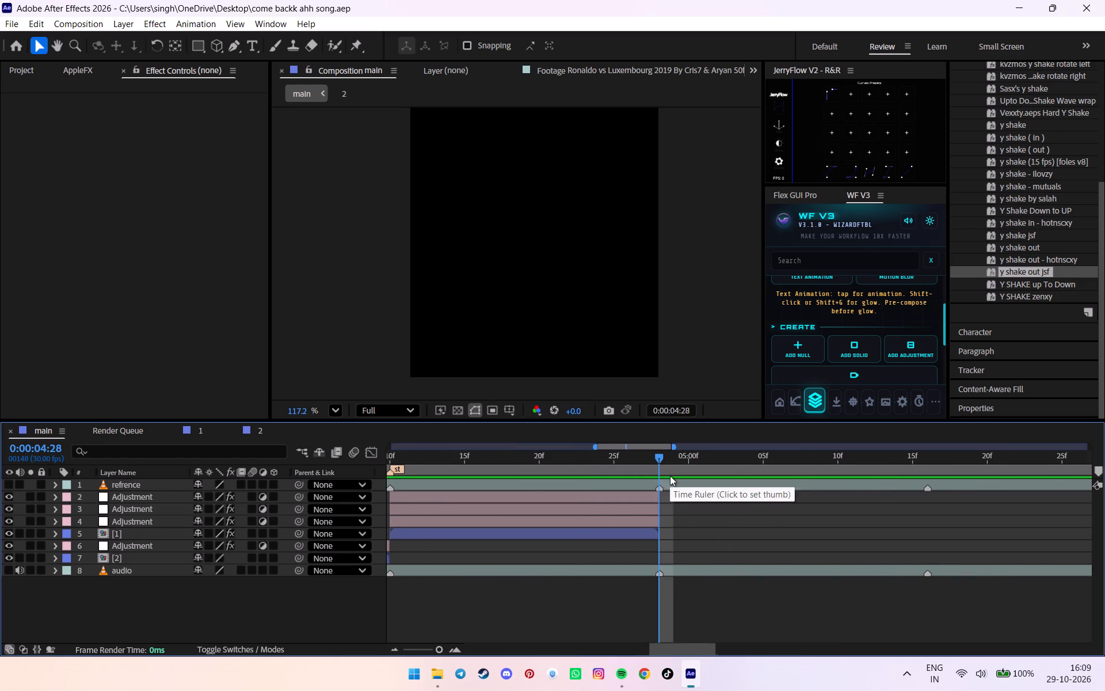
alt+scroll(670, 476, up, 1)
click(19, 75)
alt+scroll(507, 456, down, 2)
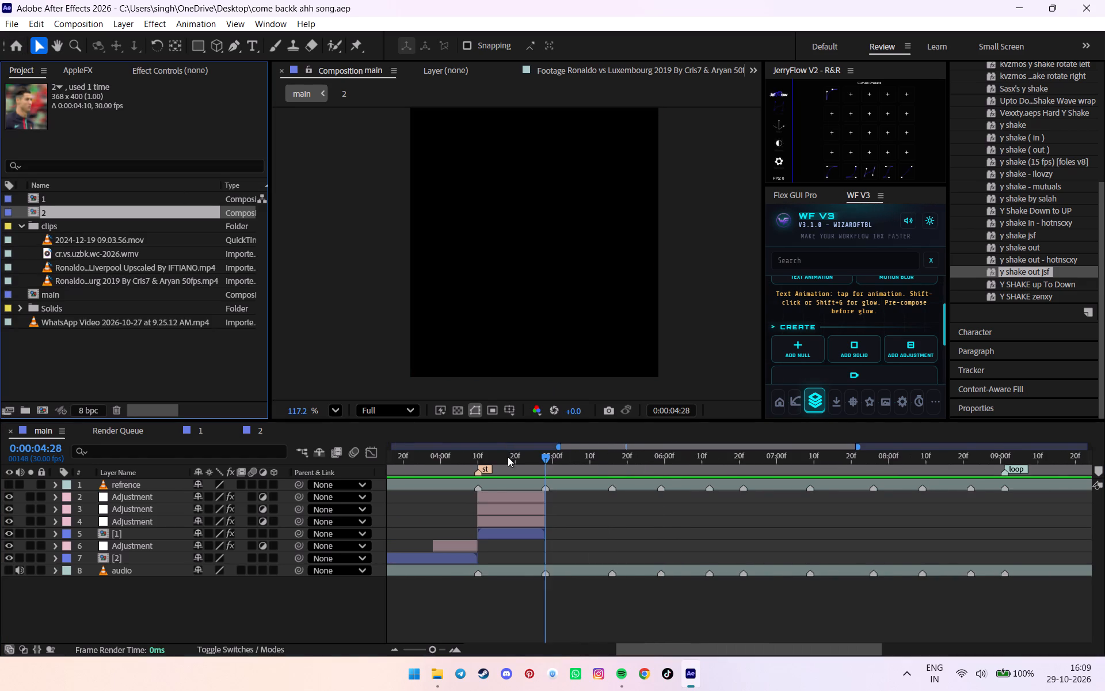
drag(486, 470, 476, 469)
click(494, 524)
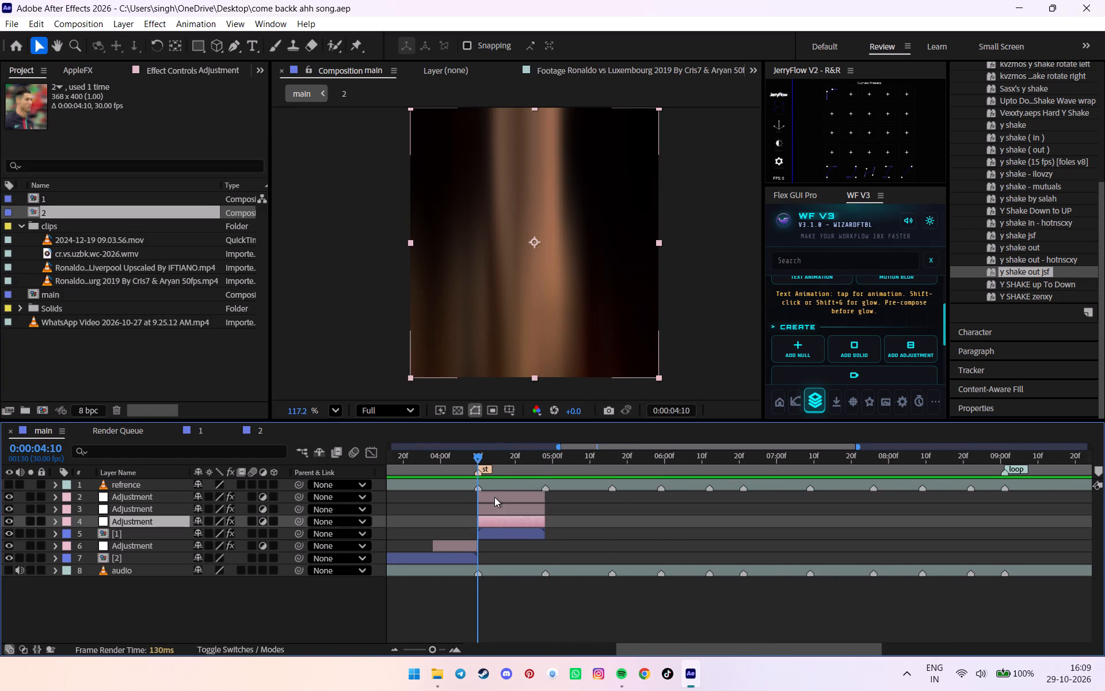
click(502, 531)
ctrl+shift+click(493, 498)
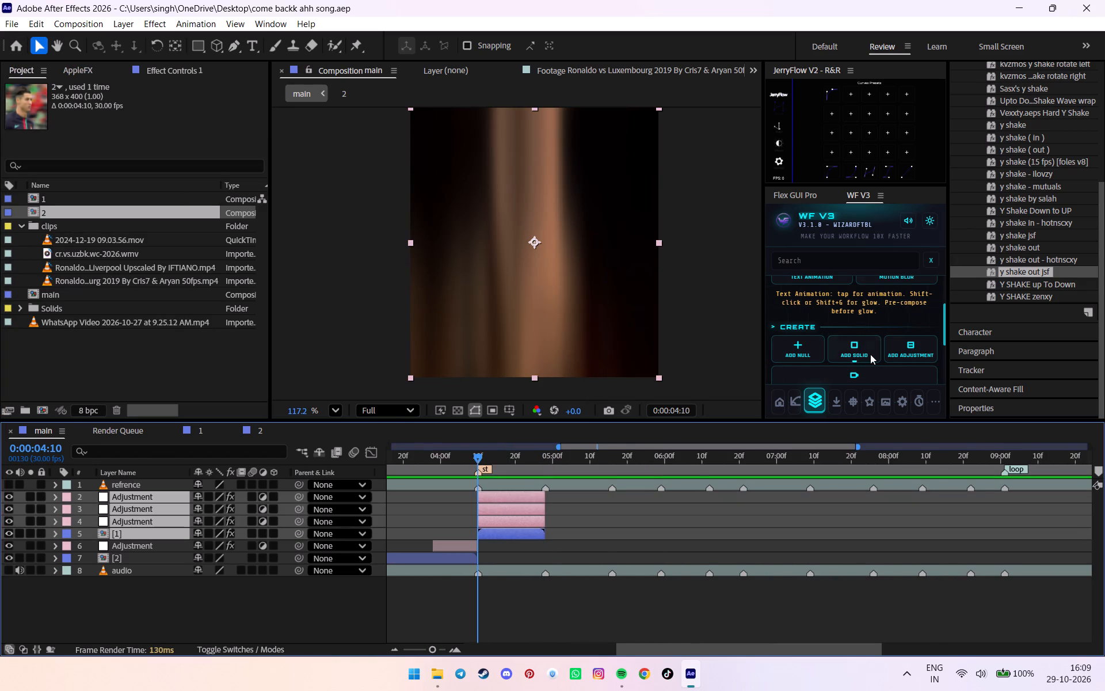
scroll(870, 354, up, 4)
click(897, 307)
Open the new pre-composition and add an adjustment layer directly above layer [1].
double_click(491, 503)
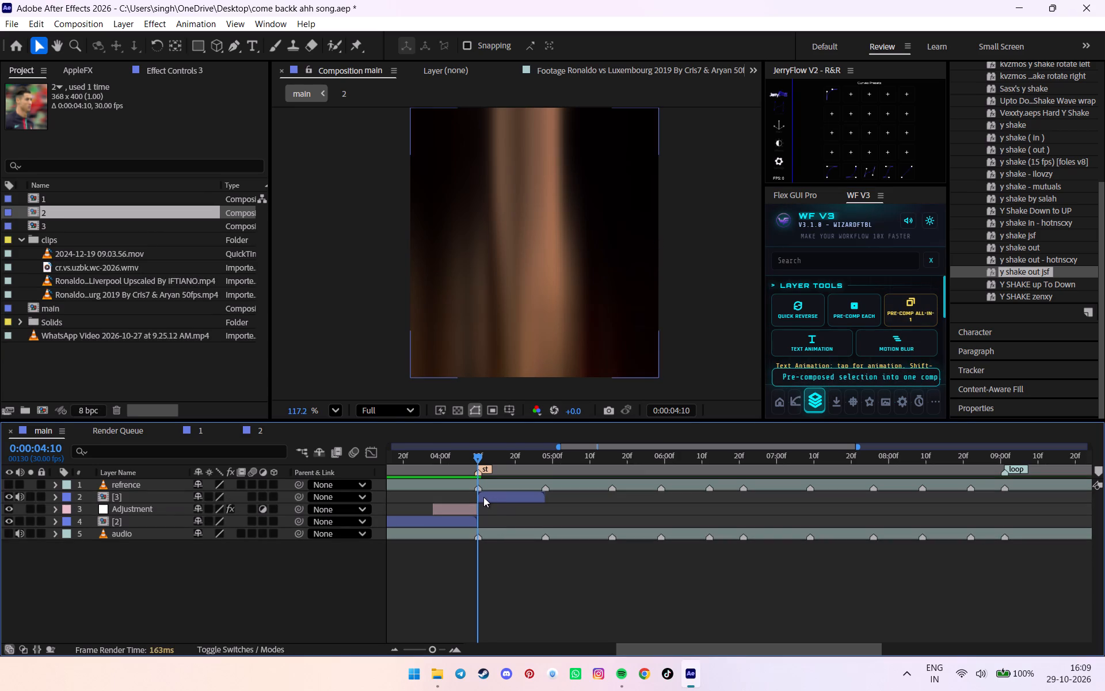
double_click(483, 497)
double_click(500, 497)
click(454, 517)
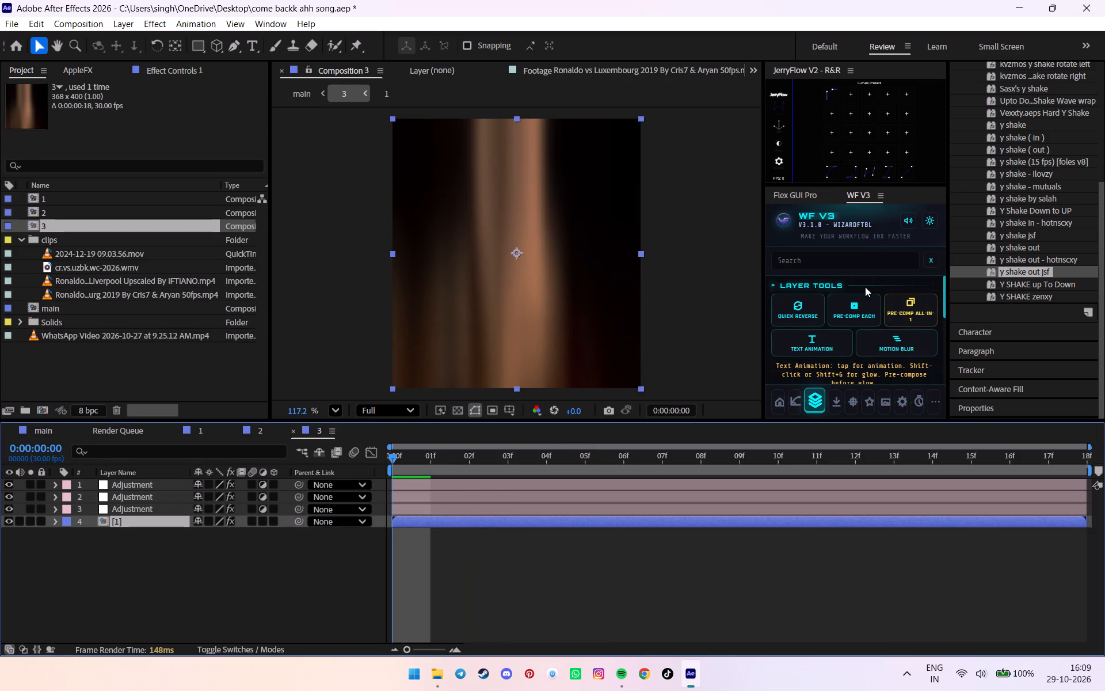
scroll(890, 288, down, 1)
click(896, 344)
Search the presets for "pple" and apply "new ripple (axsensi)" to the new adjustment layer.
scroll(1026, 207, up, 6)
drag(1026, 143, 917, 142)
text(pple)
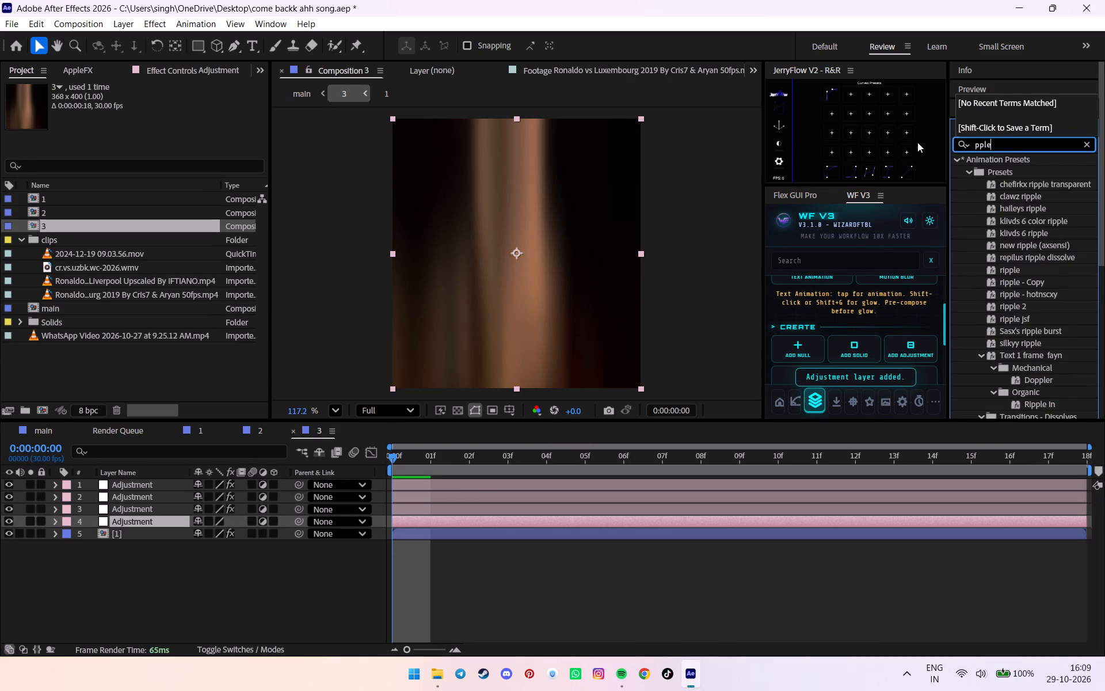
double_click(1028, 244)
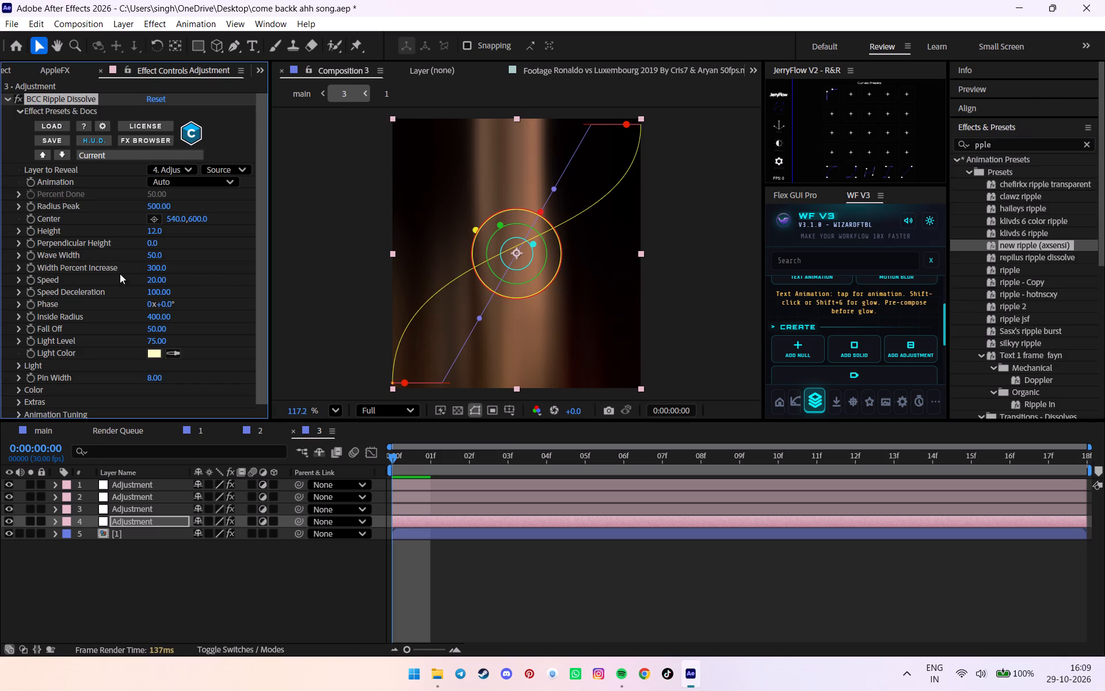
Set the BCC Ripple Dissolve centre on the new adjustment layer to 184, 200.
click(180, 222)
text(200)
key(ctrl+a)
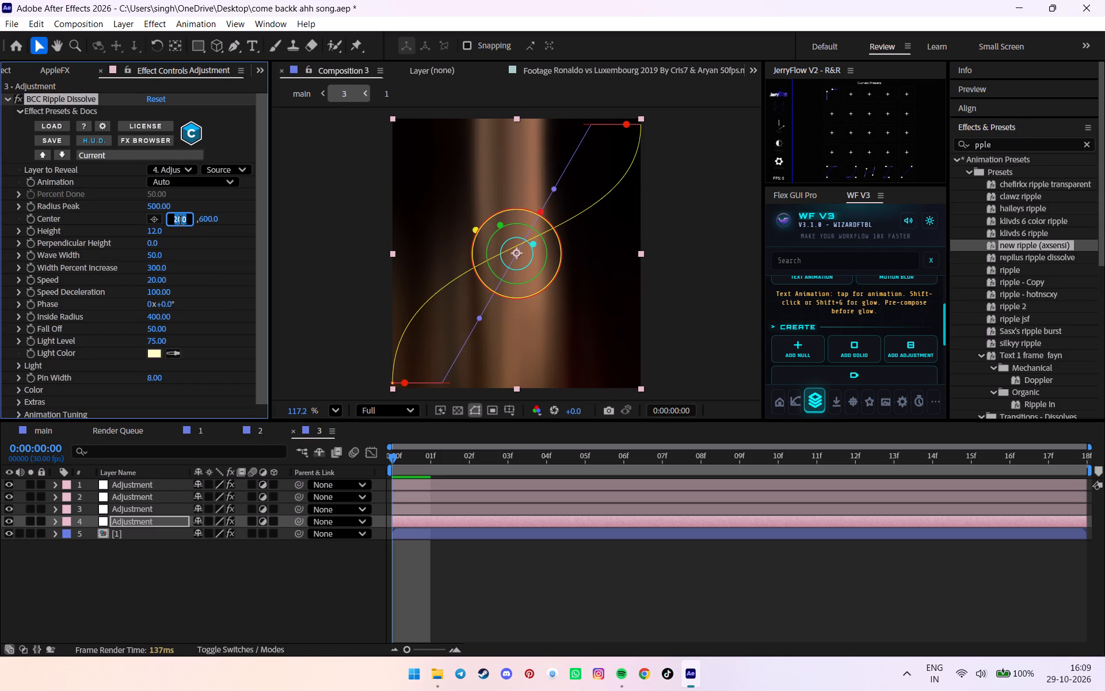
text(184)
key(Return)
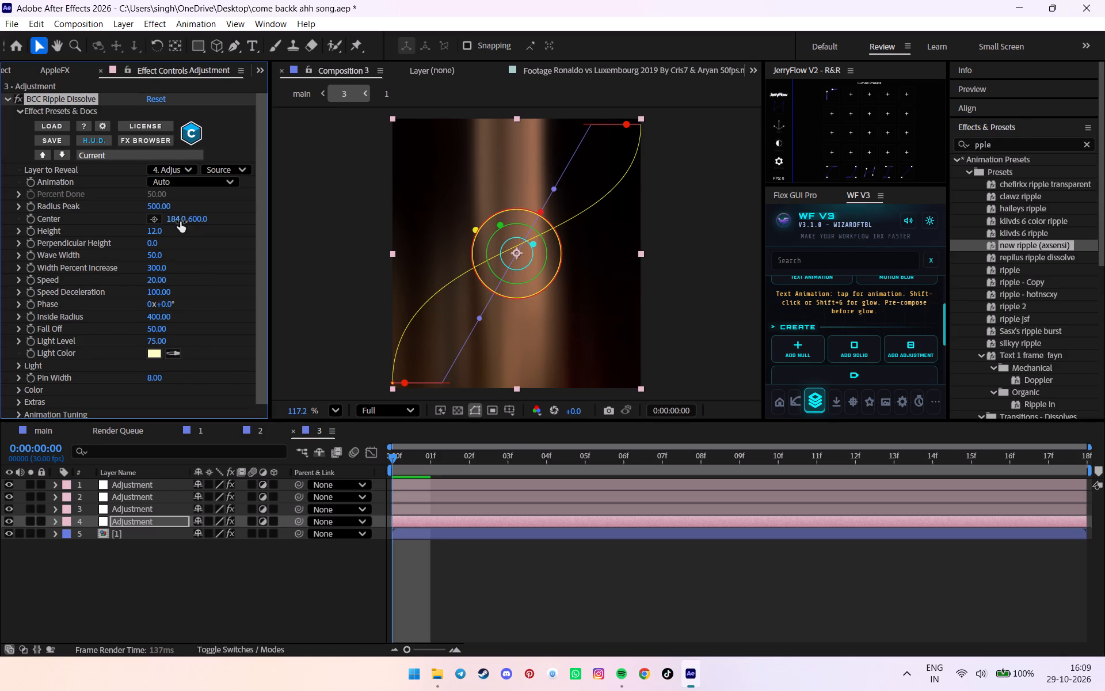
click(196, 219)
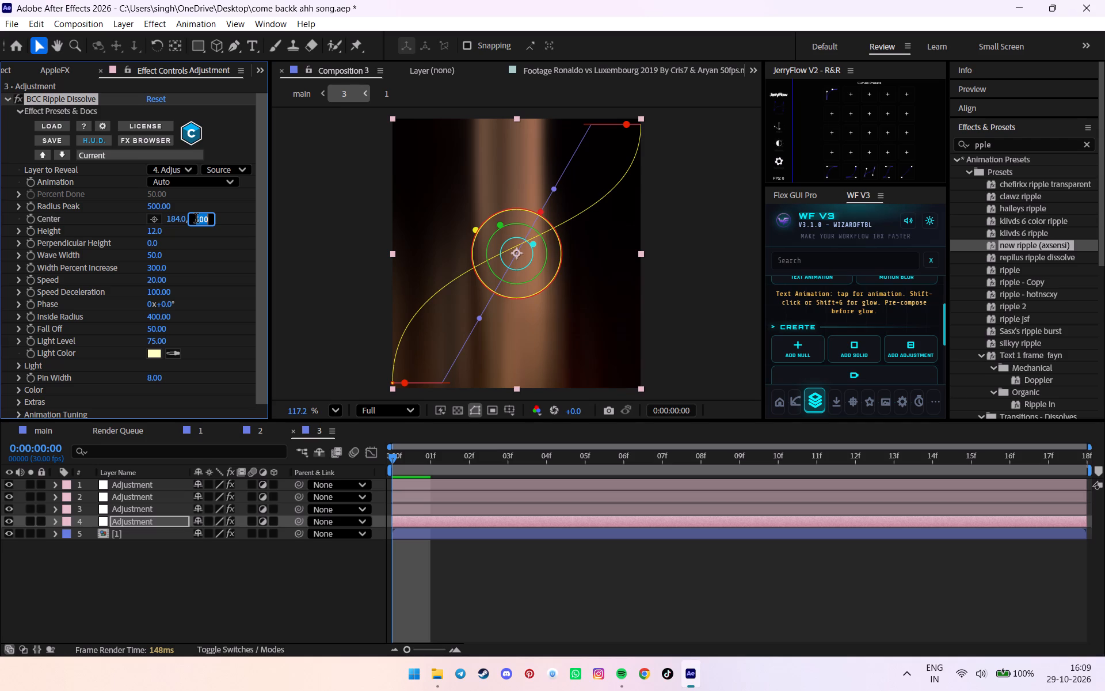
text(200)
key(Return)
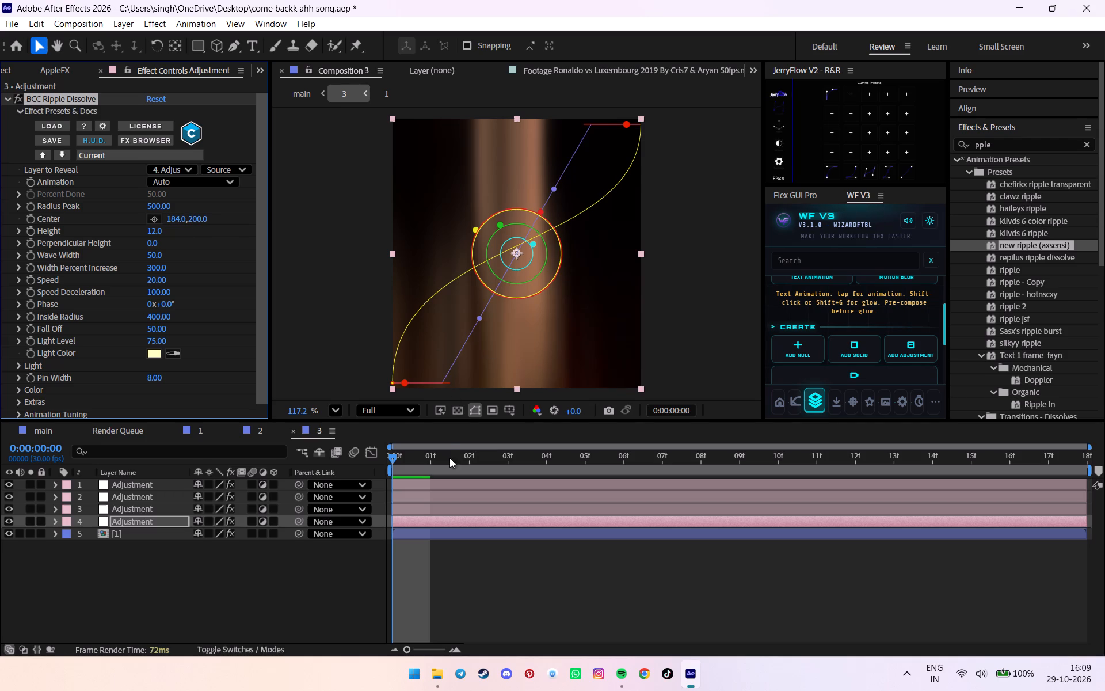
Extend the ripple adjustment layer's end and slide it slightly earlier so it starts before the composition's first frame, and scrub through the ripple.
drag(1087, 521, 1104, 522)
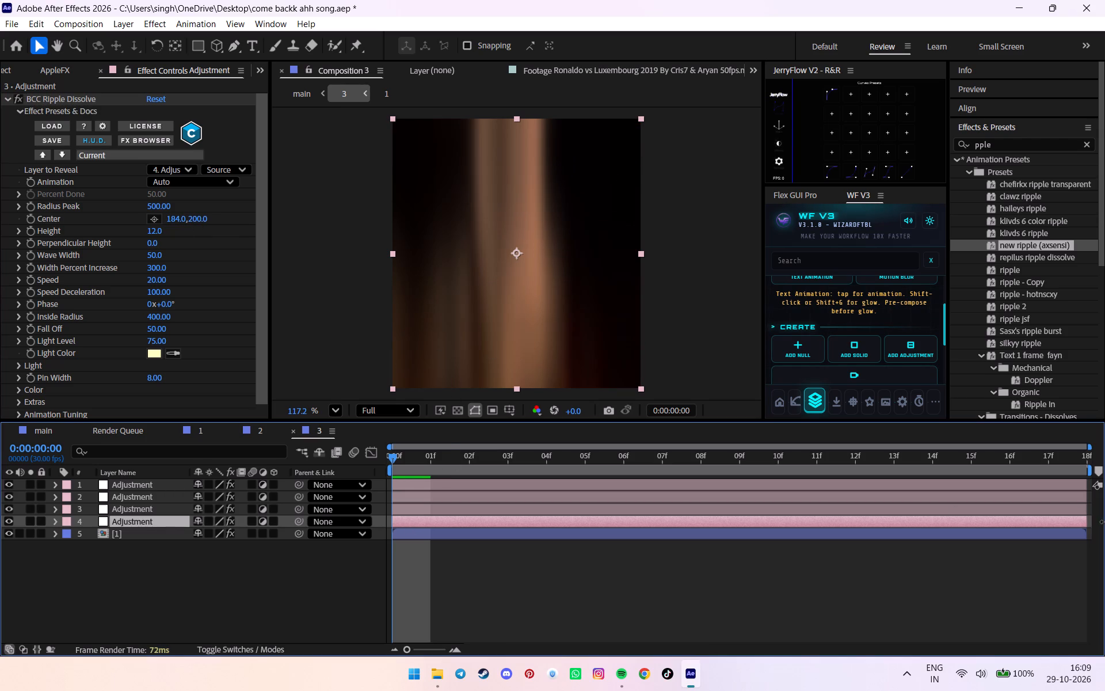
drag(1104, 522, 1103, 523)
drag(1085, 527, 1104, 525)
drag(1075, 525, 1051, 523)
drag(1051, 523, 1048, 521)
drag(414, 459, 639, 458)
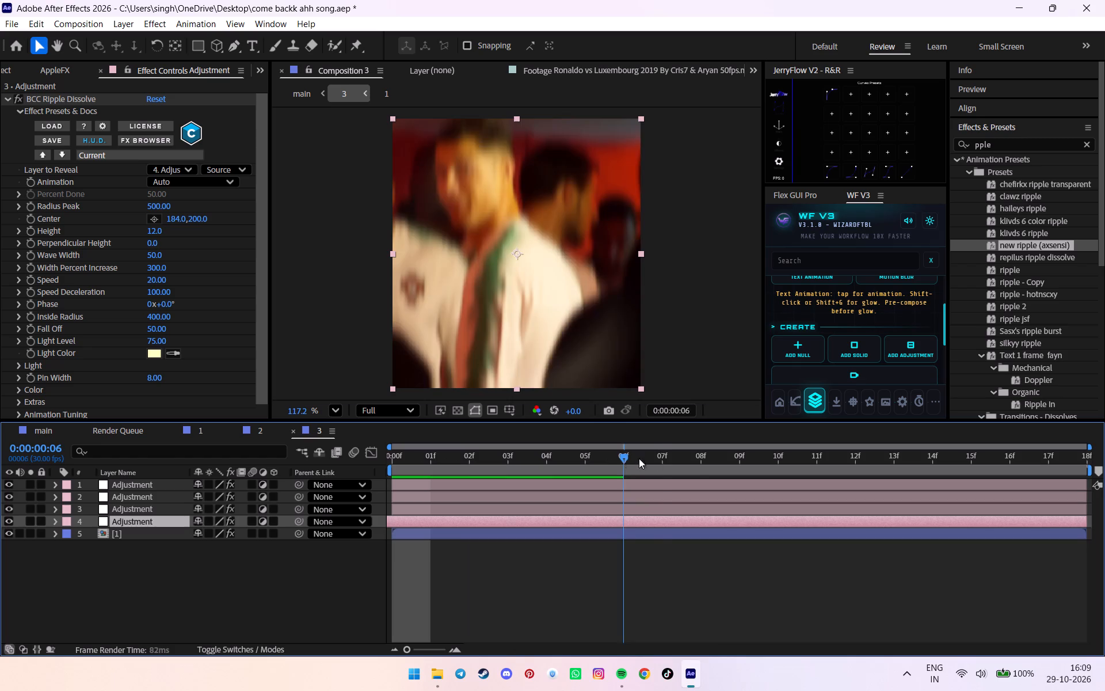
drag(639, 458, 296, 466)
Change the ripple's Light Color from its pale yellow to the bluish grey 979EA2.
click(162, 352)
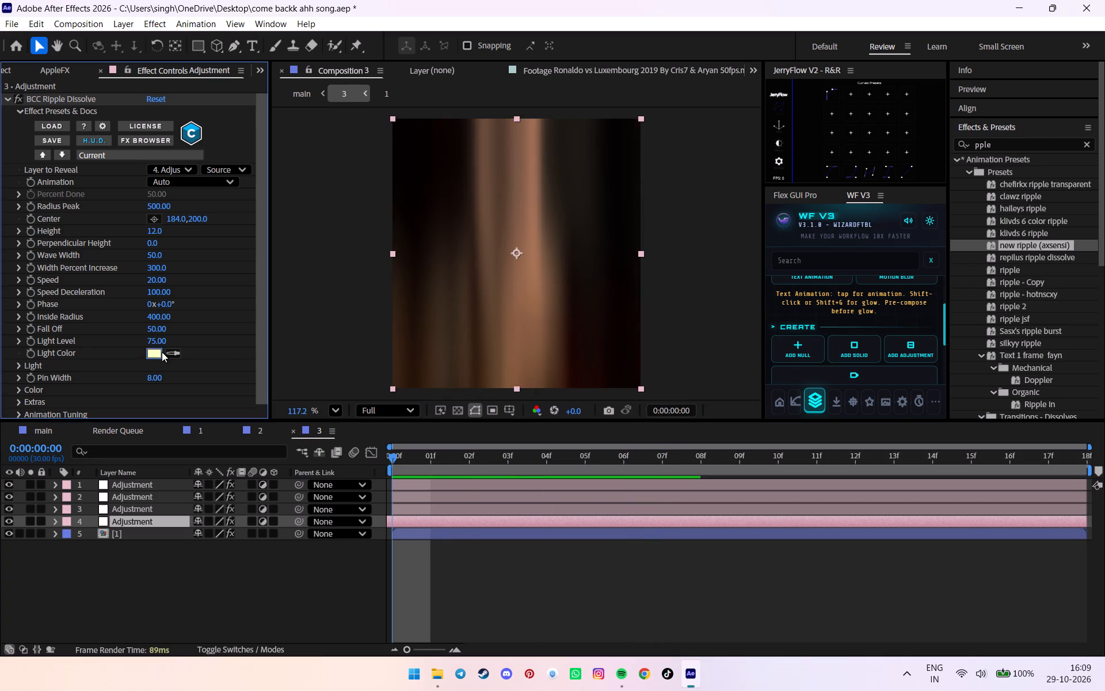
drag(158, 352, 185, 352)
drag(752, 431, 761, 412)
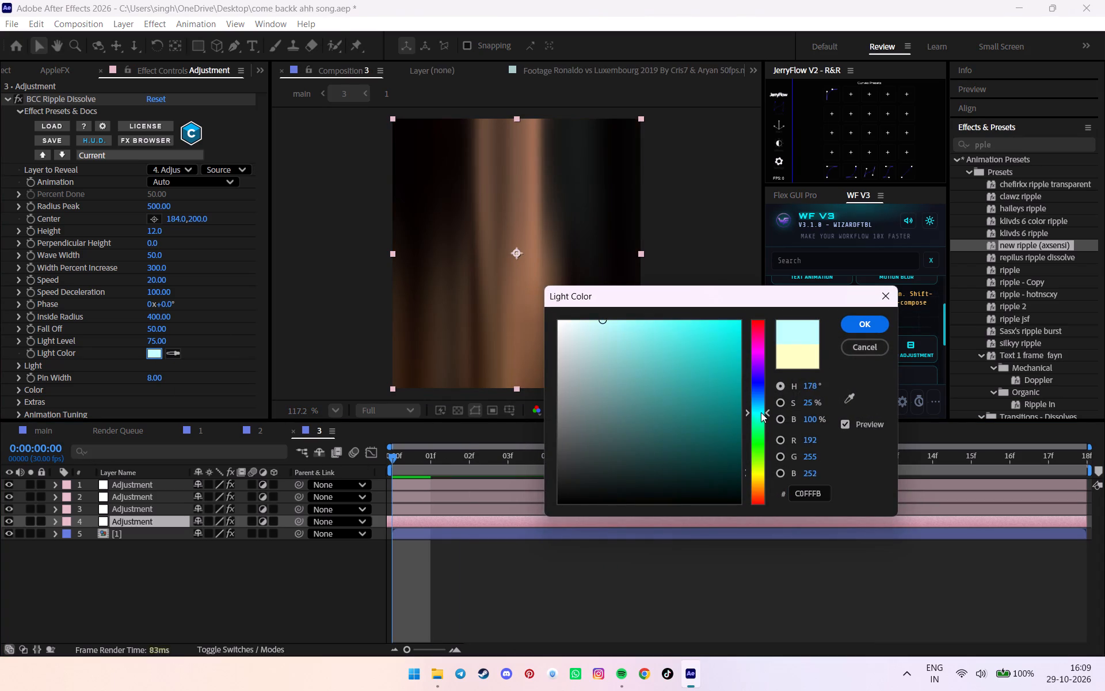
drag(761, 412, 771, 412)
drag(771, 412, 776, 416)
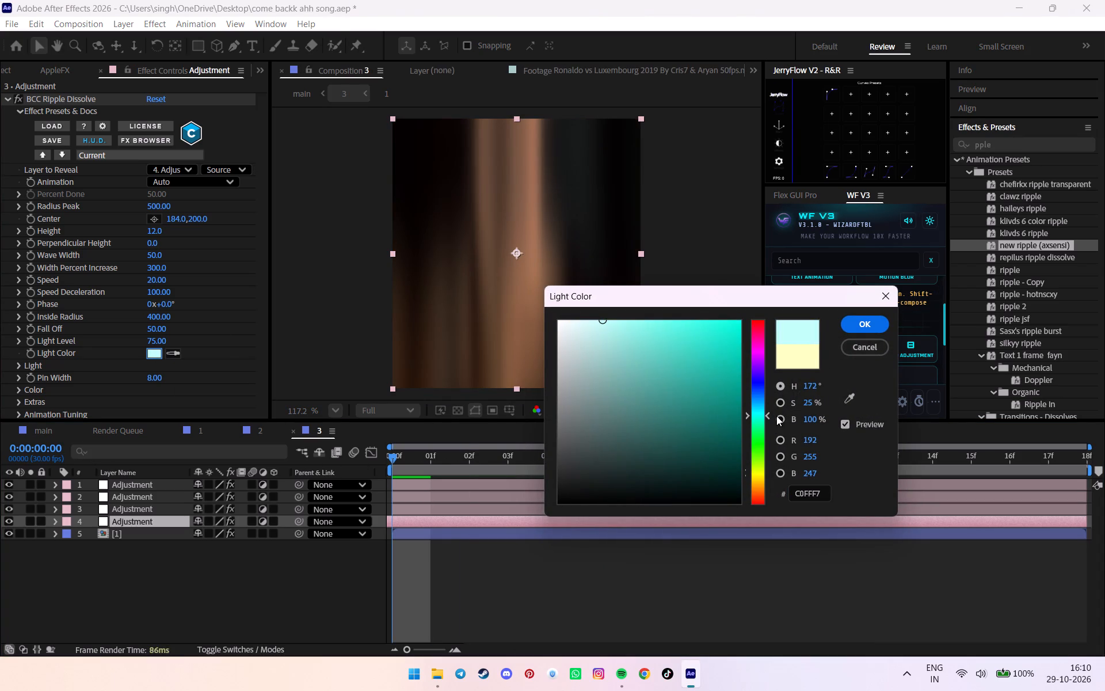
drag(776, 416, 782, 412)
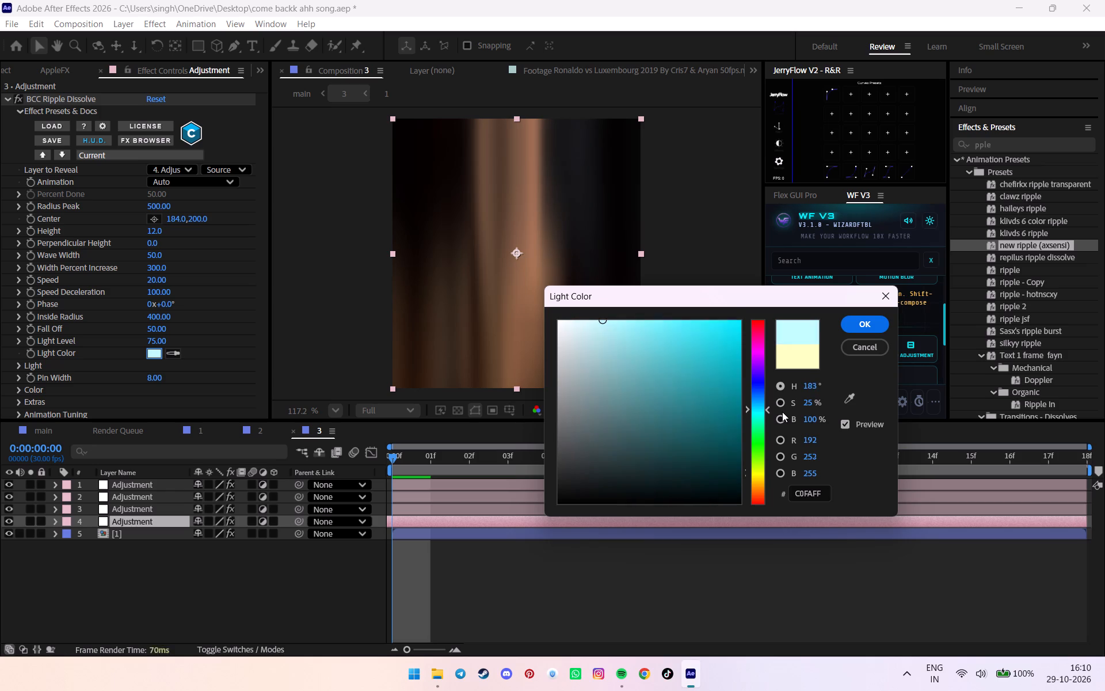
drag(782, 412, 782, 402)
drag(606, 337, 595, 400)
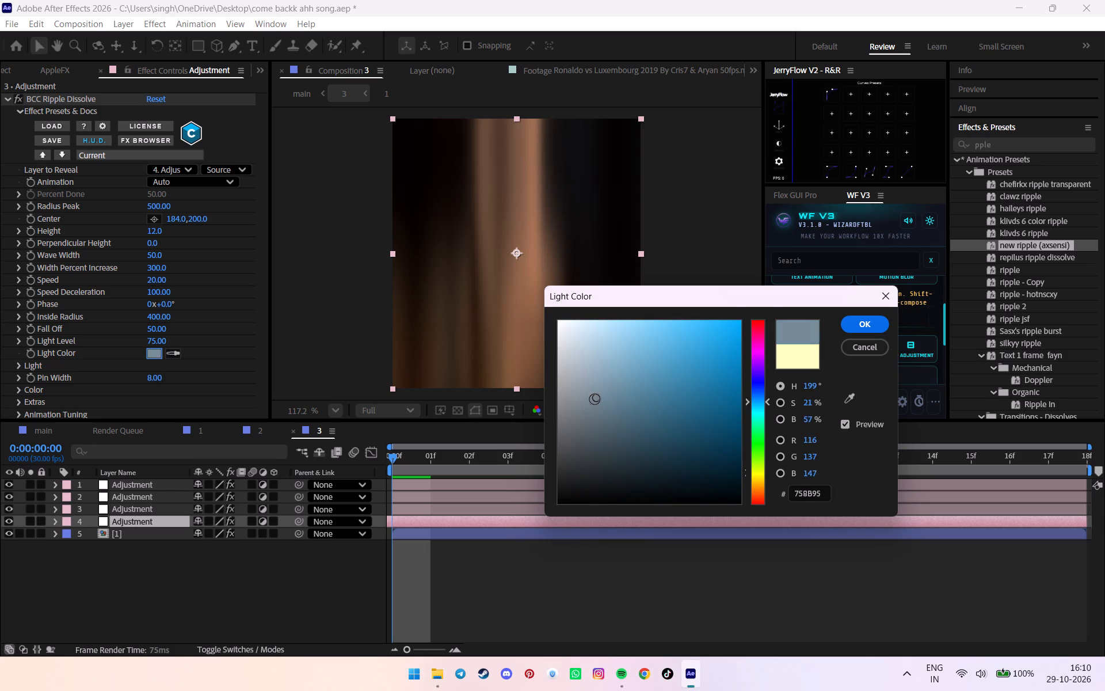
drag(595, 400, 569, 387)
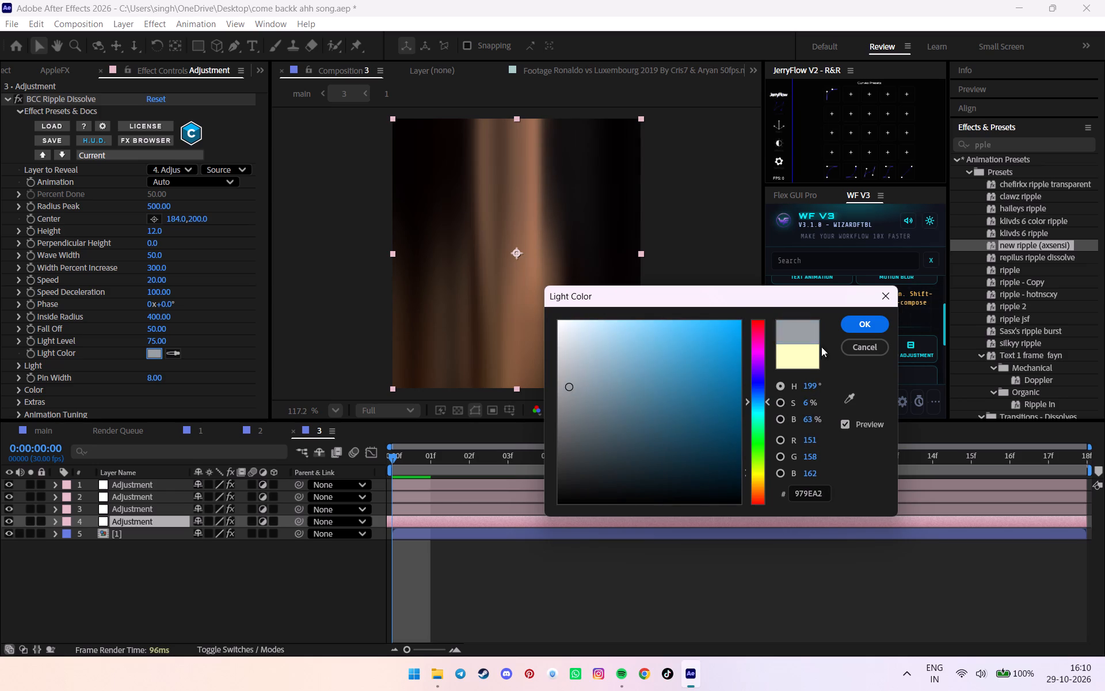
click(843, 328)
Return to the main composition, start playback from the st marker and save the project.
click(52, 421)
click(67, 431)
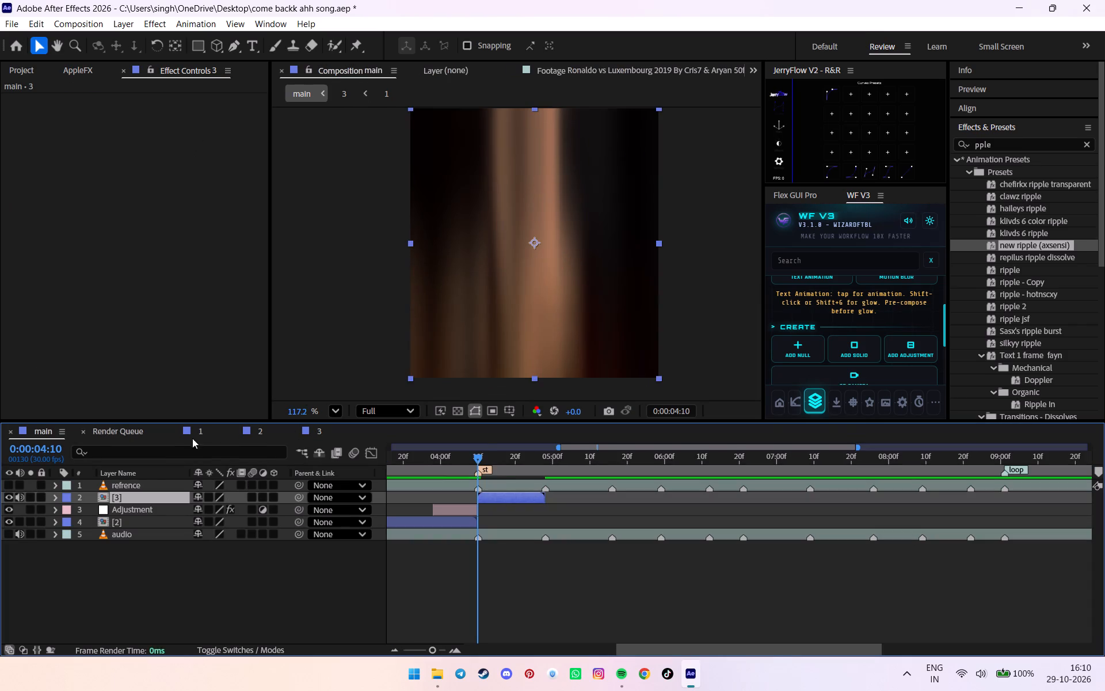
key(space)
key(ctrl+s)
Replay the transition from layer [2] into layer [3] around the st marker several times to judge the ripple and its timing.
alt+scroll(513, 466, down, 4)
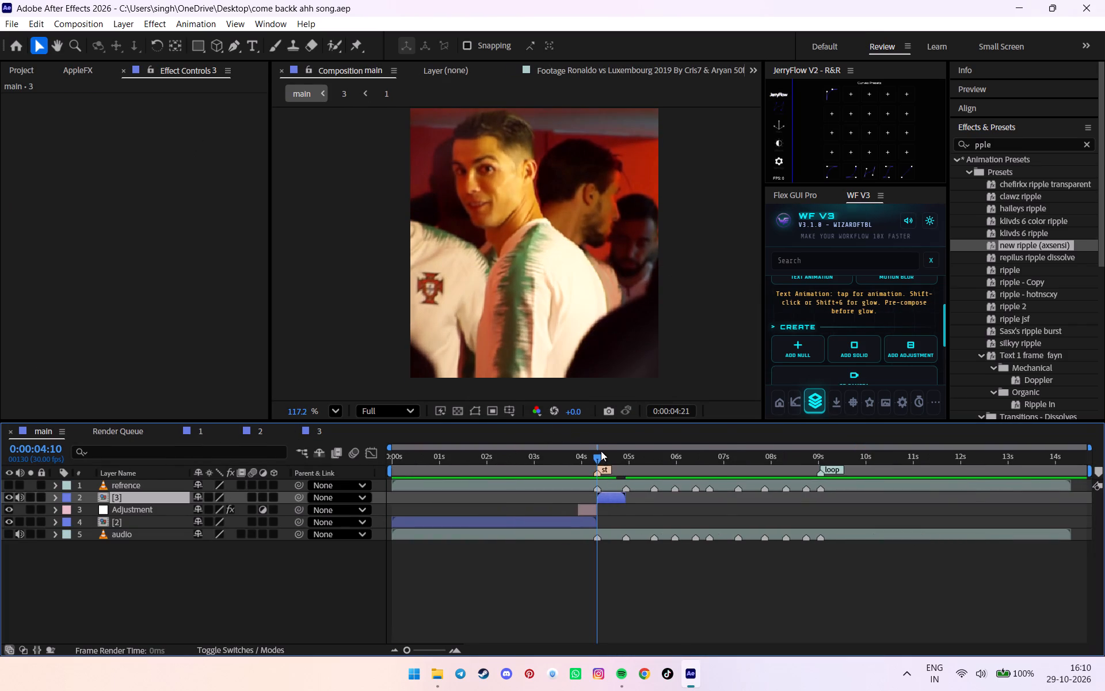
click(554, 462)
key(space)
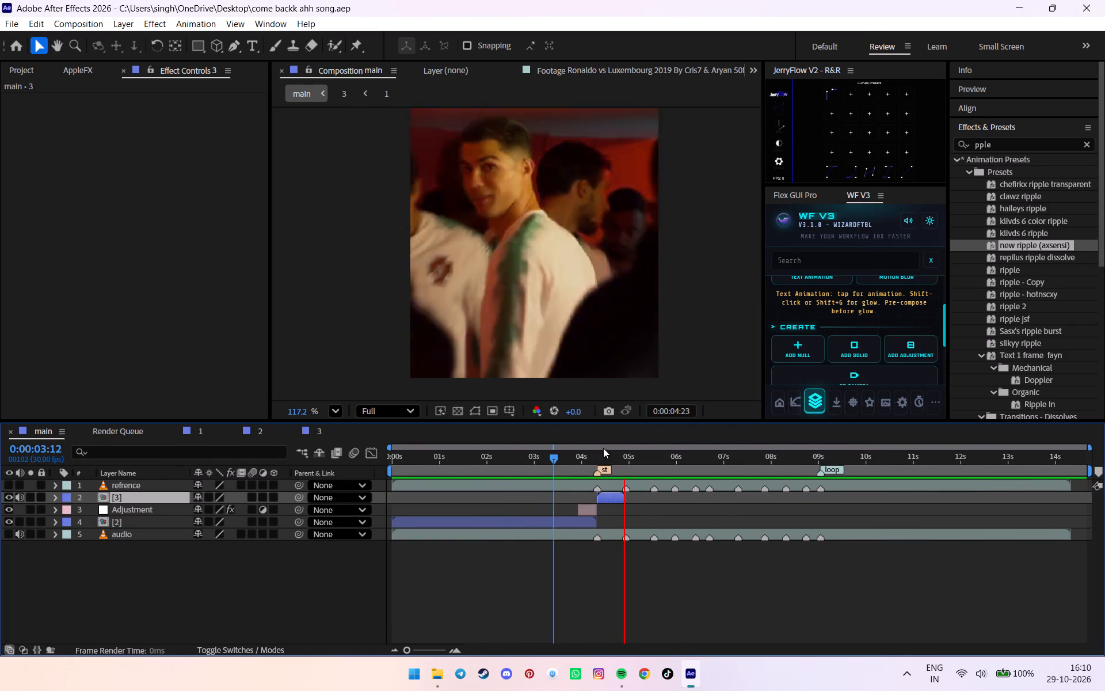
drag(634, 451, 604, 463)
key(space)
click(612, 455)
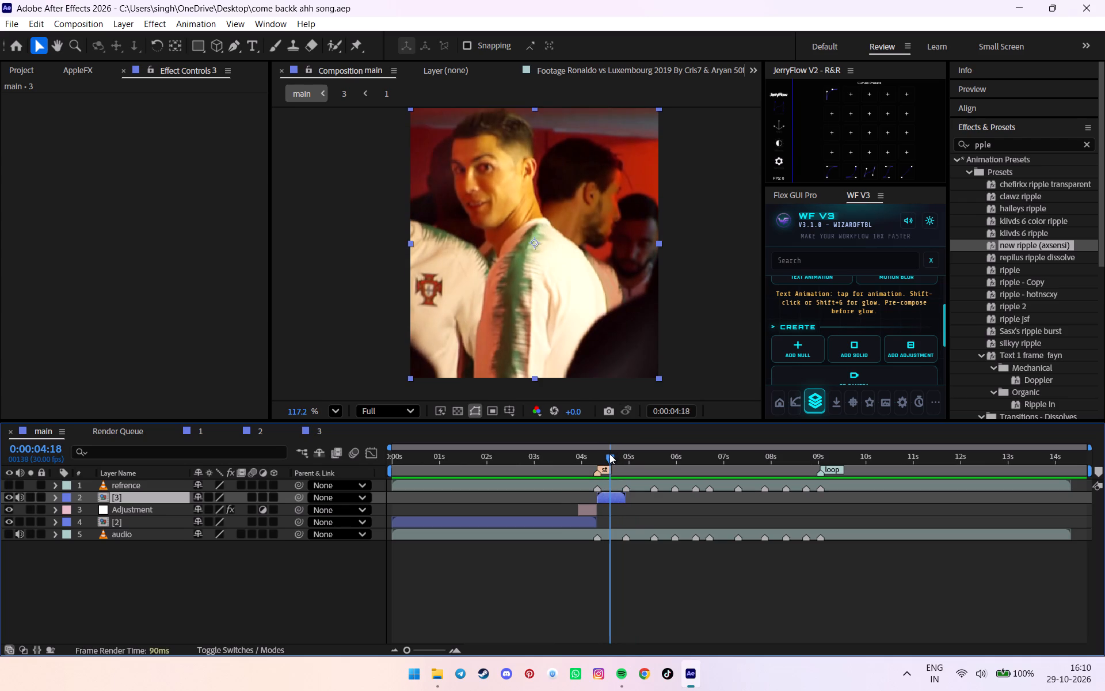
drag(609, 453, 592, 451)
key(space)
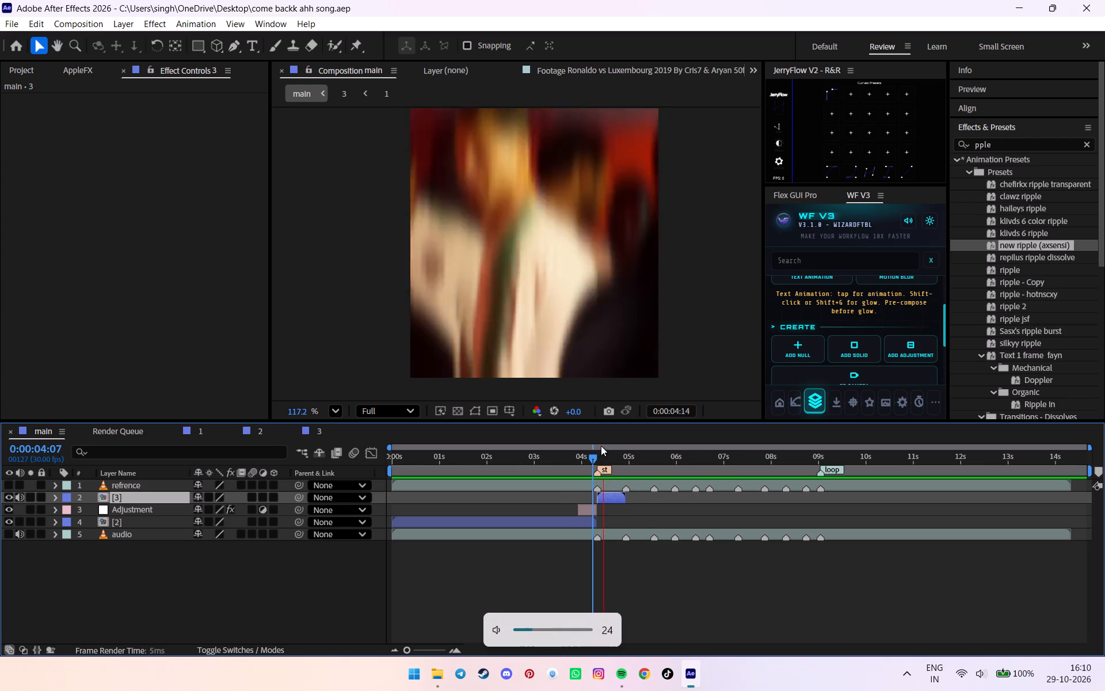
drag(600, 448, 586, 451)
key(space)
drag(595, 450, 562, 450)
key(space)
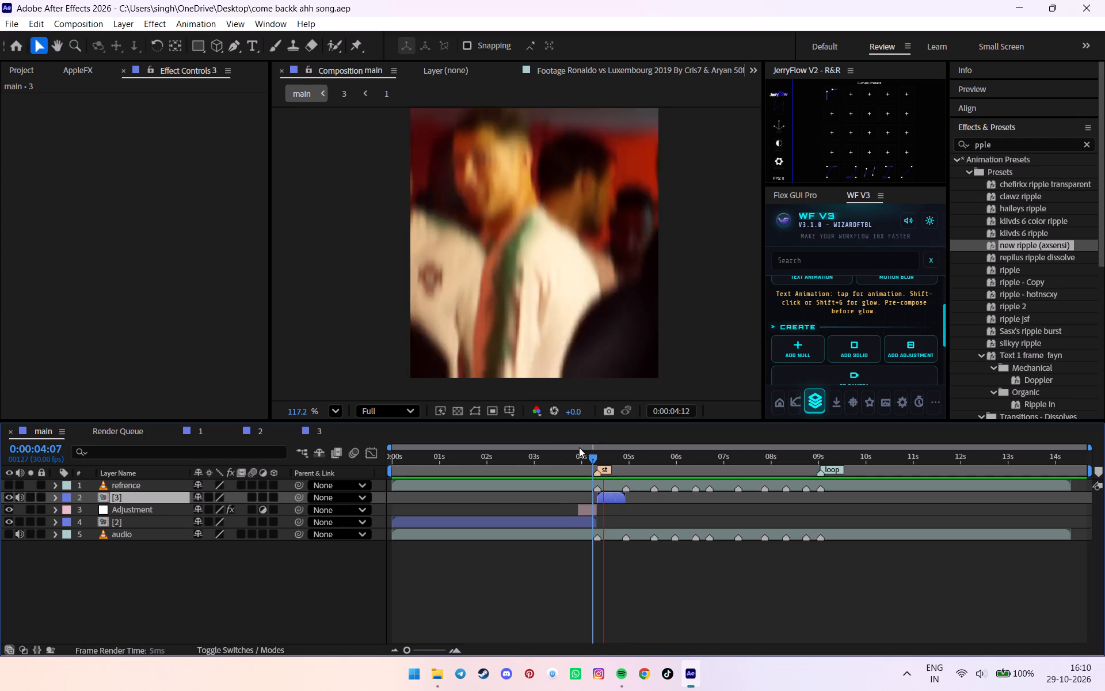
drag(591, 452, 566, 454)
key(space)
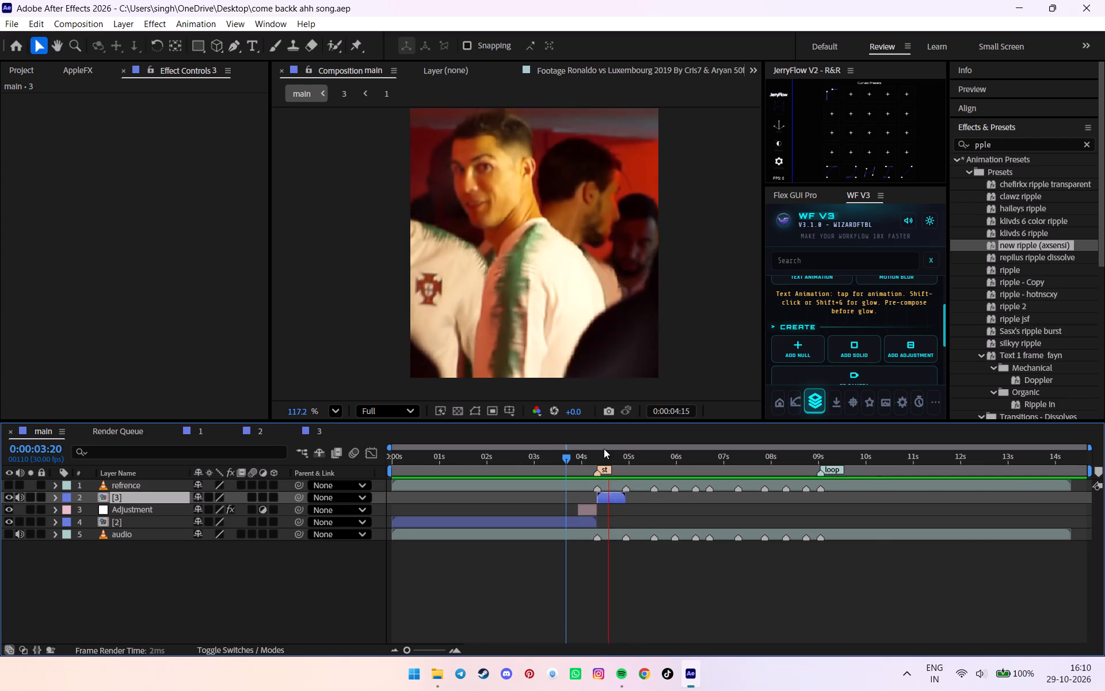
alt+scroll(607, 449, up, 3)
drag(608, 449, 514, 466)
alt+scroll(718, 469, down, 5)
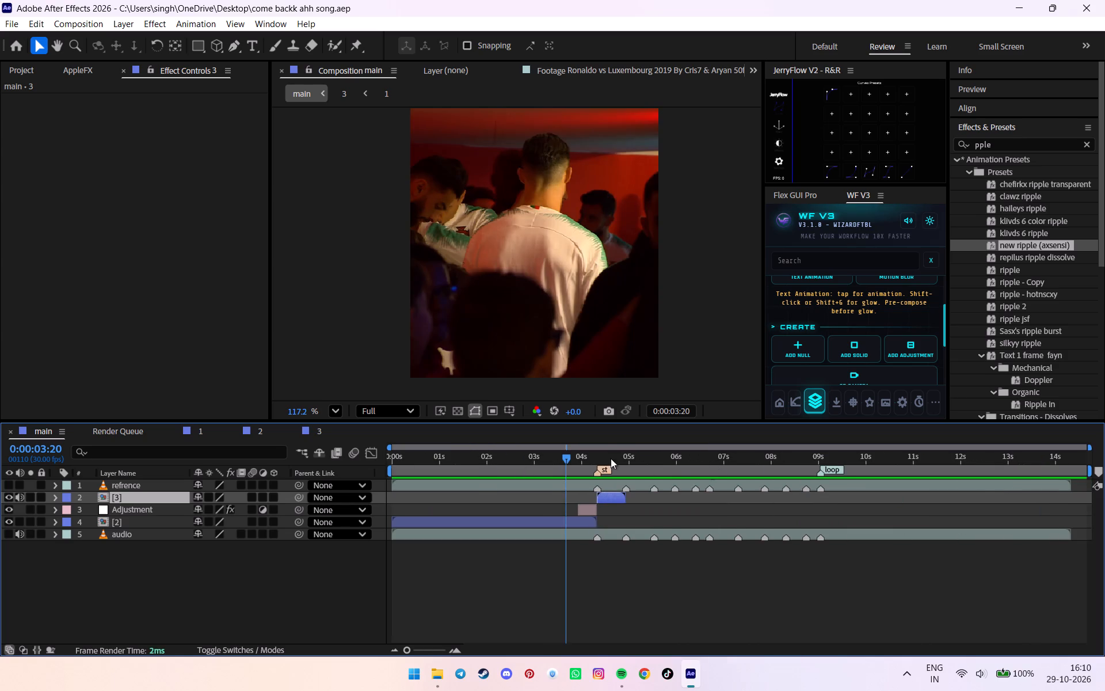
click(599, 457)
key(space)
drag(600, 450, 548, 451)
key(space)
drag(566, 450, 549, 450)
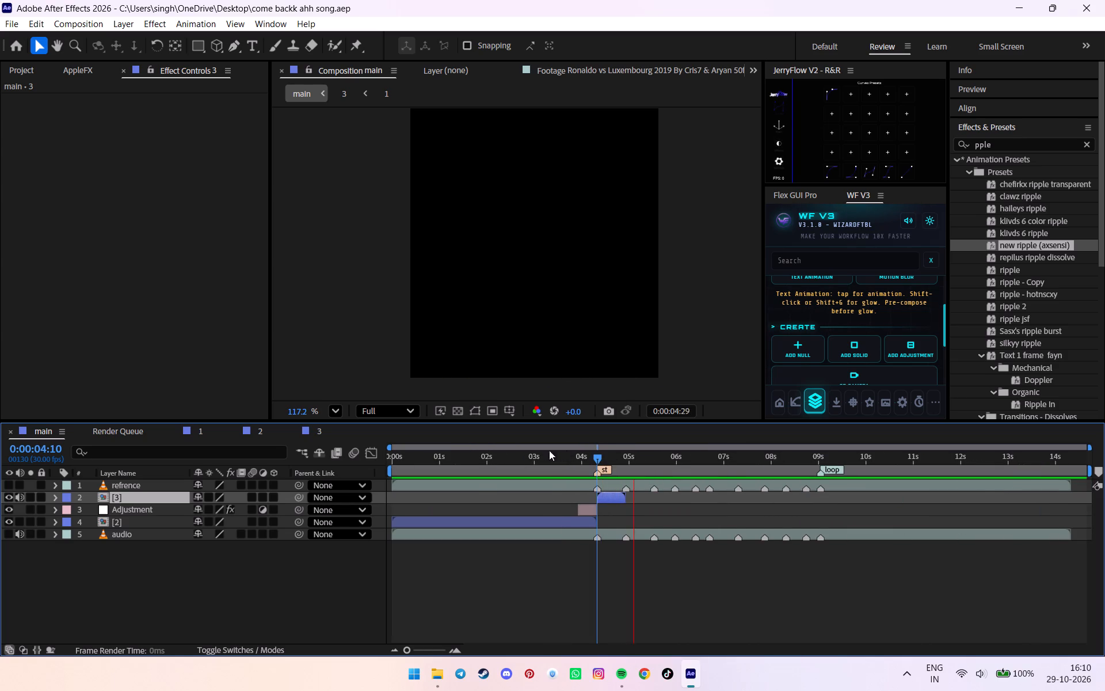
drag(549, 450, 541, 450)
key(space)
drag(563, 450, 540, 453)
drag(558, 464, 526, 464)
key(space)
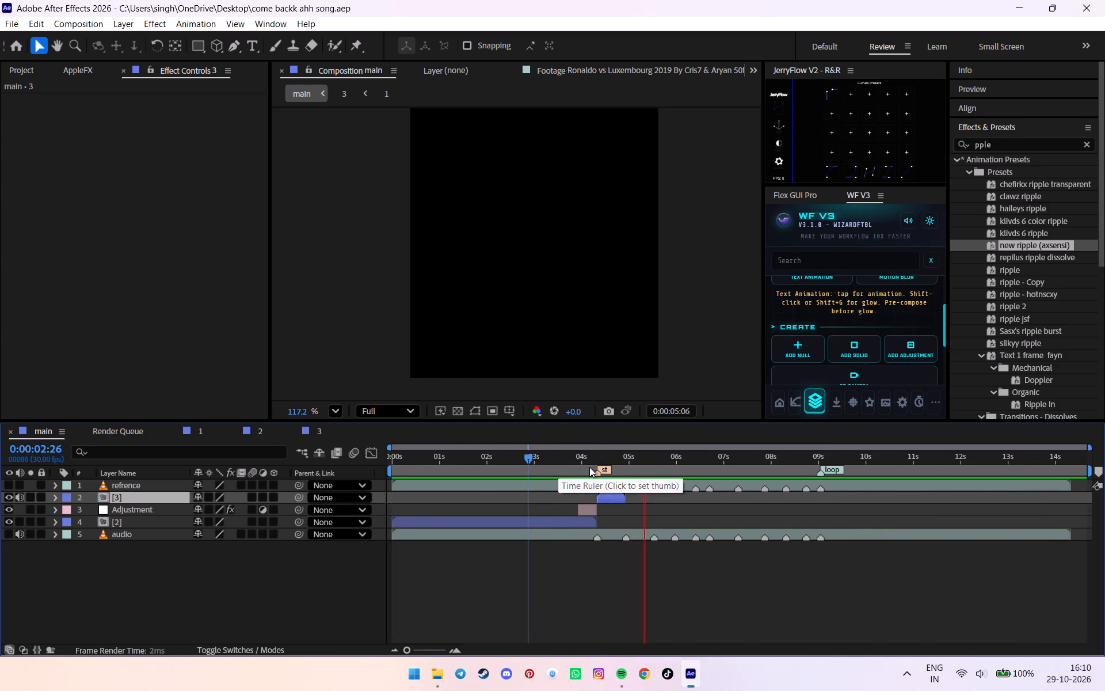
Place the playhead at the end of layer [3], 0:00:04:28, and open the Ronaldo vs Luxembourg 2019 footage for viewing.
alt+scroll(589, 468, up, 2)
drag(597, 468, 734, 480)
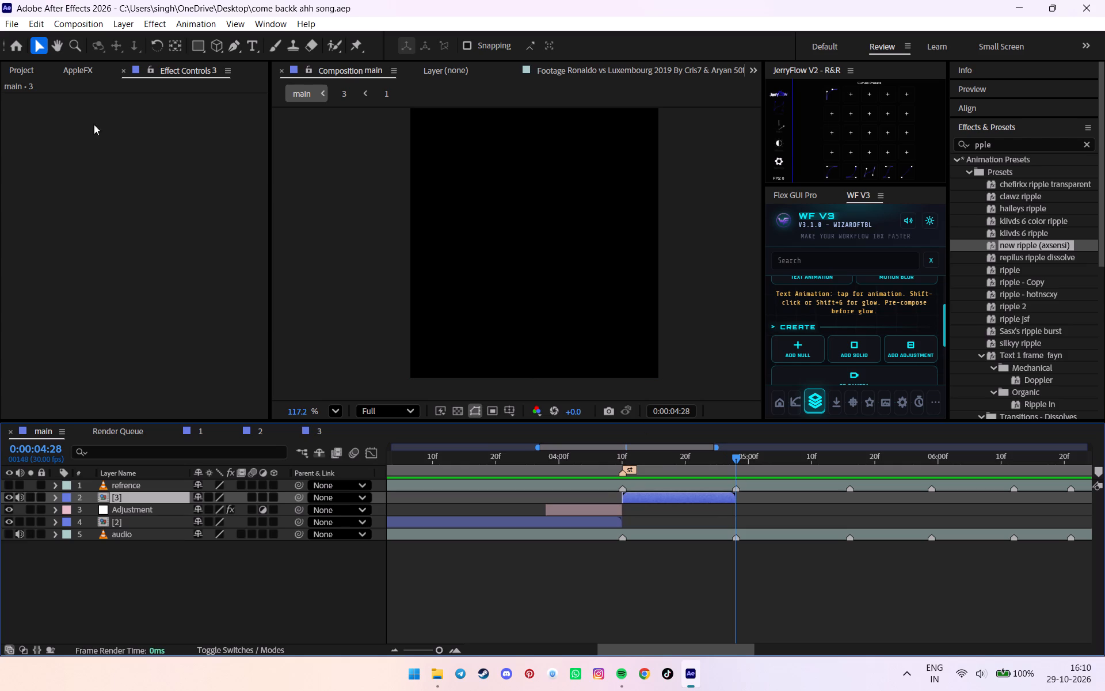
click(31, 73)
double_click(94, 295)
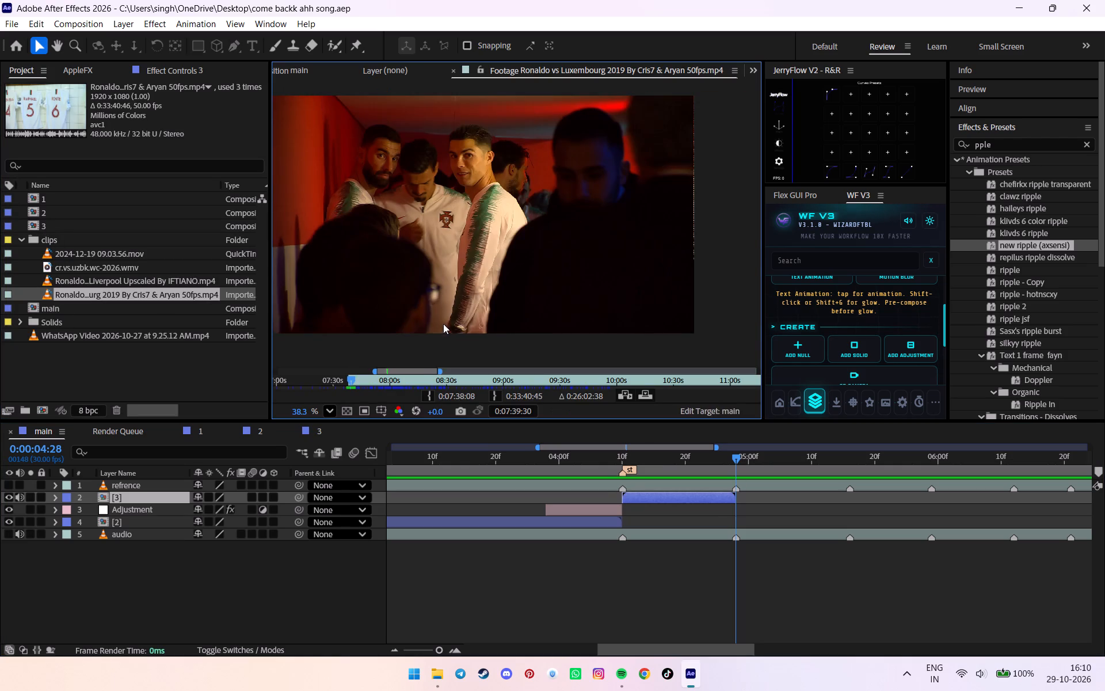
Scan the Luxembourg footage from the tunnel and line-up through the first half, looking for the next Ronaldo shot.
drag(356, 384, 416, 371)
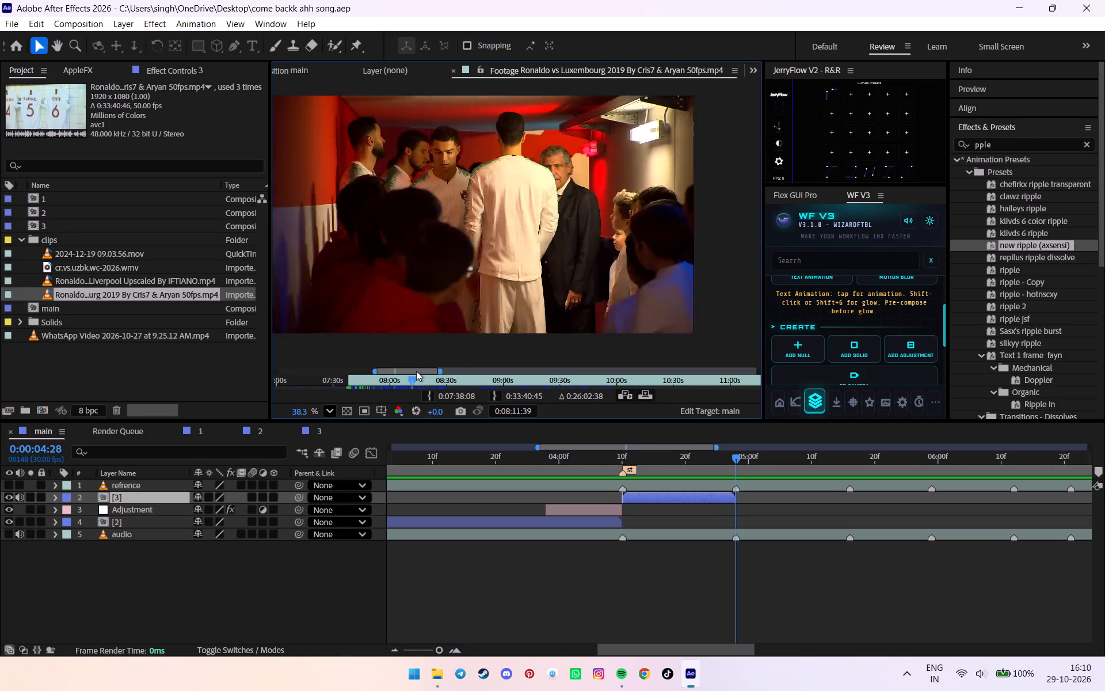
drag(416, 371, 545, 373)
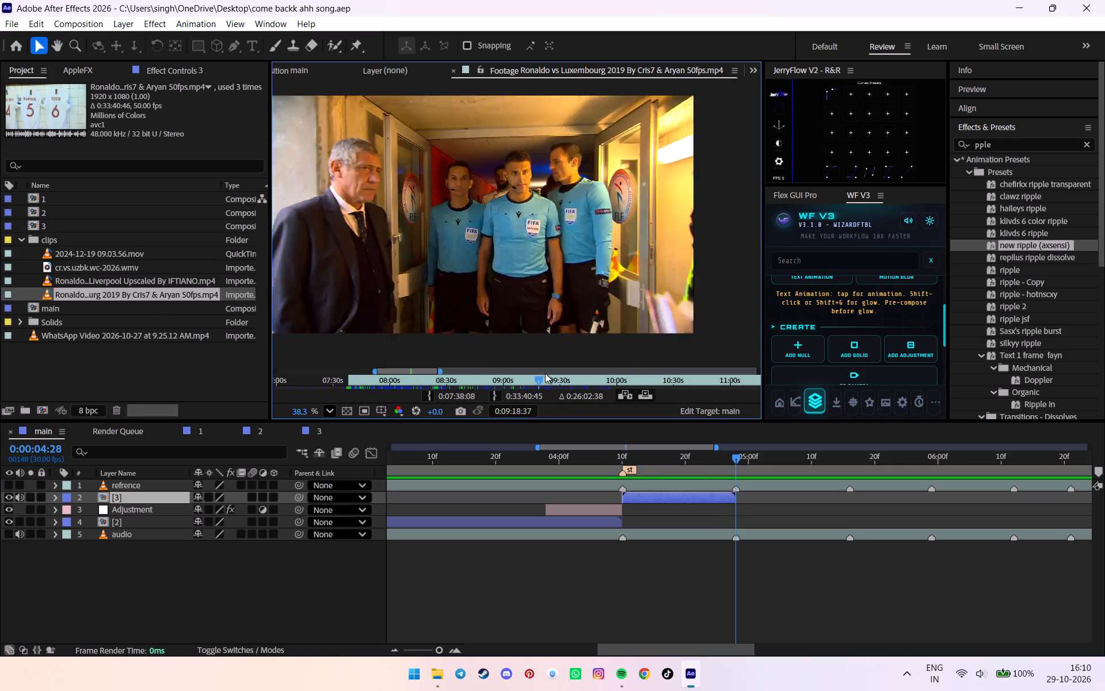
drag(545, 373, 574, 375)
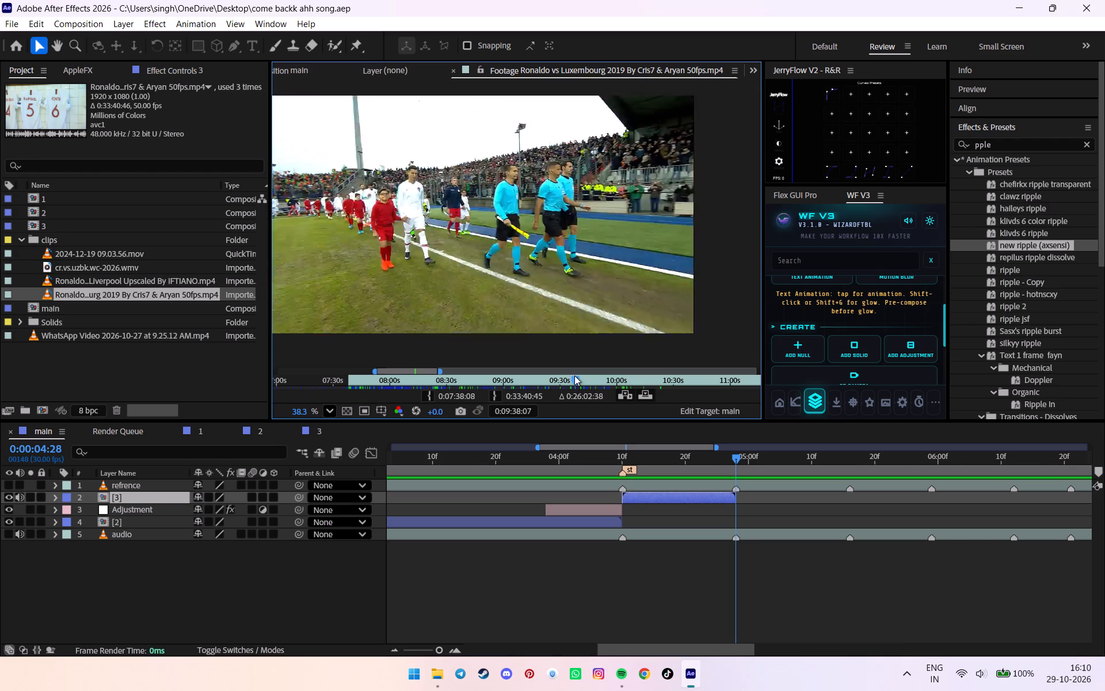
drag(574, 375, 610, 370)
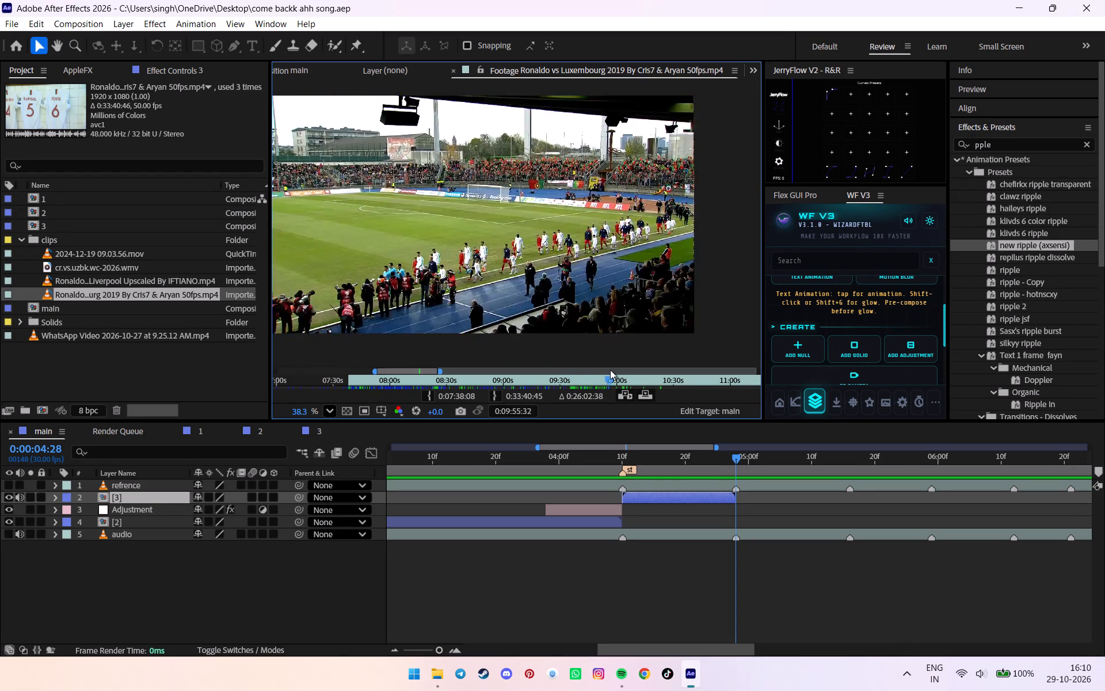
drag(610, 370, 642, 367)
alt+scroll(638, 370, down, 8)
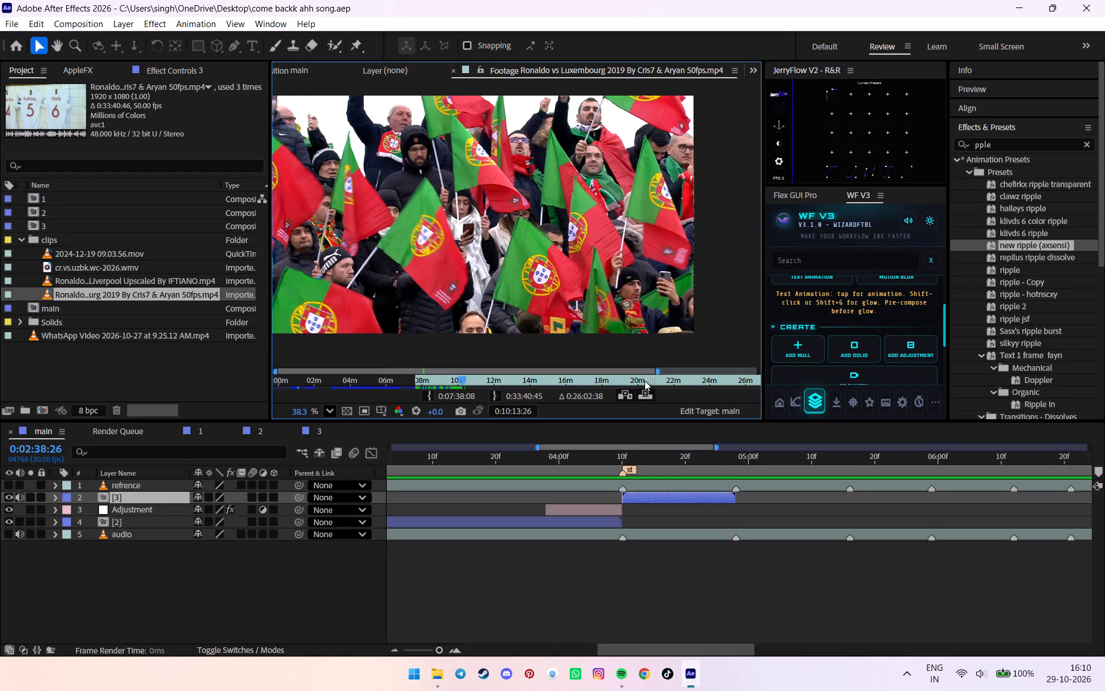
drag(461, 381, 490, 377)
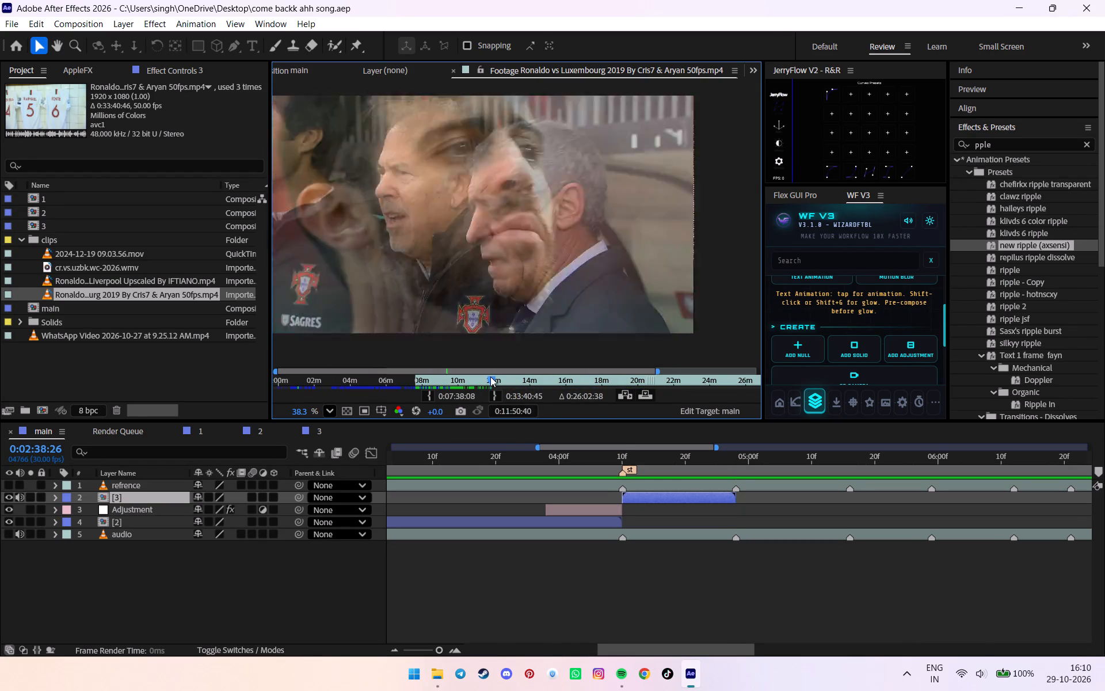
drag(490, 377, 547, 375)
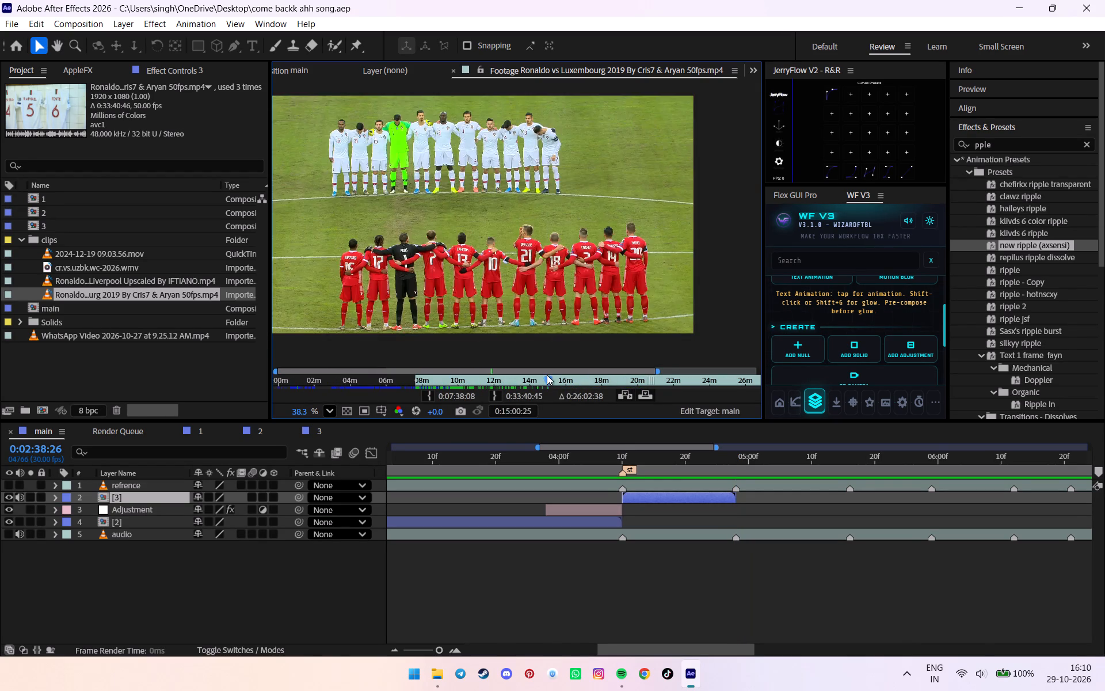
drag(547, 375, 628, 375)
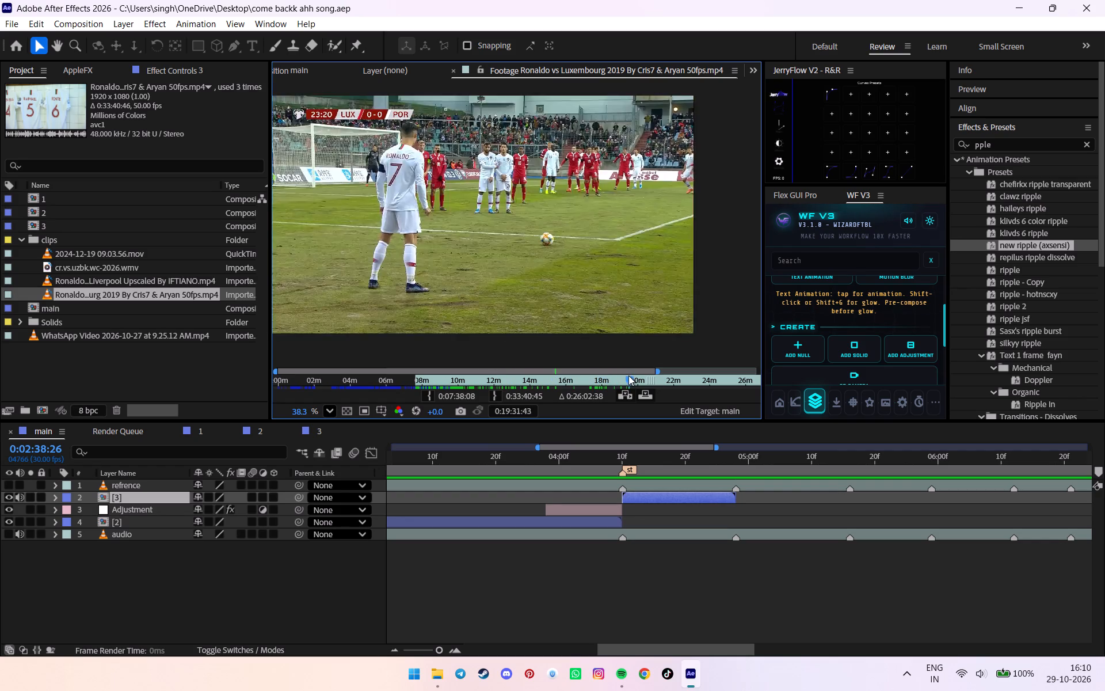
drag(628, 375, 683, 370)
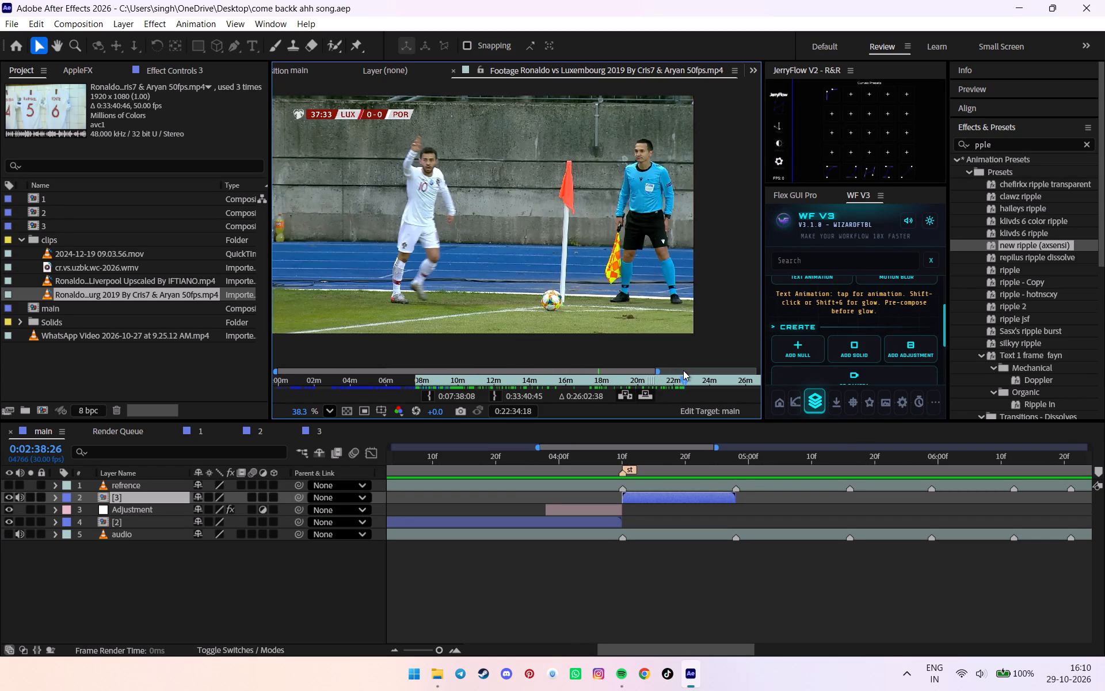
drag(683, 370, 681, 370)
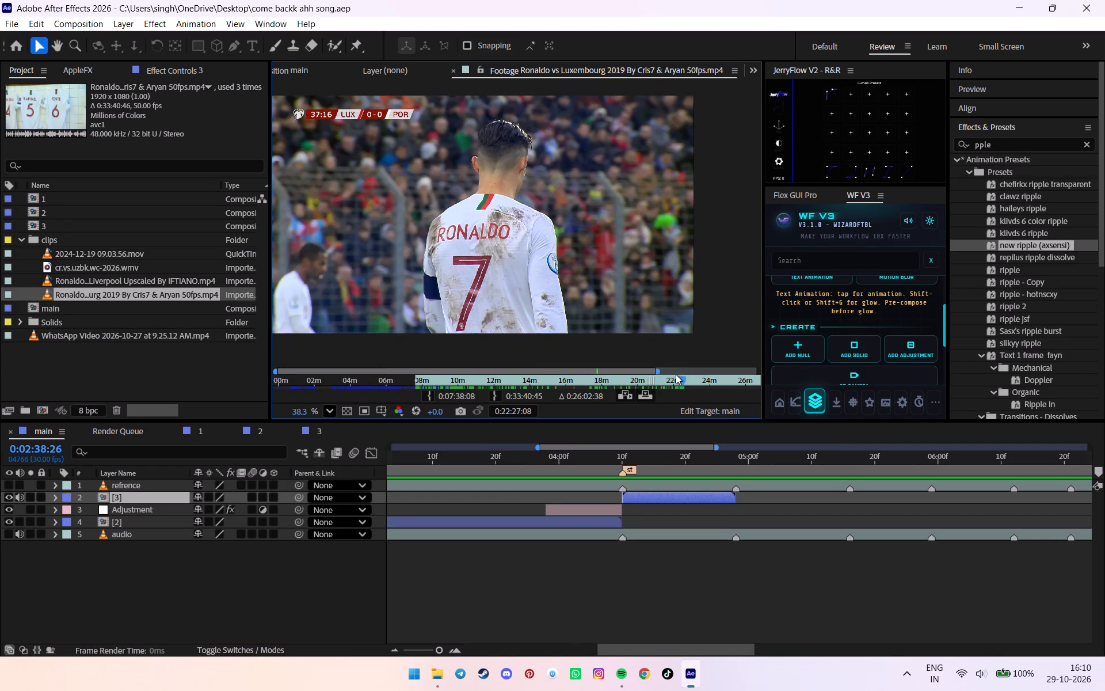
Examine the footage around the first goal celebration and Ronaldo's chance at about 24 minutes for a usable shot.
alt+scroll(676, 374, up, 1)
click(688, 384)
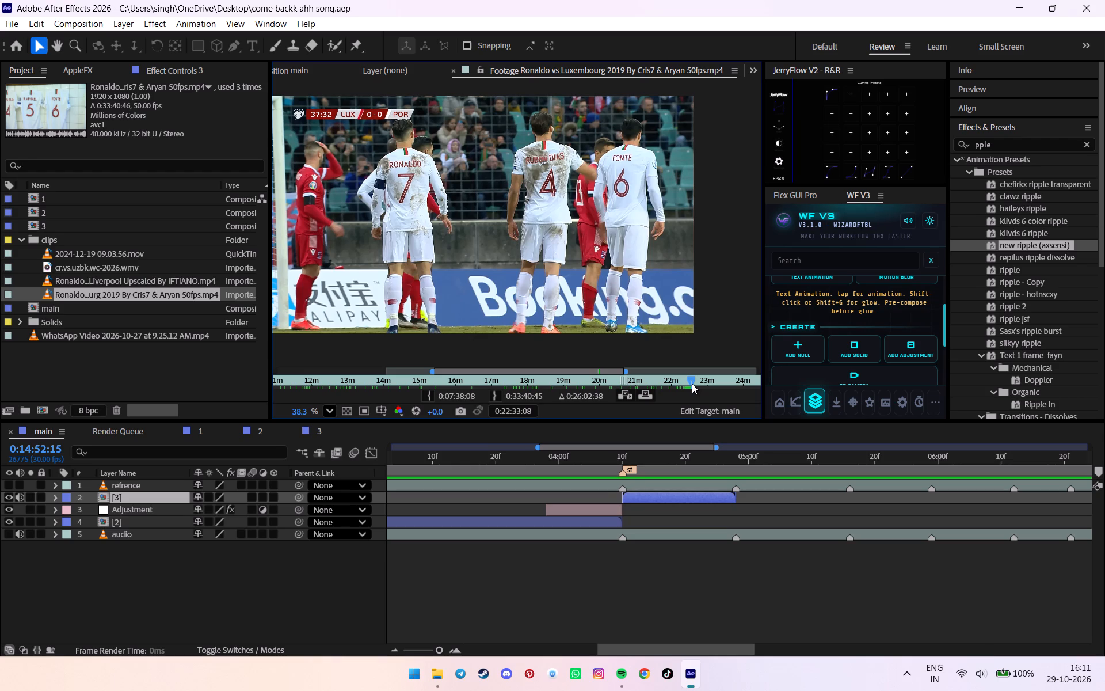
alt+scroll(692, 384, up, 3)
drag(692, 384, 698, 384)
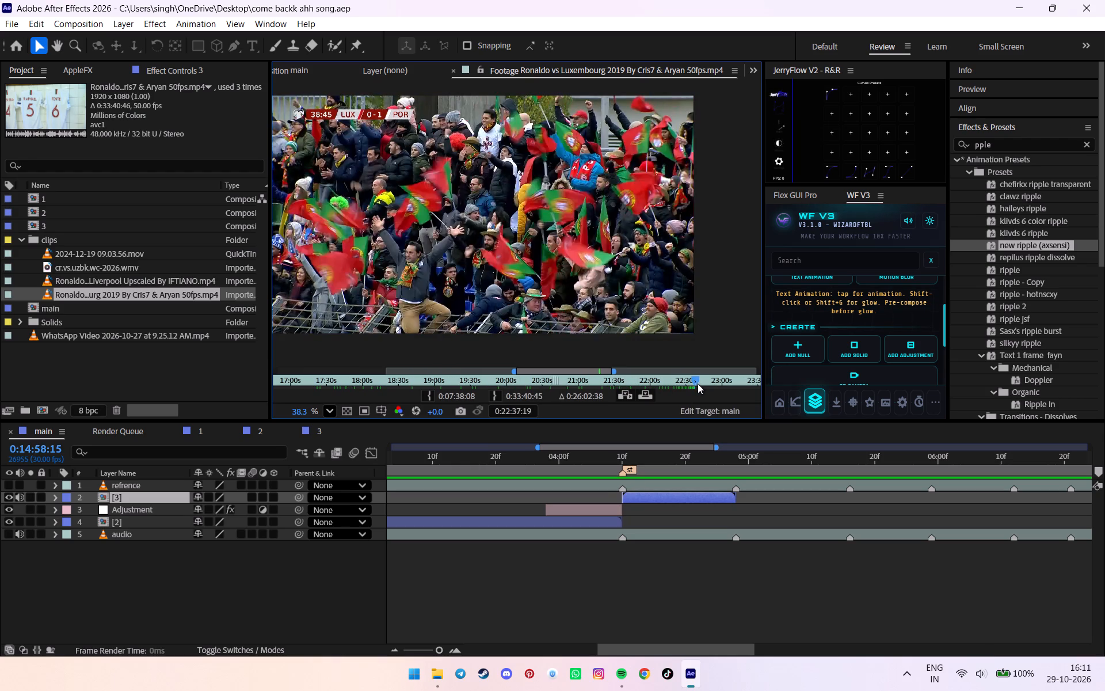
drag(698, 384, 700, 383)
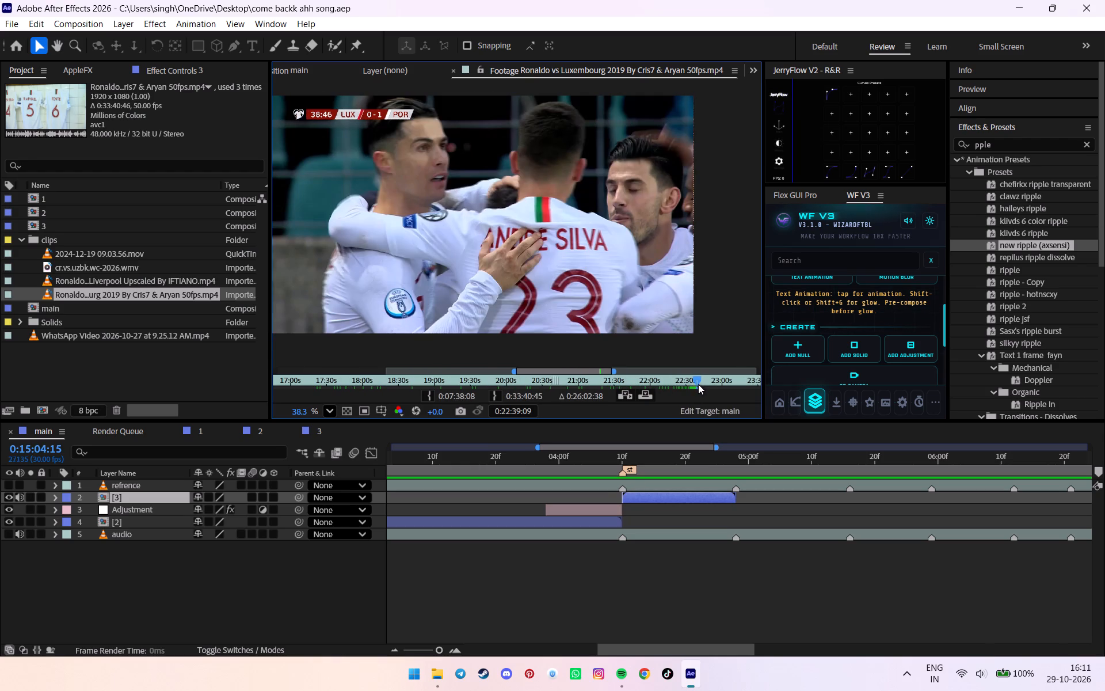
alt+scroll(698, 384, down, 6)
drag(600, 379, 611, 379)
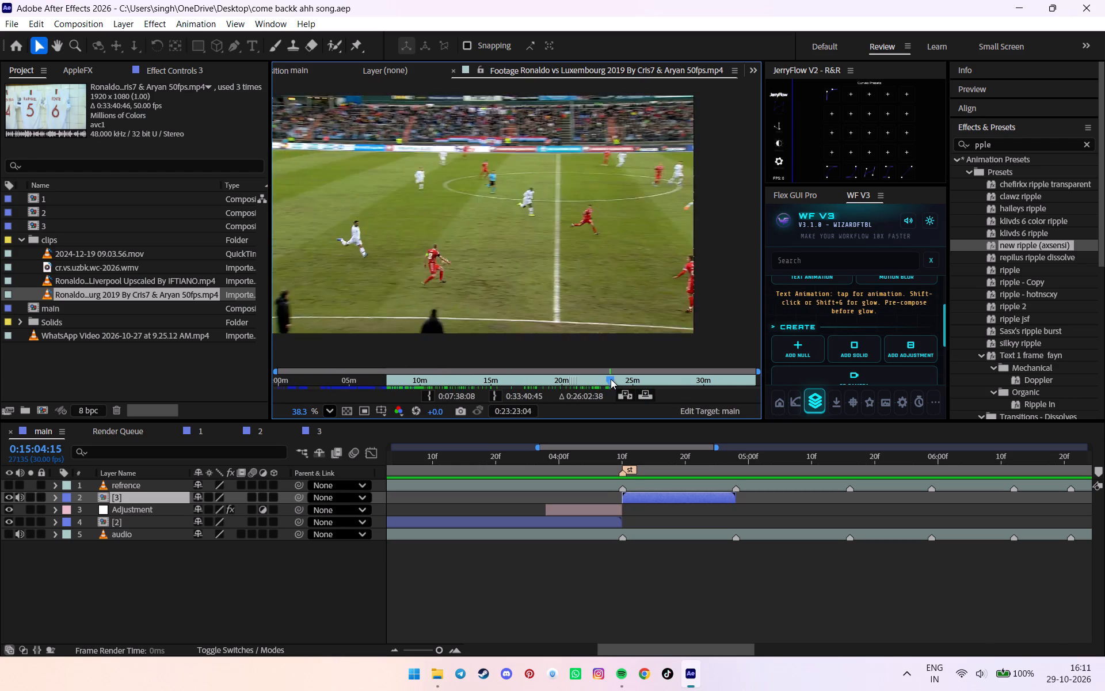
drag(611, 379, 626, 378)
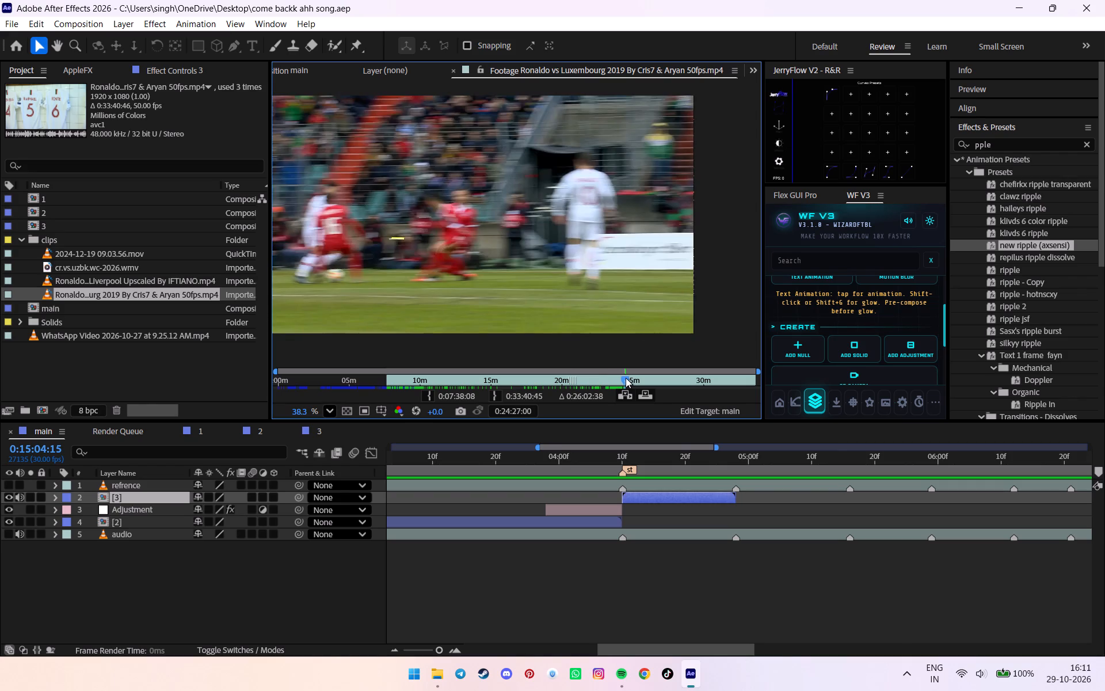
drag(626, 378, 622, 378)
alt+scroll(621, 378, up, 3)
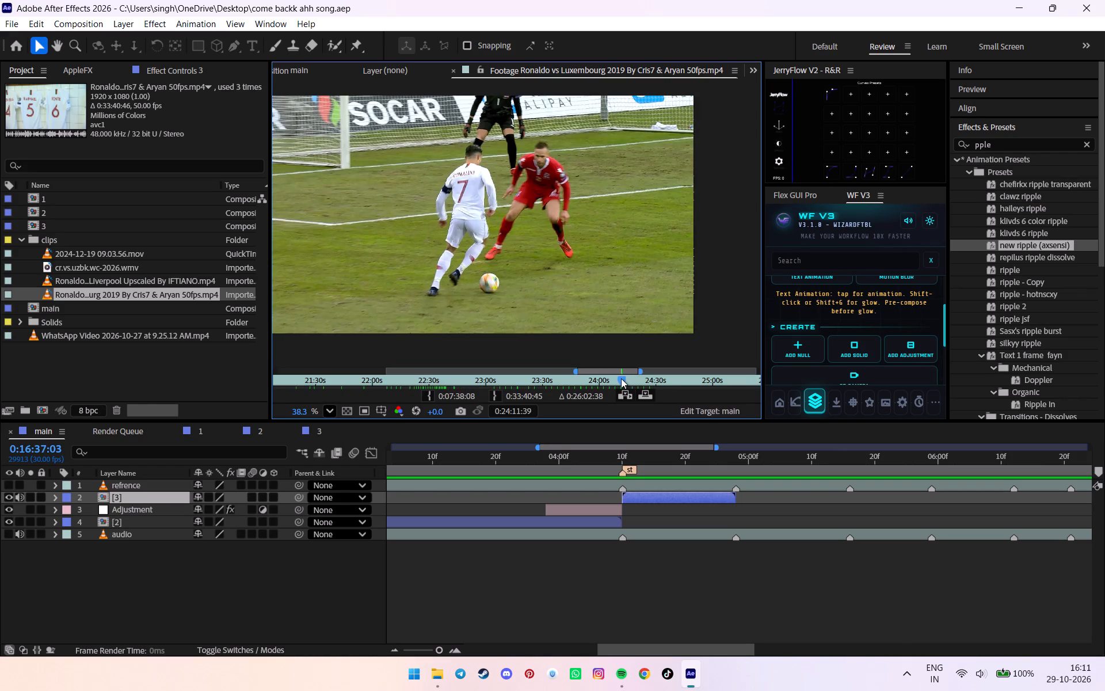
drag(621, 378, 628, 378)
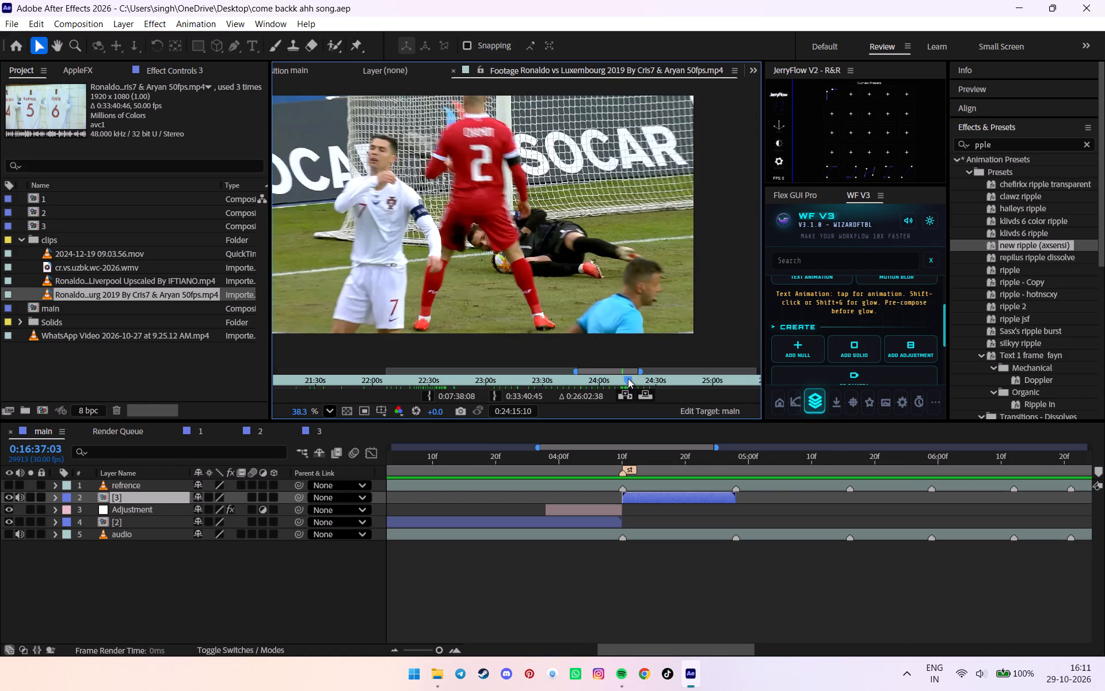
drag(628, 378, 638, 378)
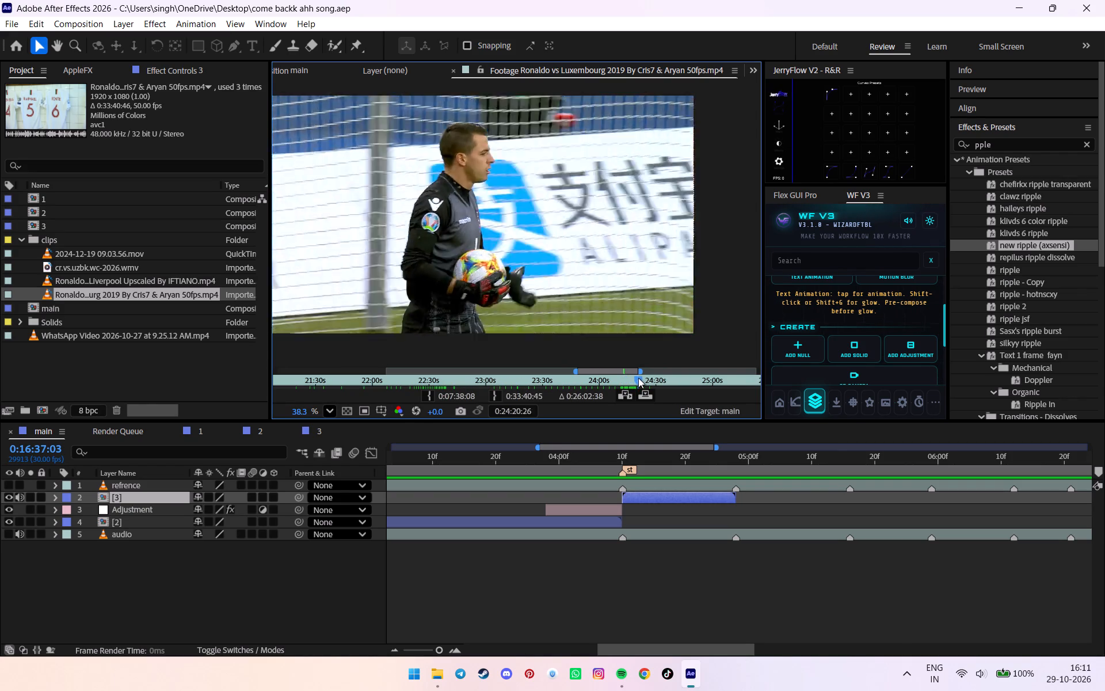
drag(638, 378, 681, 375)
Find the Ronaldo close-up at 0:25:34:17, set it as the footage's In point, and add the clip above layer [3] near its end.
alt+scroll(681, 375, down, 4)
drag(630, 377, 639, 377)
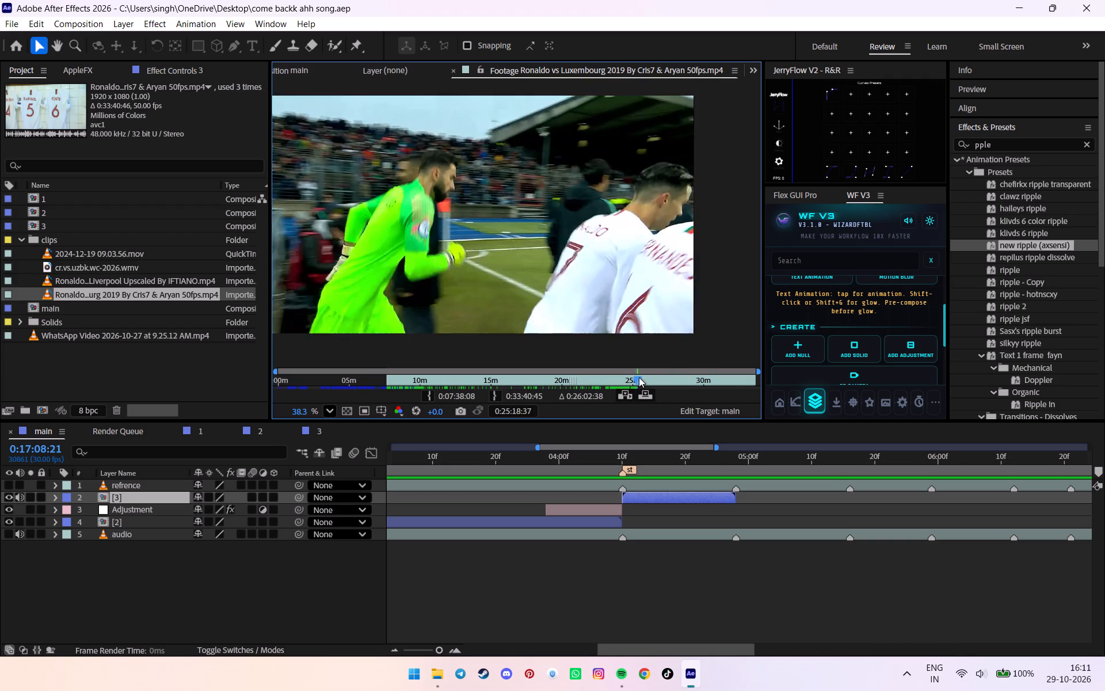
drag(639, 377, 641, 376)
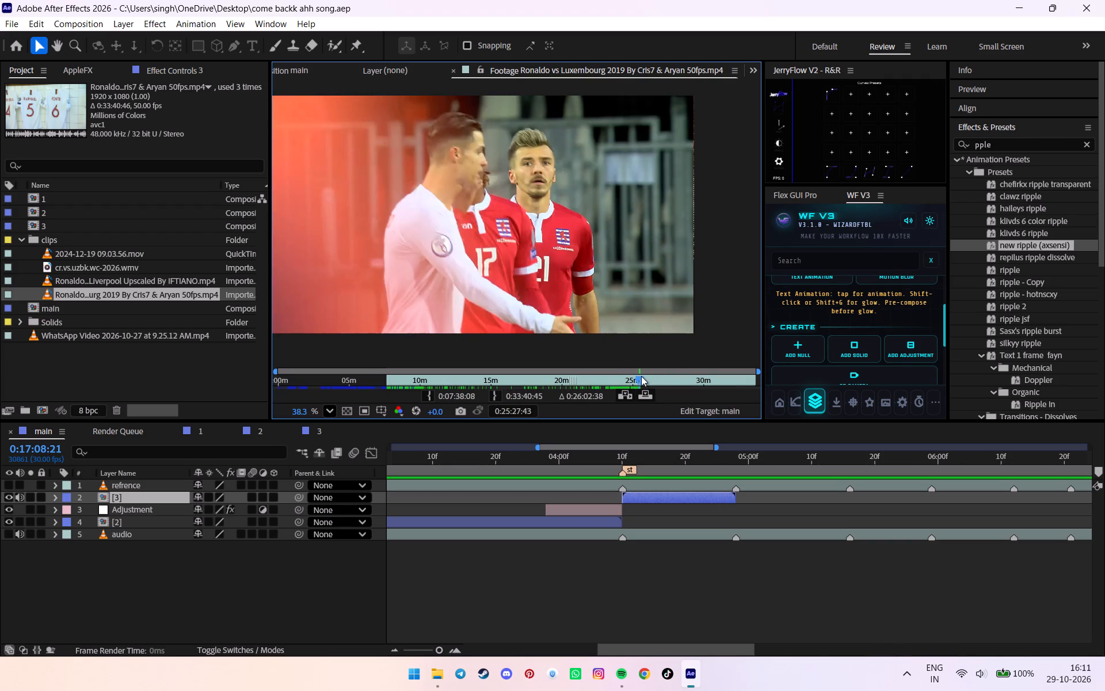
drag(641, 376, 649, 374)
alt+scroll(649, 374, up, 3)
drag(630, 384, 627, 384)
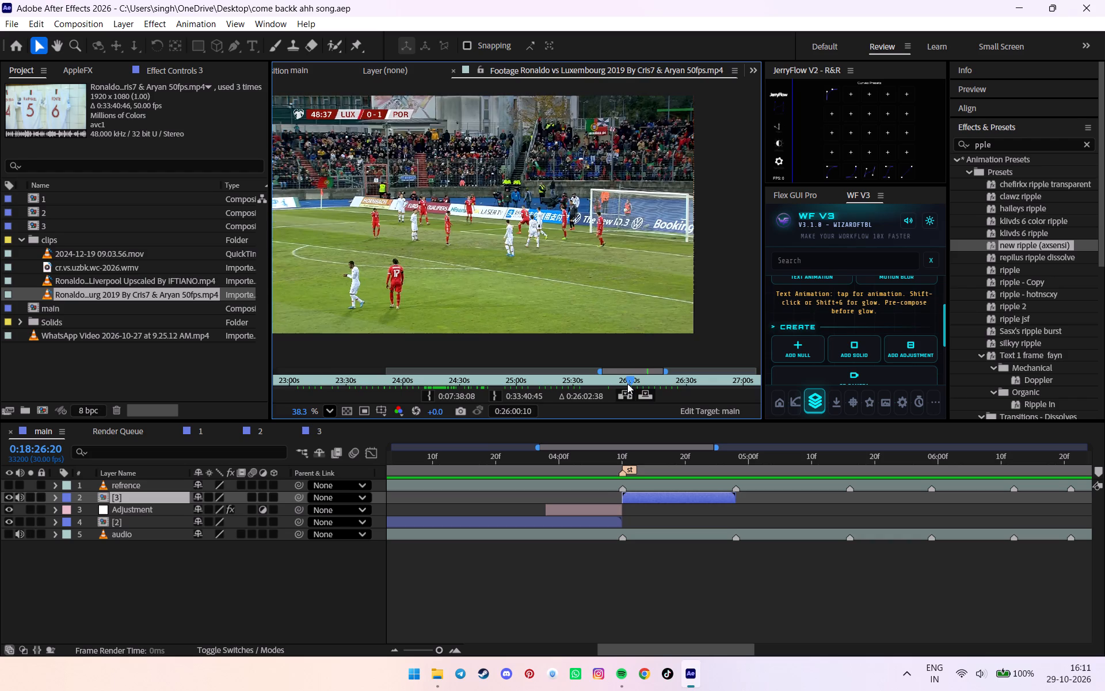
drag(627, 384, 608, 379)
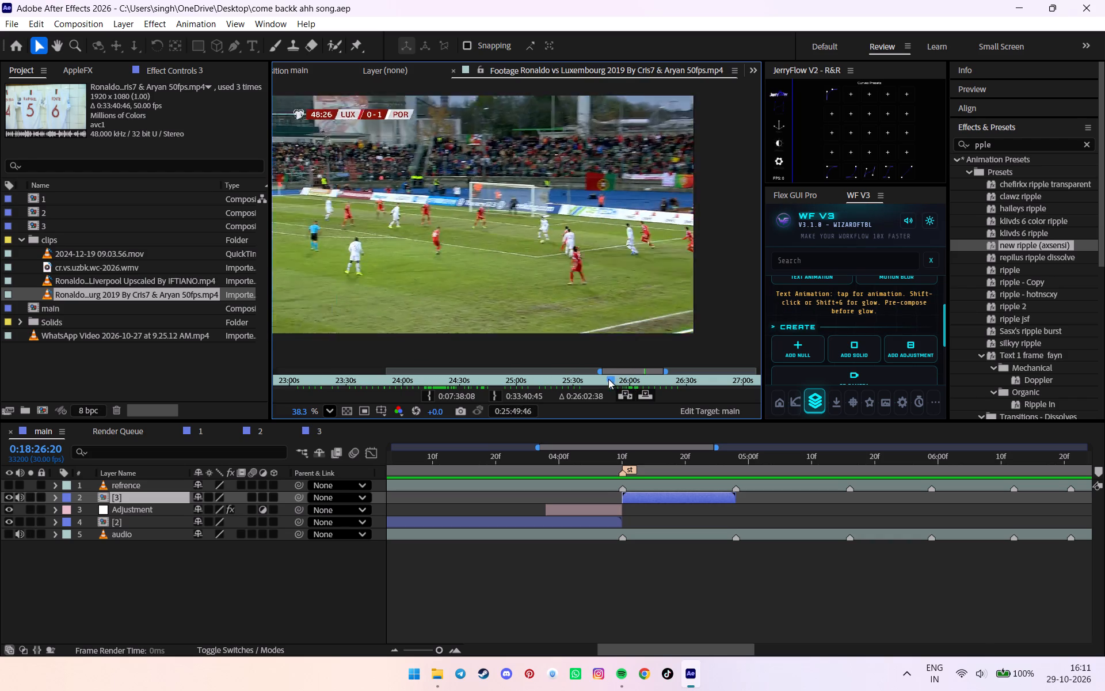
drag(608, 379, 583, 376)
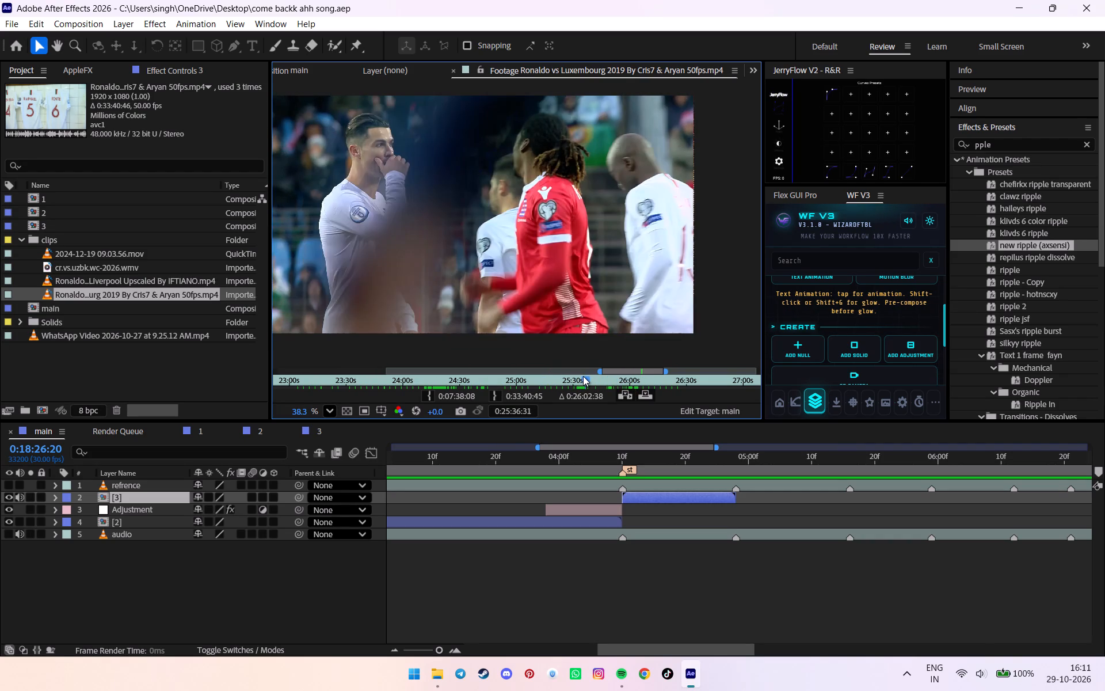
drag(583, 376, 580, 376)
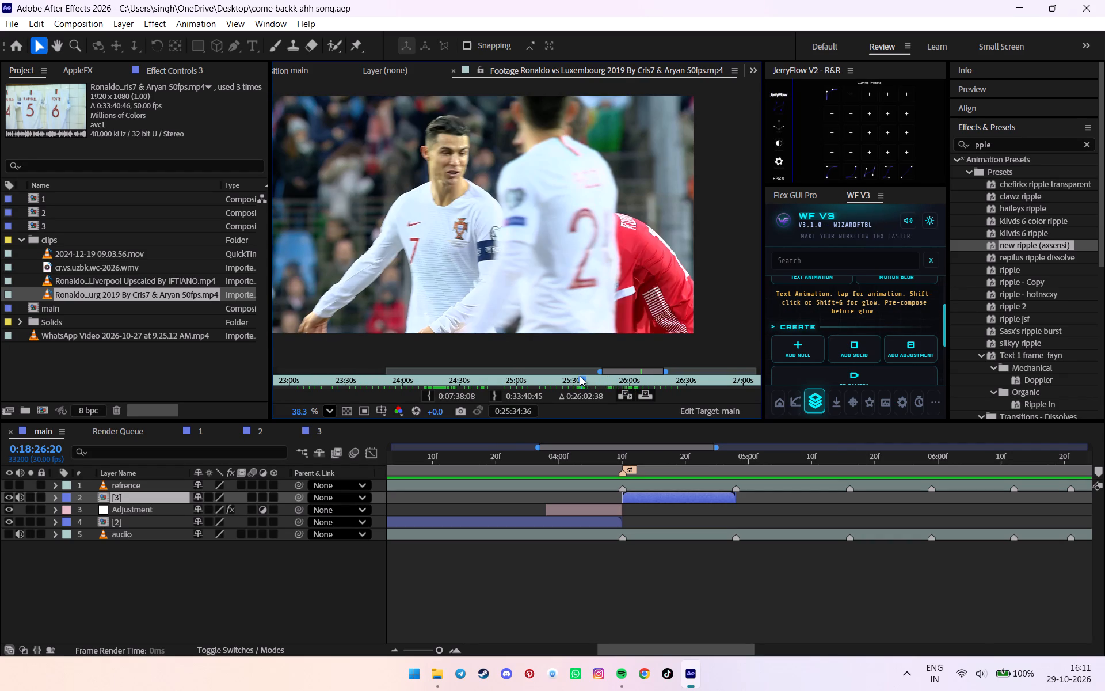
drag(580, 376, 579, 376)
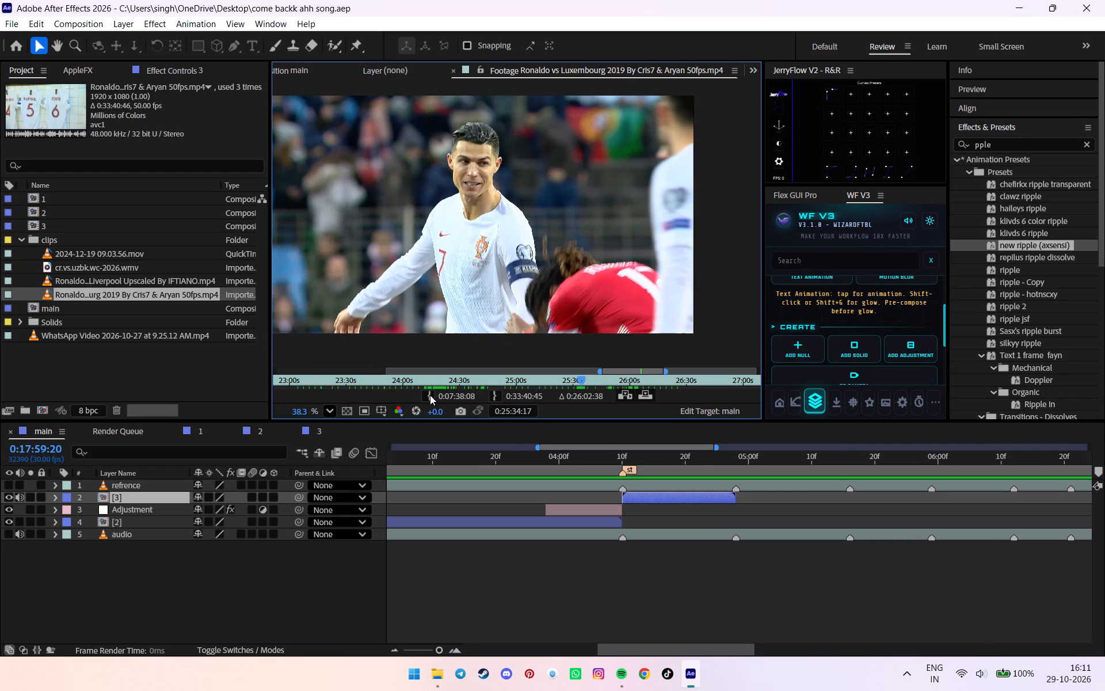
double_click(427, 395)
drag(86, 295, 737, 490)
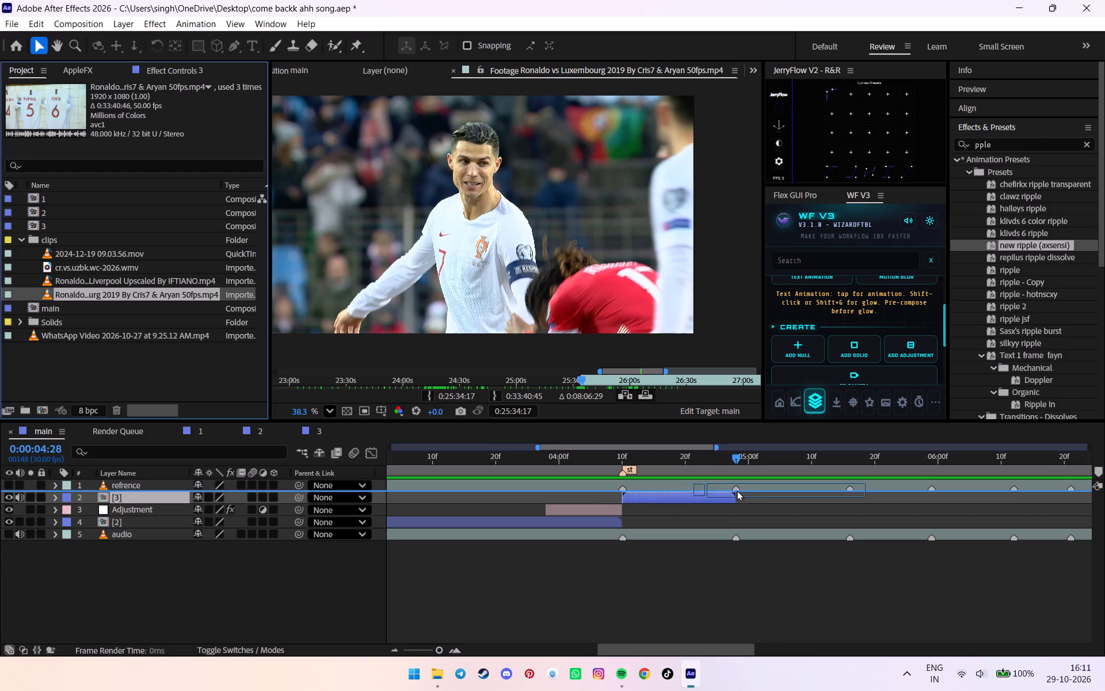
drag(737, 490, 731, 490)
Scale the new Luxembourg clip to 39% at 0:00:04:28 so Ronaldo's head and torso fit the frame.
click(736, 471)
click(737, 474)
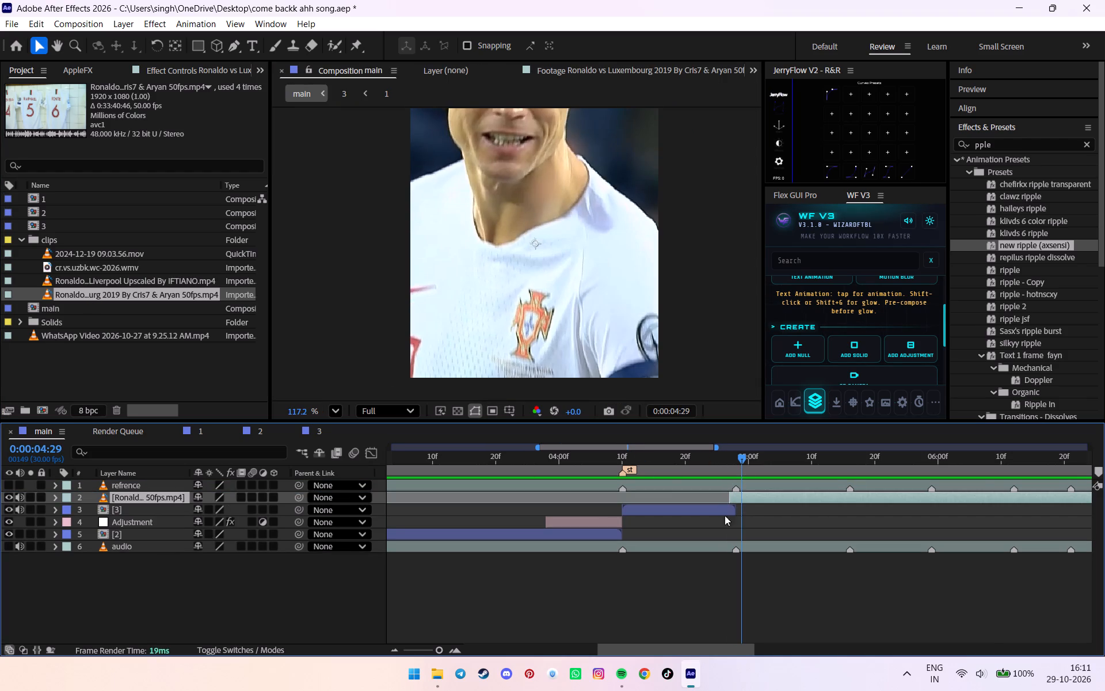
click(736, 467)
key(s)
drag(223, 507, 195, 510)
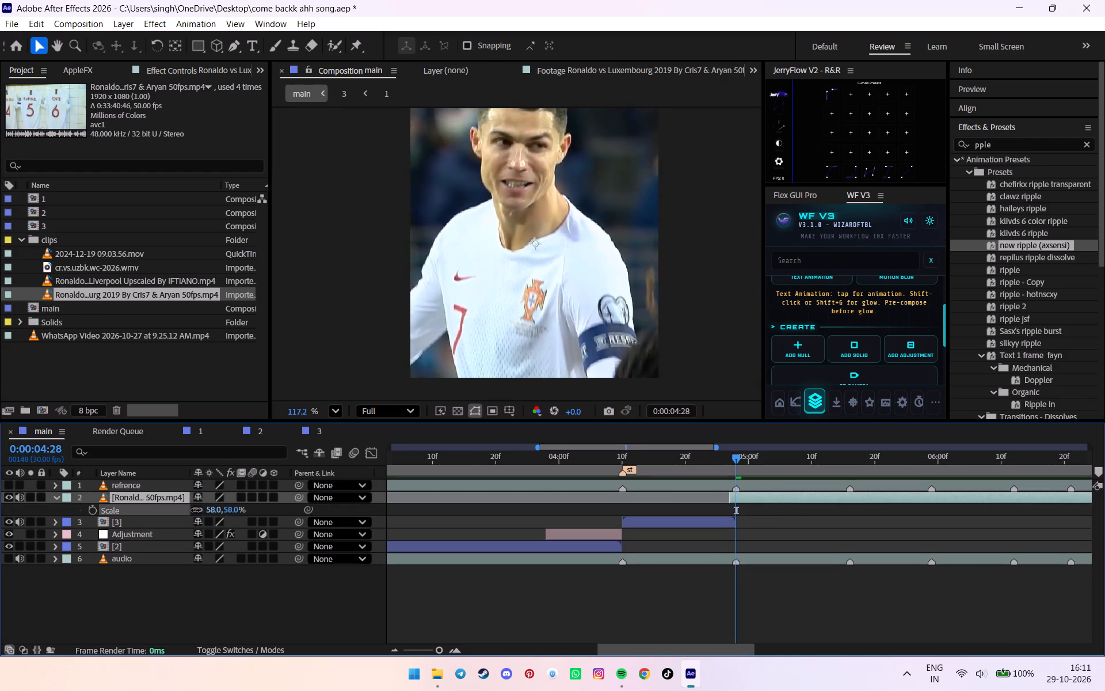
drag(195, 510, 185, 513)
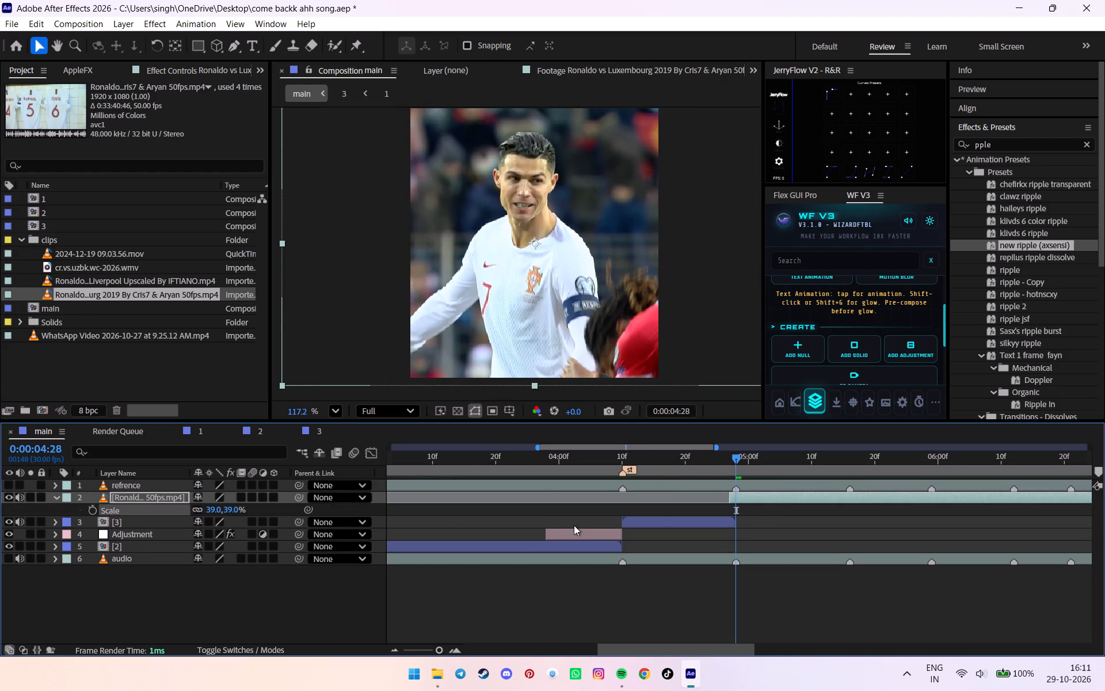
Extend the new clip's start earlier, slide the clip to adjust its opening frame, and trim its start to 0:00:04:28.
drag(727, 496, 659, 493)
drag(698, 495, 762, 494)
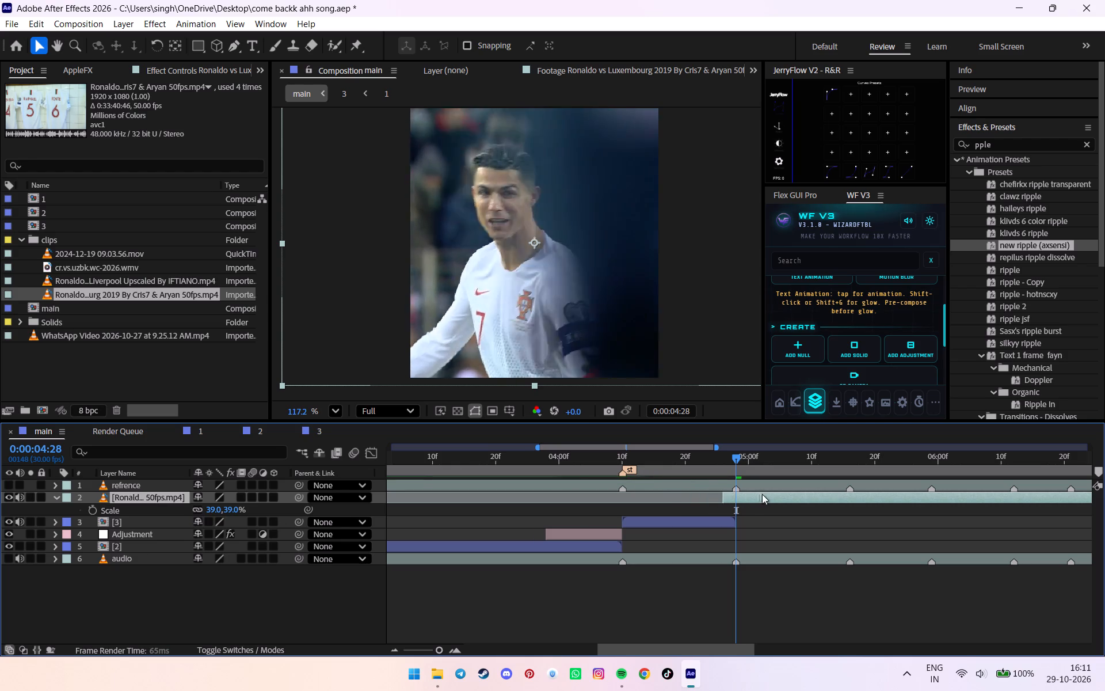
drag(762, 494, 718, 493)
drag(675, 499, 721, 496)
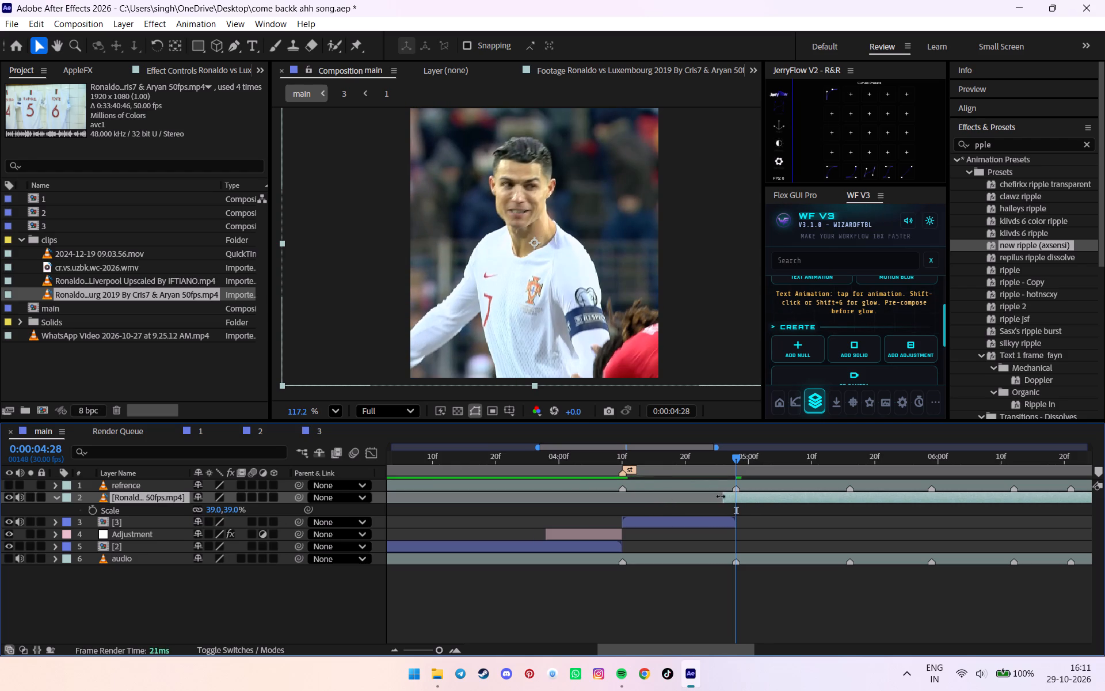
drag(721, 496, 730, 495)
Review the new Luxembourg clip from about 0:00:05:00 to 0:00:09:15 to judge how long it stays usable.
drag(746, 447, 778, 445)
drag(767, 458, 810, 457)
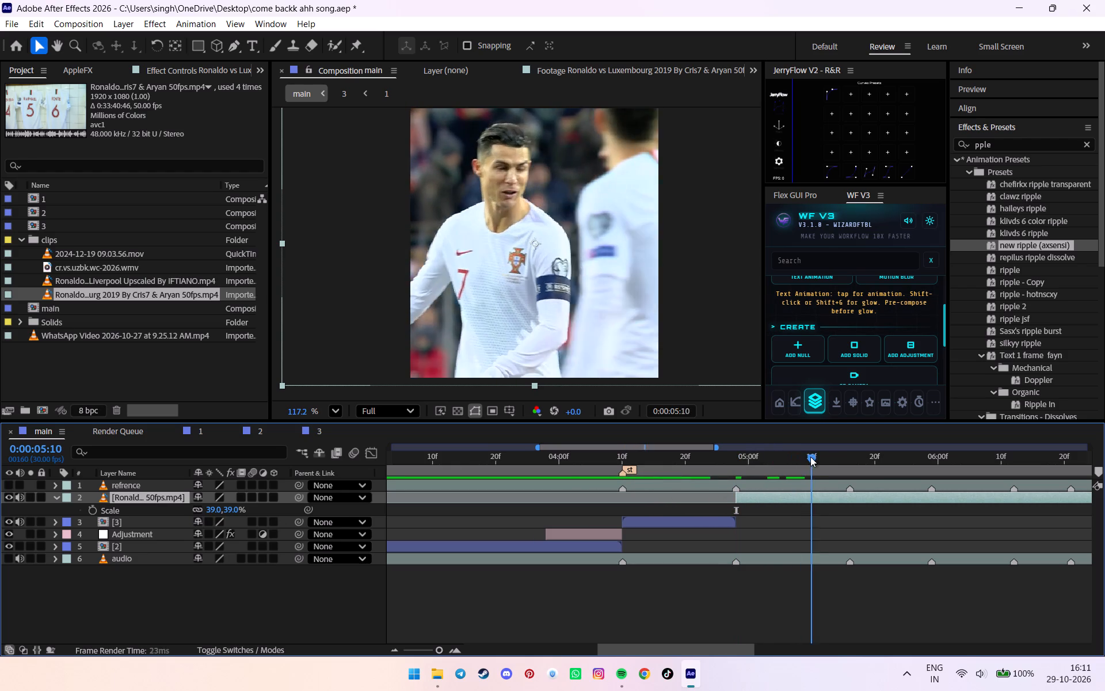
drag(810, 457, 838, 455)
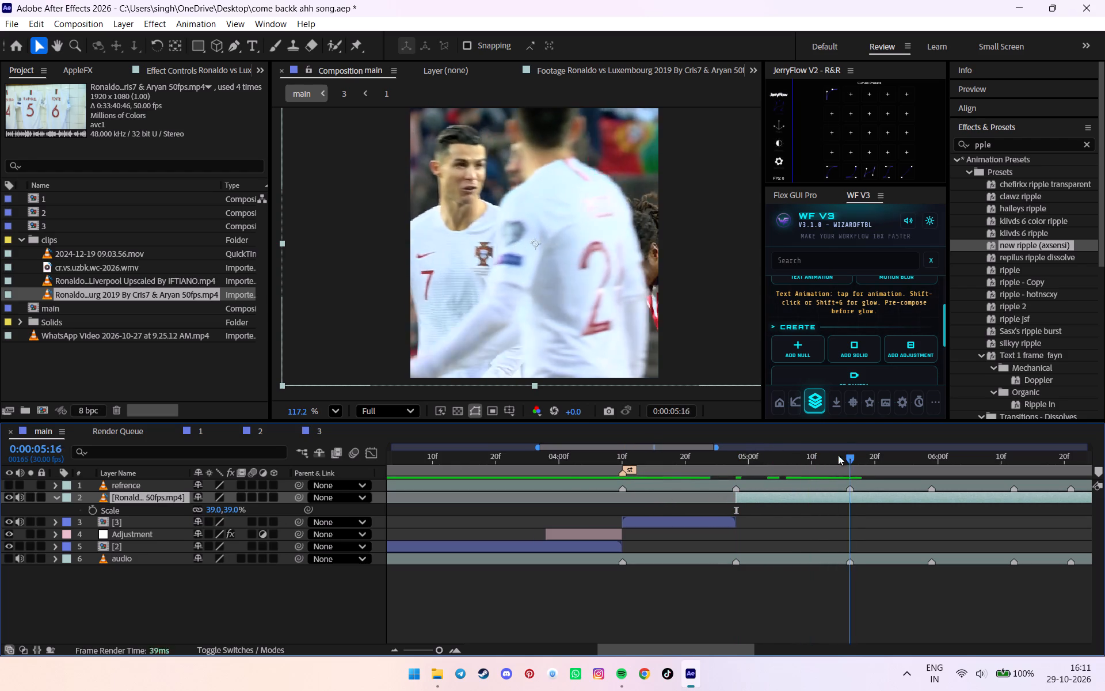
drag(838, 455, 845, 454)
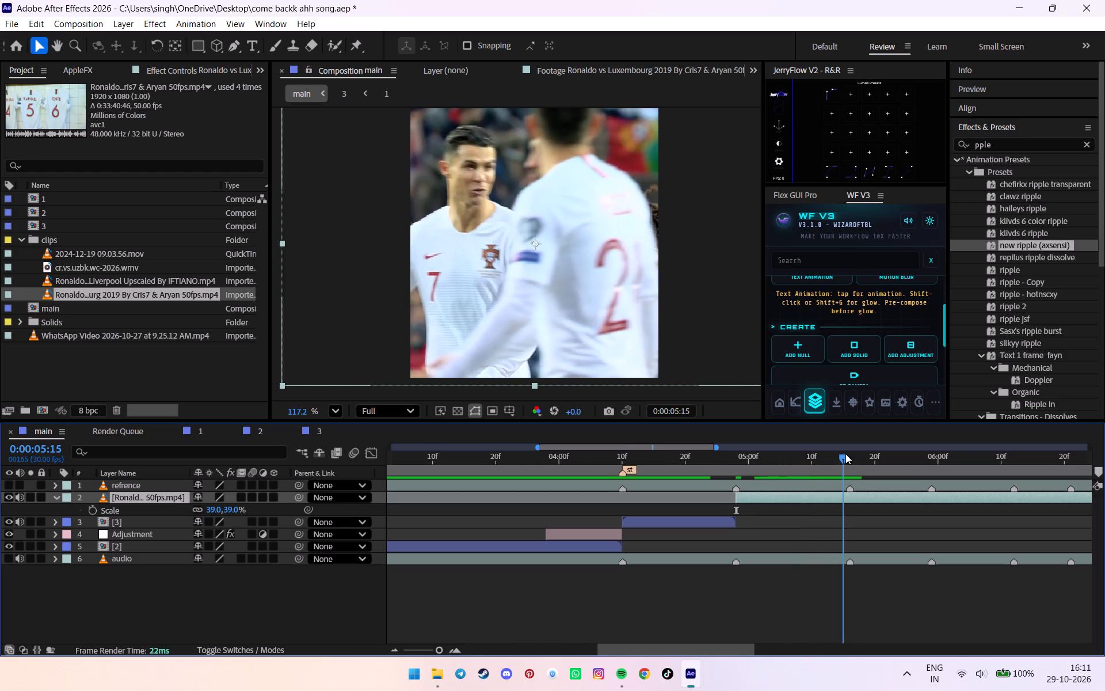
drag(845, 454, 869, 451)
alt+scroll(866, 460, down, 6)
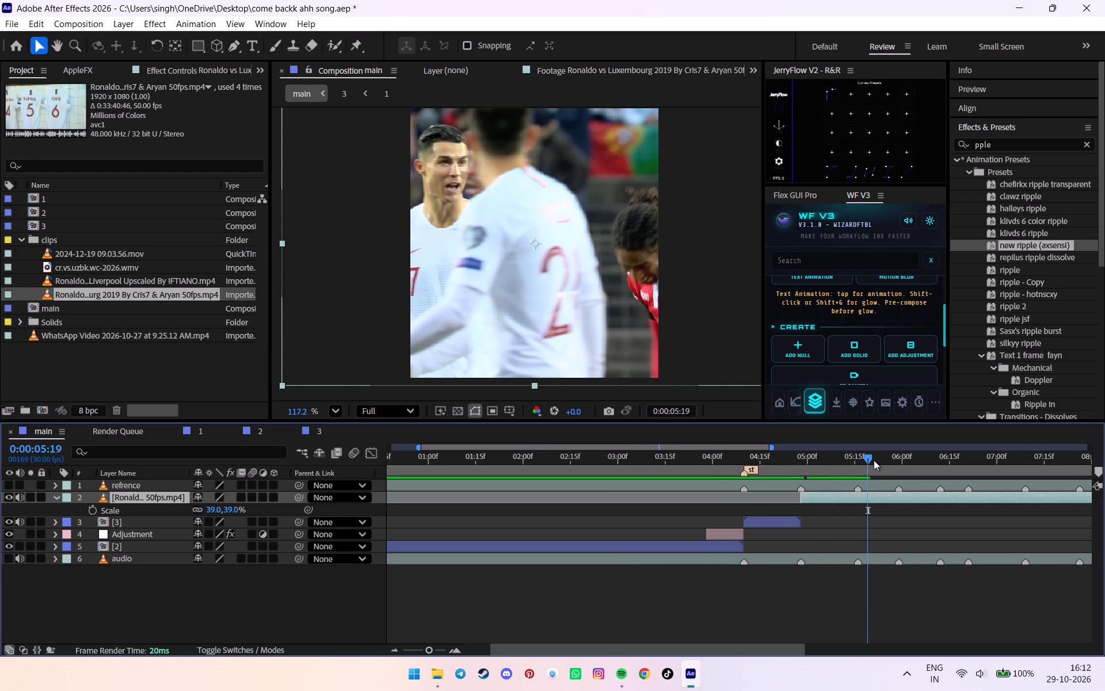
drag(874, 460, 928, 451)
alt+scroll(920, 459, down, 6)
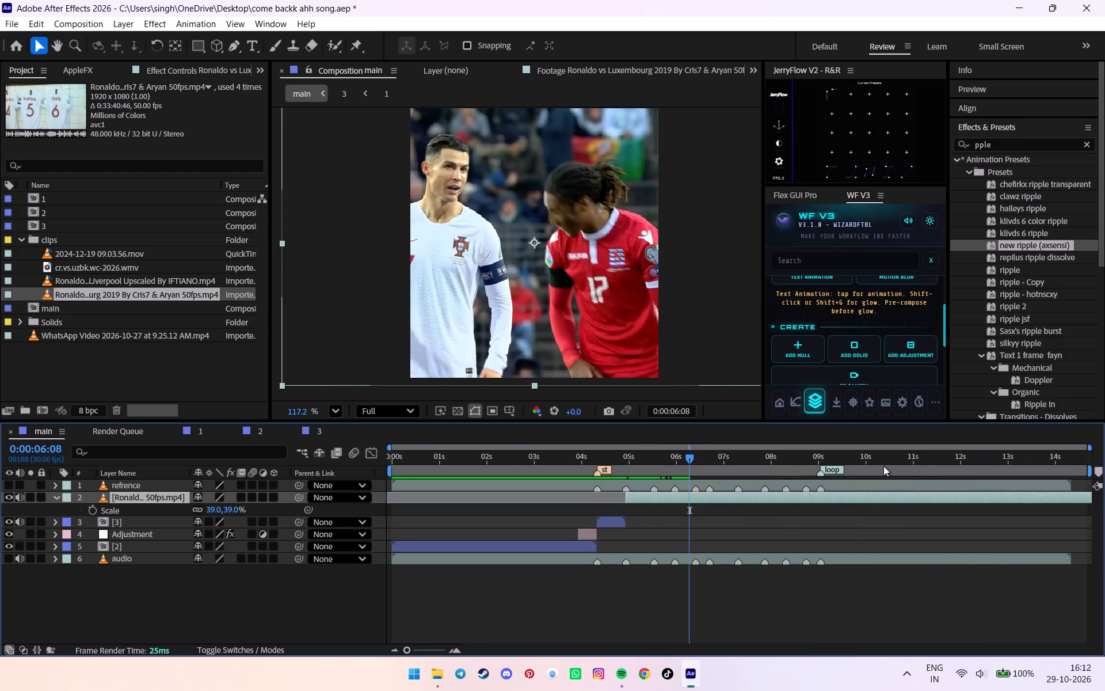
drag(701, 464, 755, 454)
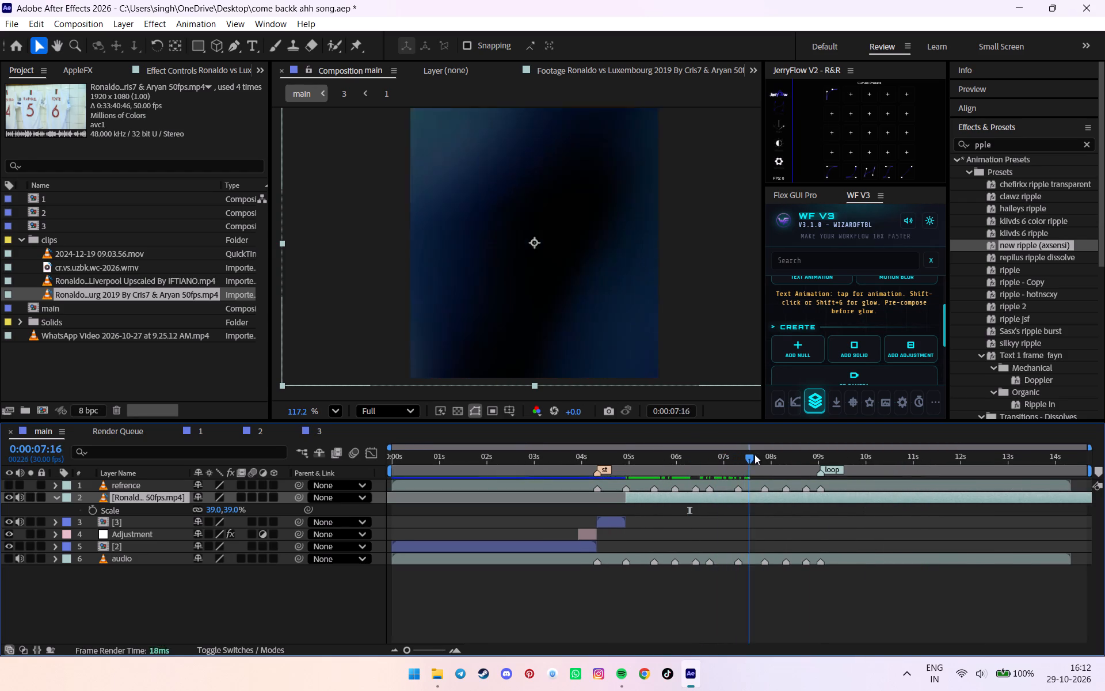
drag(755, 454, 831, 450)
alt+scroll(828, 454, down, 5)
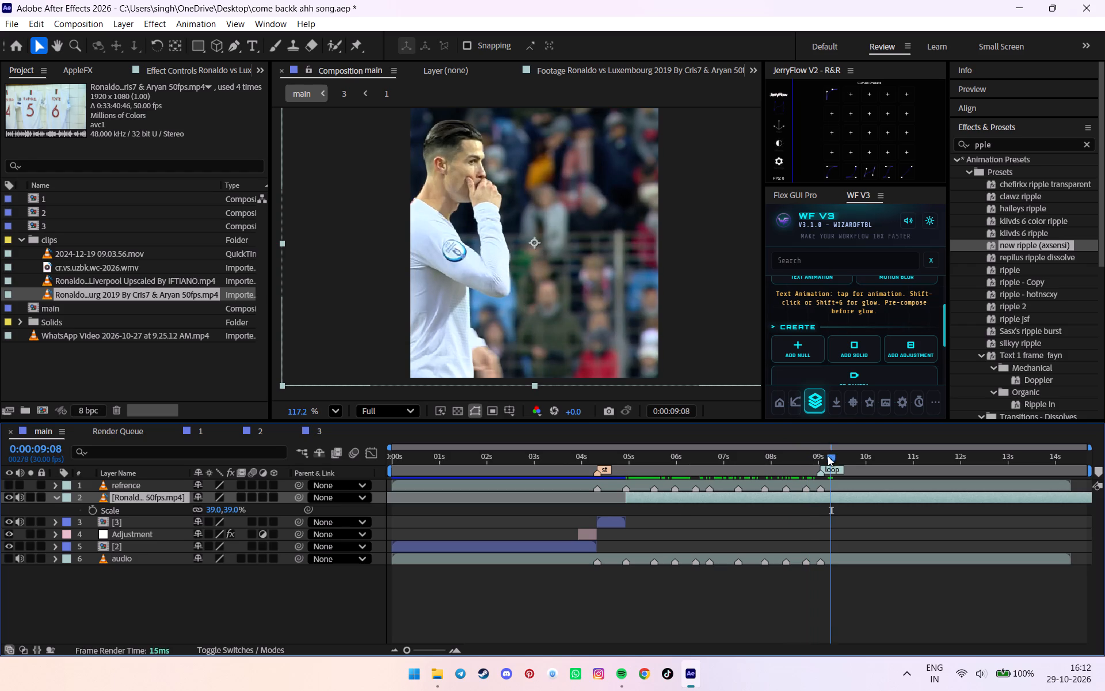
drag(843, 457, 757, 473)
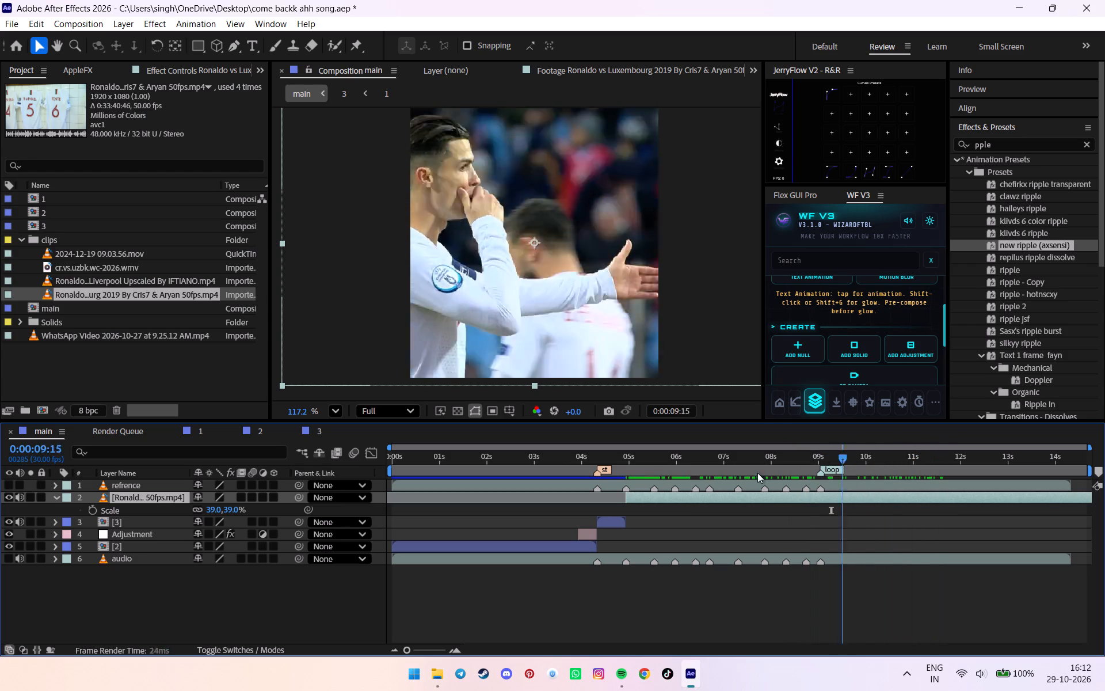
drag(757, 473, 641, 484)
Split the Luxembourg clip at the 0:00:05:16 marker and delete the part after it.
alt+scroll(654, 474, up, 2)
click(657, 471)
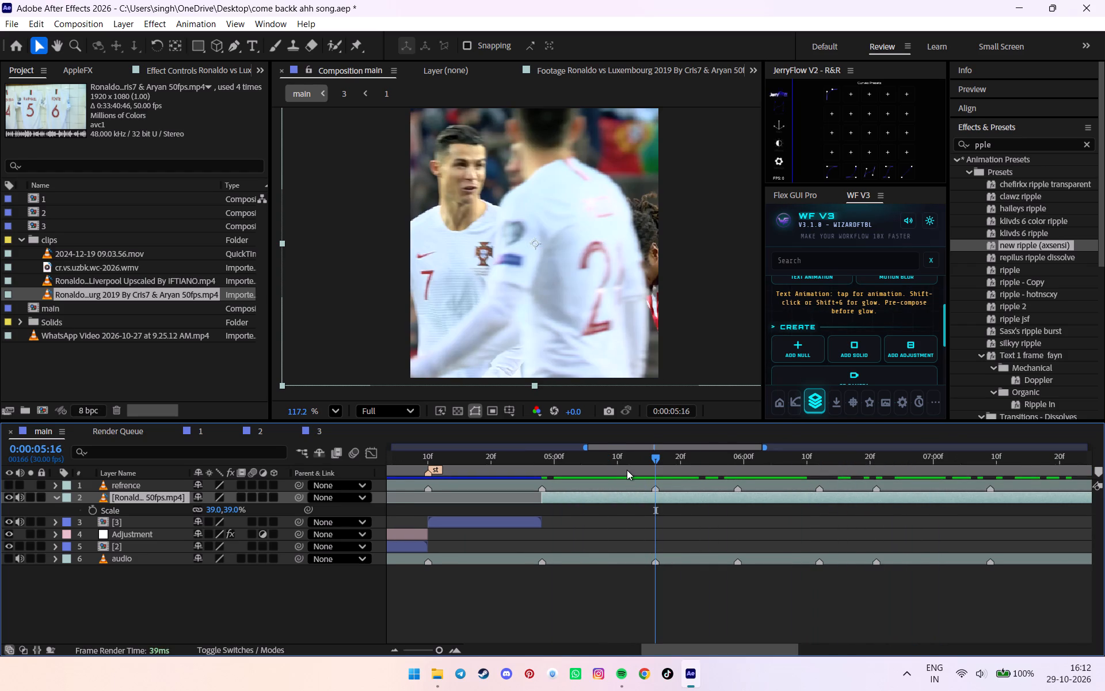
key(ctrl+shift+d)
key(Delete)
Increase the trimmed clip's X position at 0:00:05:12 so Ronaldo sits centred in the frame.
drag(601, 444, 617, 450)
drag(613, 457, 589, 462)
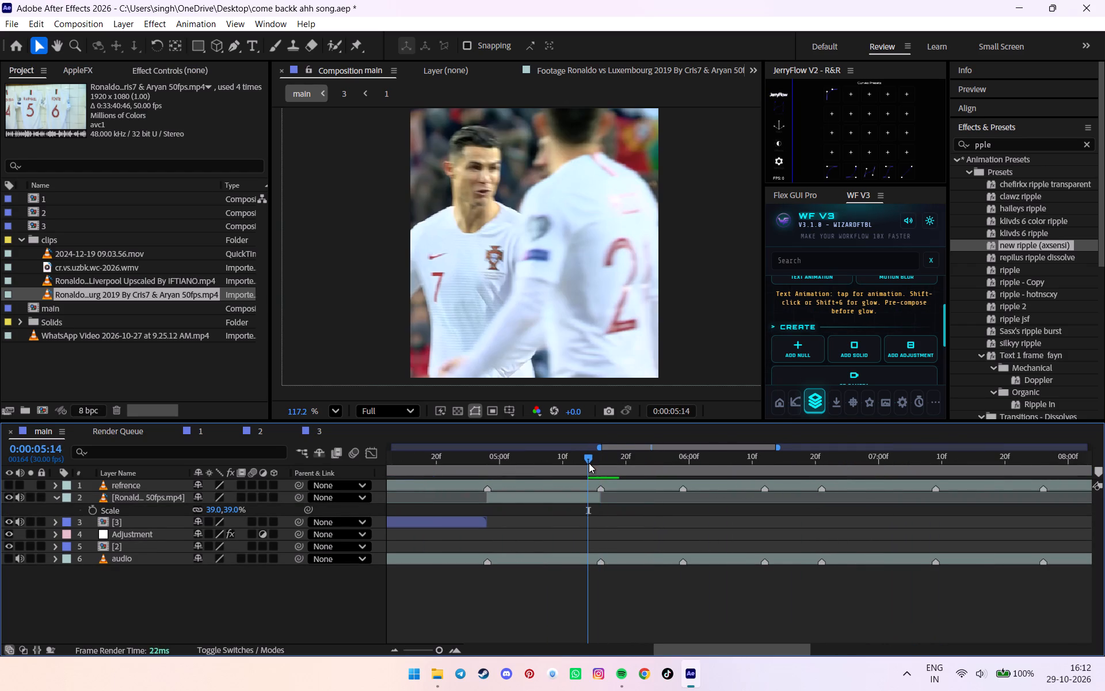
click(578, 498)
key(p)
click(575, 462)
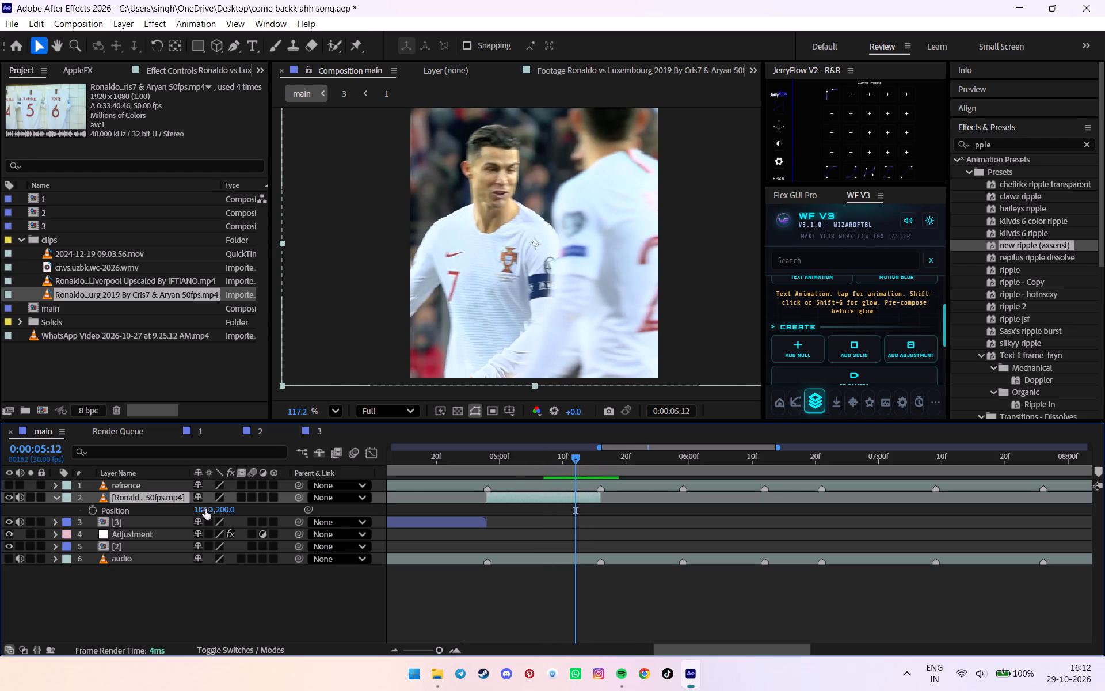
drag(202, 516, 235, 510)
drag(206, 514, 230, 510)
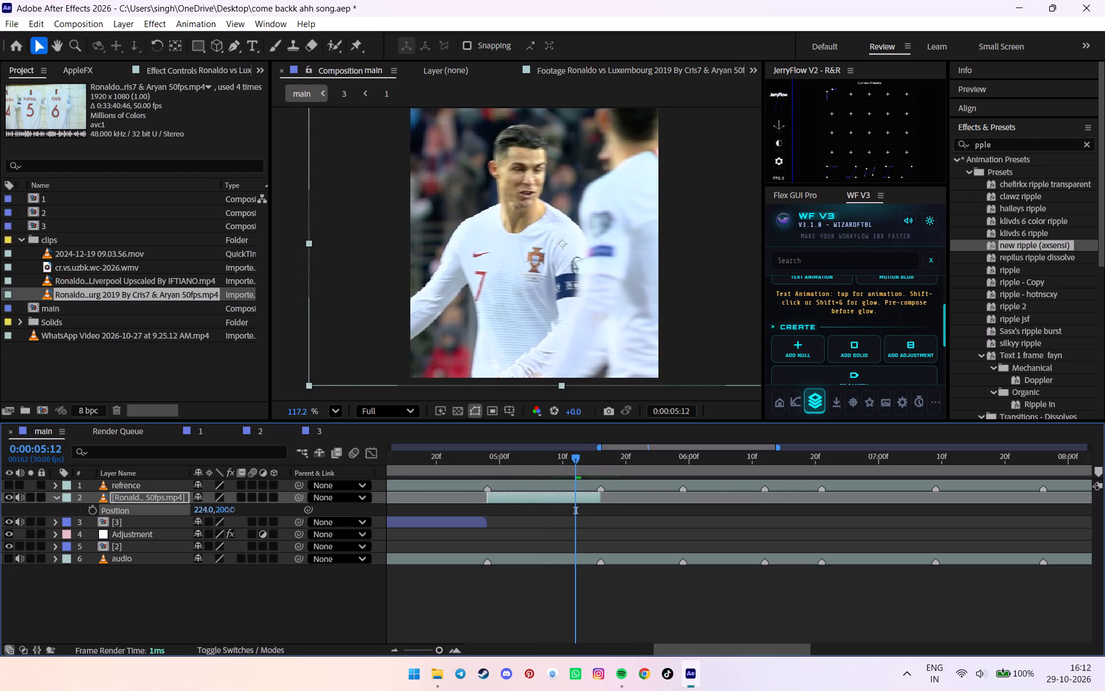
drag(230, 510, 220, 512)
Scale the trimmed clip to 37% so it still fills the frame, and check the framing back to 0:00:04:28.
key(s)
click(209, 511)
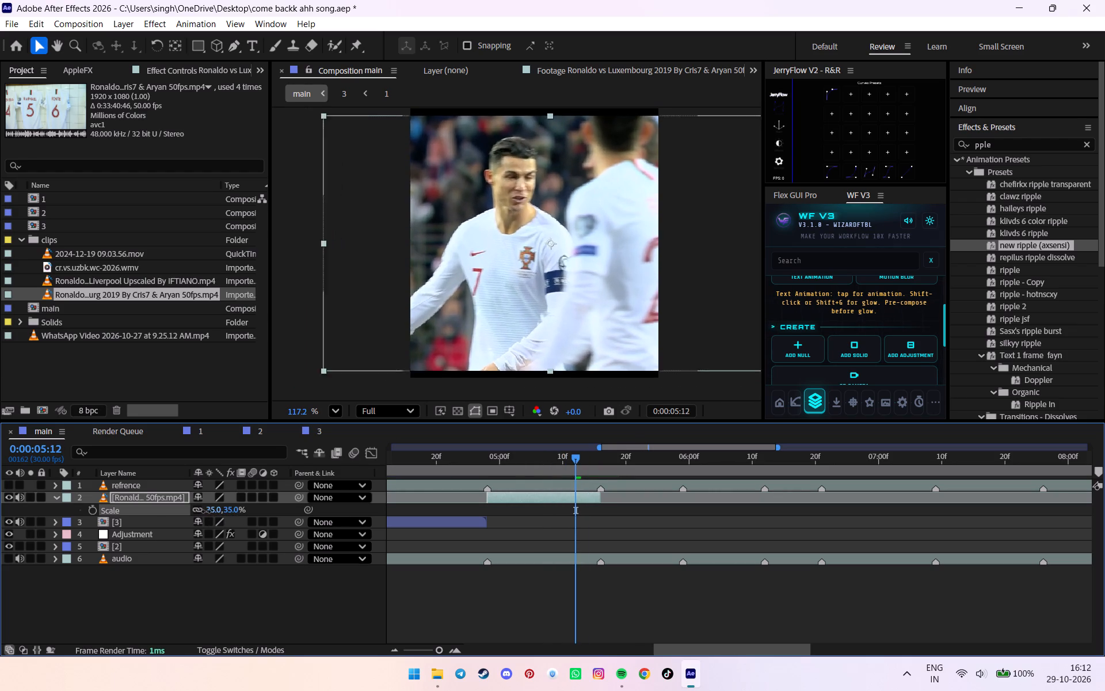
click(209, 511)
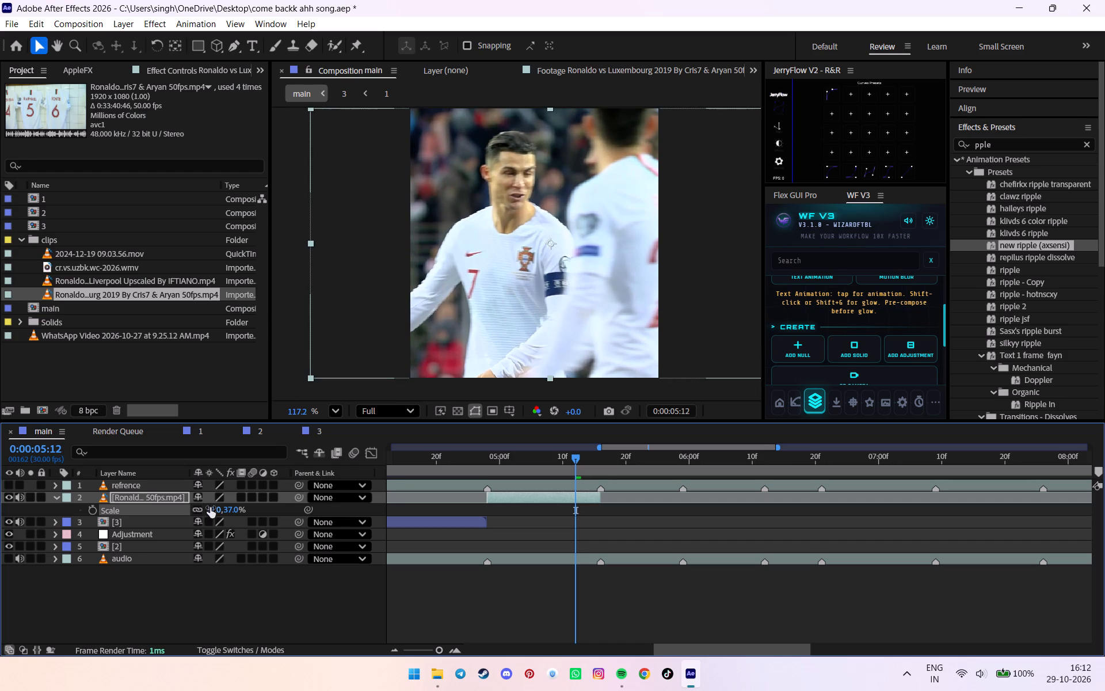
drag(560, 469, 523, 473)
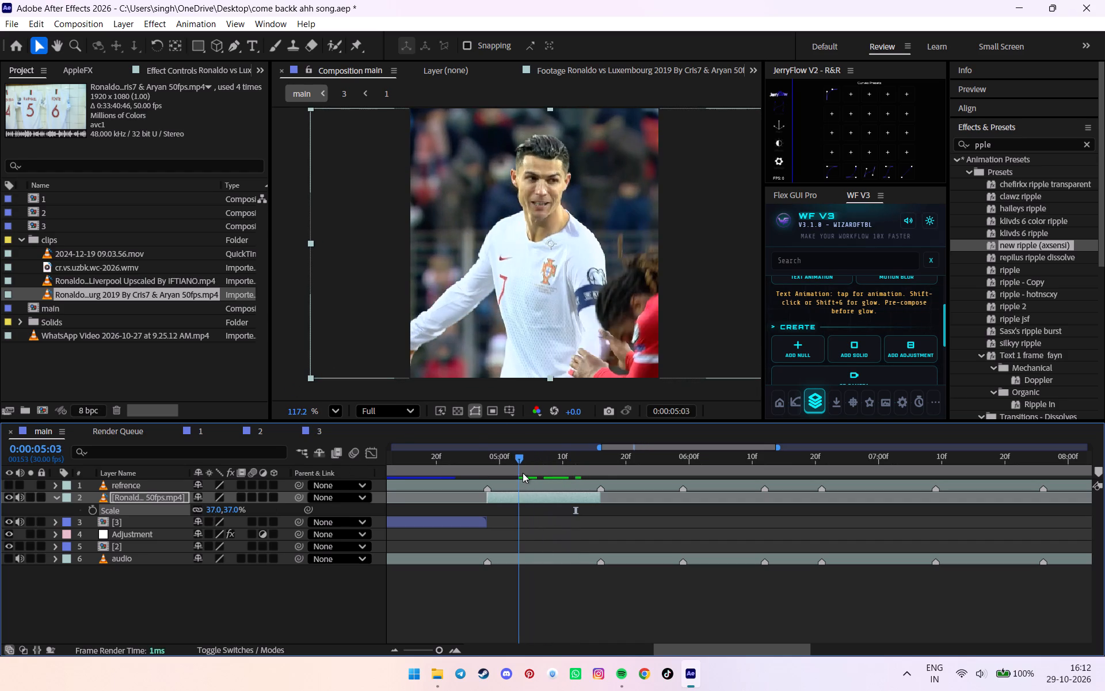
drag(523, 473, 484, 478)
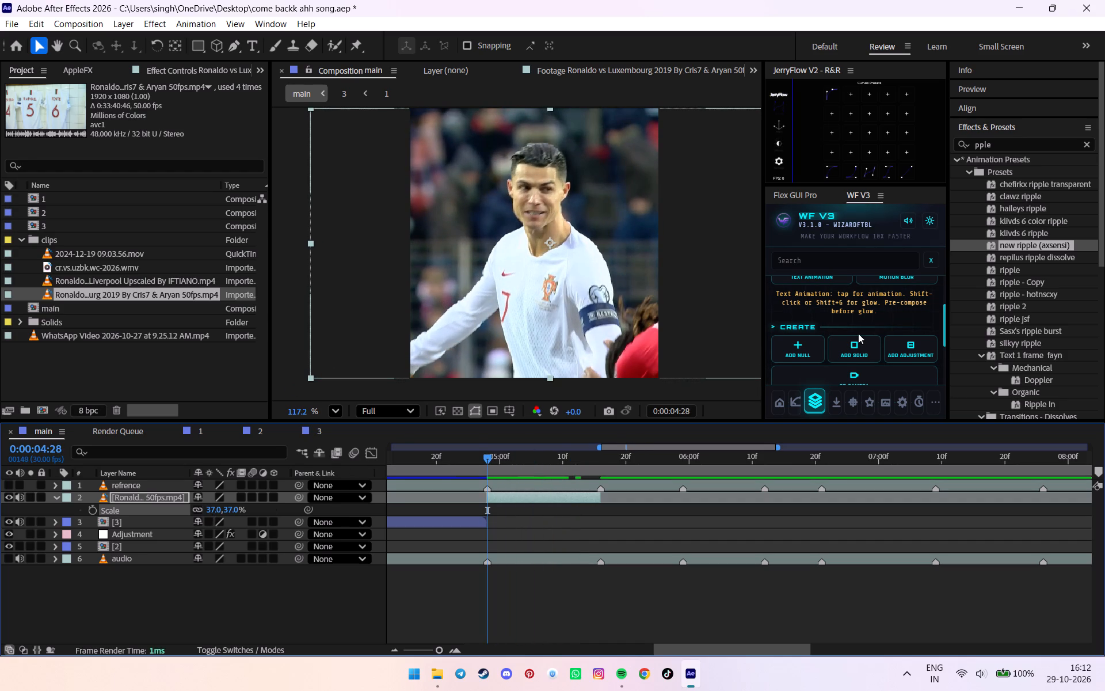
Pre-compose the trimmed Luxembourg clip on its own.
scroll(858, 333, up, 3)
click(858, 297)
alt+scroll(538, 518, down, 5)
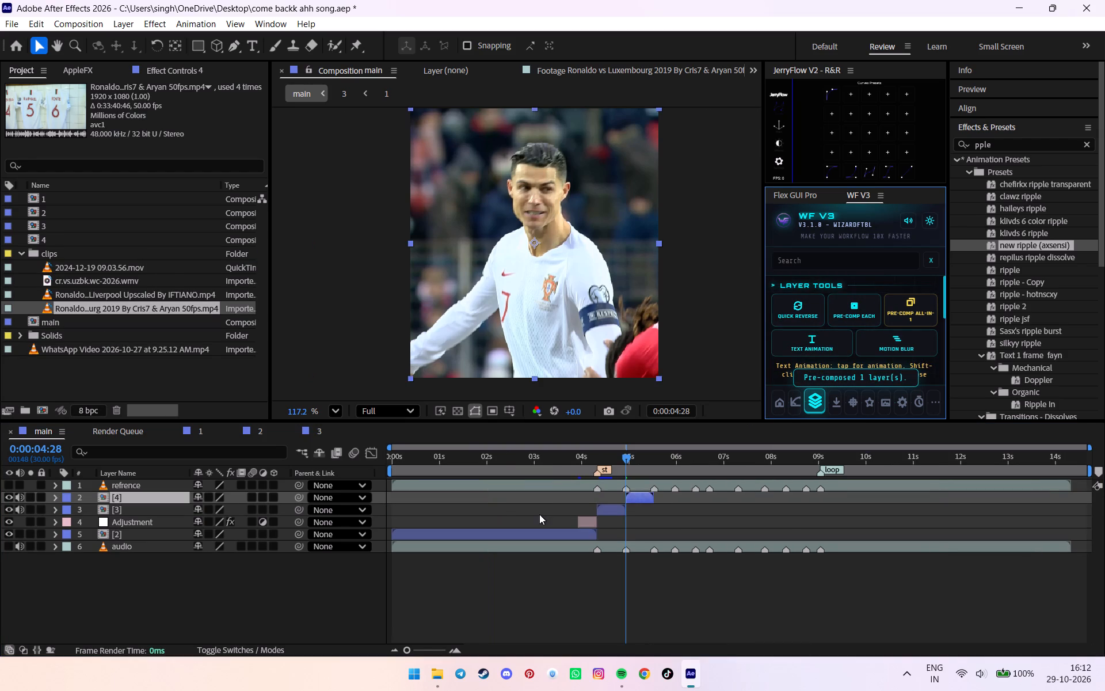
Apply the "new mic... twixtor (axsensi)" preset to layer [4] and retime its Speed keyframes to fit the clip.
drag(1027, 149, 887, 149)
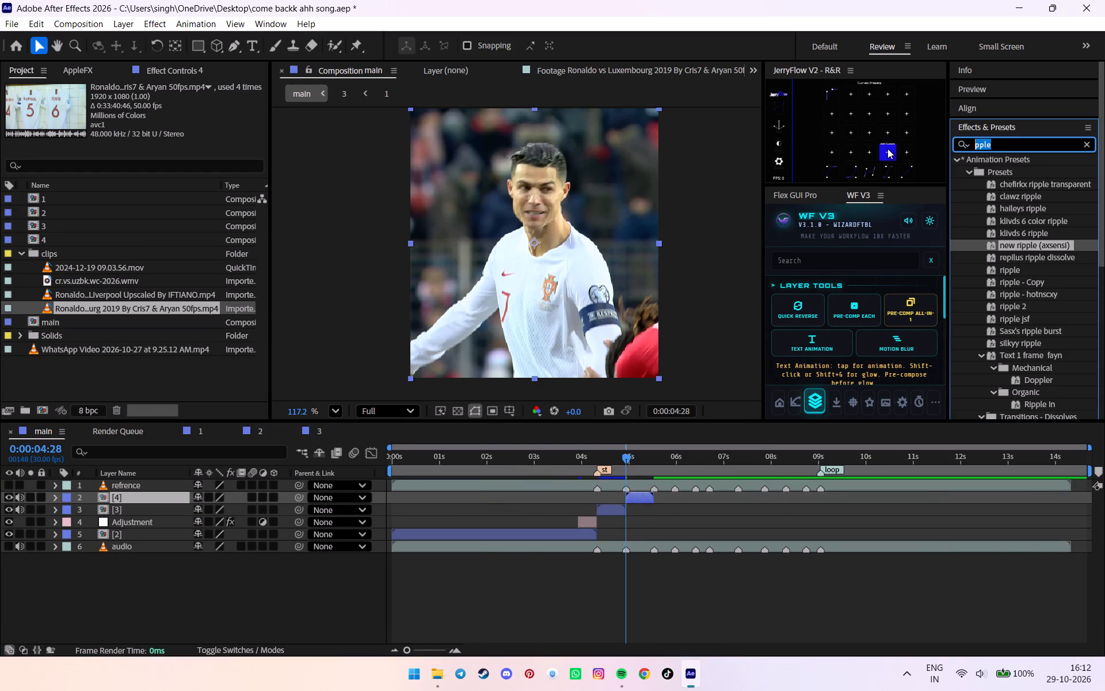
text(twix)
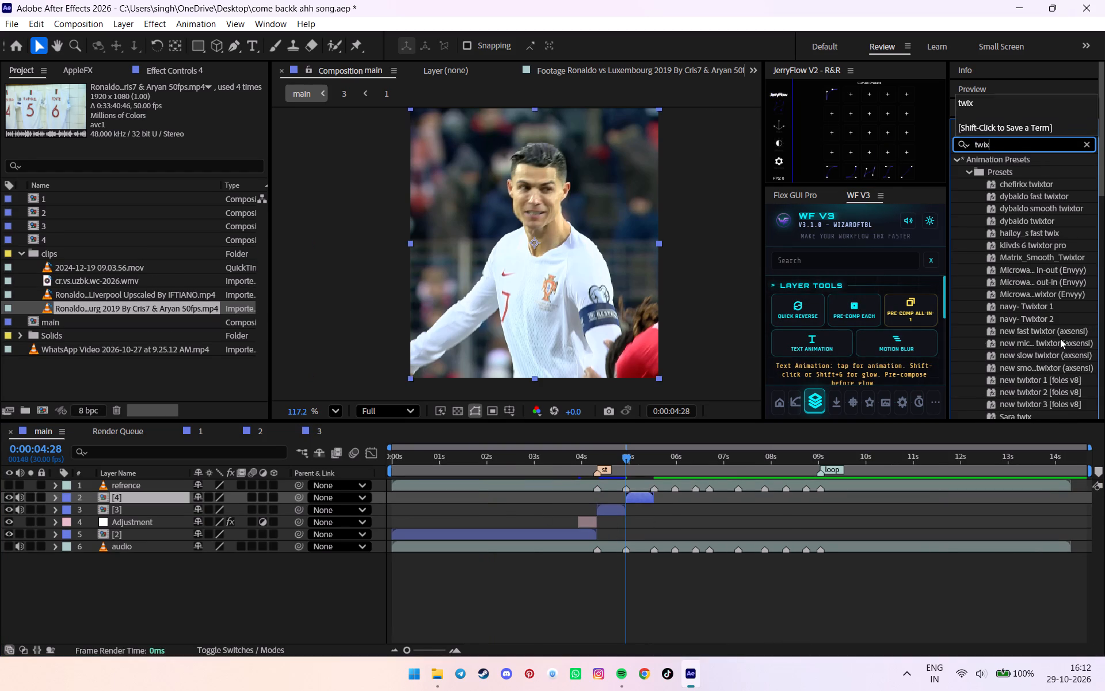
click(1042, 328)
double_click(1027, 341)
key(u)
drag(599, 510, 663, 527)
alt+scroll(661, 528, up, 2)
alt+drag(618, 522, 630, 519)
key(u)
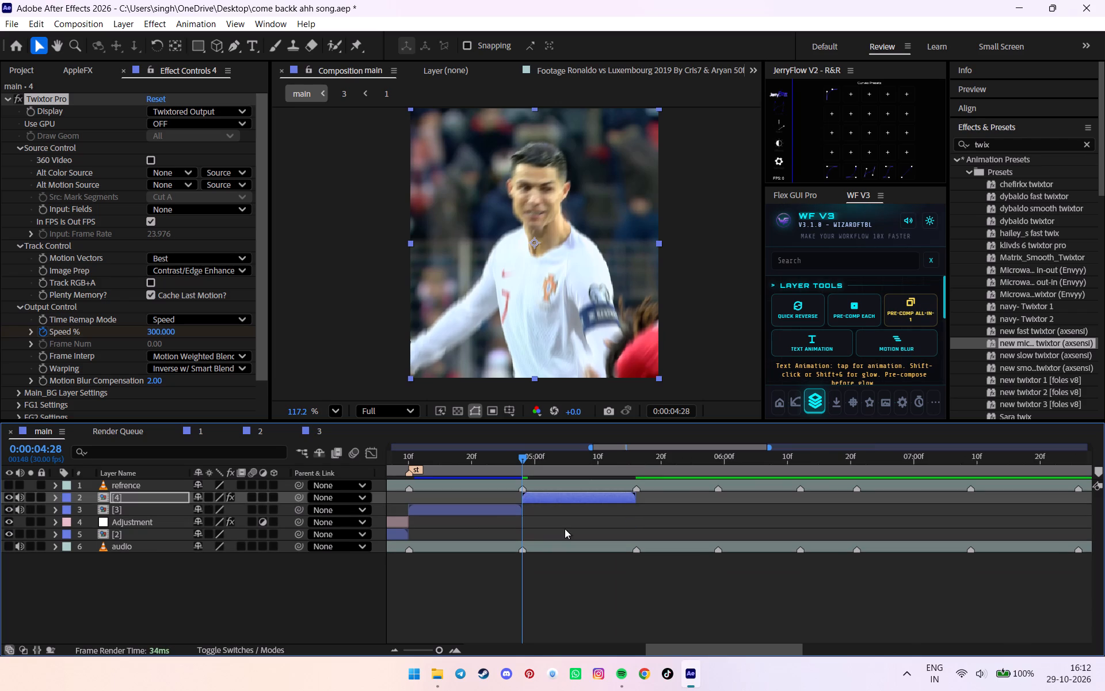
Copy the top three Adjustment layers from composition 3 and paste them into main.
double_click(482, 513)
click(470, 512)
ctrl+shift+click(441, 487)
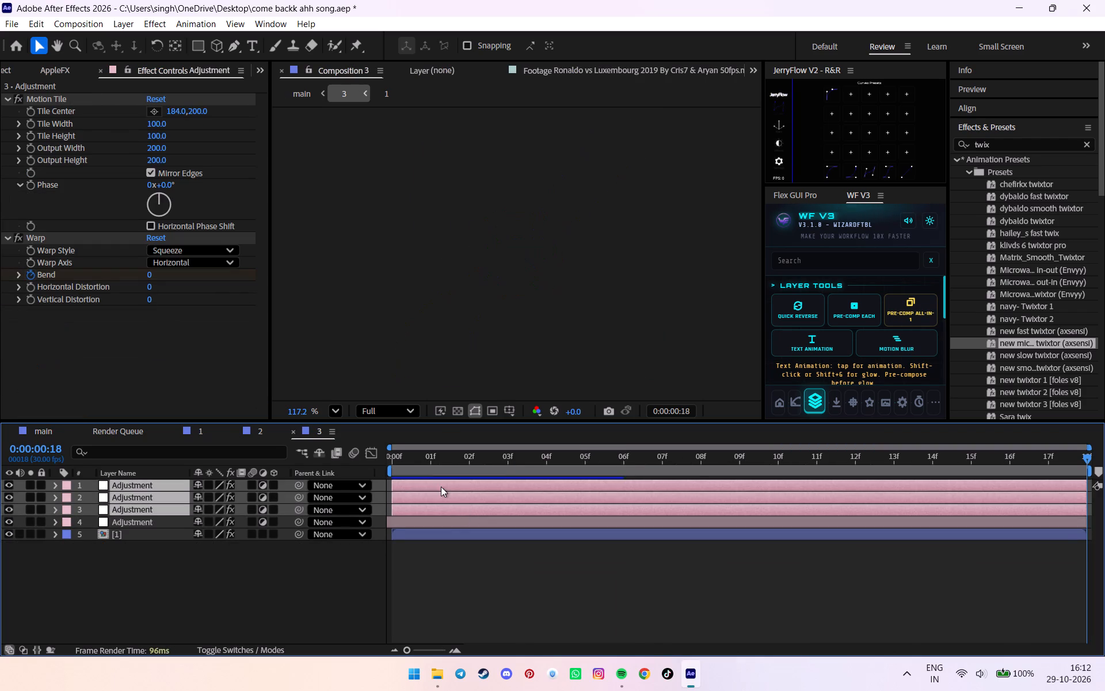
key(ctrl+c)
click(45, 433)
click(44, 433)
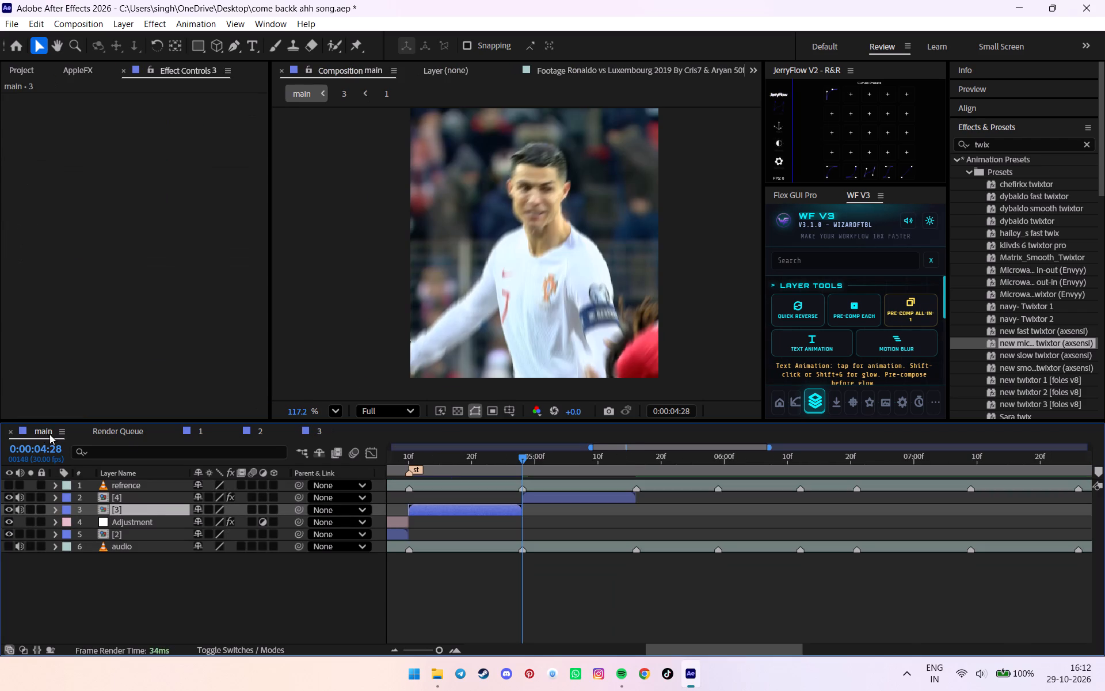
key(ctrl+v)
Place the three pasted adjustment layers above [4] and align their start with it at 0:00:04:28.
alt+scroll(526, 527, down, 7)
drag(150, 517, 144, 491)
drag(402, 511, 637, 510)
alt+scroll(637, 510, up, 2)
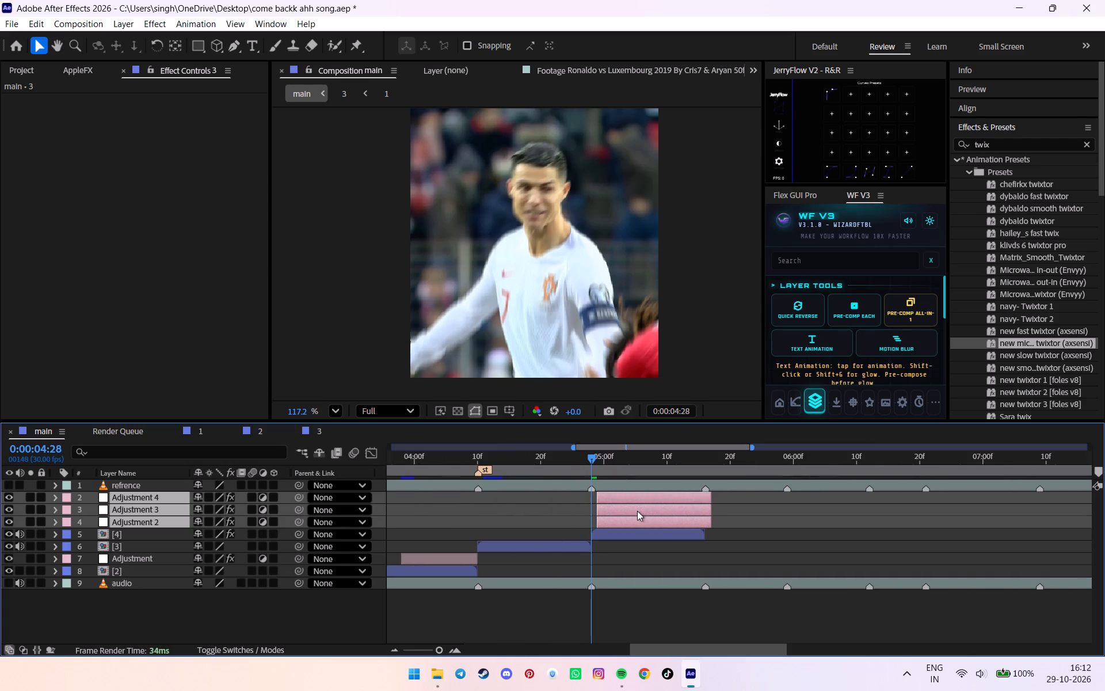
drag(636, 512, 628, 512)
click(733, 516)
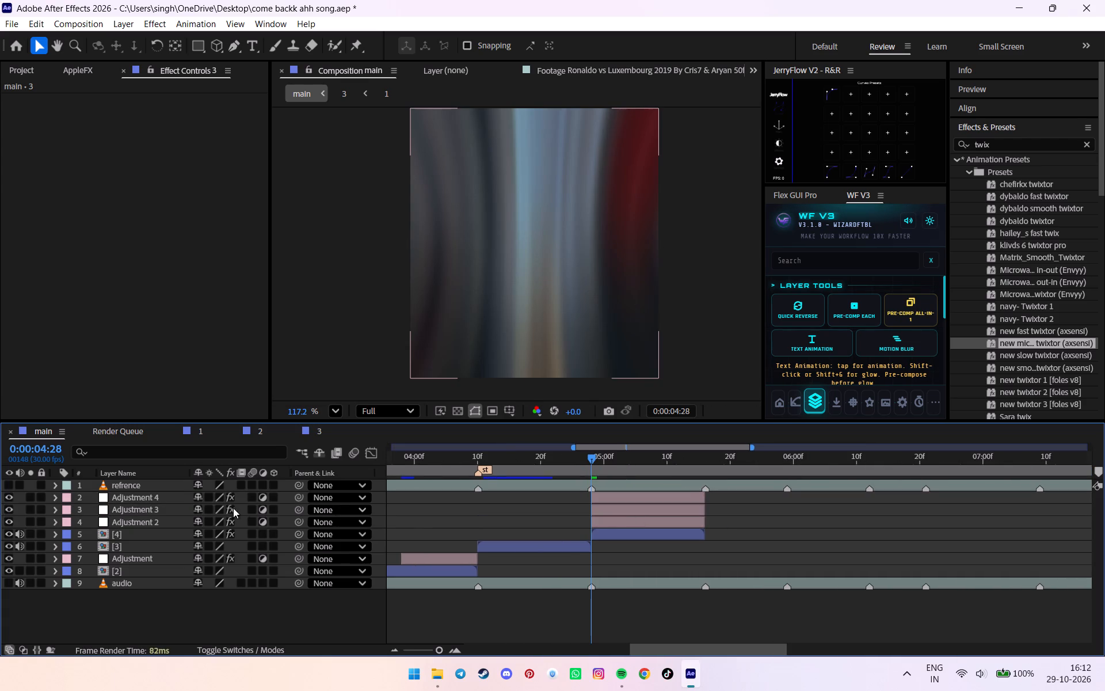
Reverse the pasted adjustment layers' order so Adjustment 2 is on top and Adjustment 4 is lowest.
drag(172, 499, 173, 525)
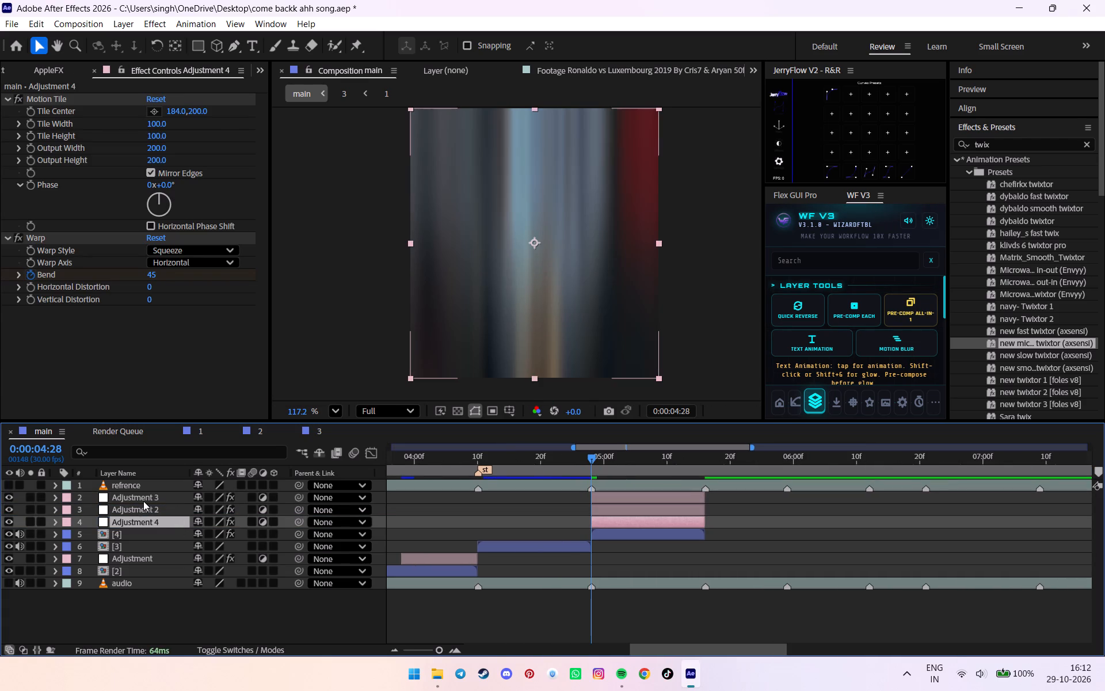
drag(143, 511, 122, 496)
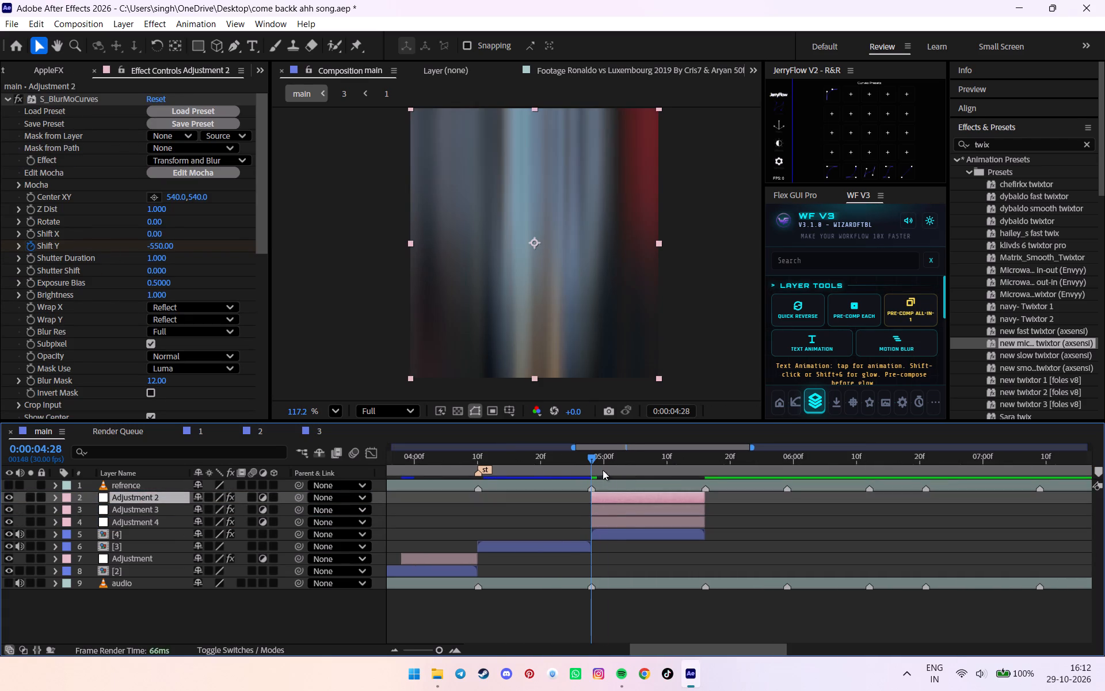
Delete Adjustment 2, the layer with the vertical-shift S_BlurMoCurves effect, from above [4].
drag(603, 470, 627, 473)
click(624, 495)
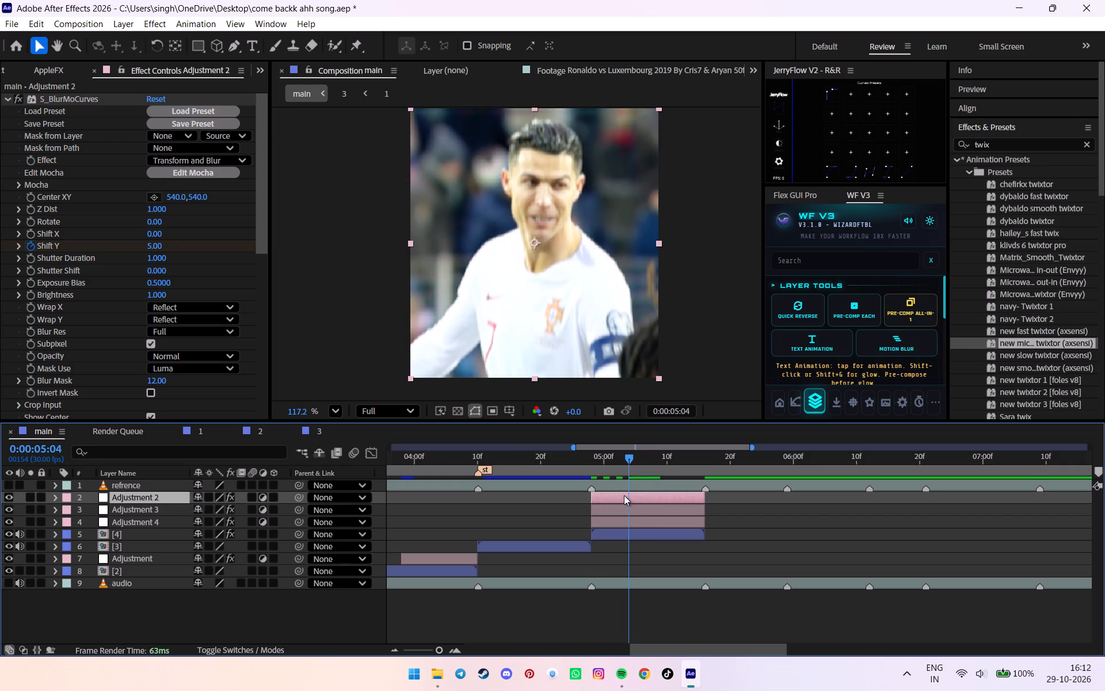
key(u)
key(Delete)
Examine how Adjustment 3 and Adjustment 4 affect [4] between 0:00:05:00 and 0:00:05:15, including Adjustment 3's Z Dist animation.
drag(615, 469, 602, 470)
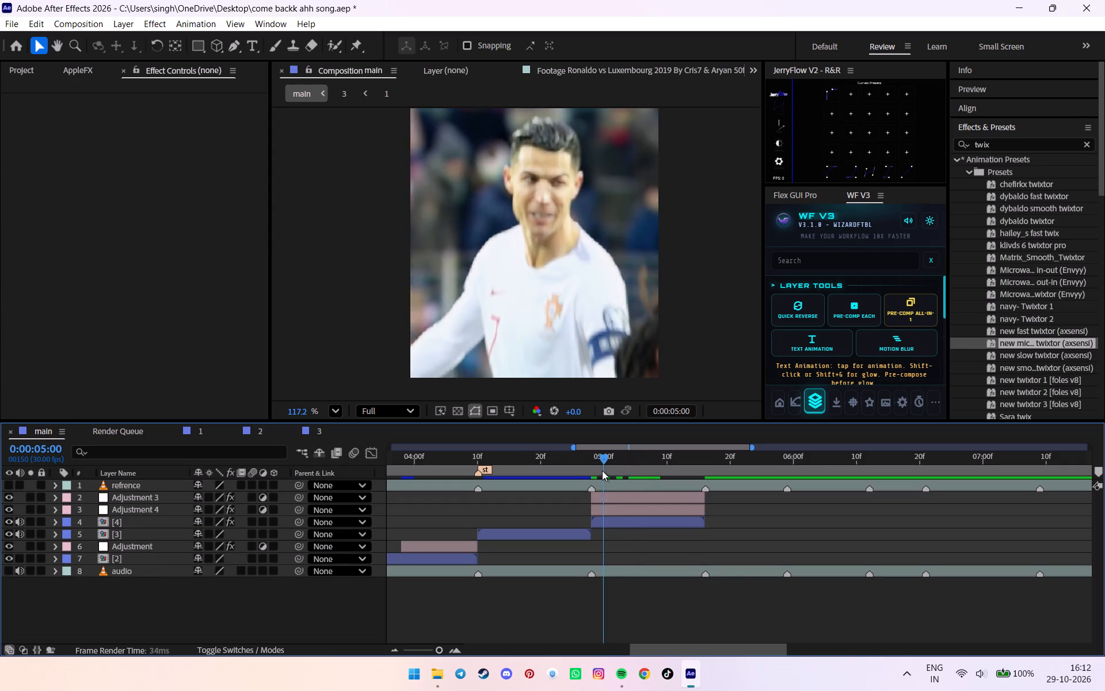
drag(602, 470, 635, 471)
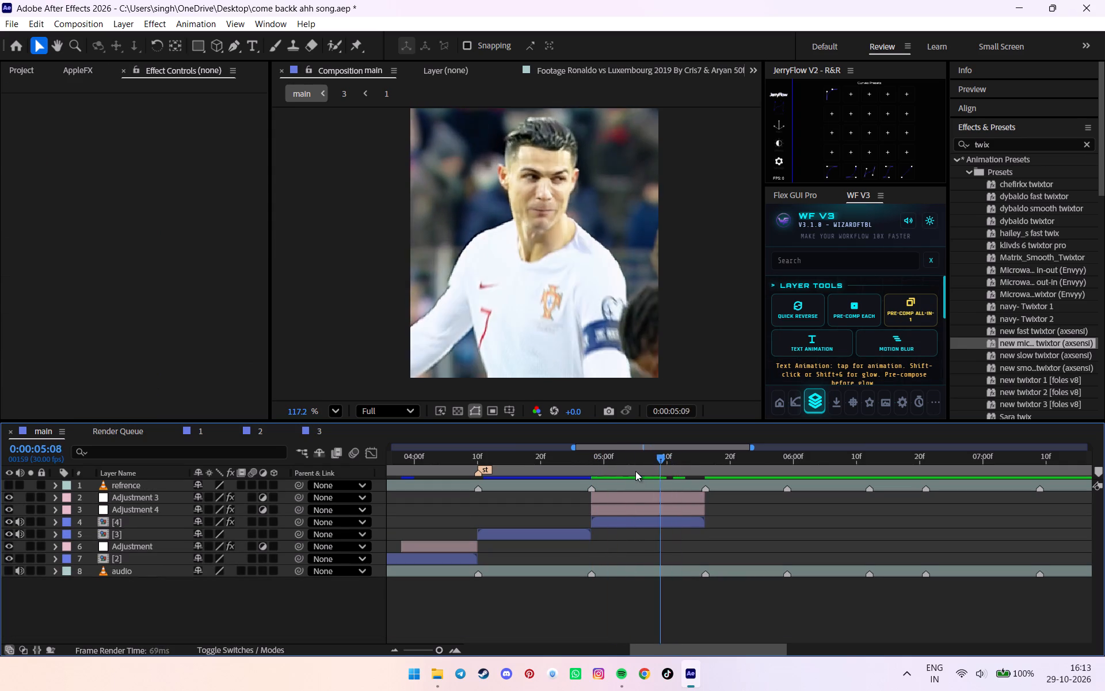
drag(635, 471, 657, 474)
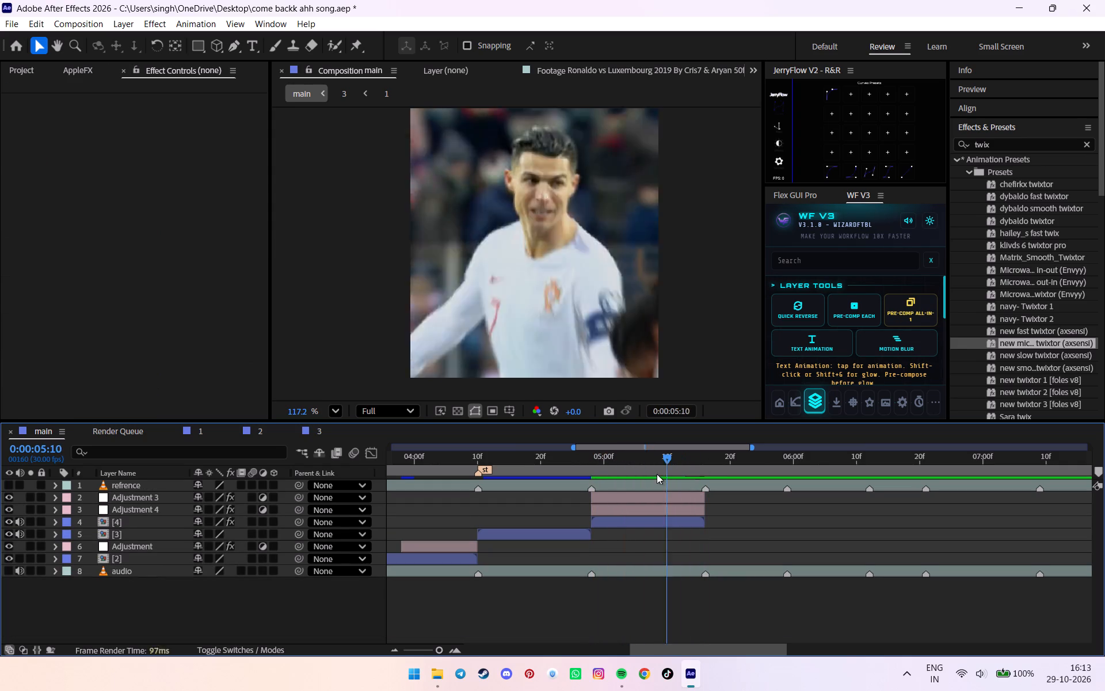
drag(657, 474, 695, 483)
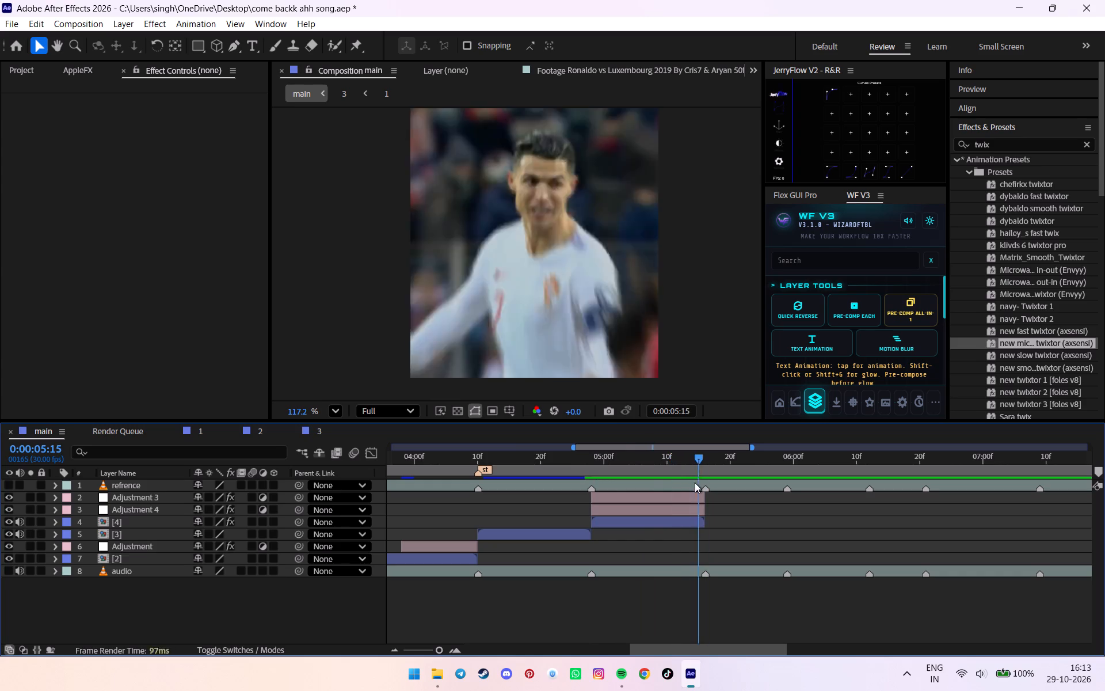
drag(695, 483, 699, 479)
drag(699, 479, 623, 492)
click(628, 511)
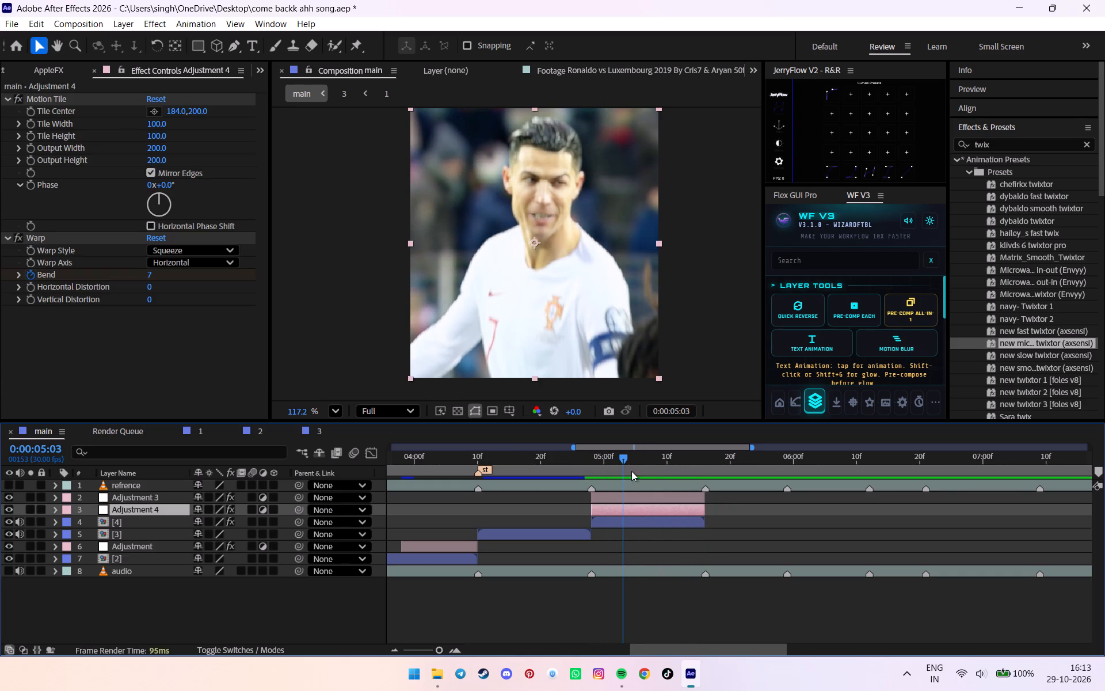
drag(632, 470, 617, 490)
click(624, 504)
click(627, 500)
key(u)
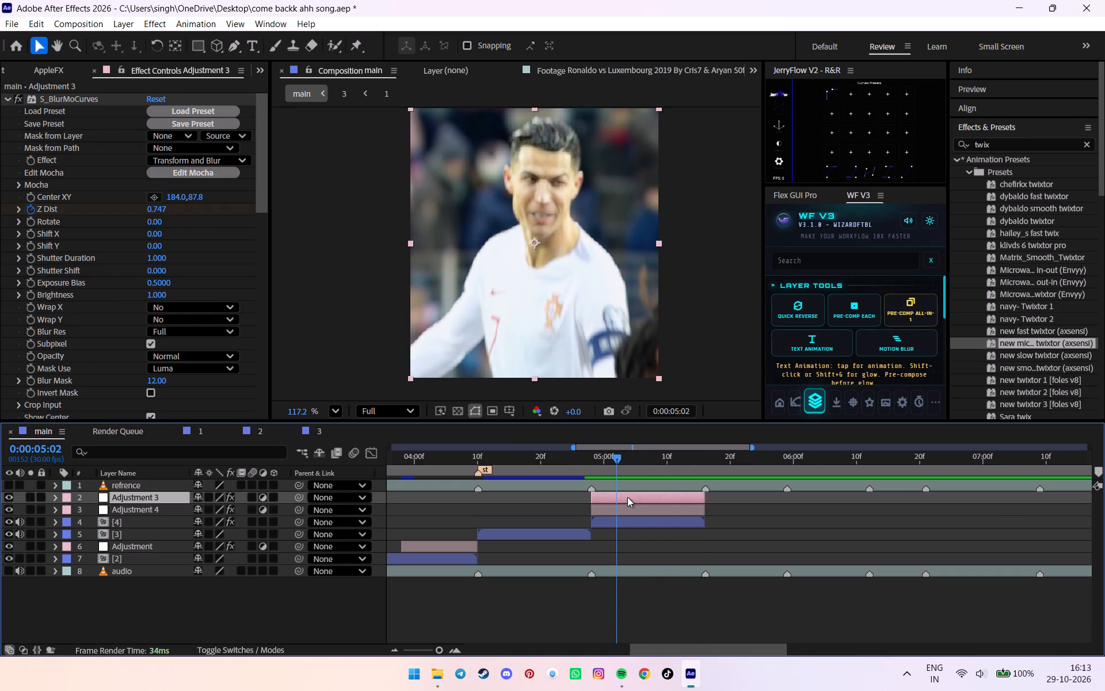
key(u)
click(619, 464)
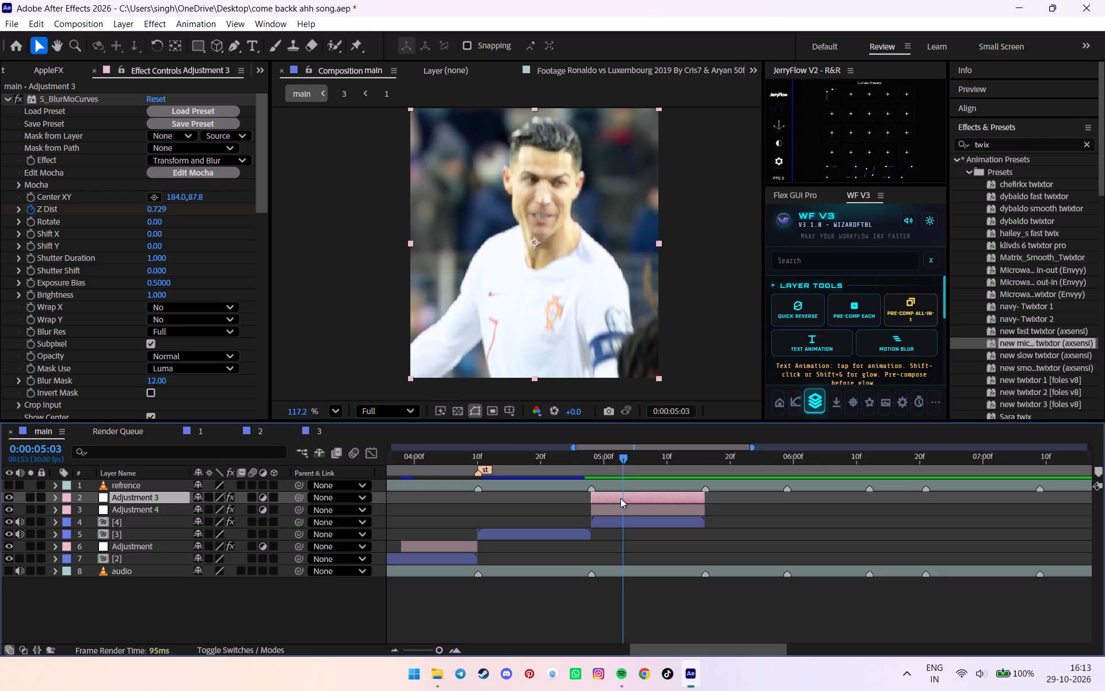
Examine Adjustment 3's keyframed blur and brightness properties and how [4] looks between 0:00:04:28 and 0:00:05:12.
click(621, 498)
key(u)
key(u)
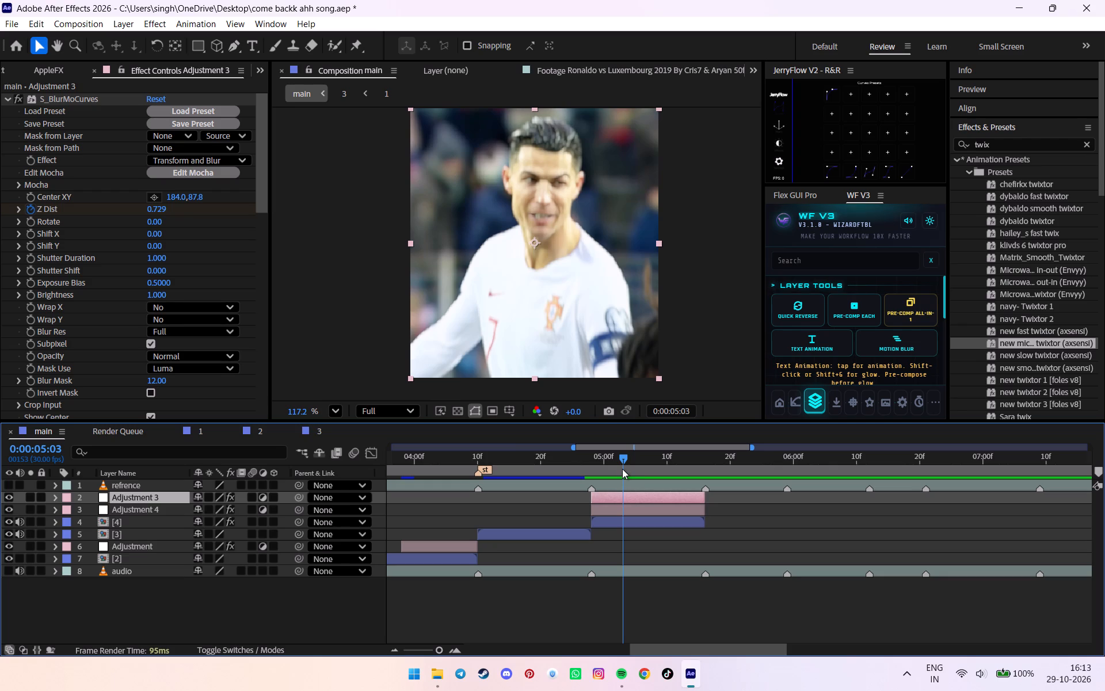
click(622, 469)
click(617, 496)
key(u)
key(u)
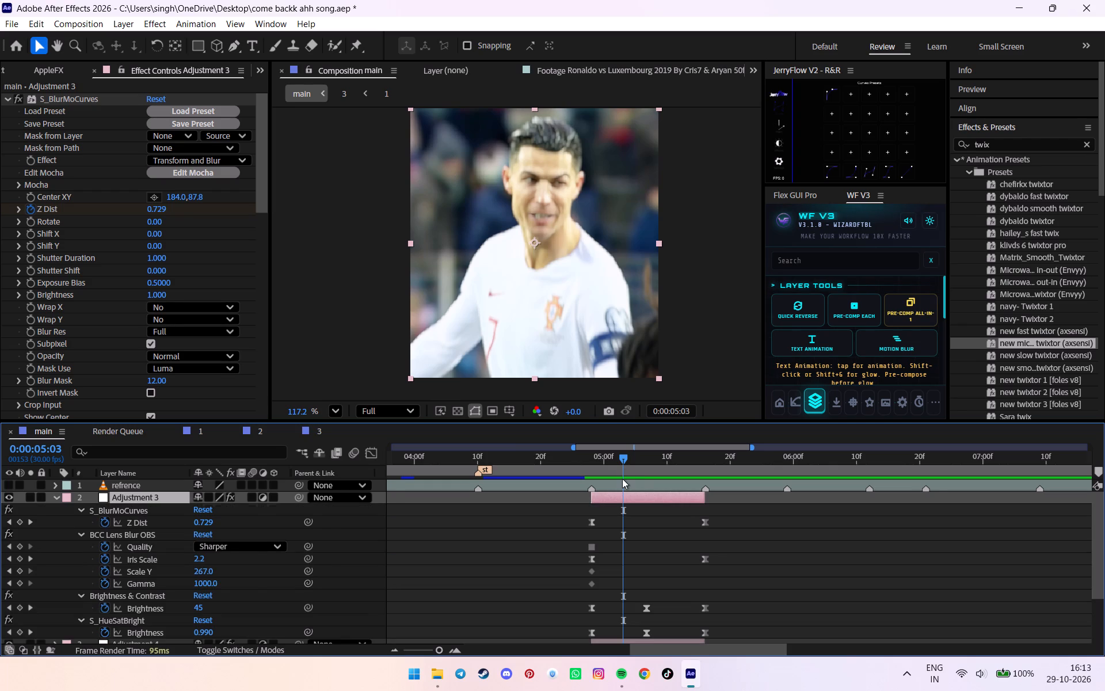
drag(621, 474, 681, 473)
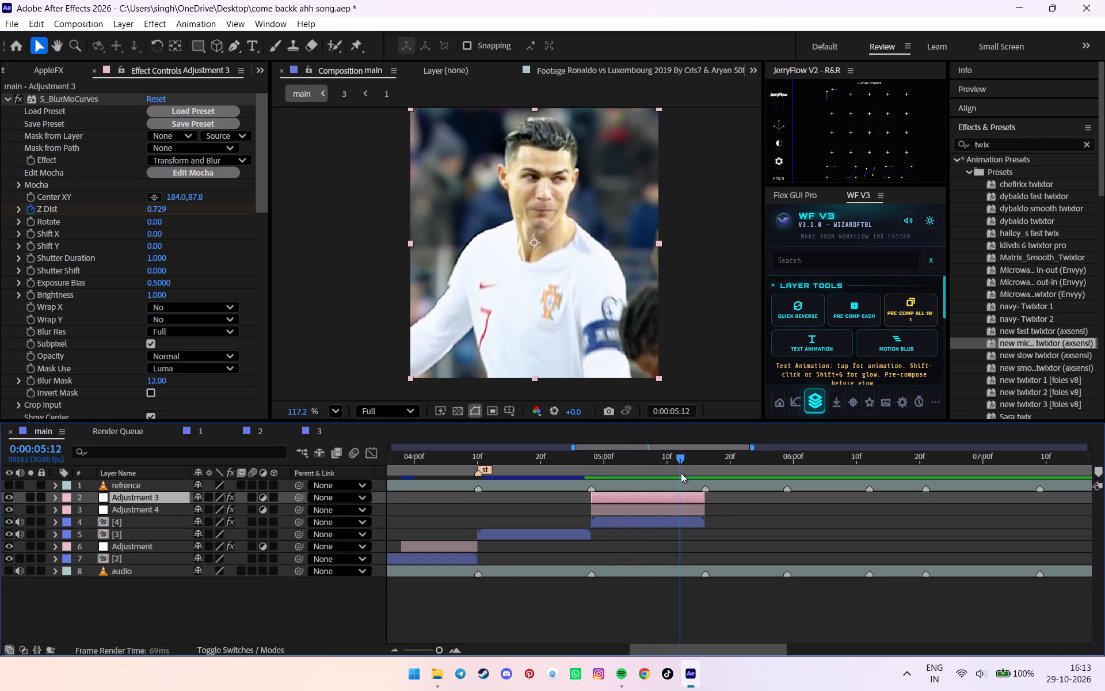
drag(681, 473, 647, 487)
click(645, 489)
drag(645, 478, 626, 477)
drag(632, 467, 588, 469)
key(ctrl+z)
Inside composition 4, slide the Luxembourg 2019 footage layer about five frames later so the shot starts on an earlier source moment.
double_click(604, 517)
drag(564, 473, 417, 489)
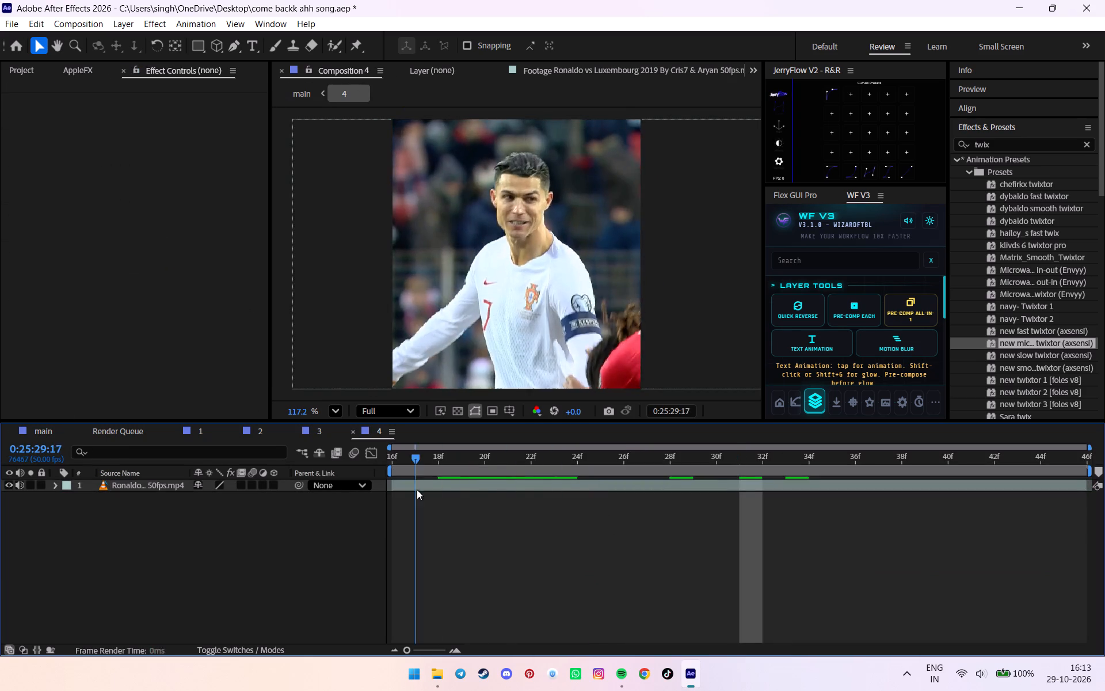
drag(417, 489, 314, 526)
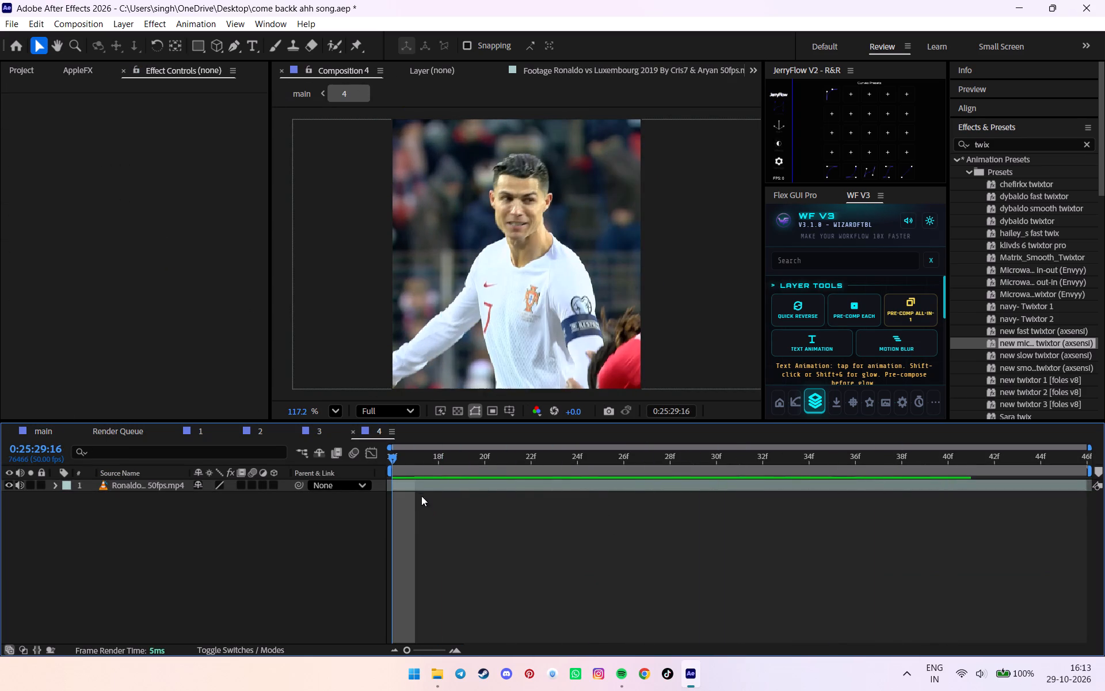
drag(424, 489, 554, 485)
drag(508, 482, 397, 480)
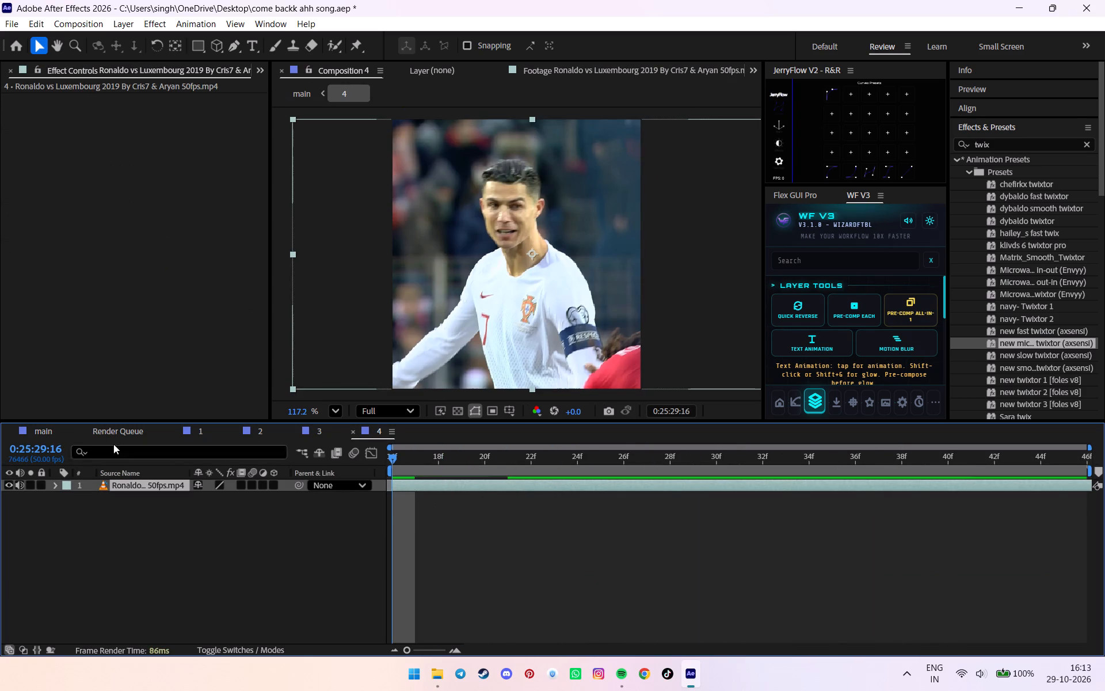
Review the retimed [4] under its adjustment layers in main, from 0:00:04:28 to about 0:00:05:07.
click(49, 426)
drag(593, 461, 619, 460)
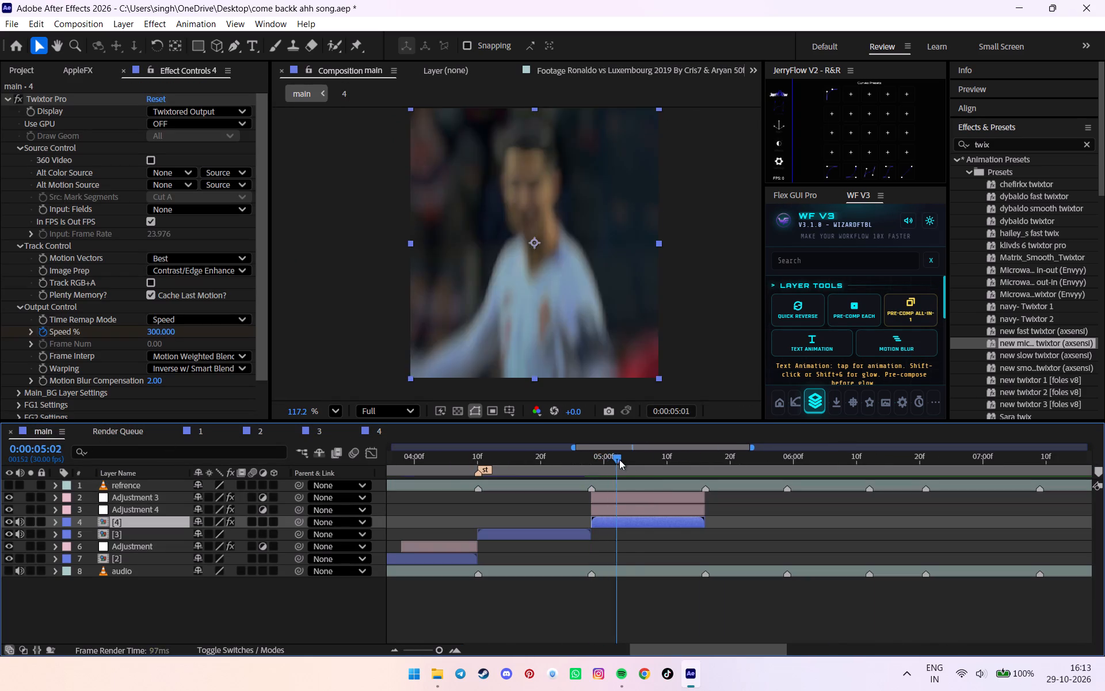
drag(619, 460, 657, 460)
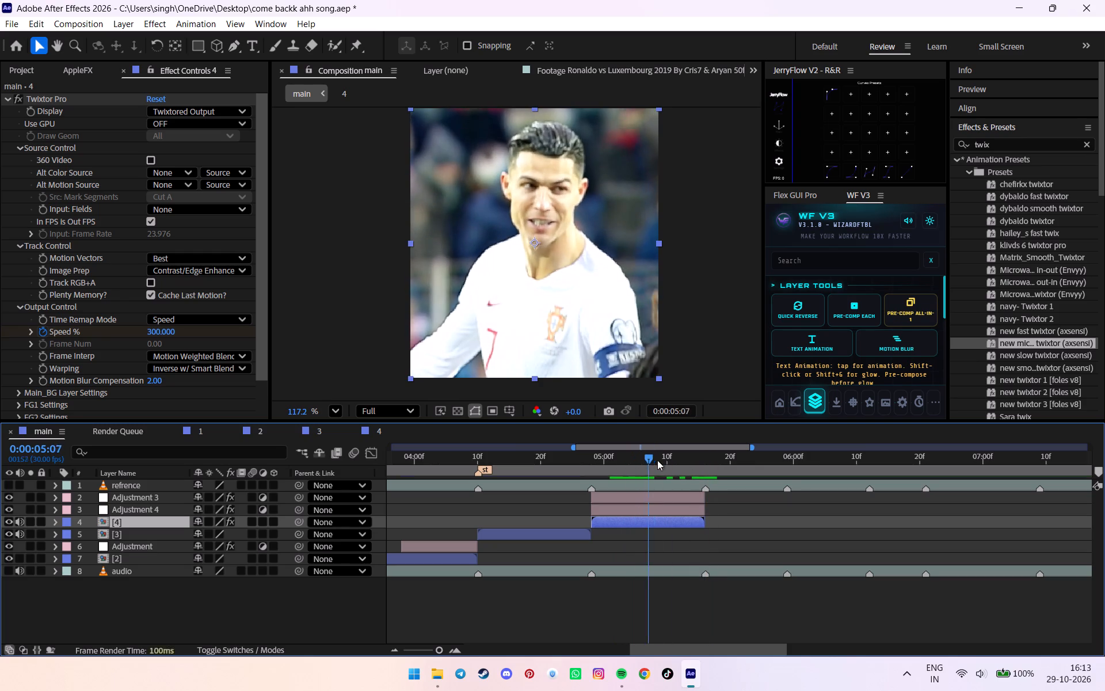
drag(657, 460, 591, 469)
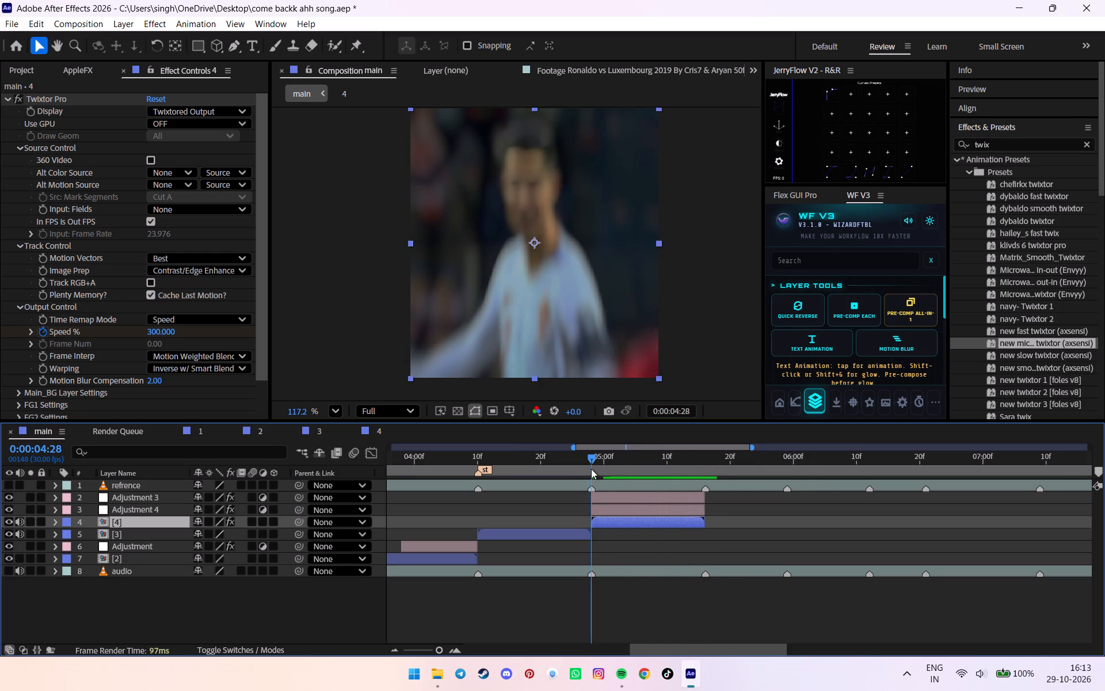
key(space)
alt+scroll(600, 466, down, 2)
Save the project.
key(ctrl+s)
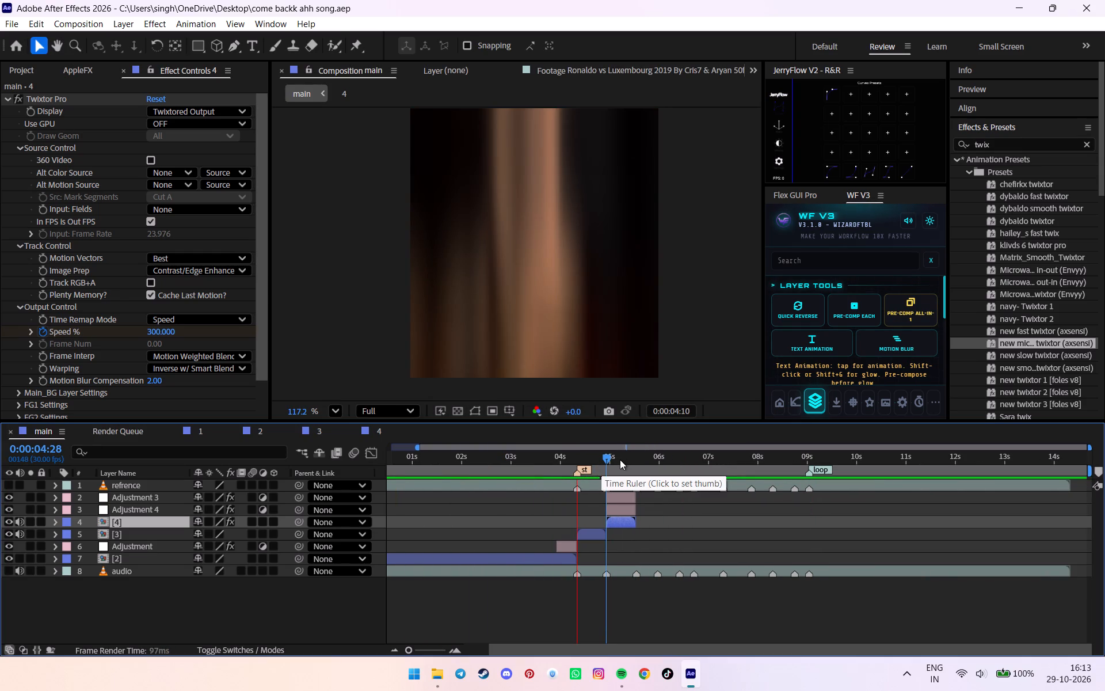
Preview the cut from [3] into [4] in main, from about 0:00:04:15 to 0:00:05:07.
drag(600, 460, 585, 460)
key(space)
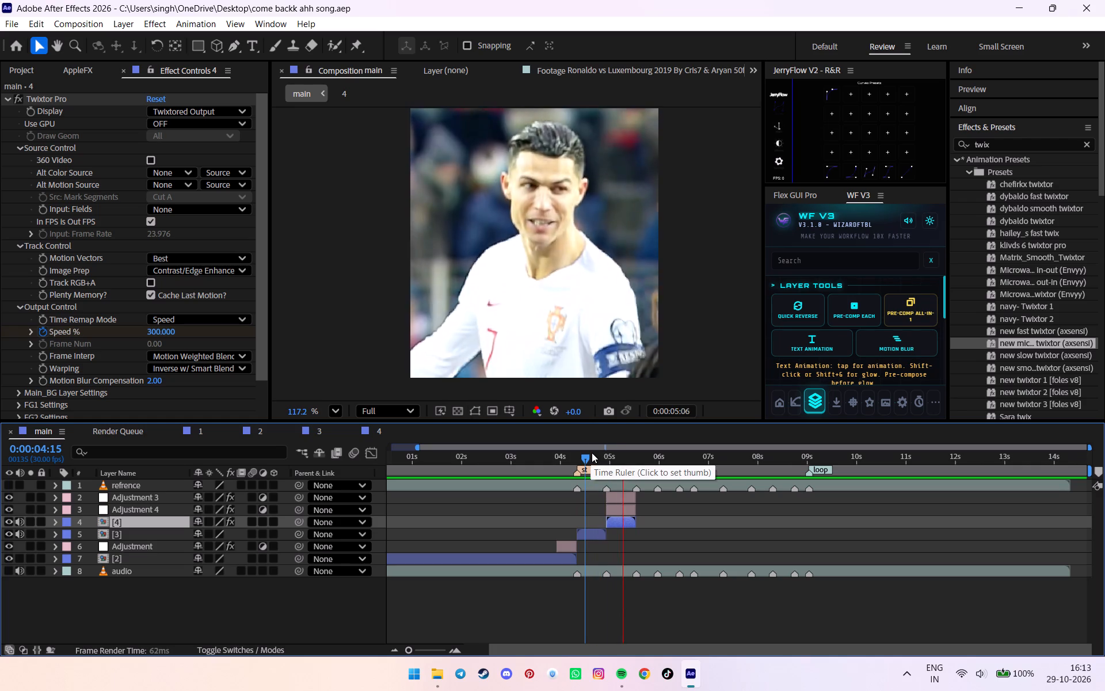
click(592, 453)
key(space)
drag(599, 452, 607, 452)
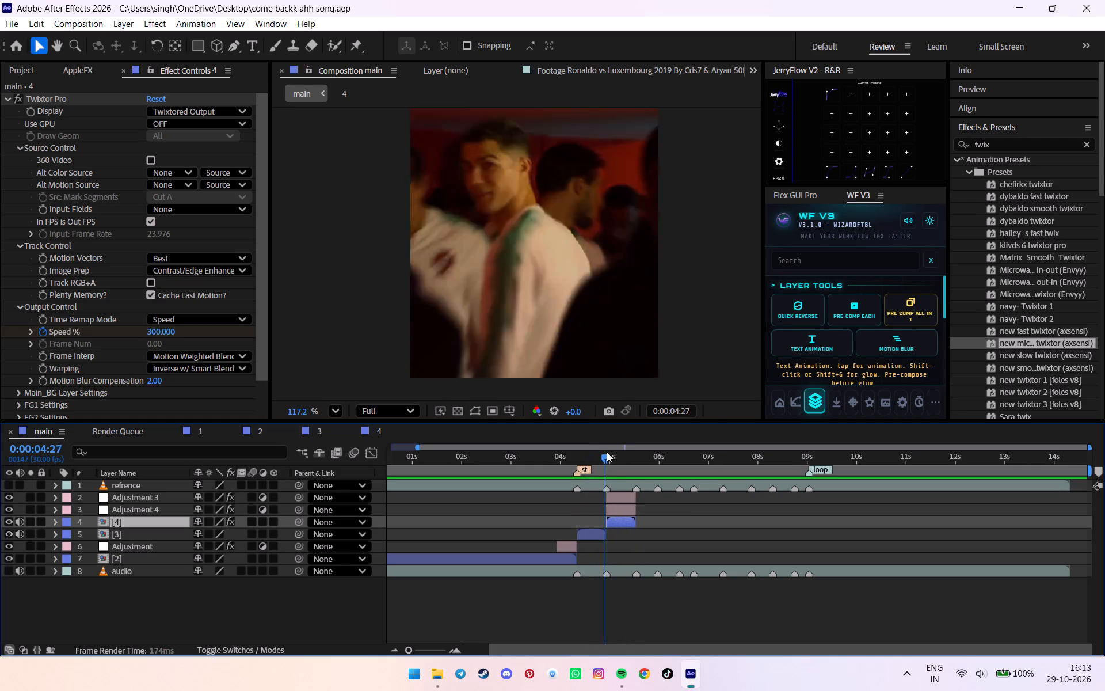
drag(607, 452, 618, 461)
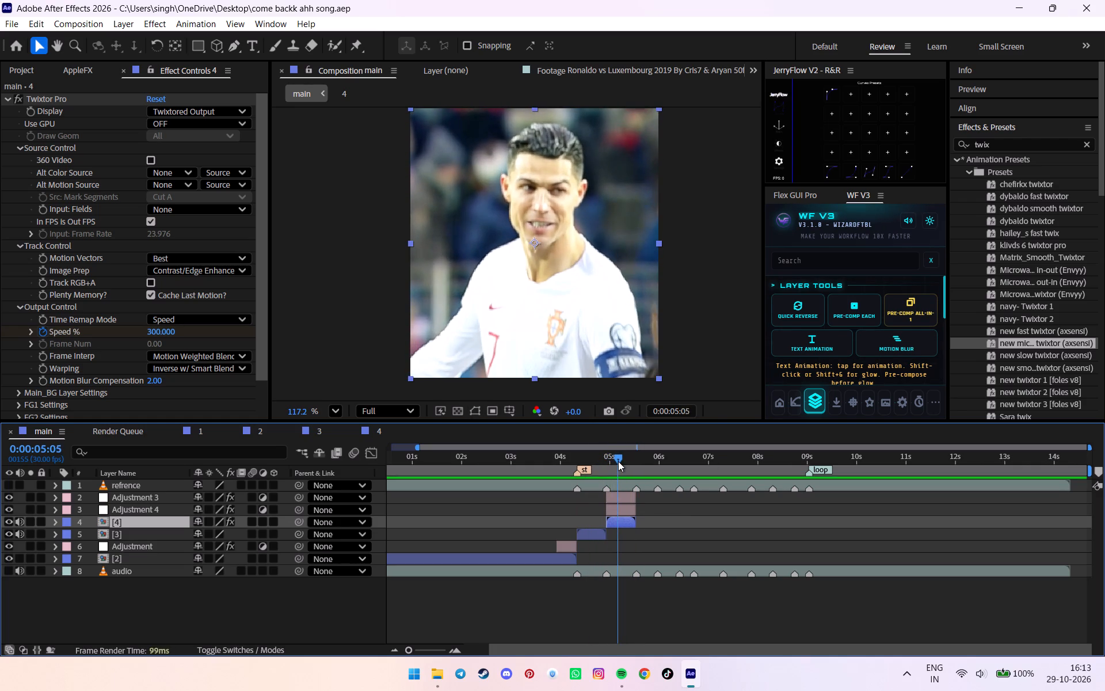
drag(618, 461, 622, 460)
alt+scroll(619, 475, up, 3)
click(630, 515)
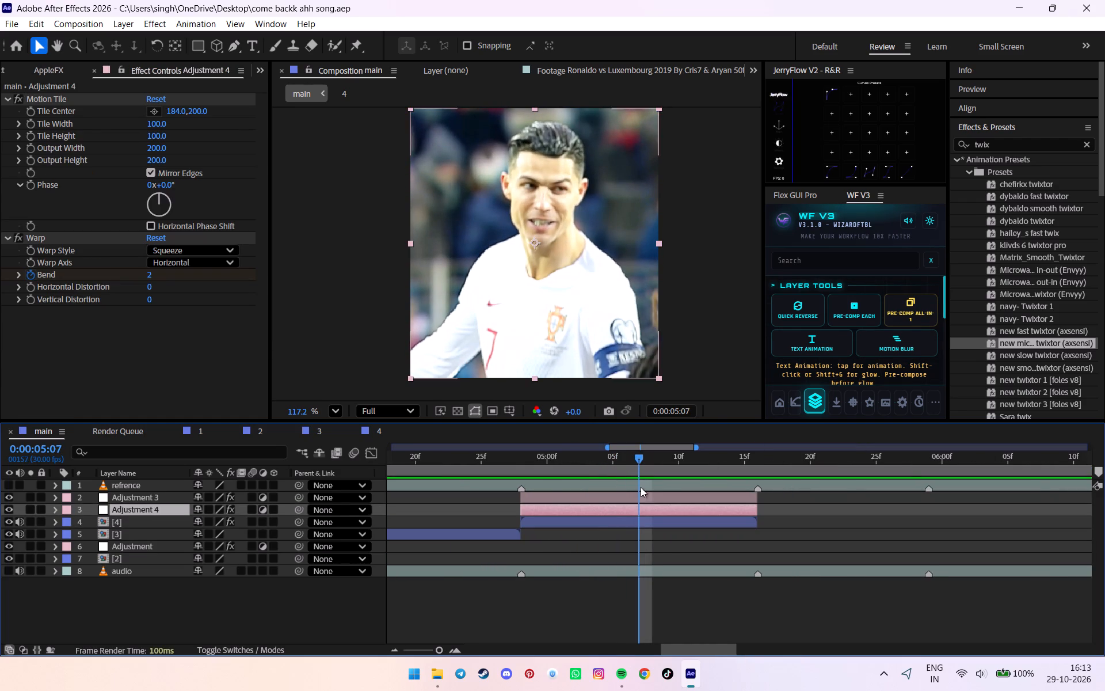
Play composition 4 and check its raw footage back to the first frame at 0:25:29:16.
double_click(596, 518)
key(space)
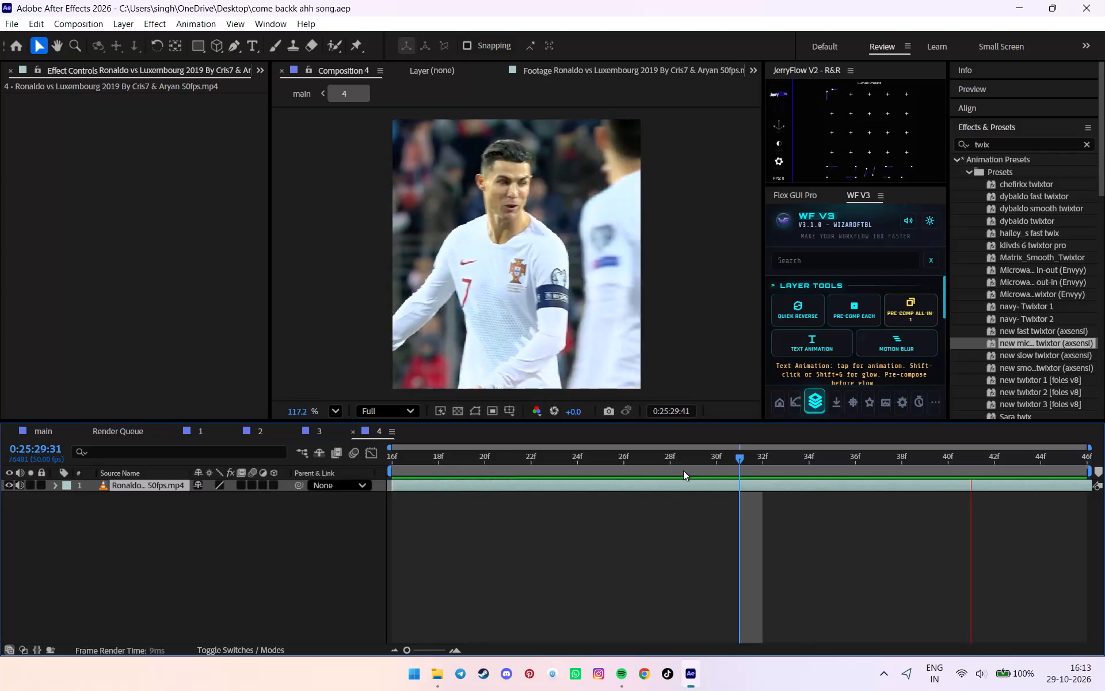
drag(543, 459, 513, 464)
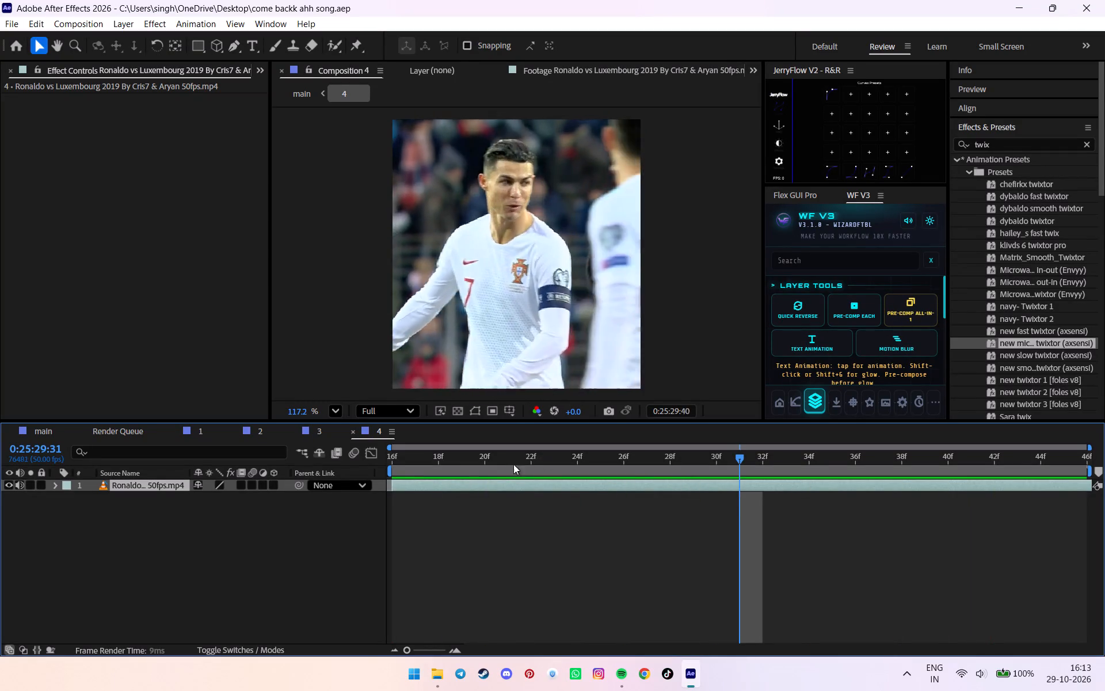
drag(513, 464, 386, 471)
Scan the source Ronaldo vs Luxembourg 2019 footage between about 0:24:59 and 0:26:11 for another usable Ronaldo shot.
click(252, 74)
click(273, 85)
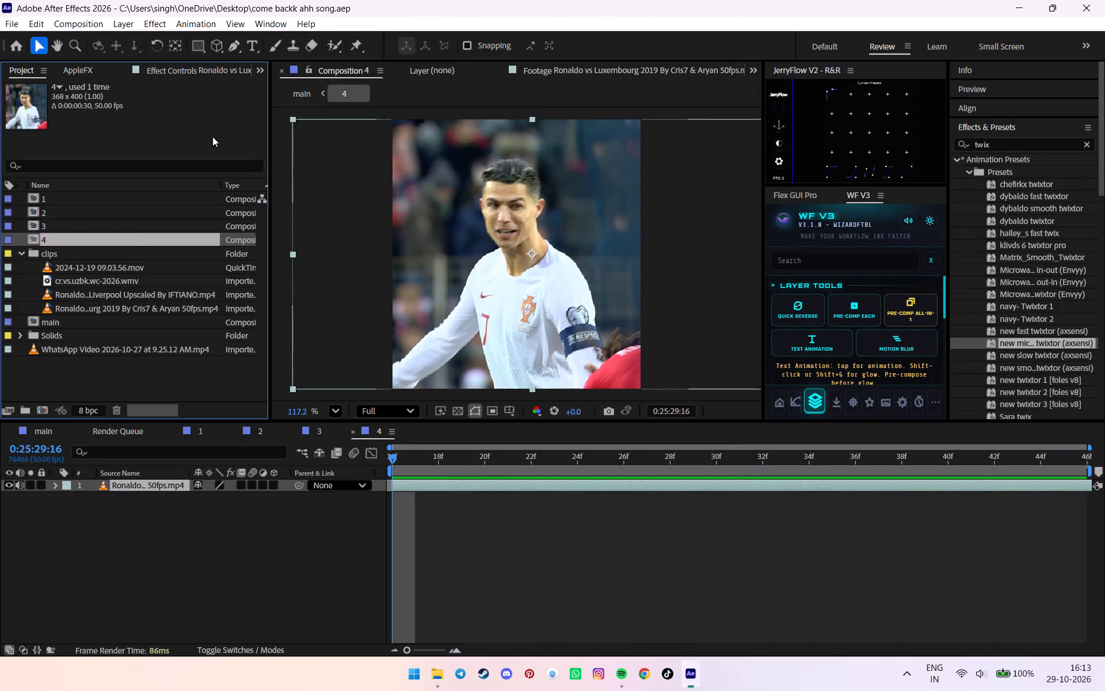
double_click(127, 304)
drag(589, 382, 596, 379)
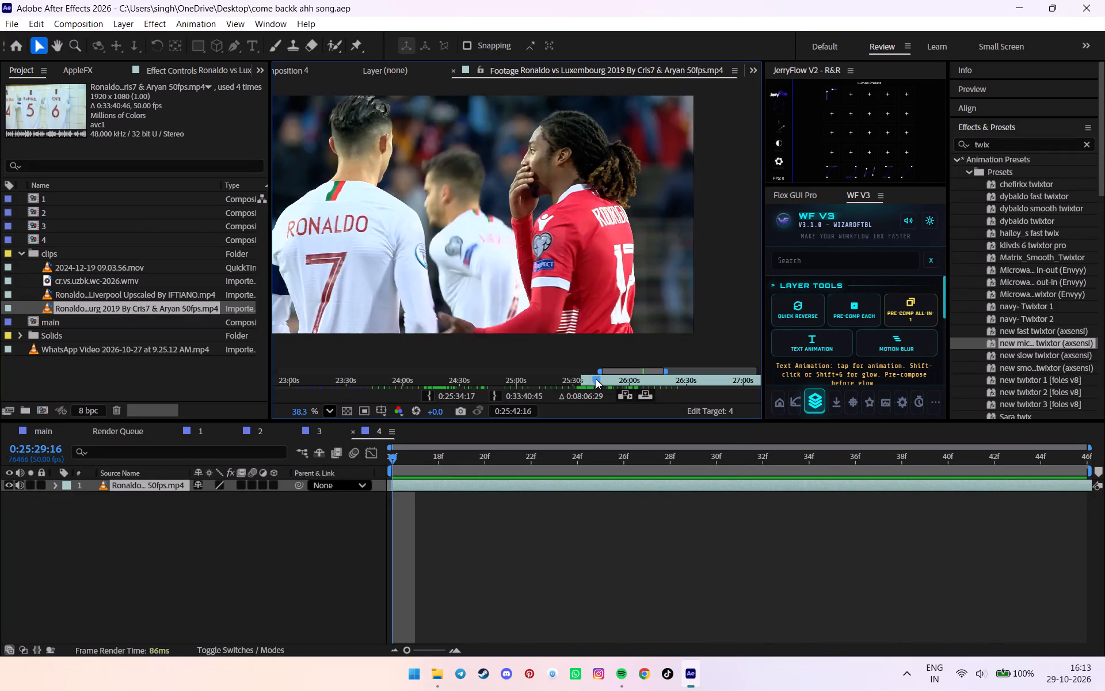
drag(596, 379, 516, 386)
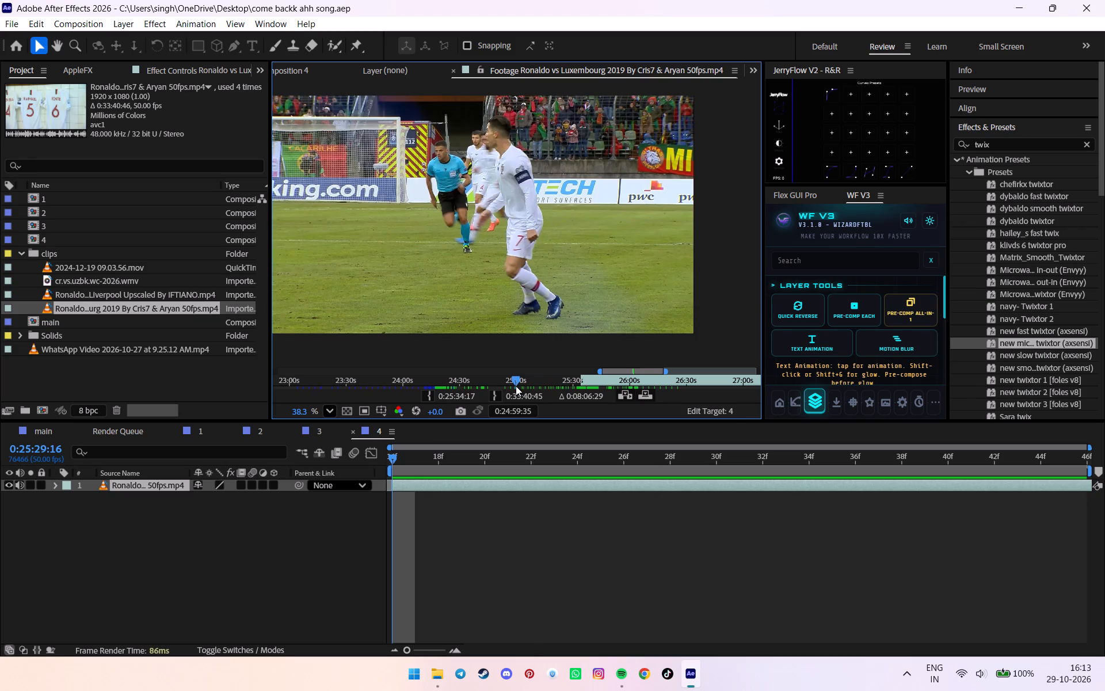
drag(516, 386, 531, 378)
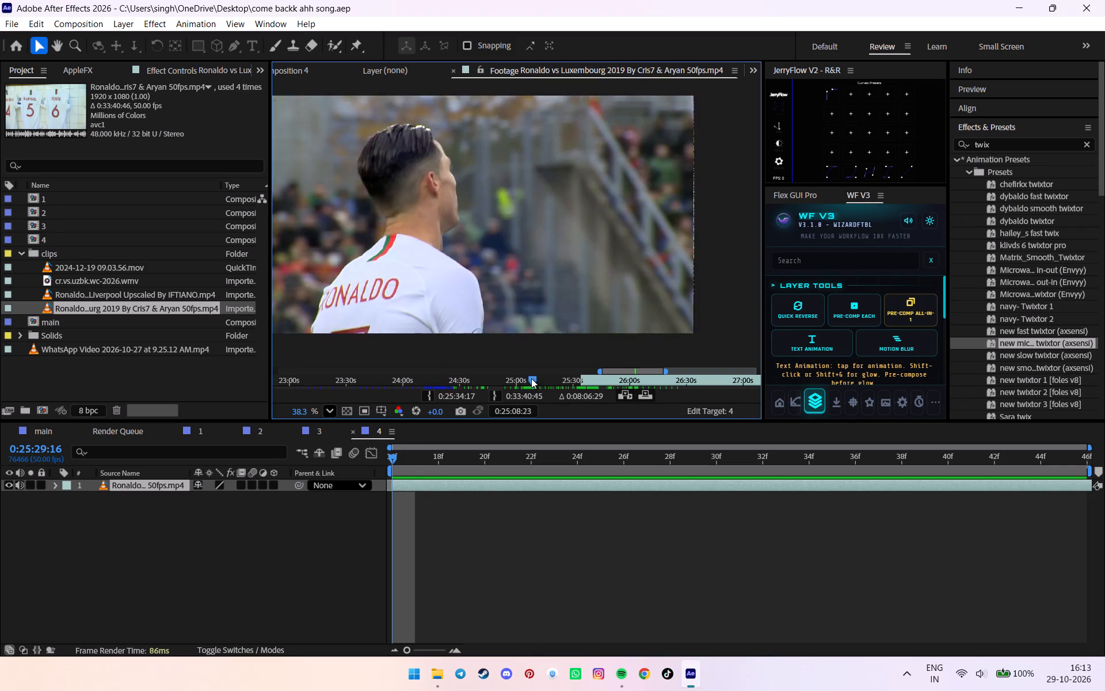
drag(531, 378, 525, 378)
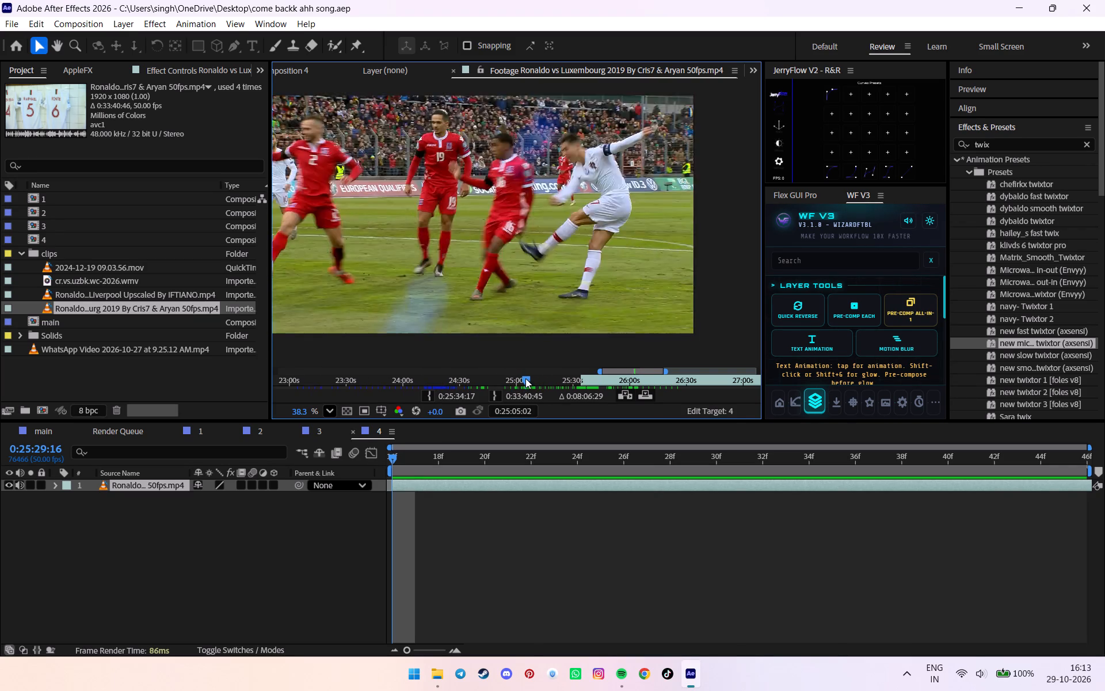
drag(525, 378, 531, 375)
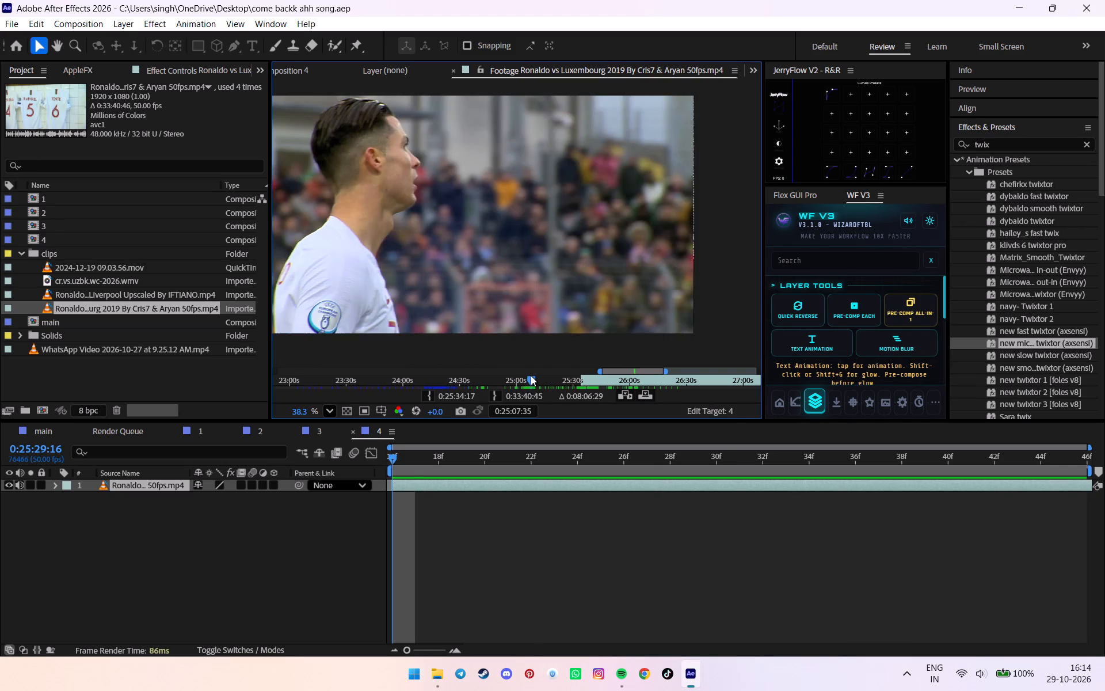
drag(531, 375, 559, 368)
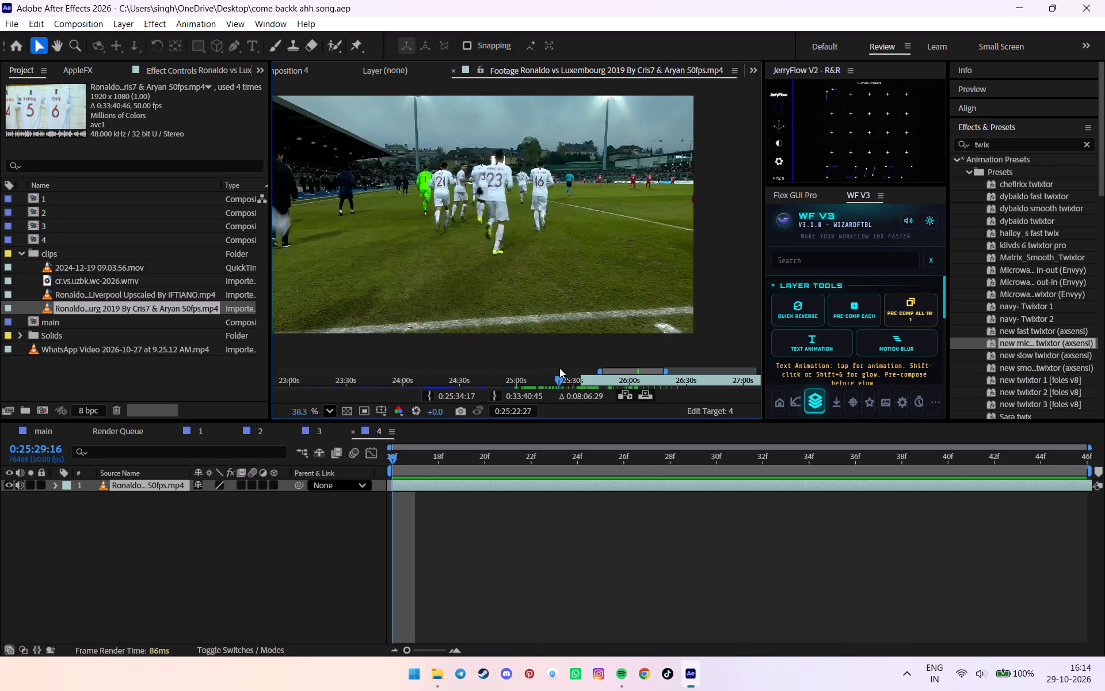
drag(559, 368, 651, 362)
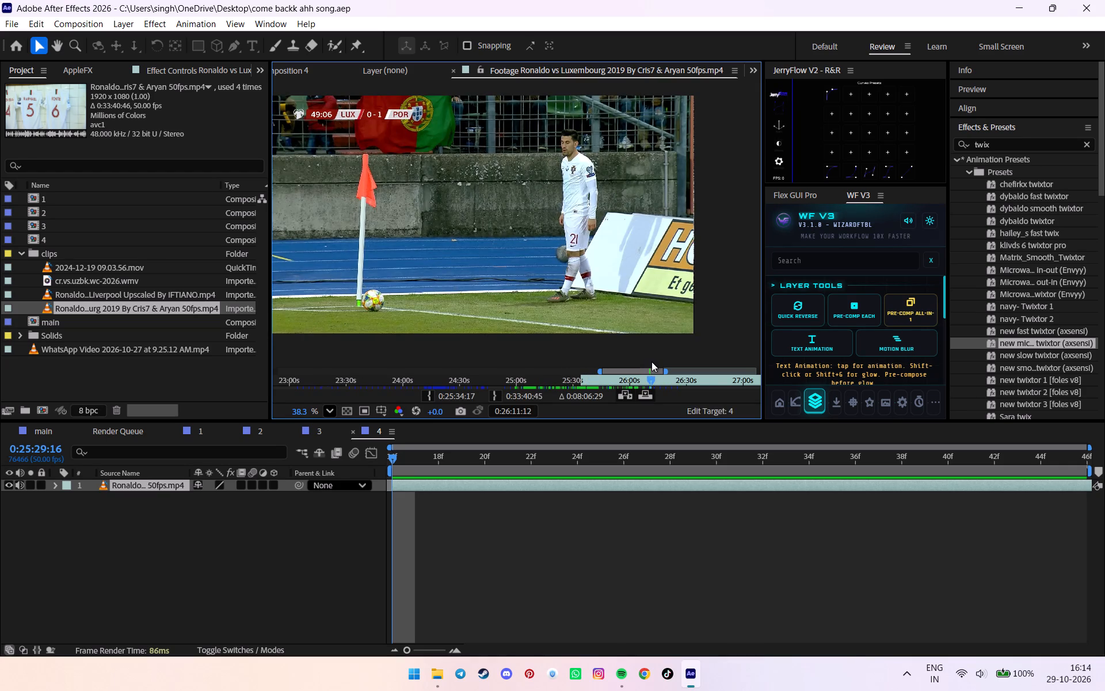
Scan the Ronaldo vs Luxembourg 2019 footage from about 0:26:11 to 0:31:20 for a usable Ronaldo close-up.
alt+scroll(651, 362, down, 8)
key(space)
key(space)
key(space)
key(space)
key(space)
key(space)
key(space)
key(space)
key(space)
key(space)
key(space)
key(space)
key(space)
key(space)
key(space)
key(space)
key(space)
key(space)
key(space)
key(space)
drag(619, 331, 594, 299)
scroll(594, 299, up, 2)
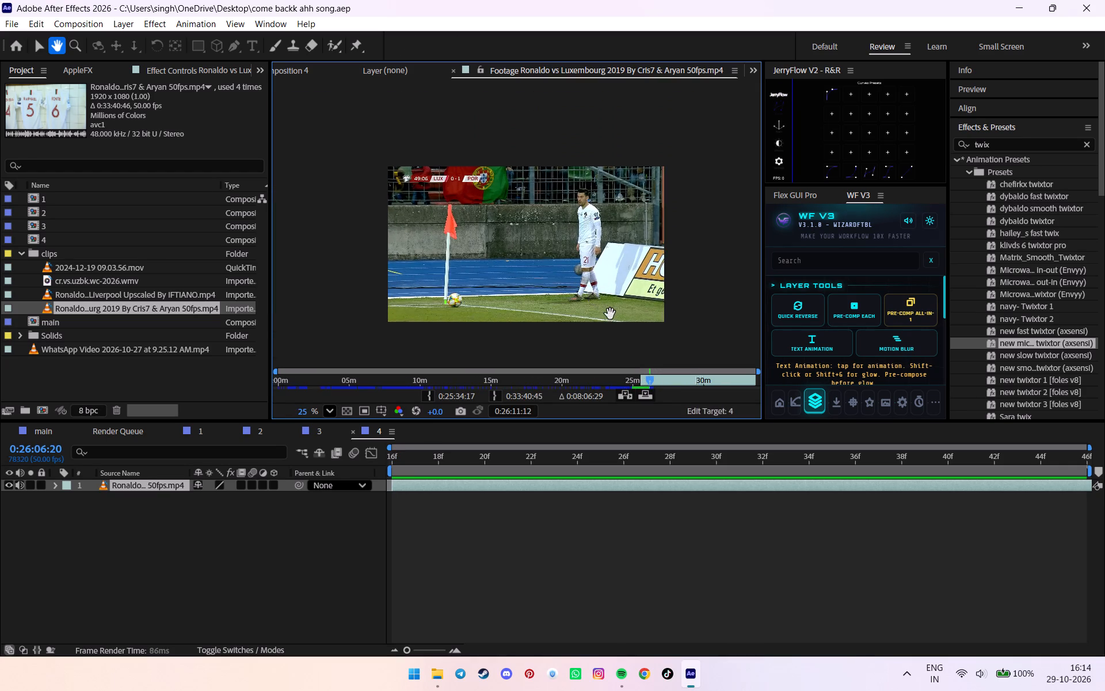
scroll(610, 314, up, 2)
drag(650, 379, 654, 375)
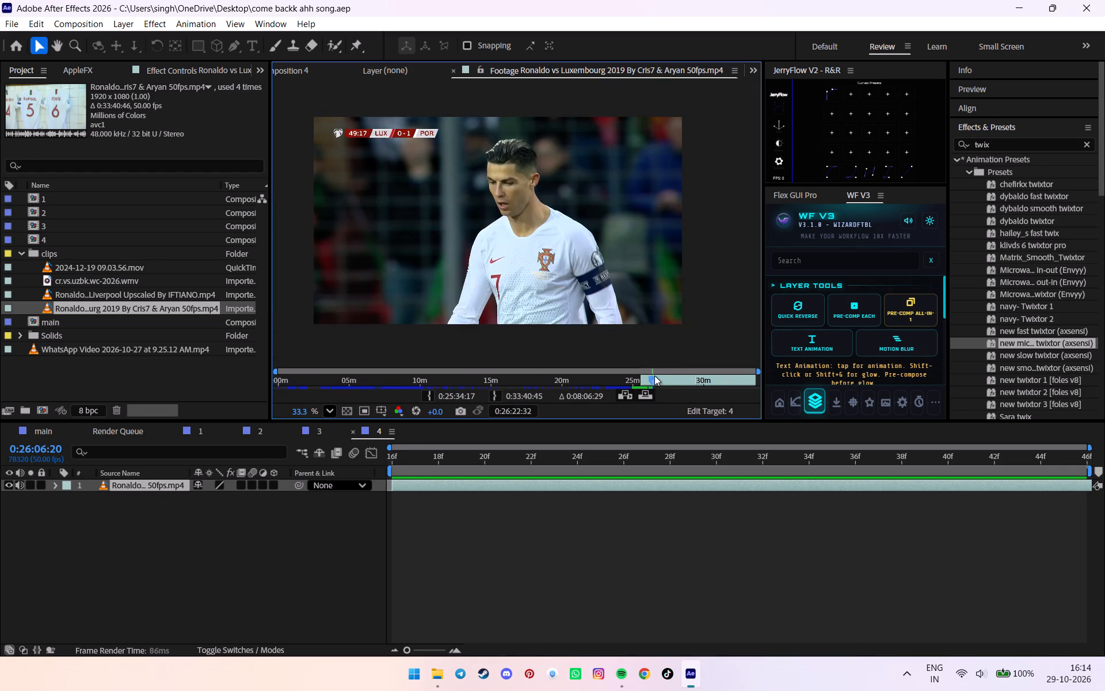
drag(654, 375, 661, 374)
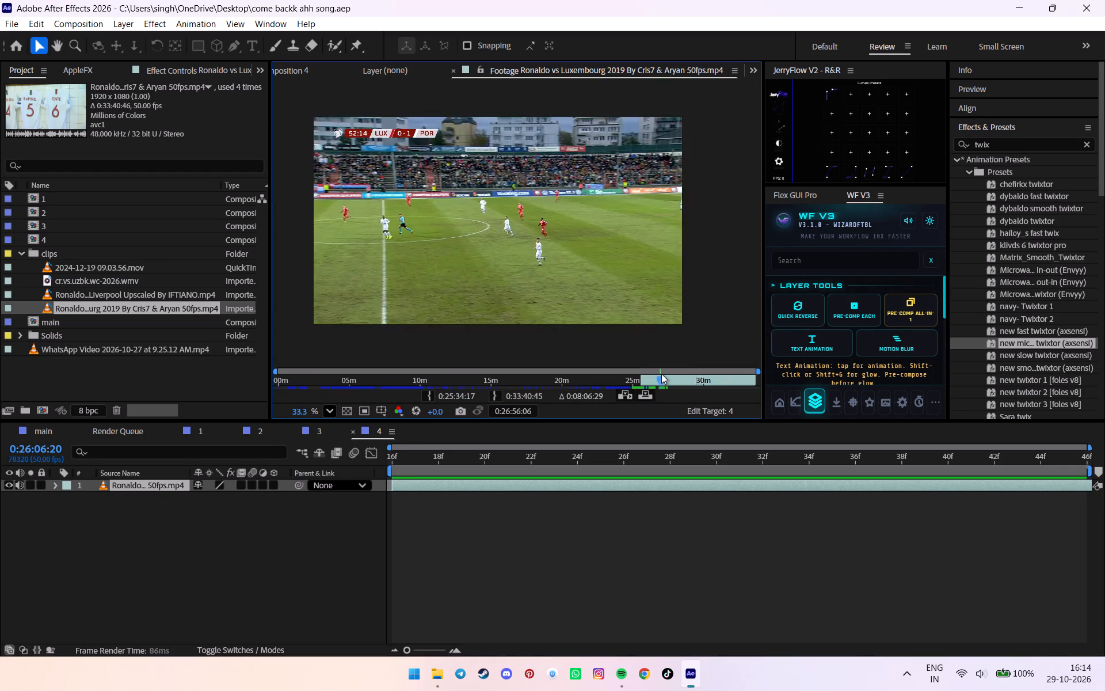
drag(661, 374, 664, 371)
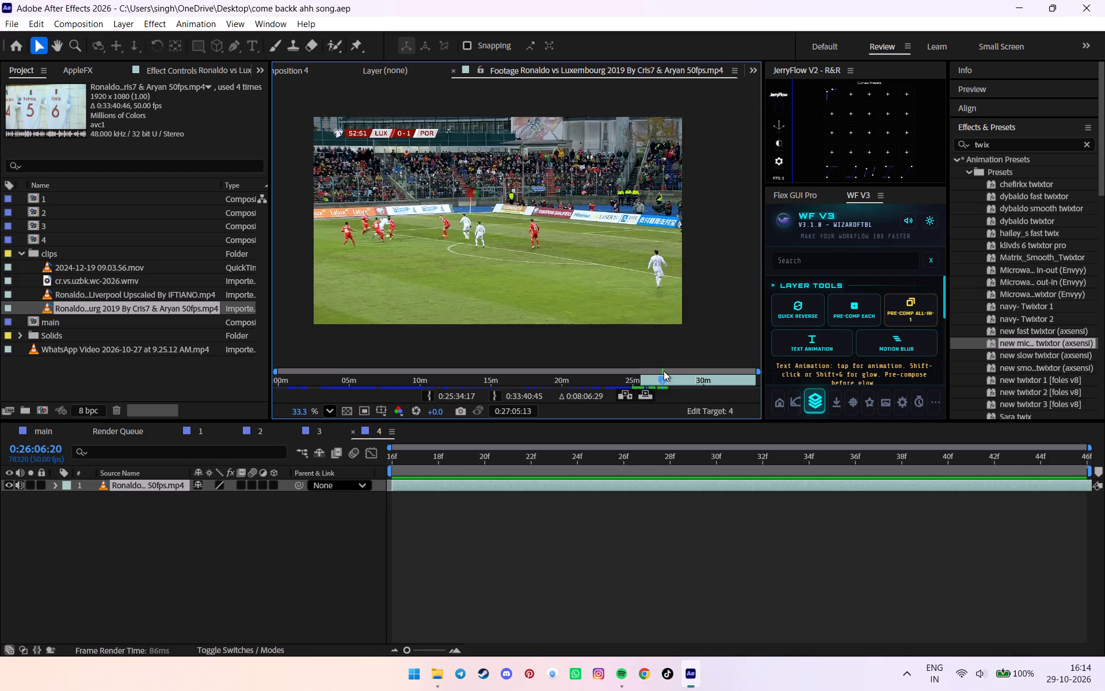
drag(664, 371, 672, 372)
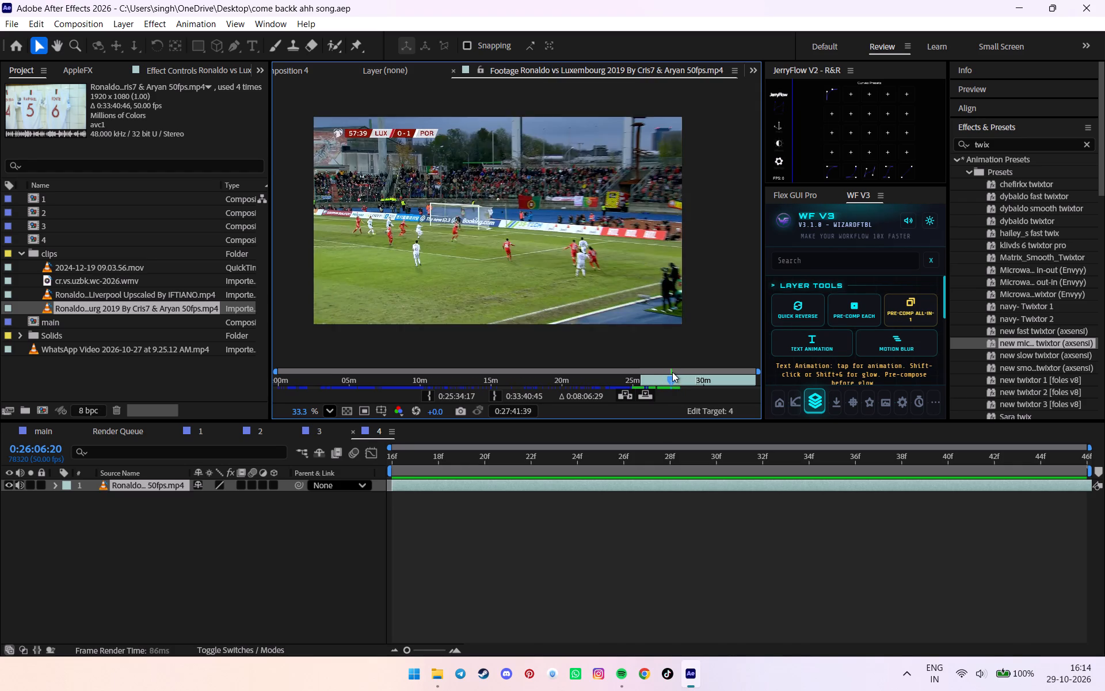
drag(672, 372, 715, 364)
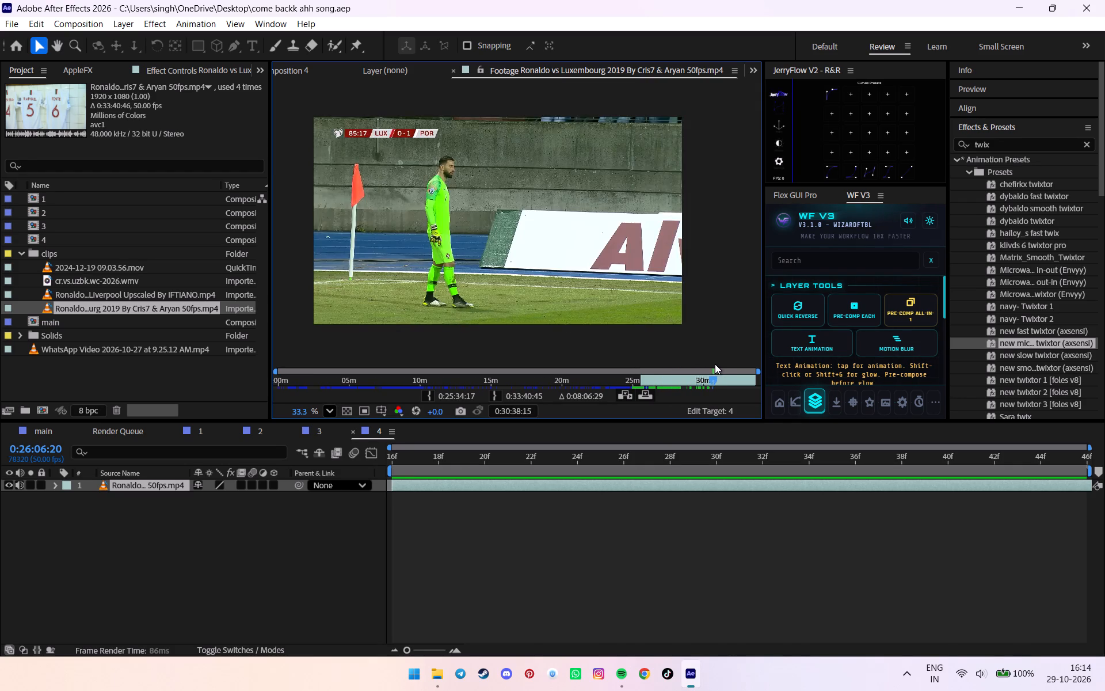
drag(715, 364, 723, 367)
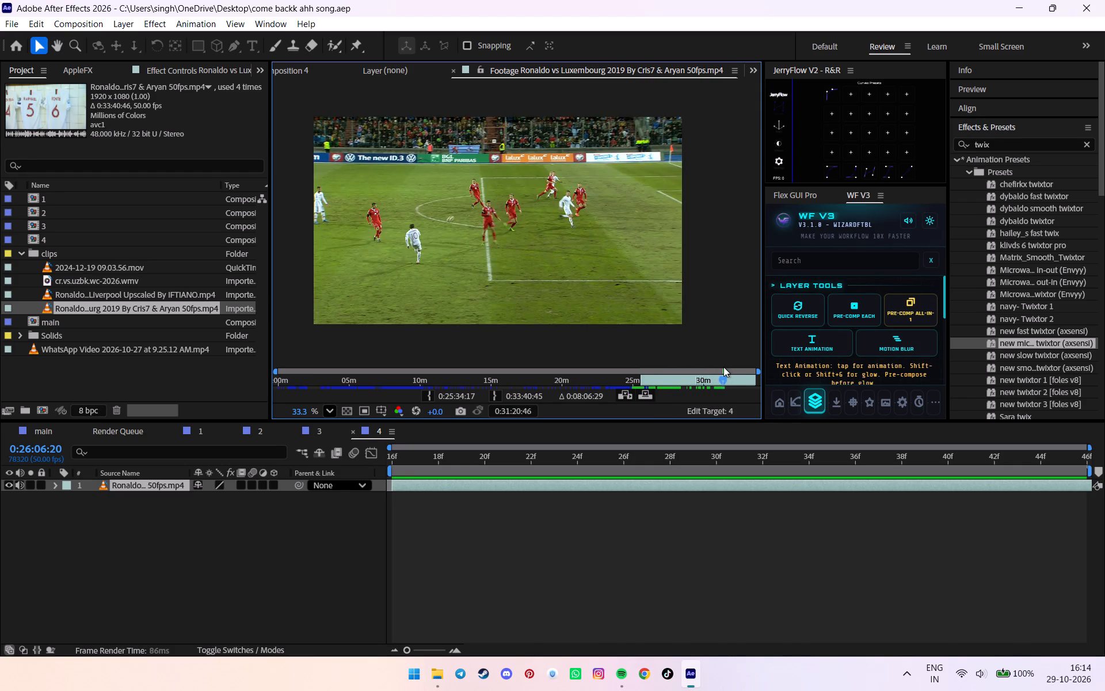
drag(723, 367, 723, 367)
Examine the goal and celebration part of the Luxembourg footage between about 0:30:38 and 0:31:14 for a Ronaldo shot.
alt+scroll(719, 382, up, 5)
drag(721, 379, 719, 381)
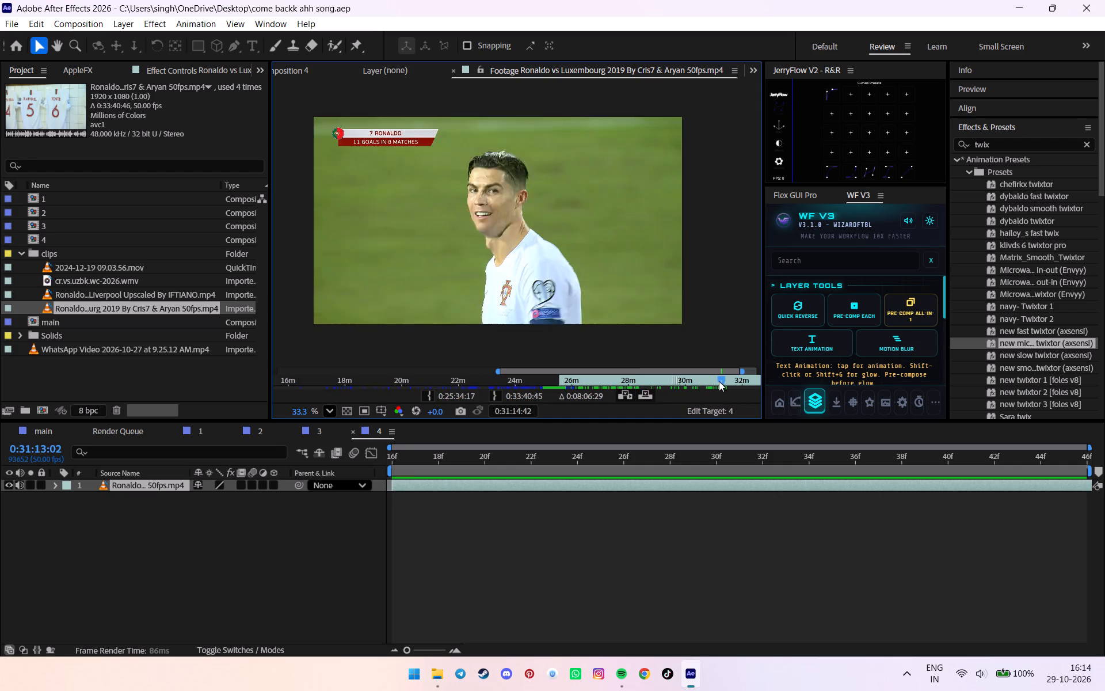
drag(719, 381, 708, 381)
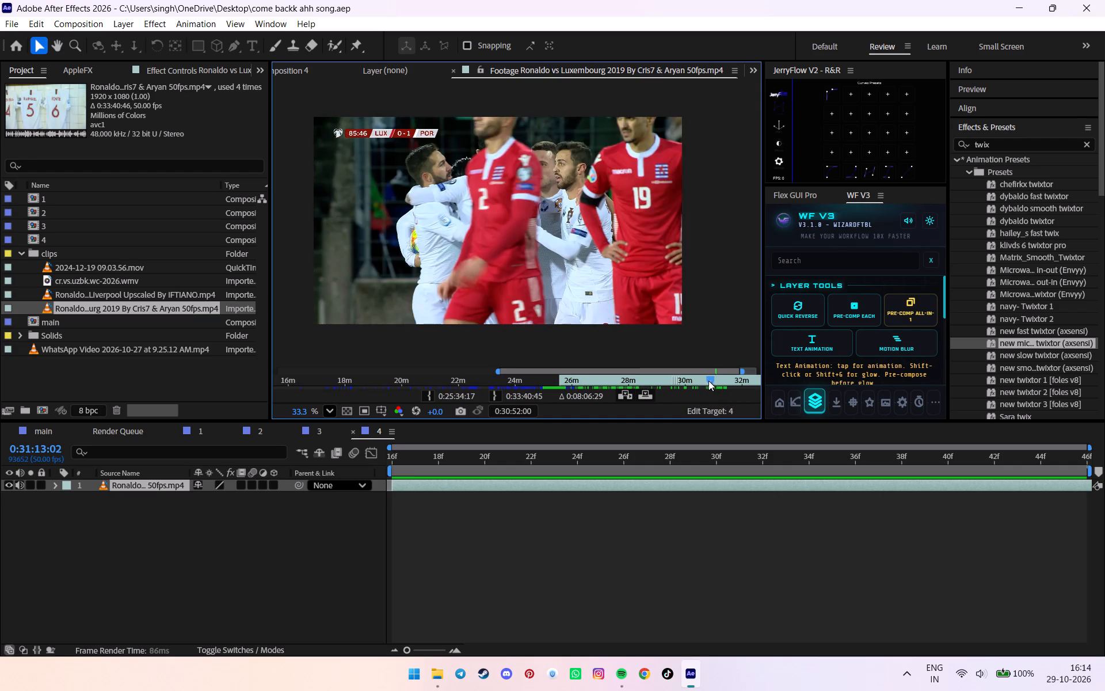
drag(708, 381, 706, 380)
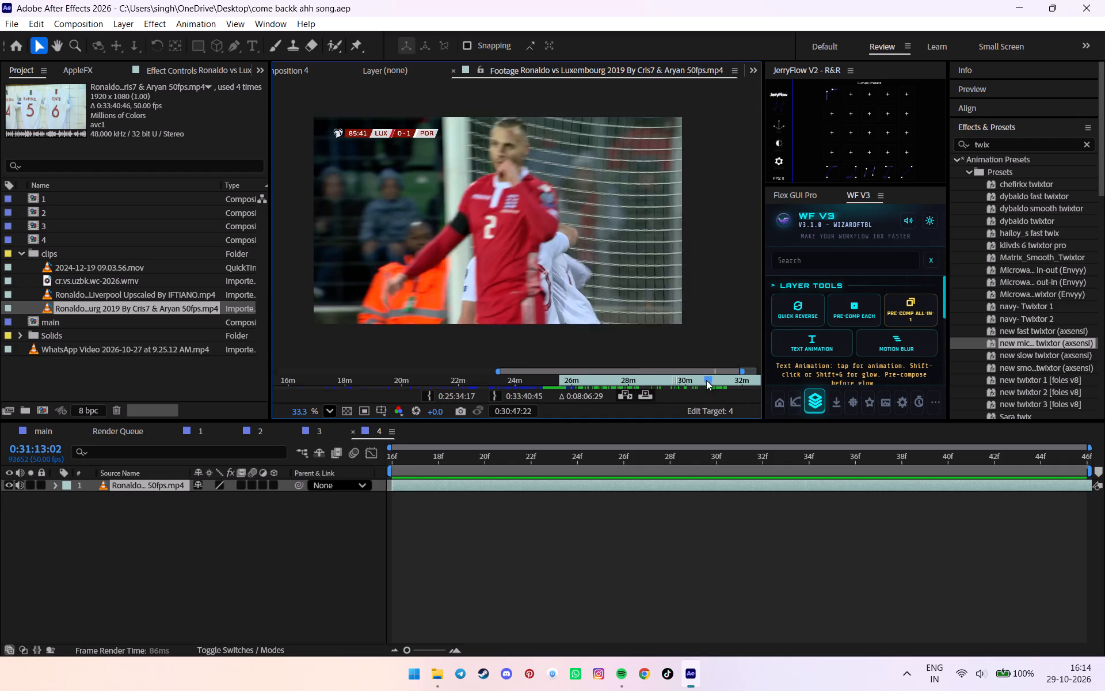
drag(706, 380, 703, 378)
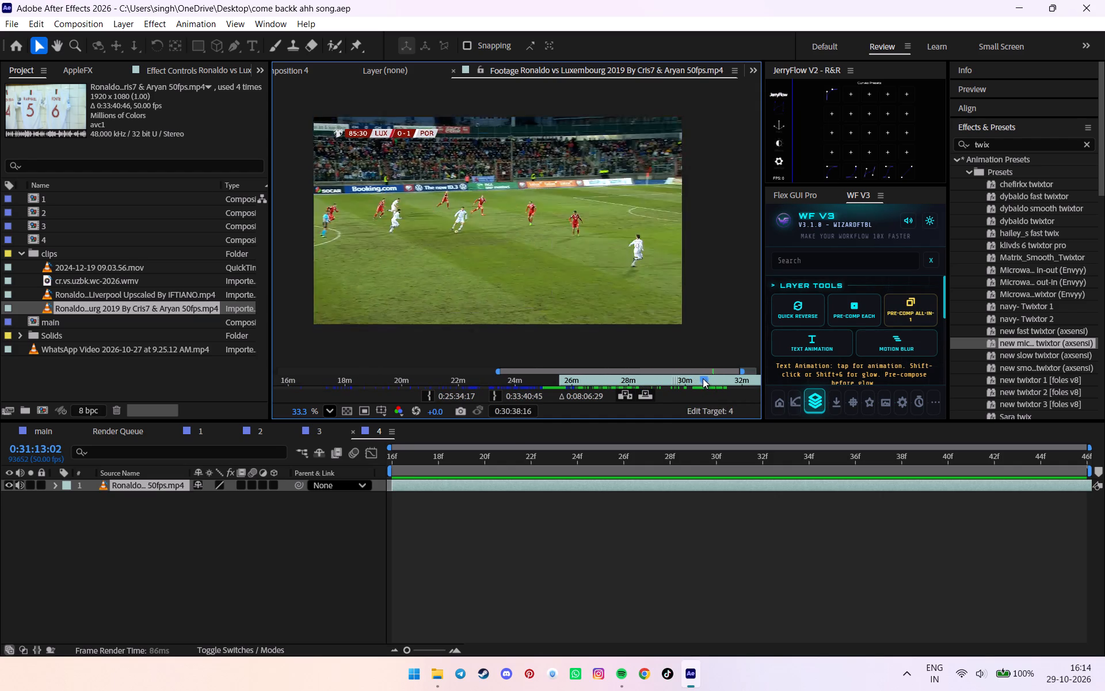
drag(703, 378, 708, 377)
drag(534, 372, 570, 367)
drag(672, 381, 668, 381)
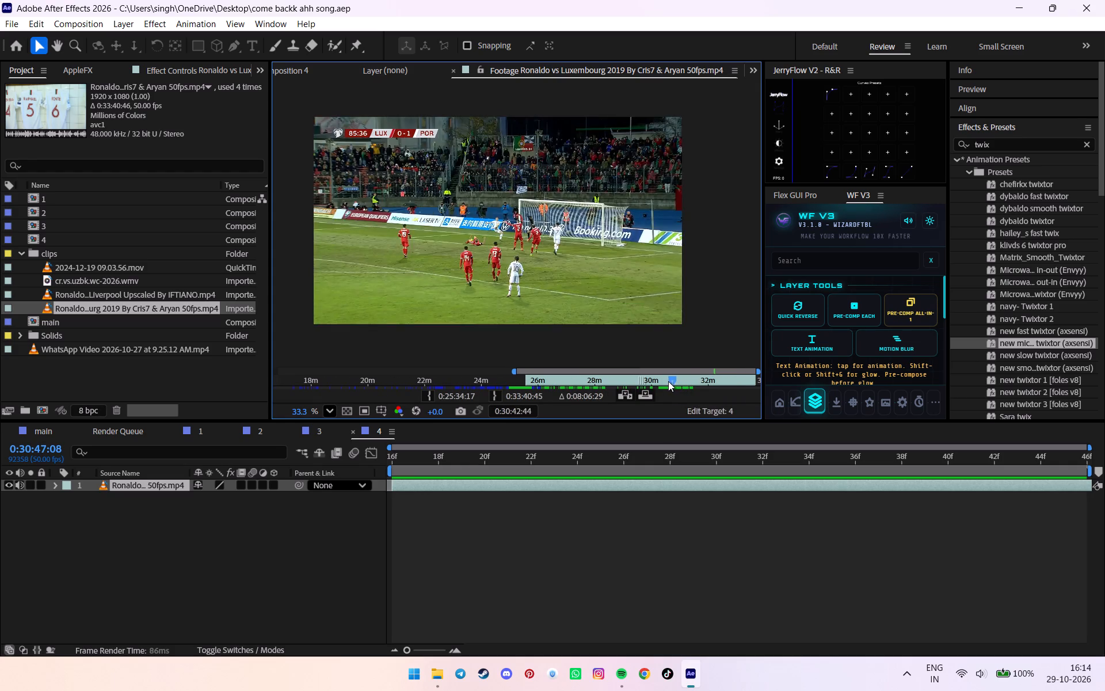
drag(668, 381, 680, 378)
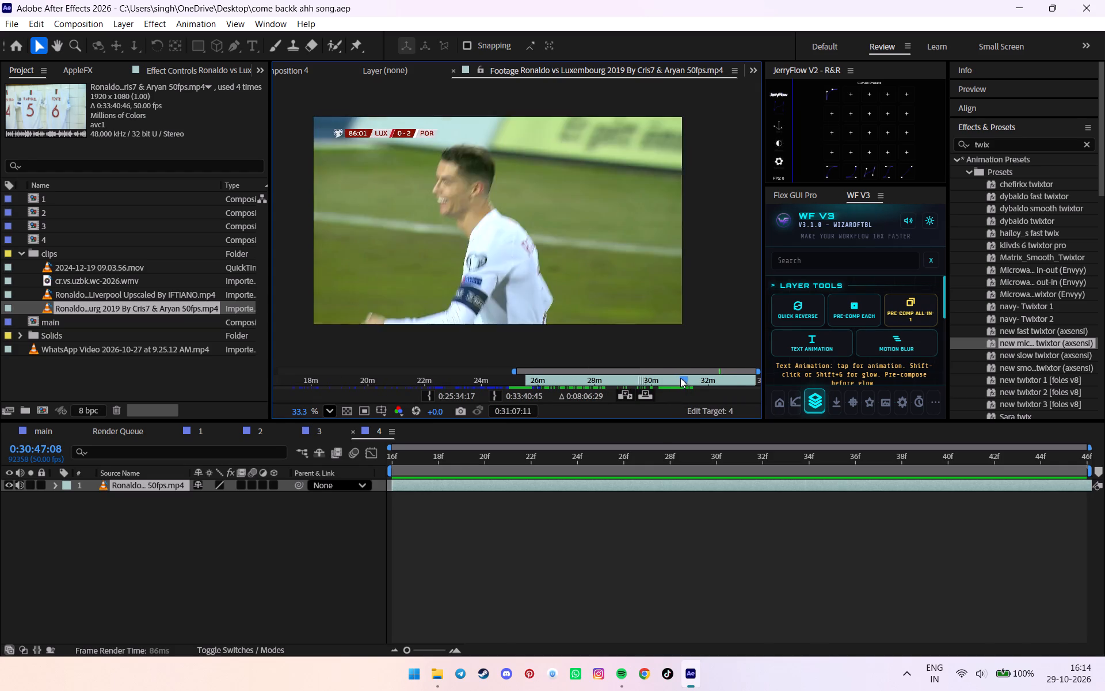
drag(680, 378, 680, 377)
Set the Luxembourg footage's in point at 0:31:07:49, on the close-up of Ronaldo smiling after the goal.
alt+scroll(690, 385, up, 3)
drag(635, 376, 631, 376)
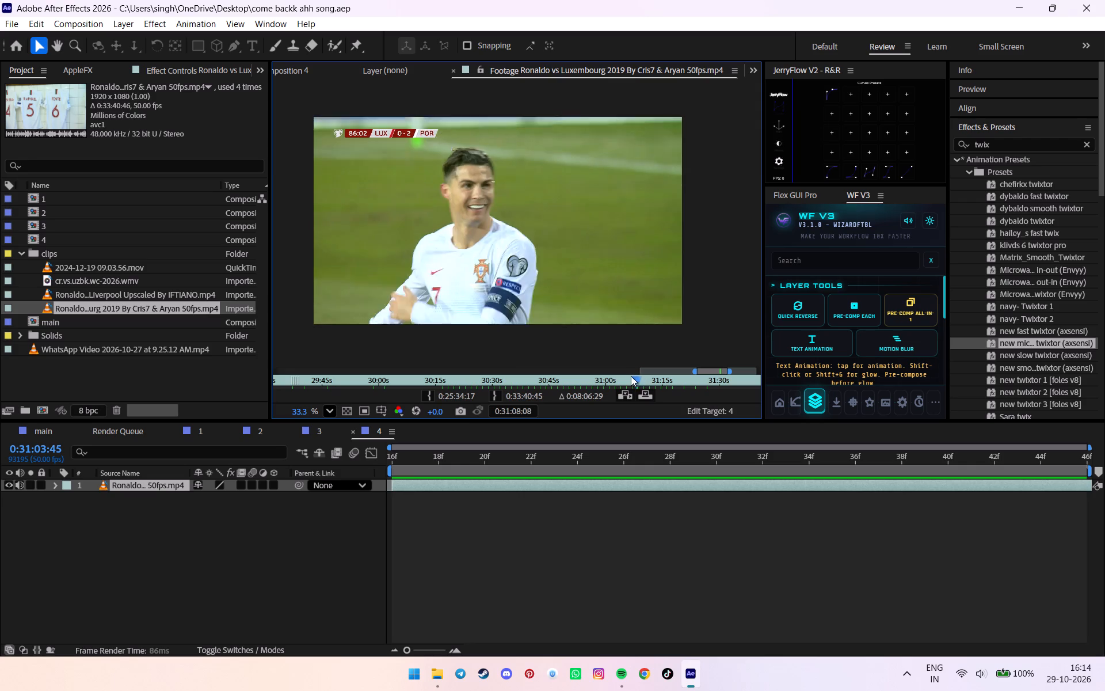
drag(631, 376, 628, 370)
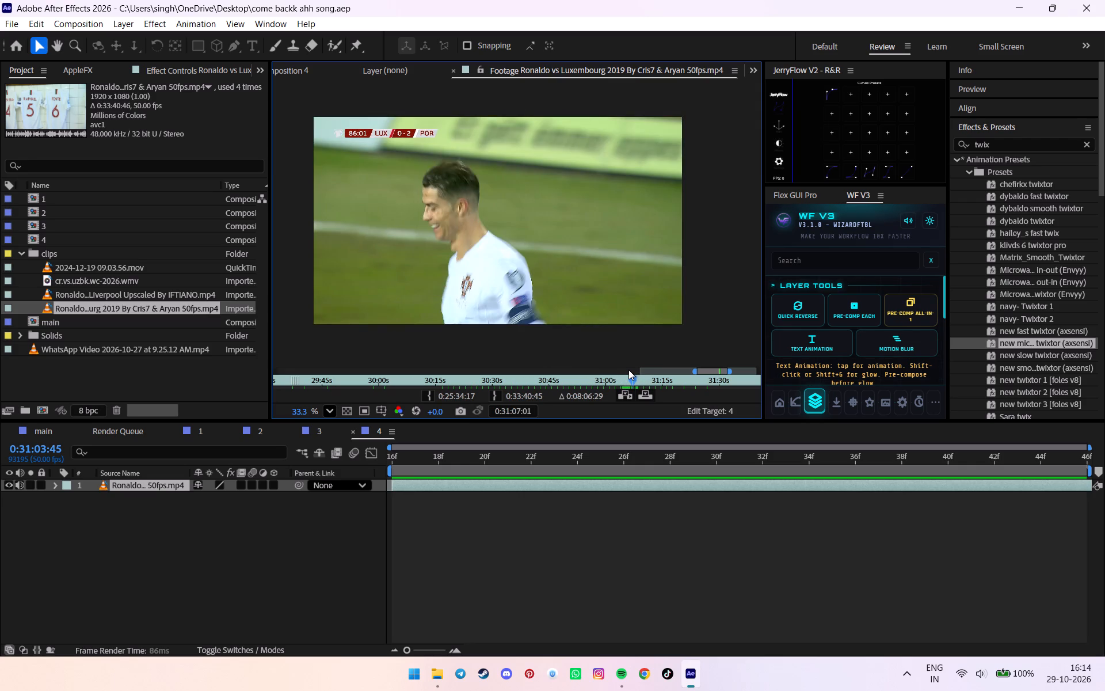
drag(628, 370, 632, 368)
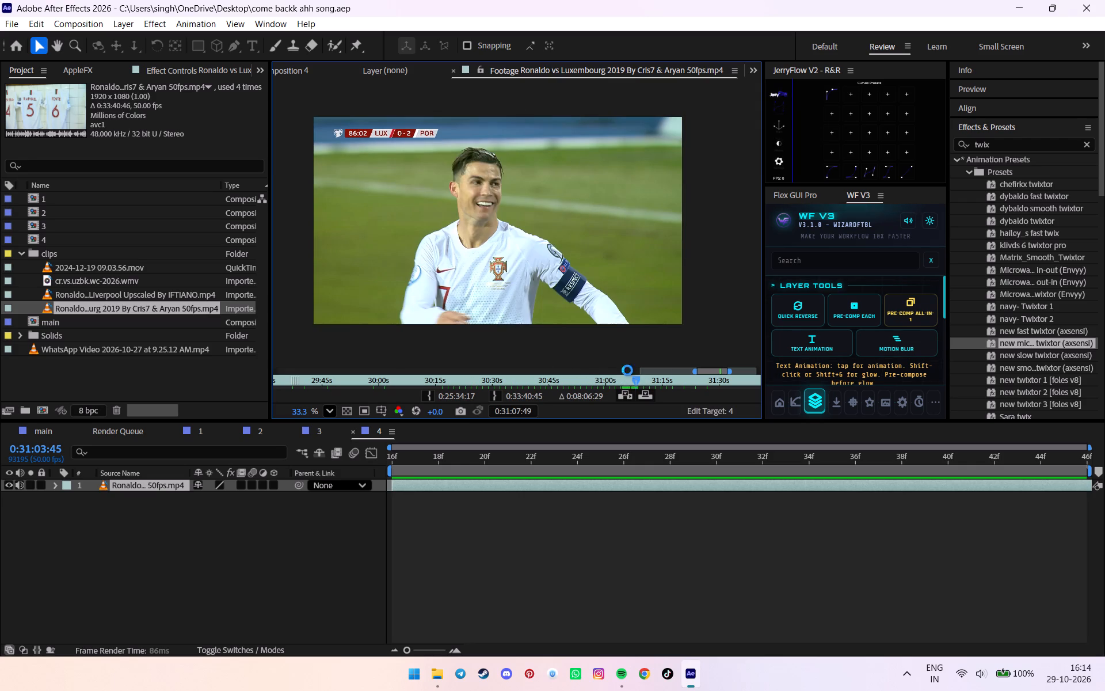
double_click(429, 392)
Add the trimmed Luxembourg footage as the top layer of composition 4 and return to the first frame at 0:25:29:16.
drag(52, 301, 89, 372)
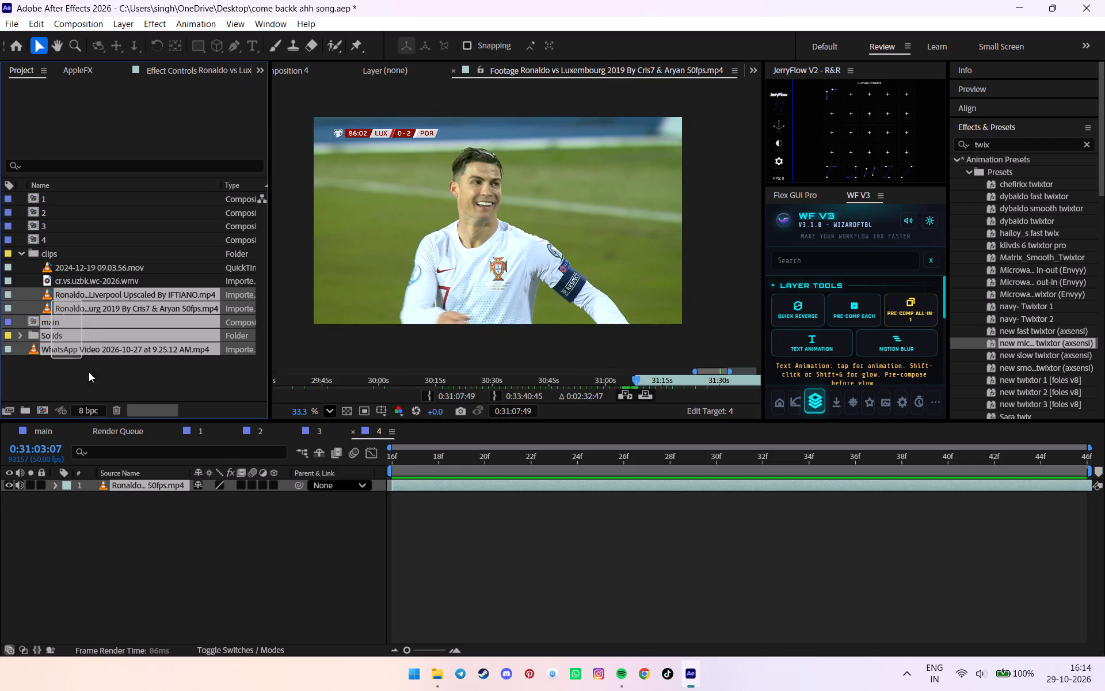
drag(89, 372, 85, 288)
drag(90, 307, 121, 481)
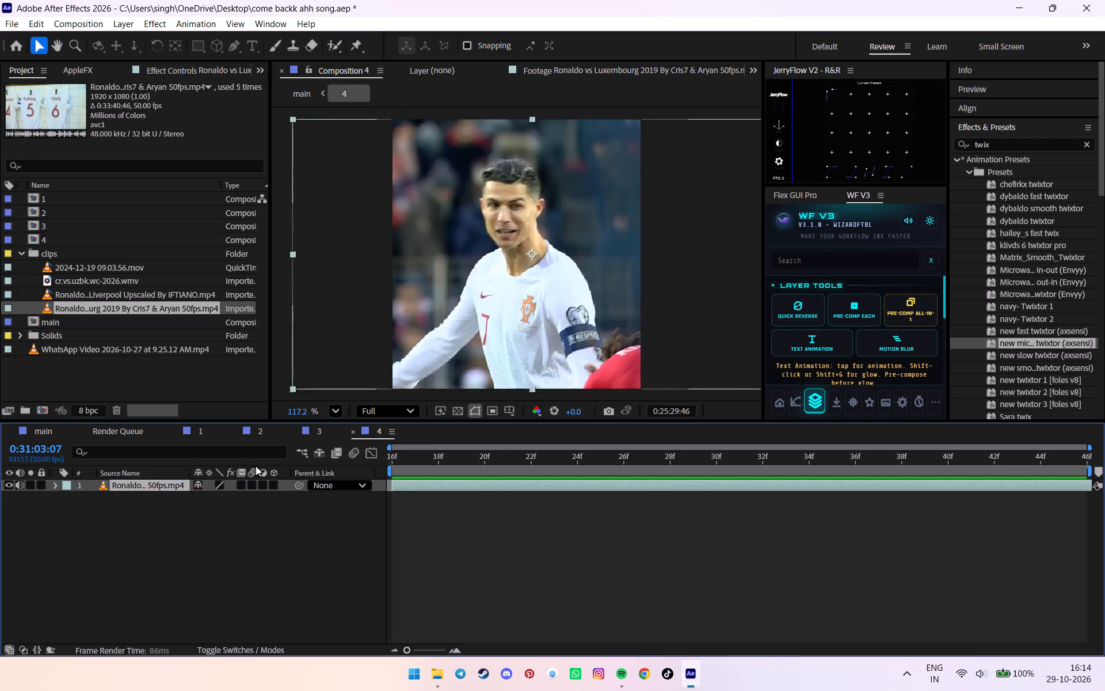
drag(426, 446, 383, 454)
drag(417, 454, 355, 465)
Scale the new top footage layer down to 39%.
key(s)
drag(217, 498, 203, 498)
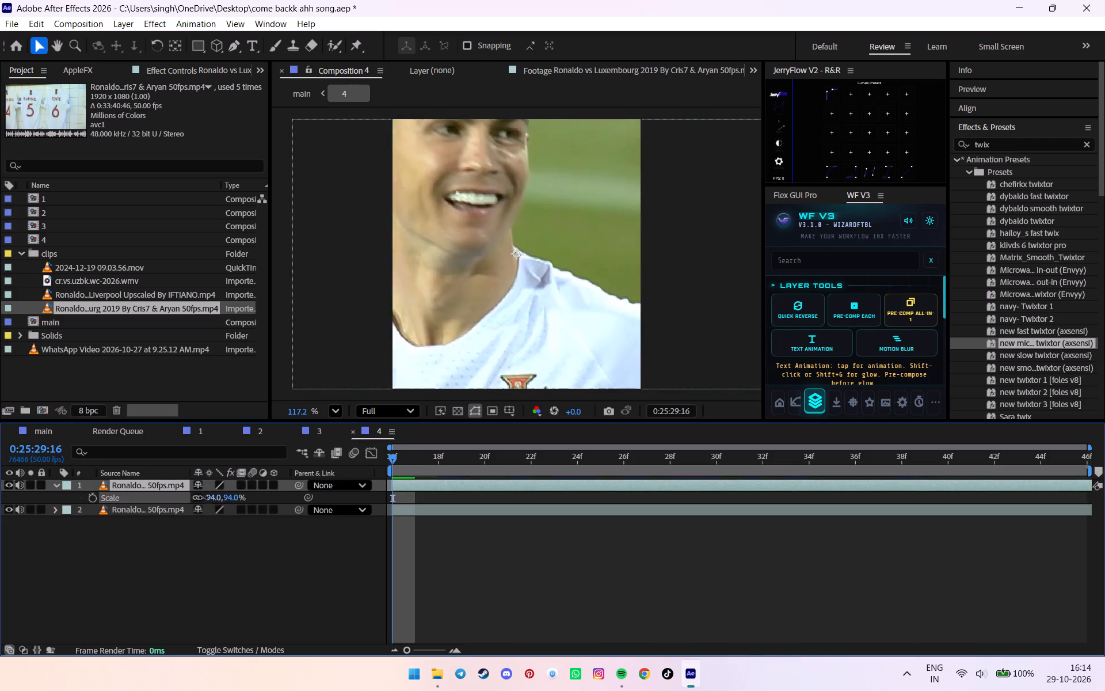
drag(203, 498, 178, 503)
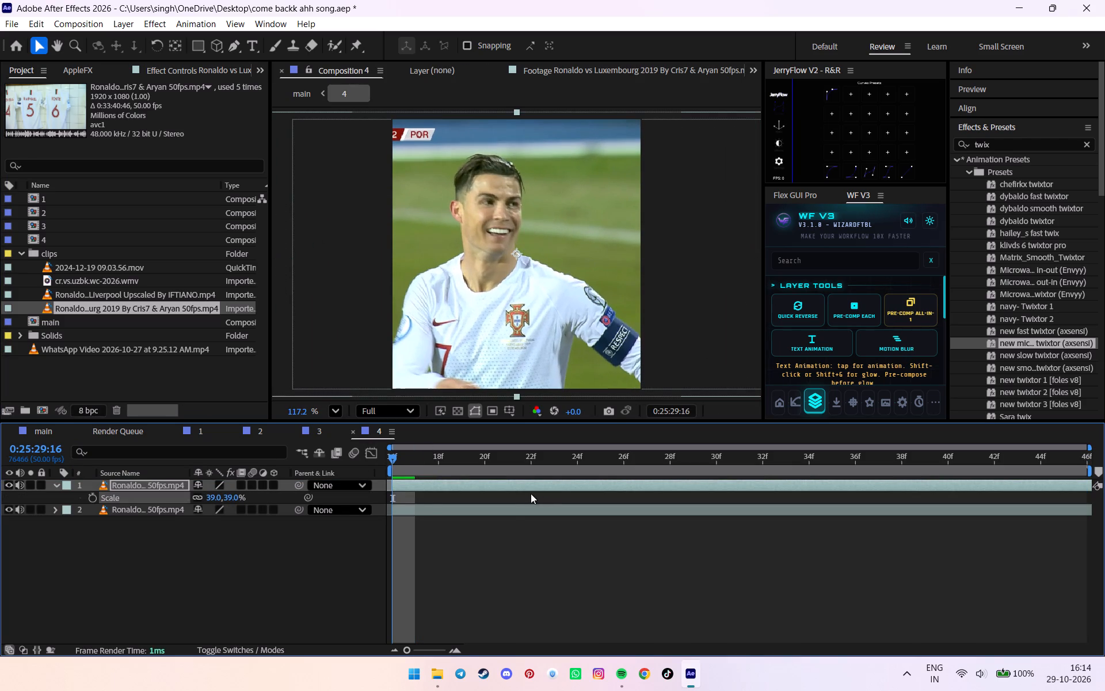
Slide the smiling close-up layer slightly earlier in composition 4, keeping it covering the composition from the first frame.
drag(448, 469, 310, 483)
drag(424, 483, 566, 477)
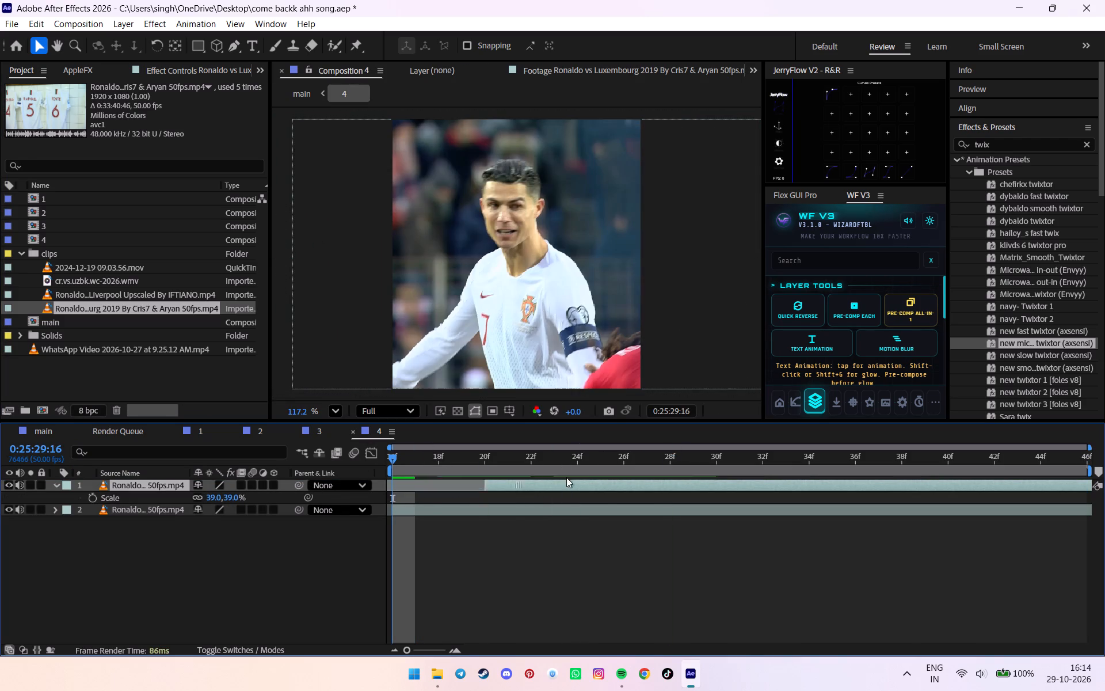
drag(566, 477, 602, 477)
drag(571, 483, 374, 481)
drag(454, 481, 570, 481)
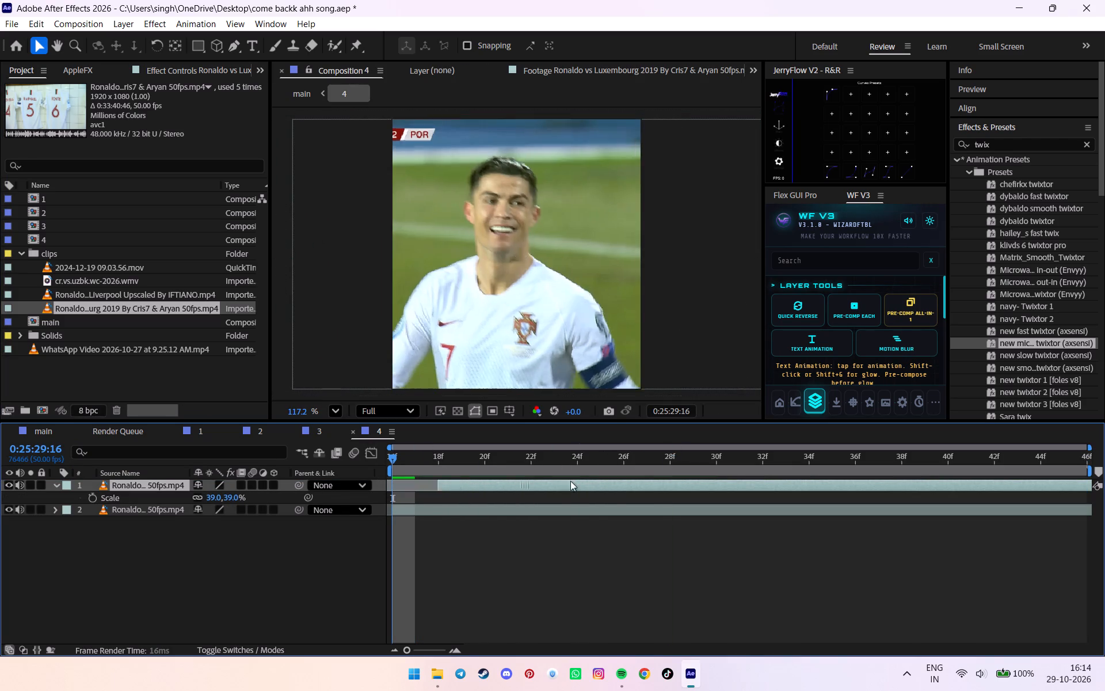
drag(570, 481, 657, 481)
drag(573, 485, 383, 483)
drag(460, 456, 547, 451)
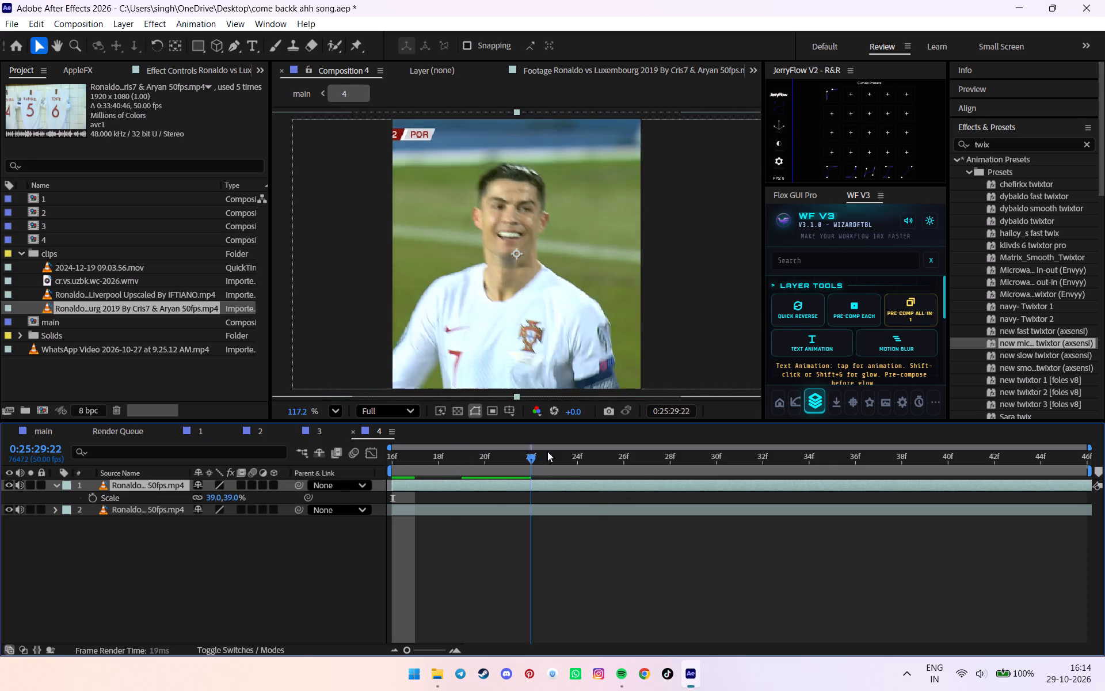
drag(547, 451, 304, 471)
drag(527, 483, 349, 485)
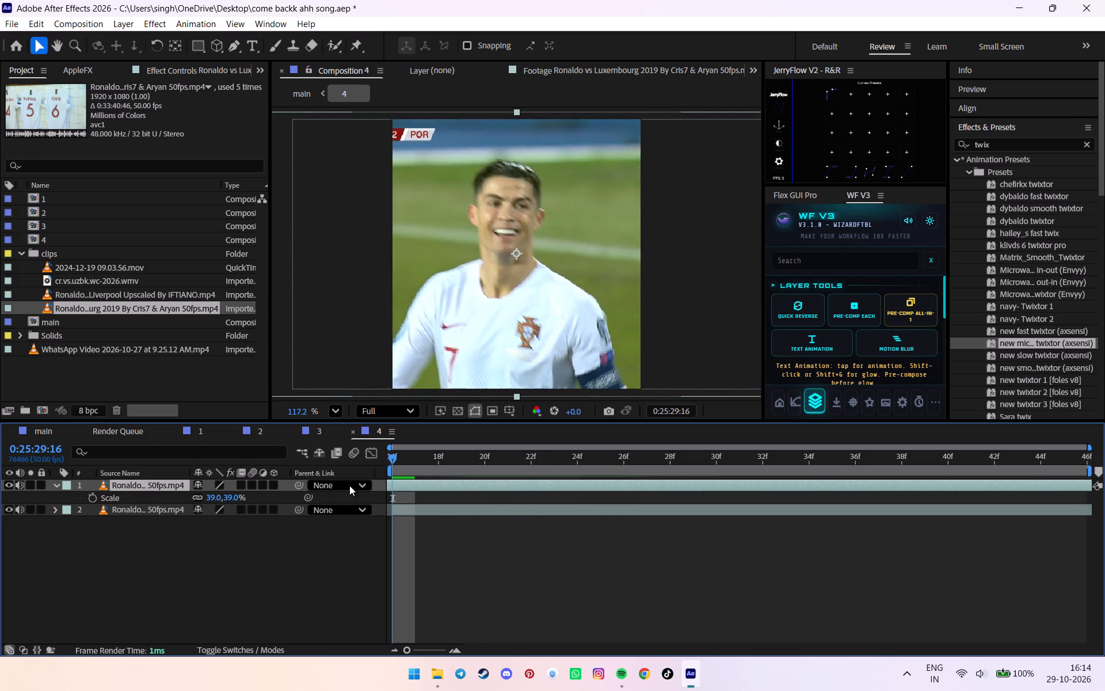
drag(349, 485, 338, 487)
Try the close-up layer's scale at 34%, then set it to 38%.
key(s)
key(s)
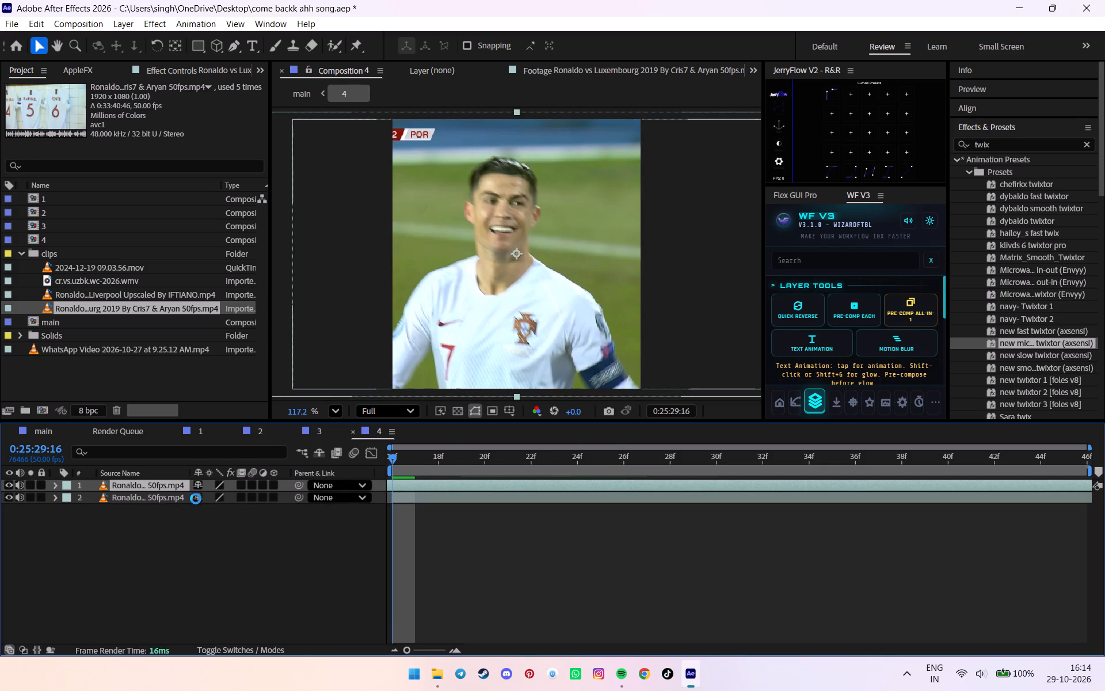
click(167, 488)
key(s)
click(207, 493)
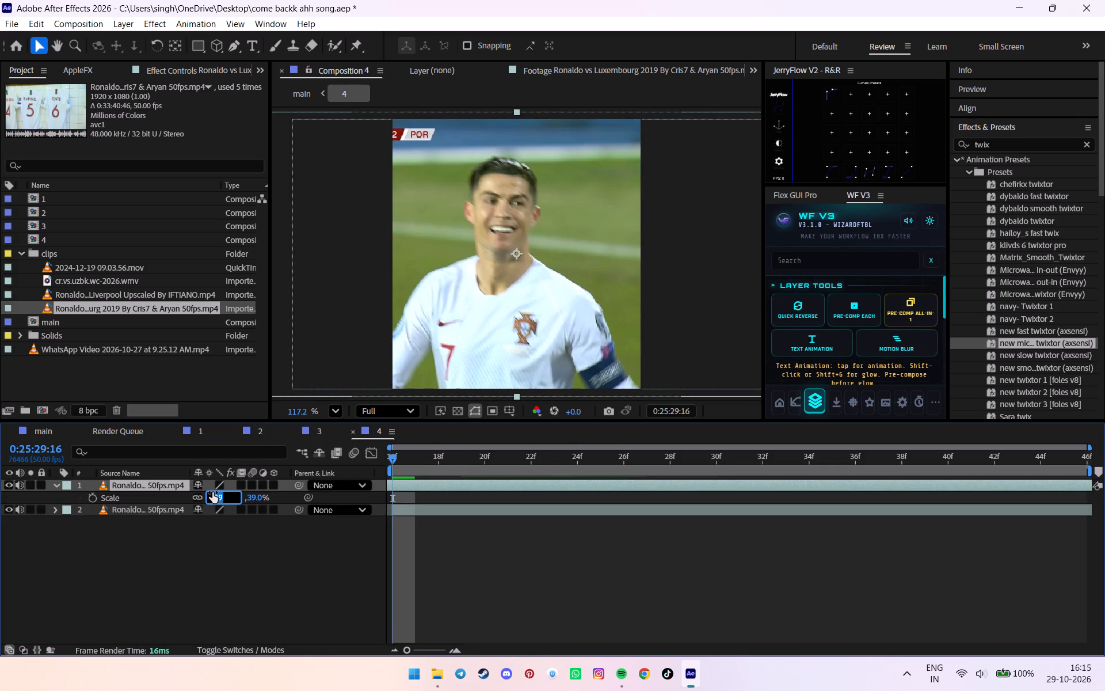
text(34)
key(Return)
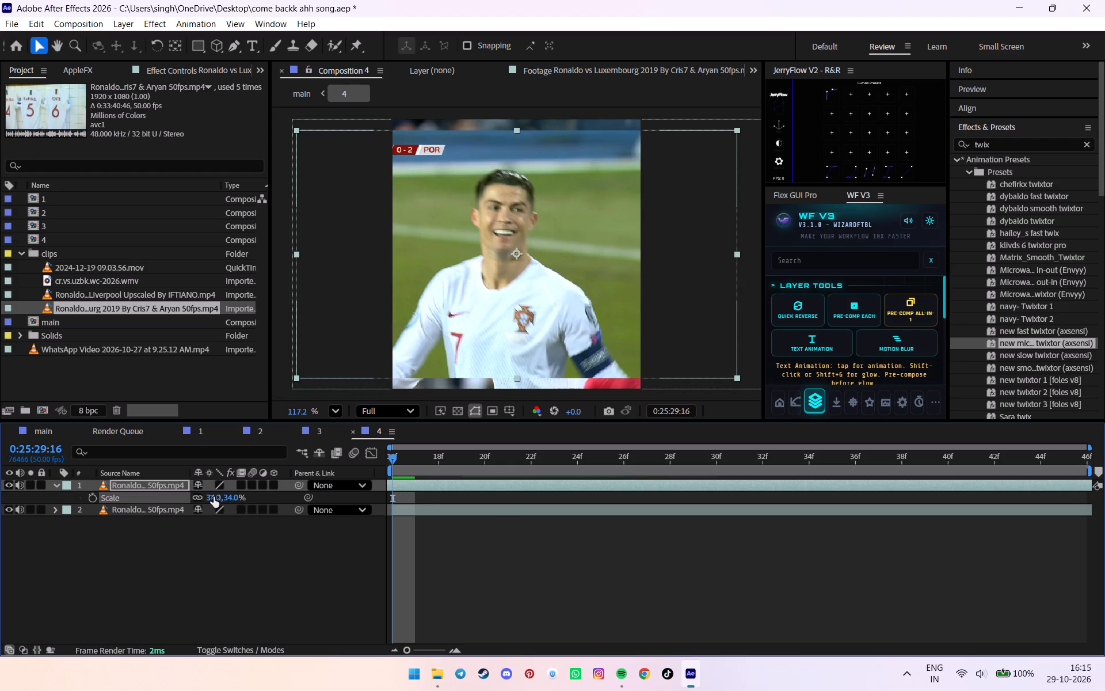
click(214, 497)
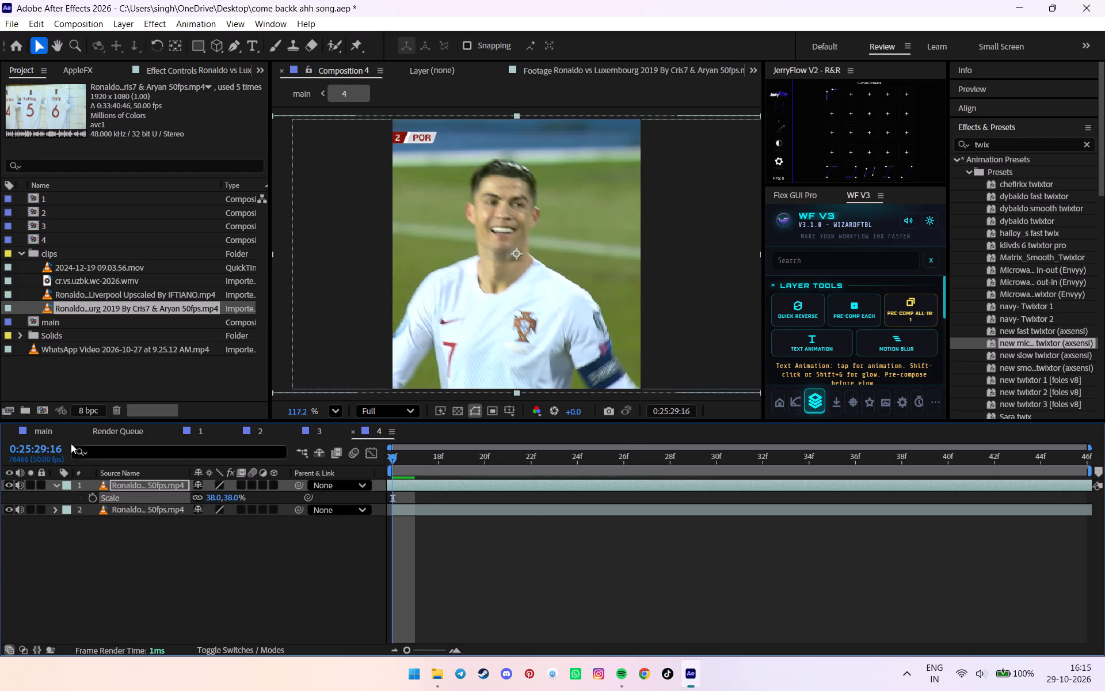
Return to the main composition and save the project.
click(29, 426)
key(ctrl+s)
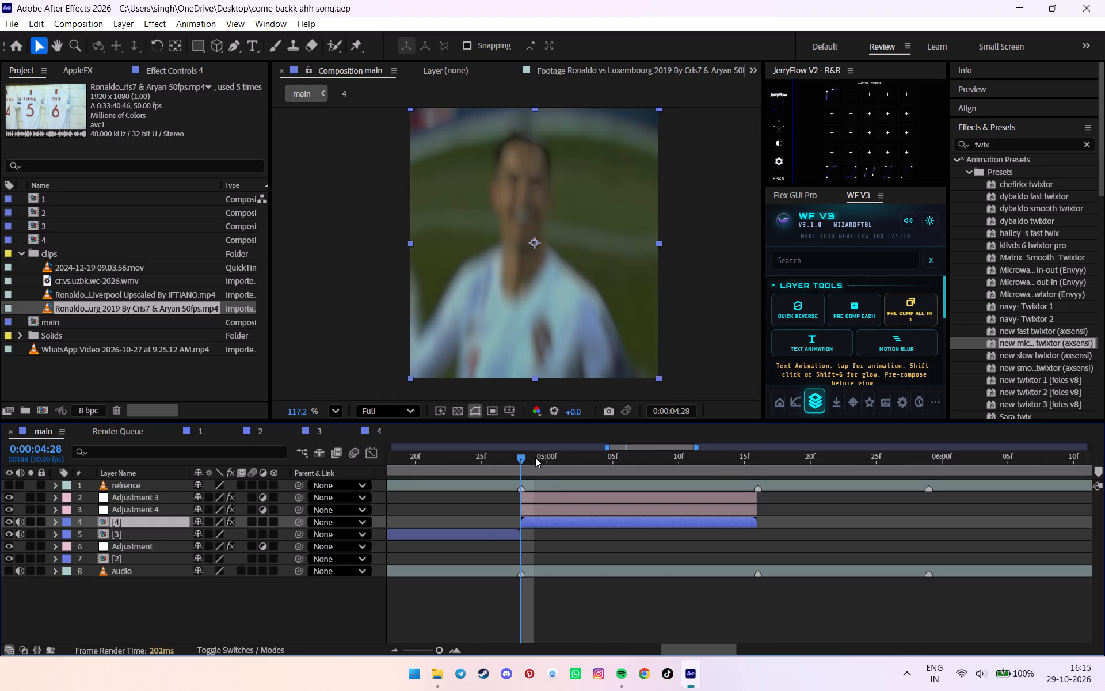
Review the new close-up in main from about 0:00:04:28 to 0:00:05:16, then from the start of composition 4.
drag(537, 462, 698, 445)
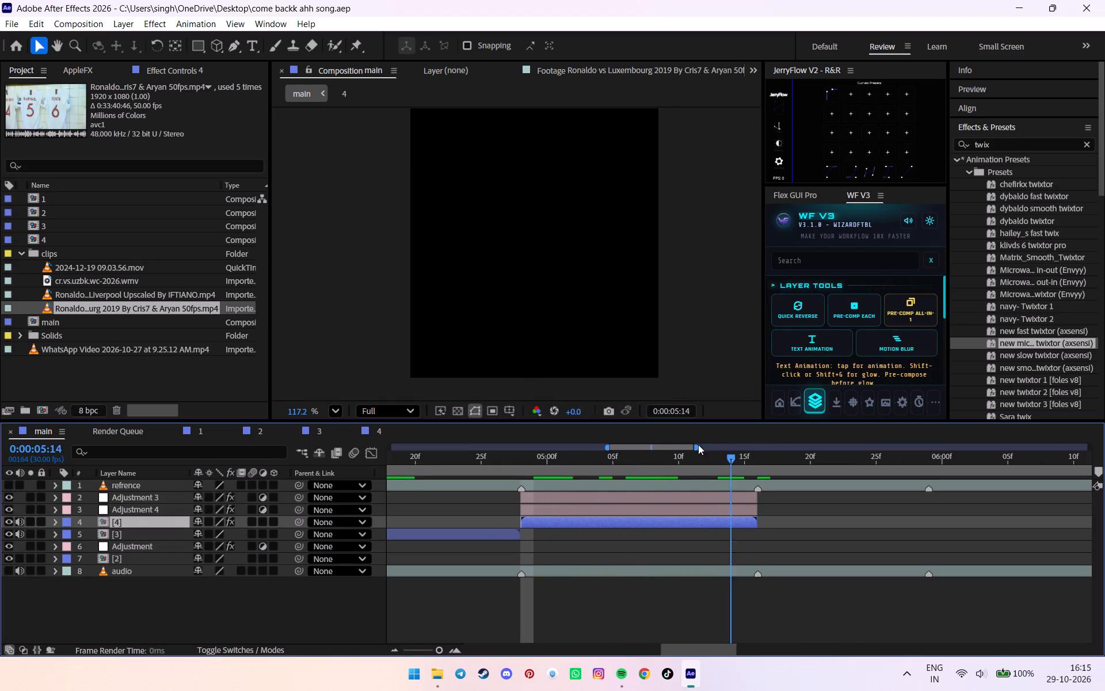
drag(698, 445, 564, 474)
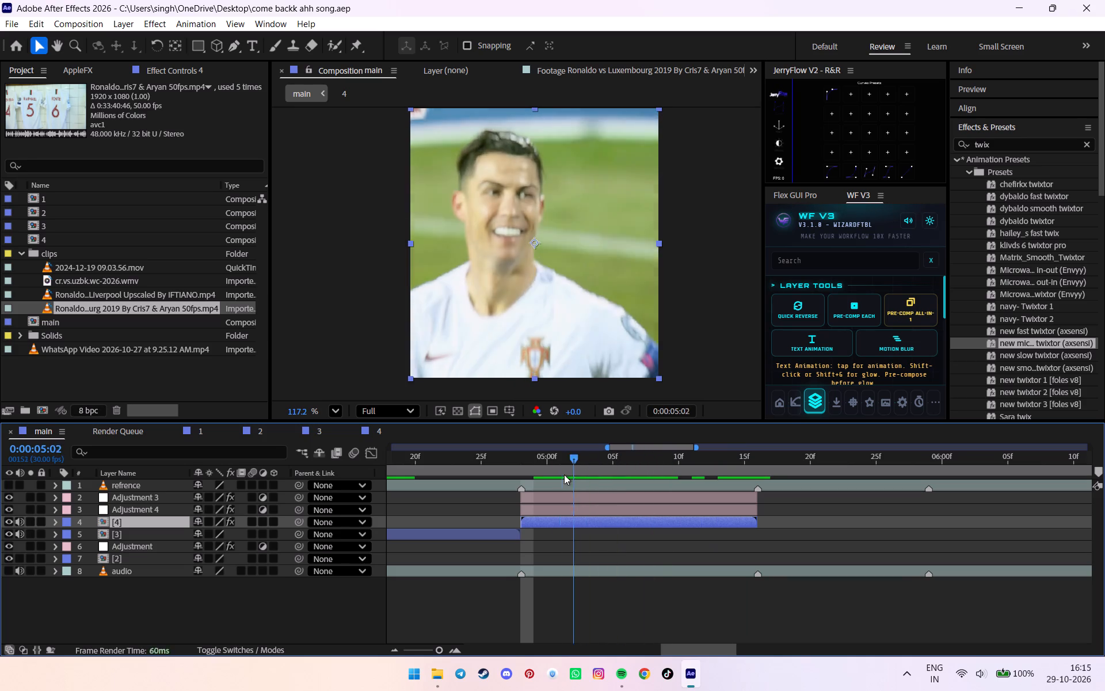
drag(564, 474, 753, 466)
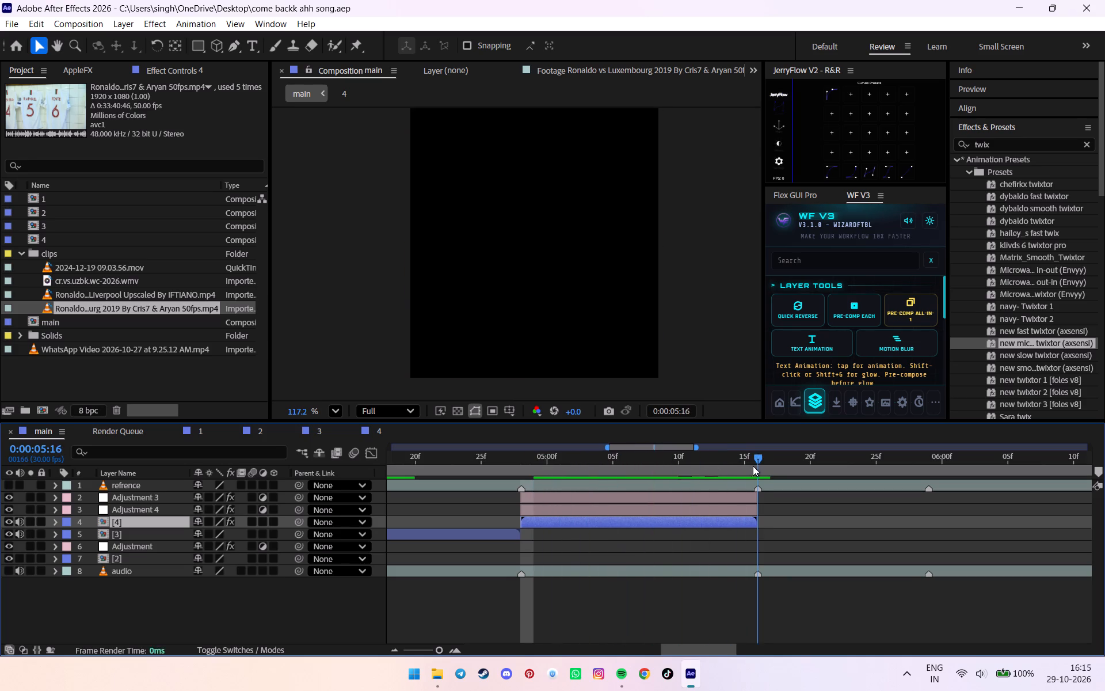
drag(753, 466, 531, 482)
click(386, 436)
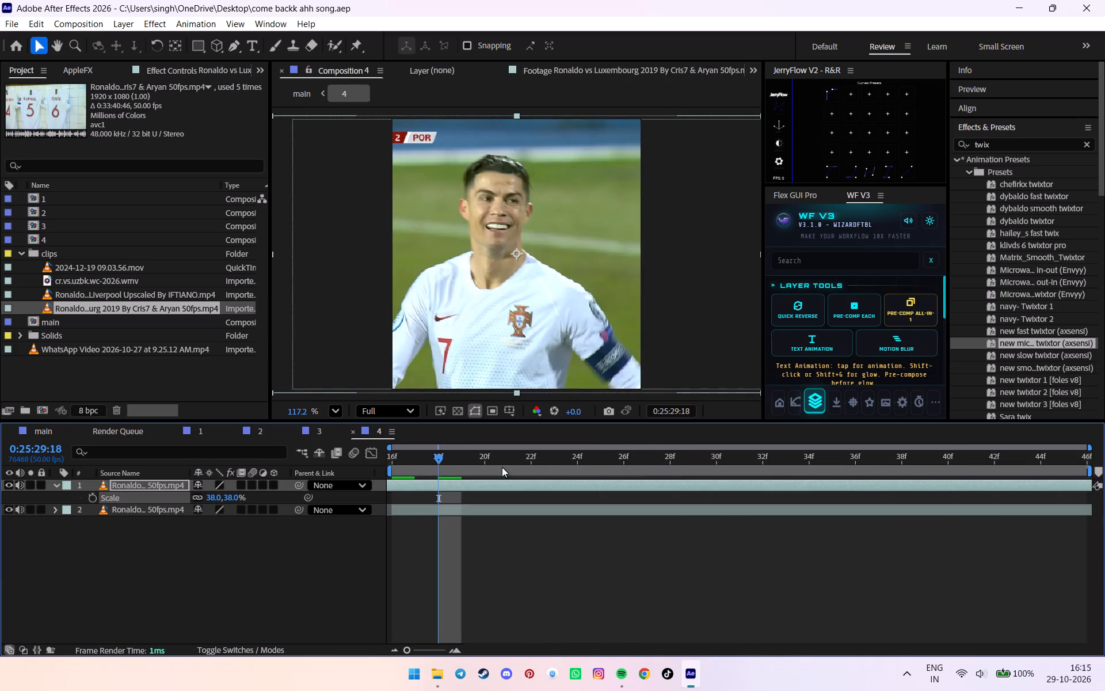
drag(480, 462, 253, 499)
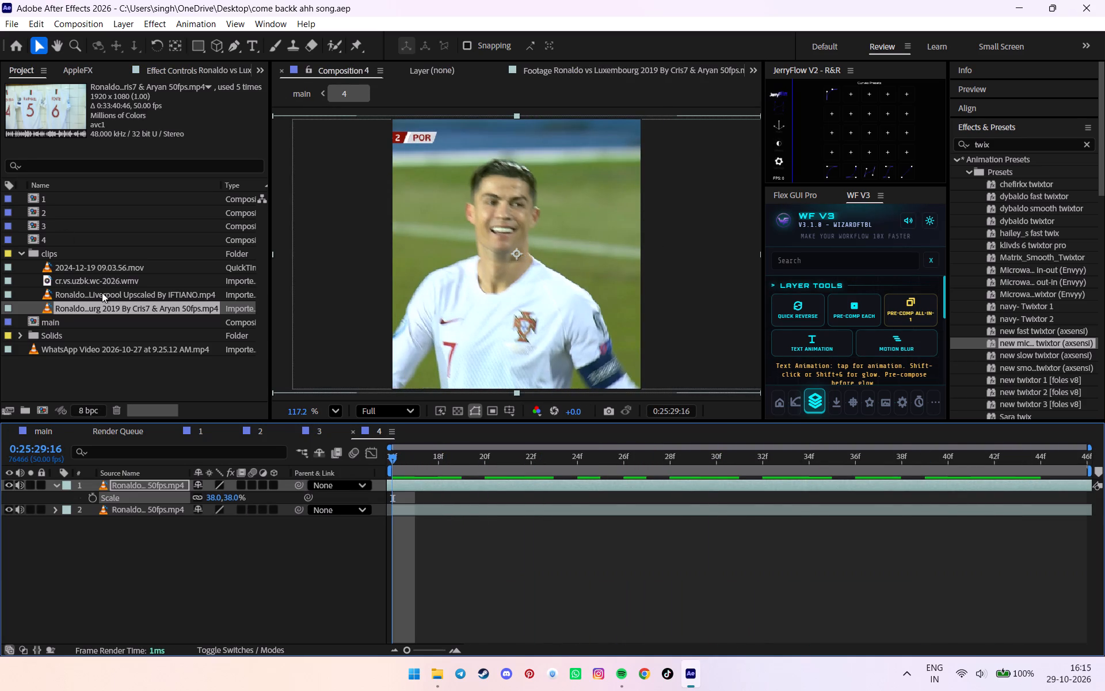
Find the tunnel shot in the Ronaldo vs Liverpool footage, set its in point at 0:00:30:19, and add it as composition 4's top layer.
double_click(102, 293)
drag(334, 382, 331, 382)
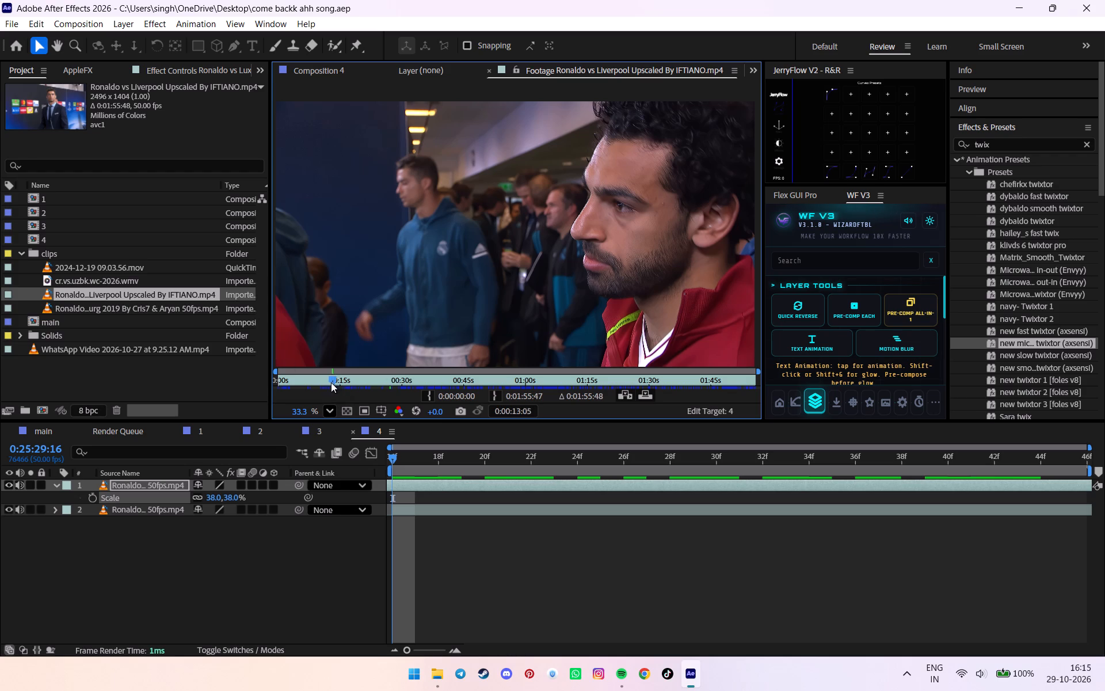
drag(331, 382, 356, 374)
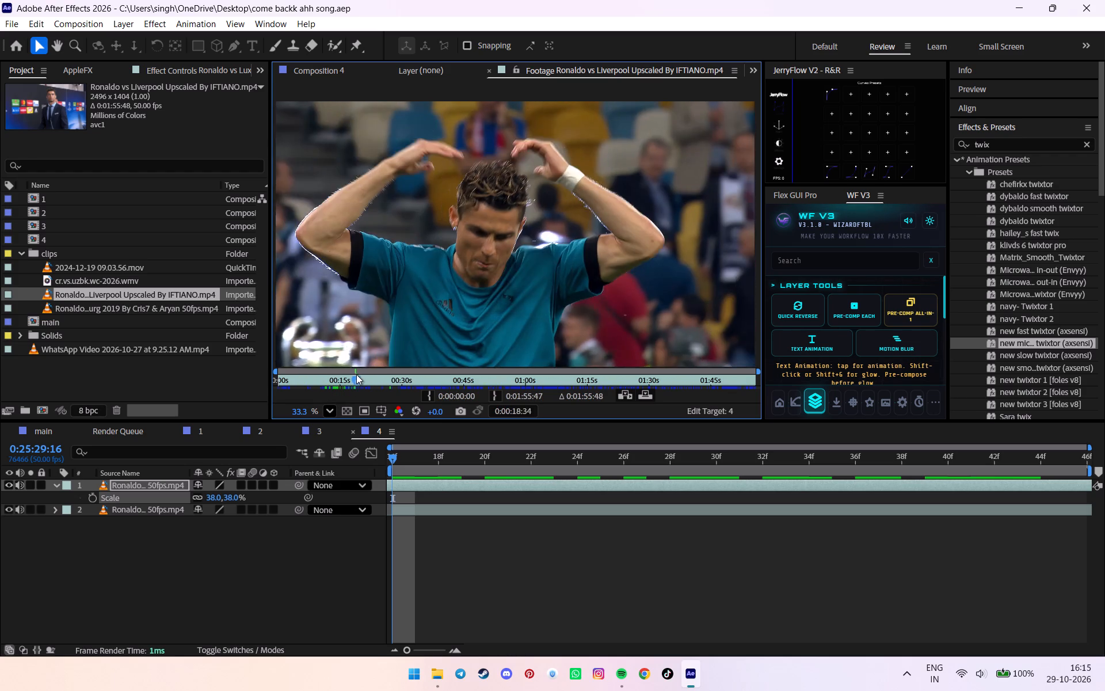
drag(356, 374, 407, 375)
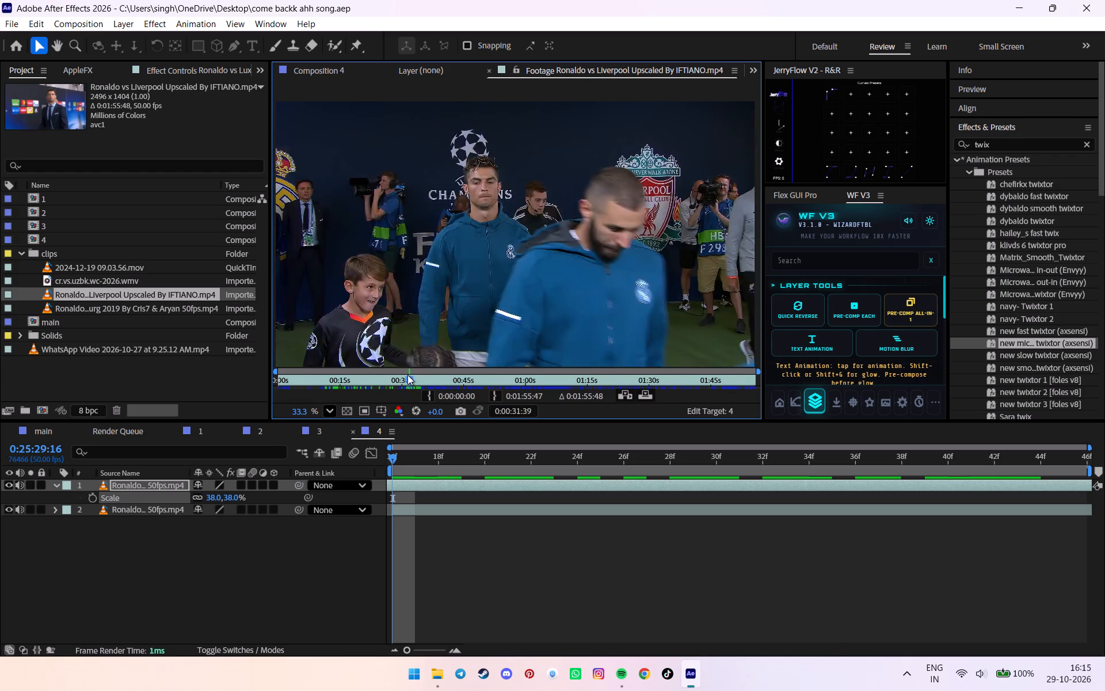
drag(407, 375, 401, 377)
double_click(401, 377)
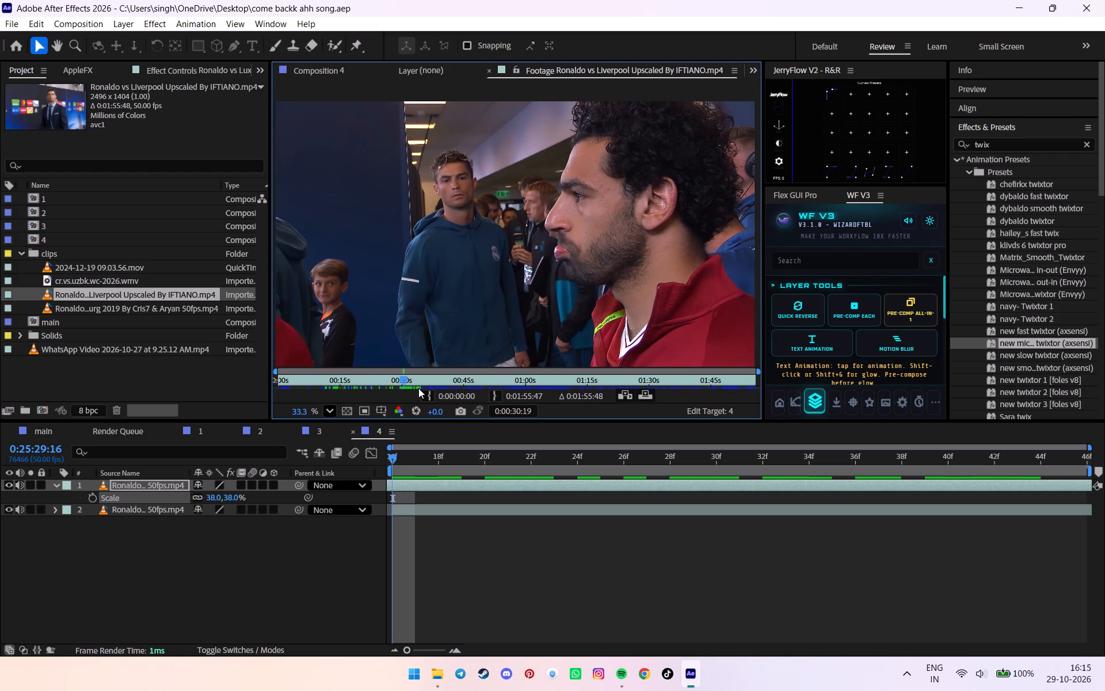
click(429, 392)
drag(129, 293, 150, 435)
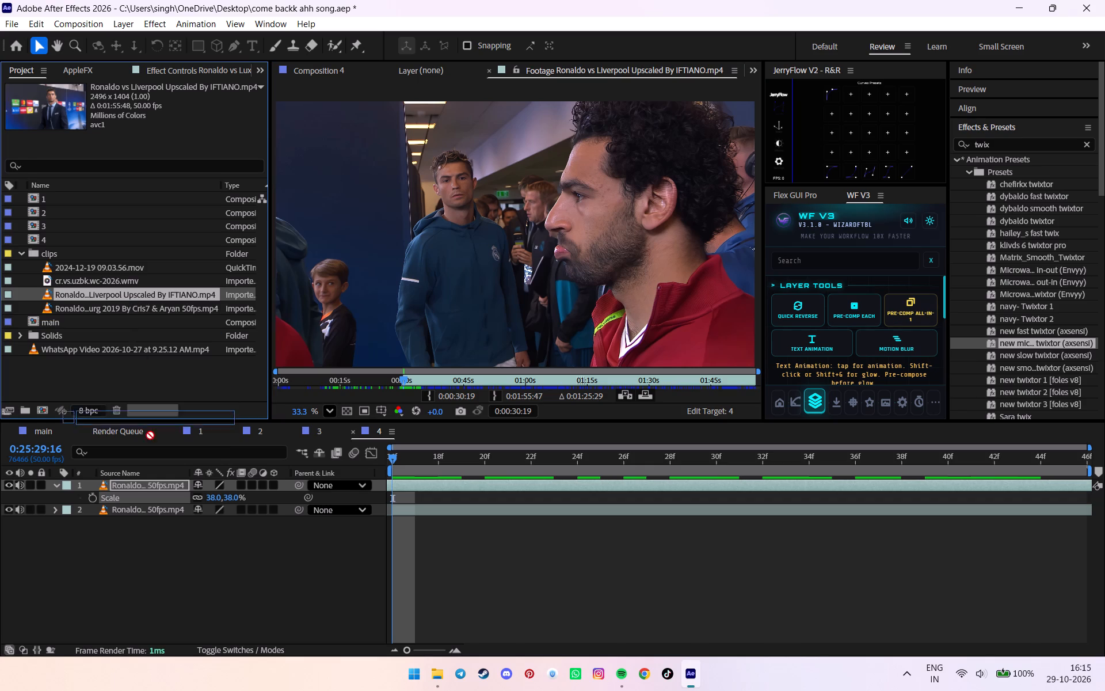
drag(150, 435, 125, 485)
Scale the tunnel layer to 32%, set its position to 266, 200, and scrub composition 4 to check the framing.
key(s)
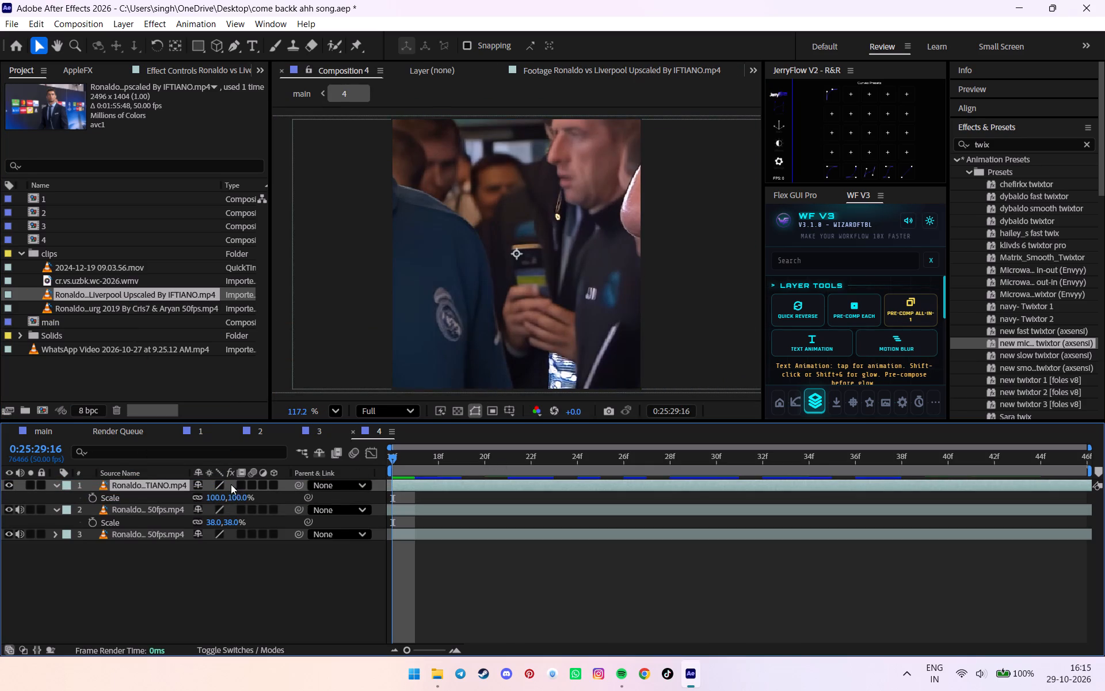
drag(215, 498, 176, 507)
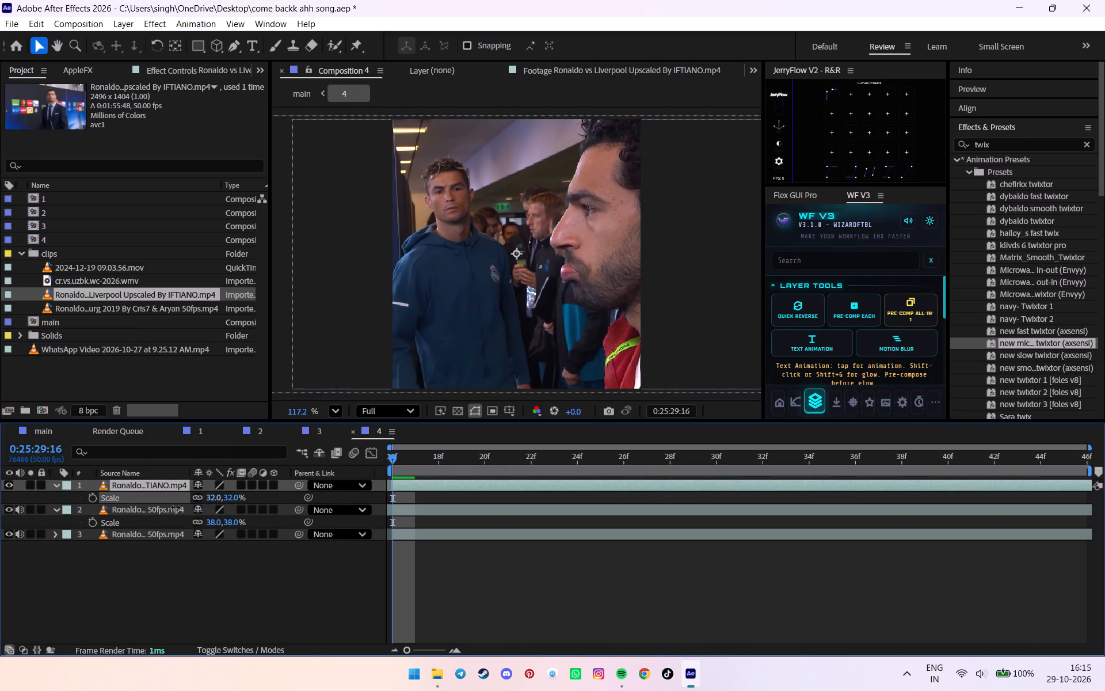
drag(176, 507, 176, 507)
key(p)
drag(201, 502, 257, 502)
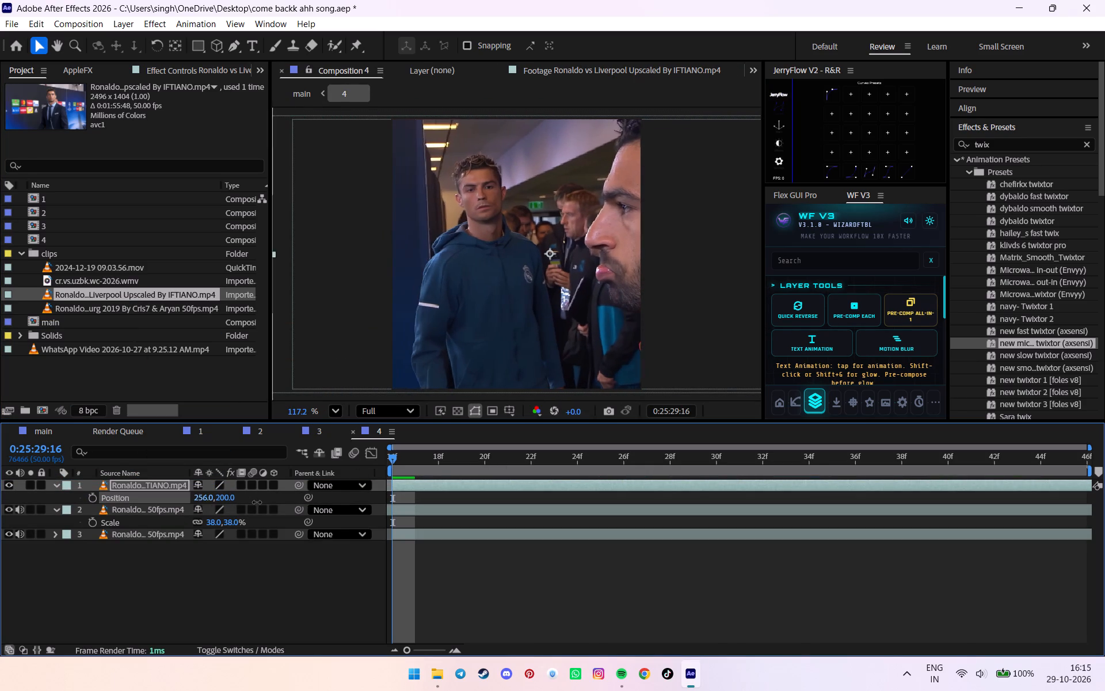
drag(257, 502, 261, 502)
drag(433, 465, 1090, 465)
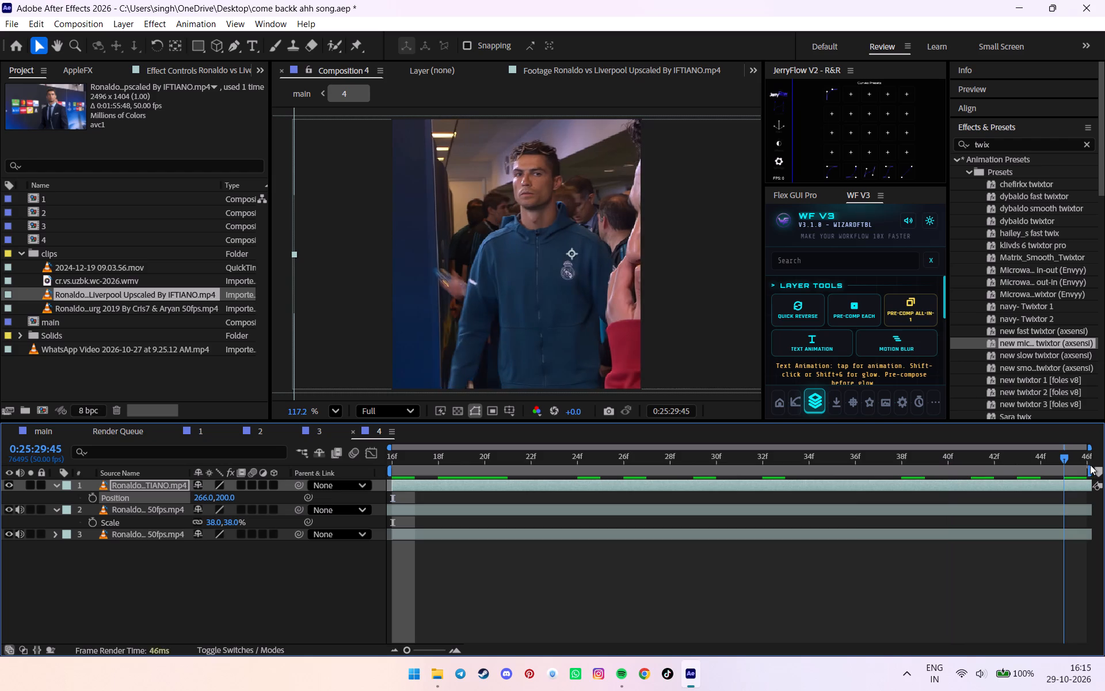
drag(1090, 465, 80, 480)
Return to the main composition and save the project.
click(29, 434)
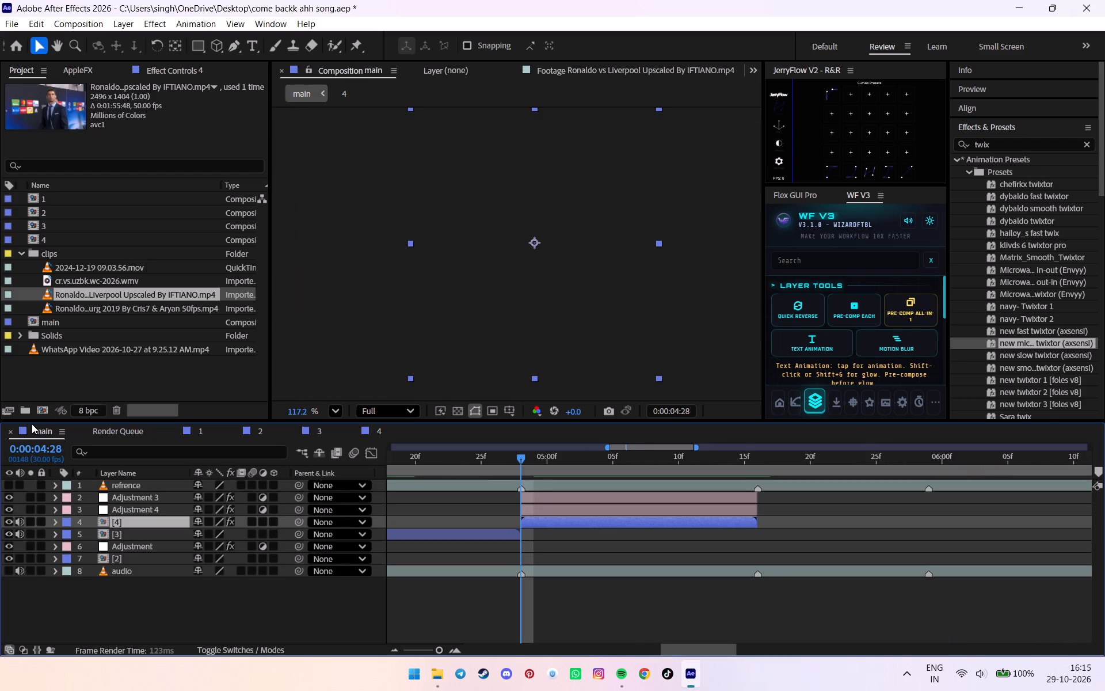
key(ctrl+s)
Scrub the tunnel shot in main up to about 0:00:05:10, then play back from 0:00:04:25.
drag(535, 460, 687, 456)
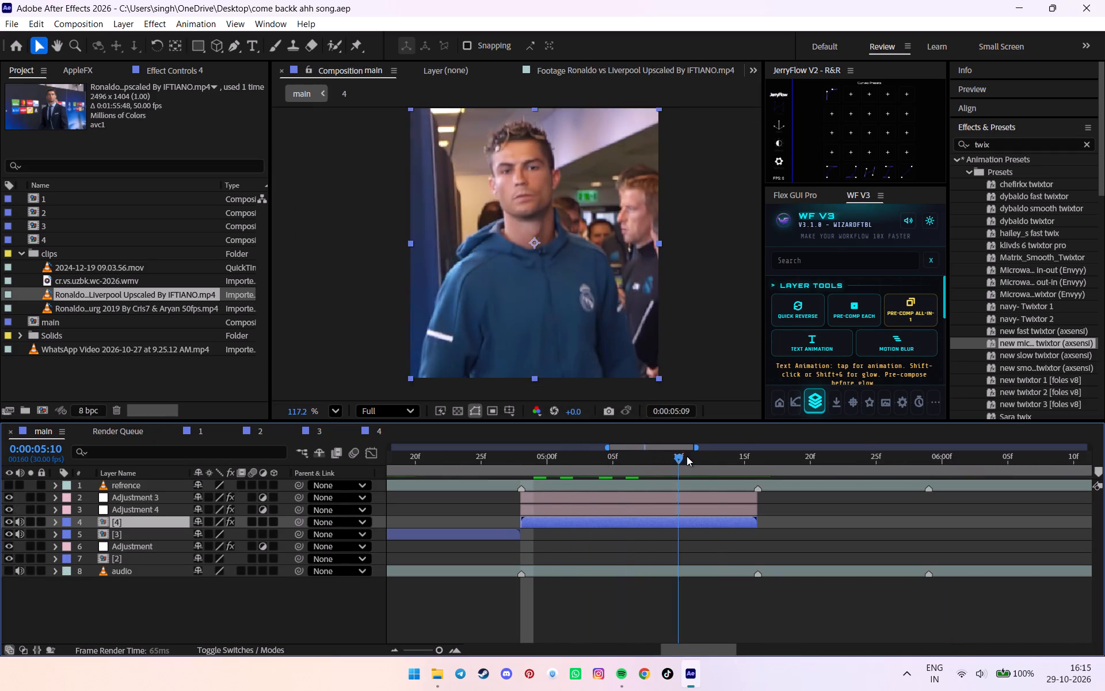
drag(687, 456, 479, 477)
key(space)
alt+scroll(559, 489, down, 2)
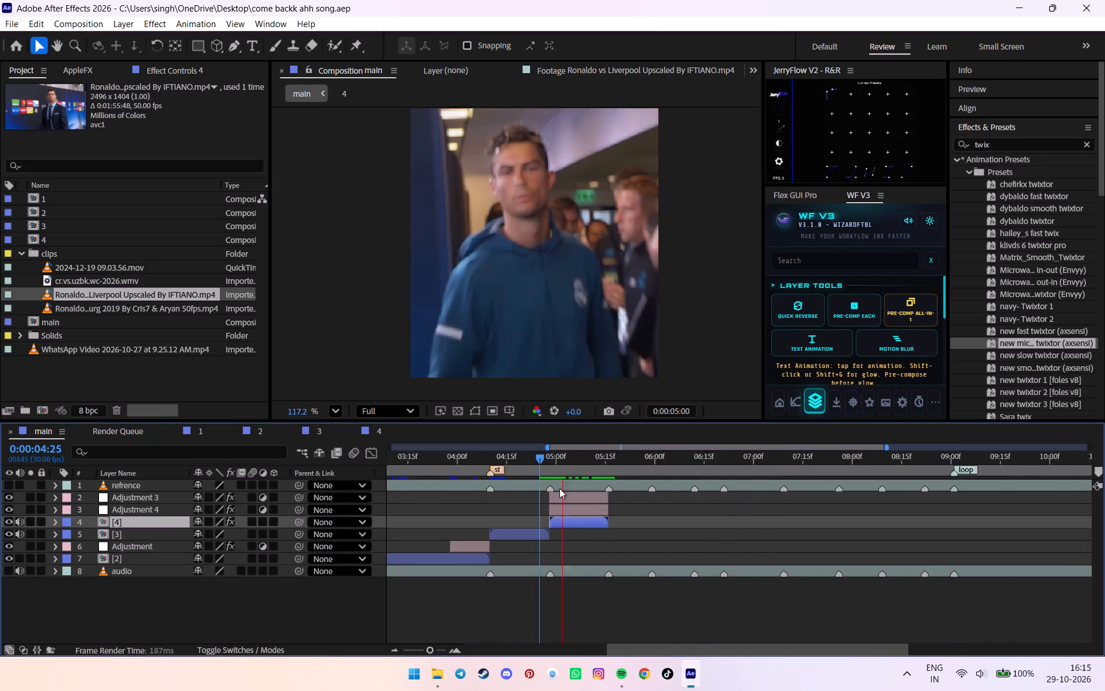
alt+scroll(559, 488, down, 1)
Mute the audio of layers [3] and [4] in main and save the project.
click(21, 535)
double_click(21, 514)
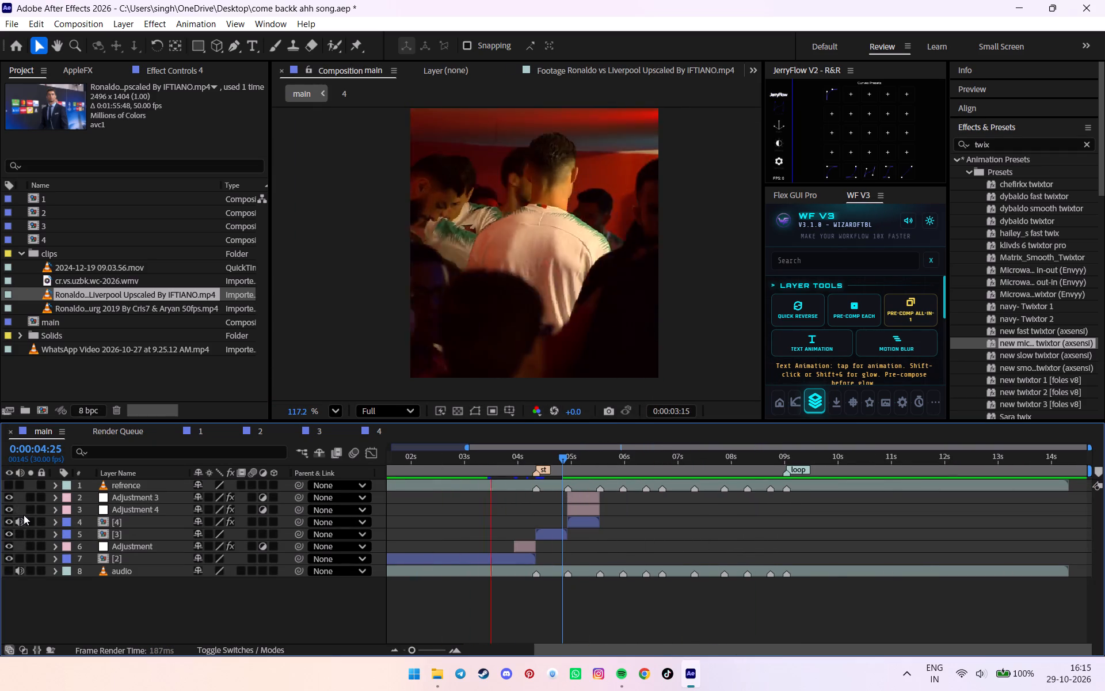
click(20, 518)
click(771, 541)
key(ctrl+s)
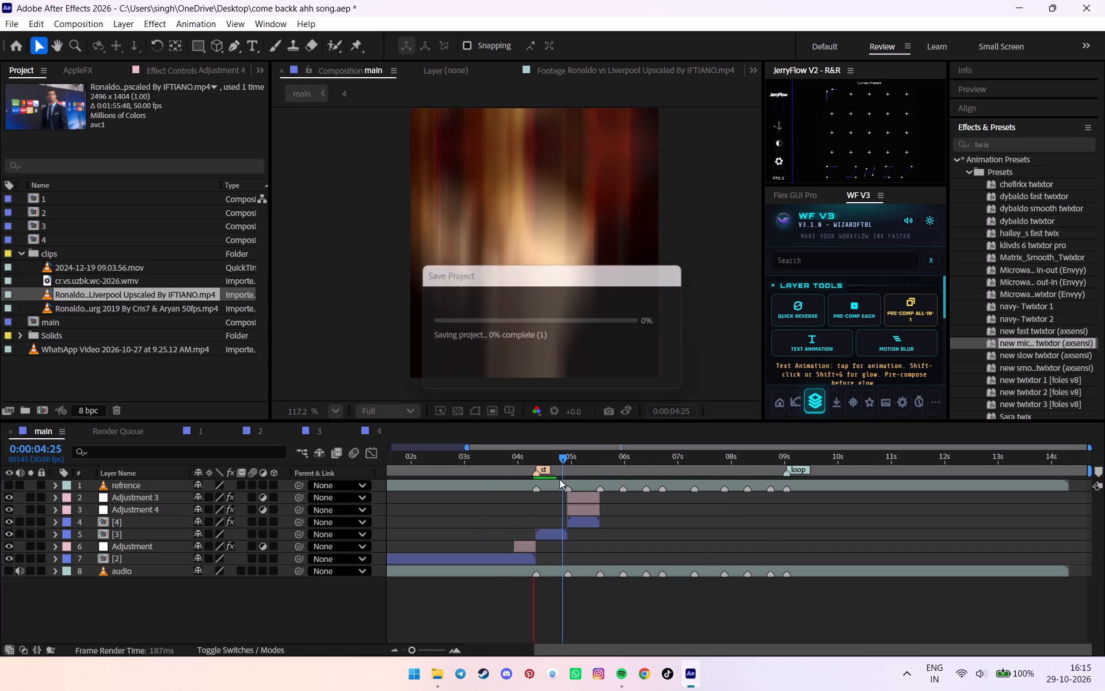
Review the cut to the tunnel shot in main from 0:00:04:10, then from 0:00:04:18.
drag(561, 462, 534, 462)
key(space)
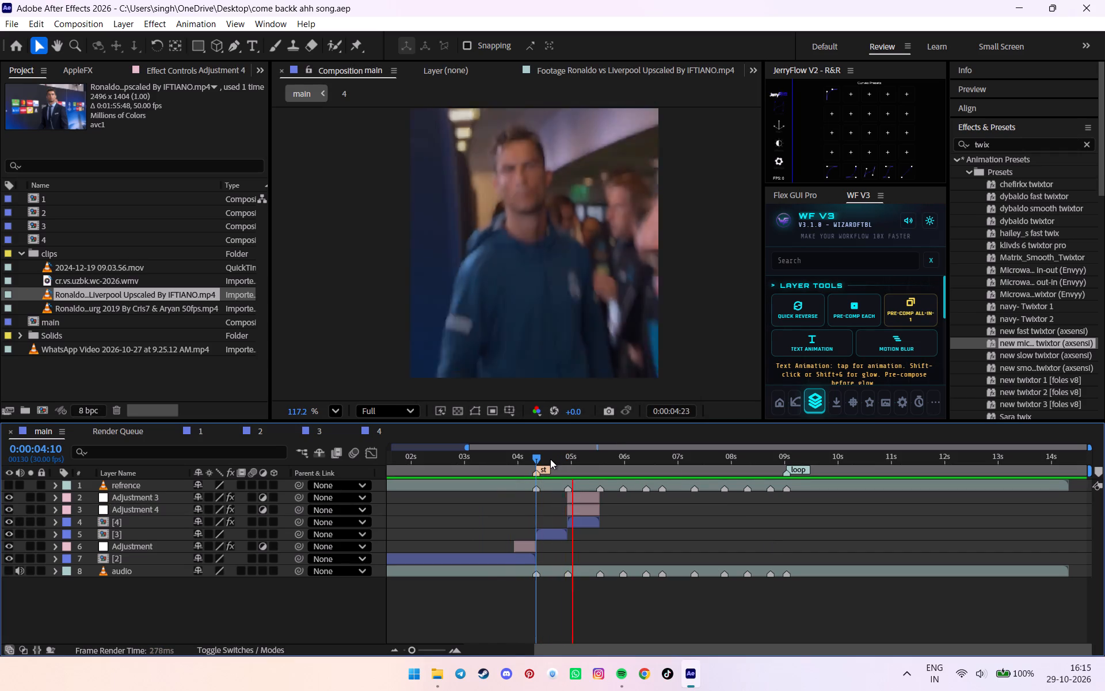
click(550, 459)
key(space)
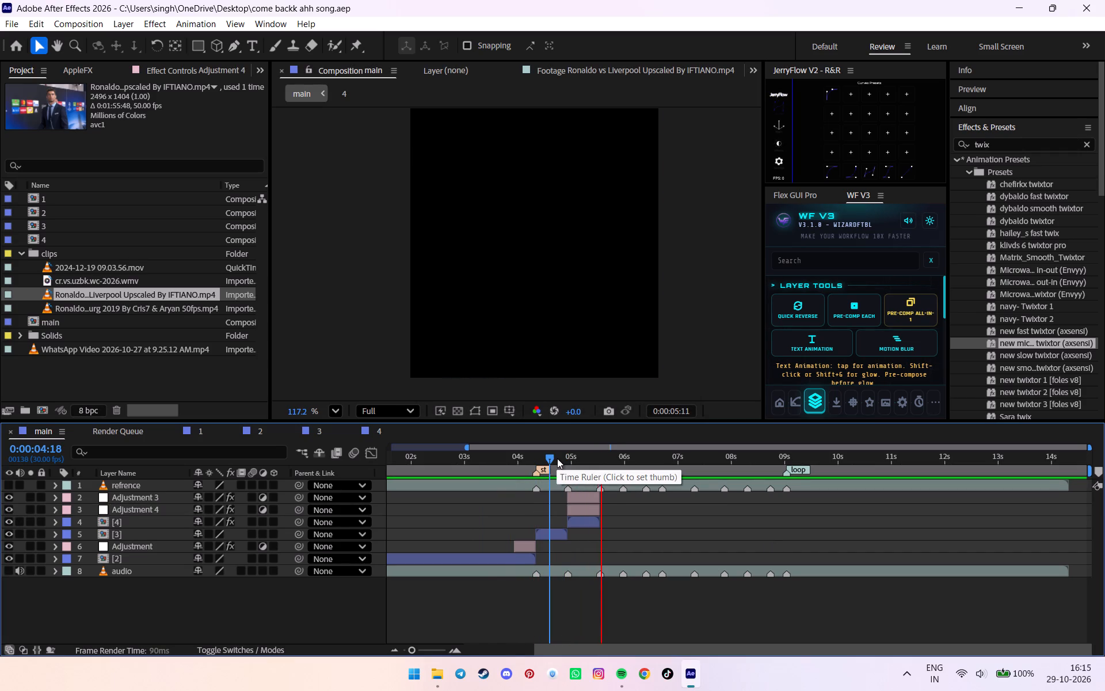
drag(557, 458, 577, 459)
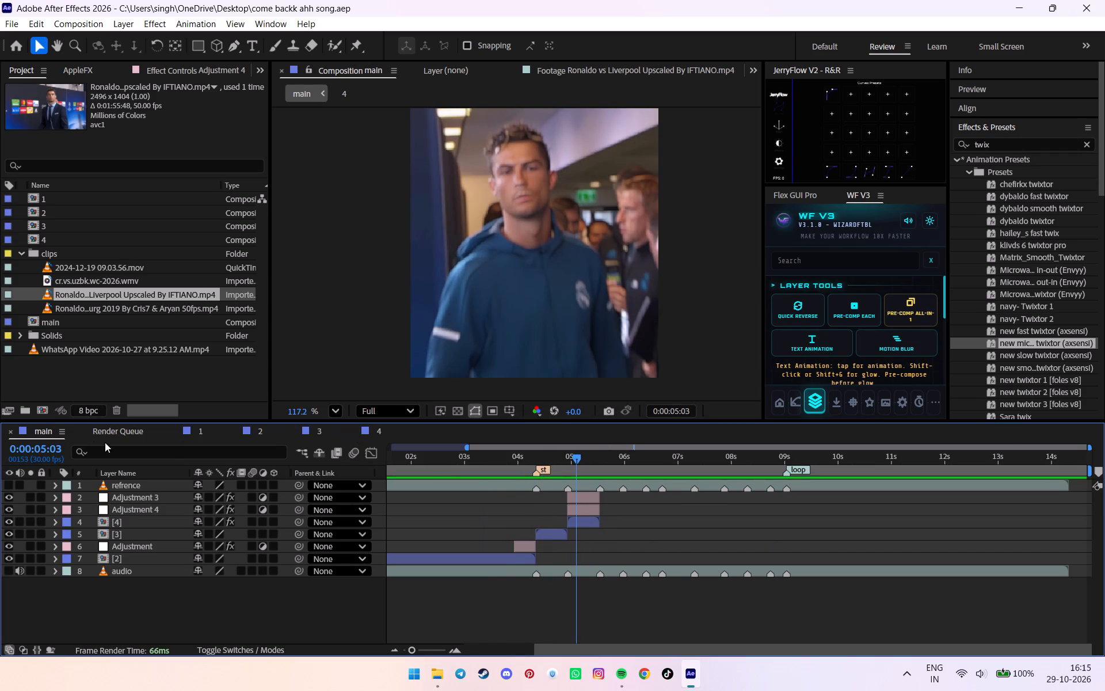
Close the Render Queue and compositions 1, 2 and 3 in the timeline, keeping main and 4 open.
click(77, 432)
double_click(82, 430)
click(82, 430)
click(82, 430)
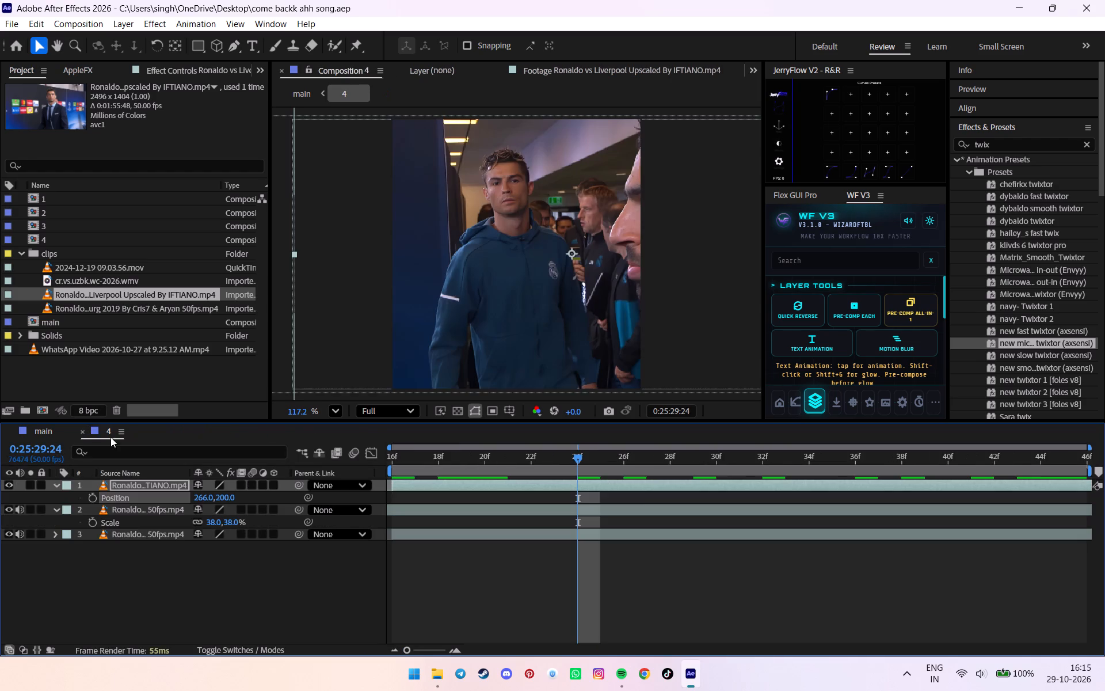
Slide the tunnel layer about six frames earlier in composition 4, keeping it covering the whole composition.
drag(594, 476, 748, 465)
drag(787, 485, 680, 489)
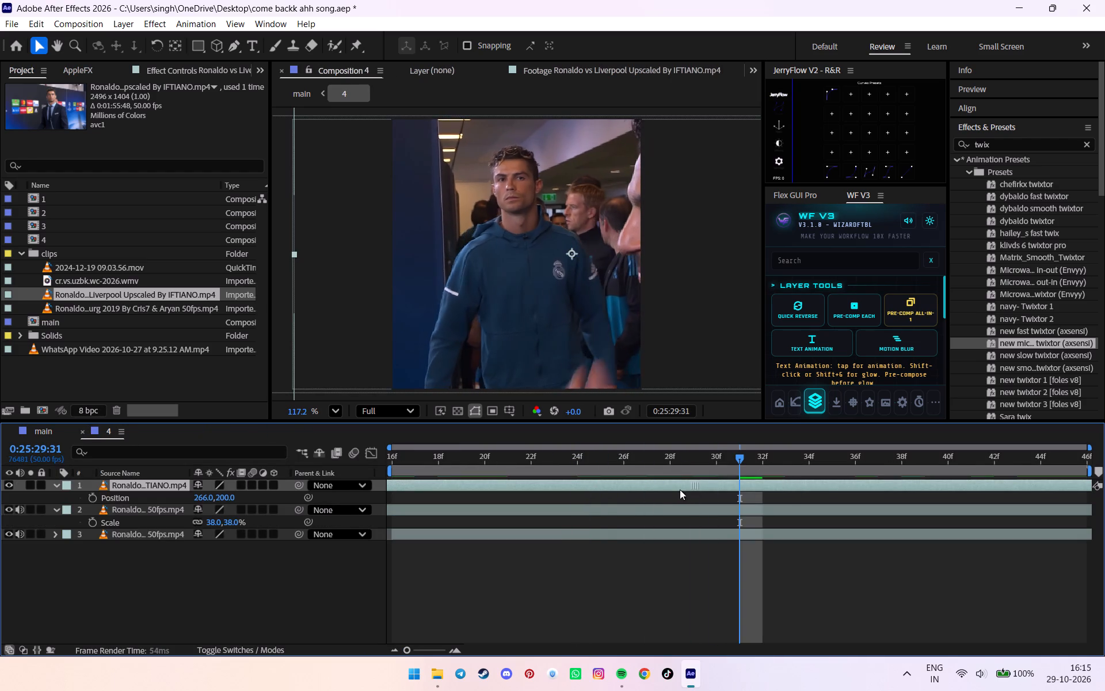
drag(680, 489, 657, 490)
drag(596, 452, 316, 472)
Return to the main composition, start playback of the retimed tunnel shot, and save the project.
click(45, 428)
key(space)
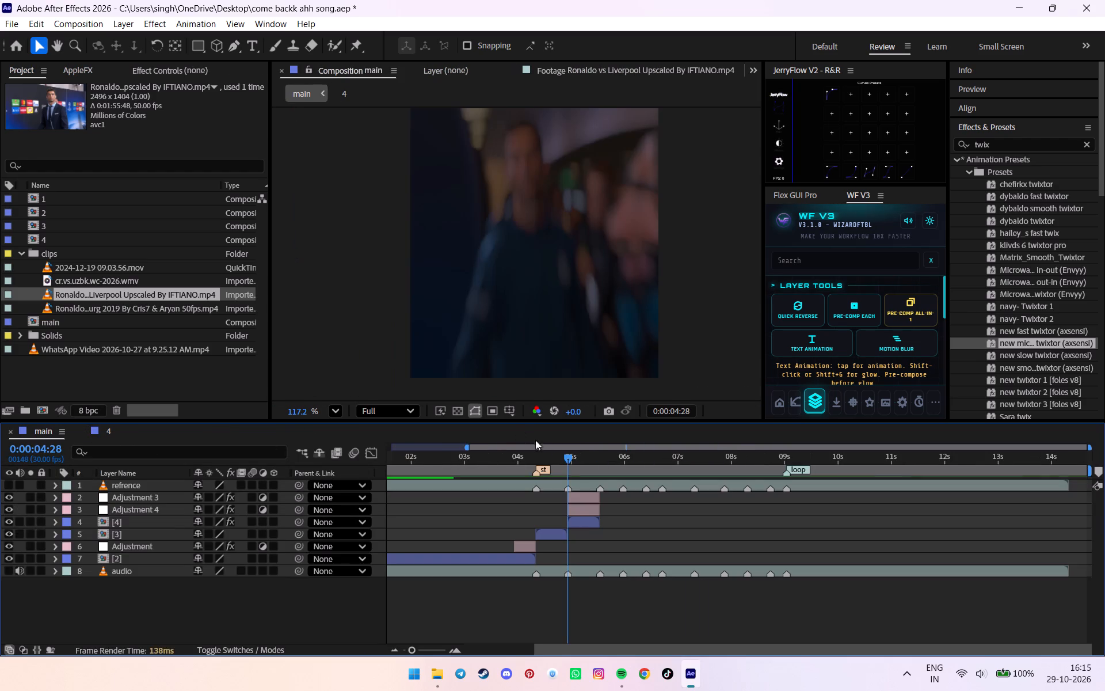
key(ctrl+s)
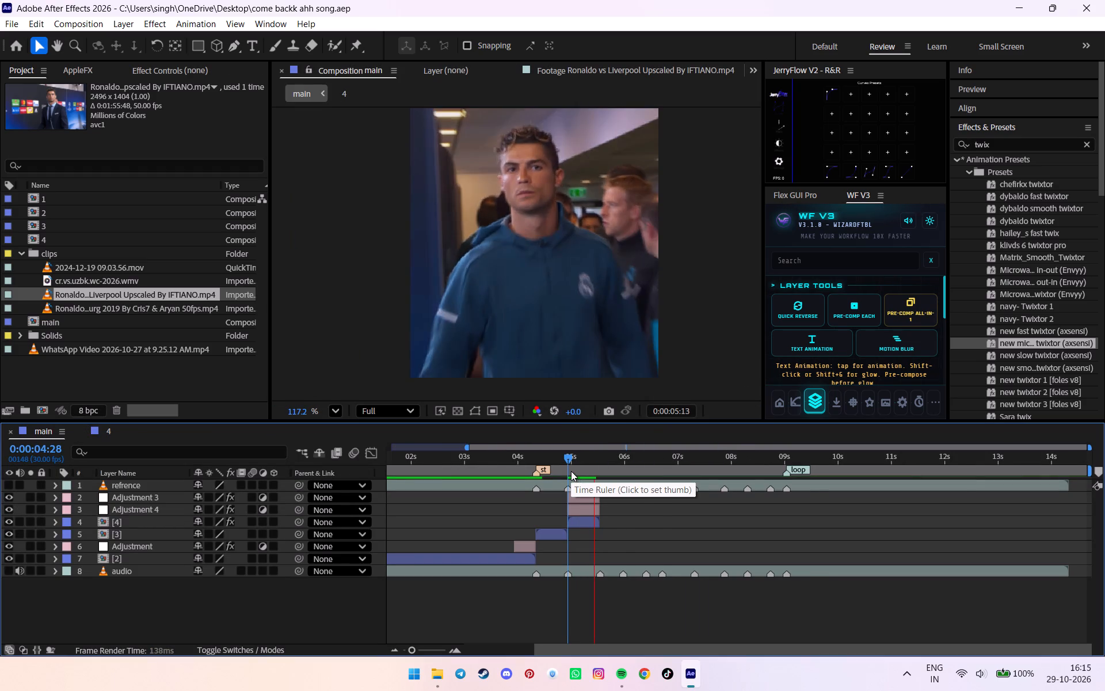
Review the transitions into the tunnel shot in main, playing from 0:00:04:15 and 0:00:04:04.
alt+scroll(571, 471, down, 3)
drag(624, 465, 606, 465)
key(space)
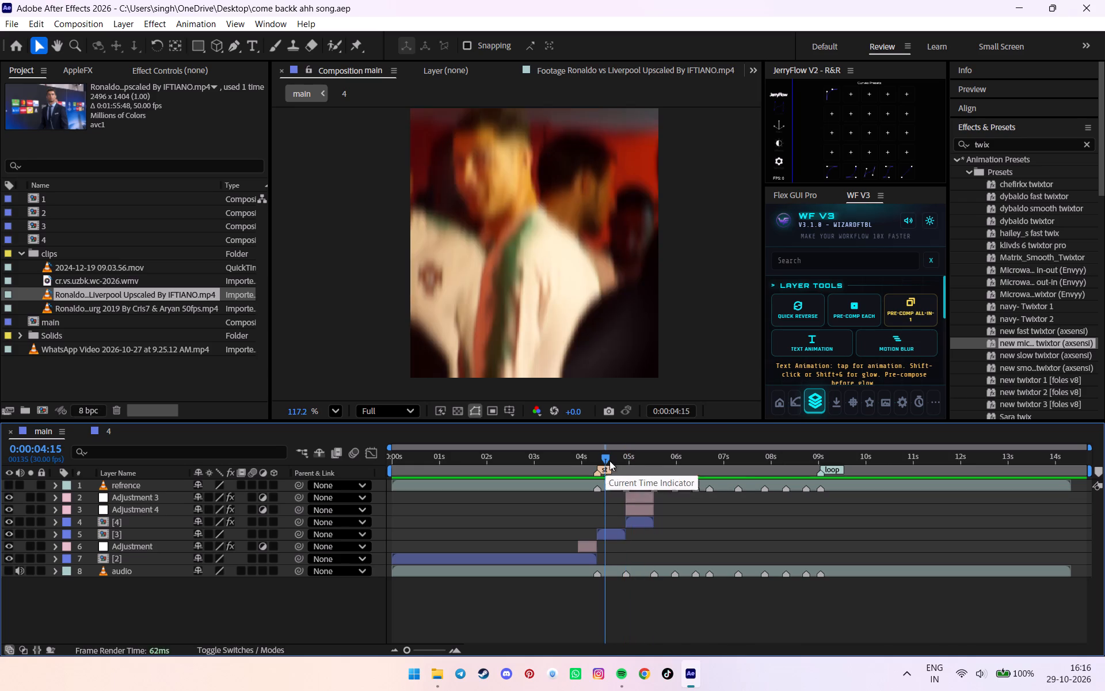
drag(626, 458, 587, 457)
key(space)
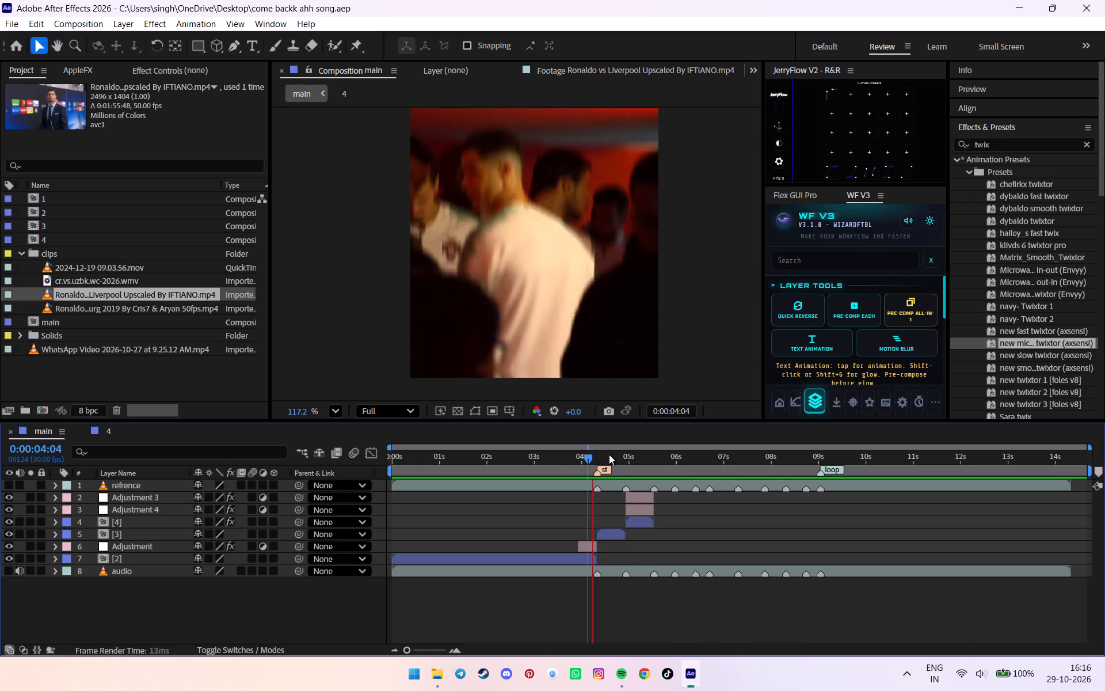
drag(609, 454, 626, 454)
Go back to the first frame of composition 4 at 0:25:29:16.
click(115, 423)
drag(554, 466, 247, 465)
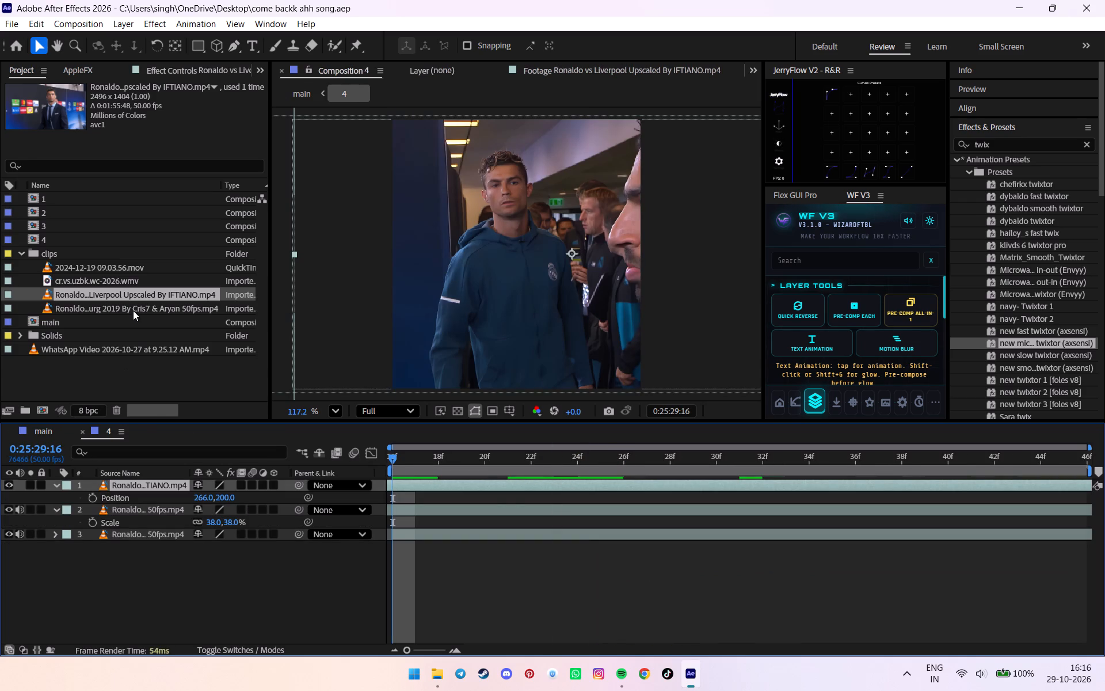
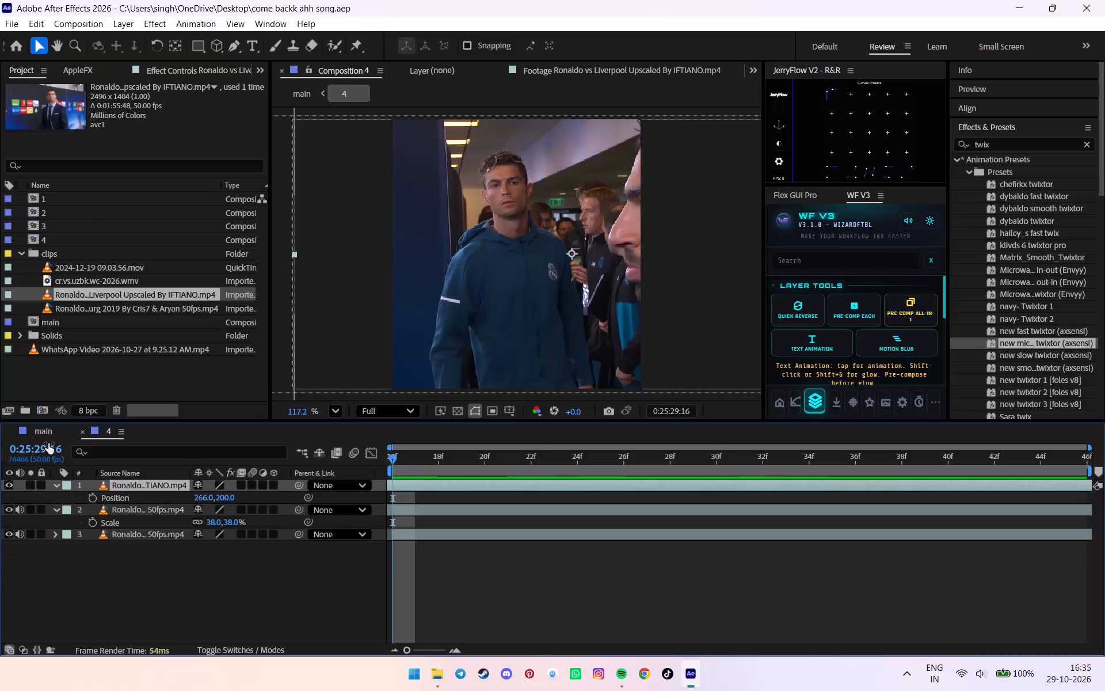
Return to the main composition, start playback from 0:00:04:28, and save the project.
click(54, 436)
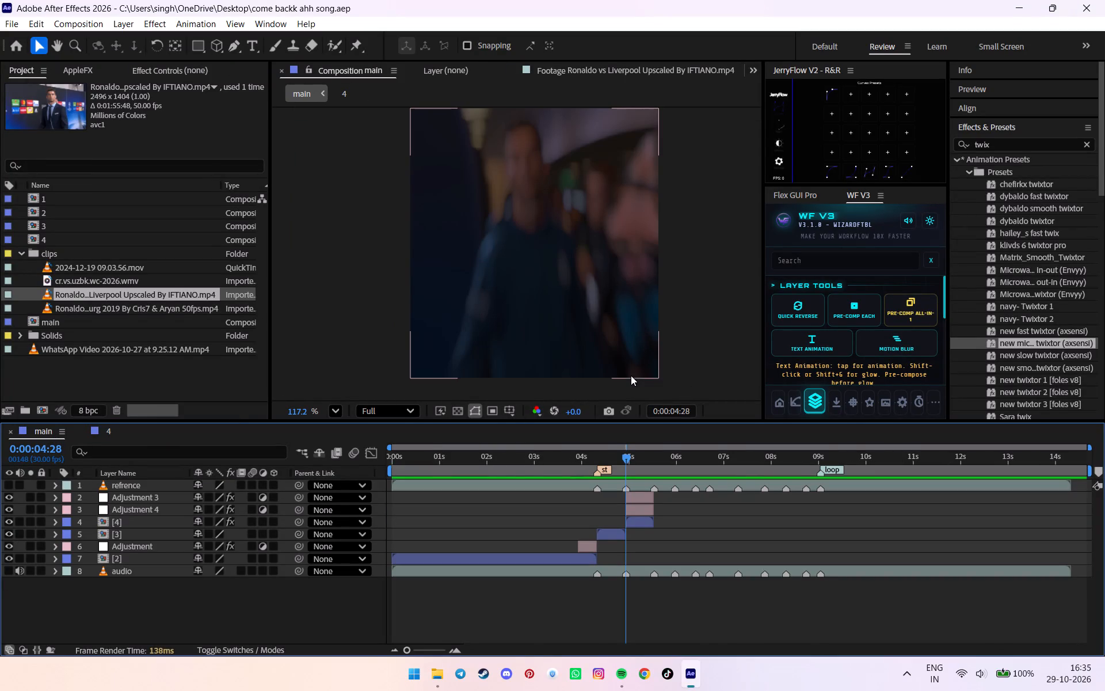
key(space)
key(ctrl+s)
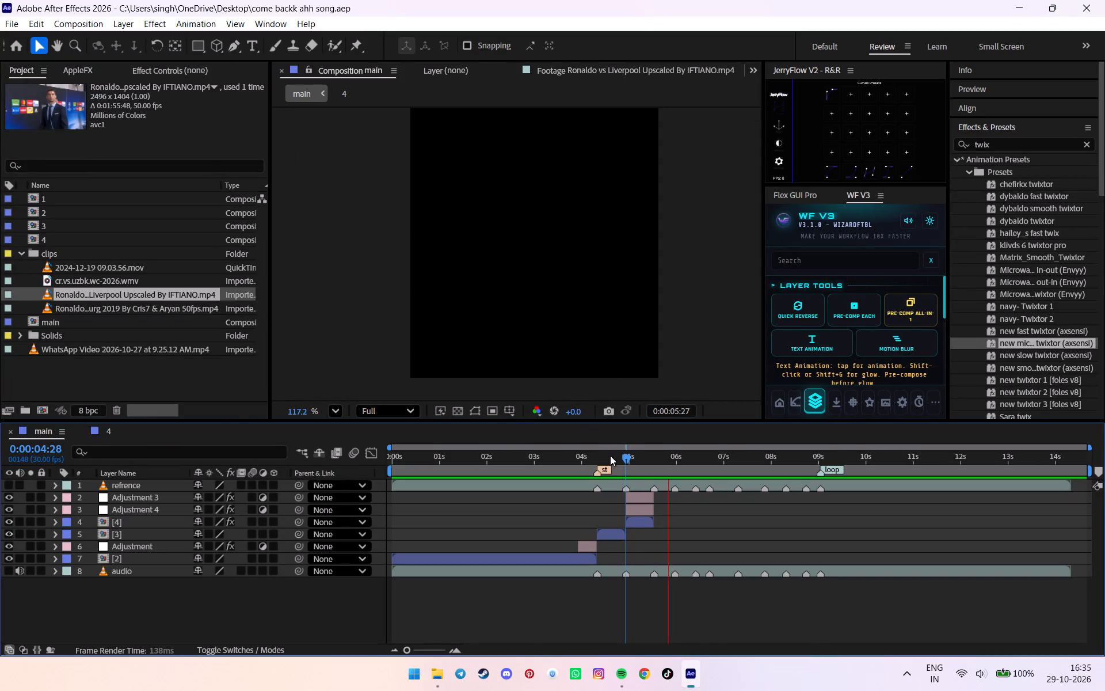
Review the transitions between shots 2, 3 and 4 in main with sound, playing from 0:00:04:13, 0:00:04:00, 0:00:03:22 and 0:00:03:00.
drag(610, 455, 602, 455)
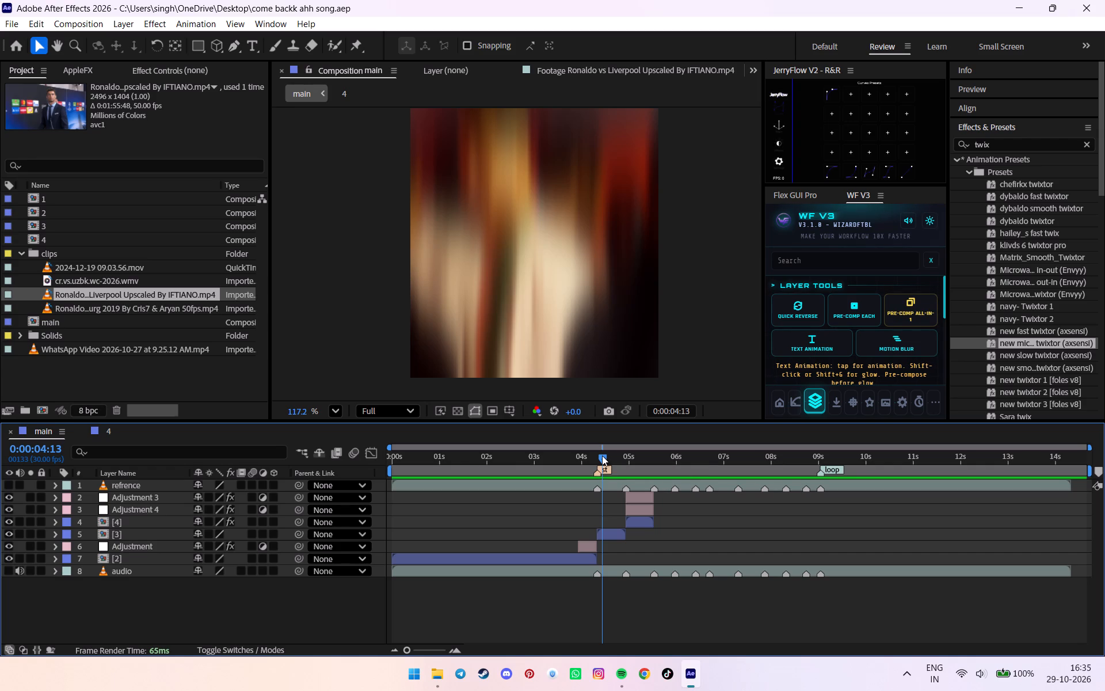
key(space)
drag(609, 460, 582, 461)
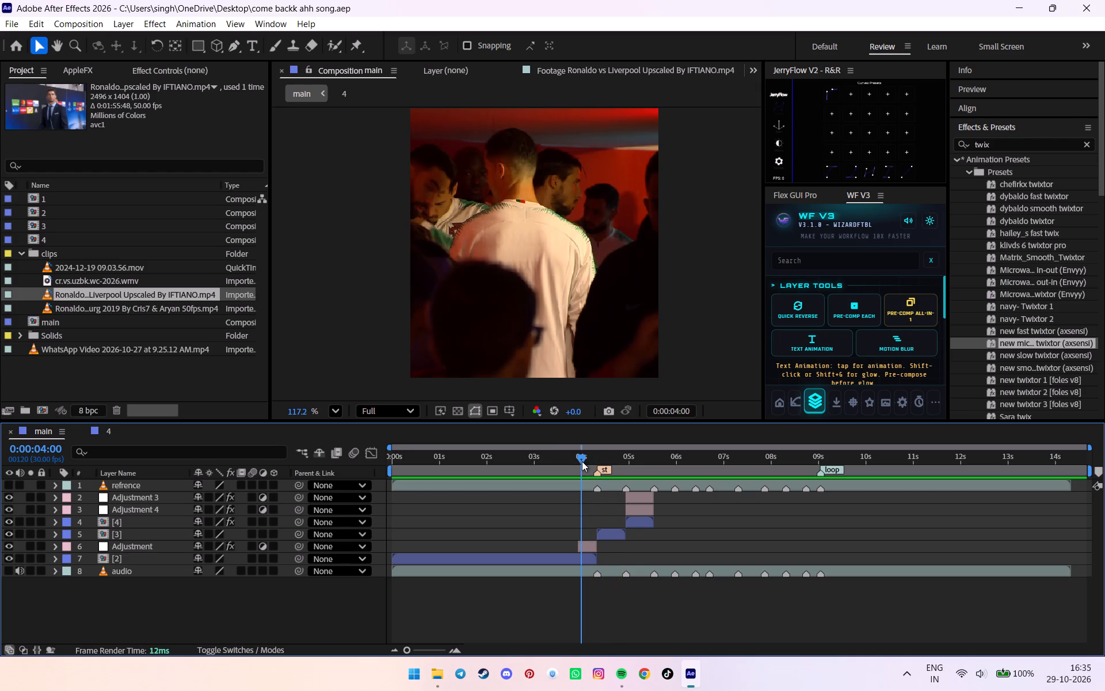
click(1013, 686)
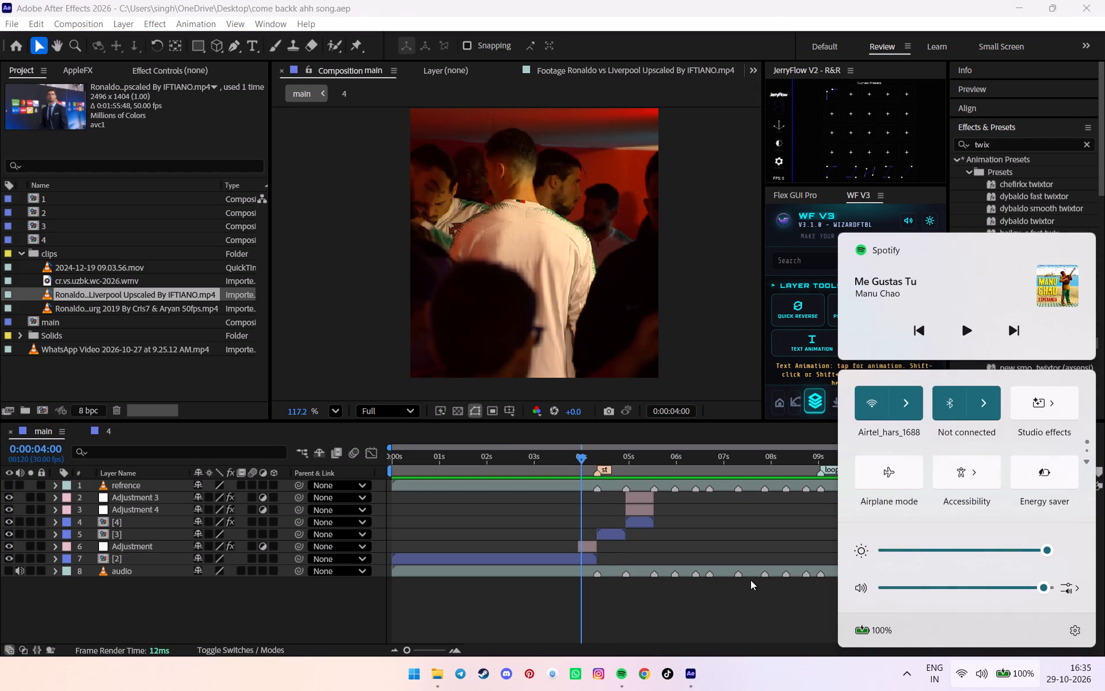
click(717, 589)
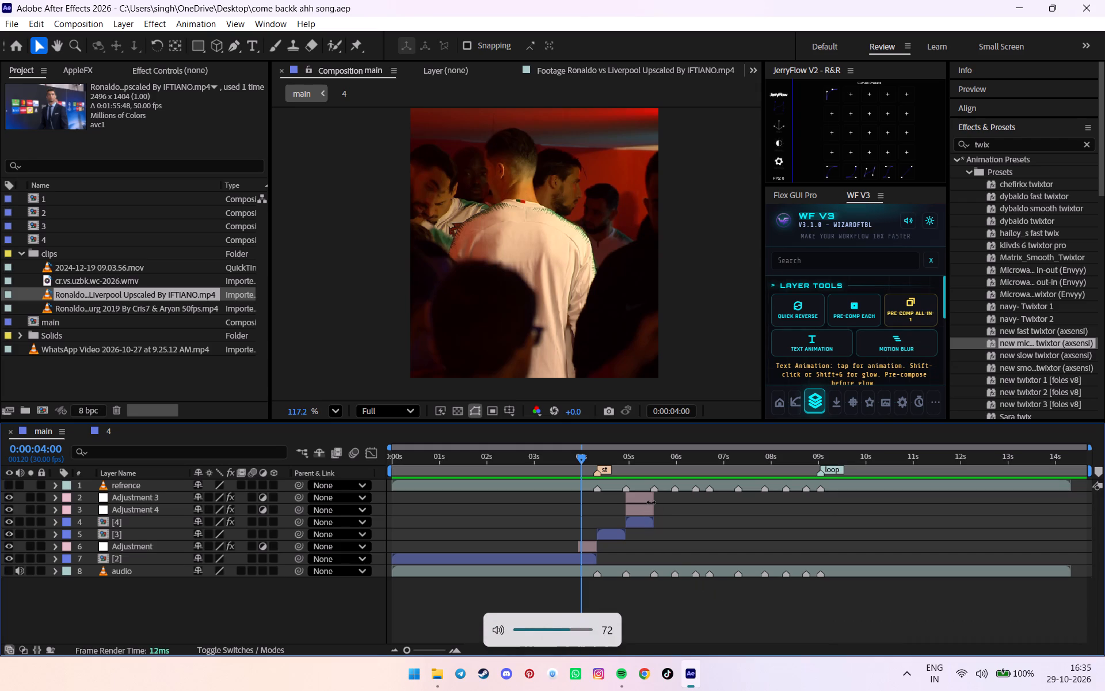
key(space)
click(611, 481)
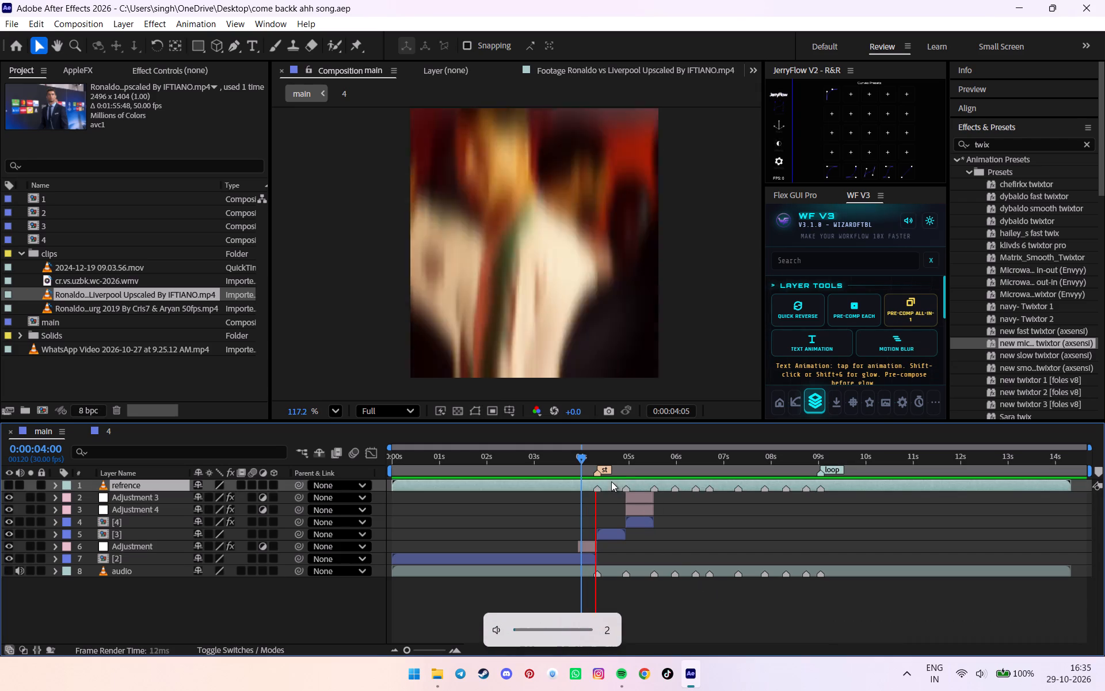
drag(617, 464, 605, 464)
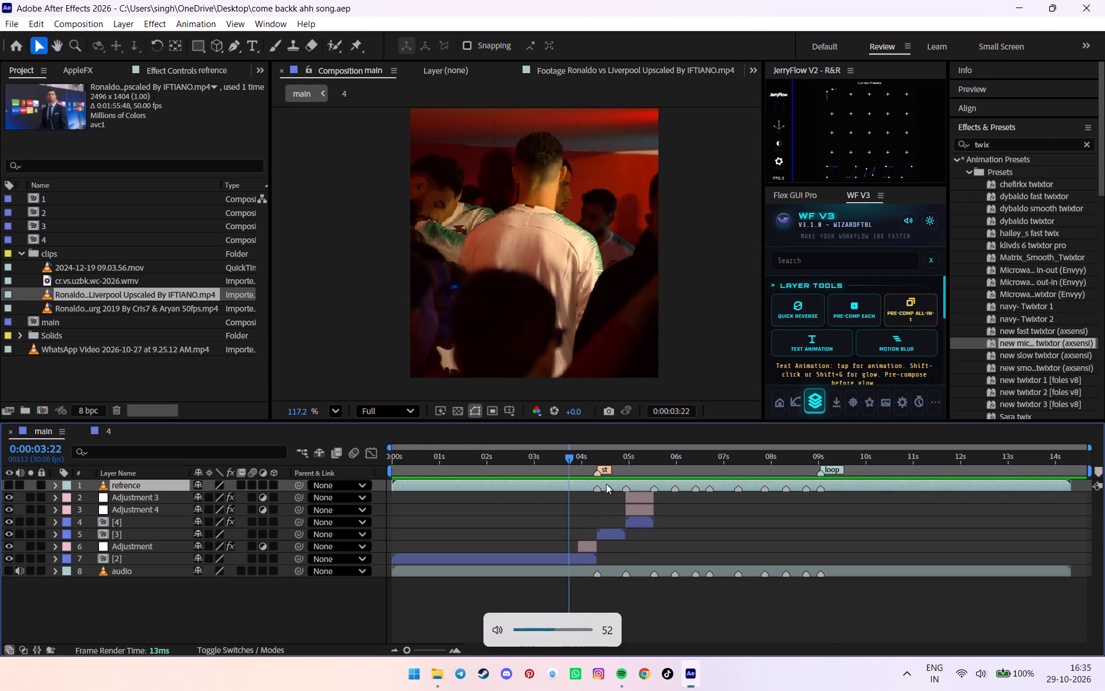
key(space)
drag(626, 462, 534, 464)
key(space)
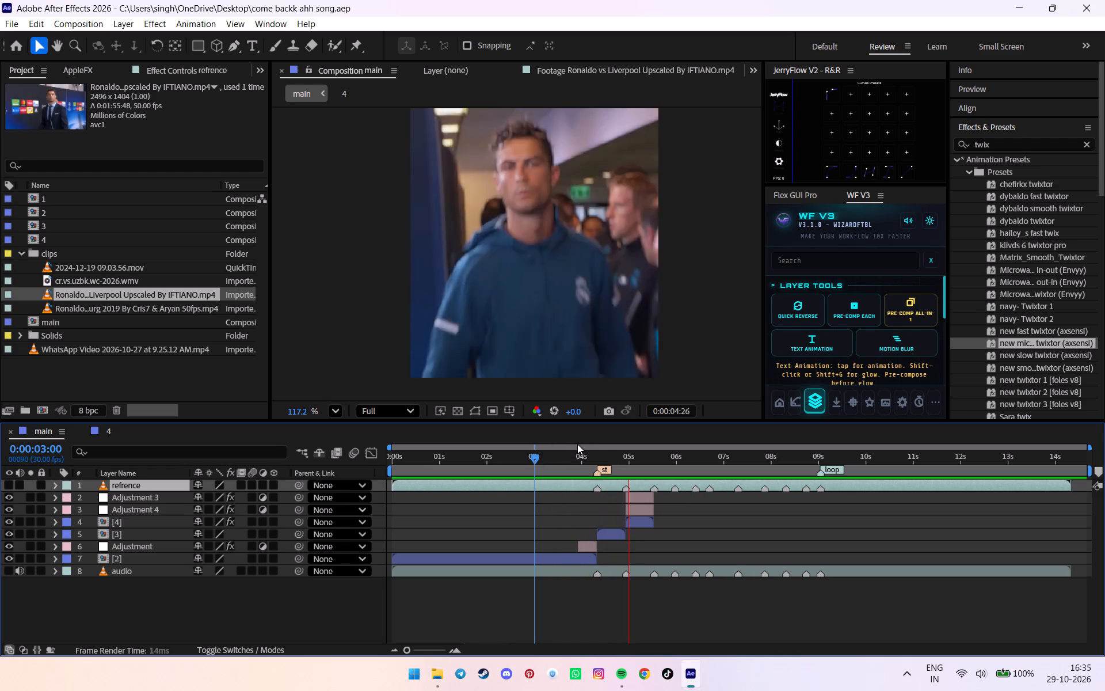
Review the tunnel shot and the transitions around it in main, playing from 0:00:03:00, 0:00:04:12, 0:00:04:18 and 0:00:03:20.
drag(576, 448, 559, 447)
key(space)
alt+scroll(601, 452, down, 5)
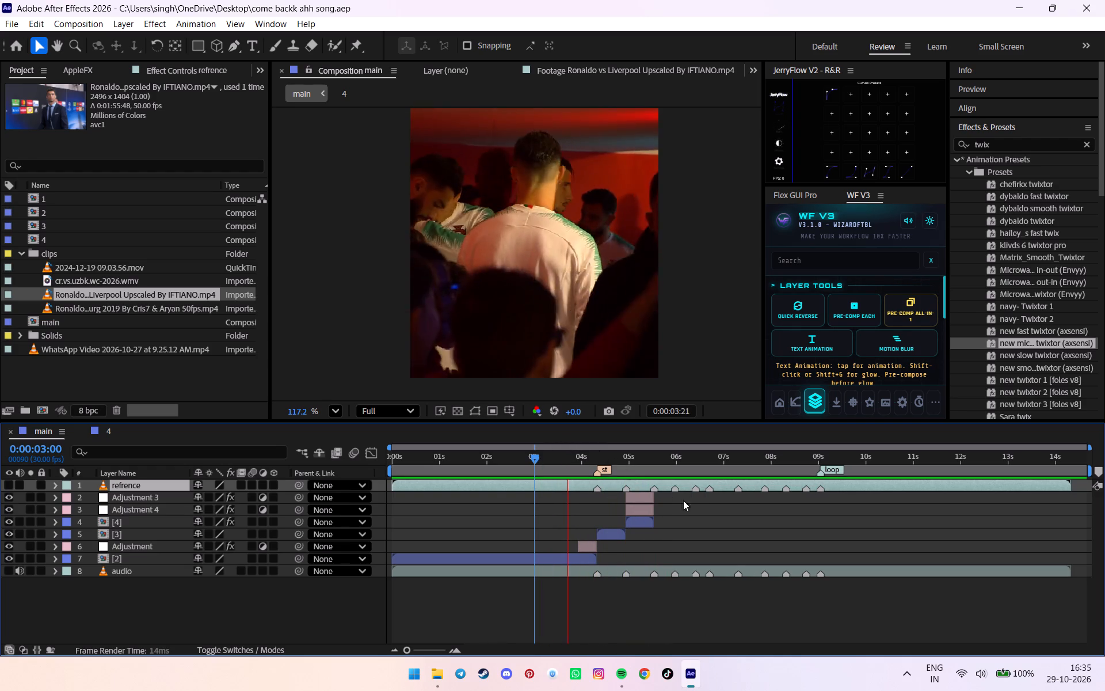
click(708, 510)
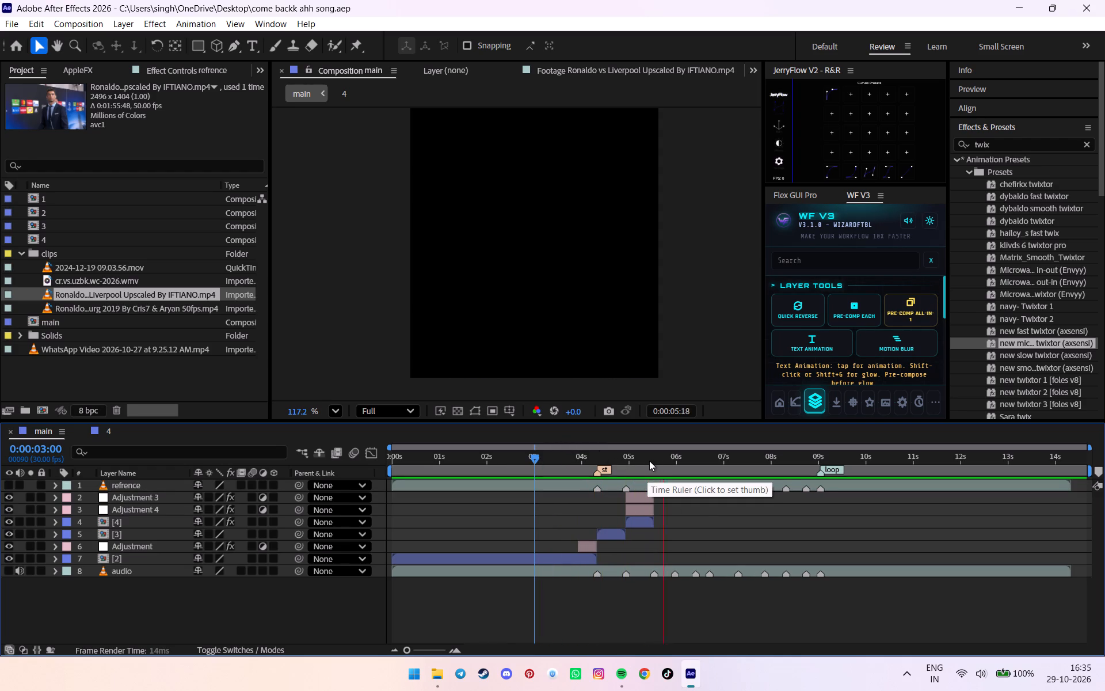
click(646, 461)
click(625, 461)
key(space)
alt+scroll(630, 461, up, 1)
drag(631, 461, 571, 470)
key(space)
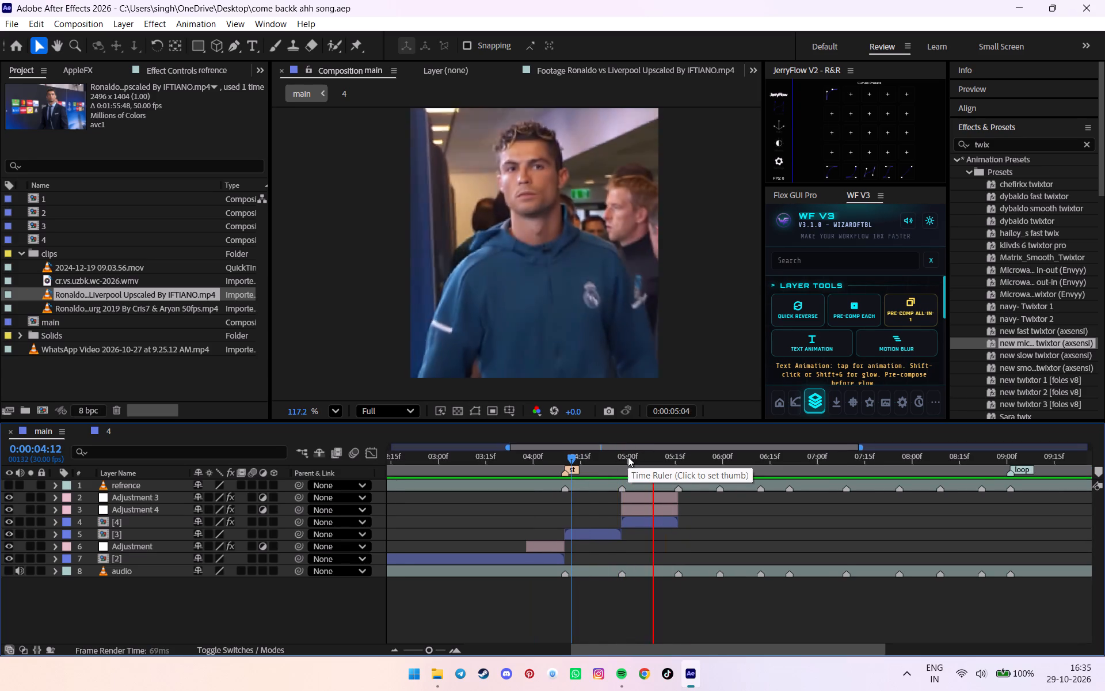
drag(628, 457, 591, 468)
key(space)
drag(642, 460, 608, 462)
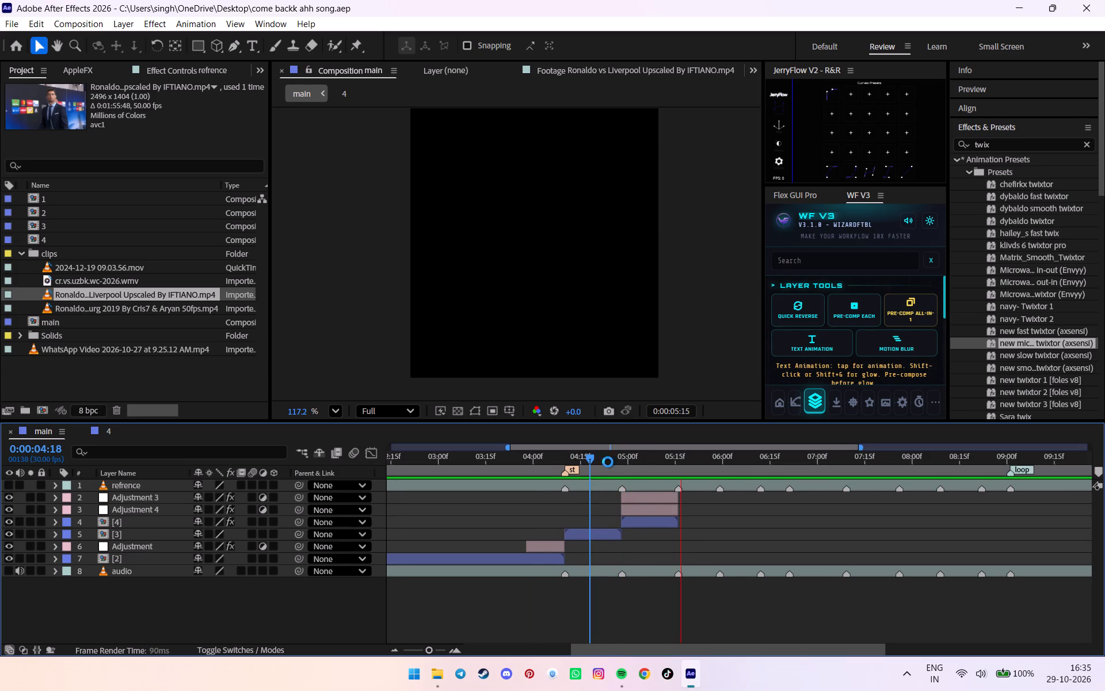
drag(608, 462, 503, 468)
key(space)
alt+scroll(570, 466, down, 5)
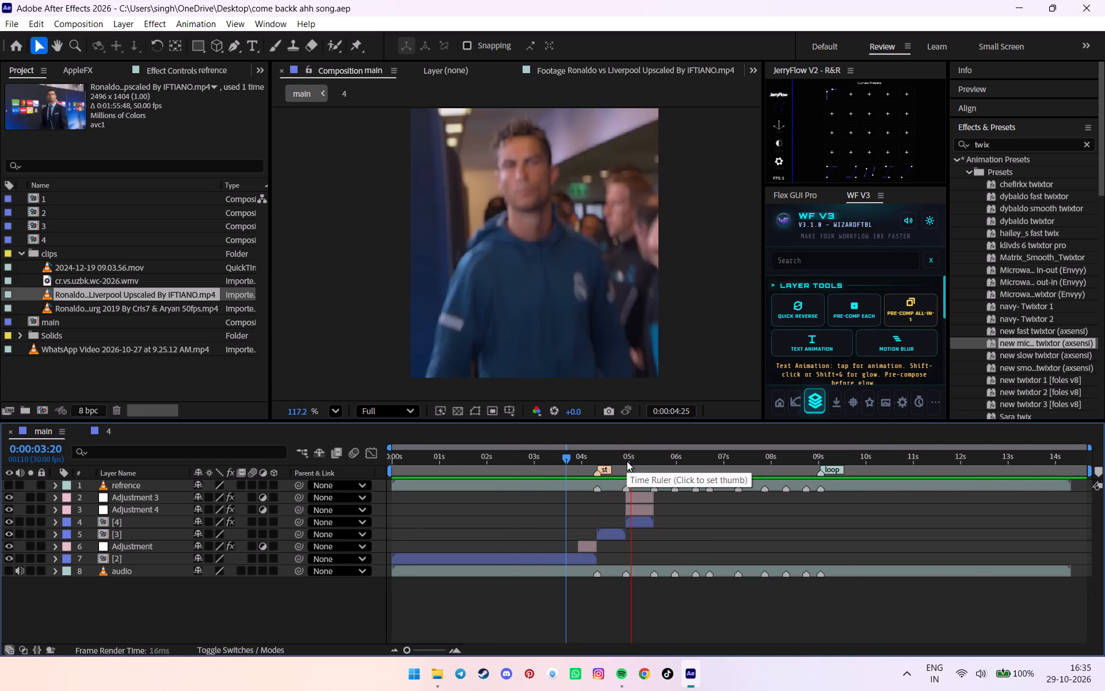
Move main to the tunnel shot's end at 0:00:05:16, then set the Liverpool footage's In point on the hands-over-face shot at 0:01:01:41.
drag(627, 461, 654, 462)
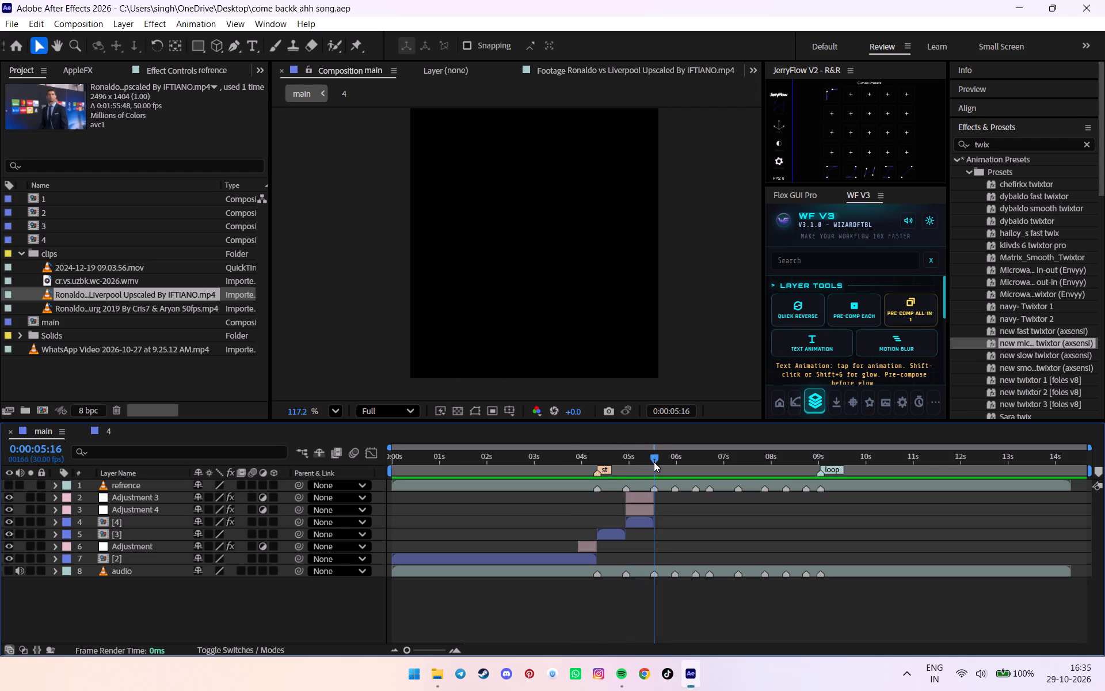
drag(654, 462, 648, 465)
alt+scroll(649, 464, up, 3)
drag(649, 464, 654, 464)
alt+scroll(654, 464, up, 3)
click(654, 464)
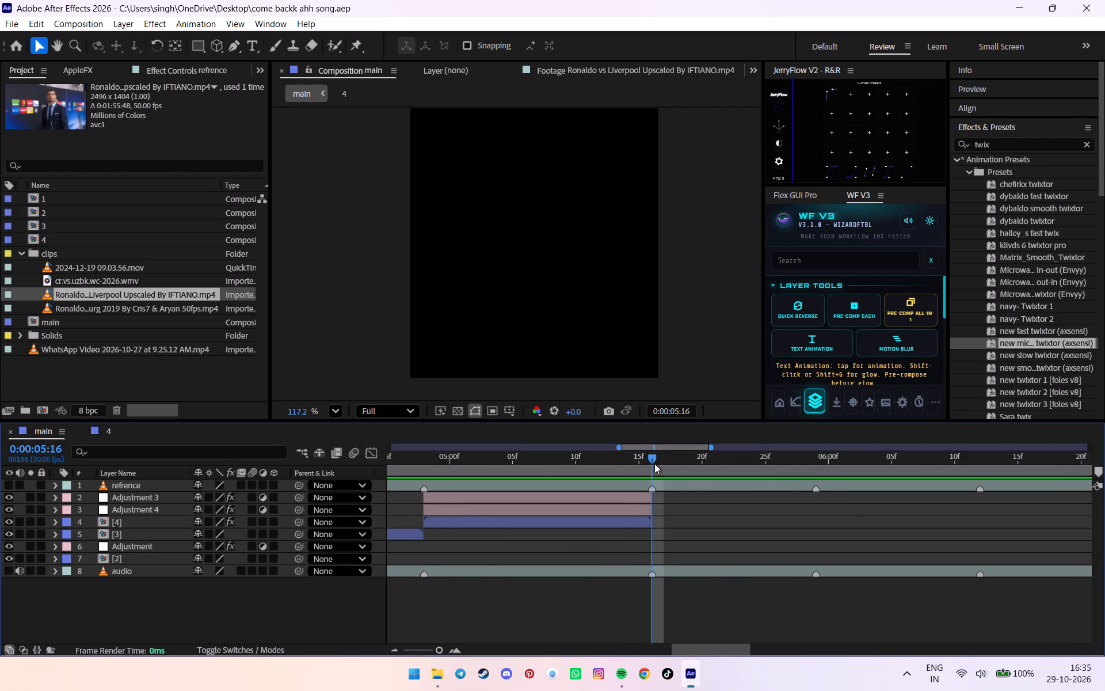
double_click(117, 293)
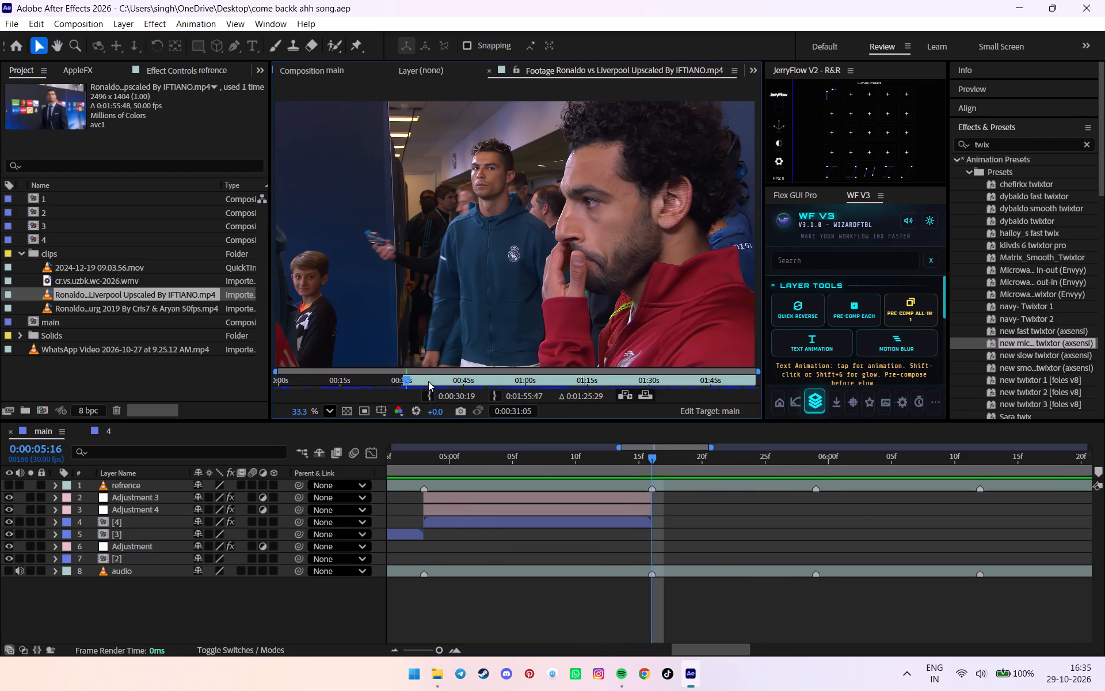
drag(422, 378, 503, 373)
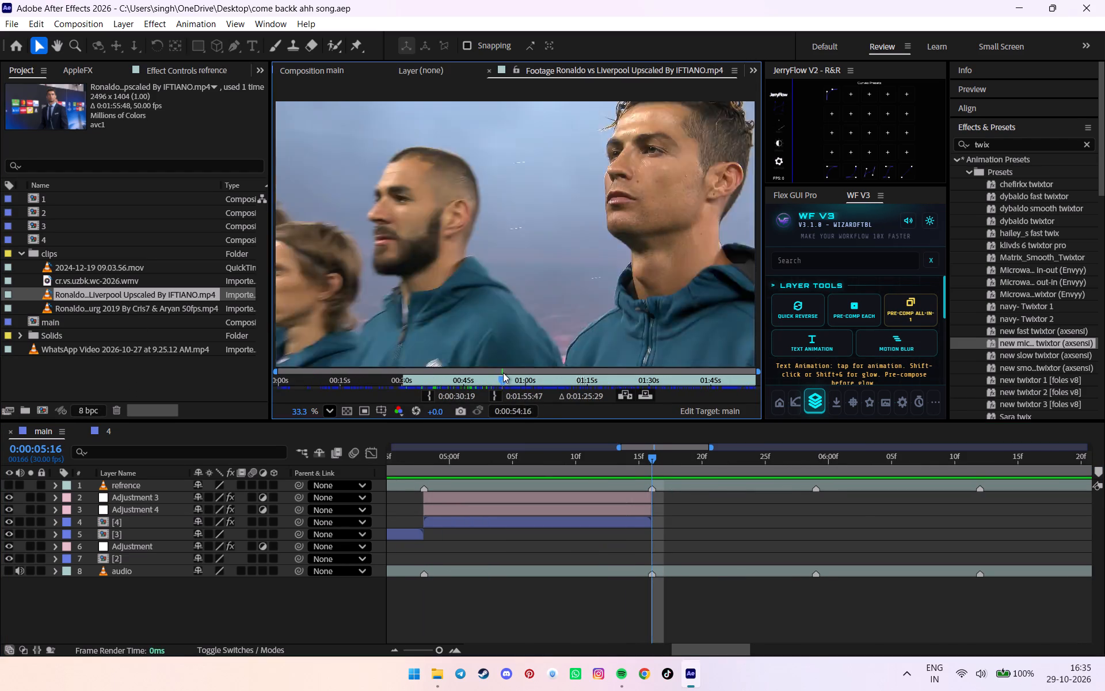
drag(503, 373, 482, 382)
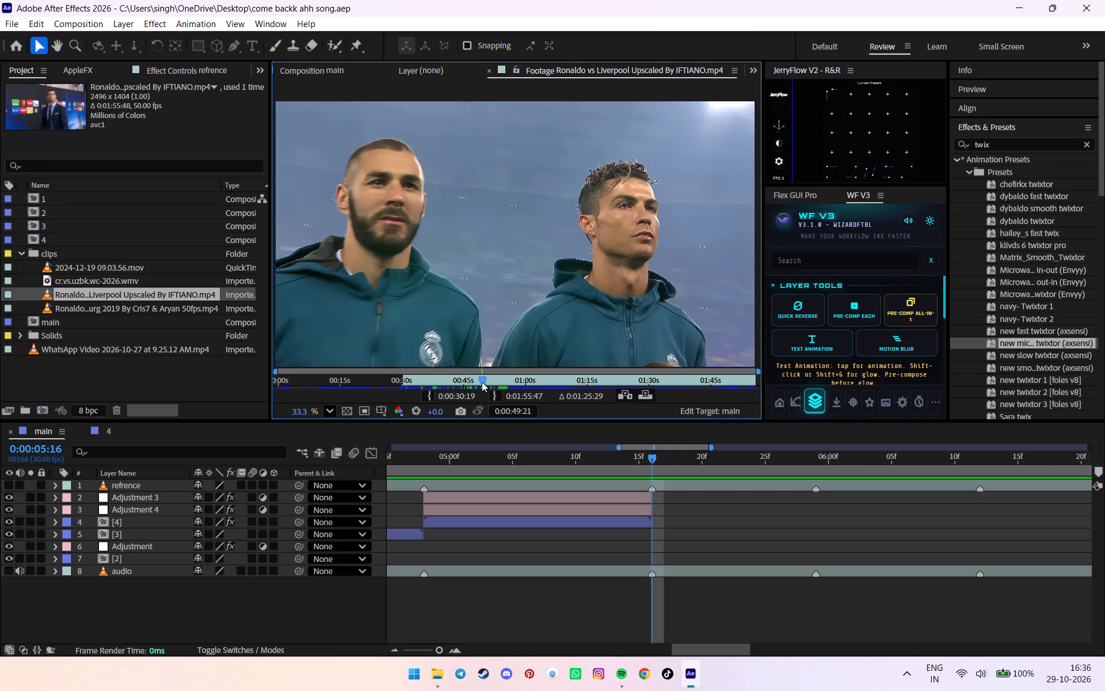
drag(482, 382, 518, 377)
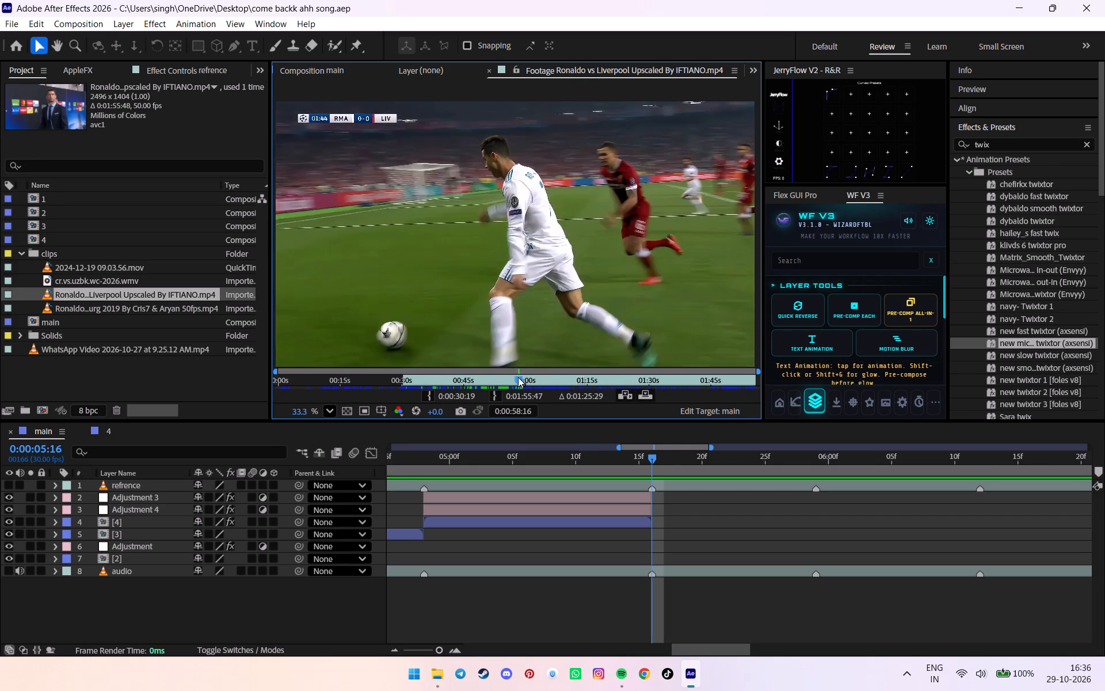
drag(518, 377, 538, 375)
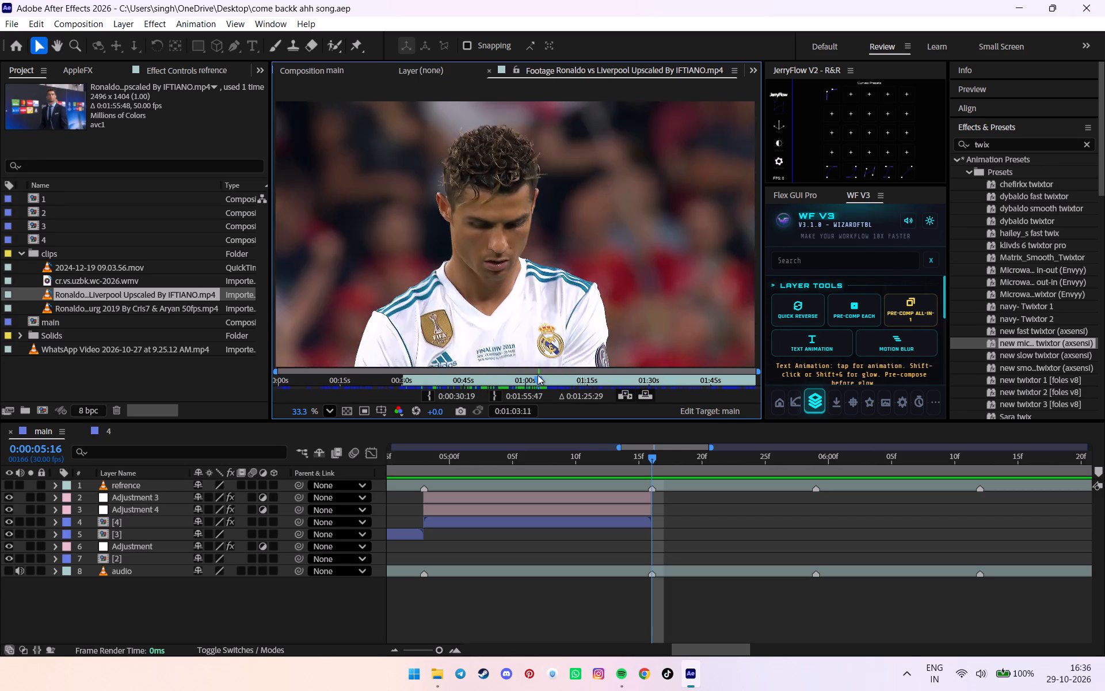
drag(538, 375, 532, 376)
click(424, 395)
Add the Ronaldo vs Liverpool footage to main starting at 0:00:05:16, stacked directly below the refrence layer.
drag(125, 294, 724, 480)
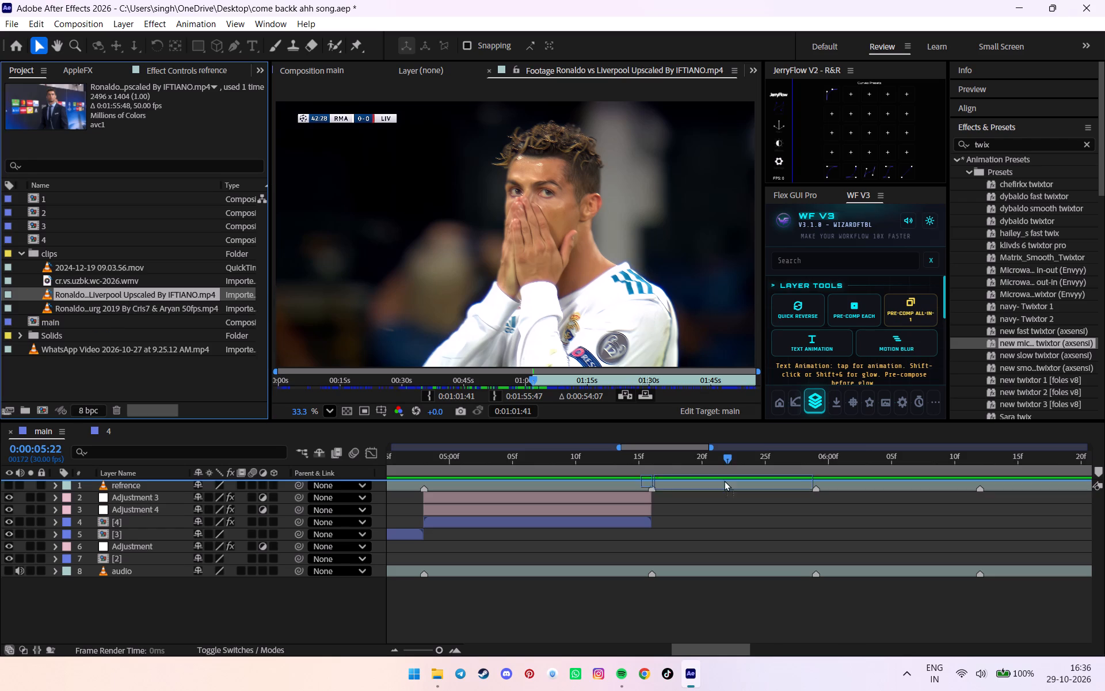
drag(724, 480, 657, 522)
click(650, 460)
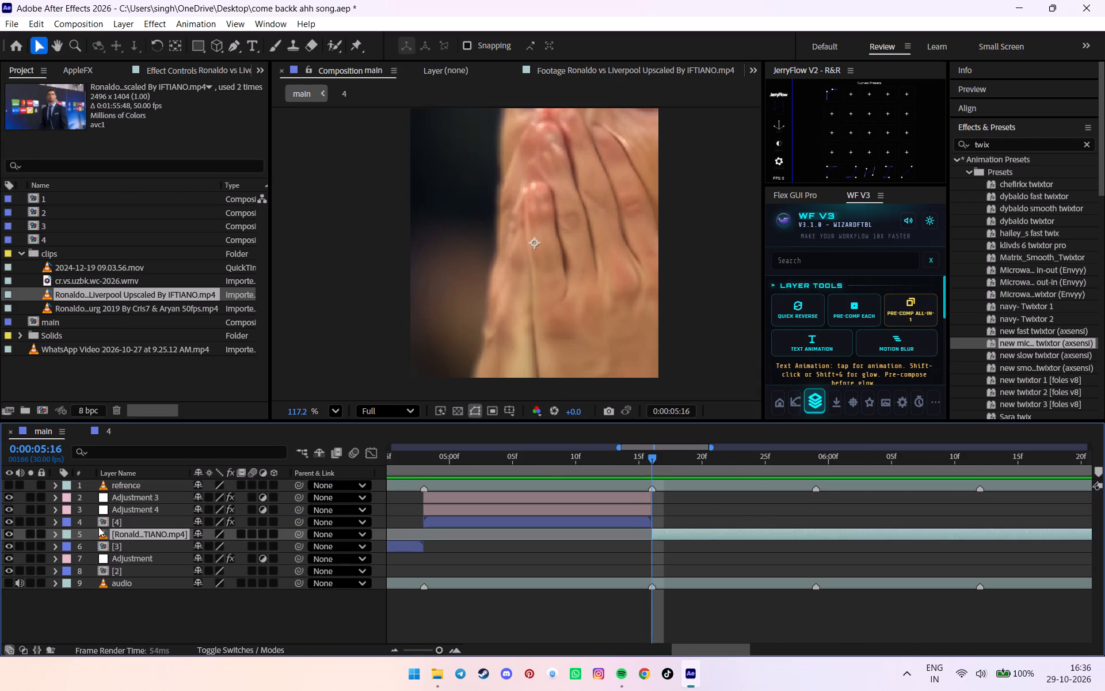
drag(126, 531, 125, 521)
drag(151, 518, 152, 494)
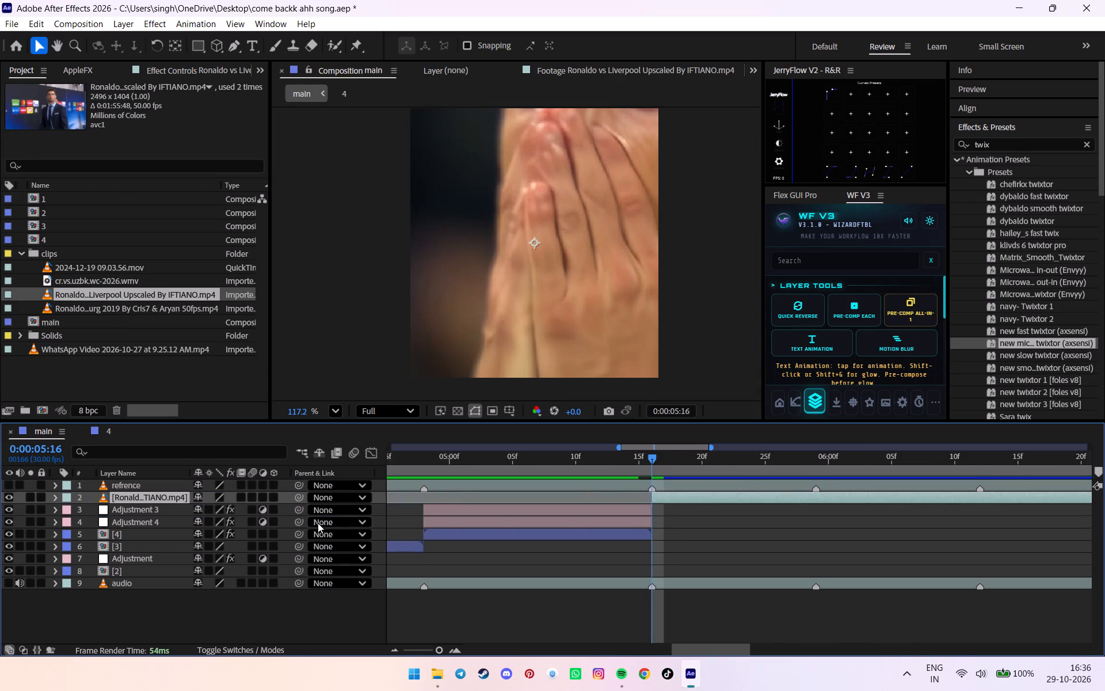
Scale the new clip down to frame Ronaldo's head and shoulders, and set its position to 116, 200.
key(s)
drag(220, 510, 179, 518)
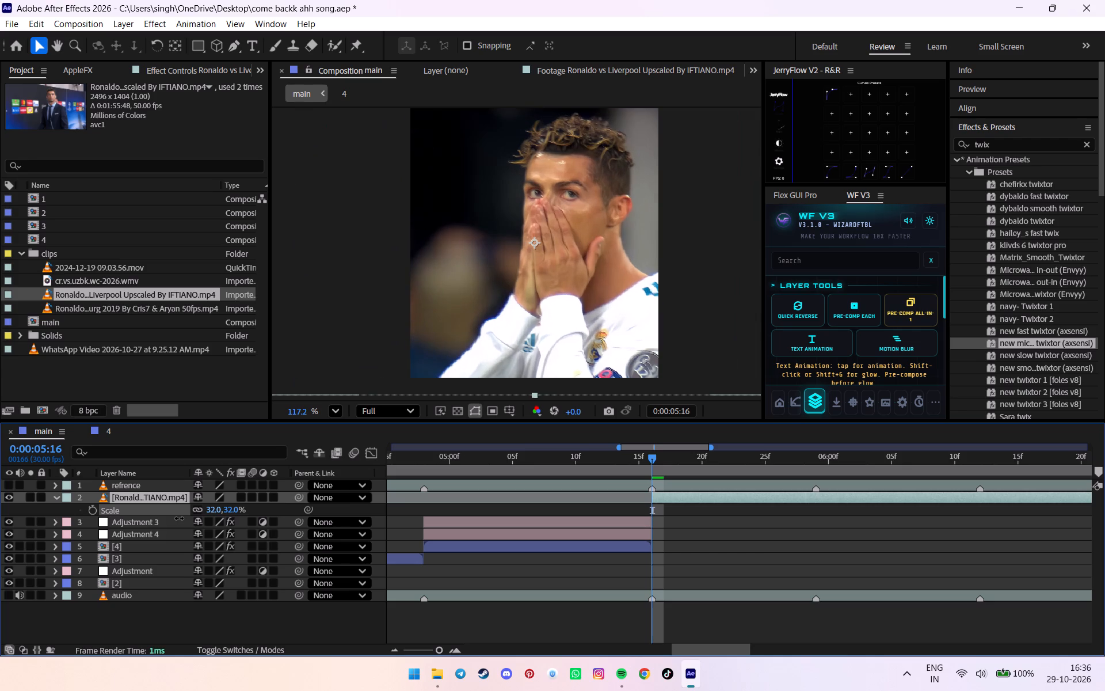
drag(179, 518, 177, 518)
key(p)
drag(198, 510, 156, 509)
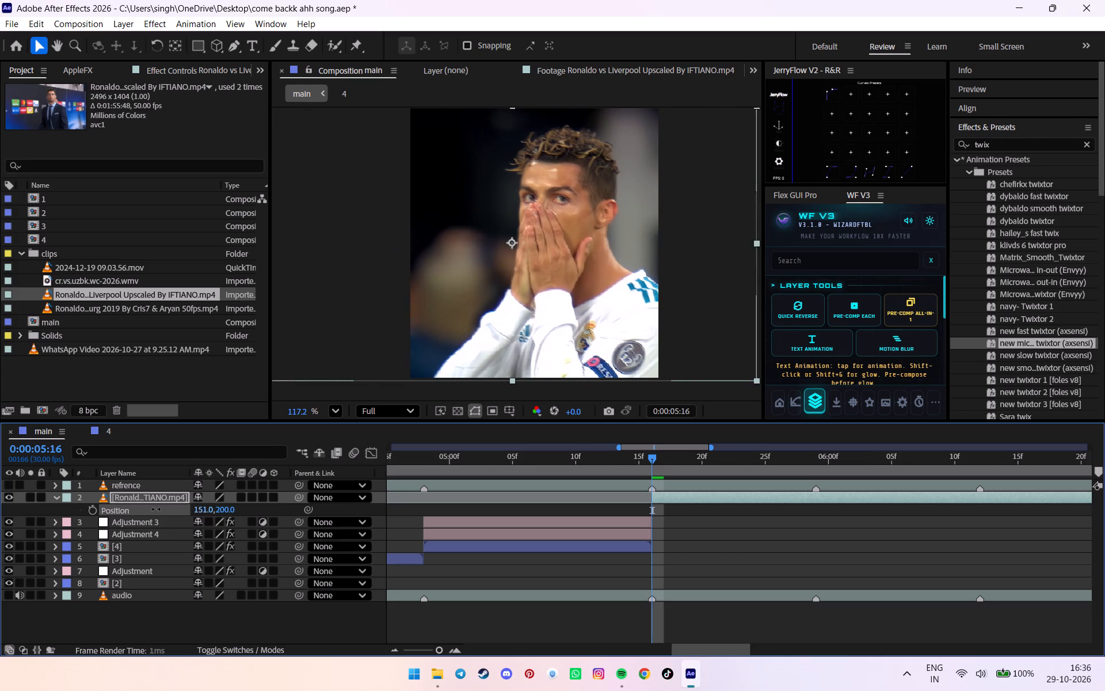
drag(156, 509, 142, 503)
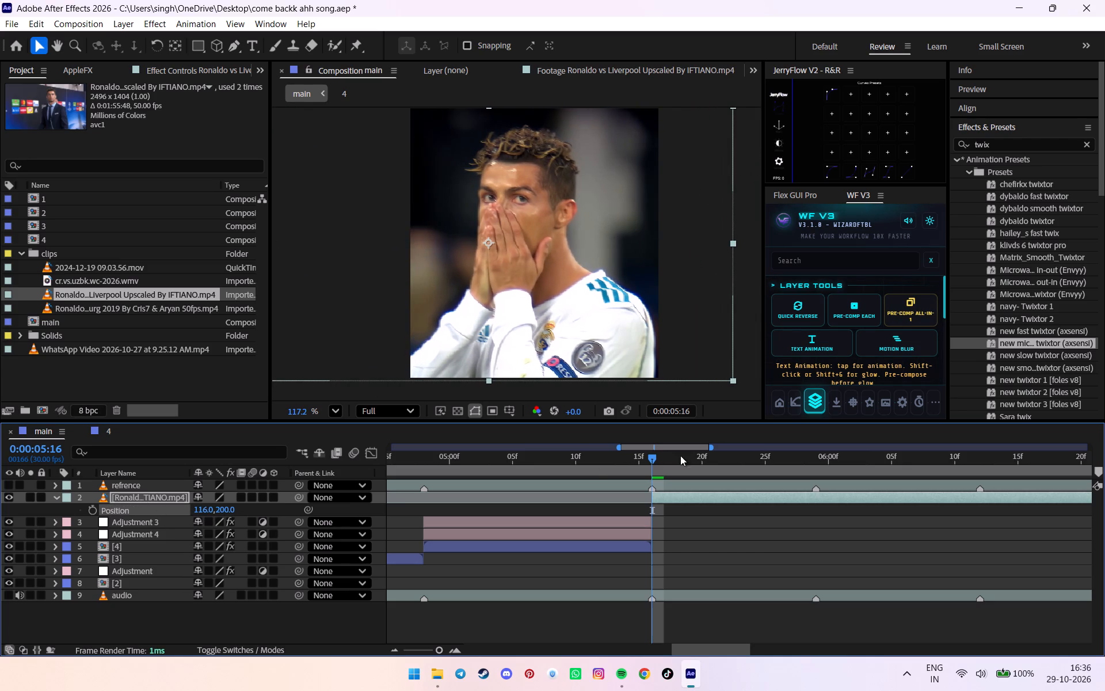
Split the hands-over-face clip at the 0:00:05:29 marker and delete the part after it.
drag(680, 455, 817, 453)
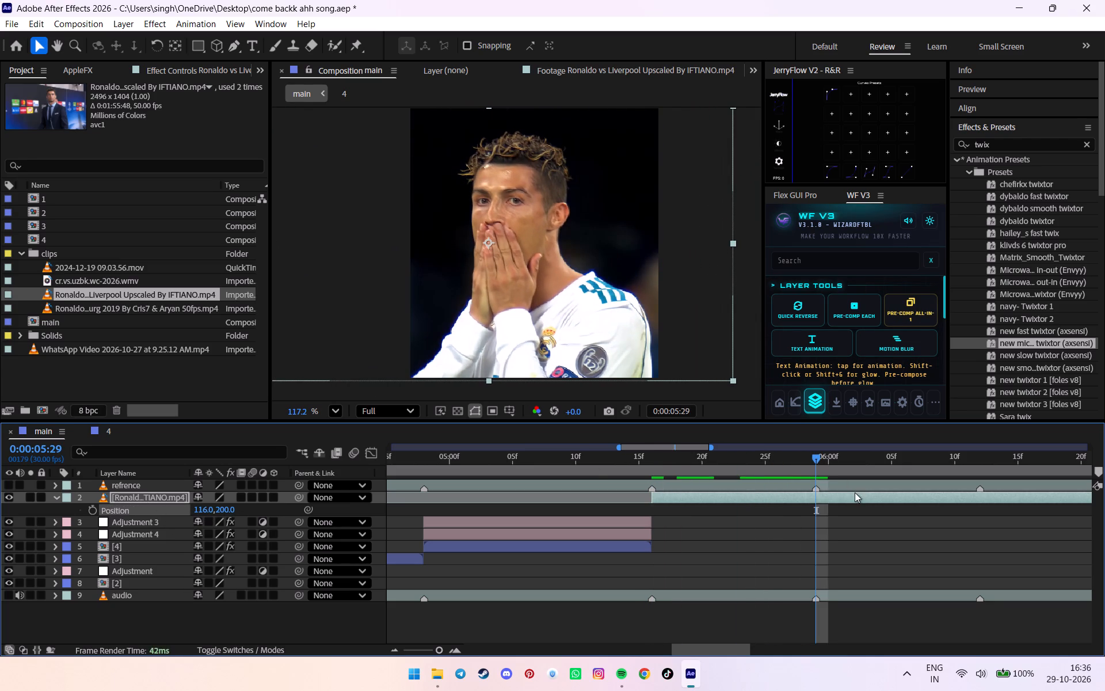
drag(849, 498, 573, 535)
key(ctrl+z)
key(ctrl+shift+d)
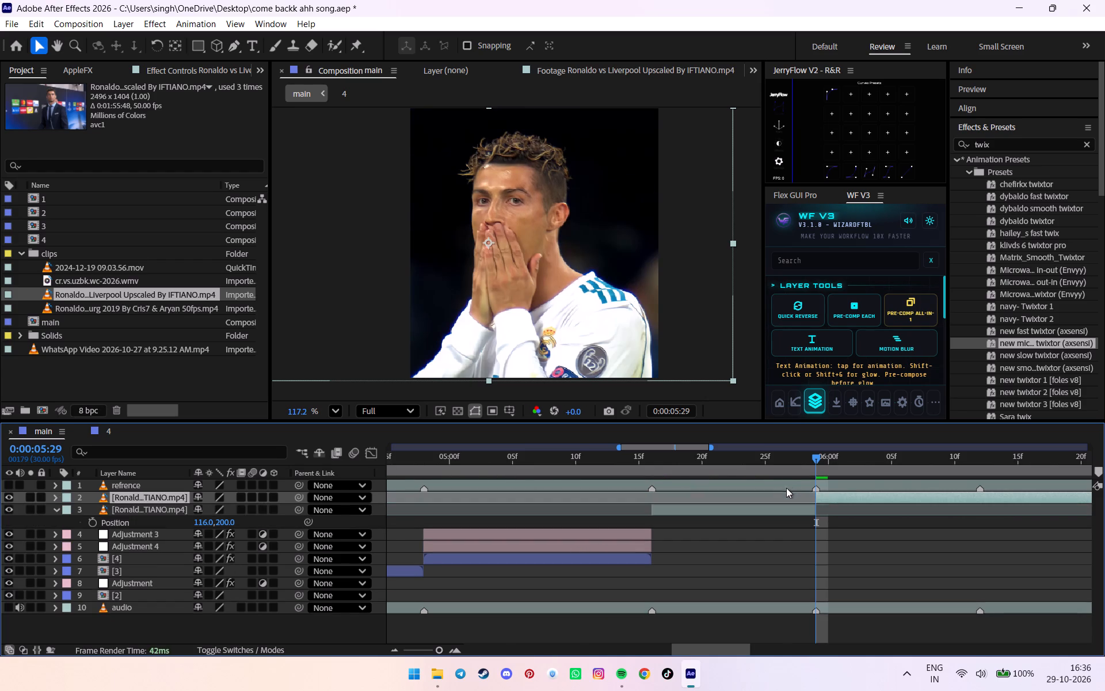
key(Delete)
Start the clip about three frames earlier in its footage, keeping it between the markers at 0:00:05:16 and 0:00:05:29.
drag(694, 463, 651, 473)
click(658, 492)
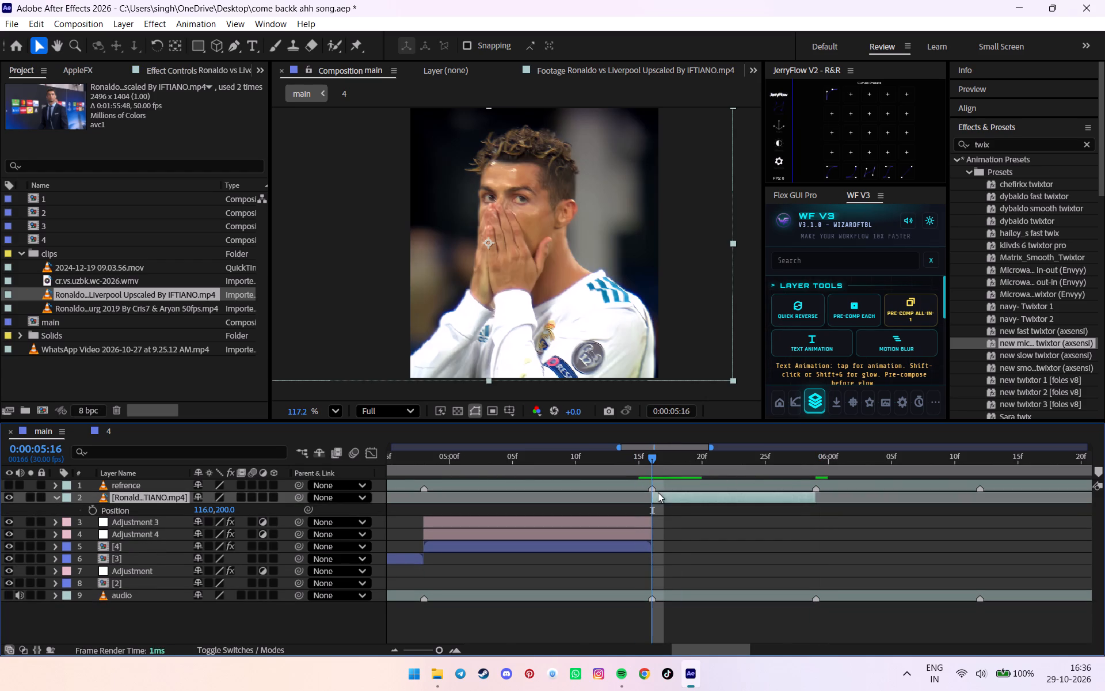
drag(649, 498, 612, 499)
drag(639, 499, 673, 491)
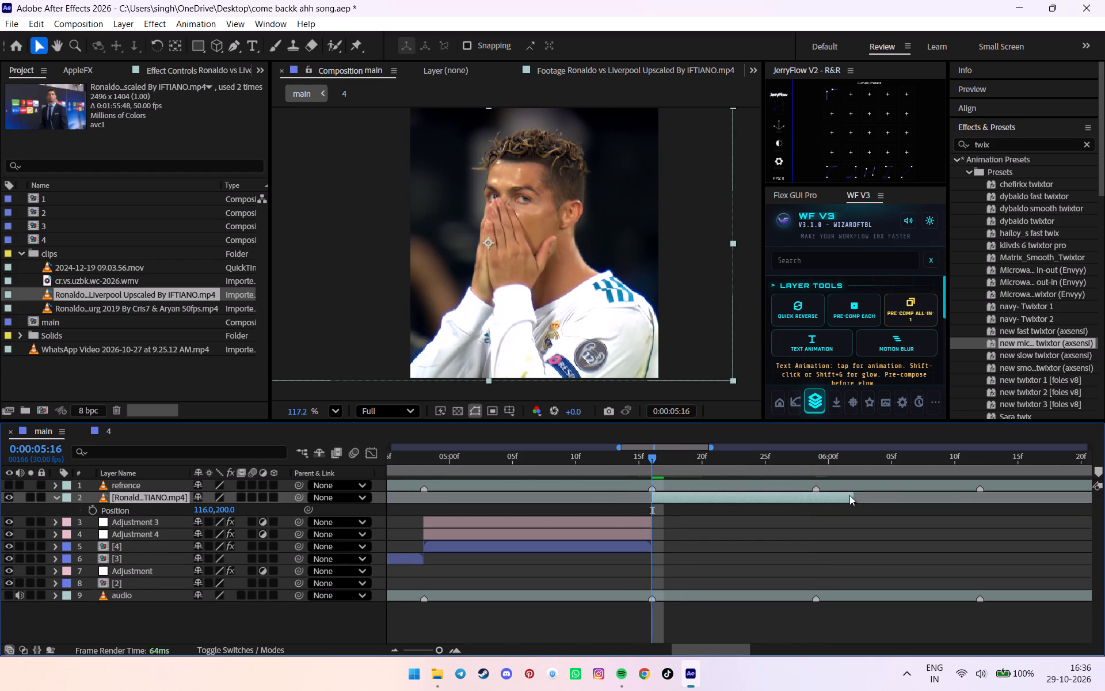
drag(851, 496, 813, 496)
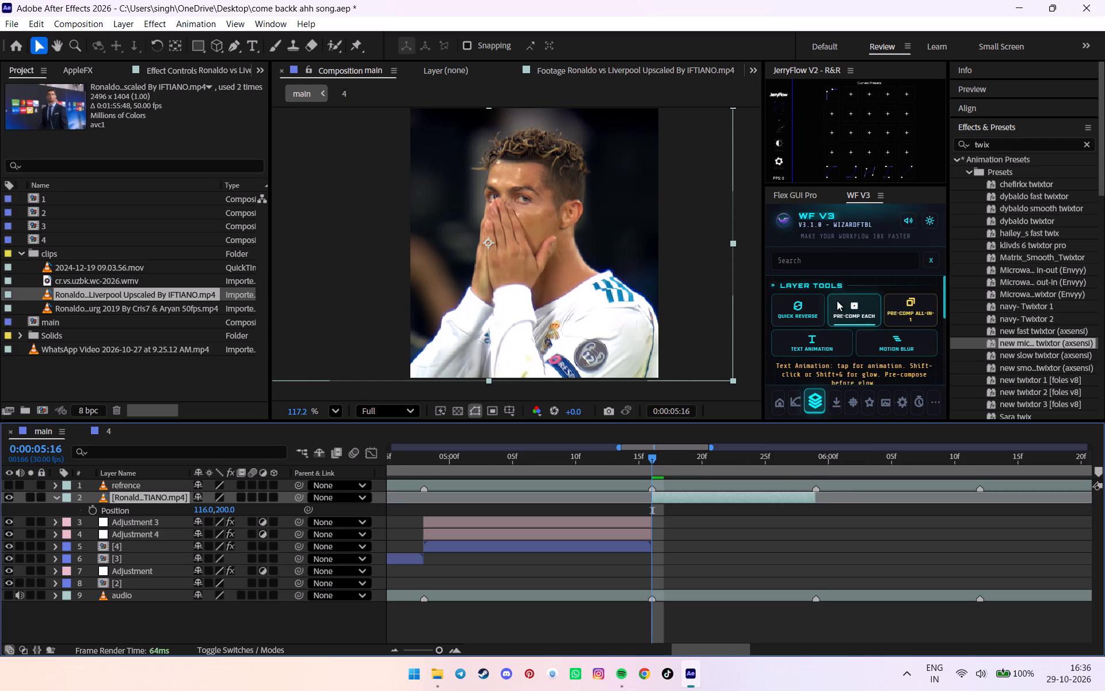
Pre-compose the trimmed hands-over-face clip as its own composition.
click(837, 301)
Duplicate Adjustment 3 and Adjustment 4, and place the copies above layer [5], trimmed to run from 0:00:05:16 to 0:00:05:29.
click(479, 535)
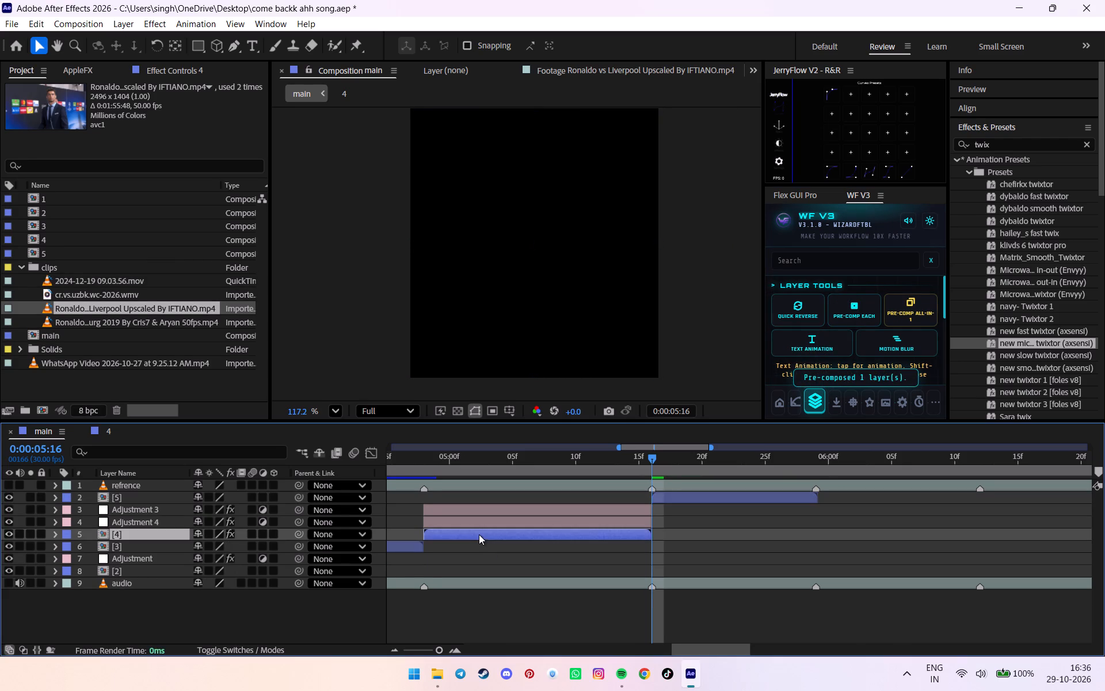
key(i)
drag(608, 465, 650, 466)
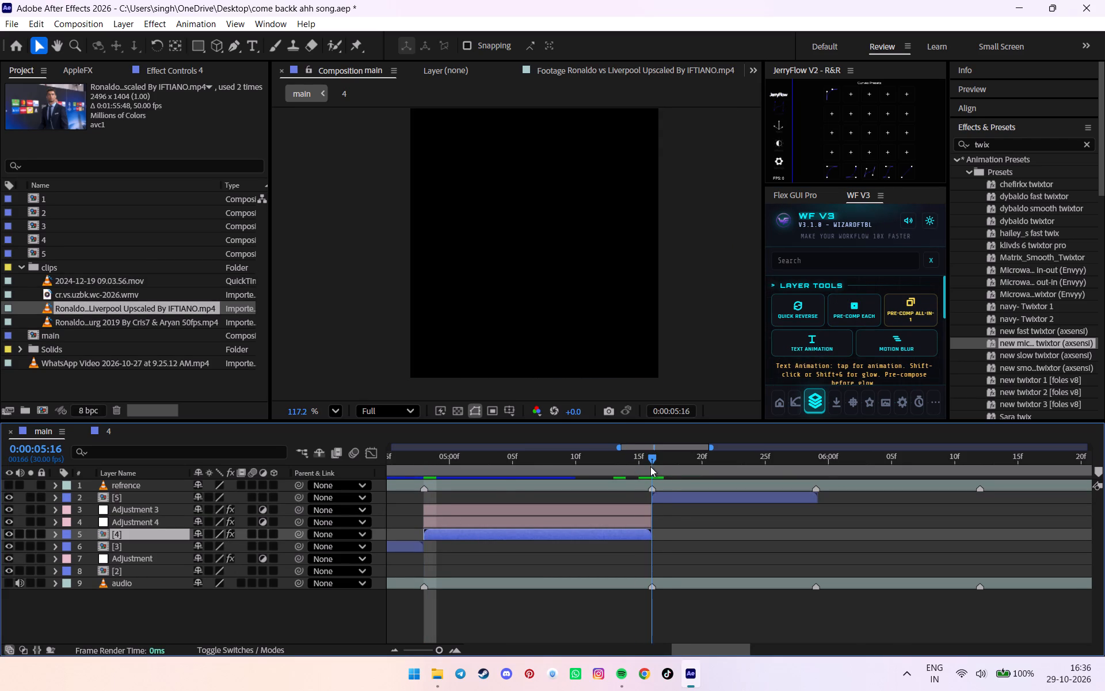
drag(650, 466, 651, 467)
click(597, 519)
shift+click(595, 511)
key(shift+d)
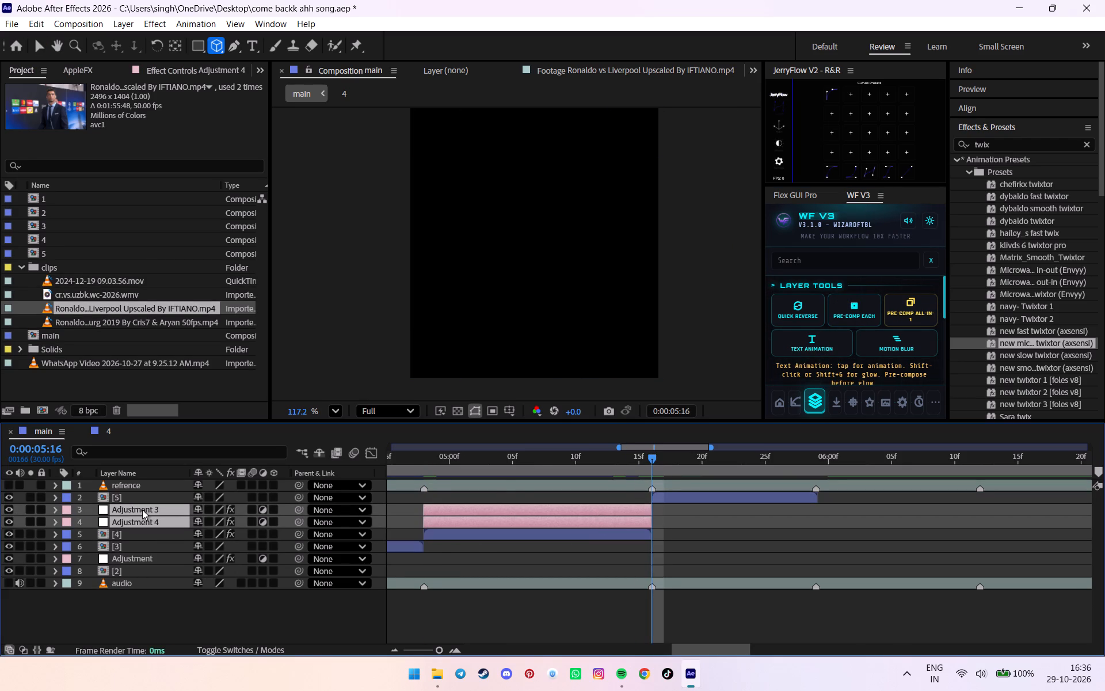
click(142, 510)
key(ctrl+d)
drag(142, 510, 142, 498)
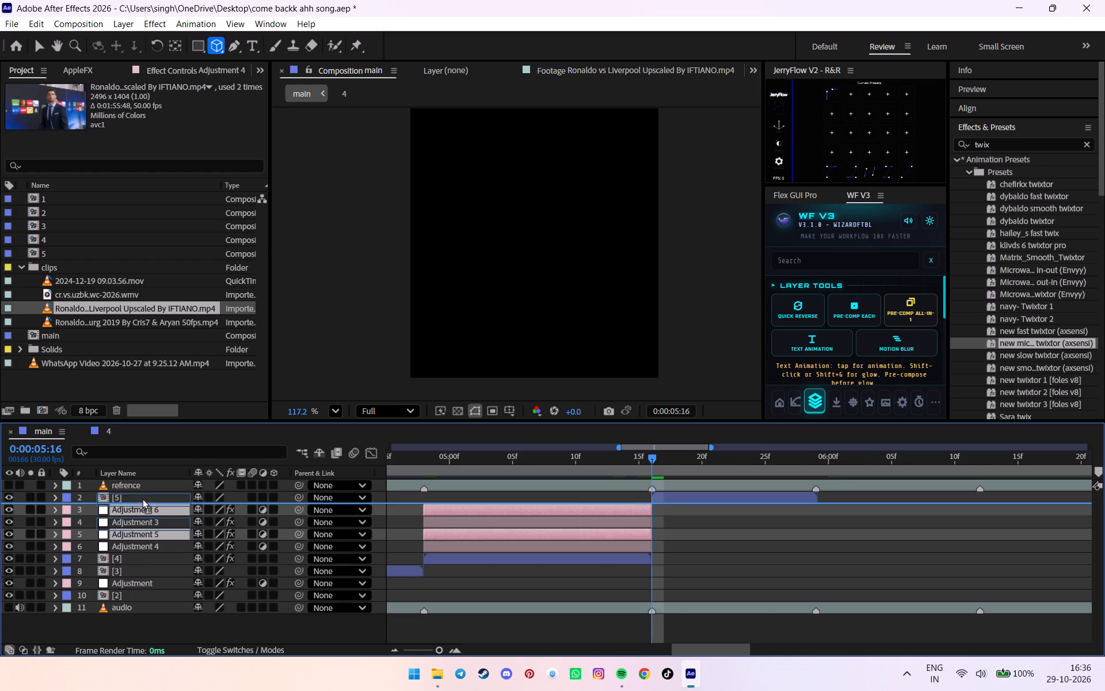
drag(142, 498, 142, 496)
drag(592, 510, 818, 500)
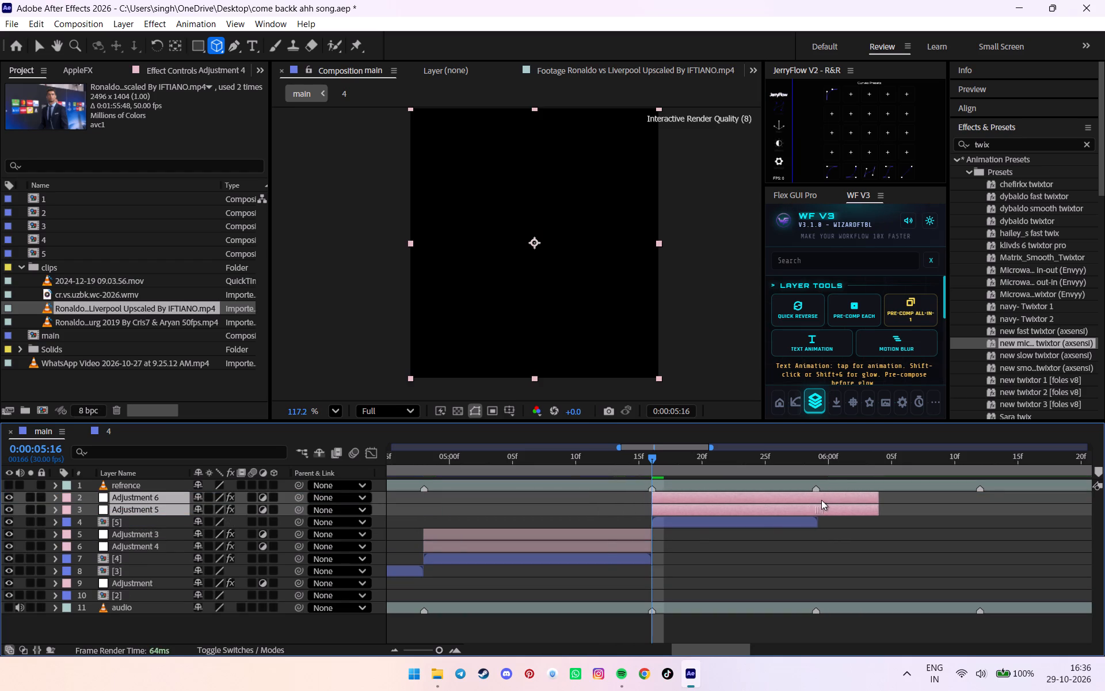
drag(877, 502, 814, 505)
Compress the keyframes of the two duplicated adjustment layers to fit their shorter length, ending near 0:00:05:29.
key(u)
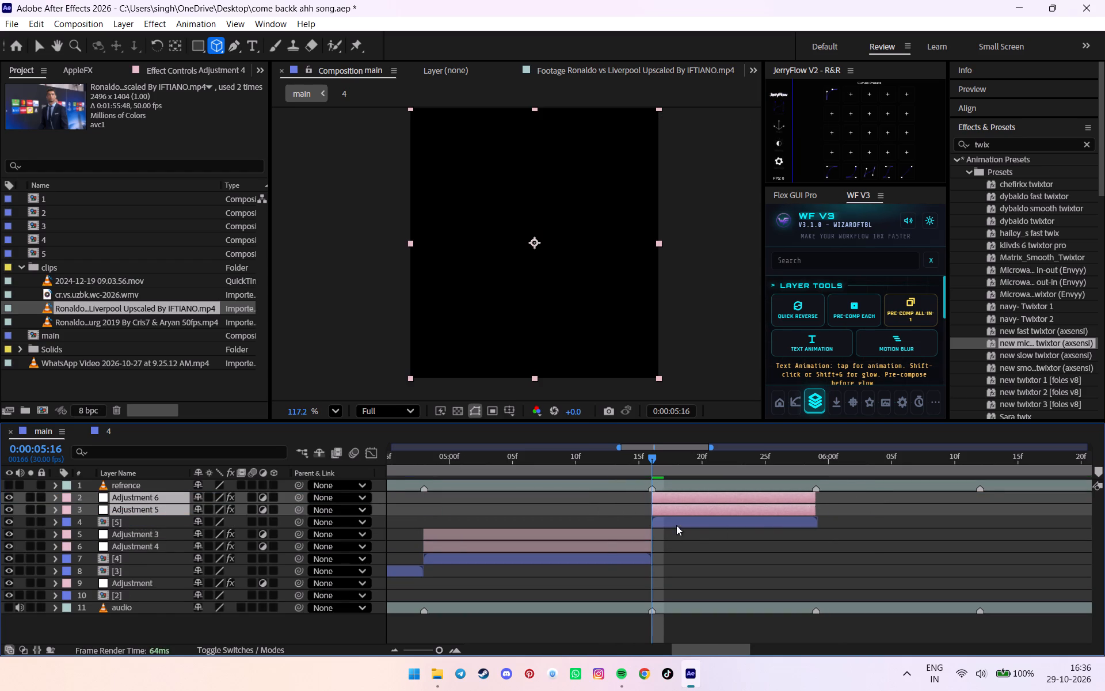
drag(617, 522, 956, 690)
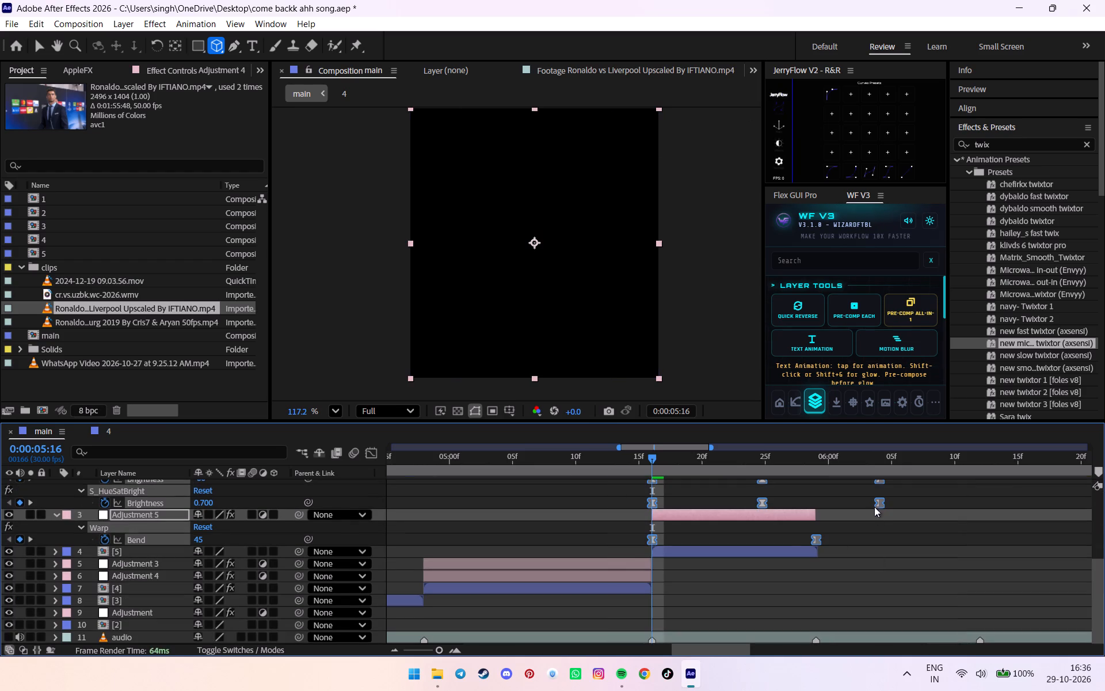
alt+drag(878, 504, 809, 510)
scroll(855, 510, up, 6)
key(u)
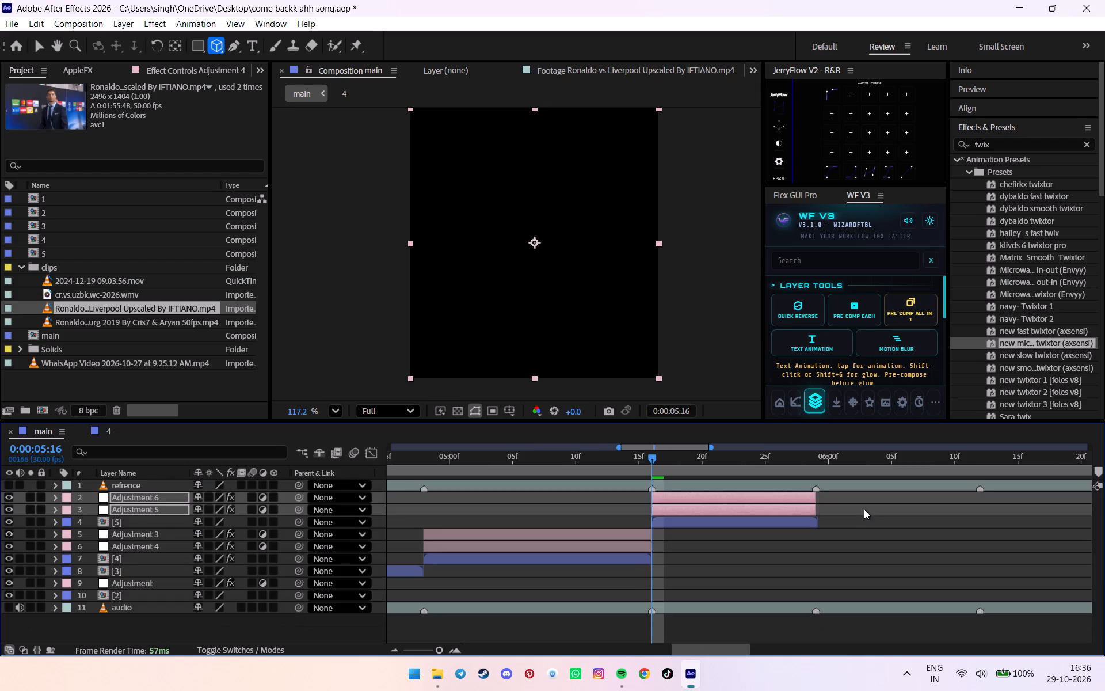
Copy all the keyframes of layer [4] in main.
click(864, 509)
click(660, 519)
click(586, 558)
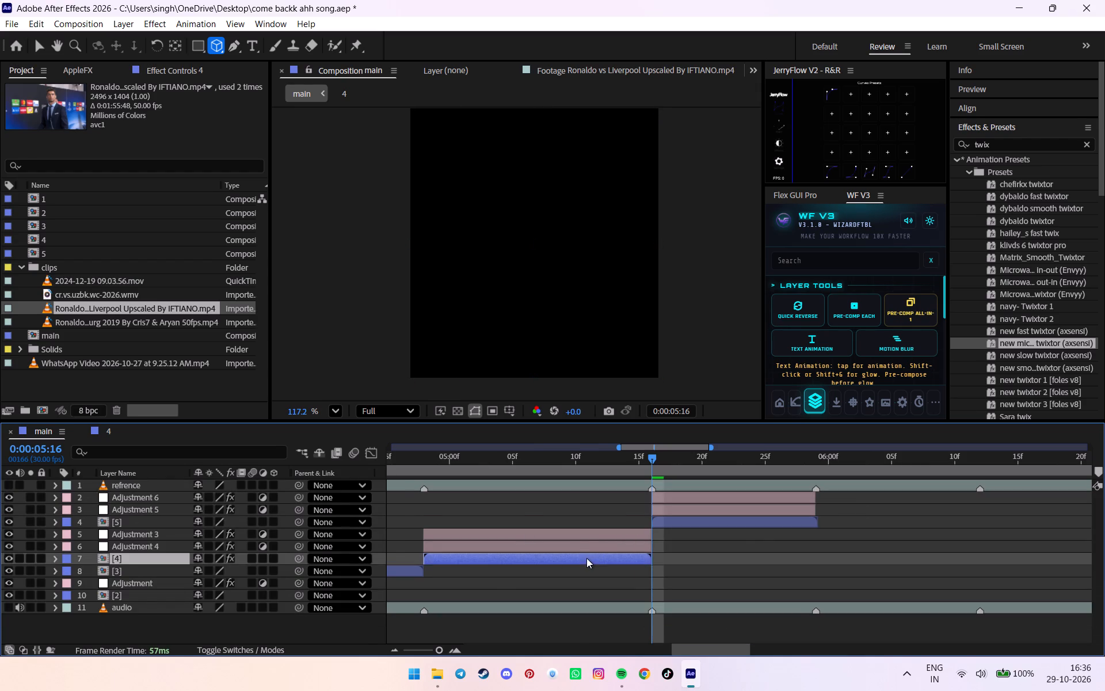
key(u)
drag(402, 582, 680, 625)
key(ctrl+c)
key(u)
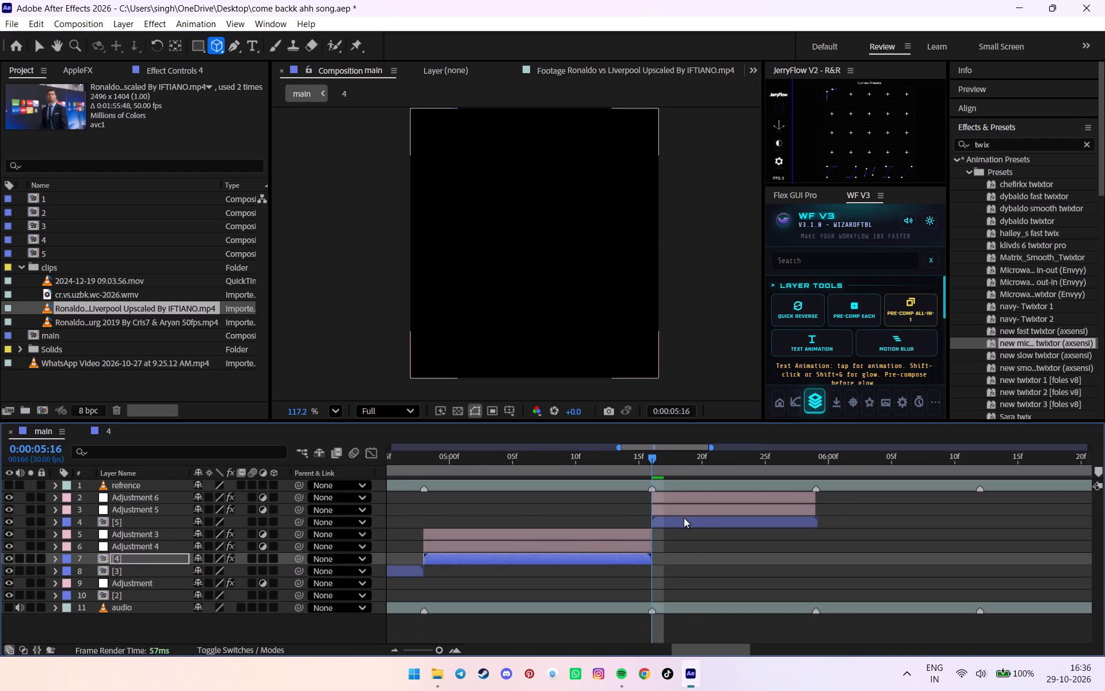
Extend the footage layer's start before the first frame of composition 5, and return to main.
double_click(674, 522)
drag(388, 481, 375, 481)
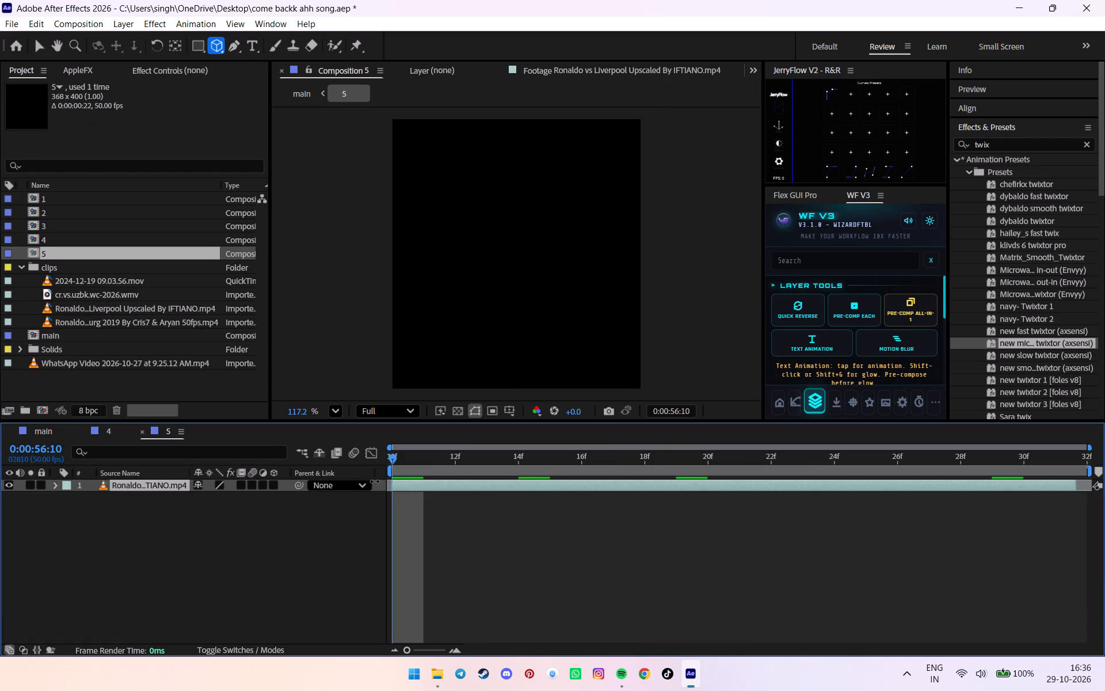
drag(375, 481, 245, 481)
click(65, 420)
click(54, 431)
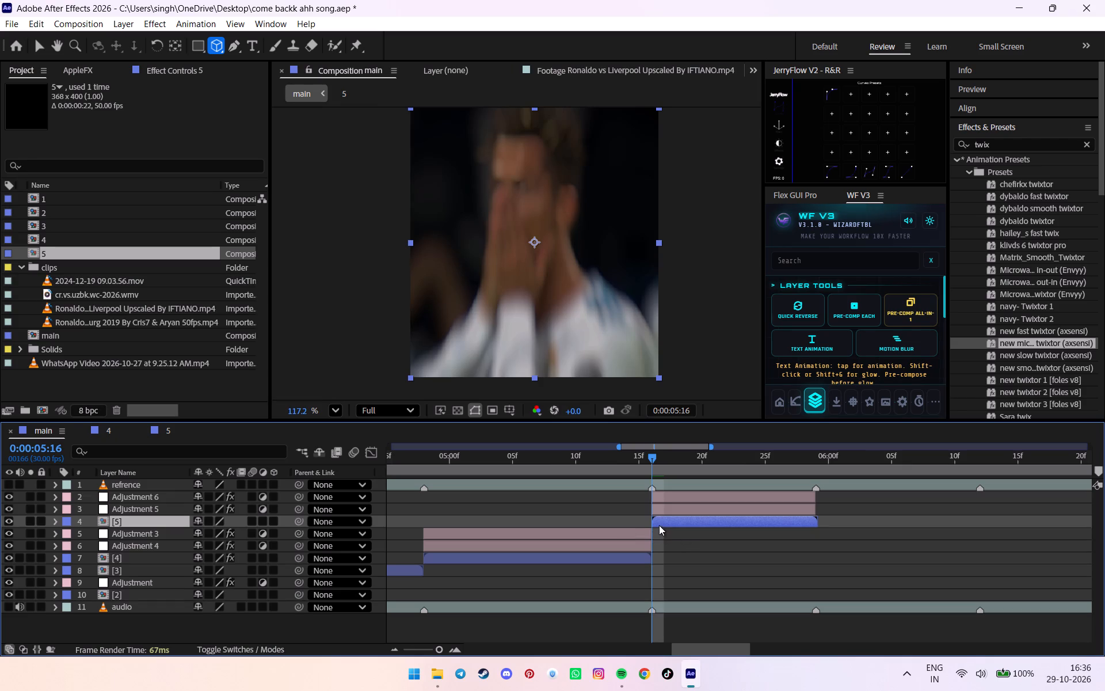
Paste the copied keyframes onto layer [5], compress the Speed % keyframes to end near 0:00:05:29, and save the project.
click(659, 525)
key(ctrl+v)
key(u)
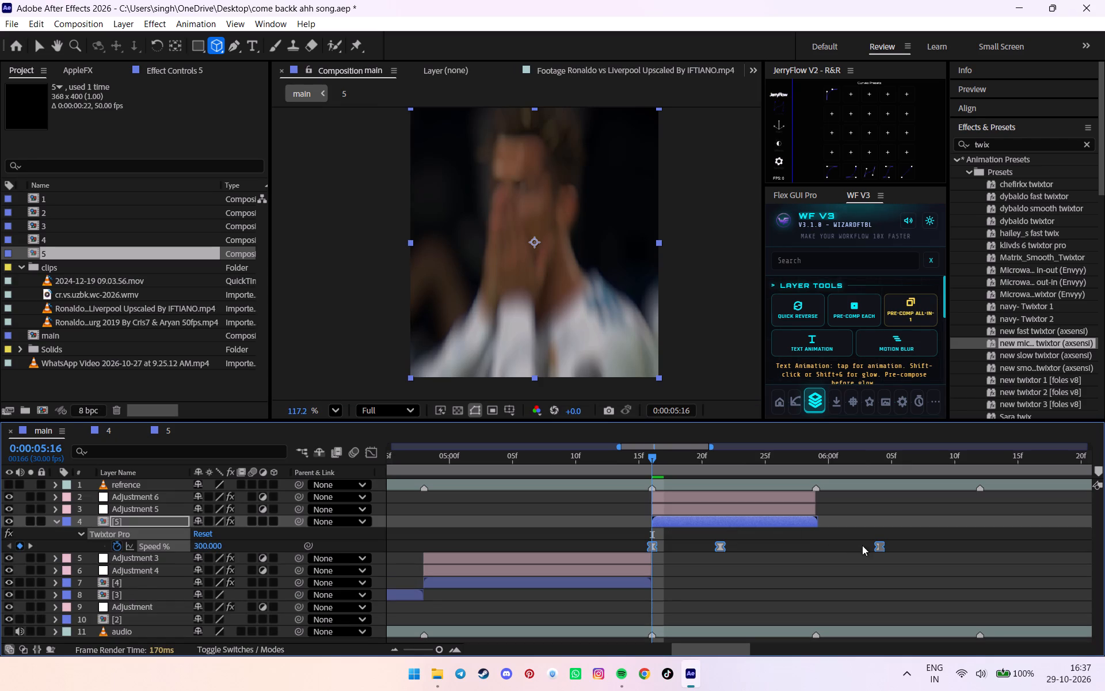
alt+drag(879, 546, 818, 550)
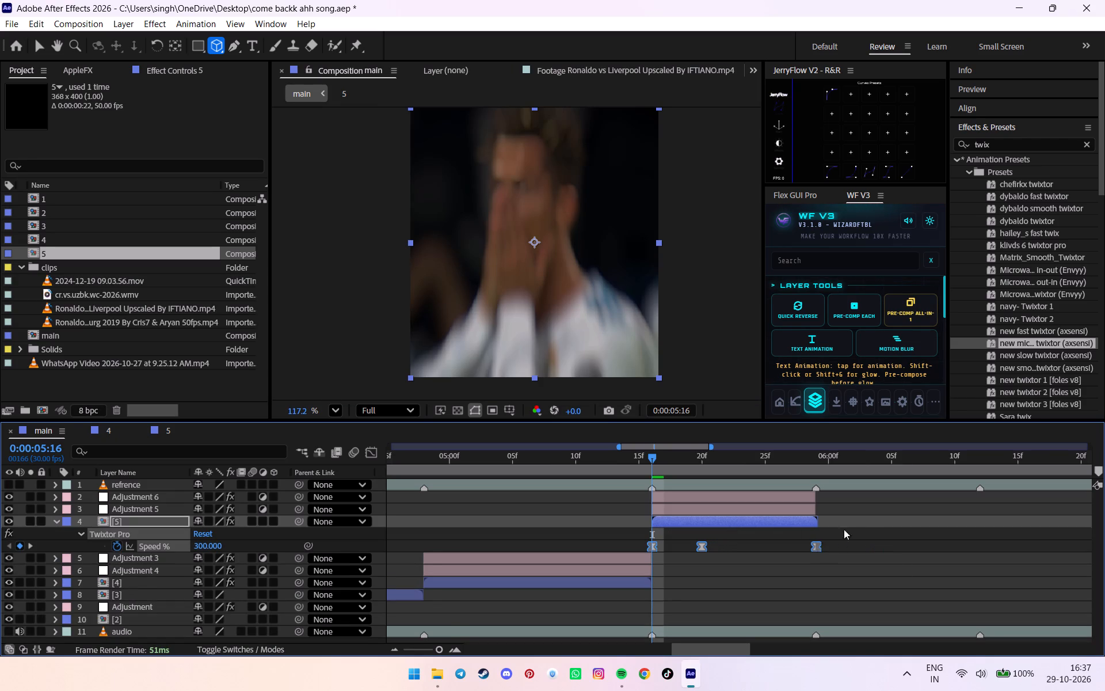
key(u)
click(860, 523)
key(ctrl+s)
Preview main around the cuts leading into layer [5] to review the speed ramp and transitions.
drag(682, 469, 762, 469)
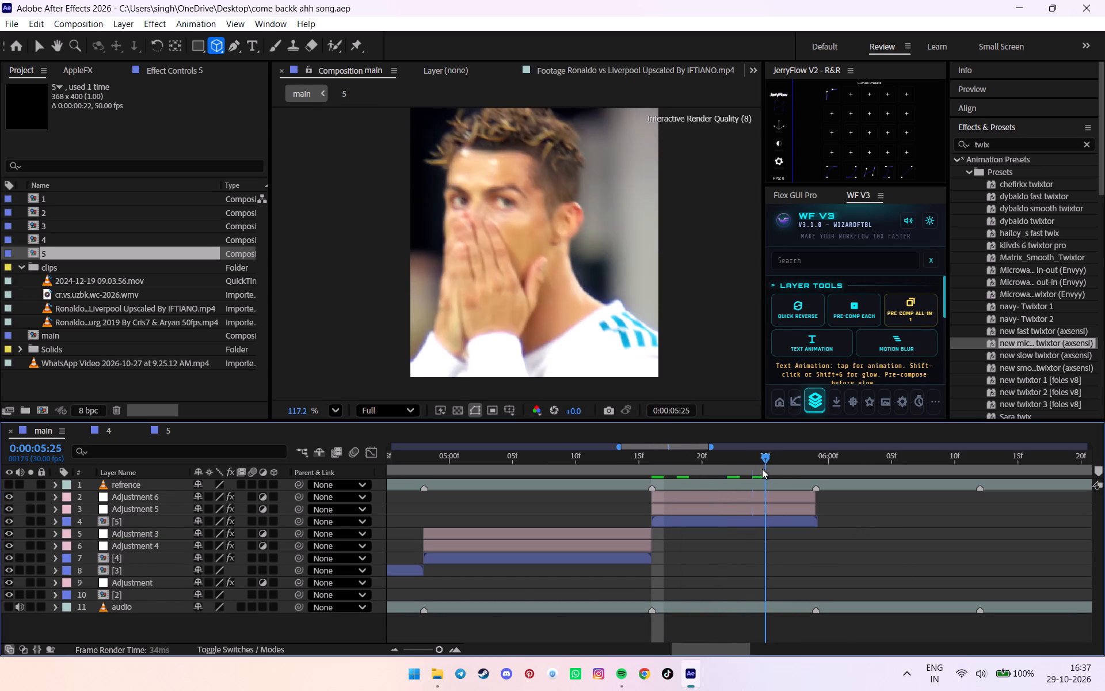
drag(762, 469, 627, 476)
key(space)
alt+scroll(677, 502, down, 4)
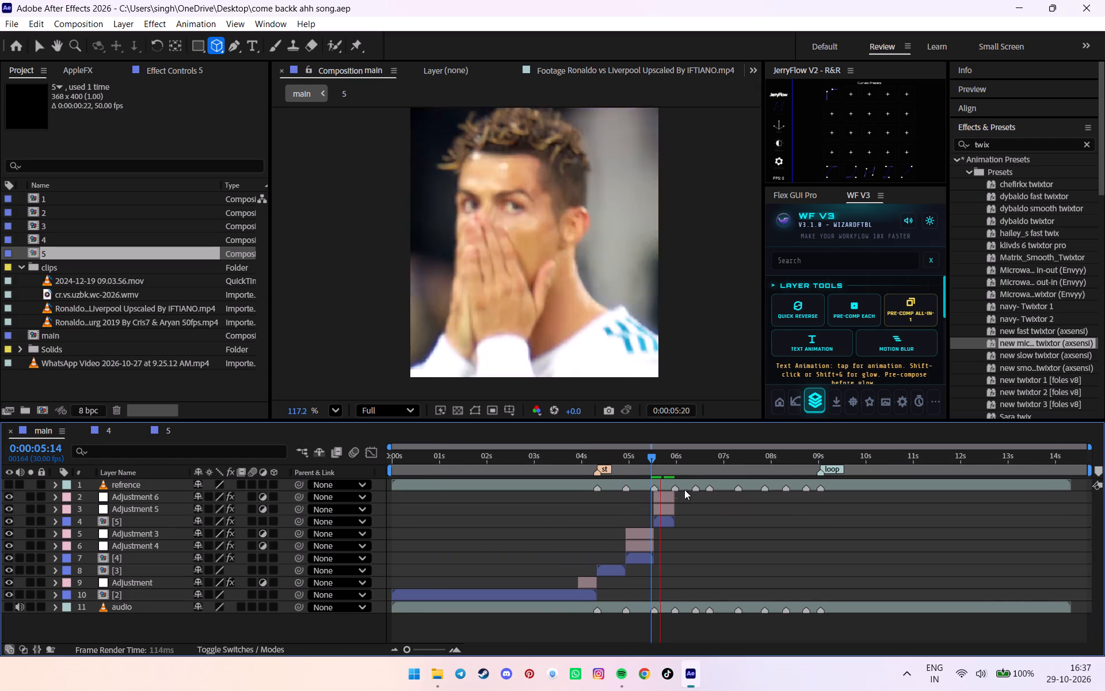
alt+scroll(664, 478, up, 2)
alt+scroll(664, 477, down, 5)
key(ctrl+s)
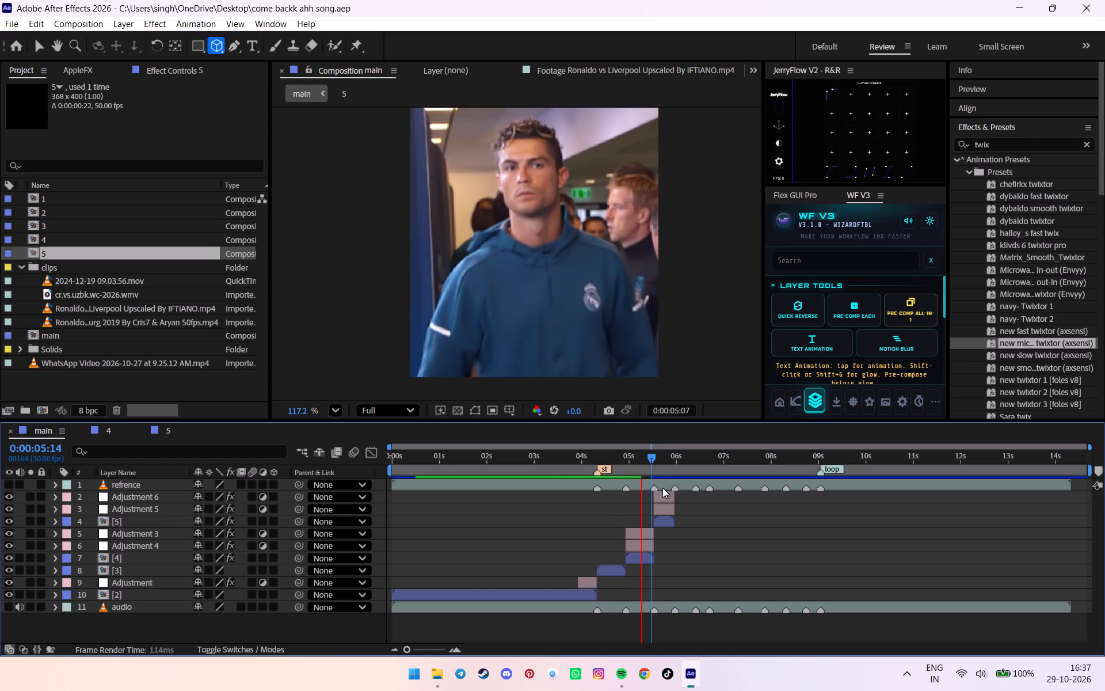
drag(657, 462, 611, 461)
key(space)
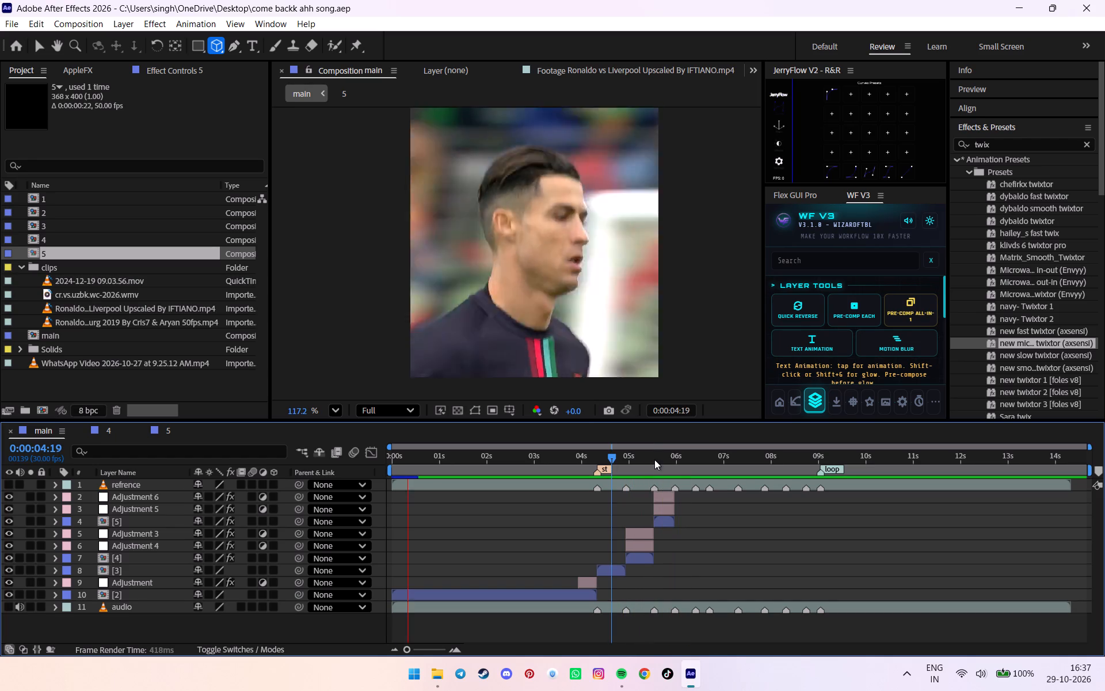
key(ctrl+s)
drag(646, 460, 564, 458)
key(space)
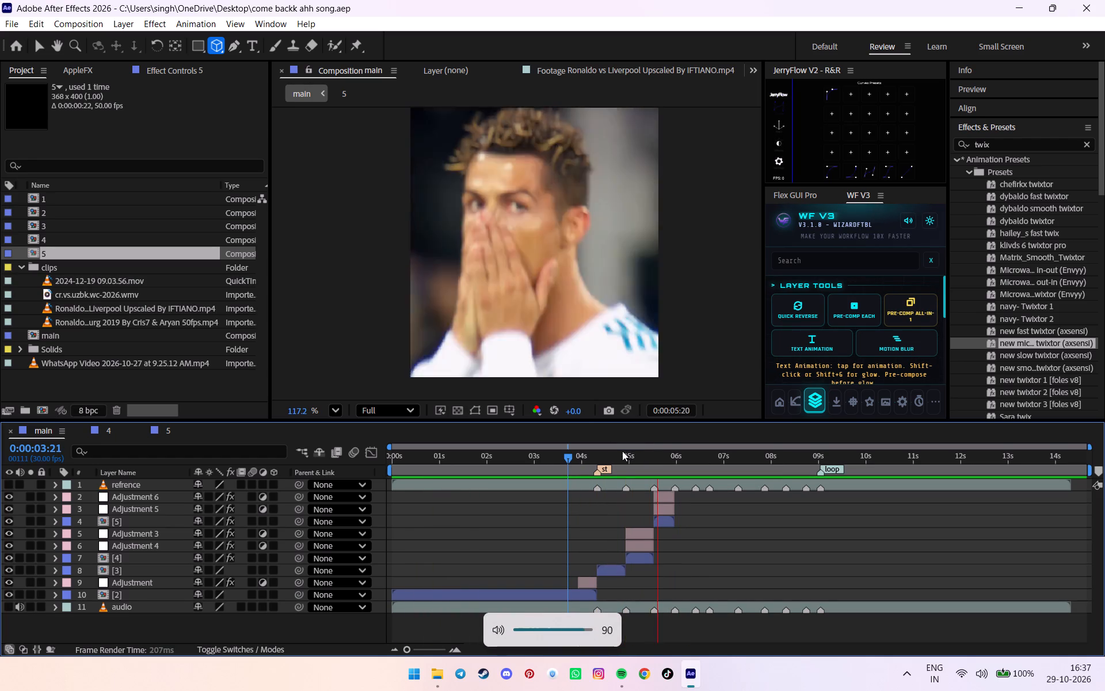
key(space)
click(755, 524)
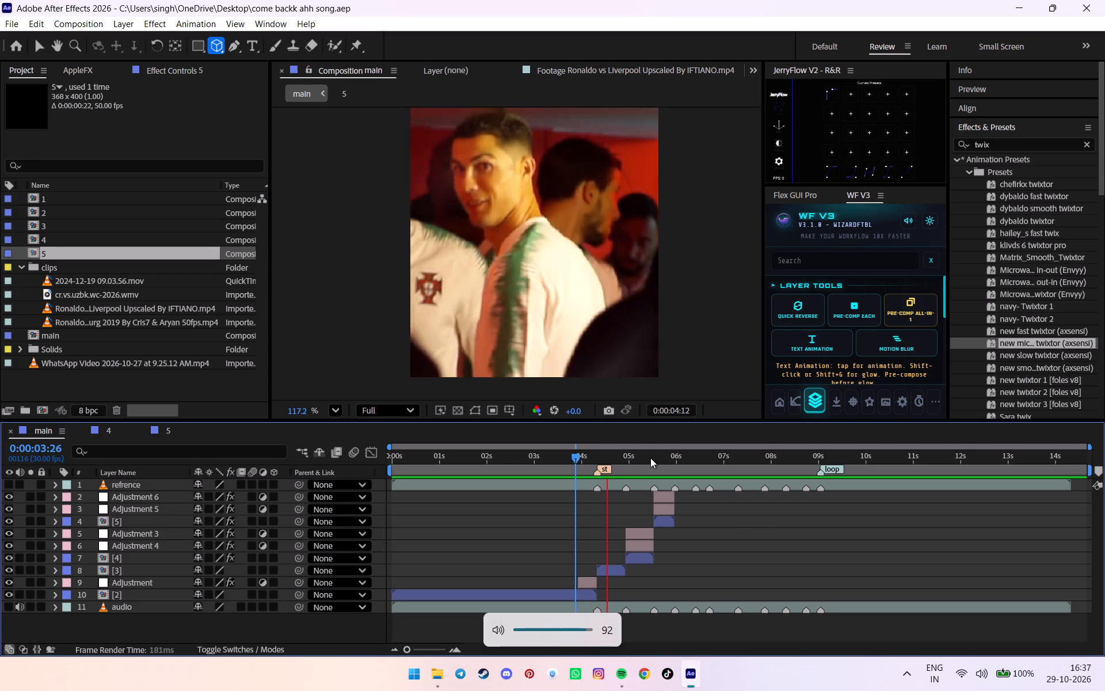
Extend the ends of Adjustment 5 and Adjustment 6 by one frame to about 0:00:06:00.
drag(650, 458, 645, 461)
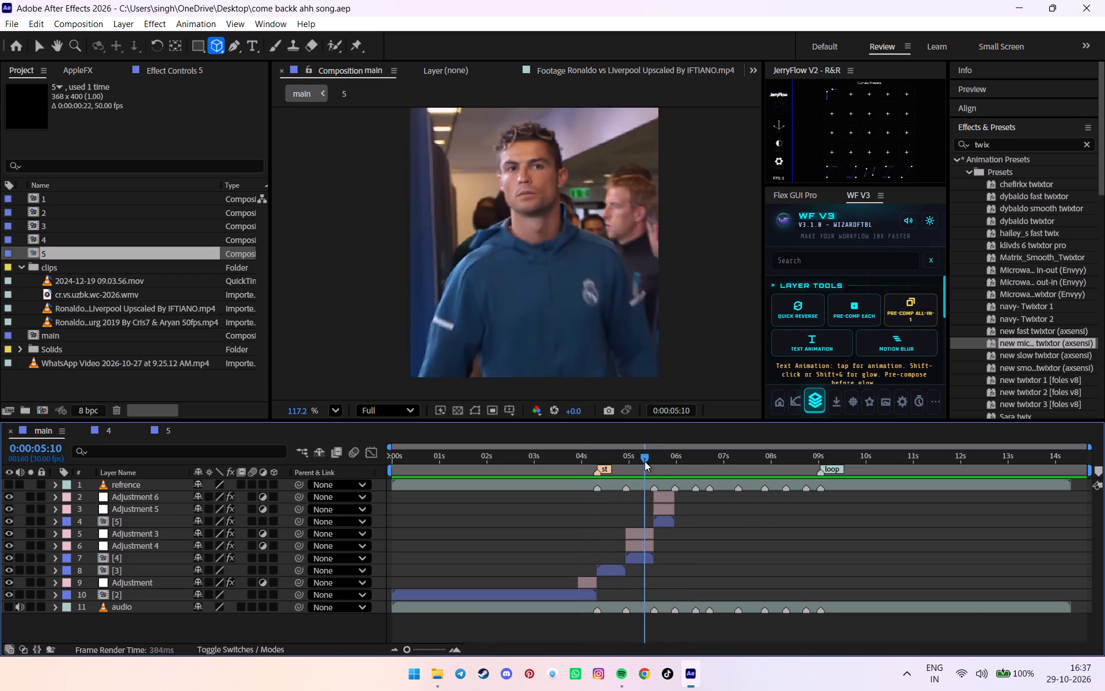
drag(645, 461, 670, 468)
alt+scroll(669, 469, up, 3)
click(699, 508)
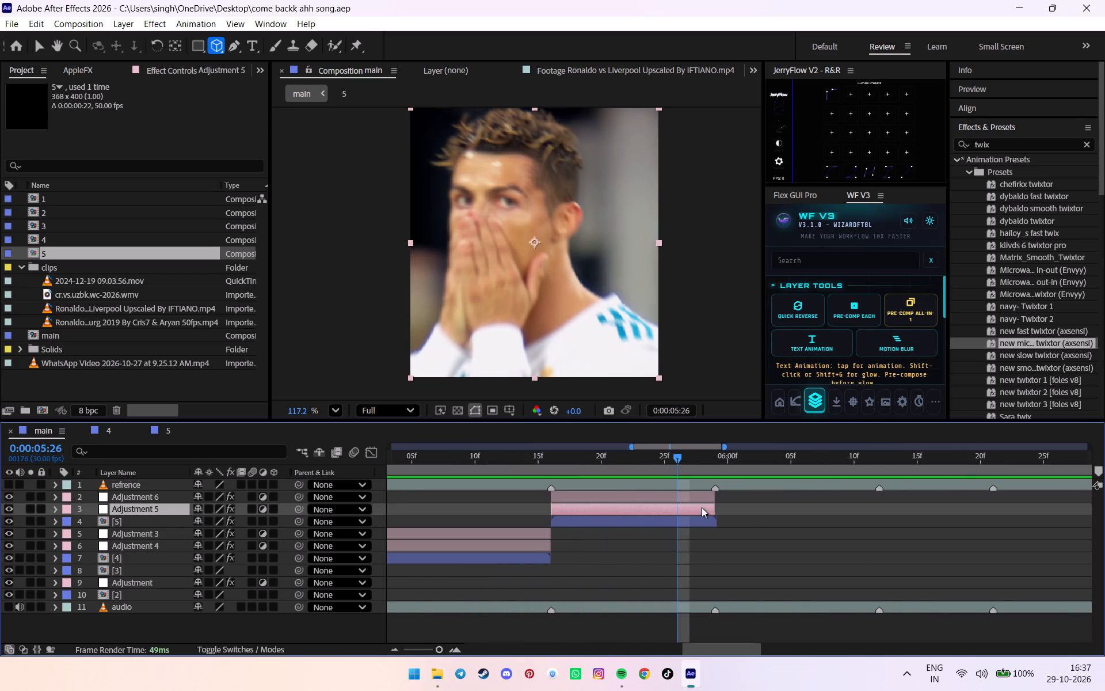
ctrl+click(704, 495)
drag(713, 495, 721, 495)
click(729, 489)
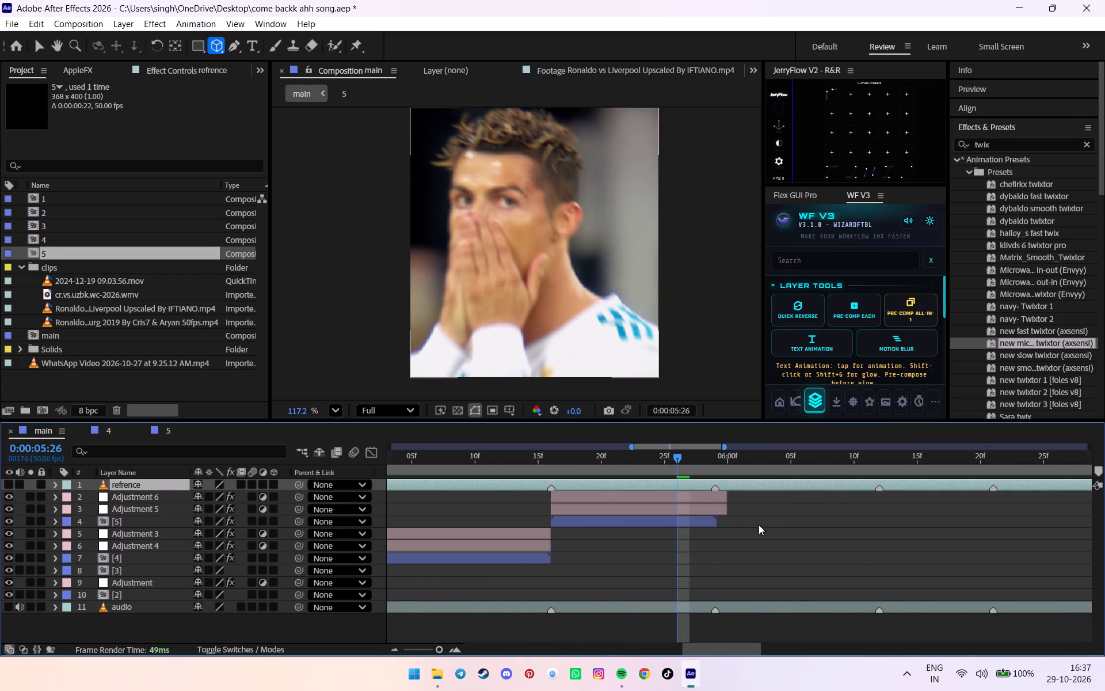
click(760, 526)
In composition 5, shift the Liverpool footage earlier, extend its end to fill the composition, and review the shot in main.
drag(675, 470, 632, 471)
double_click(620, 519)
drag(557, 474, 451, 481)
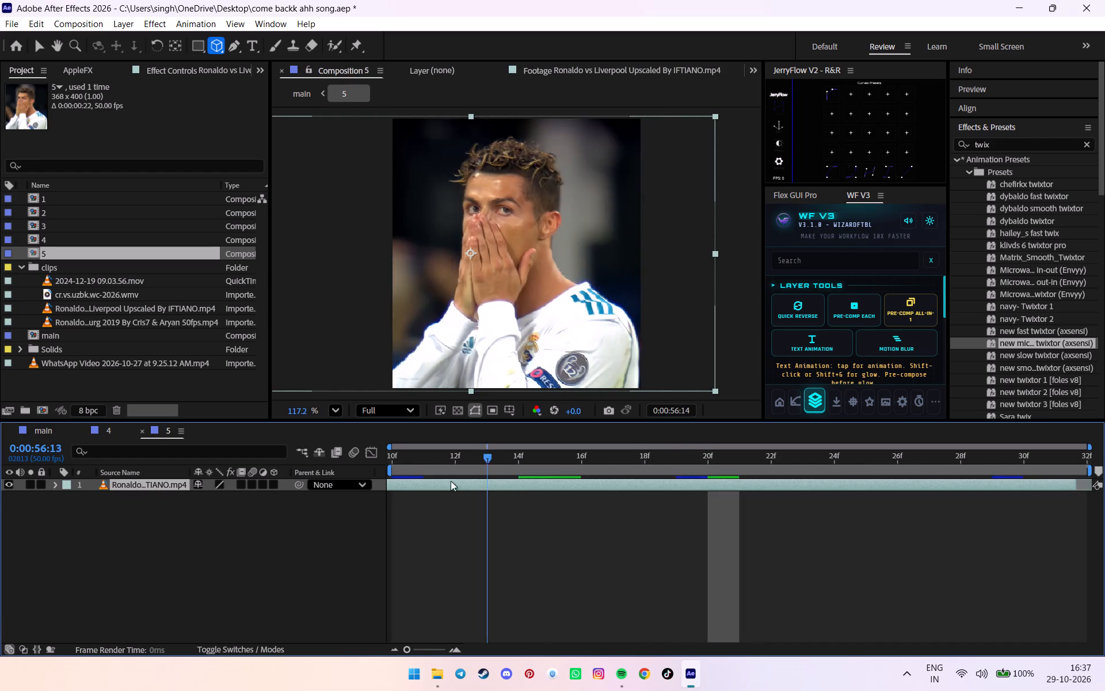
drag(451, 481, 377, 496)
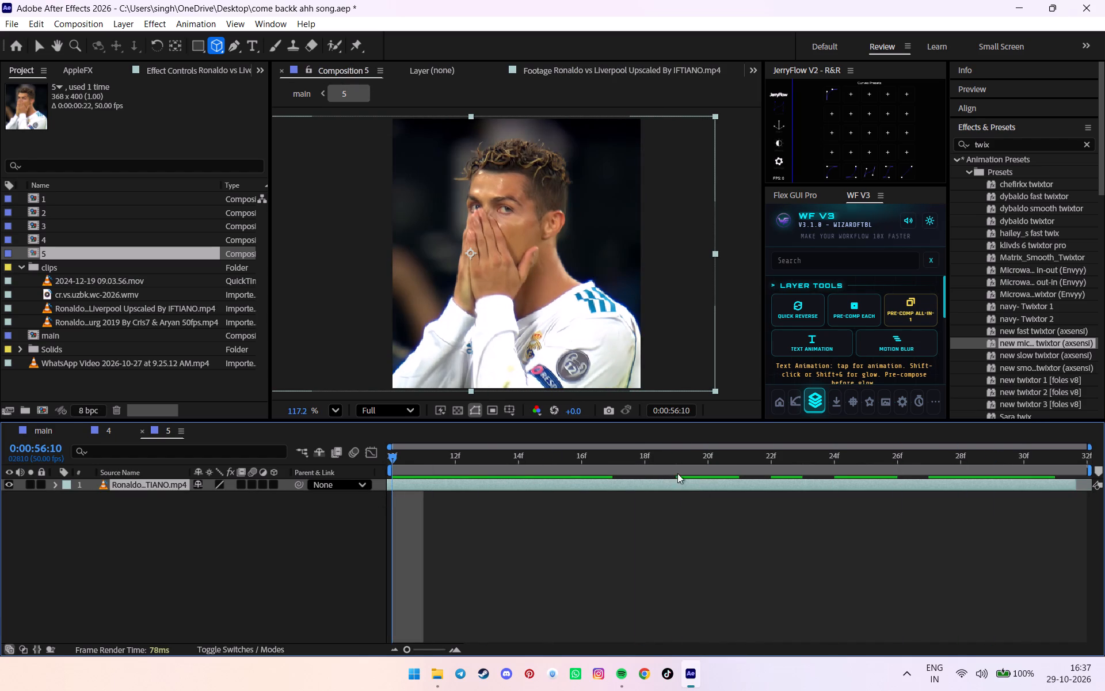
drag(573, 481, 17, 493)
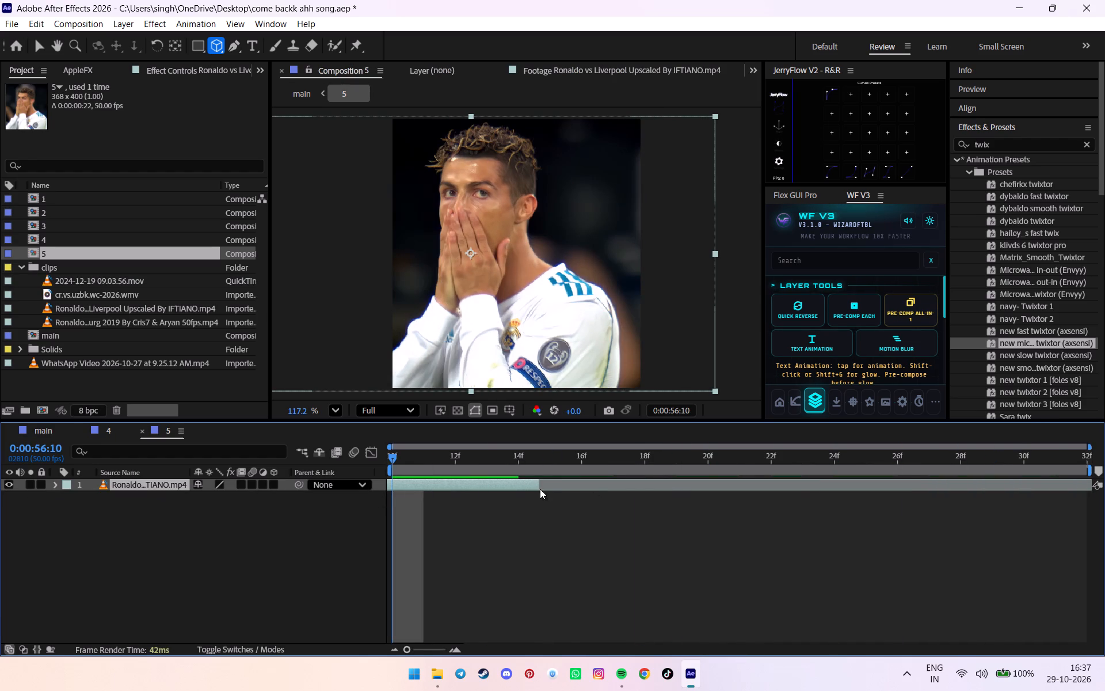
drag(540, 489, 1104, 473)
drag(1044, 487, 417, 510)
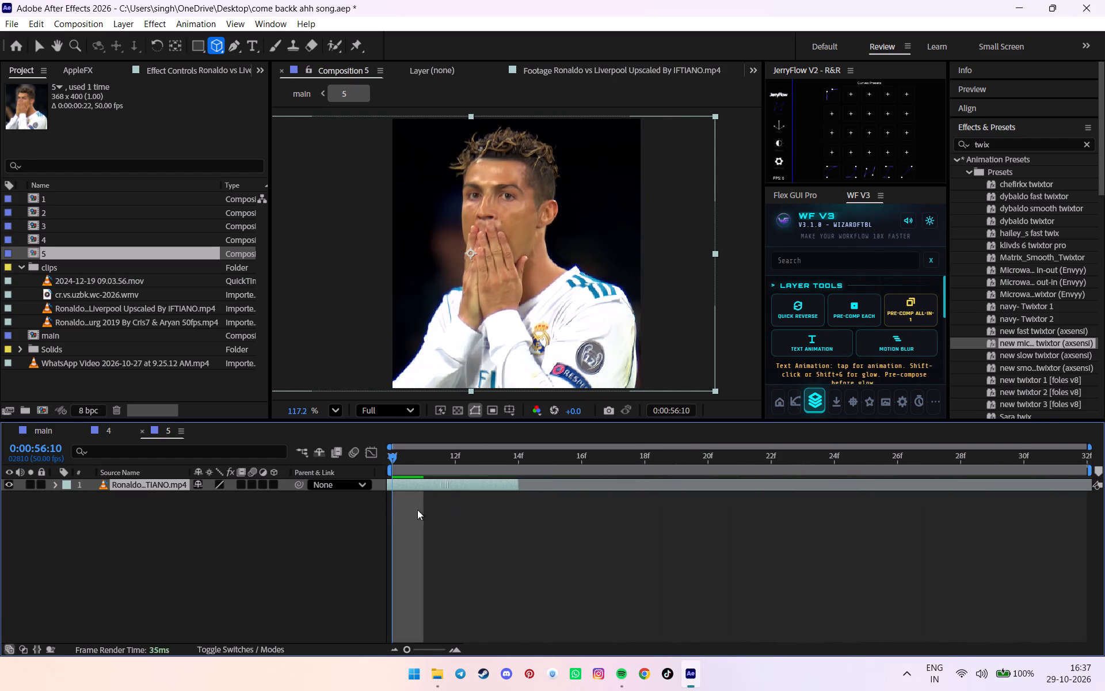
drag(417, 510, 341, 516)
drag(422, 485, 1104, 467)
drag(524, 457, 778, 457)
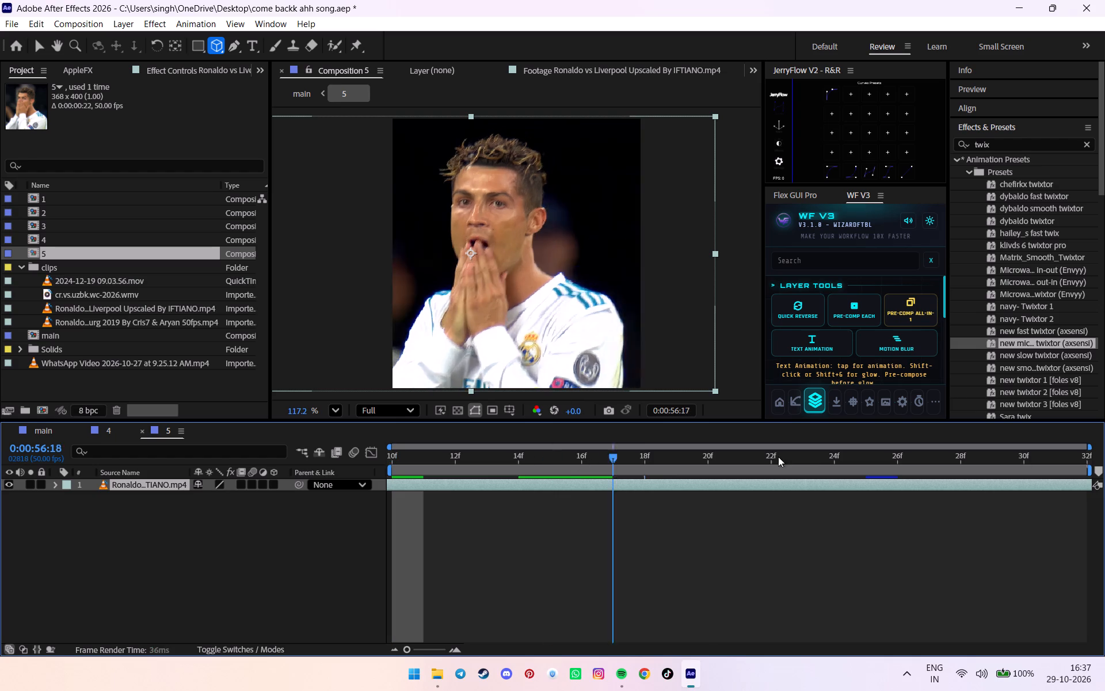
drag(778, 457, 265, 528)
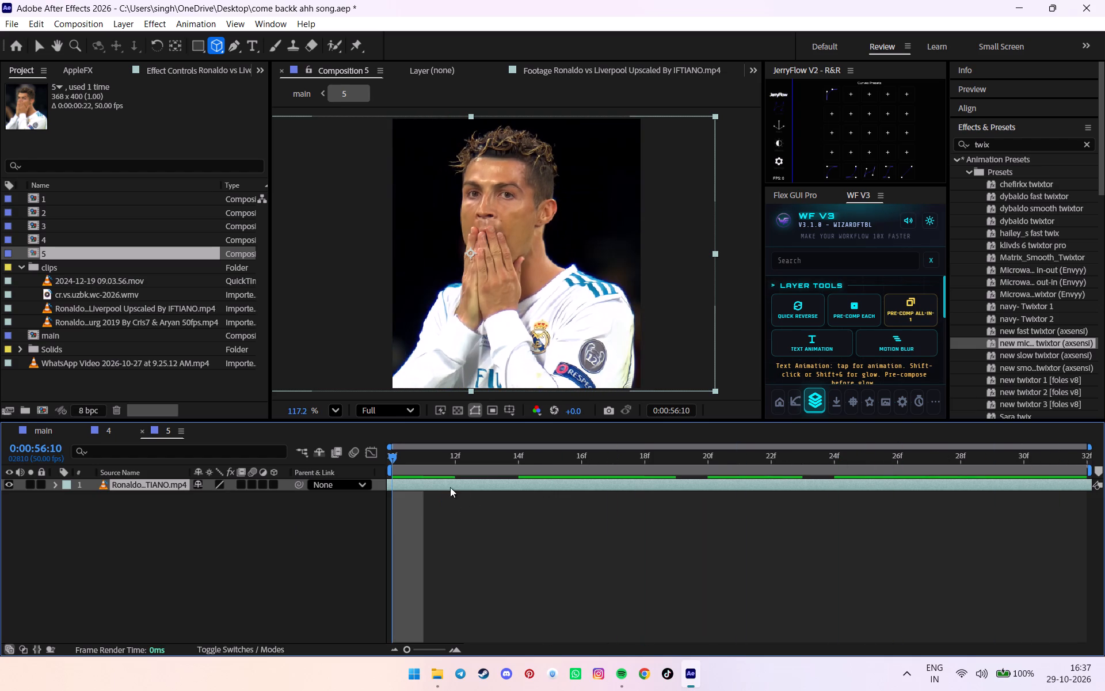
drag(450, 487, 478, 483)
click(40, 432)
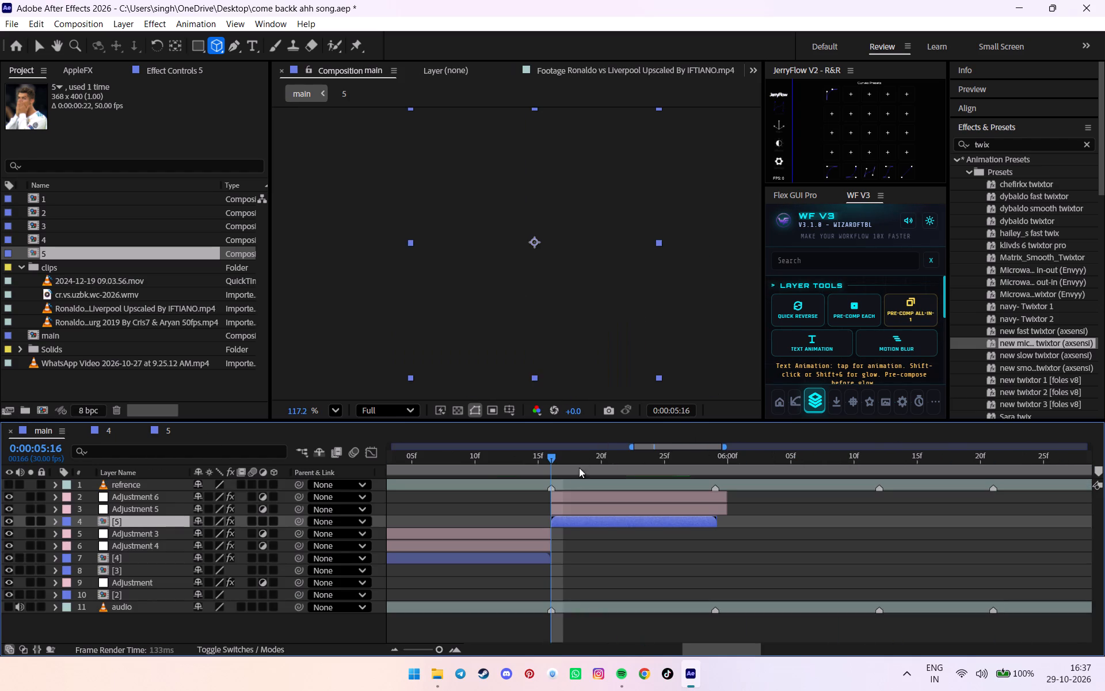
drag(563, 462, 685, 455)
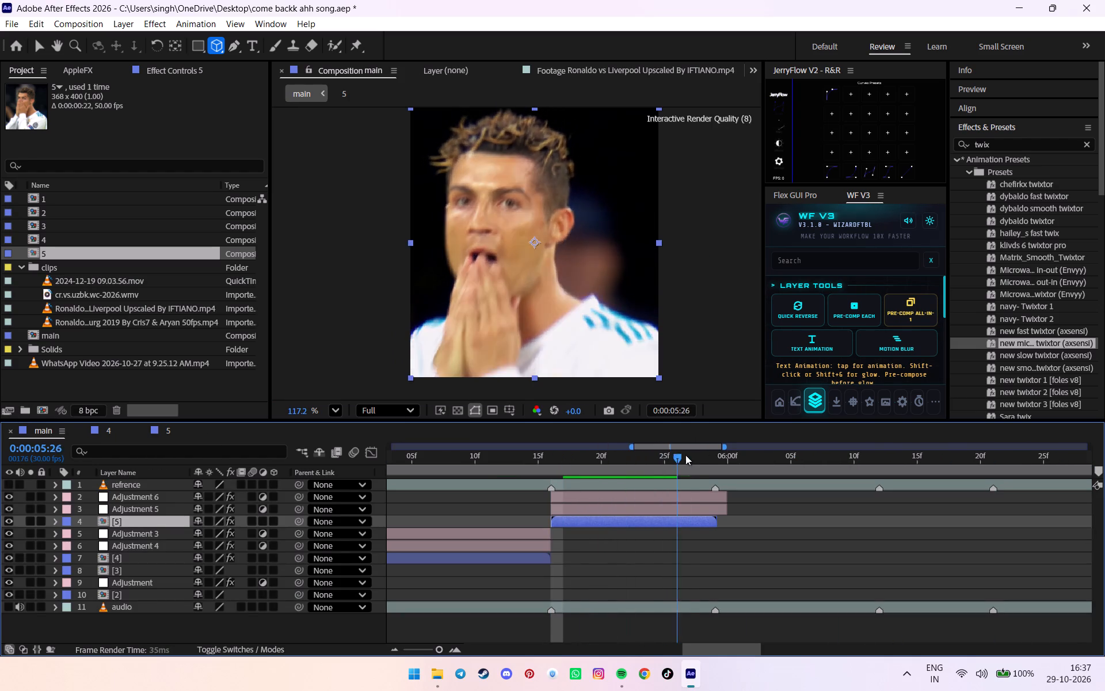
drag(685, 455, 529, 481)
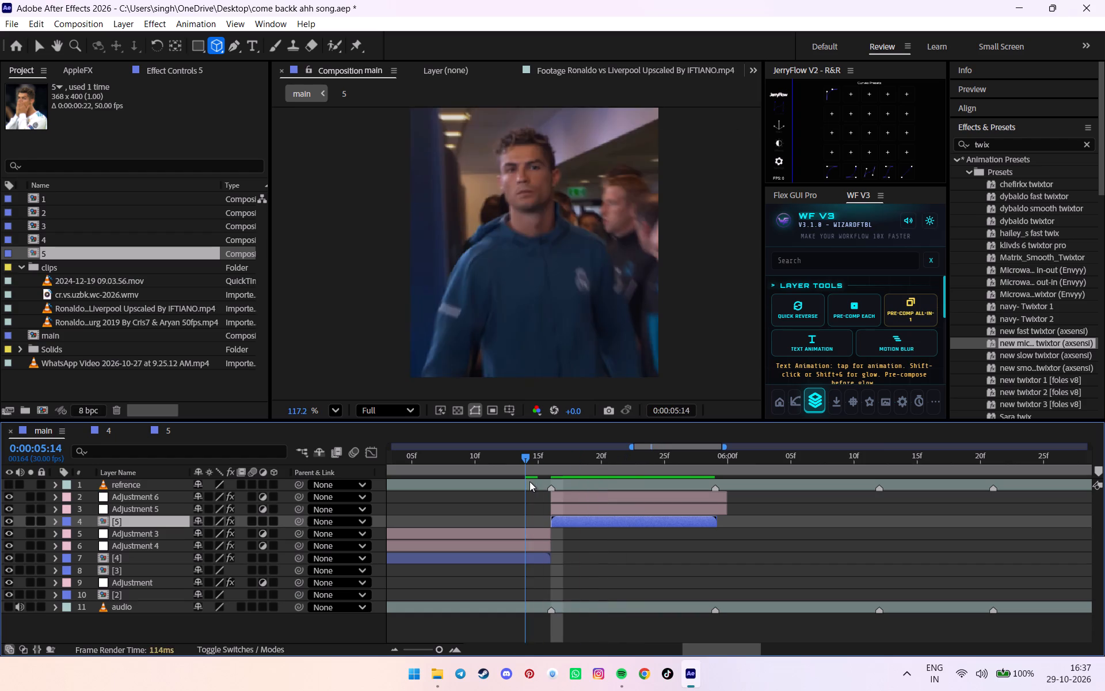
drag(529, 481, 548, 477)
Apply Warp Stabilizer to the footage in composition 5 and start a Stabilize Motion track on it.
click(162, 426)
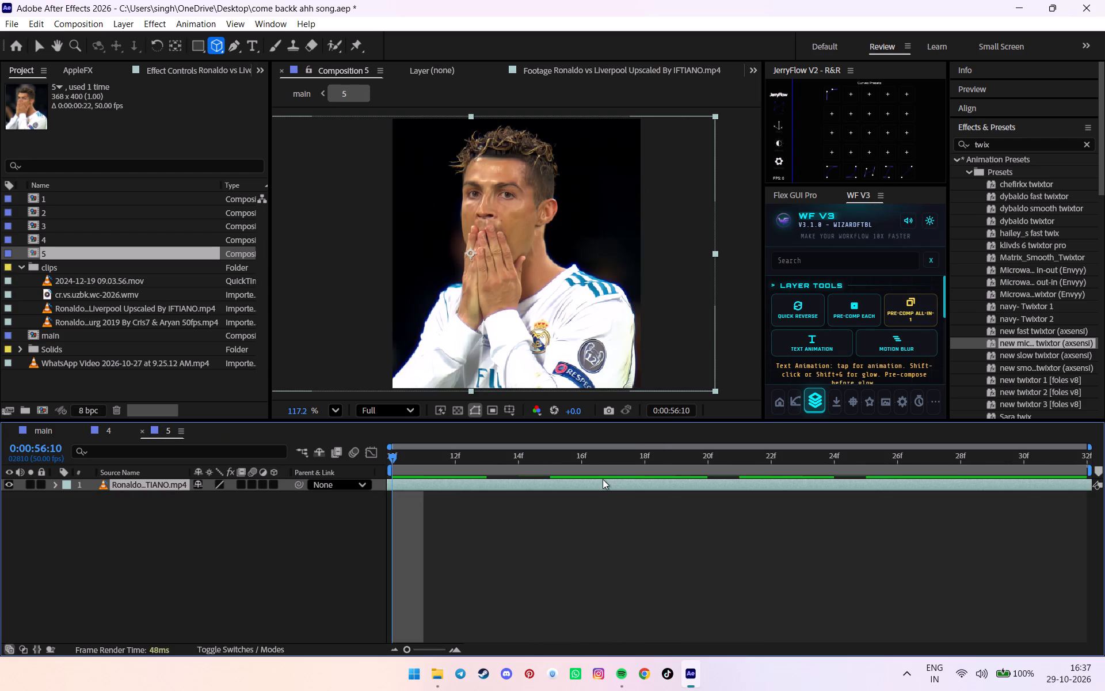
scroll(1012, 132, down, 6)
scroll(1049, 337, down, 7)
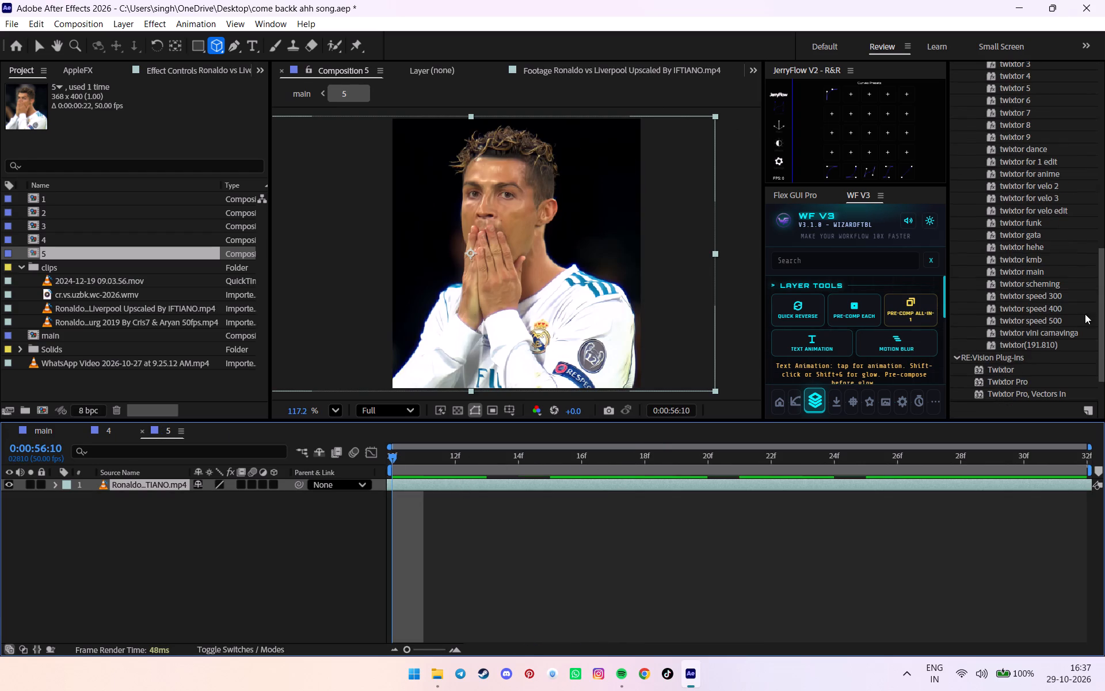
scroll(1032, 371, down, 7)
click(977, 366)
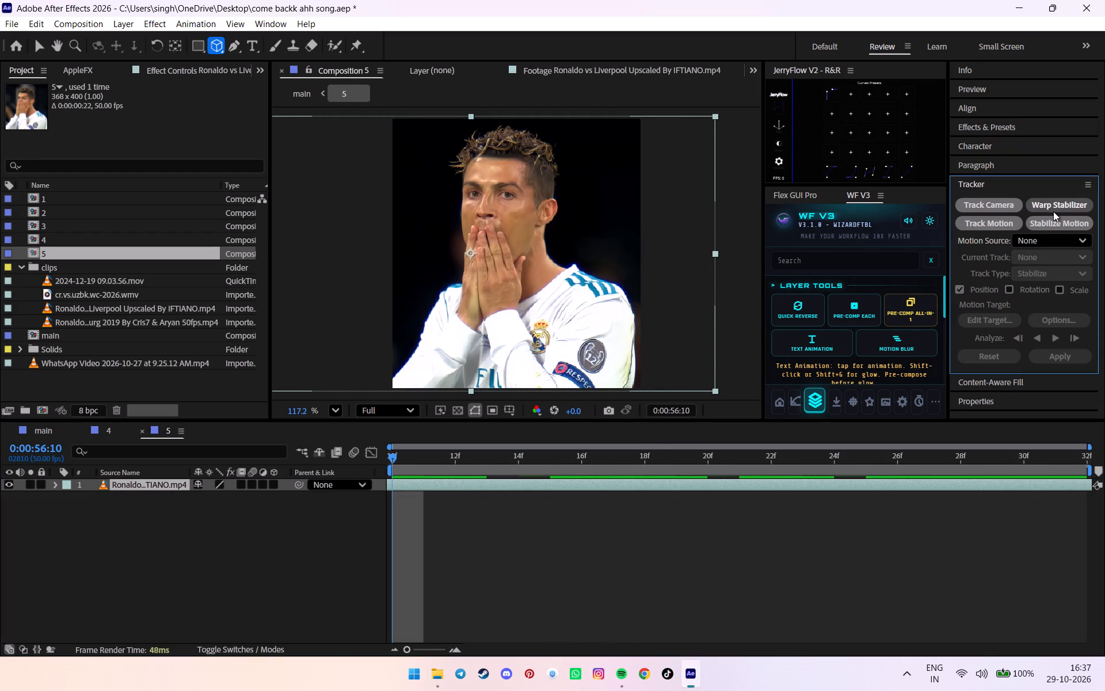
click(1053, 211)
click(1045, 221)
Enlarge Track Point 1's search and feature regions and place the point on the bridge of Ronaldo's nose.
scroll(617, 240, up, 5)
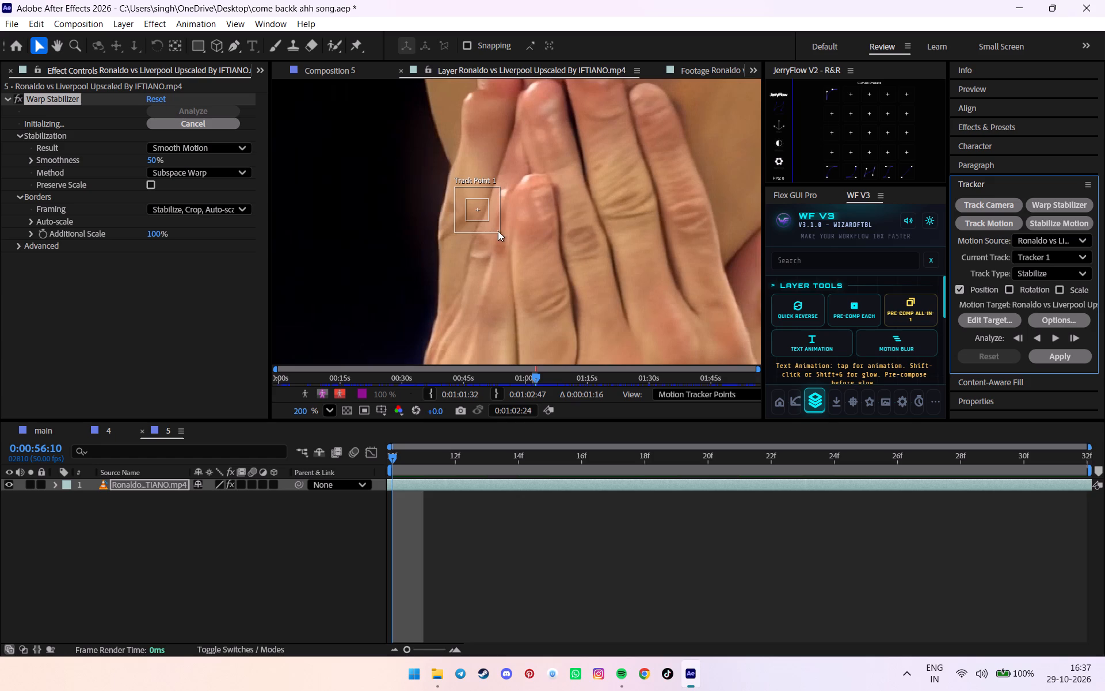
drag(498, 230, 512, 245)
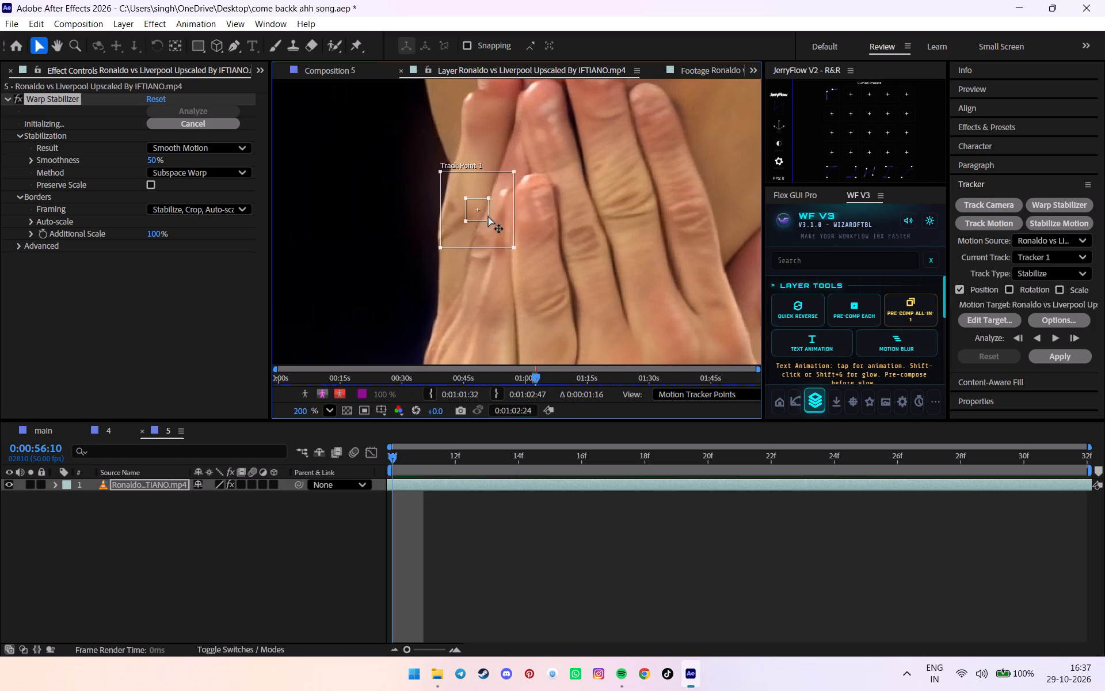
drag(489, 216, 498, 221)
drag(496, 223, 504, 230)
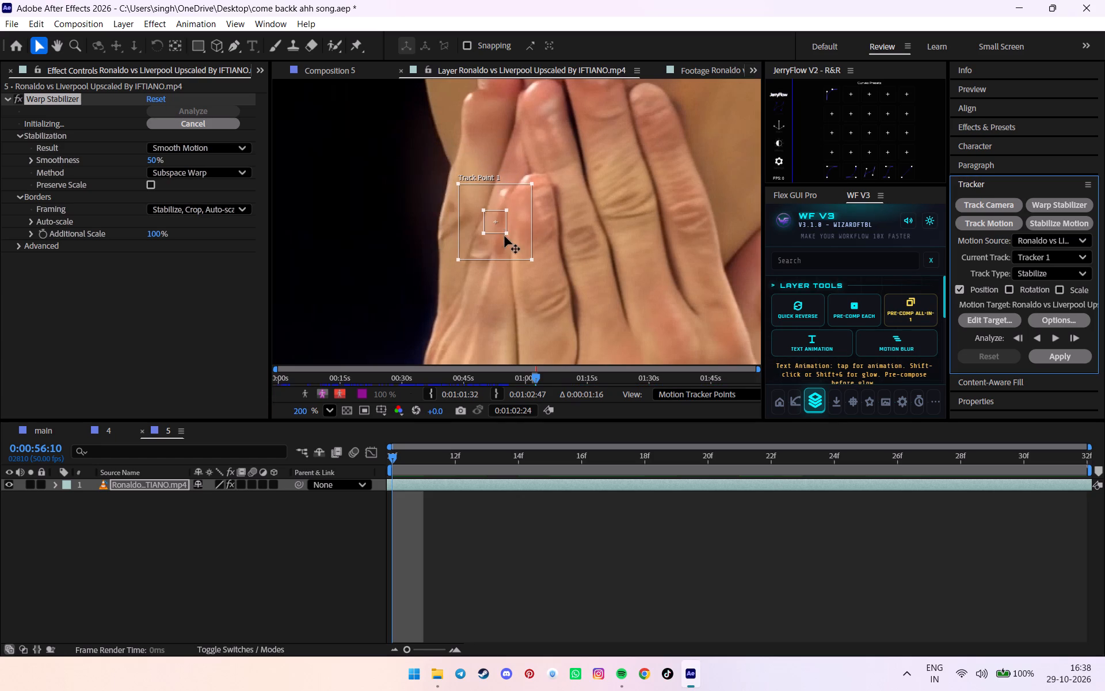
drag(505, 236, 514, 240)
drag(514, 236, 519, 241)
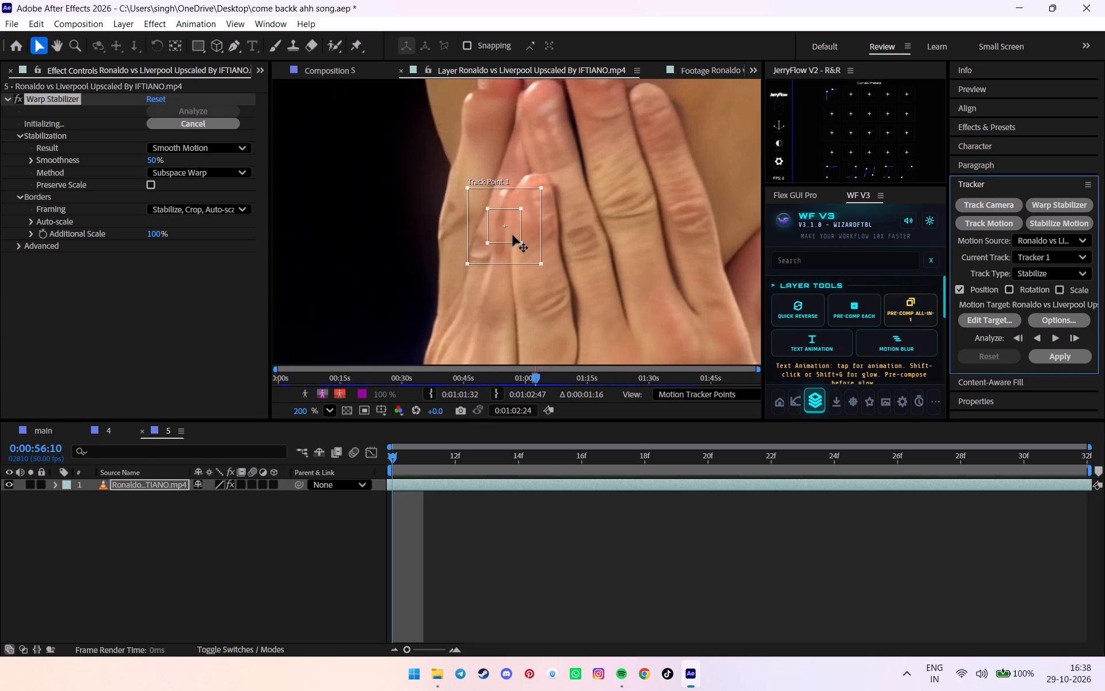
drag(512, 234, 563, 240)
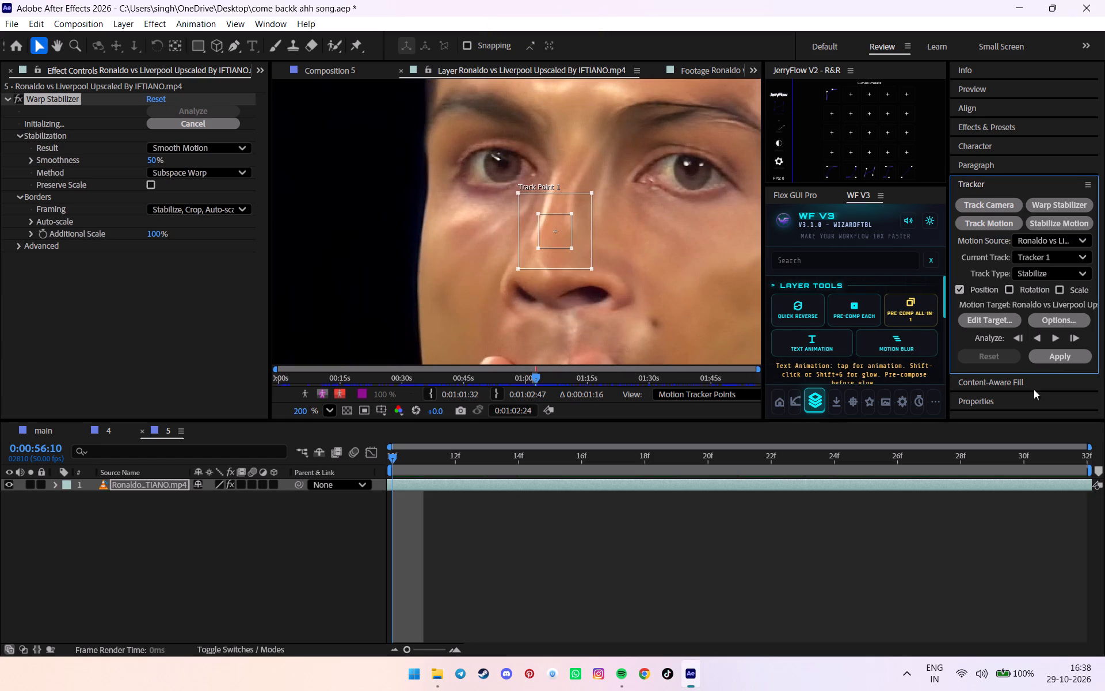
Analyze the track forward through the end of composition 5 and apply it to the footage in X only.
click(1058, 340)
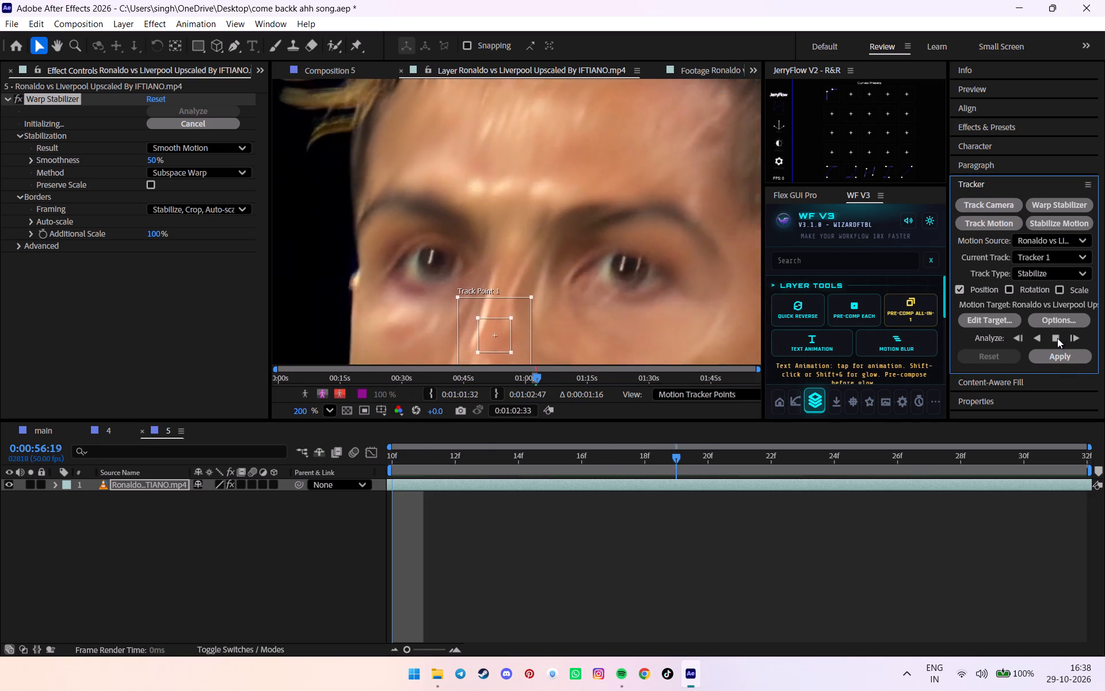
click(1054, 356)
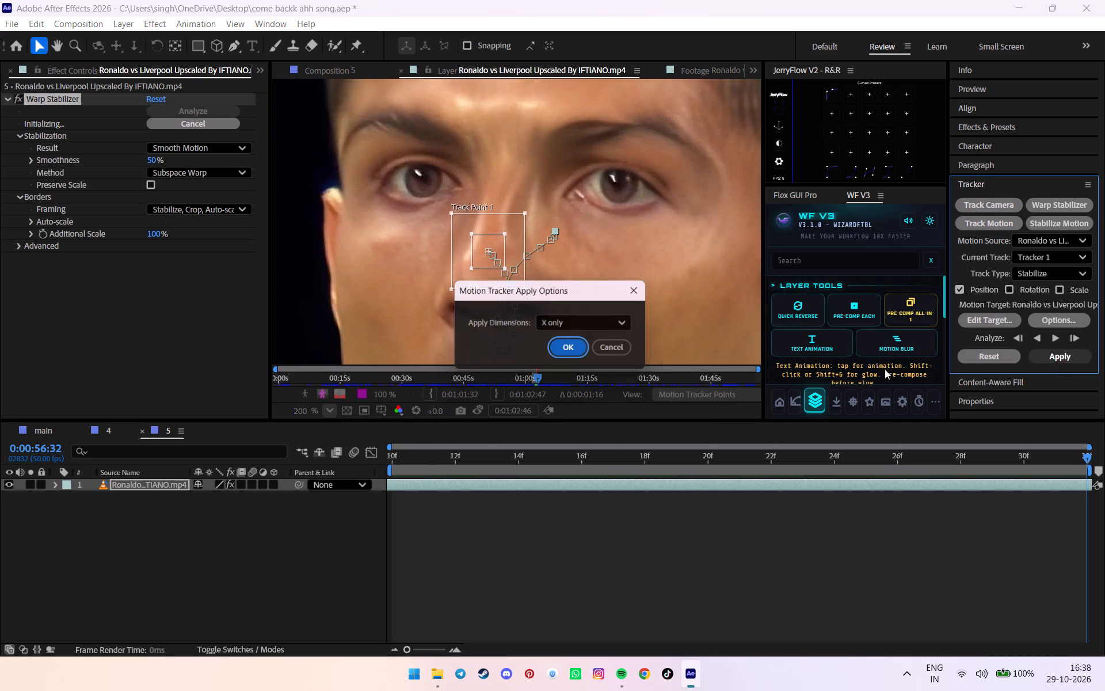
click(574, 356)
click(571, 359)
click(561, 352)
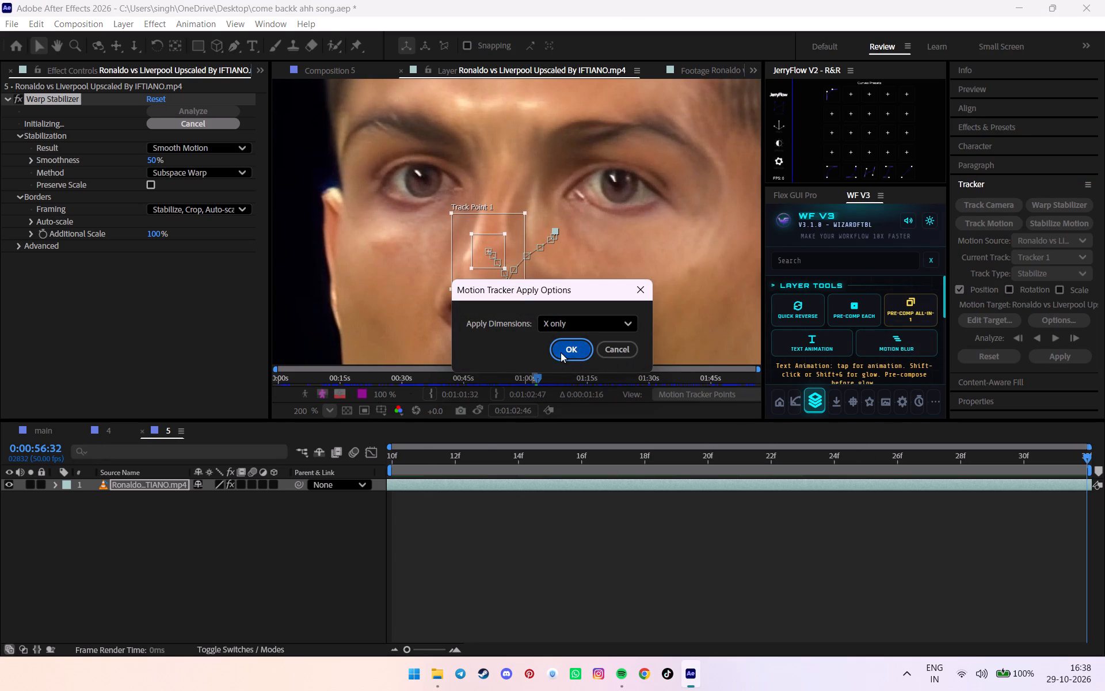
Check the tracked shot in main and composition 5, and turn off the footage's Warp Stabilizer effect.
click(64, 427)
drag(642, 458, 553, 475)
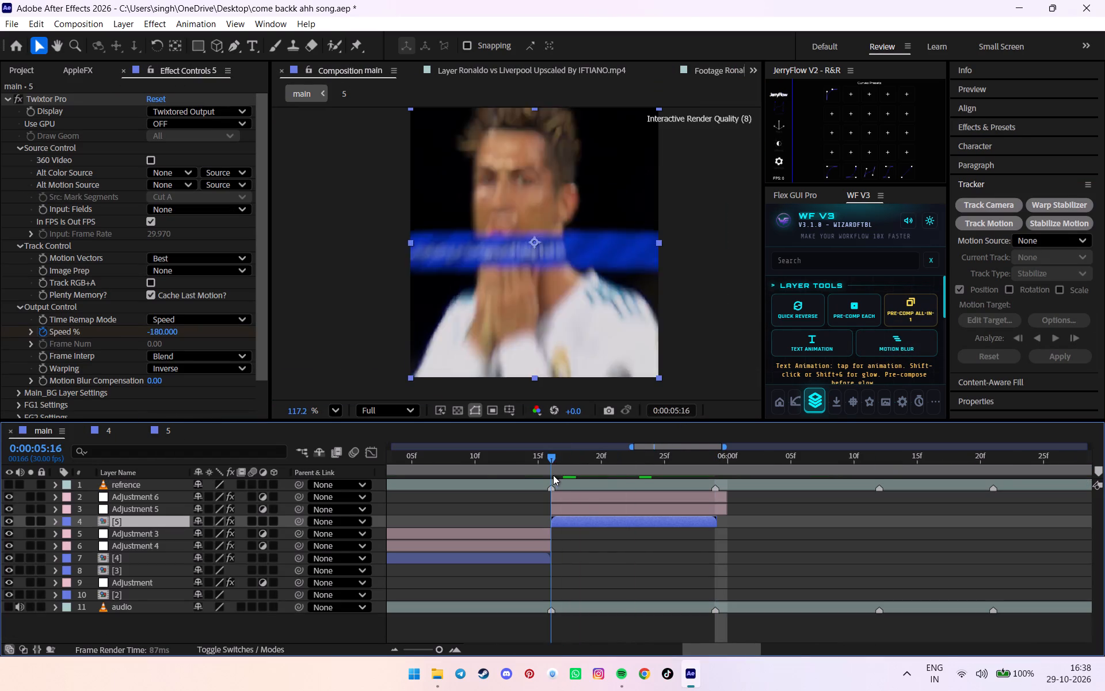
drag(553, 475, 618, 475)
click(175, 435)
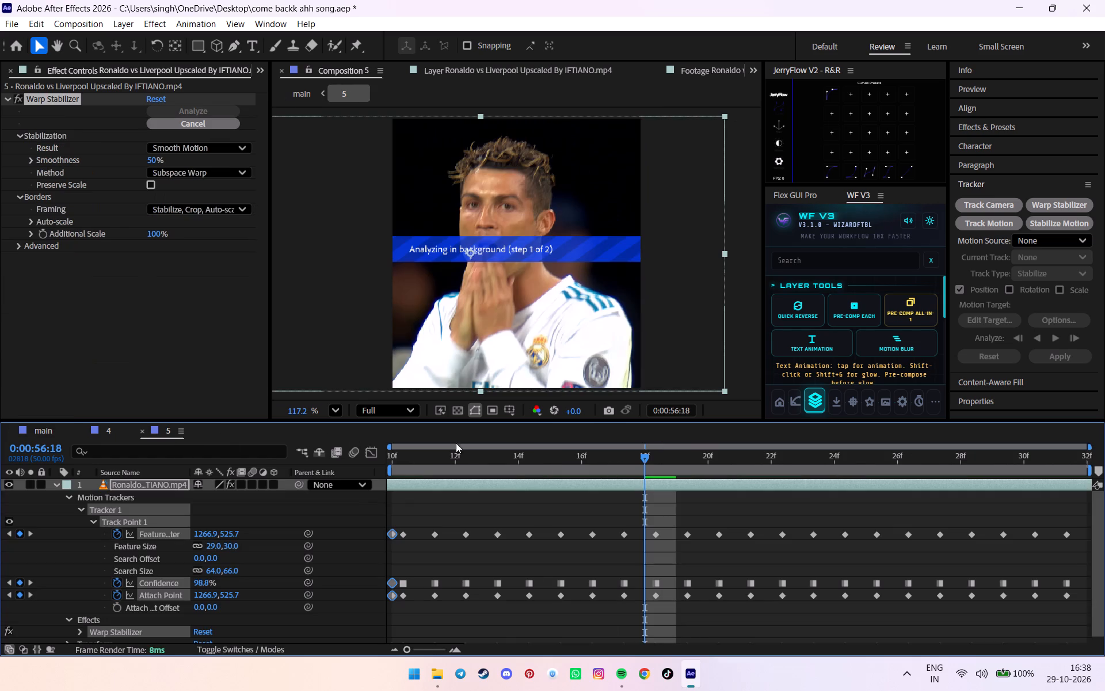
drag(571, 444, 414, 460)
drag(435, 460, 413, 461)
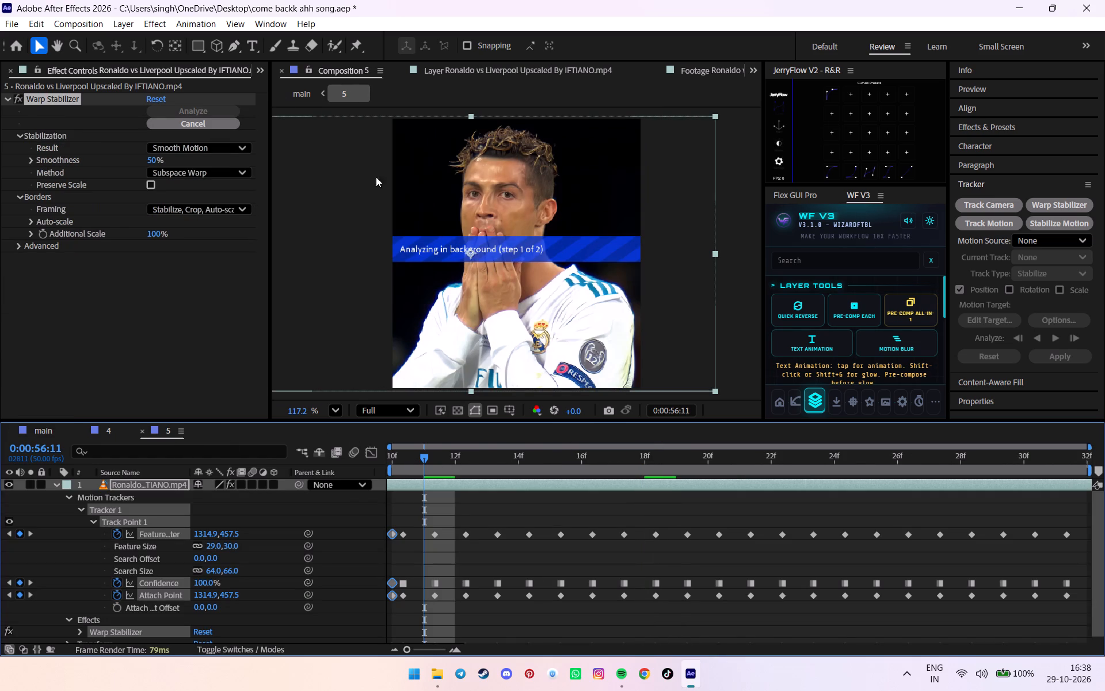
click(17, 104)
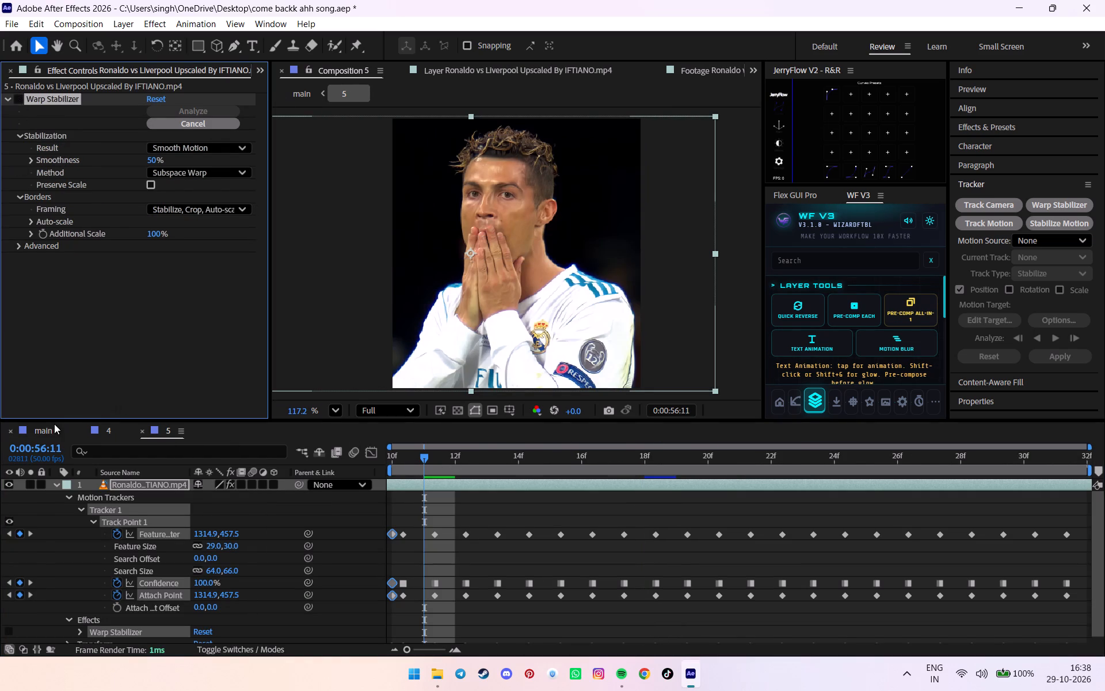
Compare the stabilized hands-over-face shot in composition 5 with its Twixtor result in main.
click(54, 424)
drag(580, 472, 688, 459)
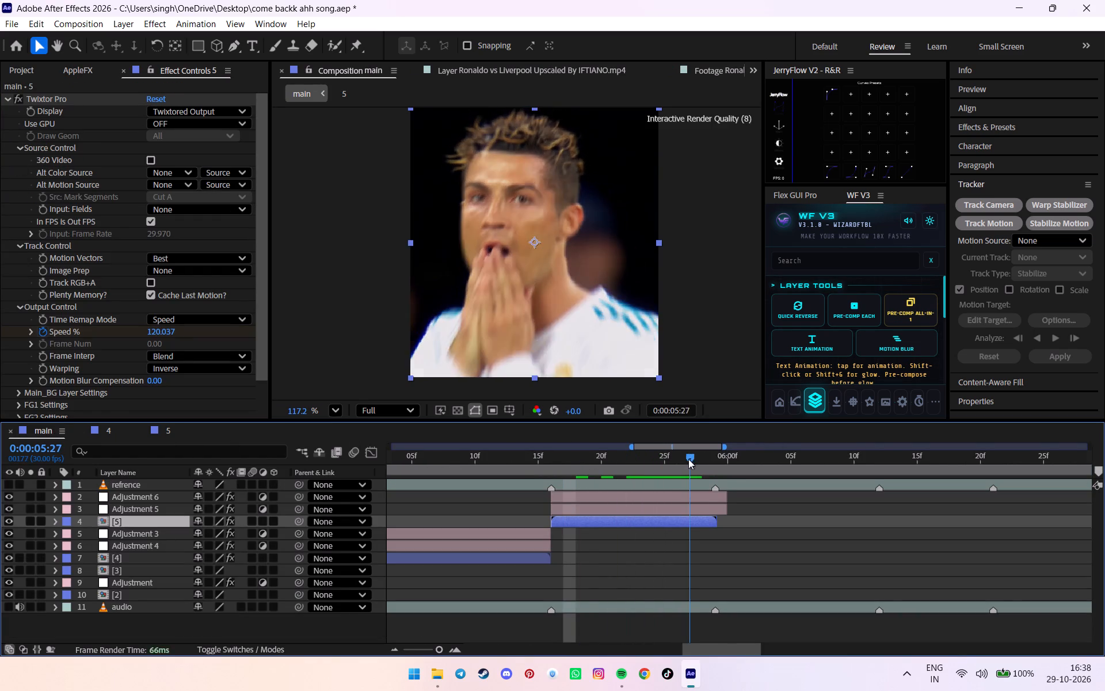
drag(688, 459, 605, 459)
double_click(571, 519)
drag(528, 465, 357, 481)
key(space)
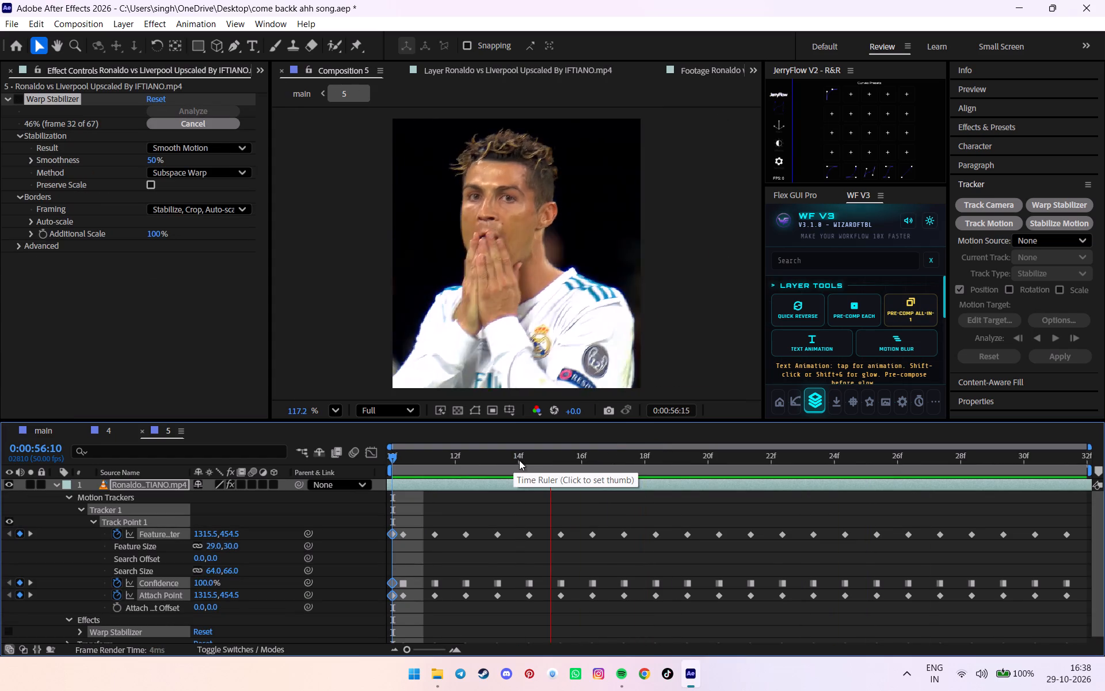
drag(532, 457, 1042, 436)
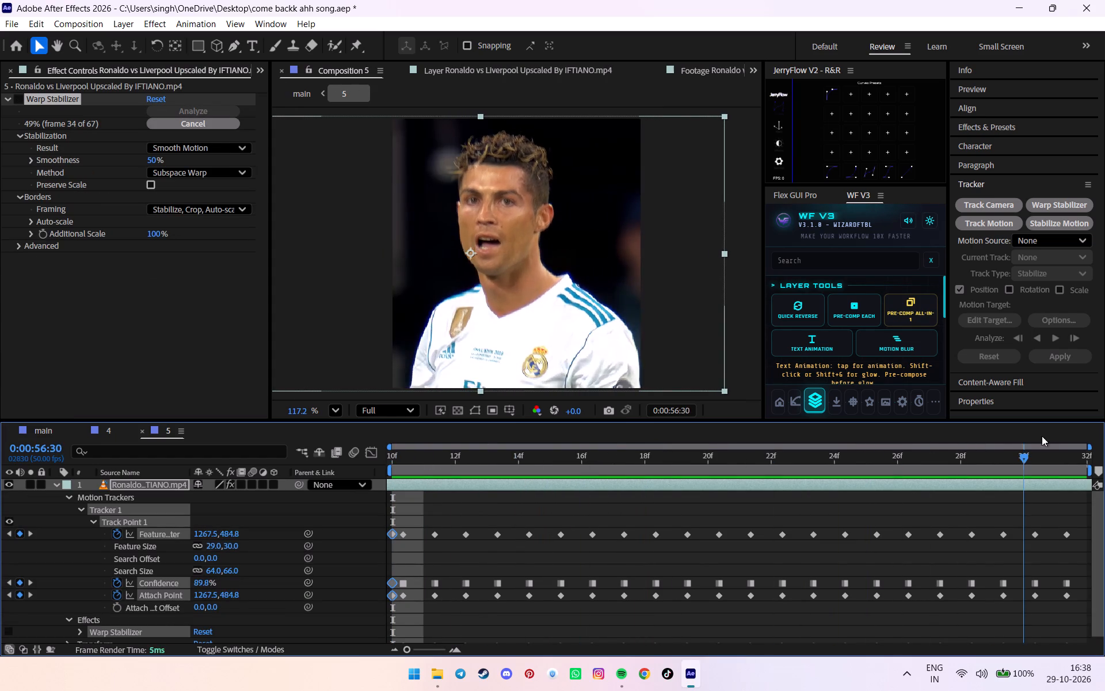
drag(1042, 436, 379, 521)
drag(408, 483, 487, 477)
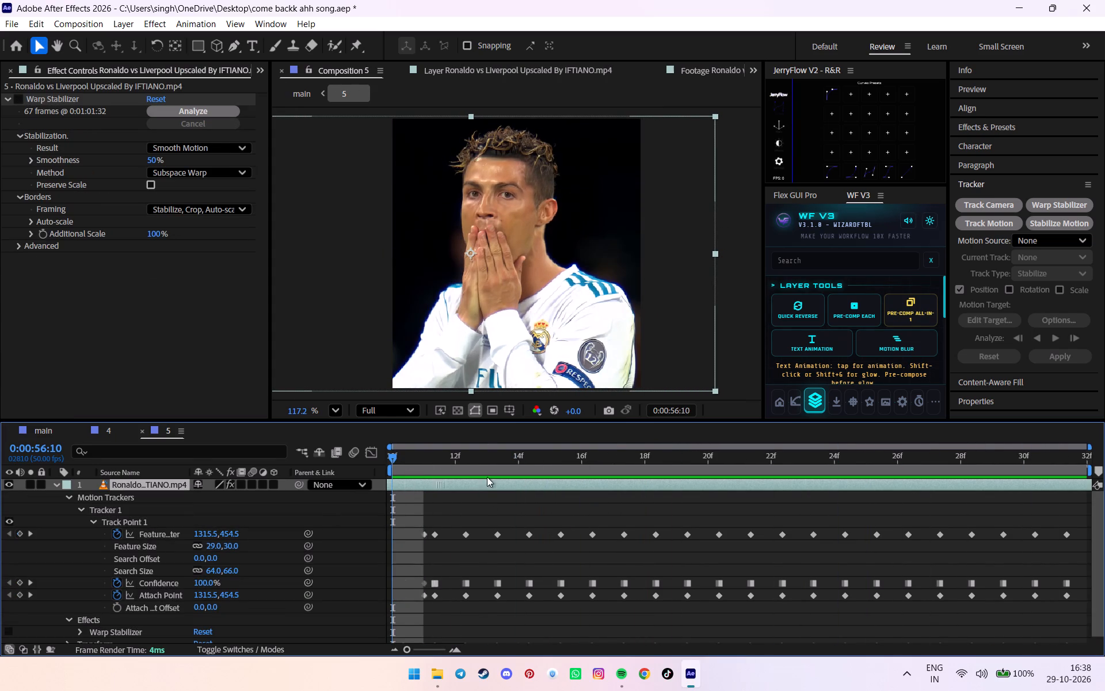
drag(487, 477, 590, 470)
click(49, 436)
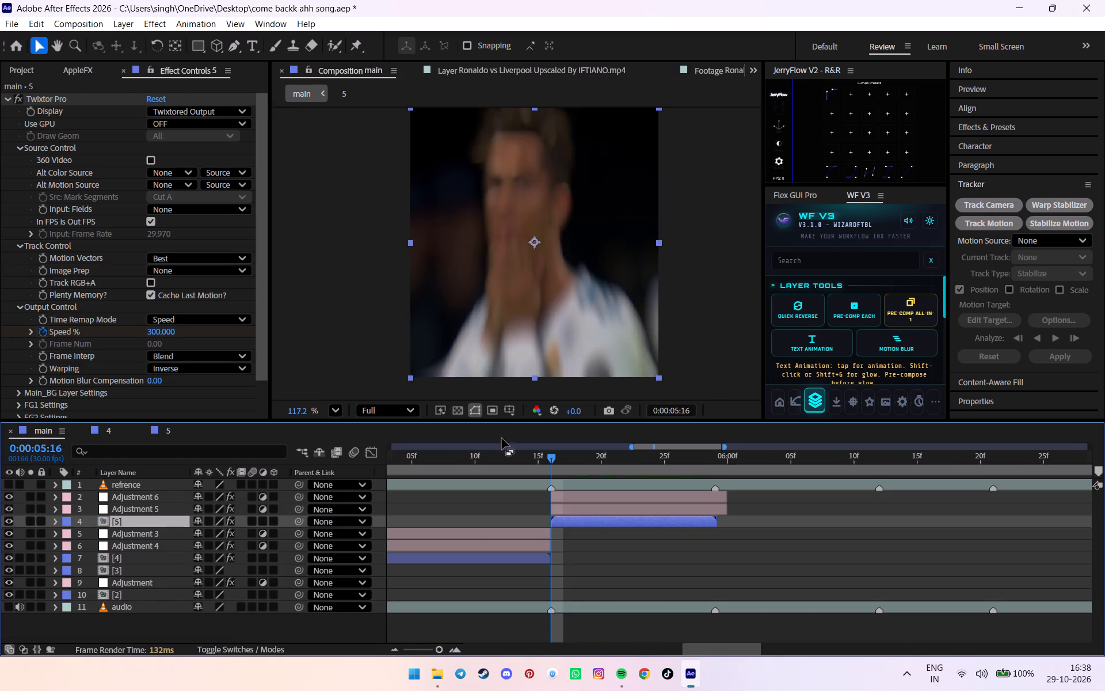
Play back main through the transitions between clips 3, 4 and 5, and save the project.
drag(578, 467, 531, 473)
key(space)
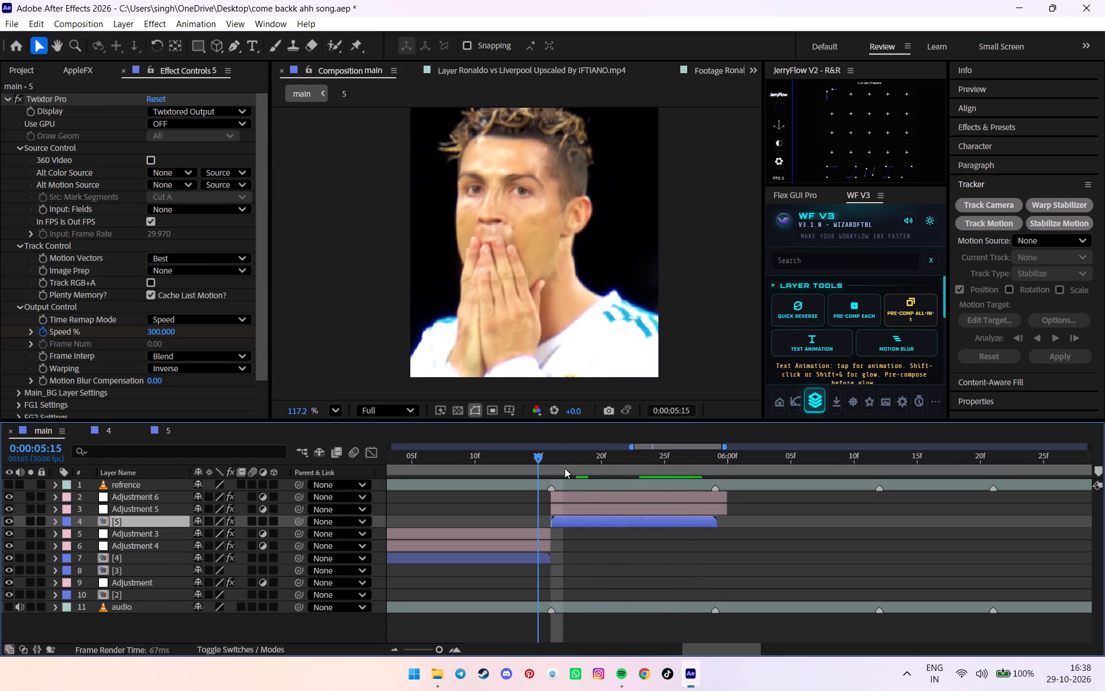
alt+scroll(575, 461, down, 5)
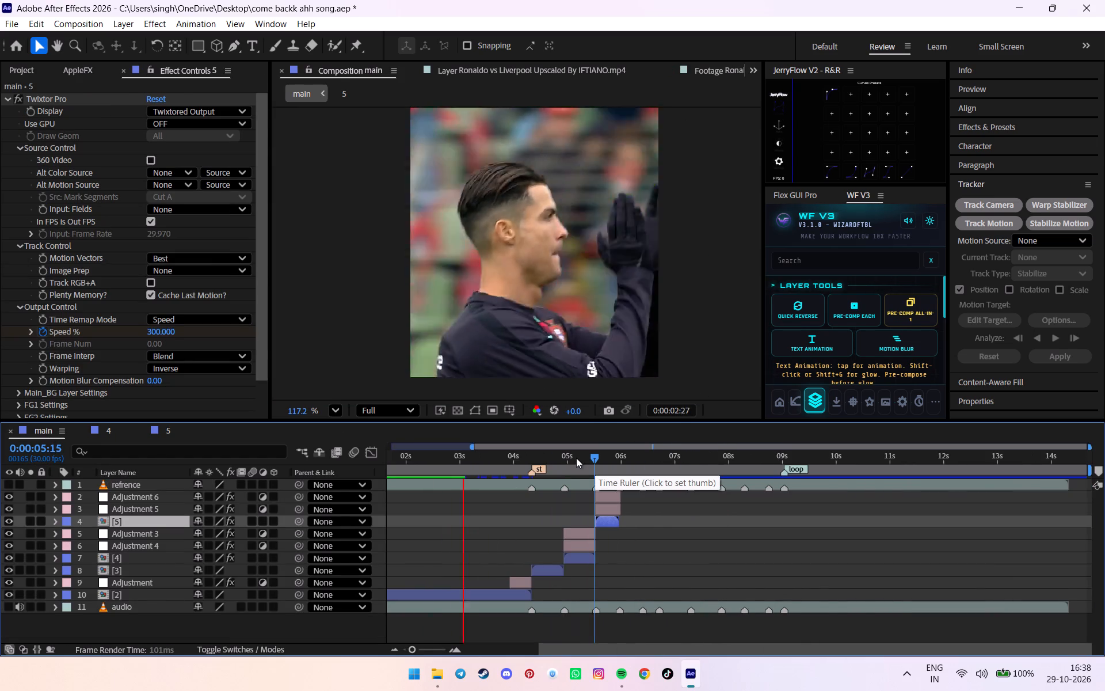
key(ctrl+s)
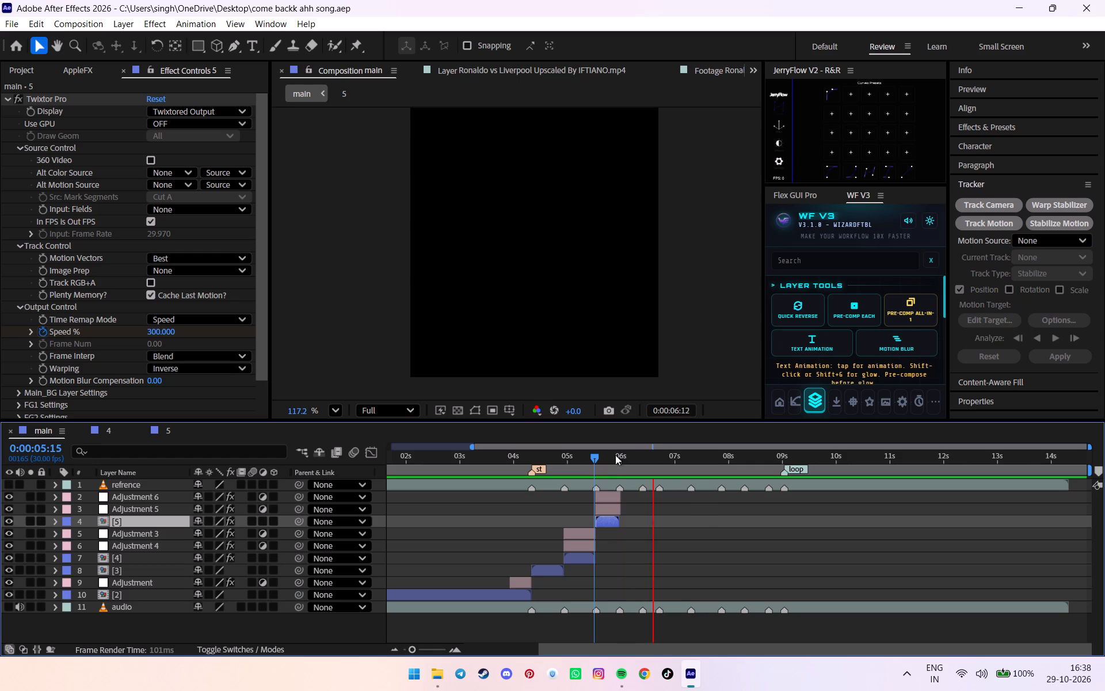
drag(615, 455, 573, 453)
key(space)
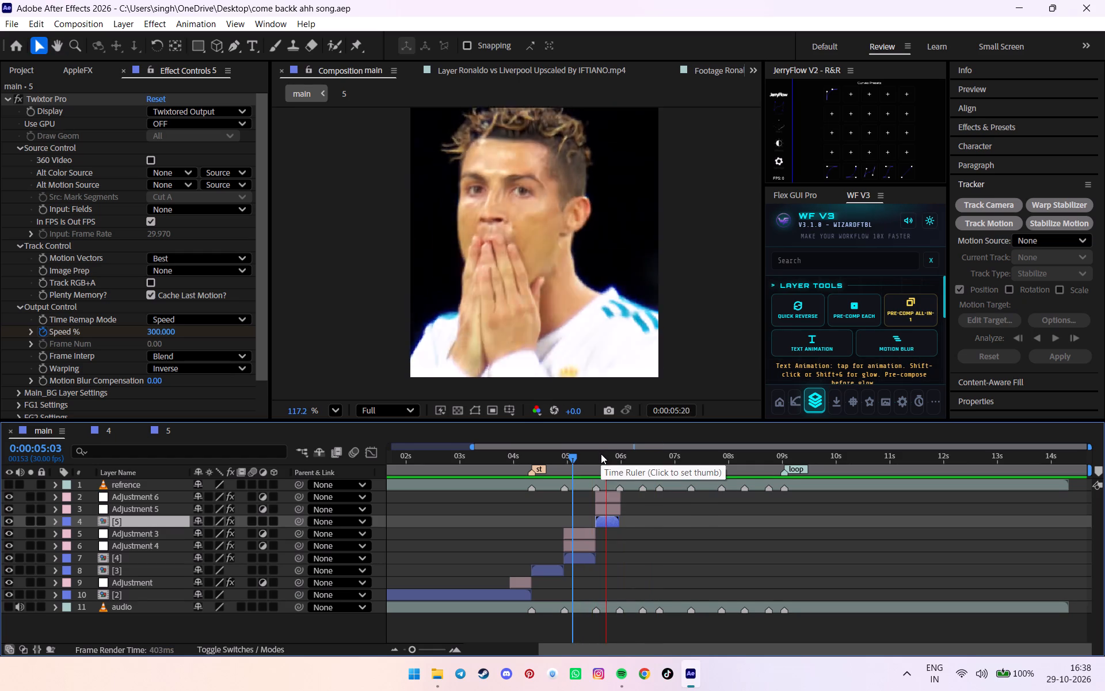
drag(597, 454, 530, 455)
key(space)
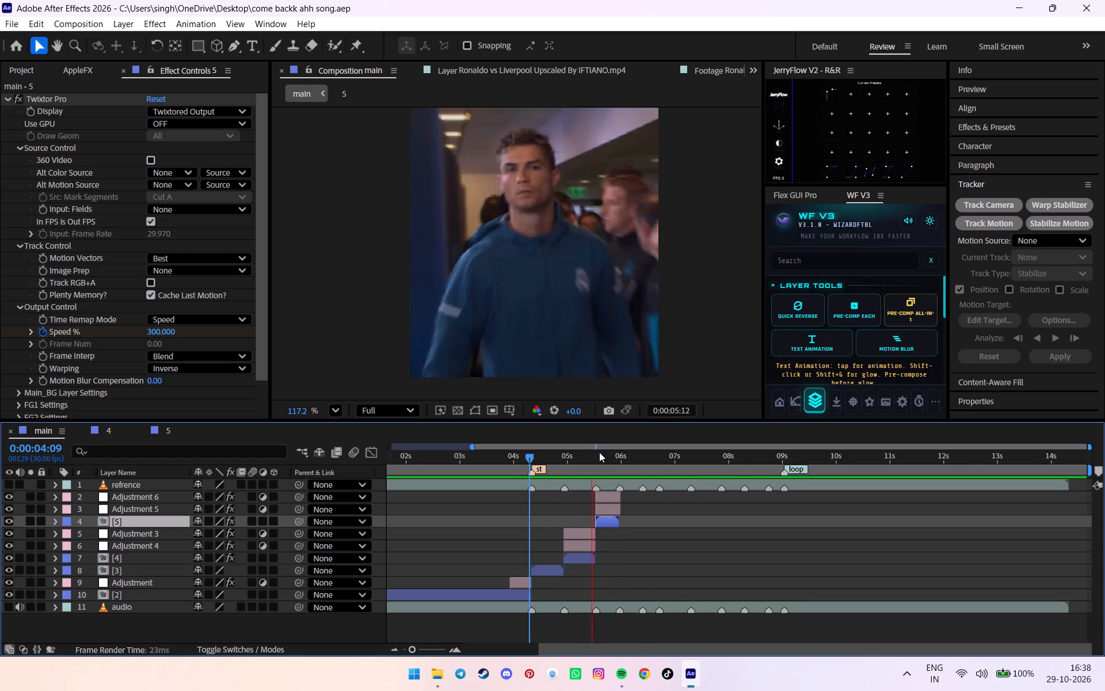
click(600, 452)
key(space)
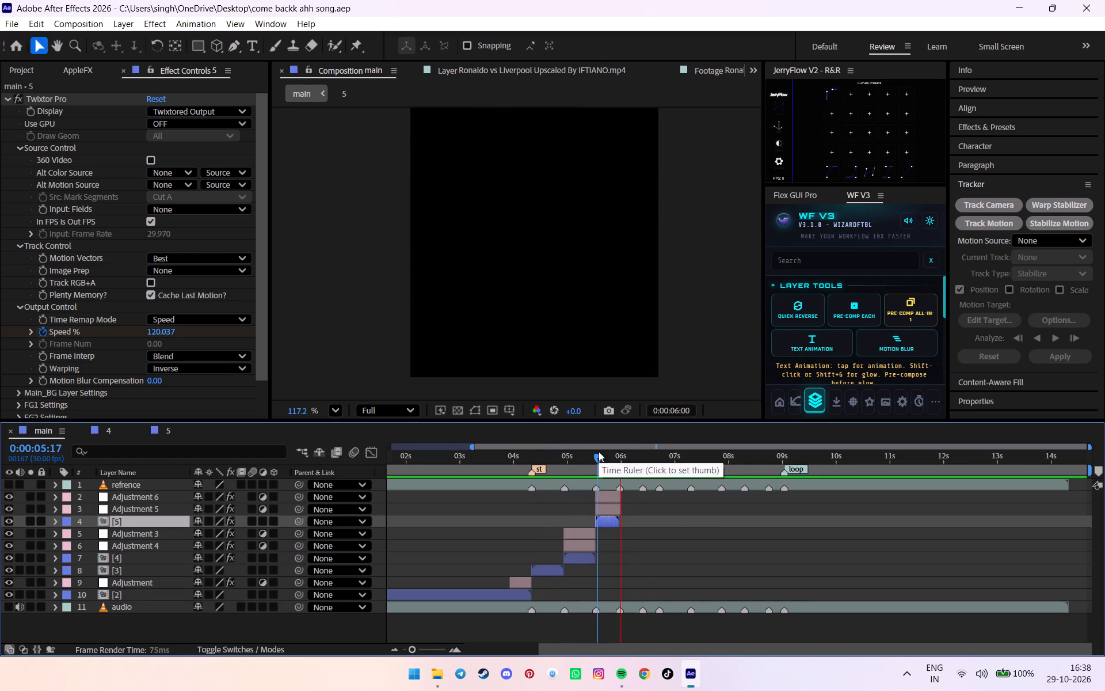
drag(599, 451, 513, 451)
key(space)
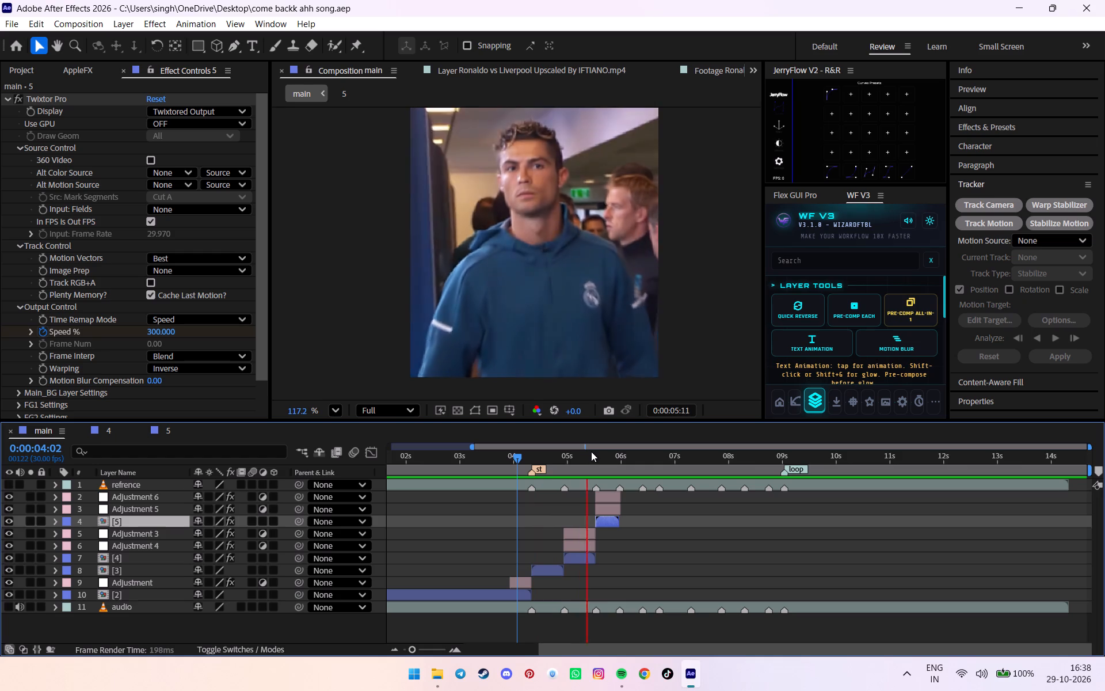
Save the project and replay main from 0:00:02:16 through the end of clip 5.
drag(590, 451, 619, 454)
alt+scroll(620, 454, up, 3)
click(620, 454)
key(ctrl+s)
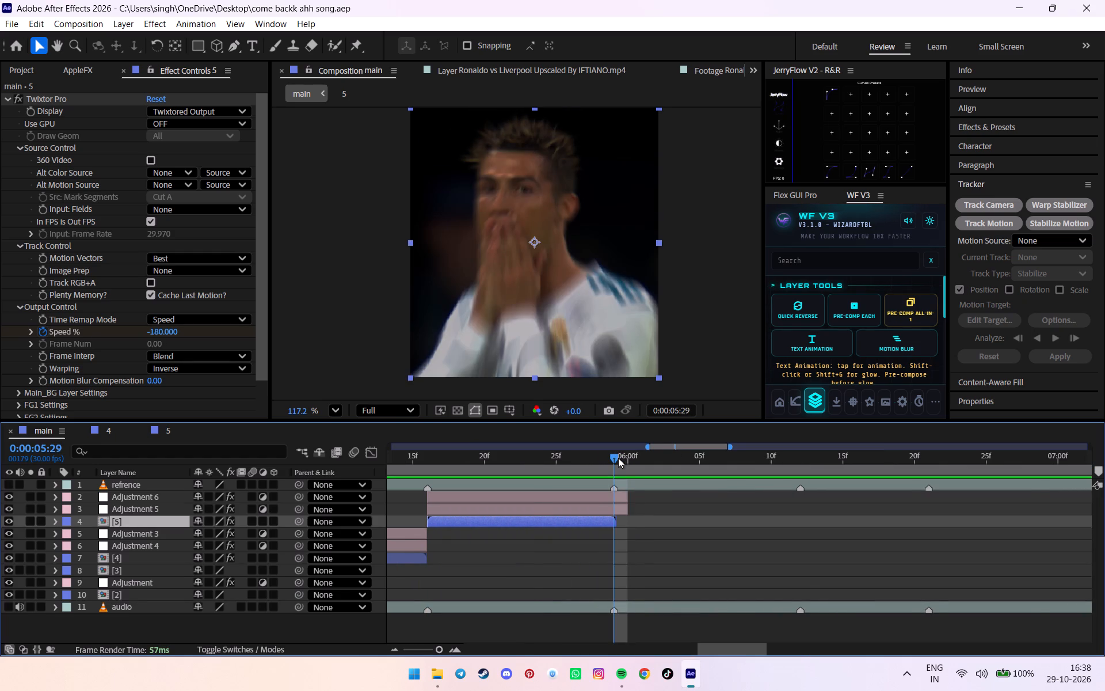
alt+scroll(642, 509, down, 6)
alt+scroll(599, 531, down, 6)
drag(535, 469, 534, 469)
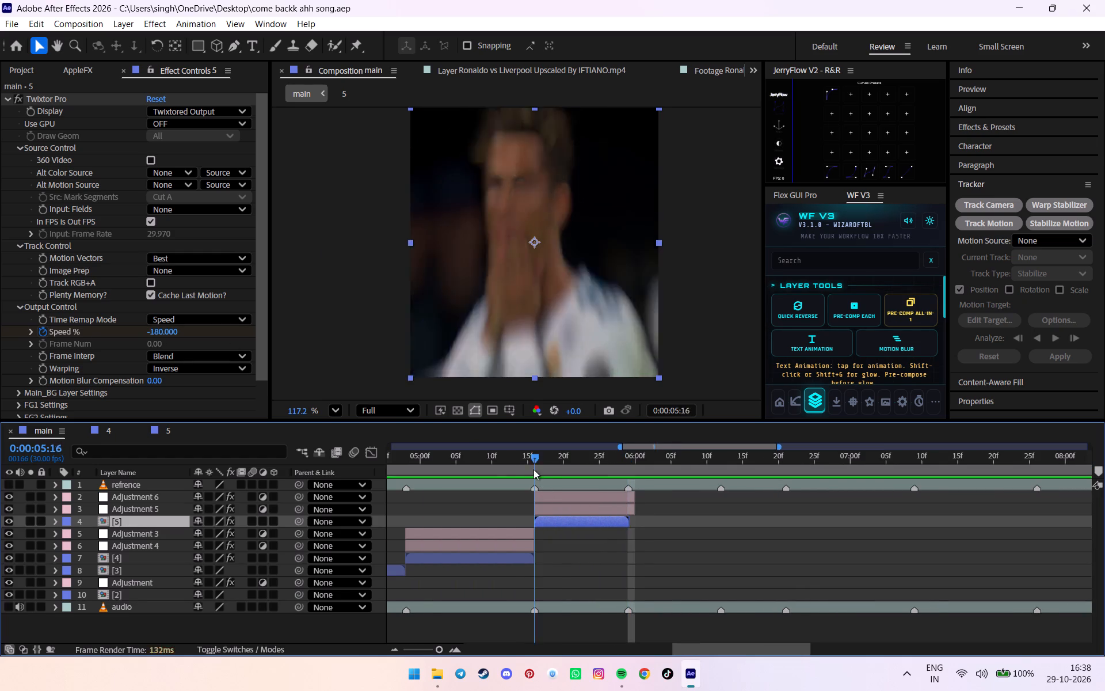
drag(534, 469, 287, 512)
key(space)
alt+scroll(612, 504, down, 15)
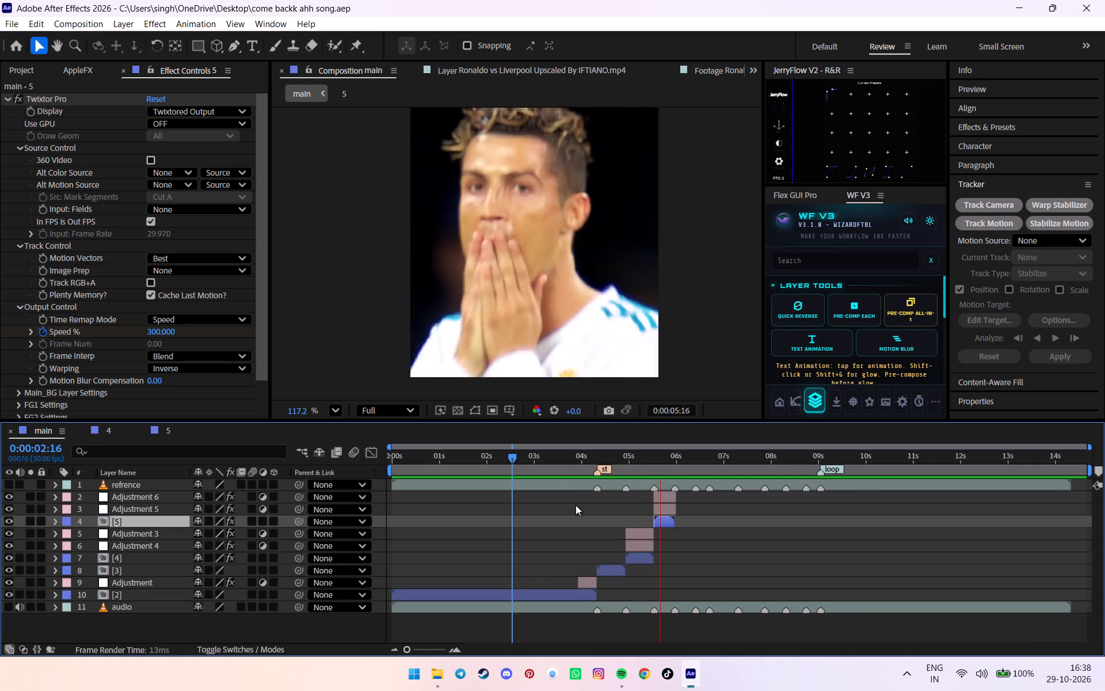
alt+scroll(670, 477, up, 3)
drag(672, 475, 706, 473)
Open the Ronaldo vs Luxembourg 2019 footage and set its In point to 0:31:08:08, where Ronaldo smiles.
click(22, 64)
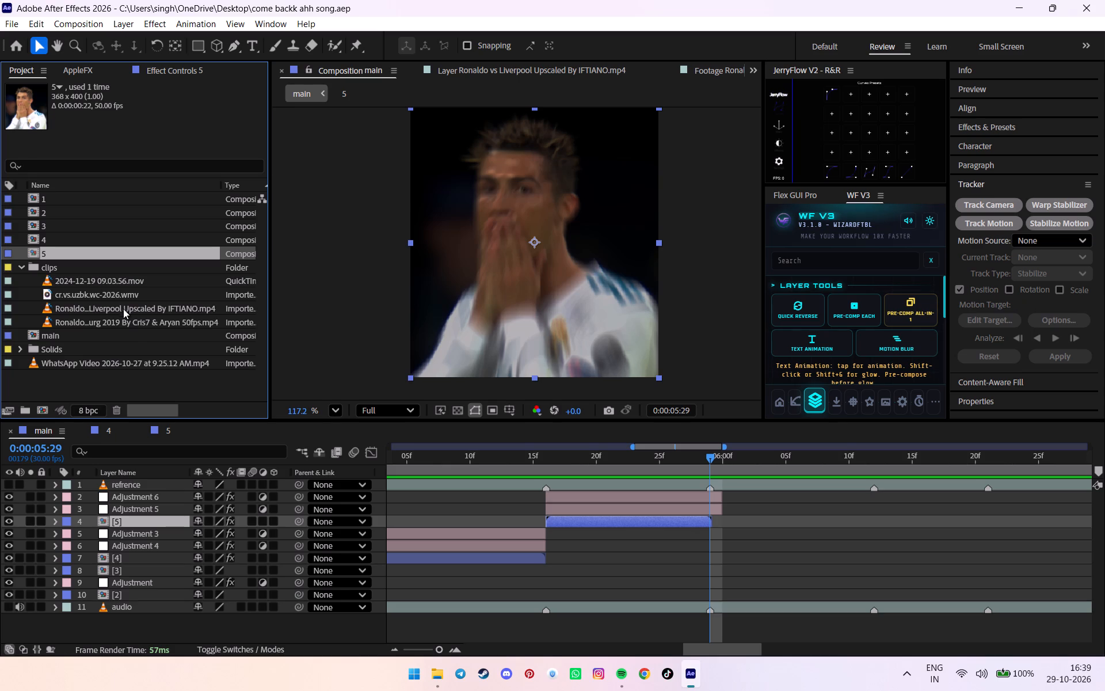
drag(563, 459, 576, 462)
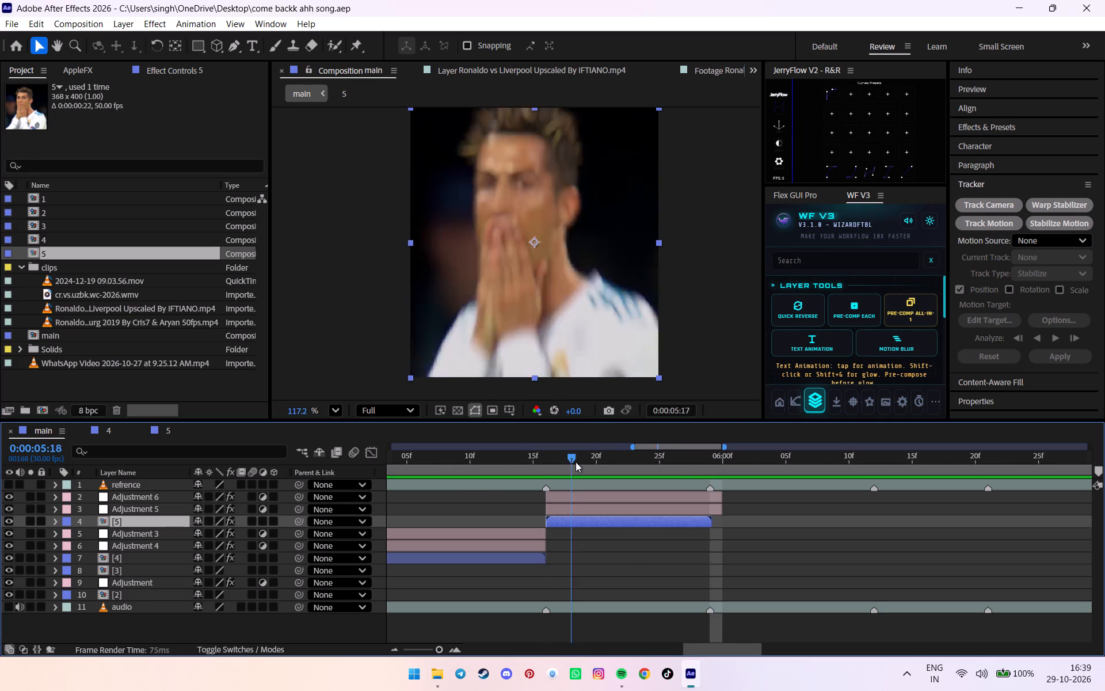
drag(576, 462, 710, 459)
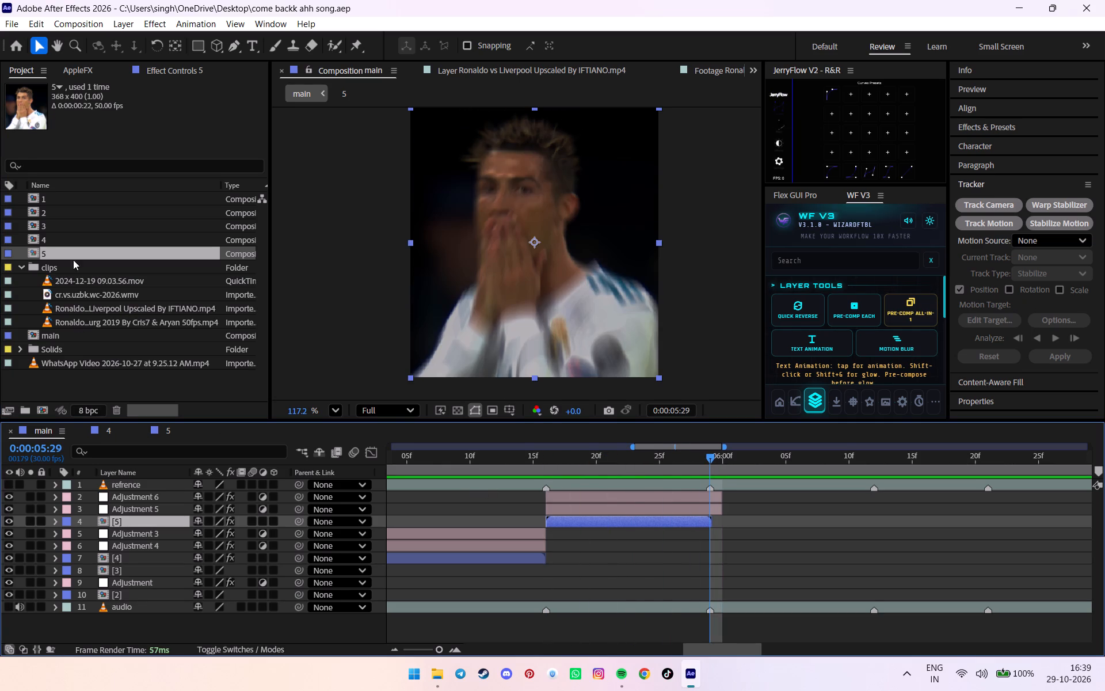
double_click(98, 325)
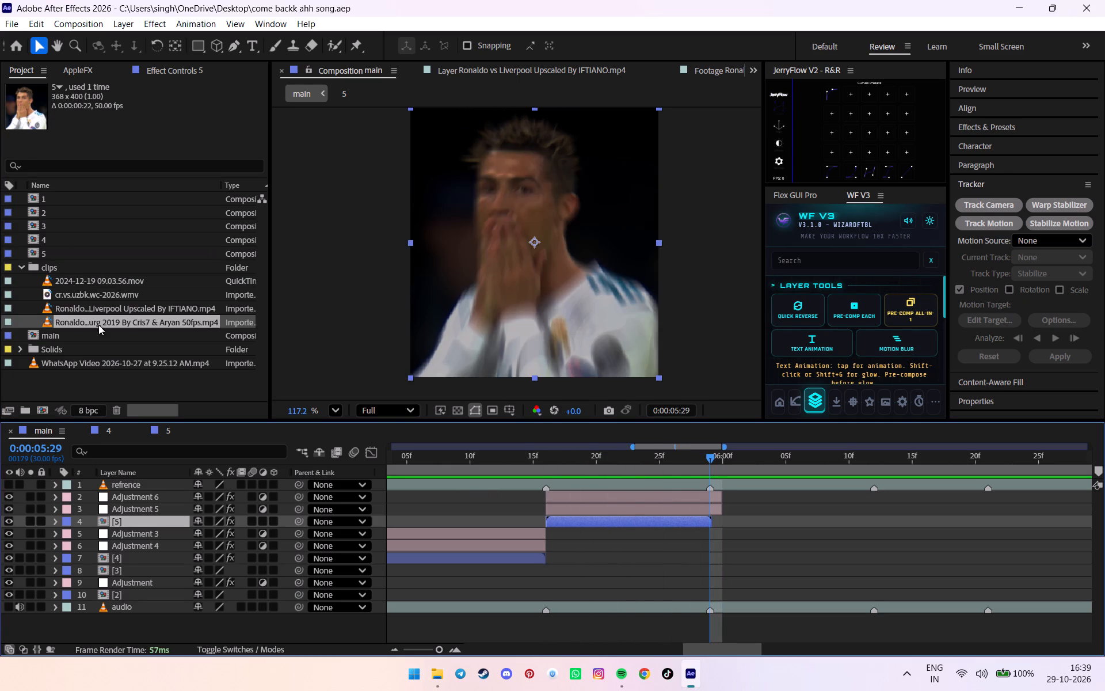
drag(641, 384, 646, 384)
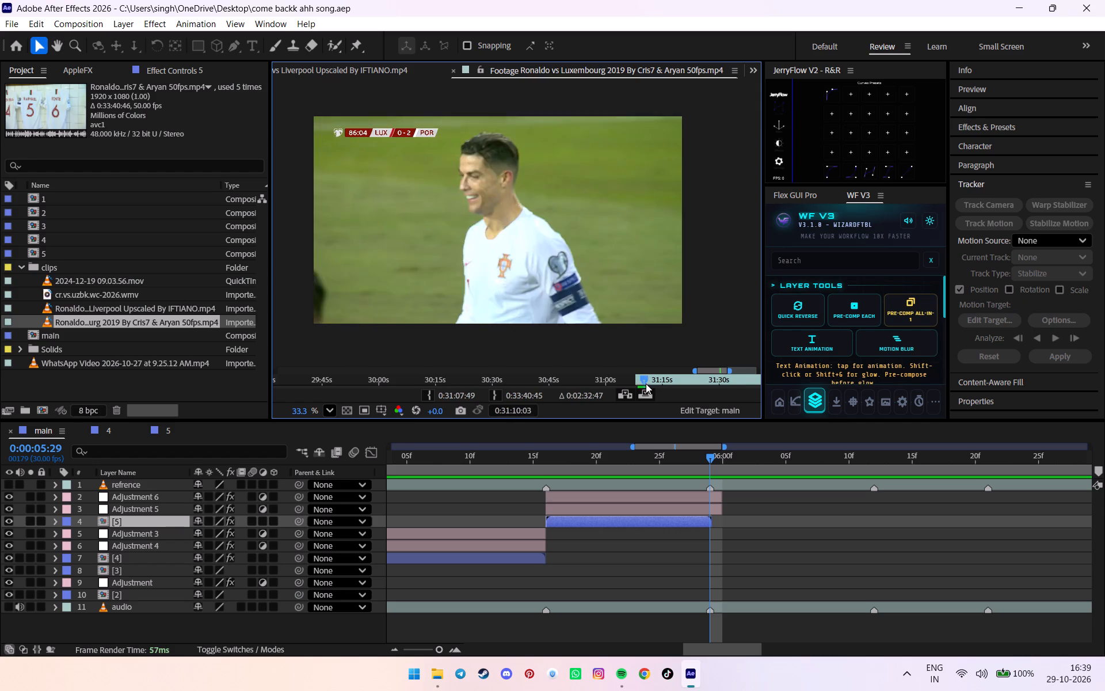
drag(646, 384, 669, 384)
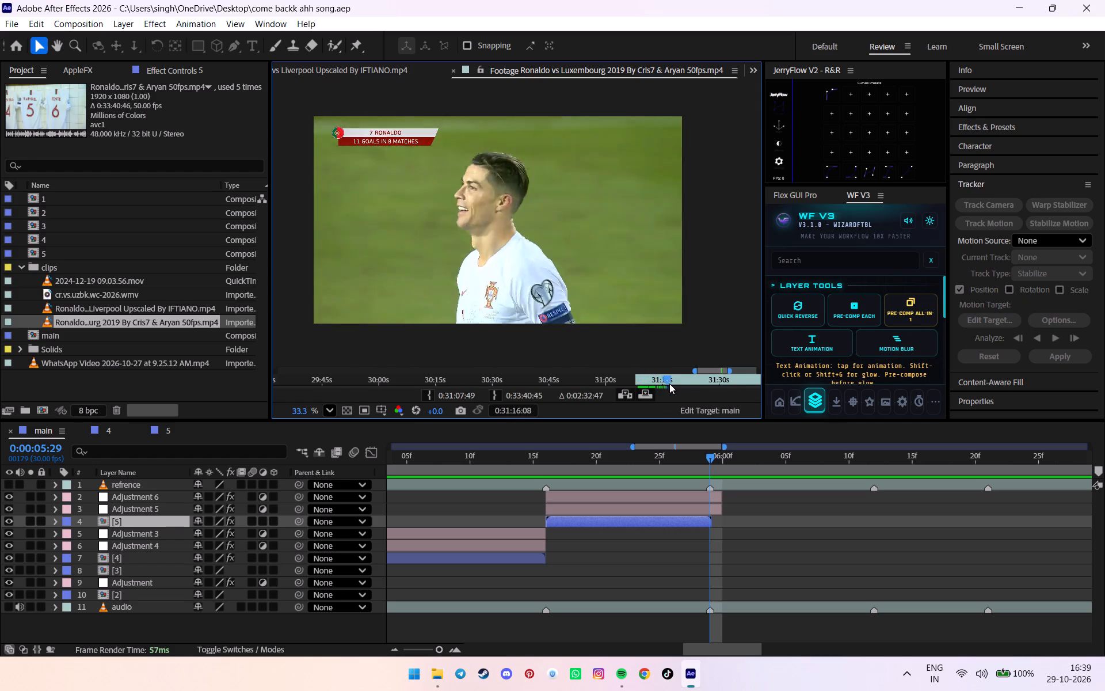
drag(669, 384, 672, 381)
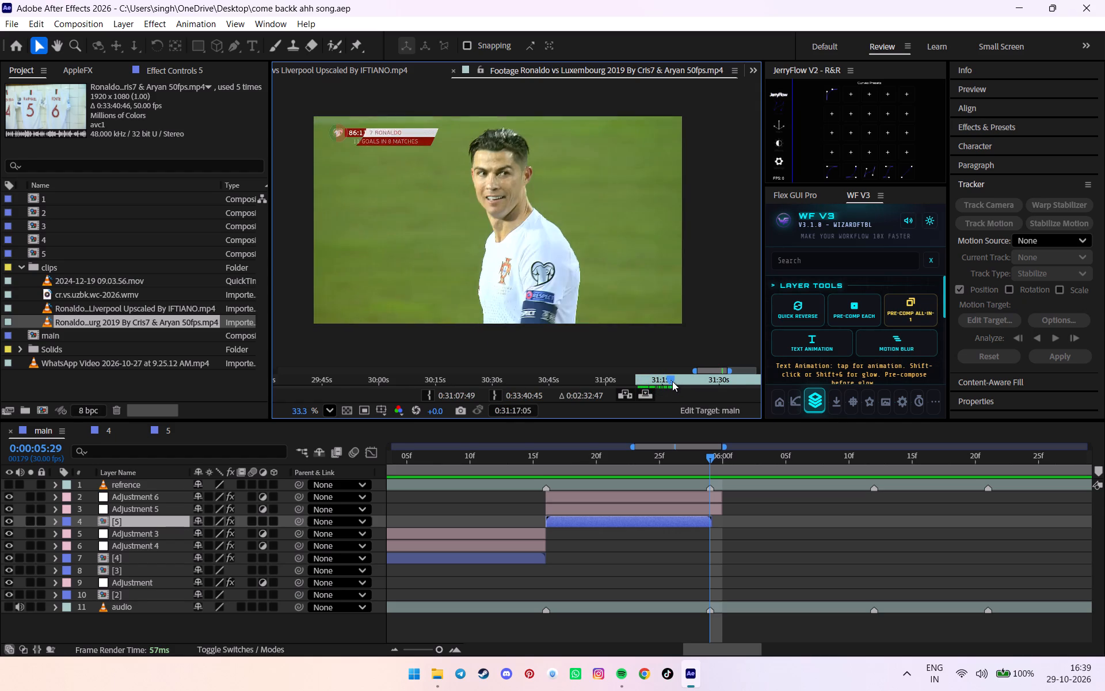
drag(672, 381, 662, 381)
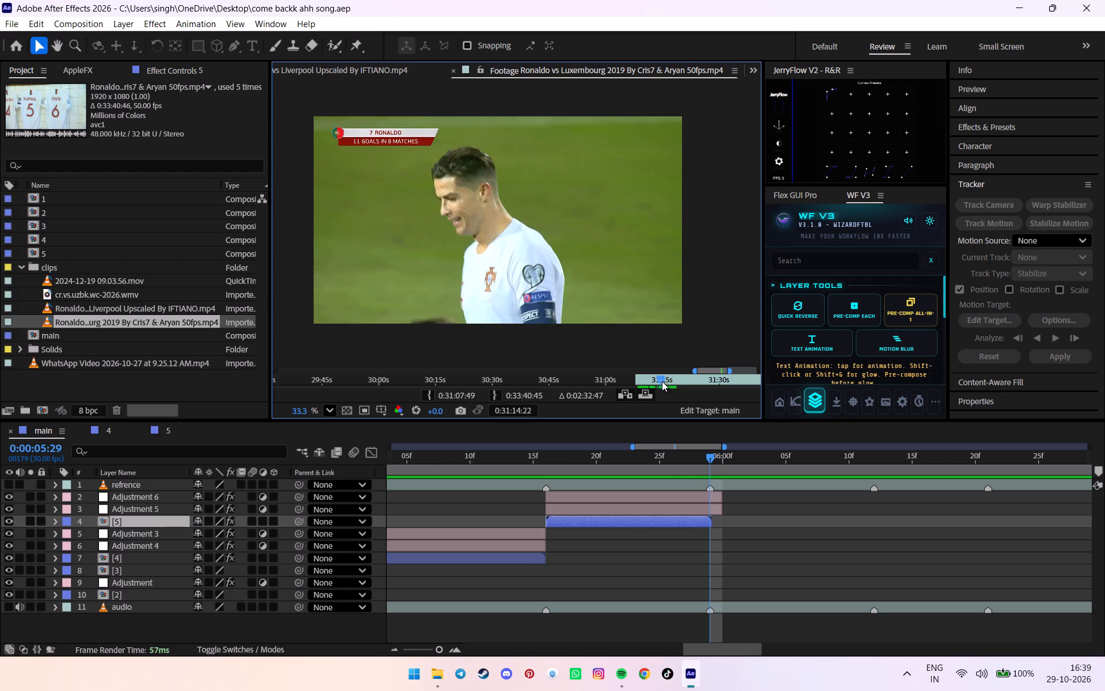
drag(662, 381, 651, 381)
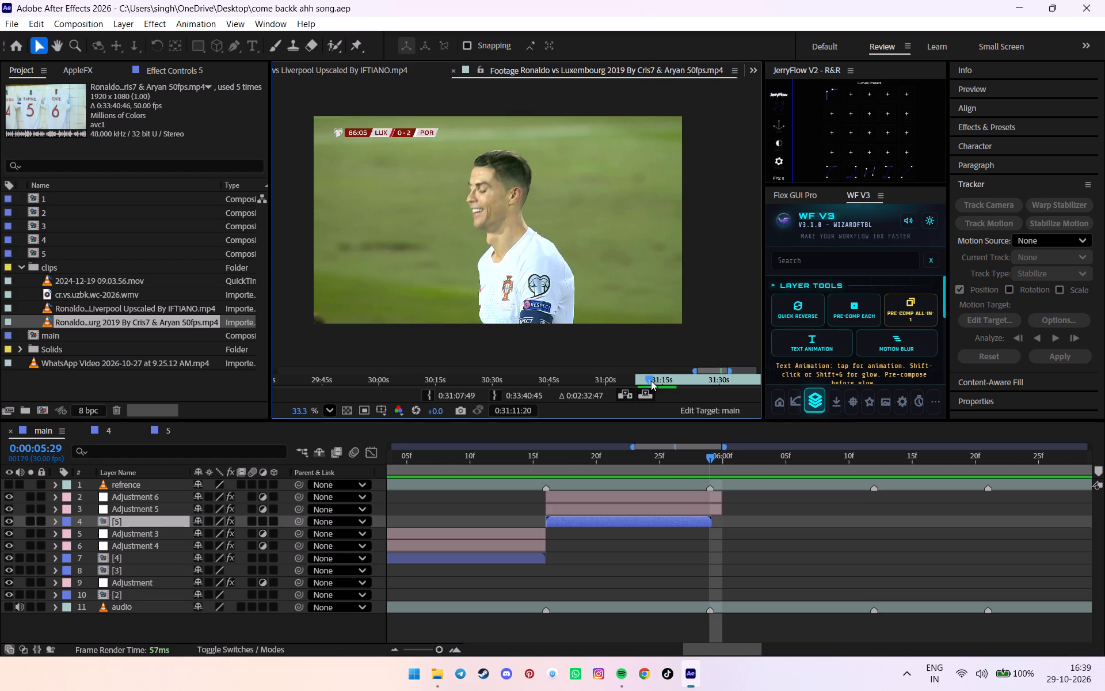
drag(651, 381, 642, 381)
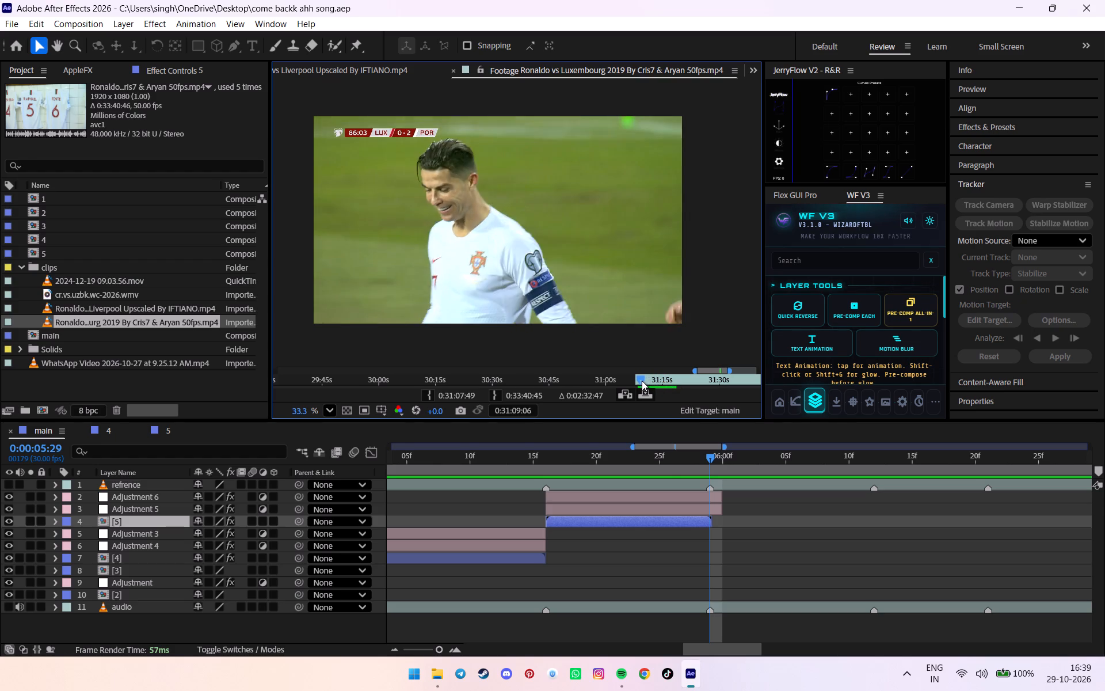
drag(642, 381, 641, 379)
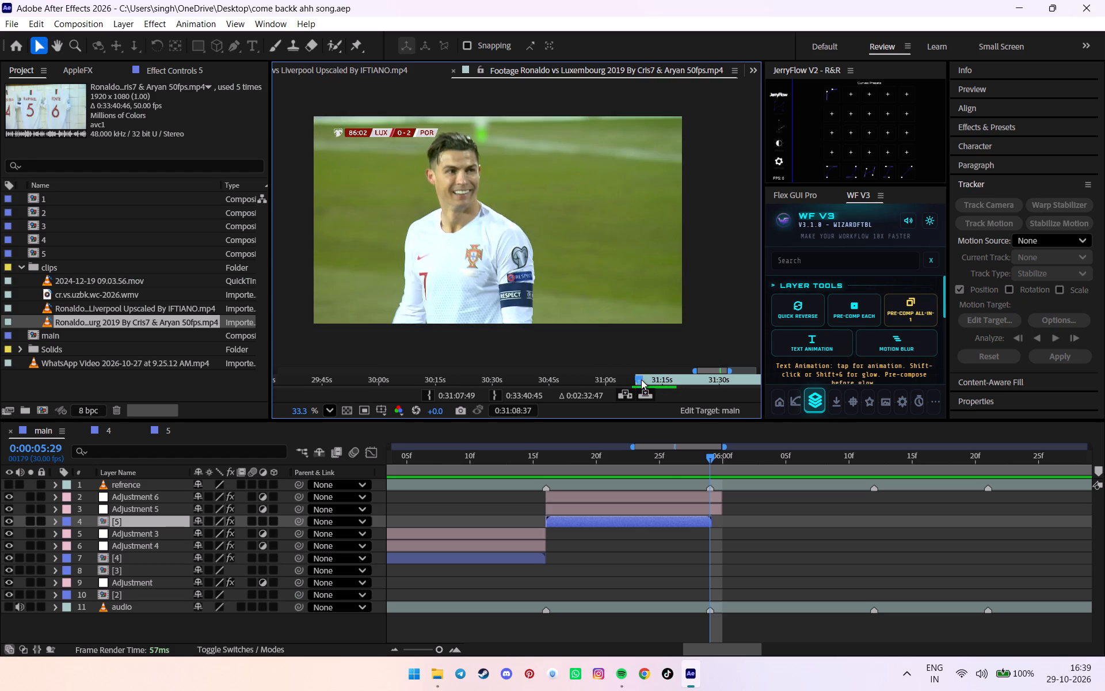
drag(641, 379, 638, 378)
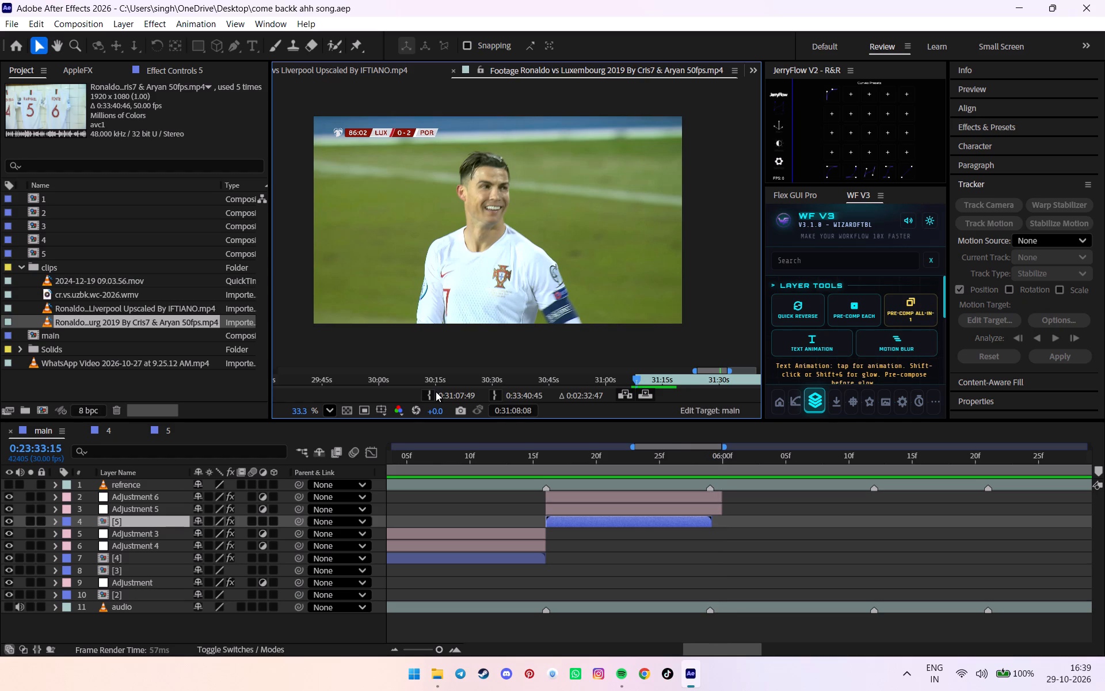
click(436, 392)
double_click(428, 395)
Place the Luxembourg clip above Adjustment 6 in main, starting at the 0:00:05:29 marker, and scale it to 38%.
drag(105, 321, 744, 516)
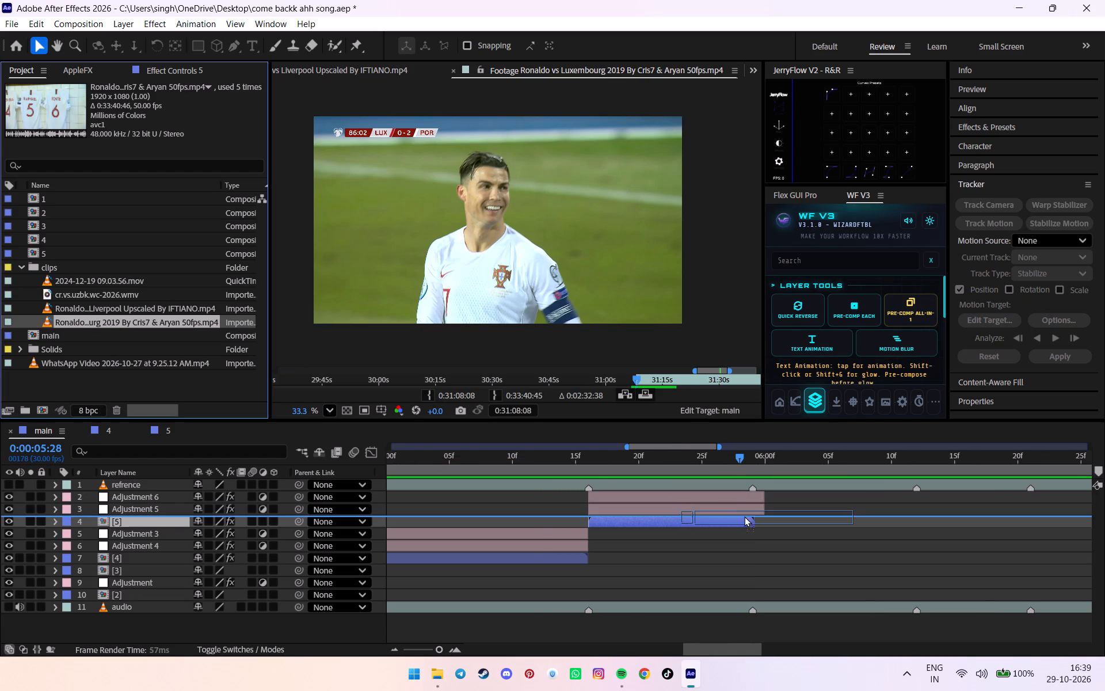
drag(744, 516, 748, 496)
click(752, 475)
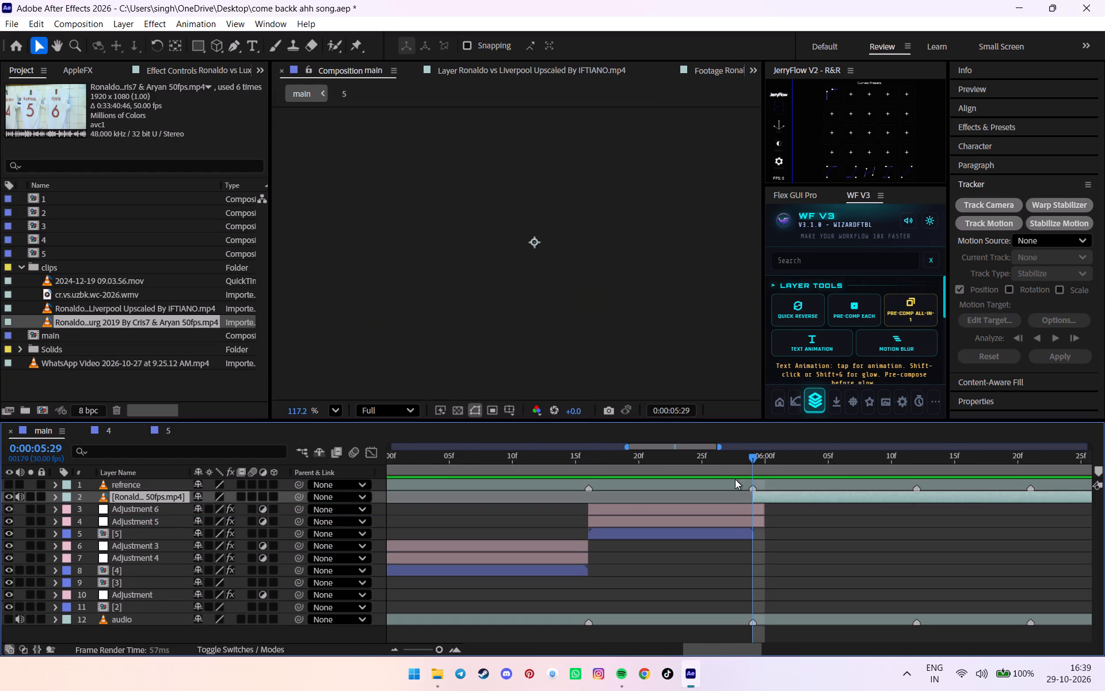
key(s)
drag(218, 508, 176, 510)
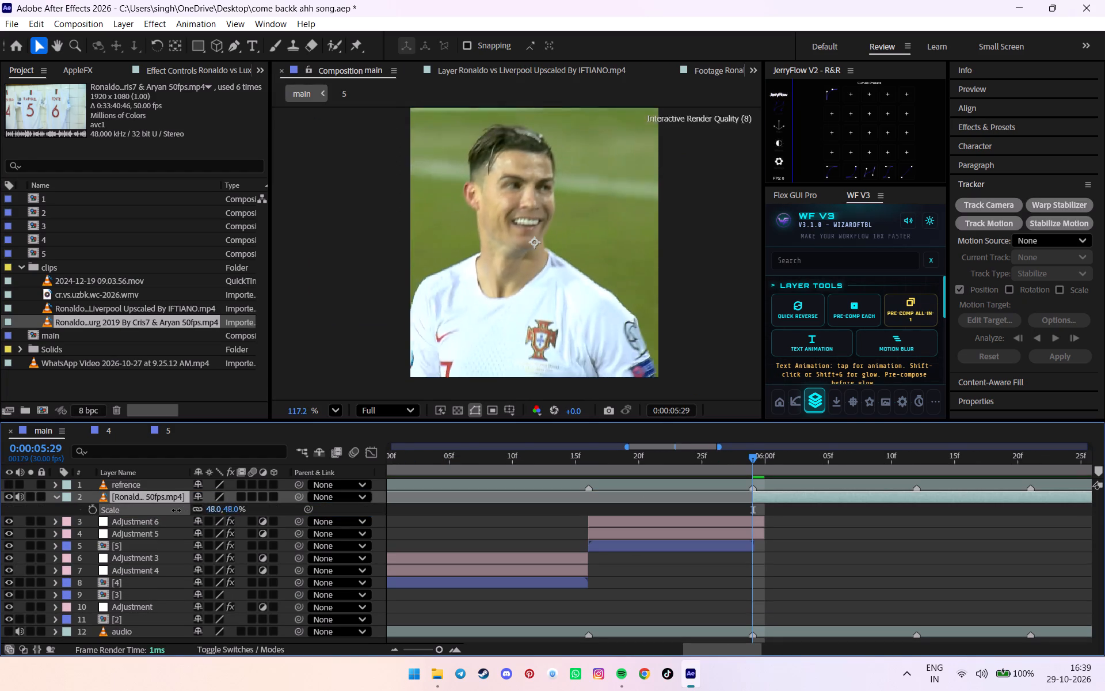
drag(176, 510, 170, 510)
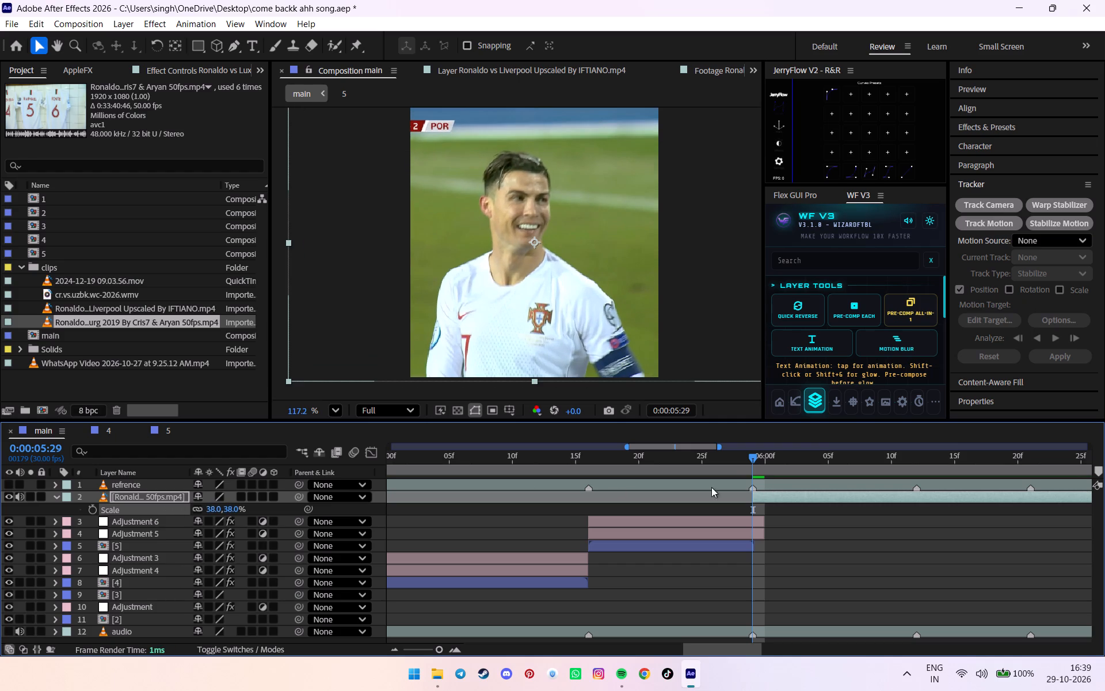
Split the Luxembourg clip at the 0:00:06:12 marker and delete the remainder.
scroll(774, 484, down, 7)
drag(786, 466, 912, 465)
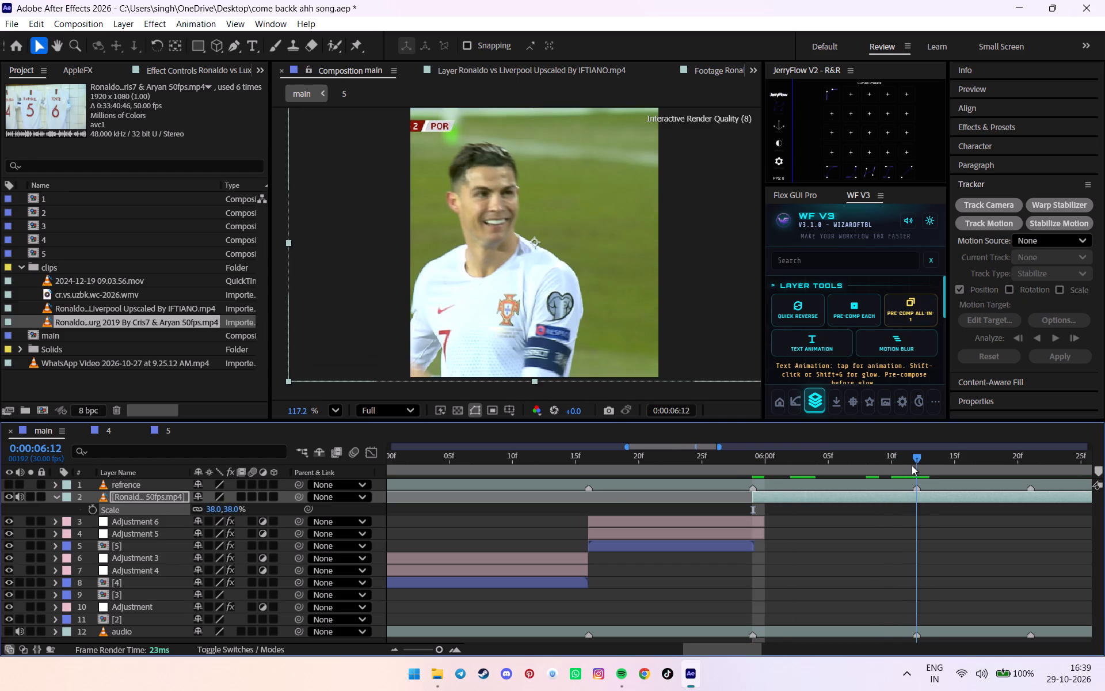
key(ctrl+shift+d)
key(Delete)
Start a Stabilize Motion track on the trimmed Luxembourg clip from 0:00:05:29.
drag(831, 458, 750, 460)
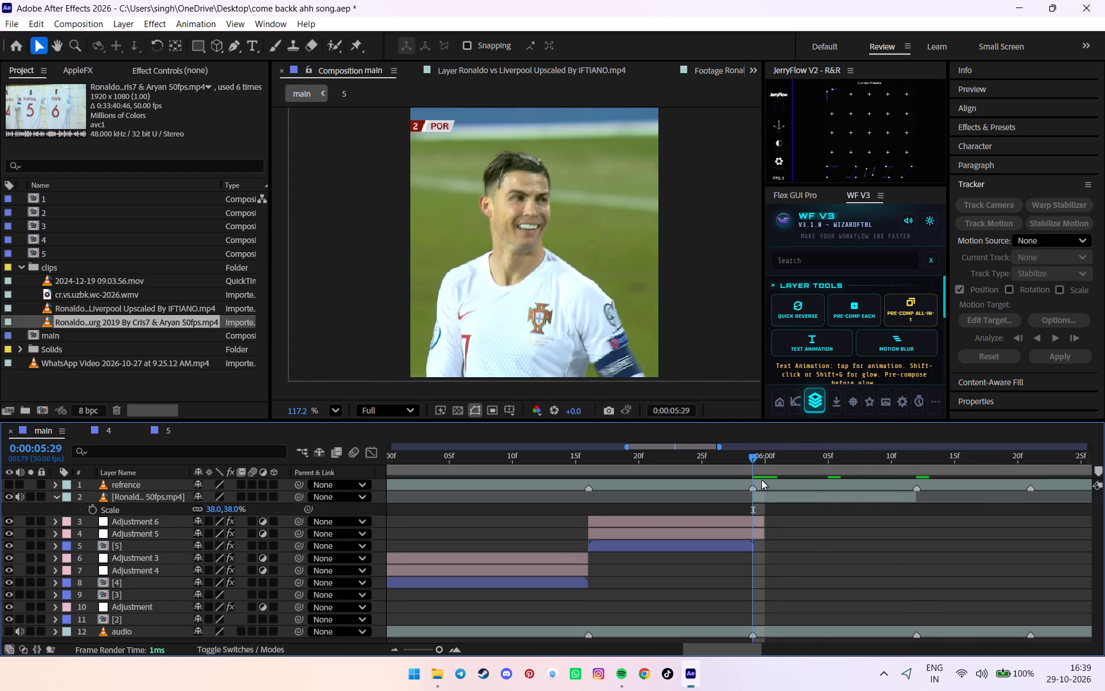
click(763, 499)
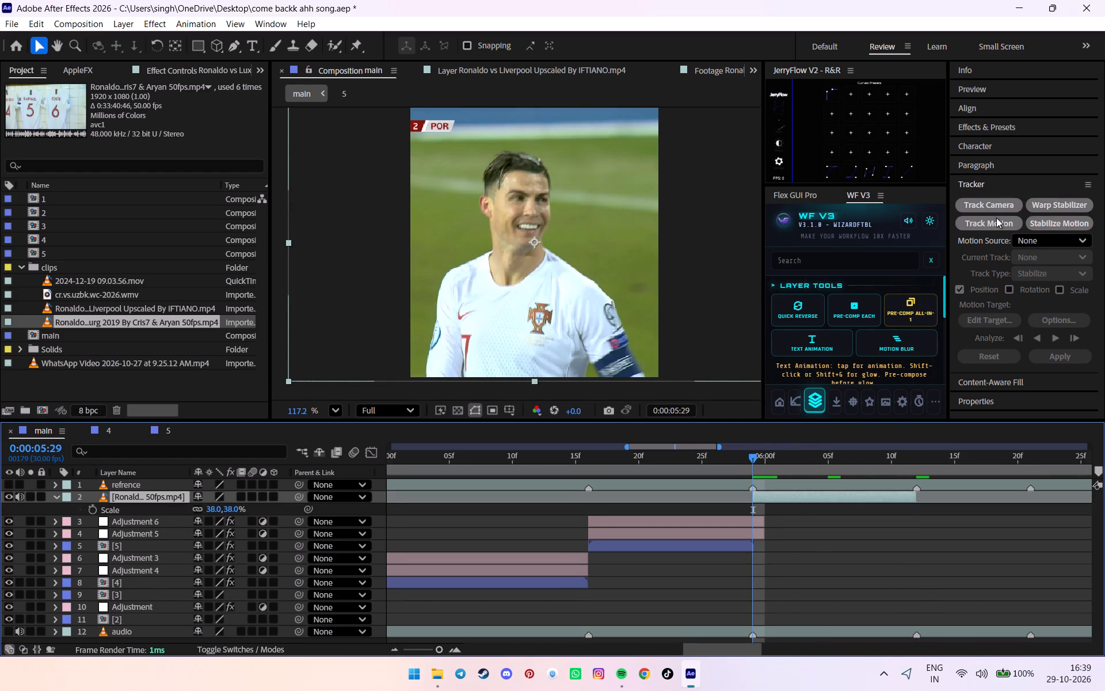
click(992, 229)
key(ctrl+z)
click(1039, 226)
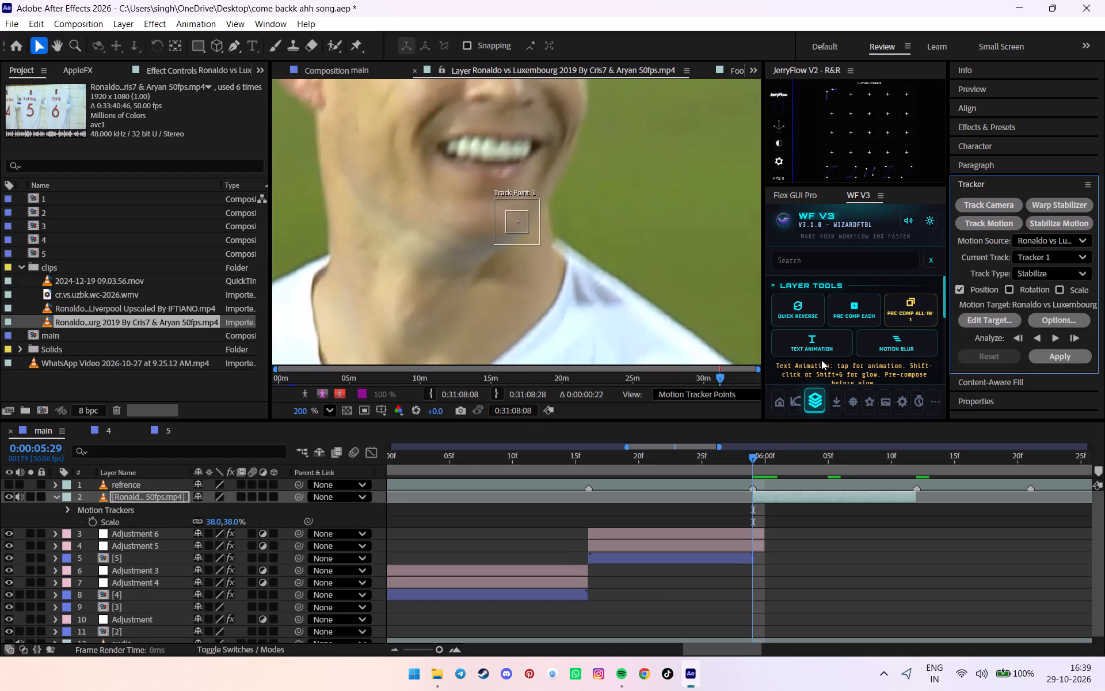
Enlarge Track Point 1's search and feature regions and place the point on Ronaldo's face above his smile.
drag(539, 244, 563, 265)
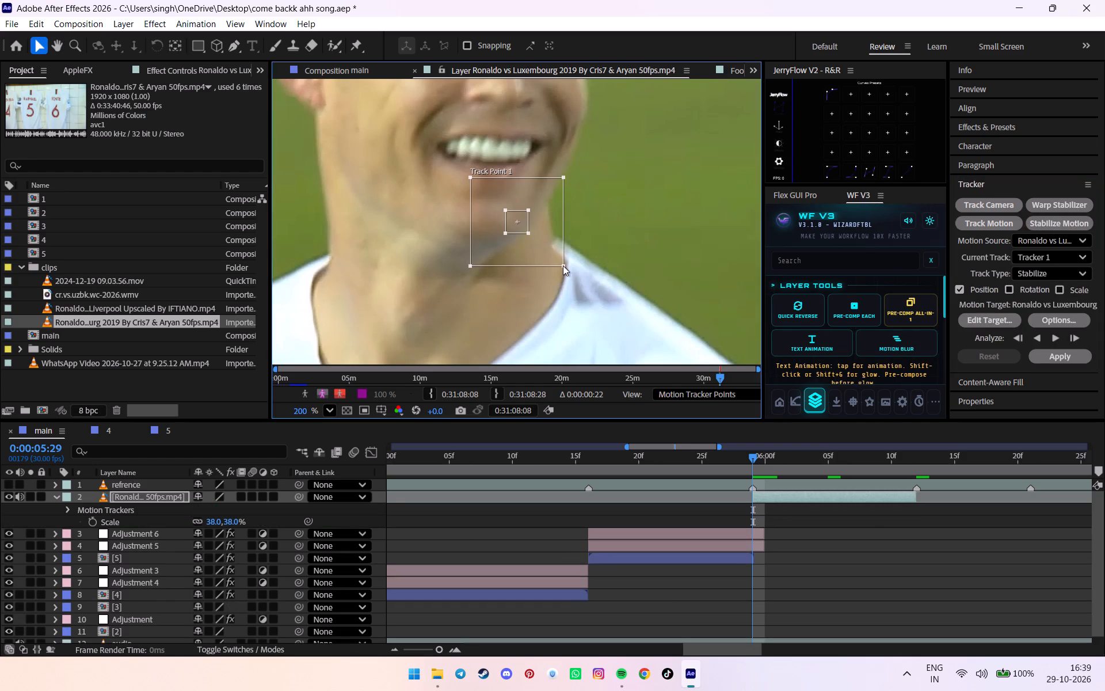
drag(563, 265, 563, 266)
drag(524, 234, 534, 238)
click(534, 239)
drag(537, 240, 546, 249)
drag(530, 234, 513, 113)
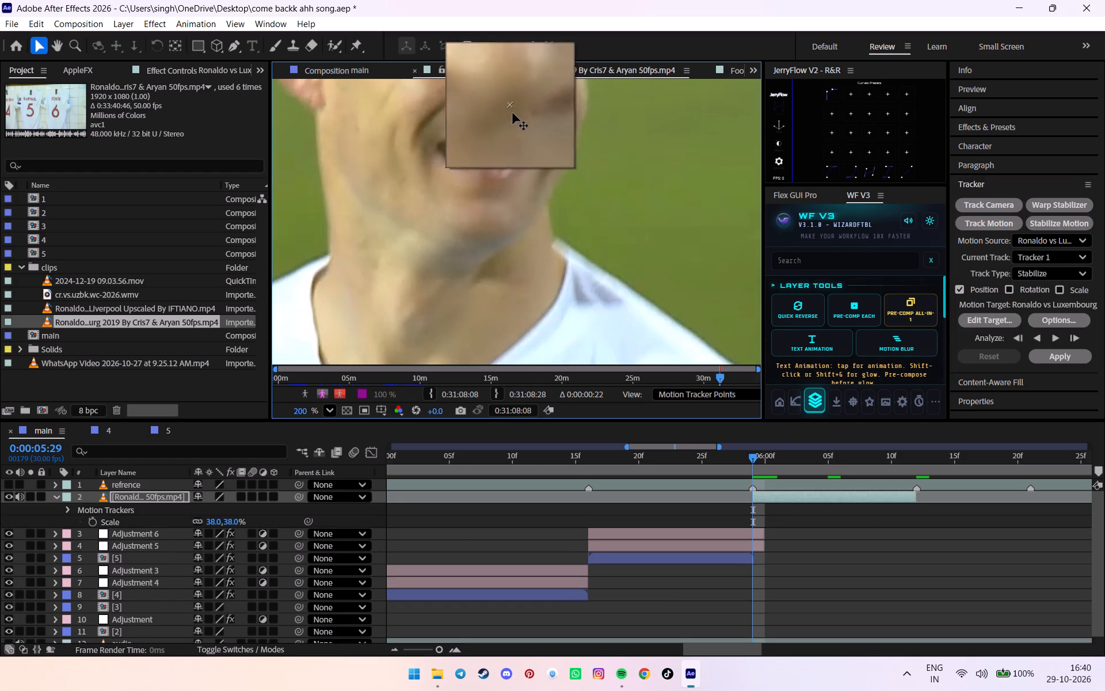
drag(513, 113, 511, 97)
Analyze the track forward through the trimmed Luxembourg clip and apply the position stabilization.
click(1054, 336)
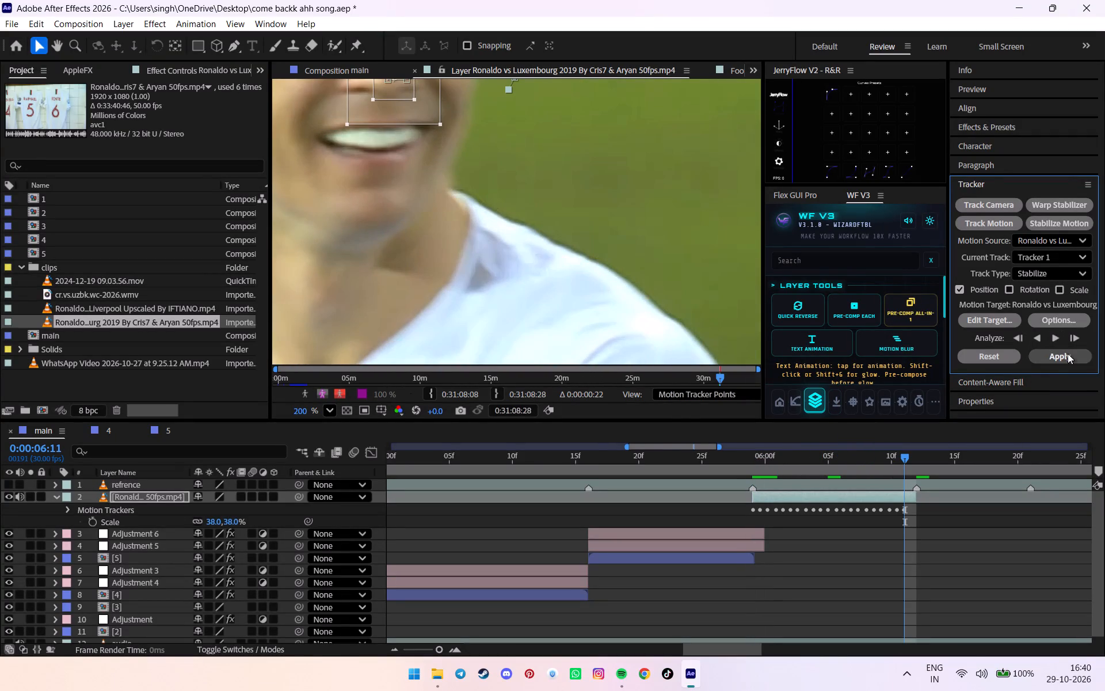
click(1070, 352)
click(582, 352)
drag(758, 461, 748, 461)
key(u)
key(u)
click(756, 464)
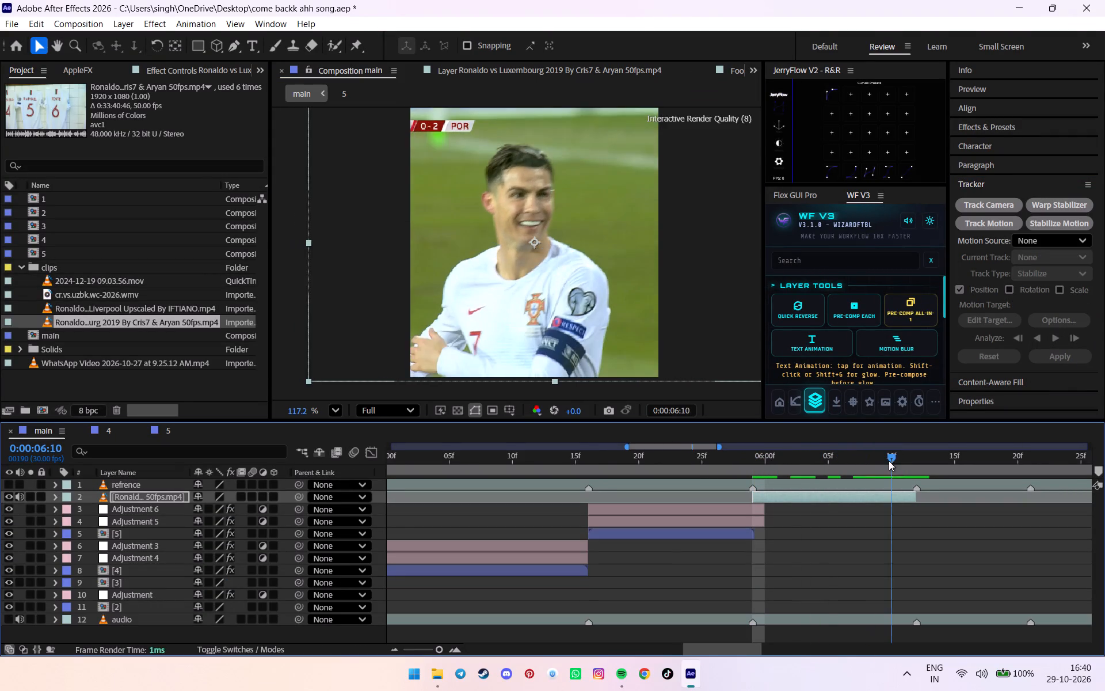
Fit the stabilized clip between the 0:00:05:29 and 0:00:06:12 markers and pre-compose it on its own.
drag(750, 496, 715, 493)
drag(737, 495, 780, 492)
drag(957, 495, 924, 491)
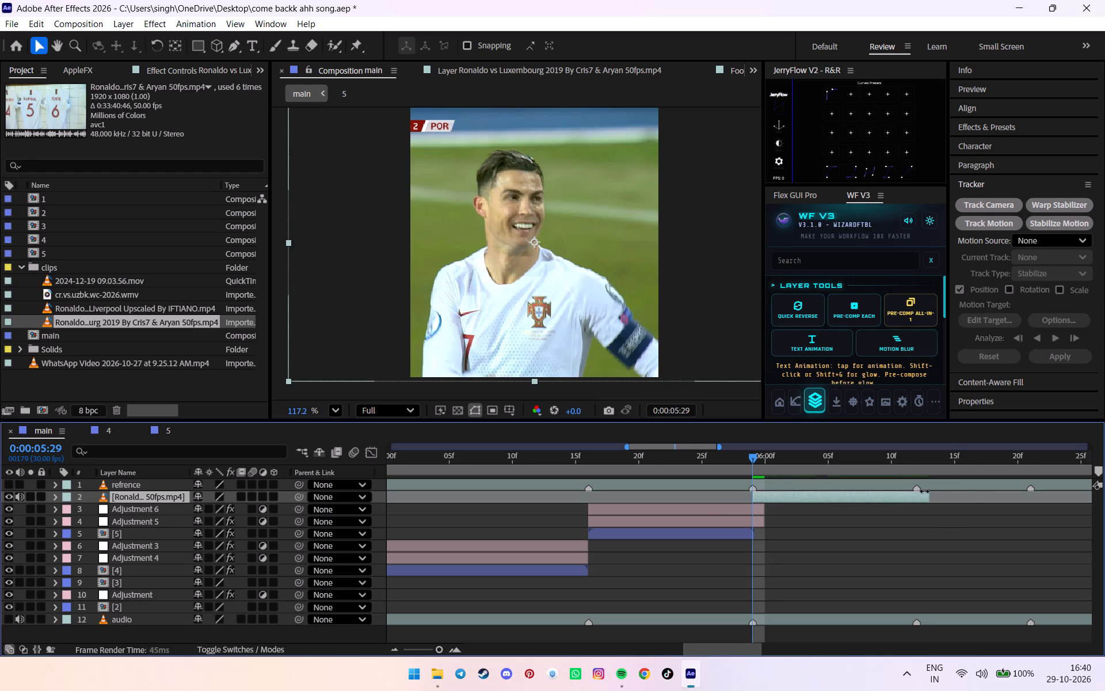
drag(924, 491, 921, 491)
click(839, 312)
Copy the three Twixtor Pro Speed % keyframes from layer [5] to layer [6], starting at 0:00:05:29.
click(654, 523)
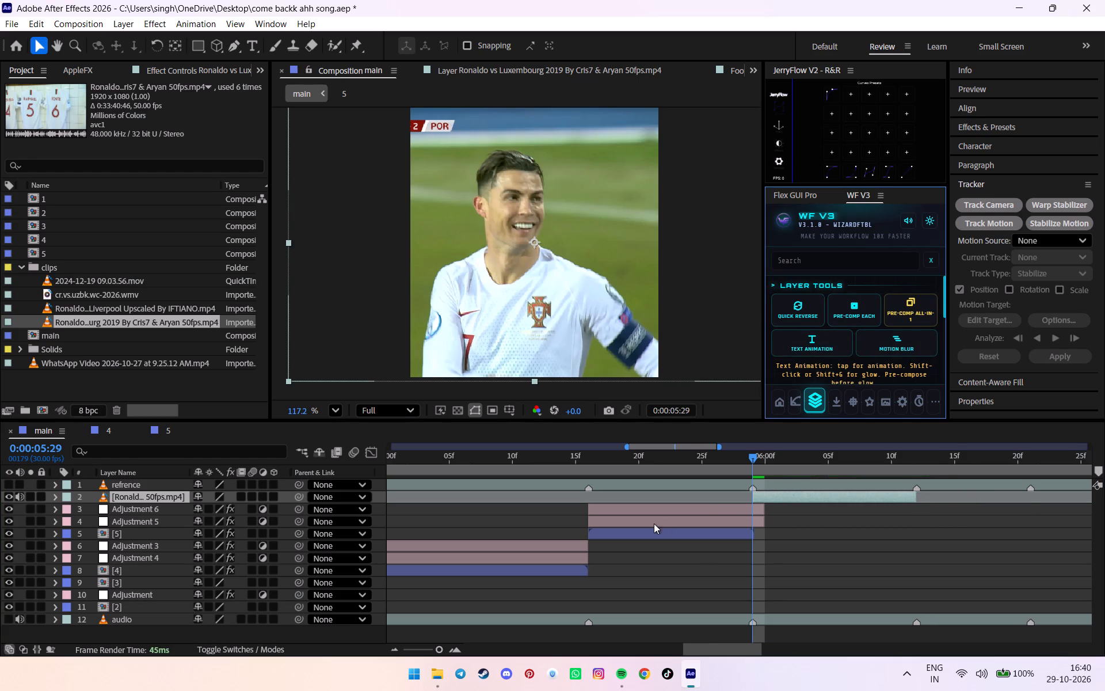
click(636, 529)
key(u)
drag(554, 546, 839, 612)
key(ctrl+c)
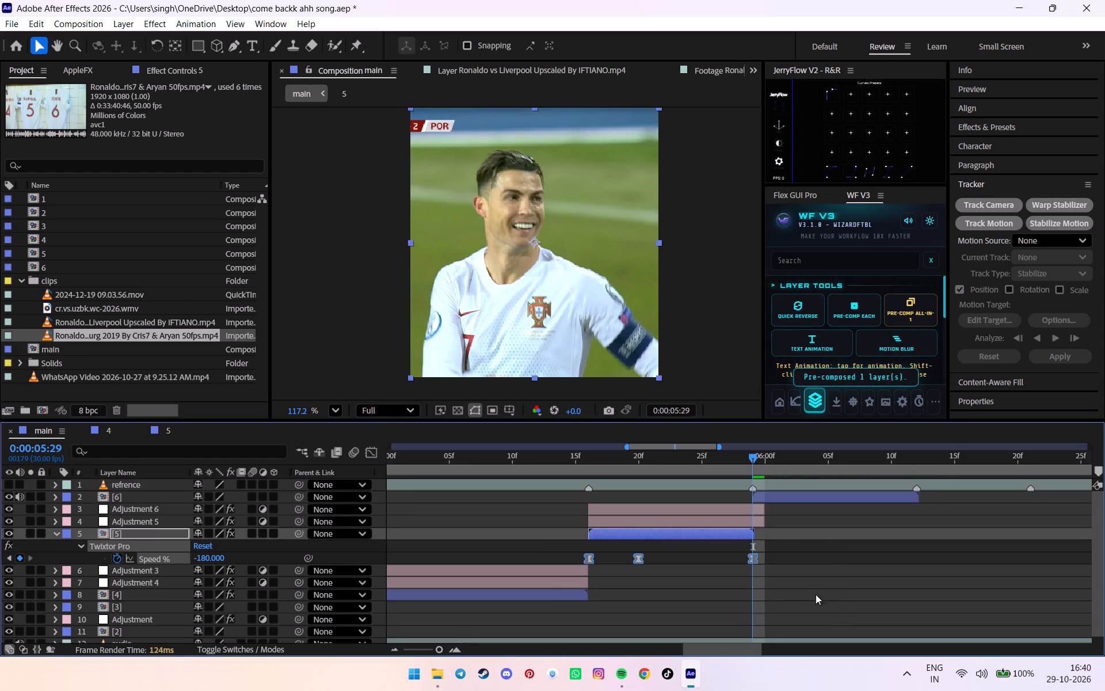
key(u)
click(769, 492)
key(ctrl+v)
key(u)
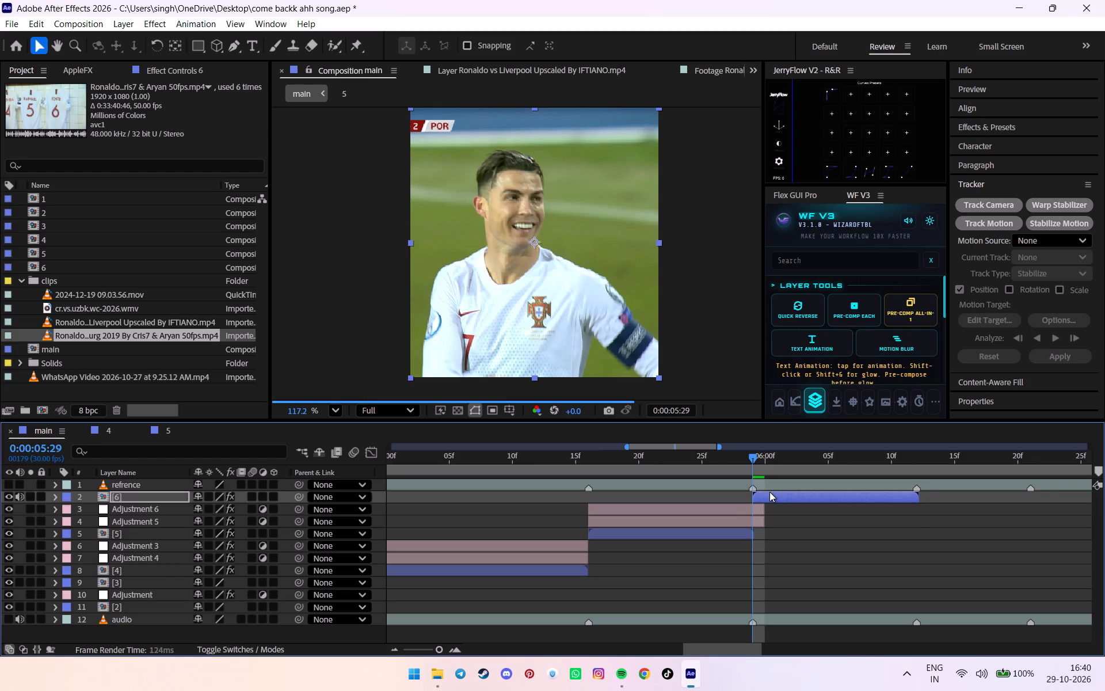
alt+drag(919, 524, 925, 523)
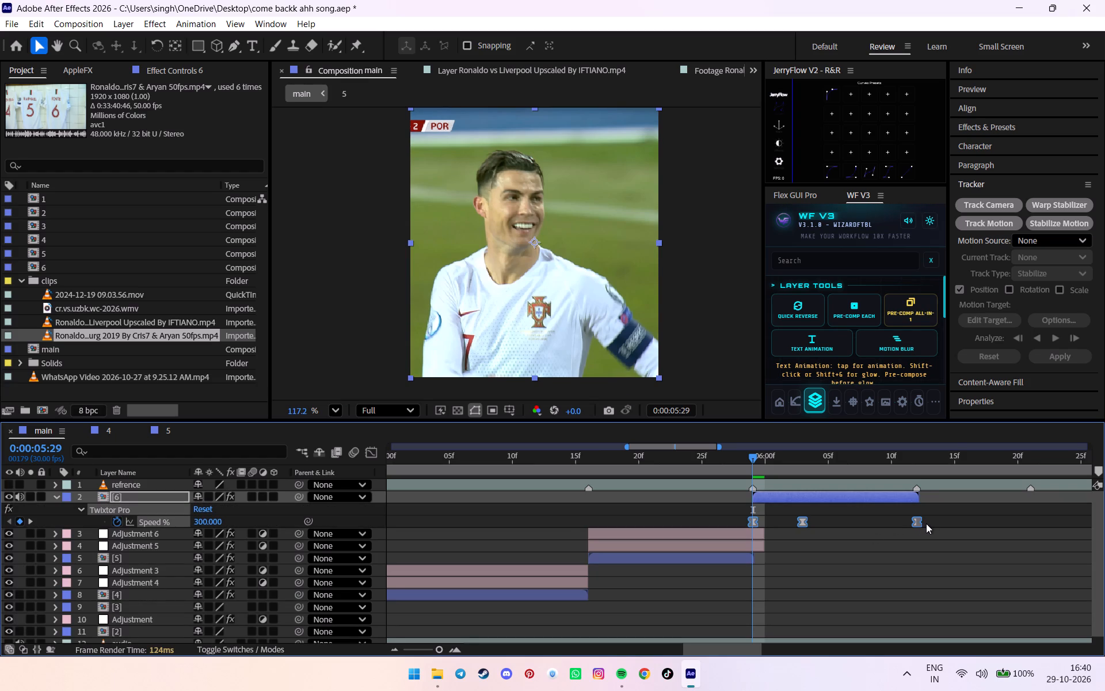
key(i)
key(u)
Duplicate Adjustment 5 and Adjustment 6, place the copies above layer [6] and start them at 0:00:05:29.
click(625, 530)
click(627, 521)
ctrl+click(632, 509)
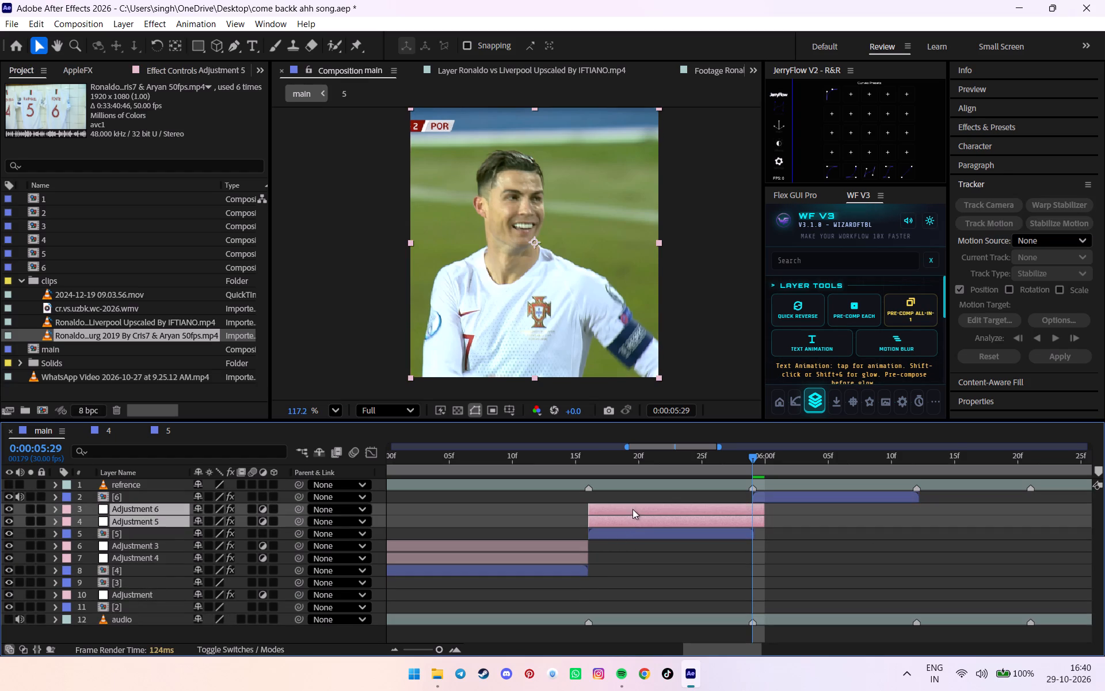
key(ctrl+d)
drag(137, 509, 136, 493)
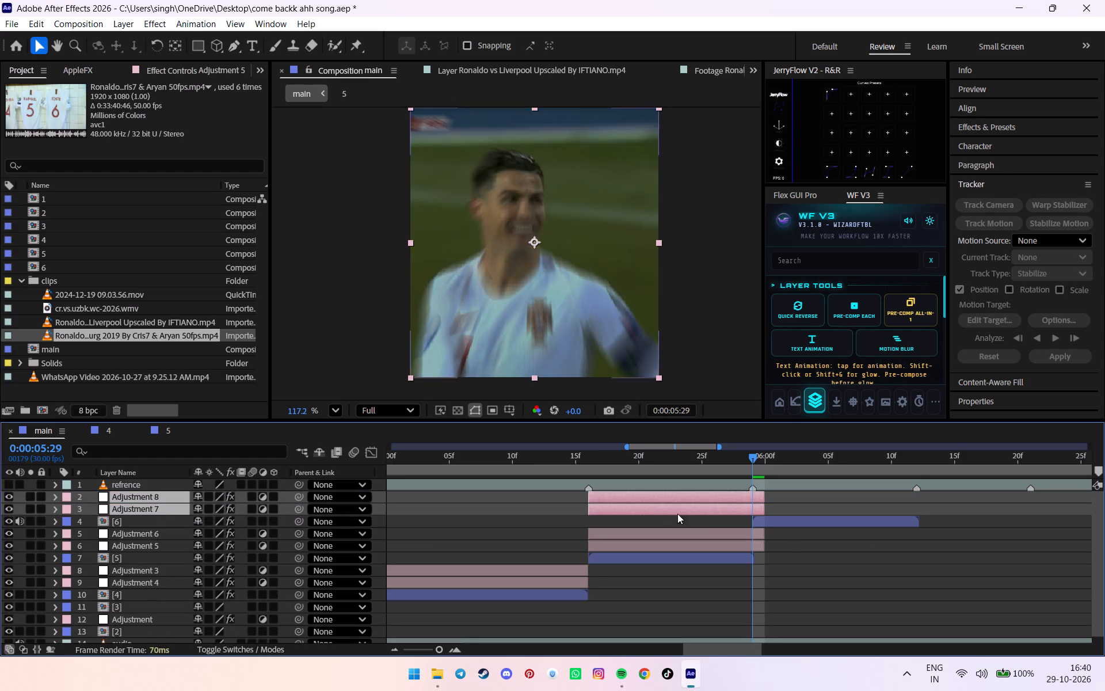
drag(662, 508, 826, 503)
drag(782, 465, 867, 467)
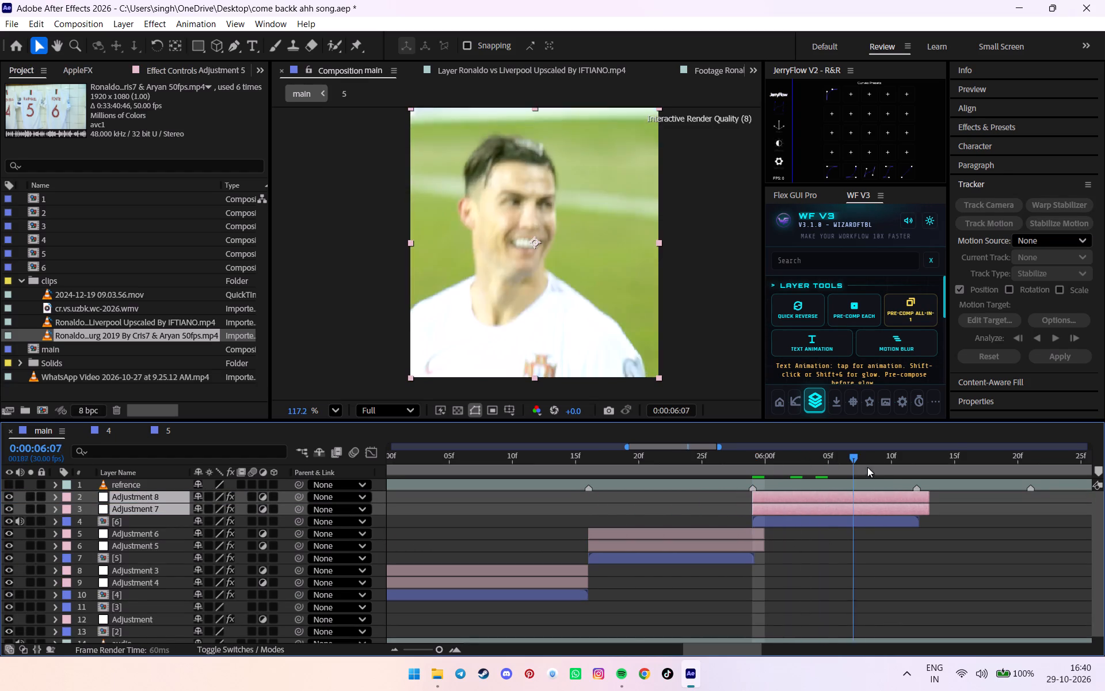
drag(867, 467, 782, 512)
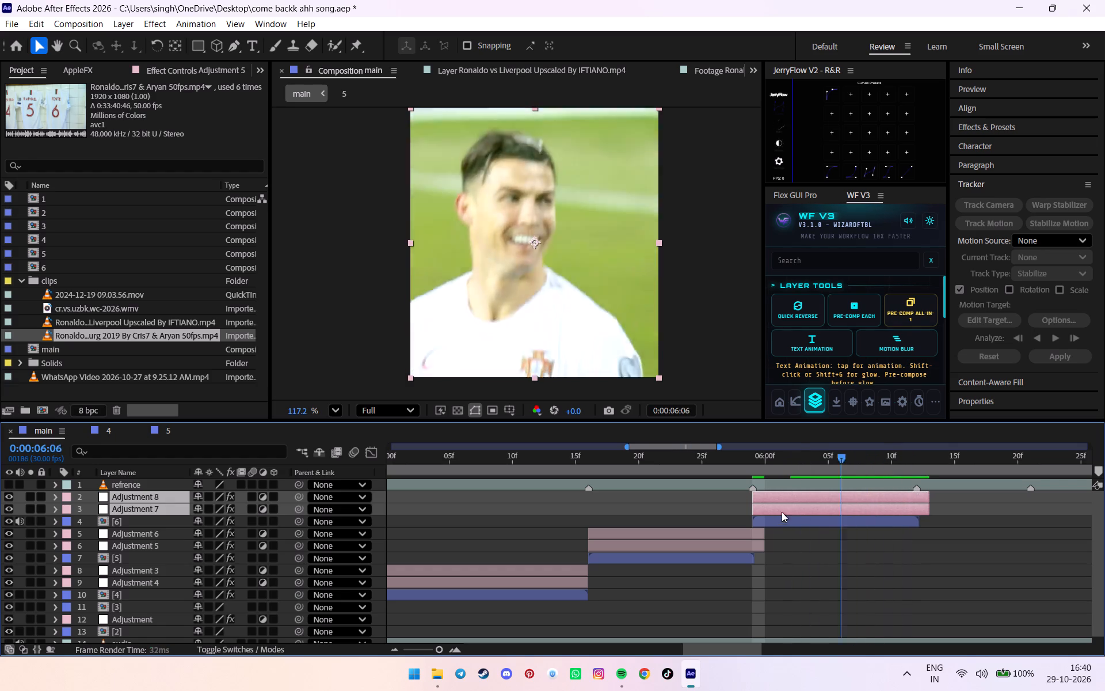
drag(782, 512, 767, 518)
In composition 6, slide the Luxembourg clip later and extend its start back to the composition's beginning.
double_click(769, 521)
drag(507, 454, 366, 468)
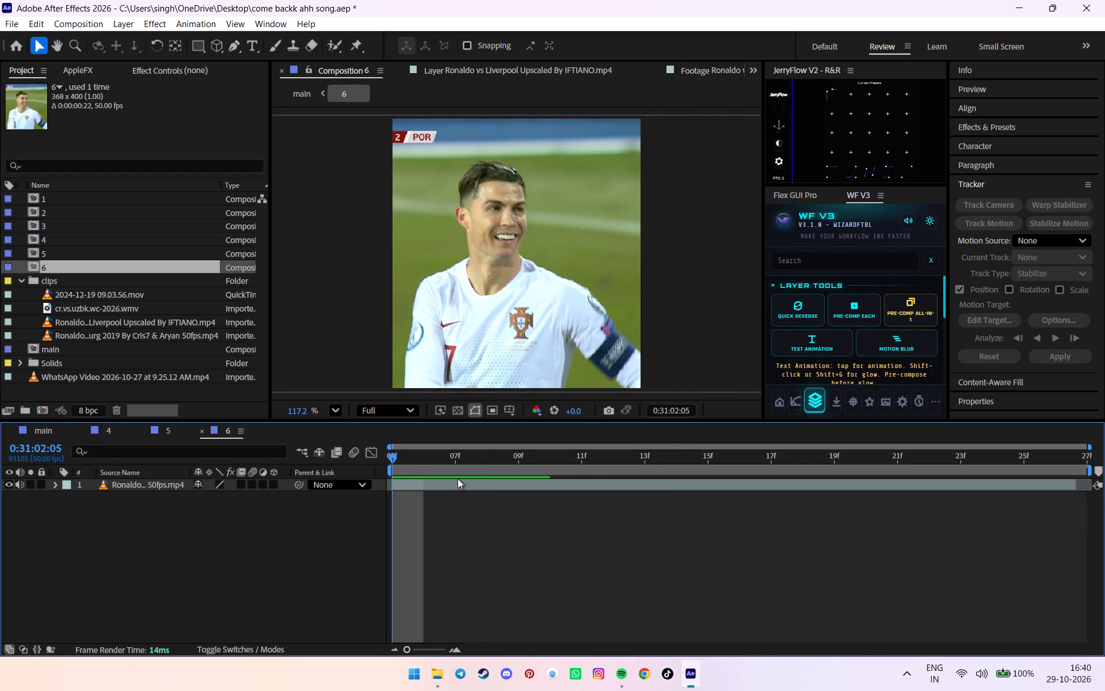
drag(407, 485, 645, 485)
drag(609, 484, 393, 487)
drag(426, 458, 214, 500)
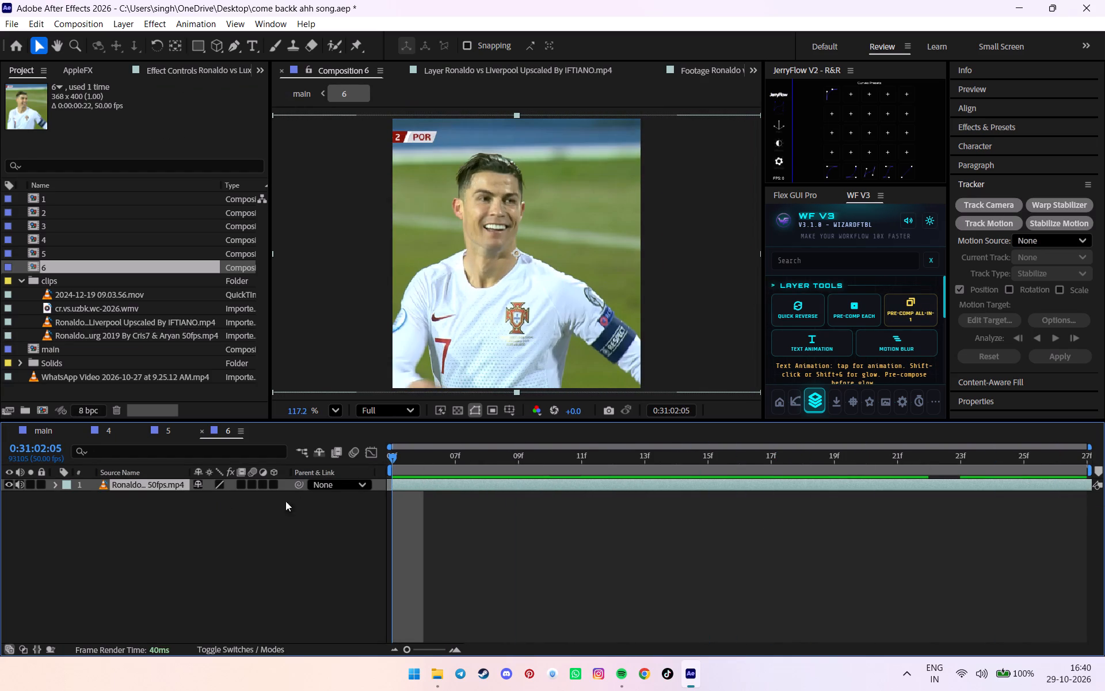
key(o)
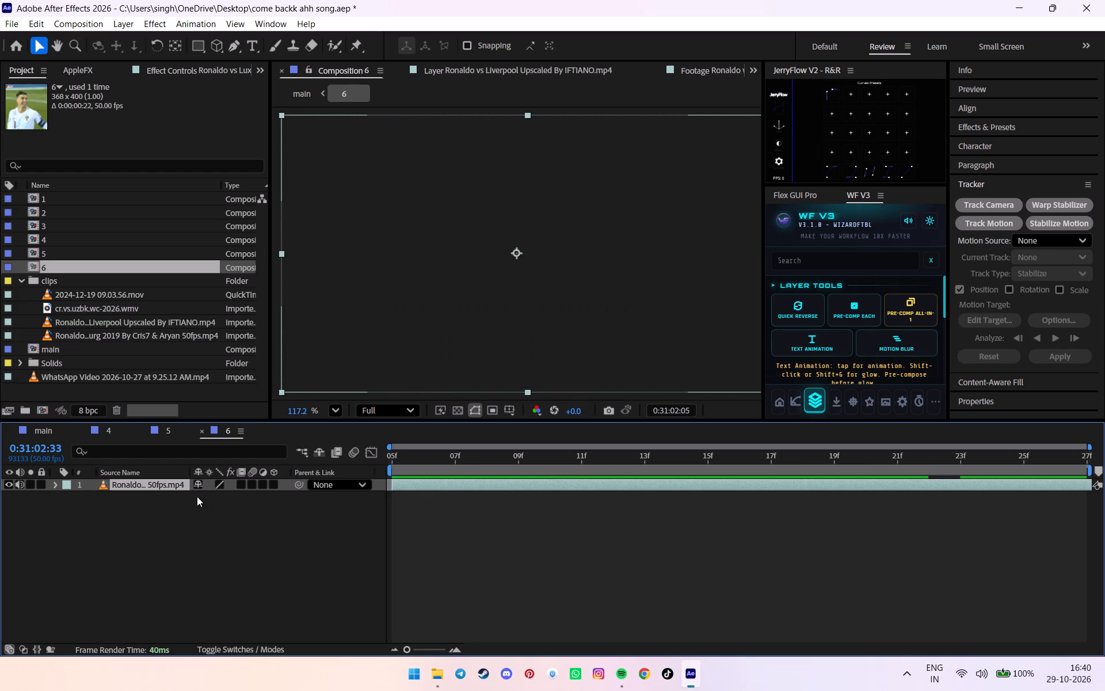
drag(403, 463, 341, 478)
Set the Luxembourg clip's Position to 202, 200 in composition 6, save the project and preview the shot in main.
key(p)
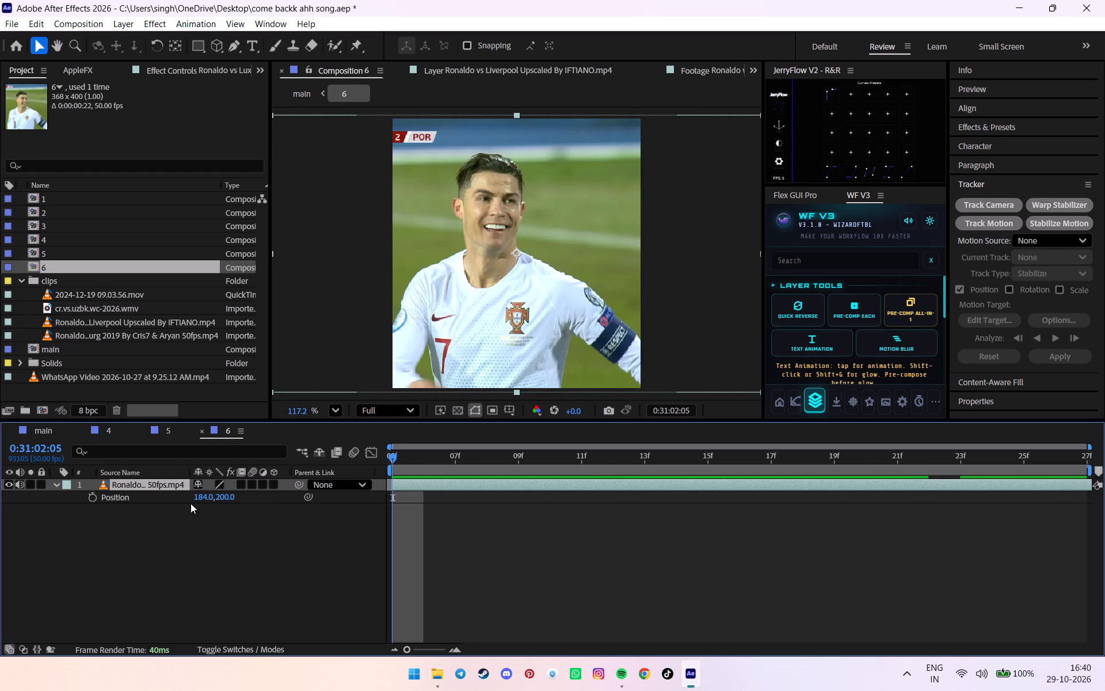
drag(204, 498, 214, 495)
click(49, 436)
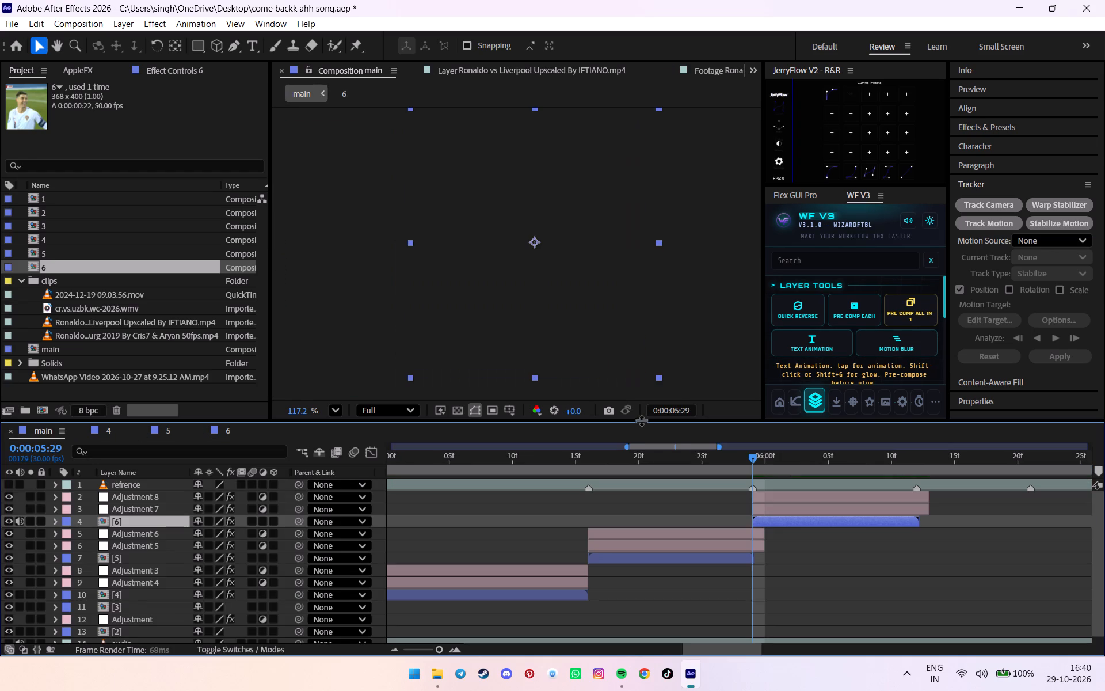
key(ctrl+s)
drag(778, 467, 756, 469)
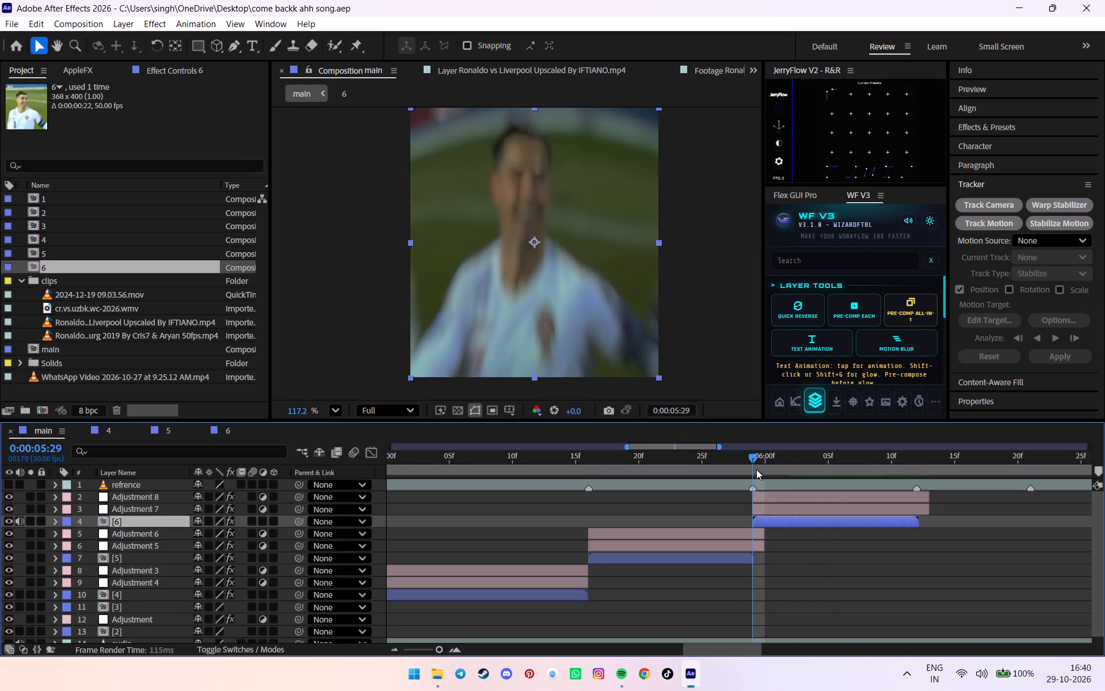
drag(756, 469, 874, 484)
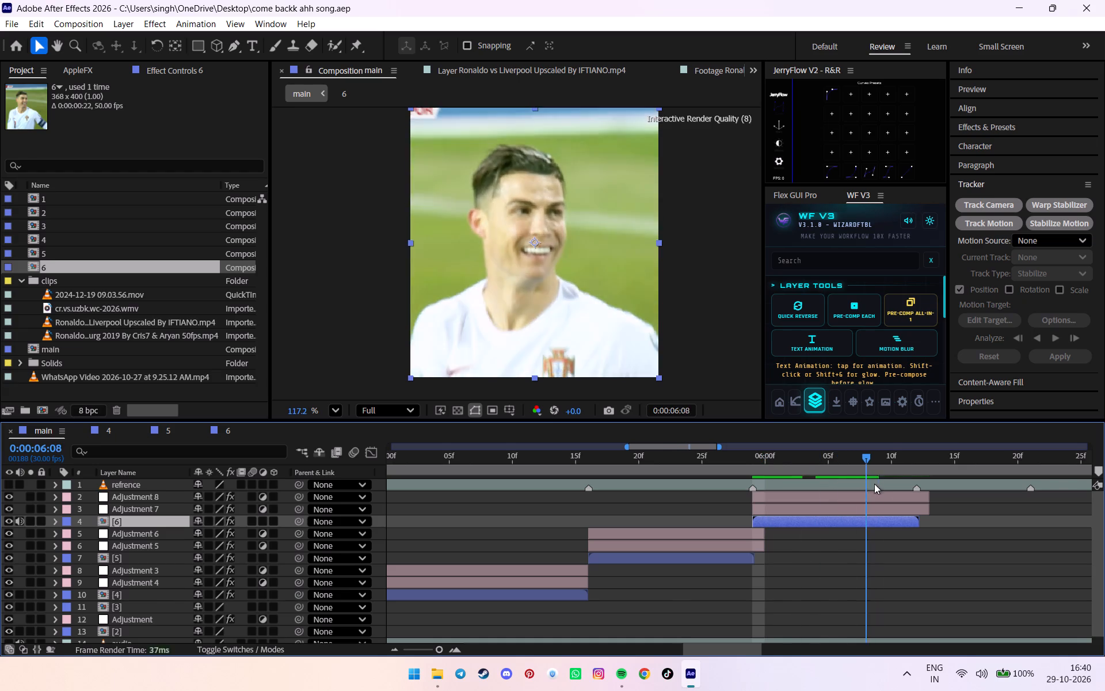
drag(874, 484, 847, 492)
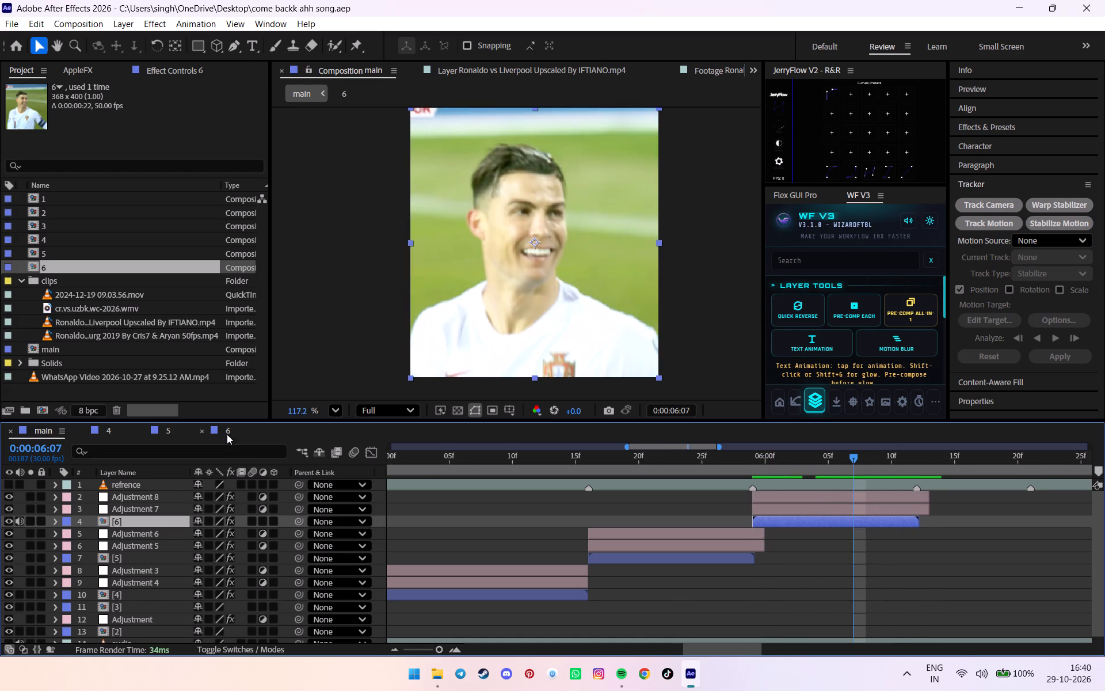
Look through the Ronaldo vs Liverpool footage for a suitable next Ronaldo shot.
click(226, 434)
drag(455, 459, 360, 463)
double_click(129, 327)
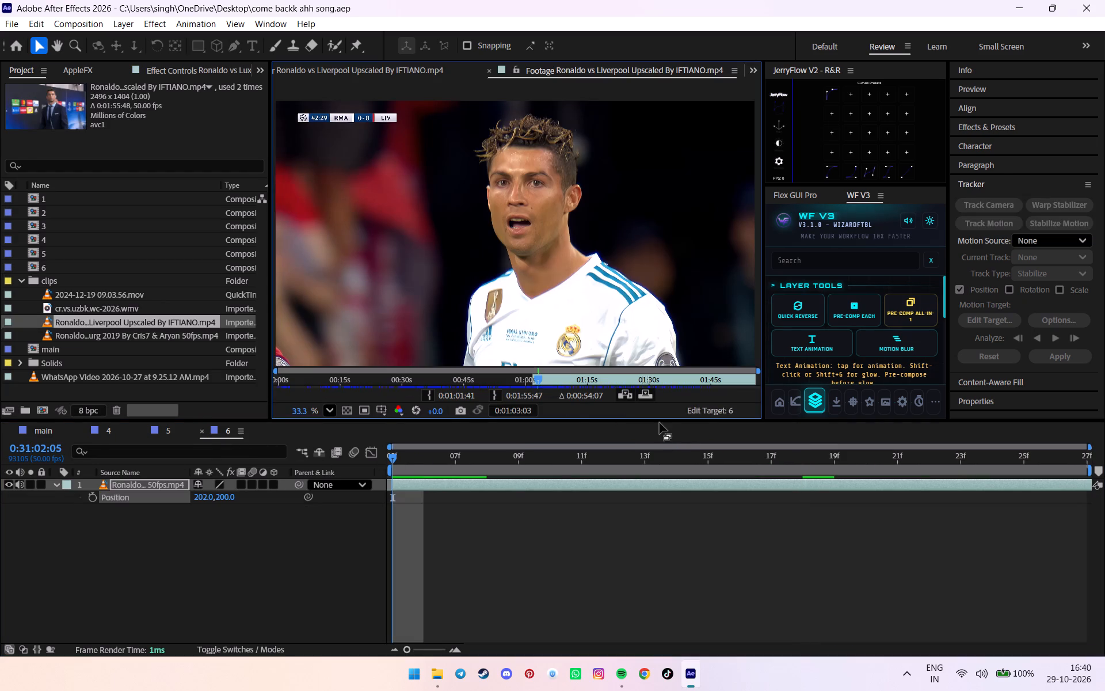
drag(542, 377, 478, 389)
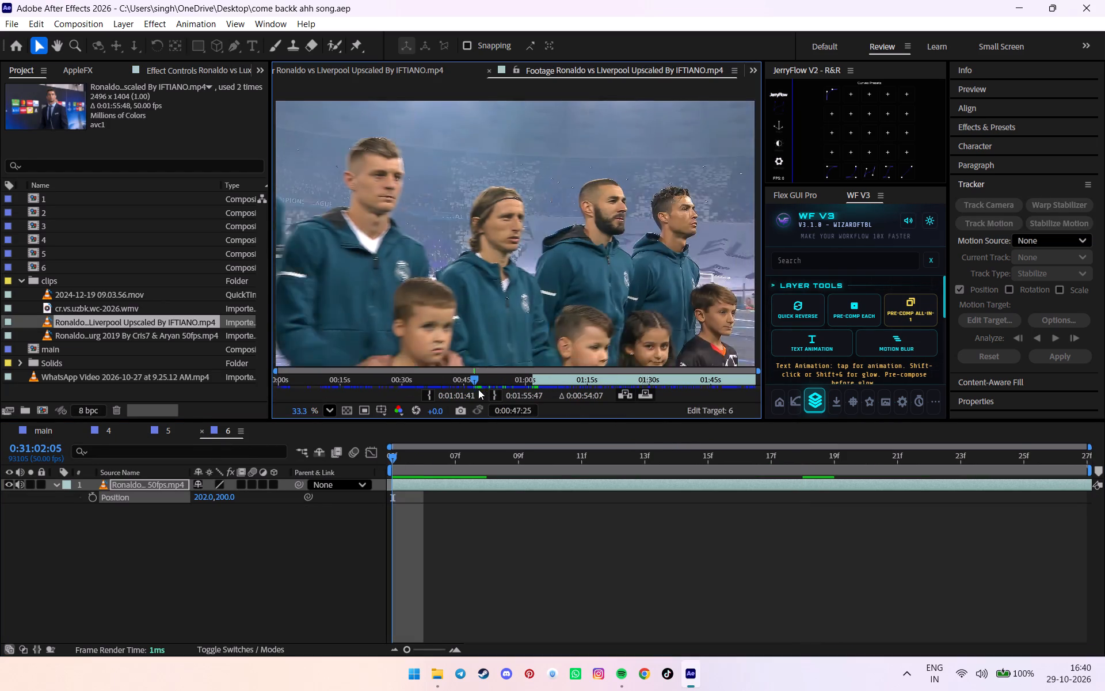
drag(478, 389, 719, 388)
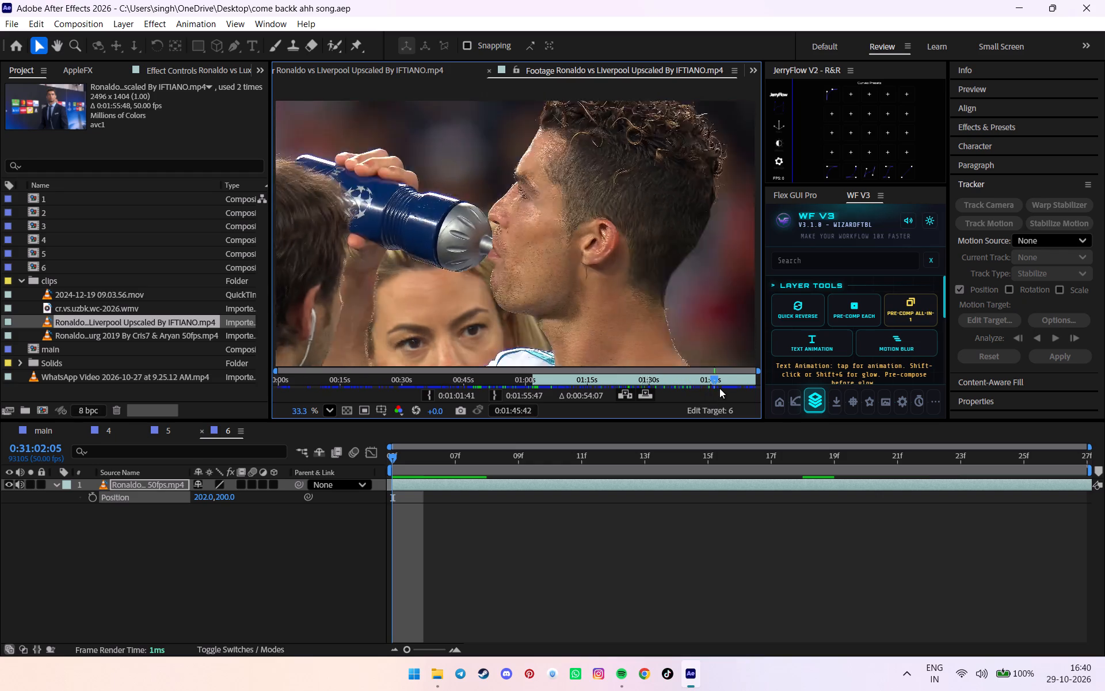
drag(719, 388, 742, 389)
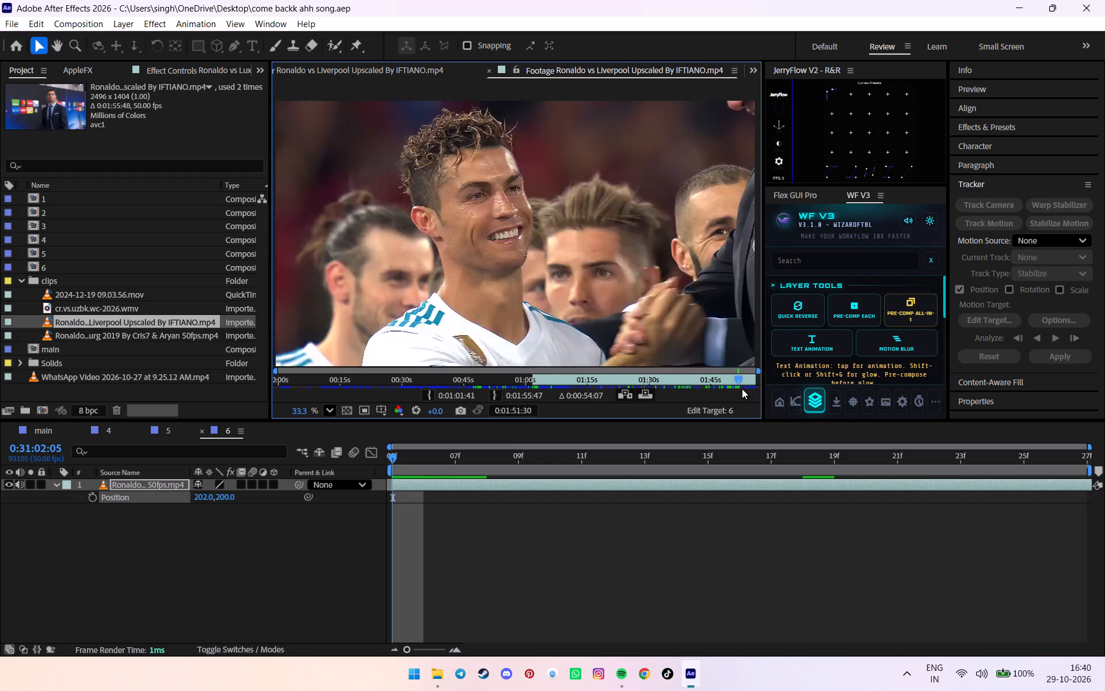
drag(742, 389, 340, 392)
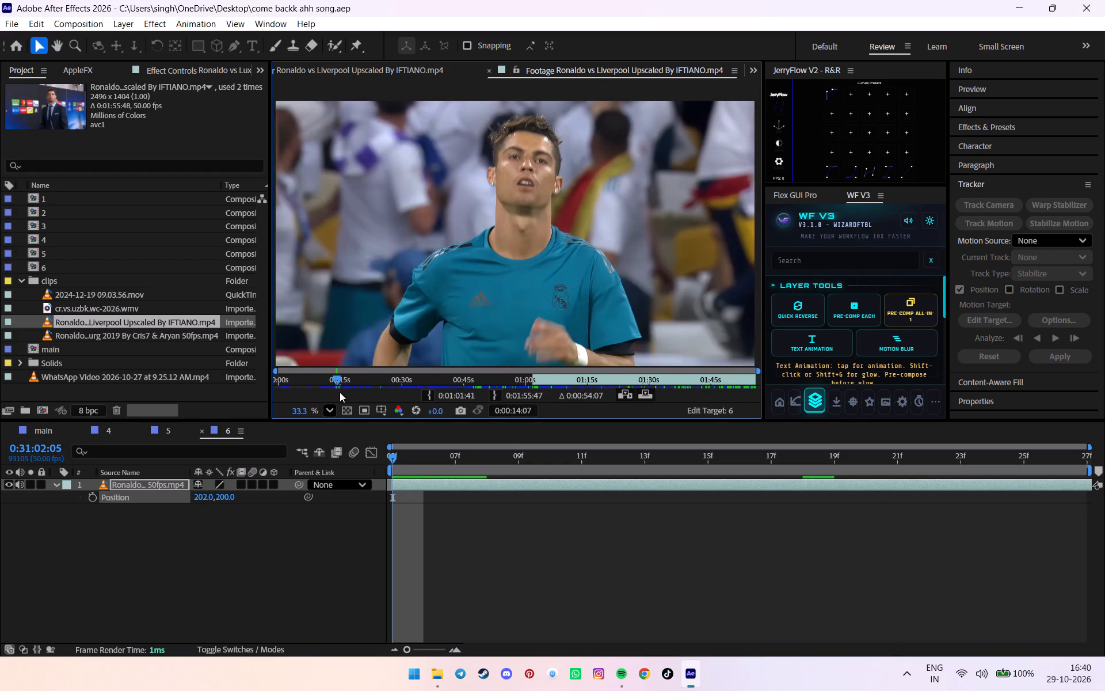
drag(340, 392, 320, 393)
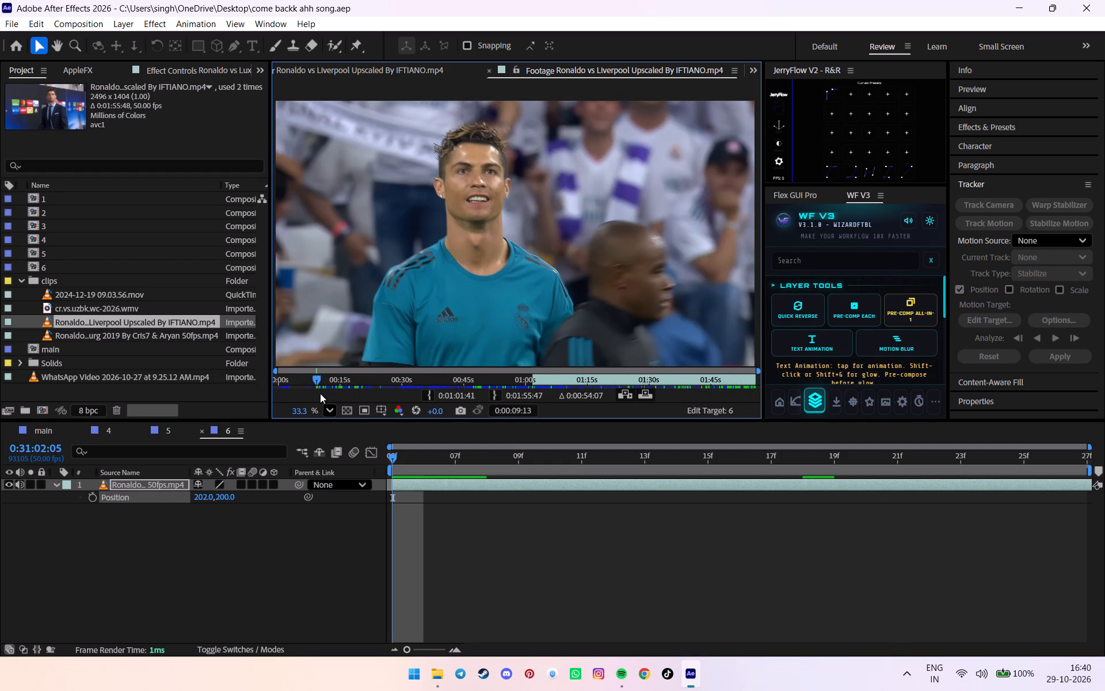
drag(320, 393, 289, 401)
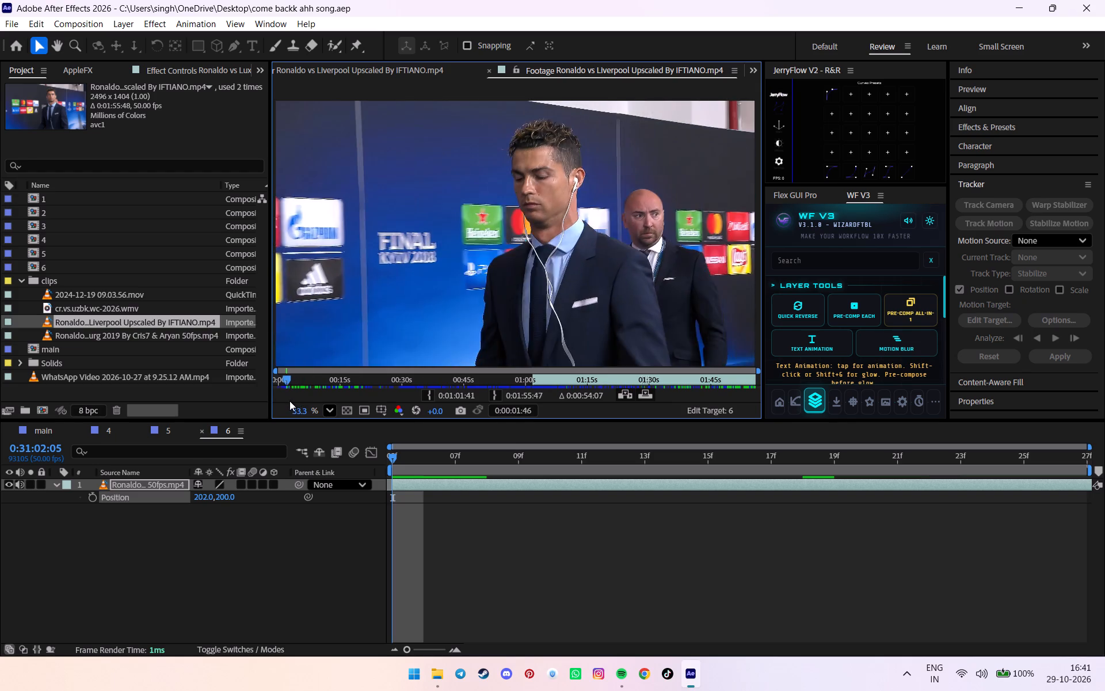
drag(289, 401, 338, 394)
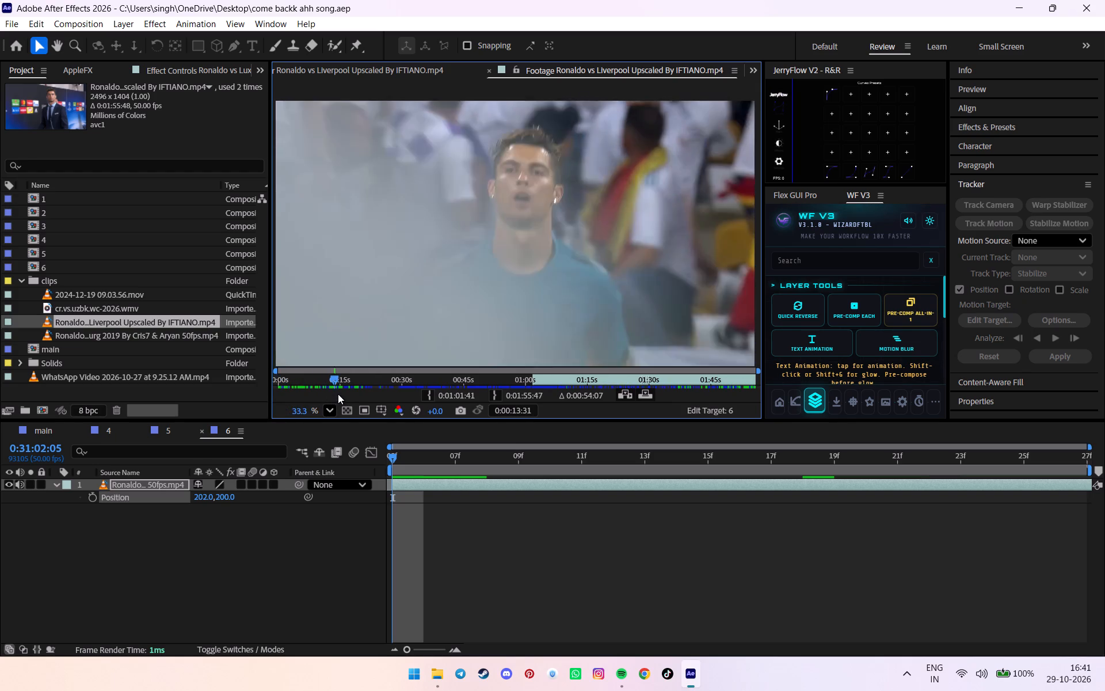
drag(338, 394, 383, 385)
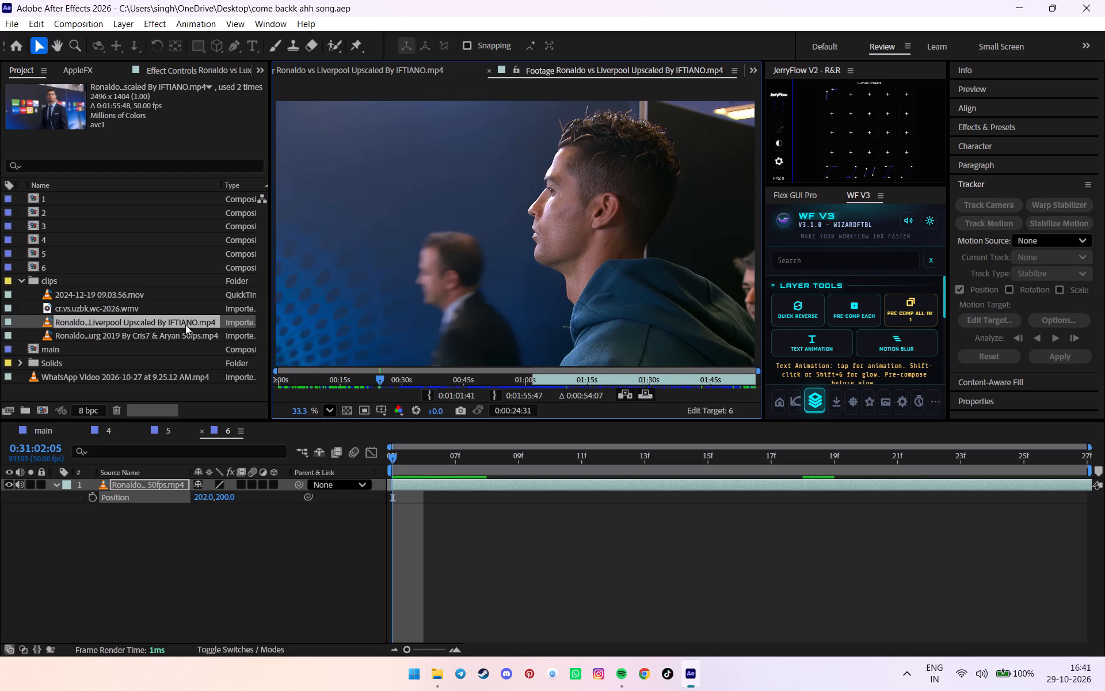
Look through the cr.vs.uzbk.wc-2026 and 2024-12-19 09.03.56 footage for a suitable Ronaldo shot.
double_click(116, 310)
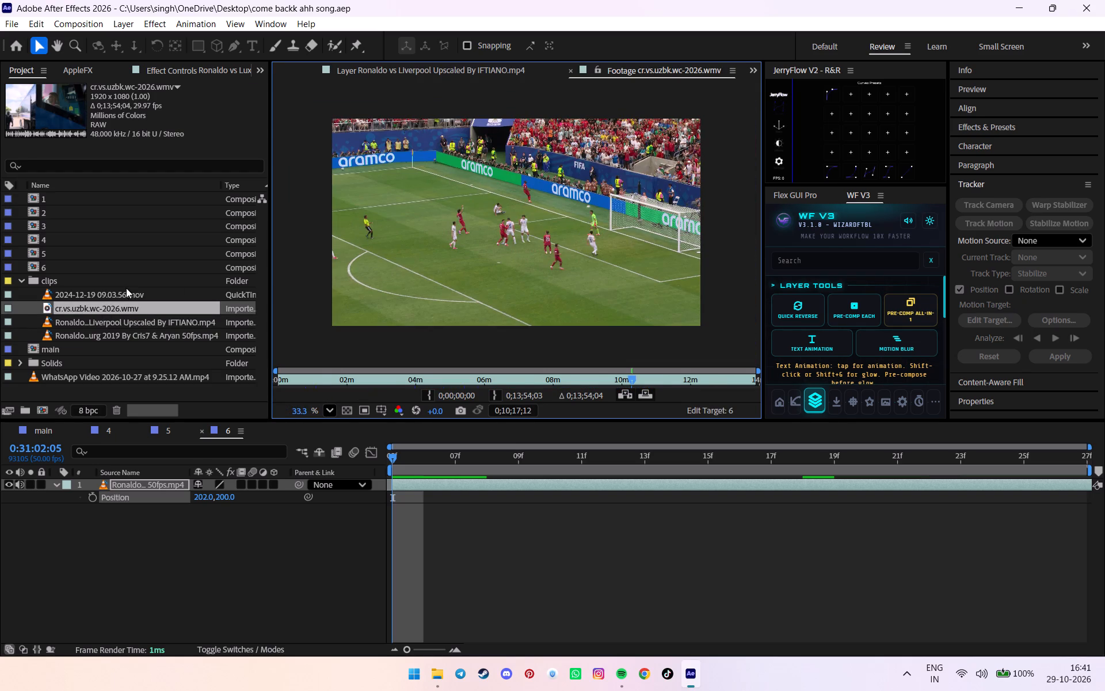
double_click(124, 288)
scroll(346, 352, up, 3)
key(space)
key(space)
key(space)
key(space)
key(space)
key(space)
key(space)
drag(506, 288, 477, 337)
drag(334, 376, 324, 376)
drag(323, 377, 309, 378)
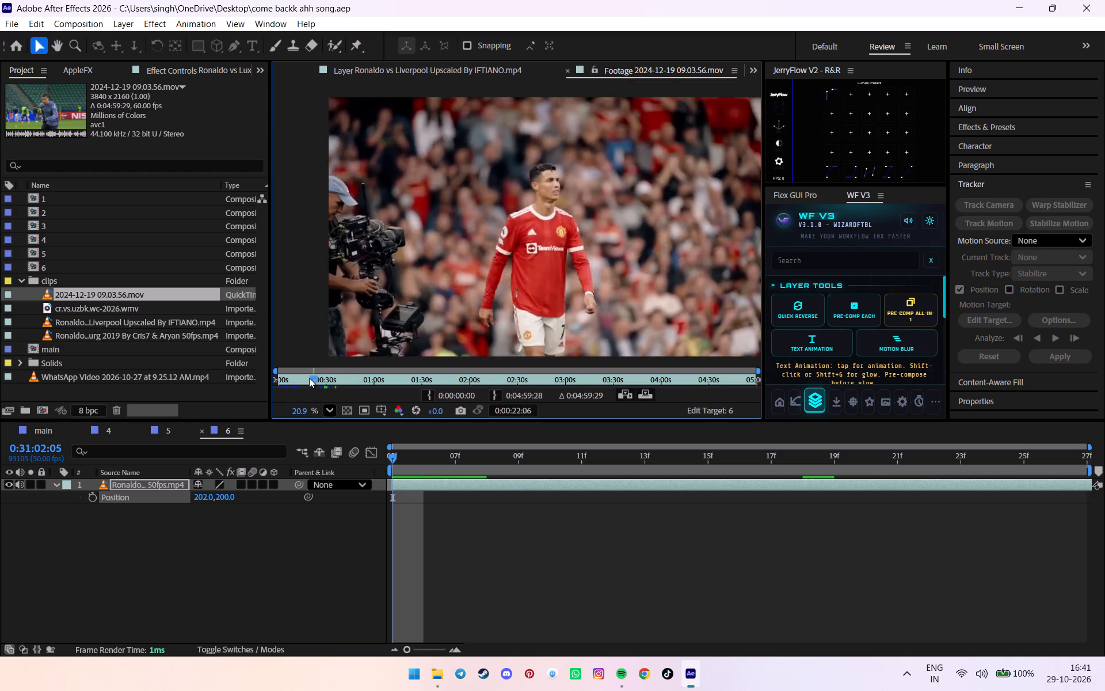
drag(309, 378, 308, 382)
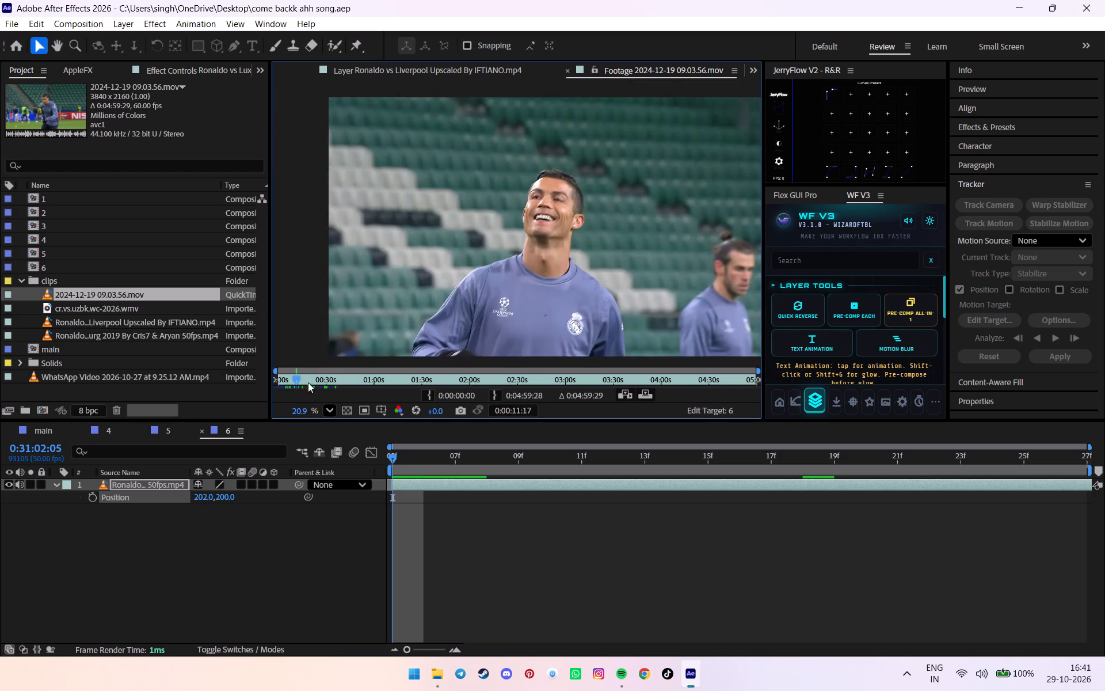
drag(308, 382, 388, 376)
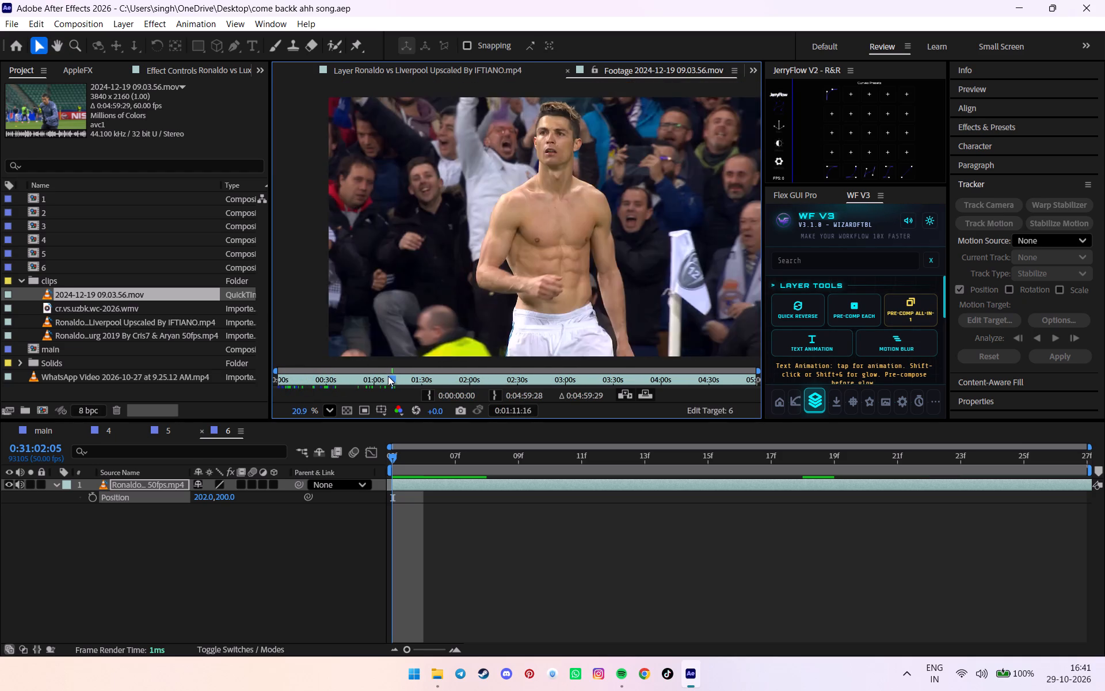
drag(388, 376, 370, 378)
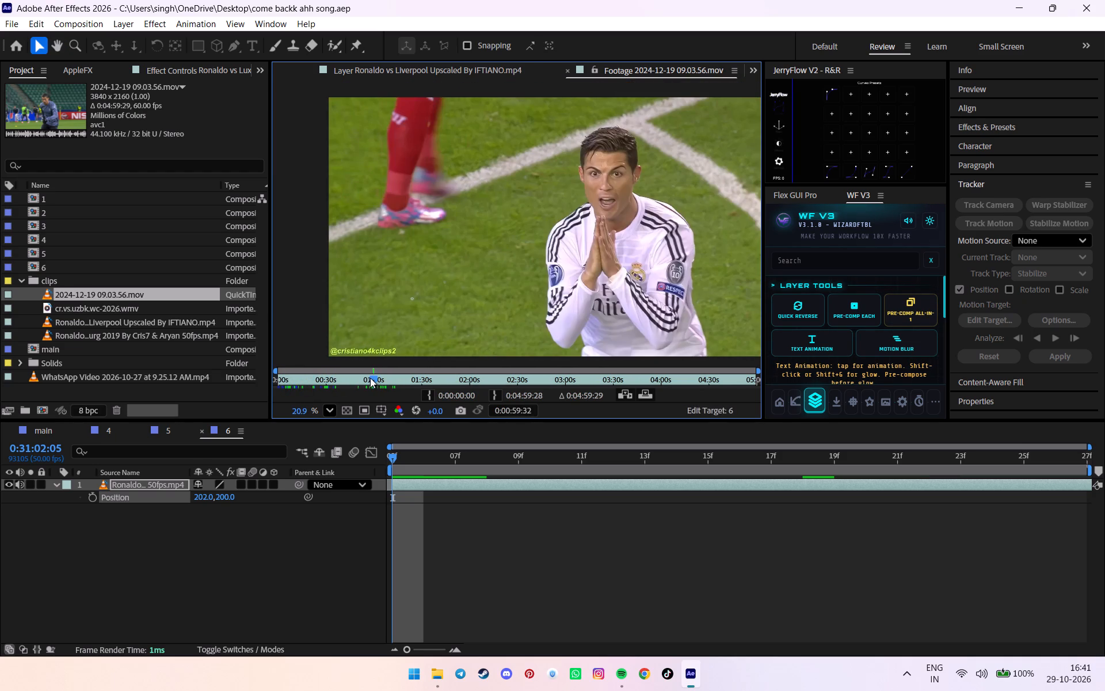
drag(370, 378, 369, 378)
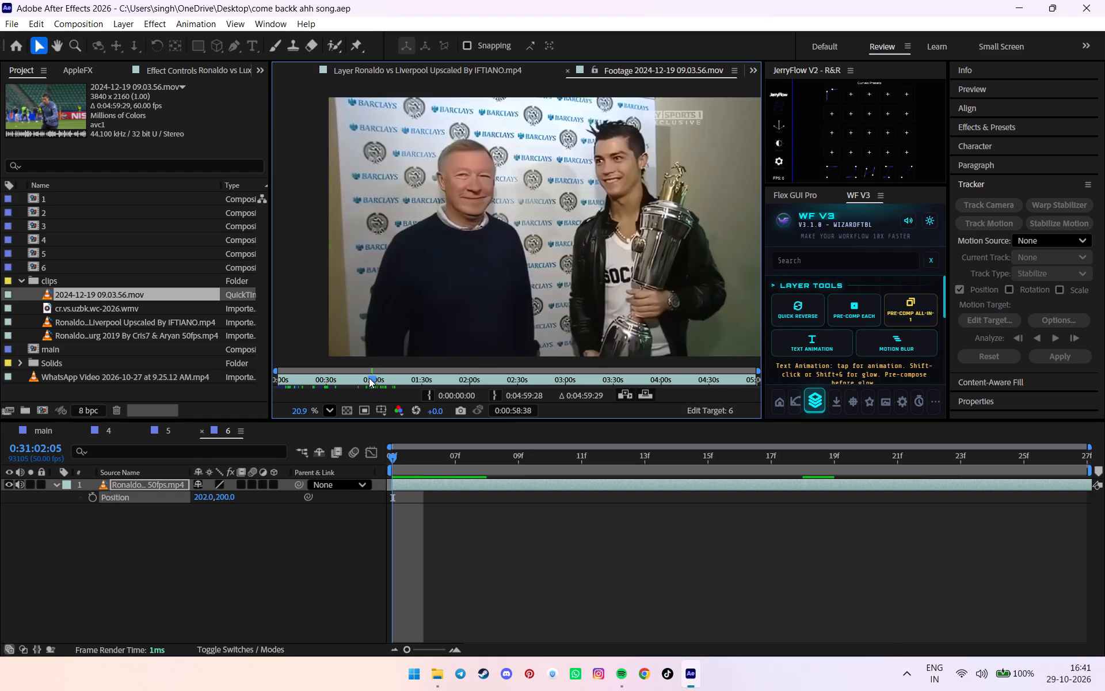
drag(369, 378, 344, 378)
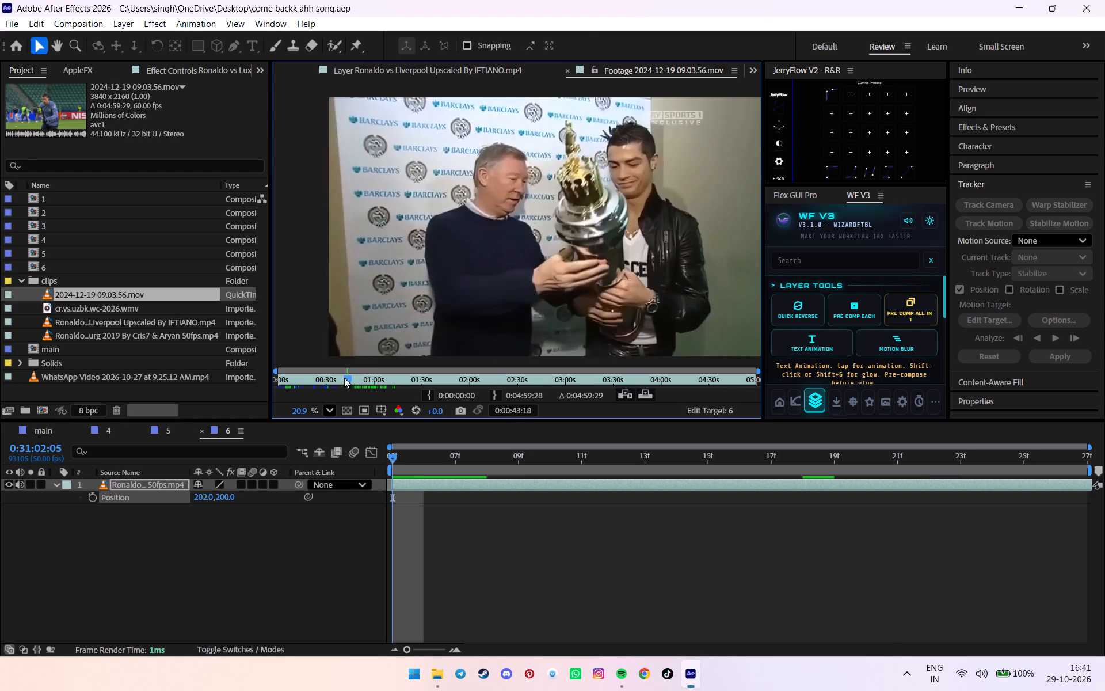
drag(344, 378, 345, 378)
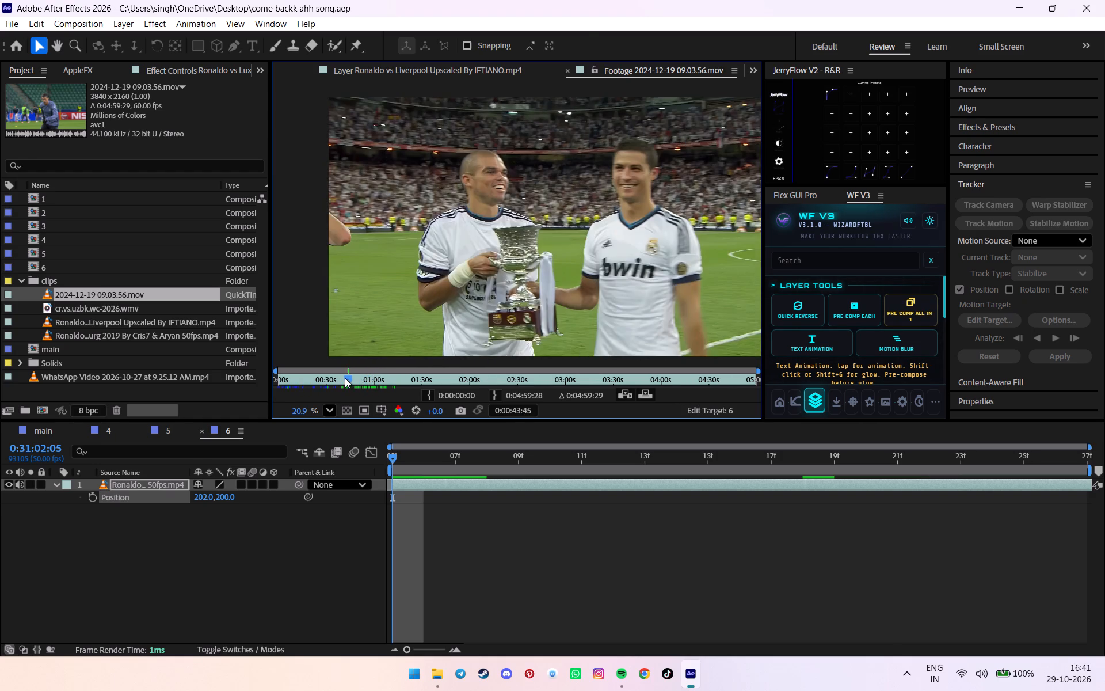
Set the 2024-12-19 footage's In point at 0:00:42:51 and add it above the Luxembourg clip in composition 6.
drag(345, 378, 344, 378)
double_click(424, 397)
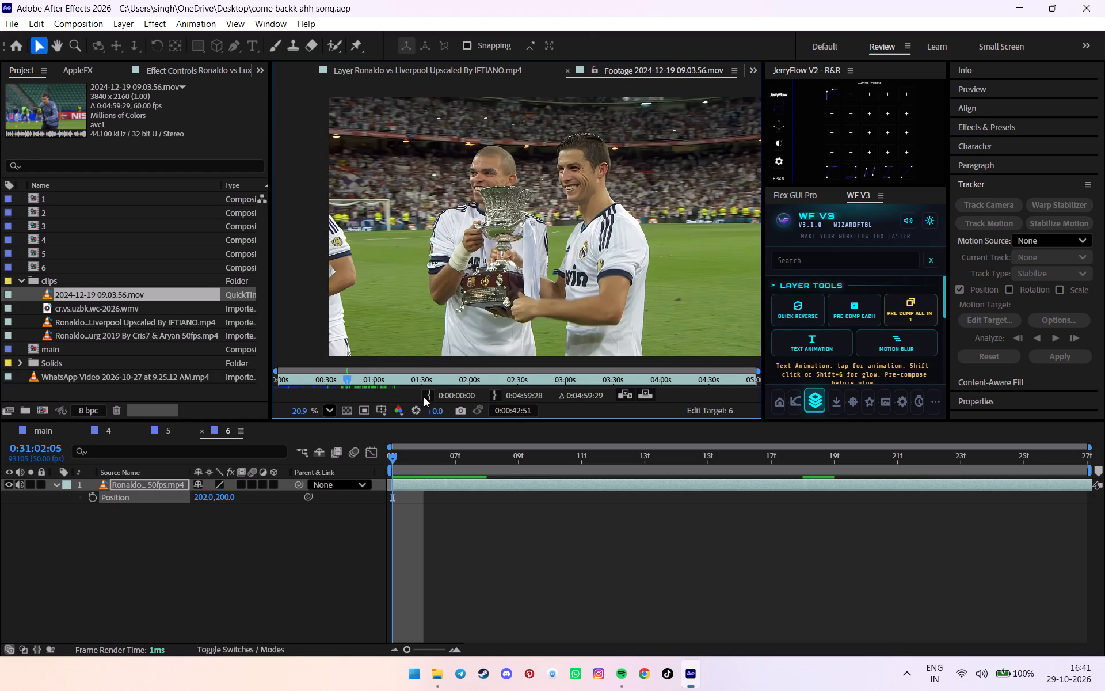
click(429, 396)
drag(103, 295, 215, 461)
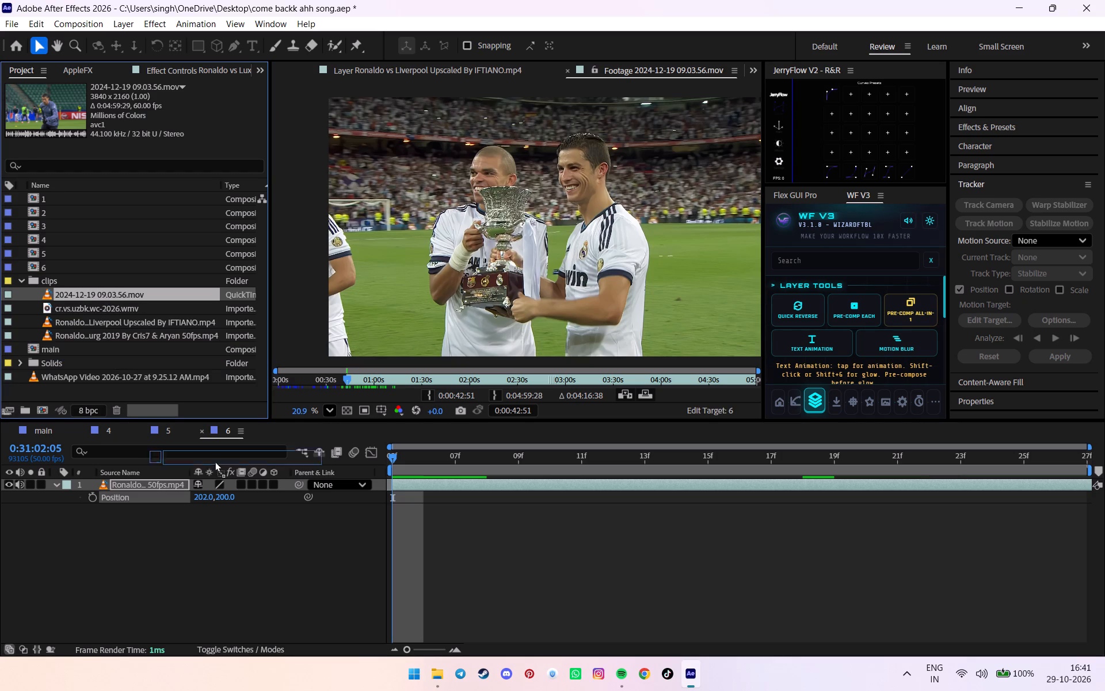
drag(215, 461, 120, 481)
Scale the 2024-12-19 clip to 21% in composition 6.
key(s)
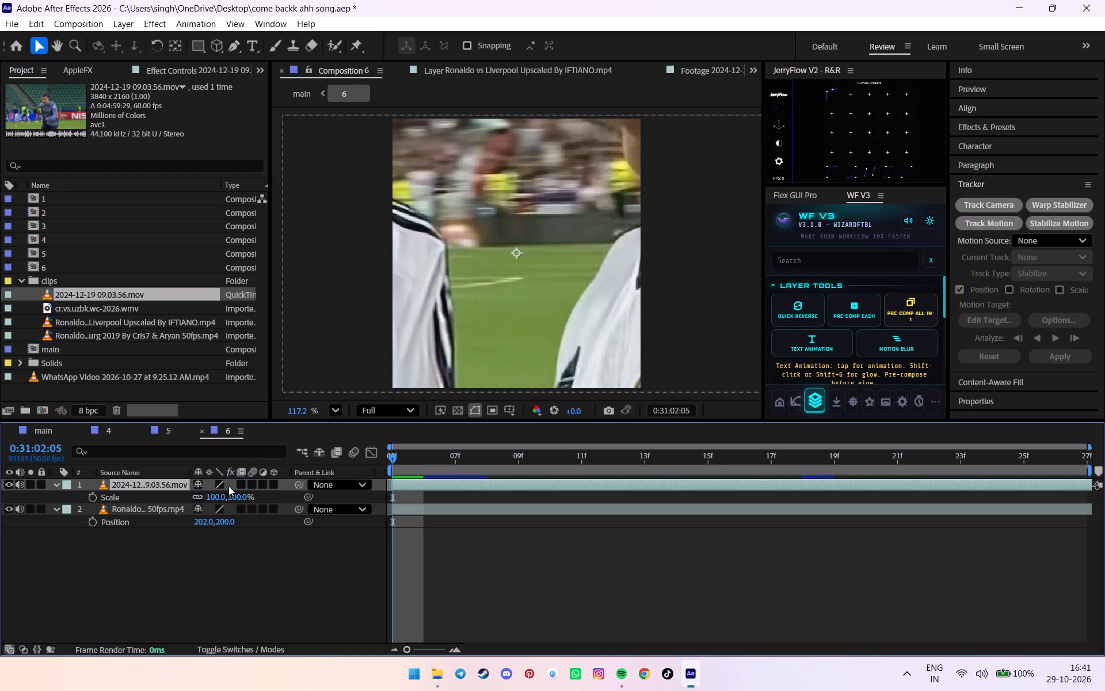
drag(213, 493, 162, 499)
Slide the 2024-12-19 clip later in composition 6 and extend its start back to the composition's beginning.
drag(406, 487, 478, 486)
drag(474, 485, 501, 483)
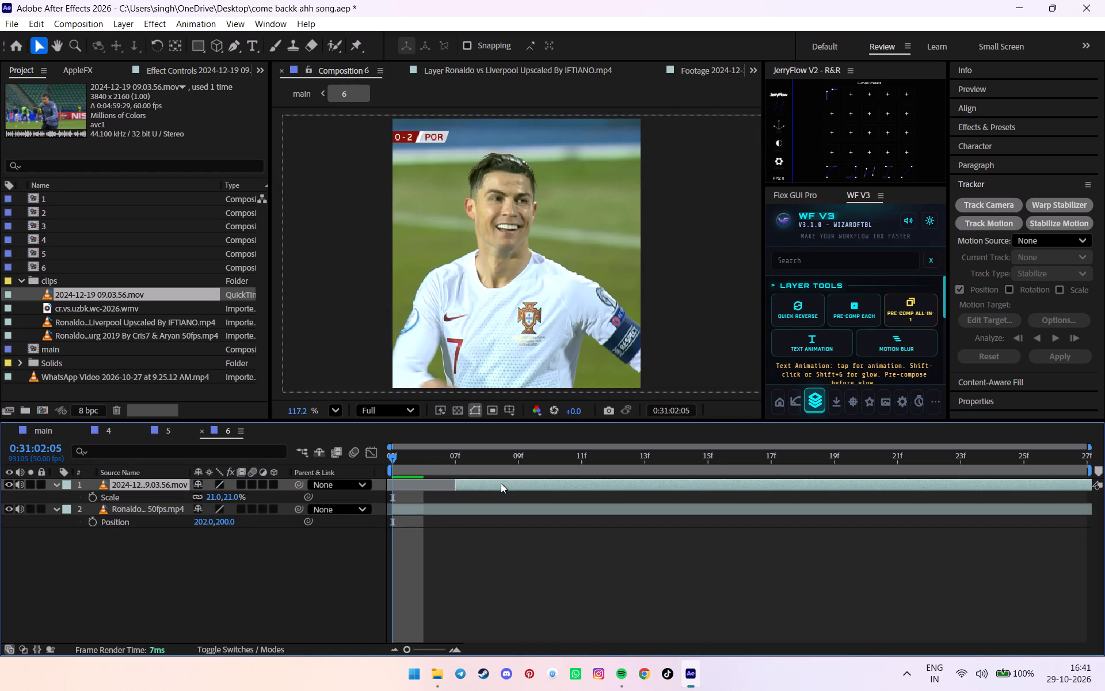
drag(501, 483, 592, 480)
drag(578, 485, 378, 477)
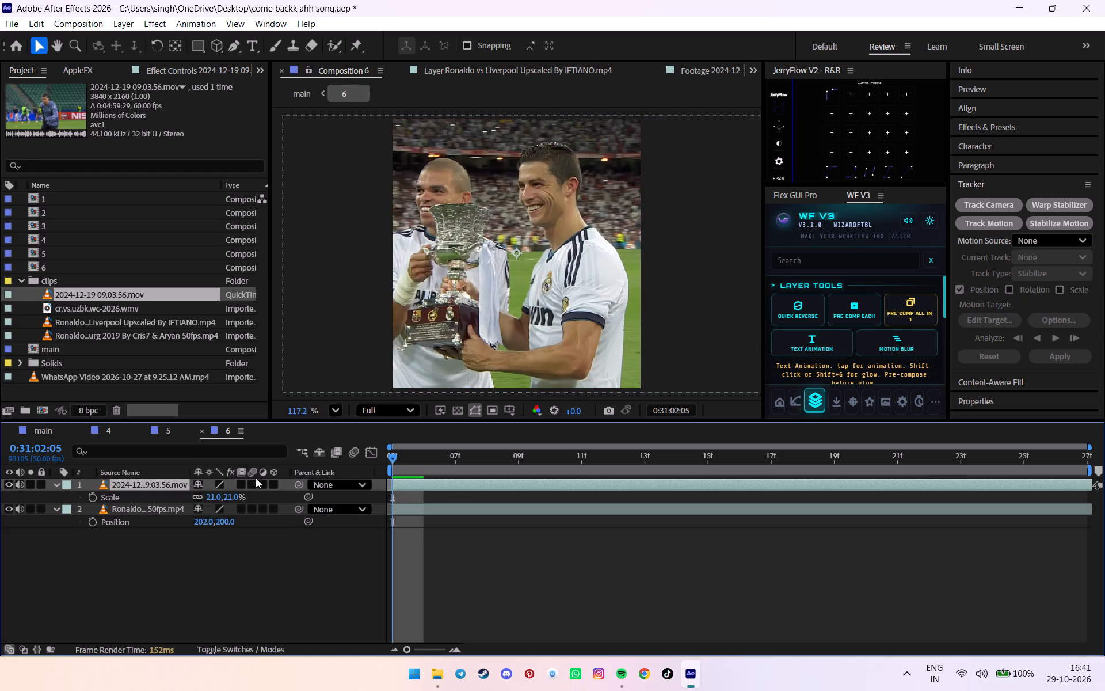
Reduce the 2024-12-19 clip's horizontal Position in composition 6 to bring Ronaldo towards the centre, return to main and save the project.
key(p)
drag(193, 499, 158, 503)
drag(197, 499, 165, 498)
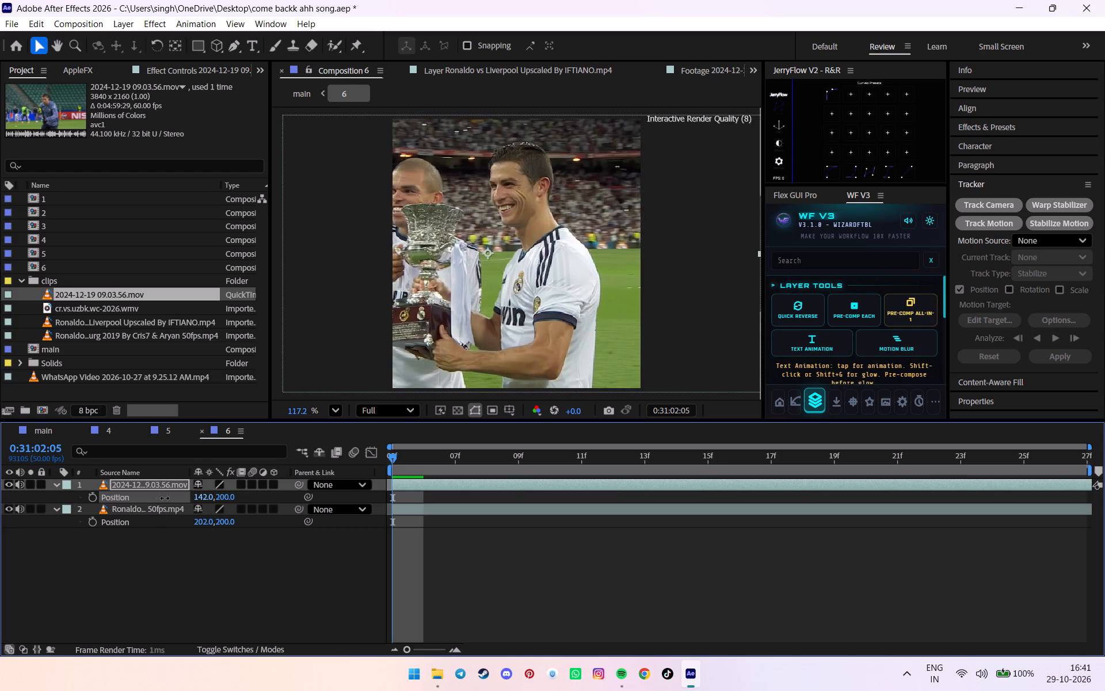
drag(165, 498, 146, 498)
click(36, 439)
click(40, 432)
key(ctrl+s)
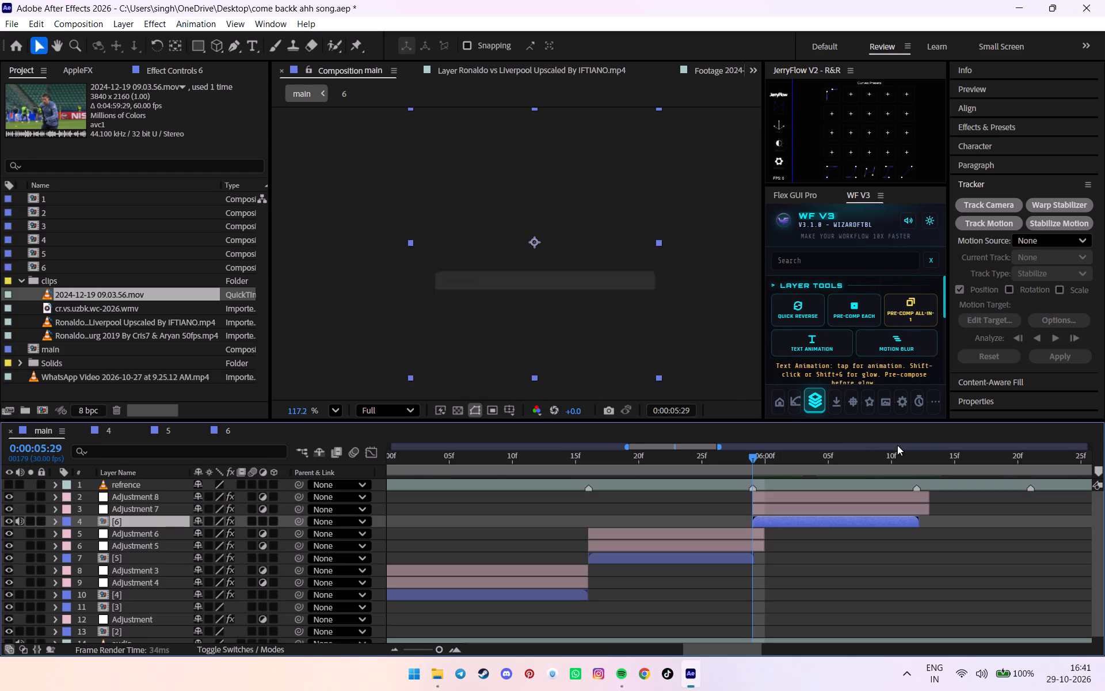
Preview the new shot in main, mute layer [6]'s audio and save the project.
drag(768, 458, 828, 461)
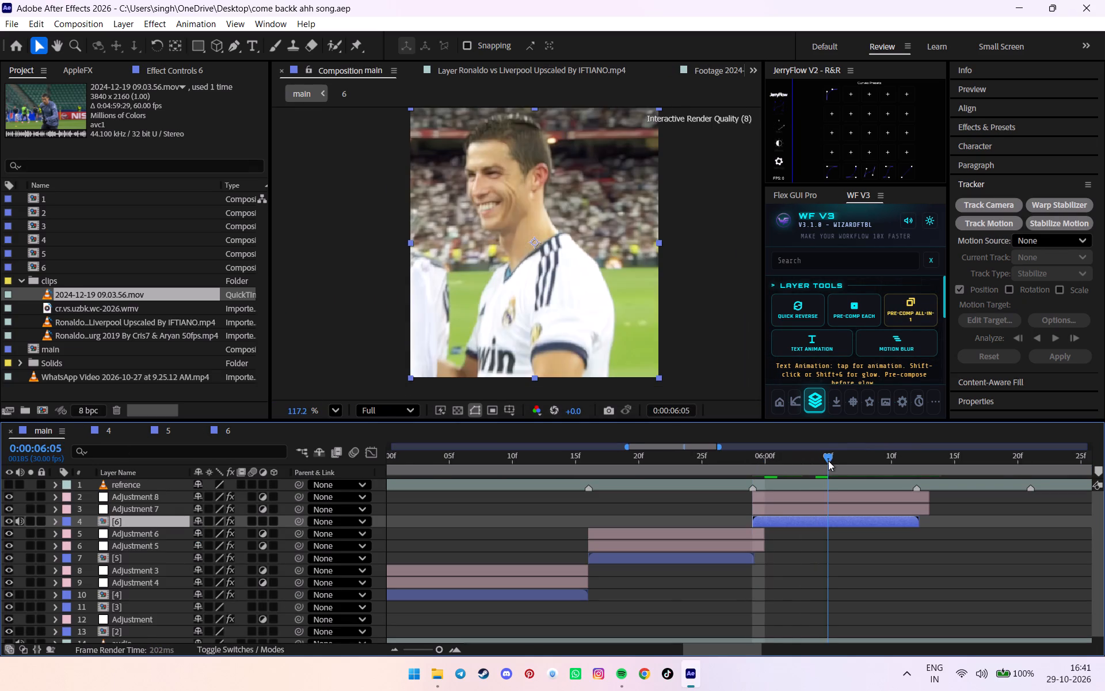
drag(828, 461, 716, 470)
key(space)
alt+scroll(825, 481, down, 2)
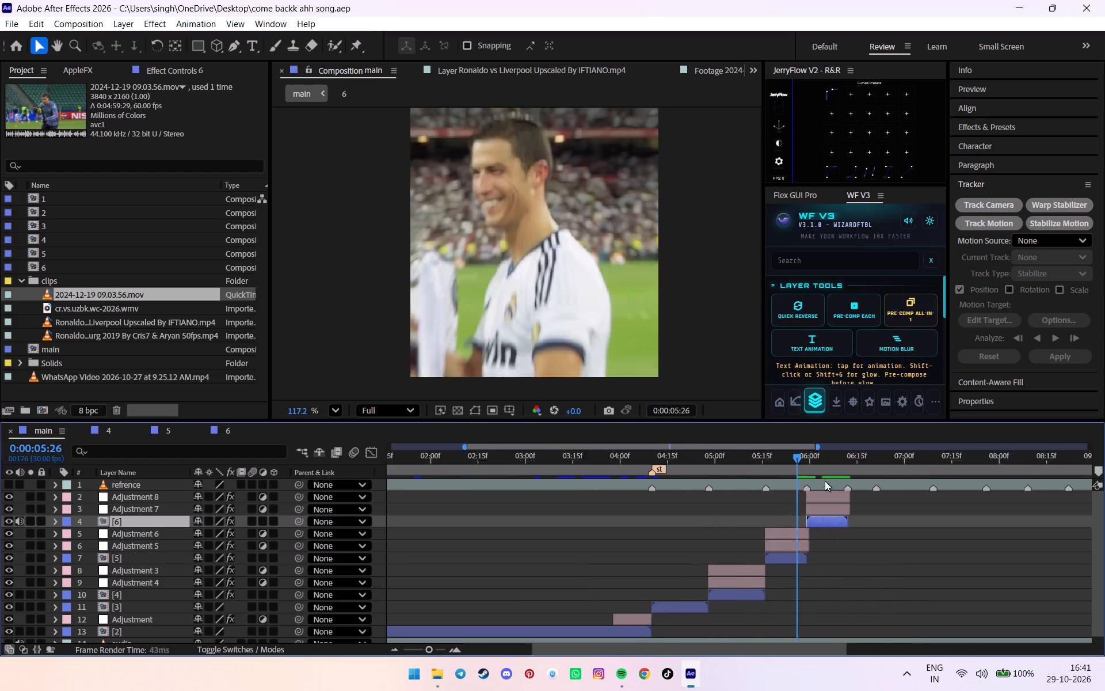
alt+scroll(825, 481, down, 1)
key(ctrl+s)
click(20, 519)
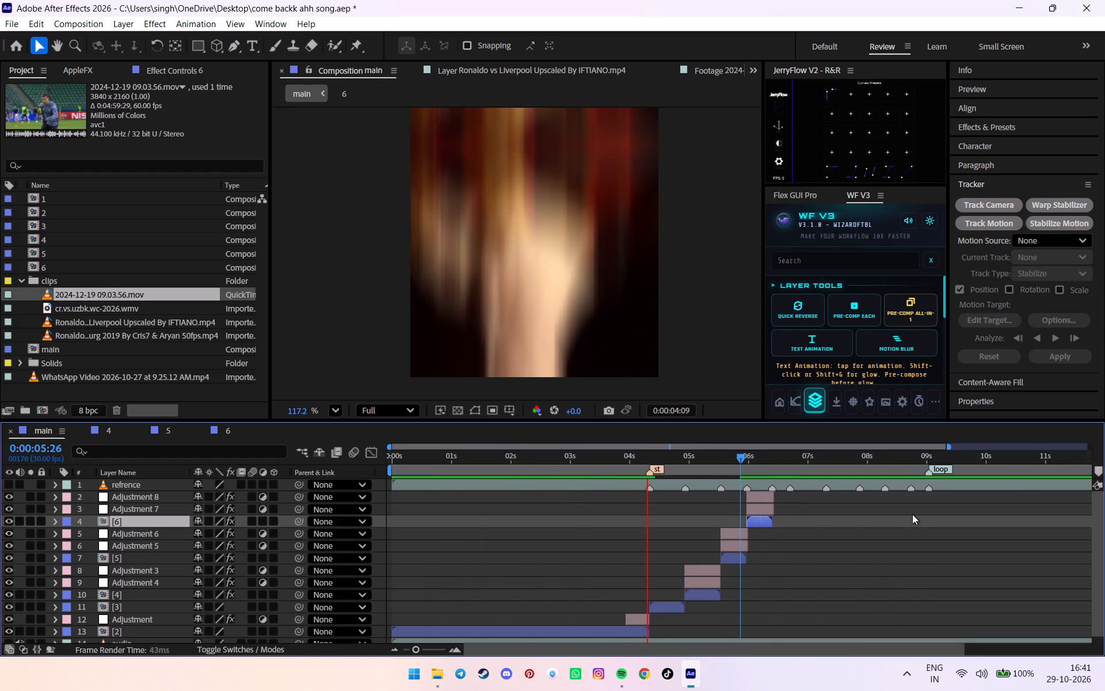
key(ctrl+s)
Review the cuts in main by playing the edit from 0:00:03:28 and again from 0:00:03:17.
click(799, 548)
alt+scroll(779, 505, up, 1)
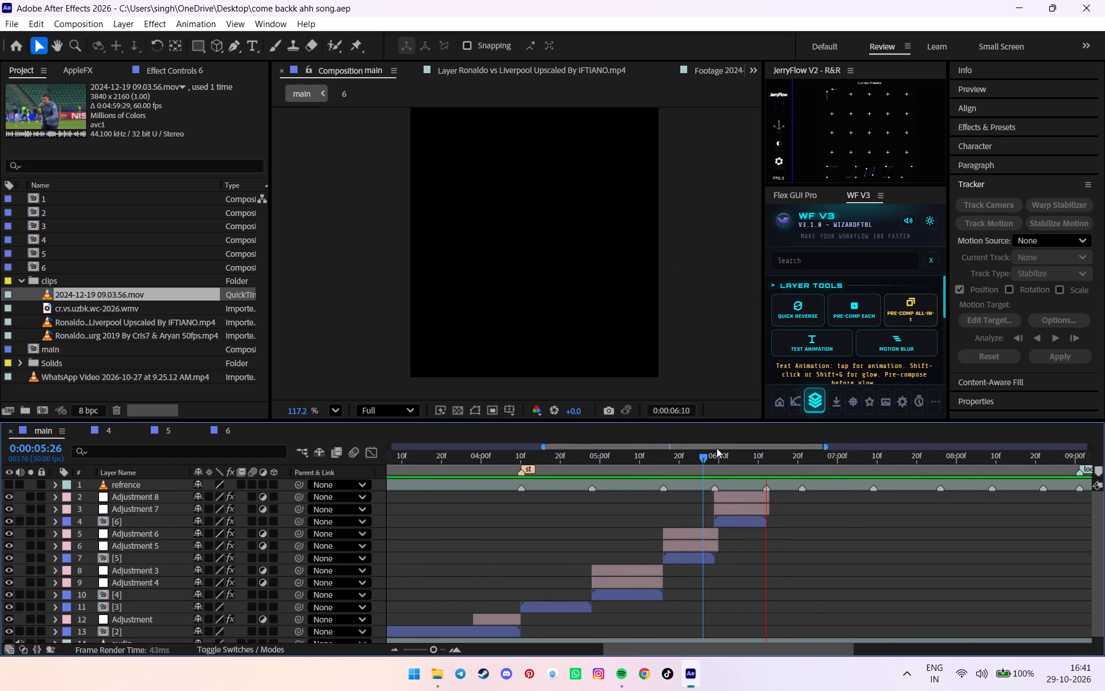
drag(716, 443, 676, 443)
key(space)
alt+scroll(805, 458, down, 3)
drag(730, 461, 582, 460)
key(space)
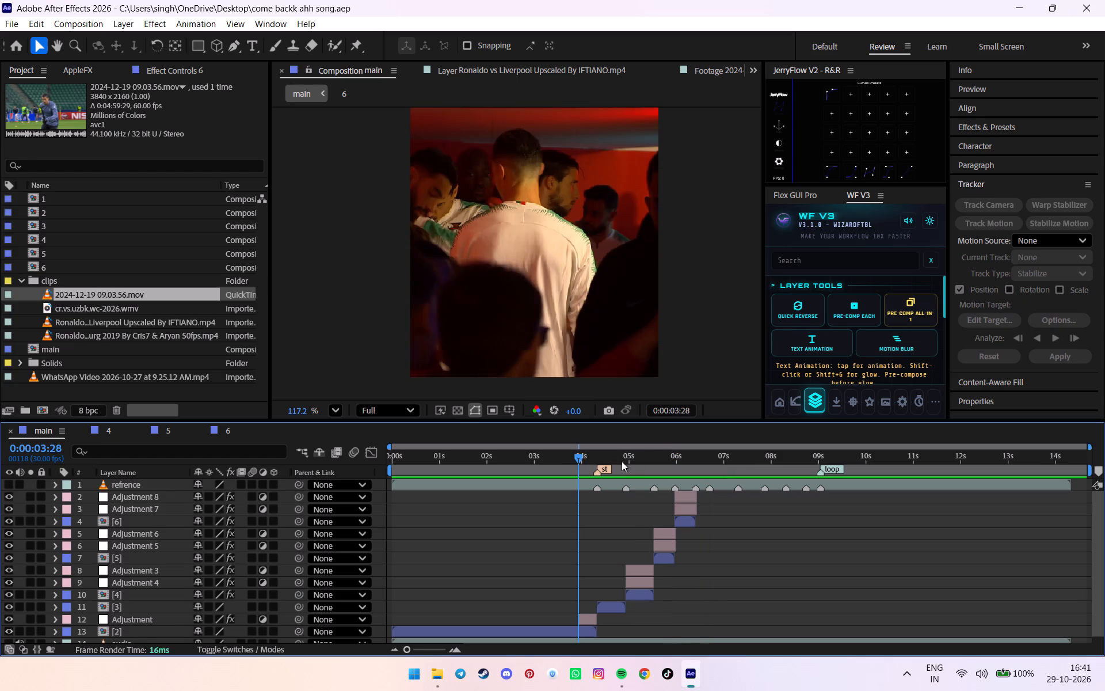
alt+scroll(644, 458, down, 4)
key(ctrl+s)
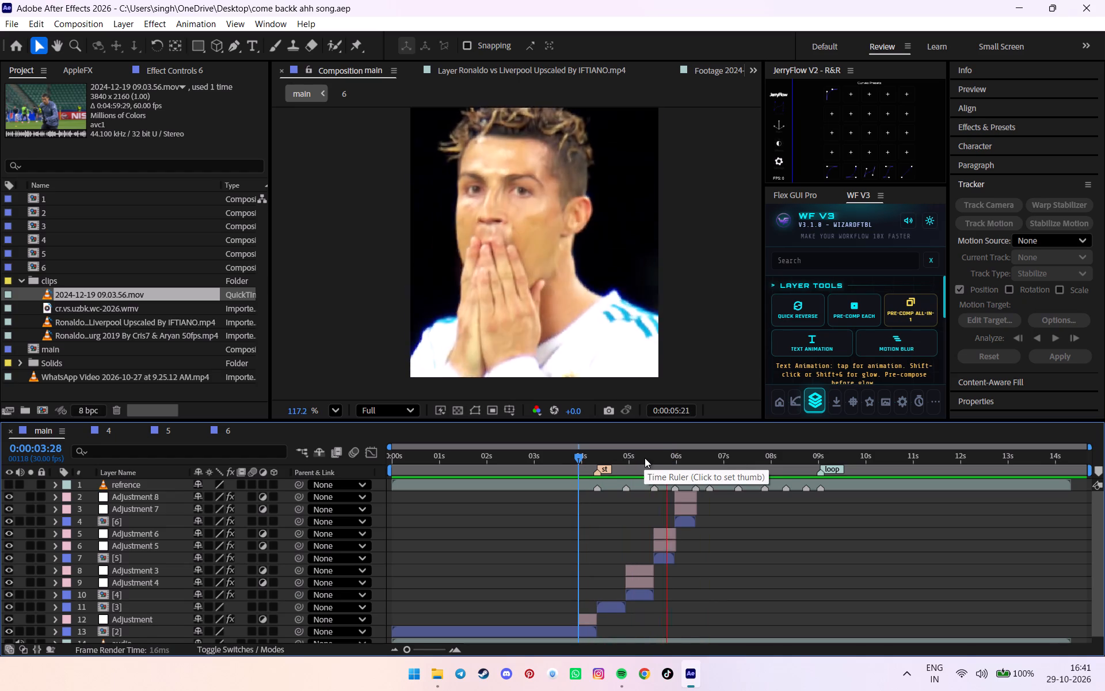
drag(652, 458, 559, 458)
key(space)
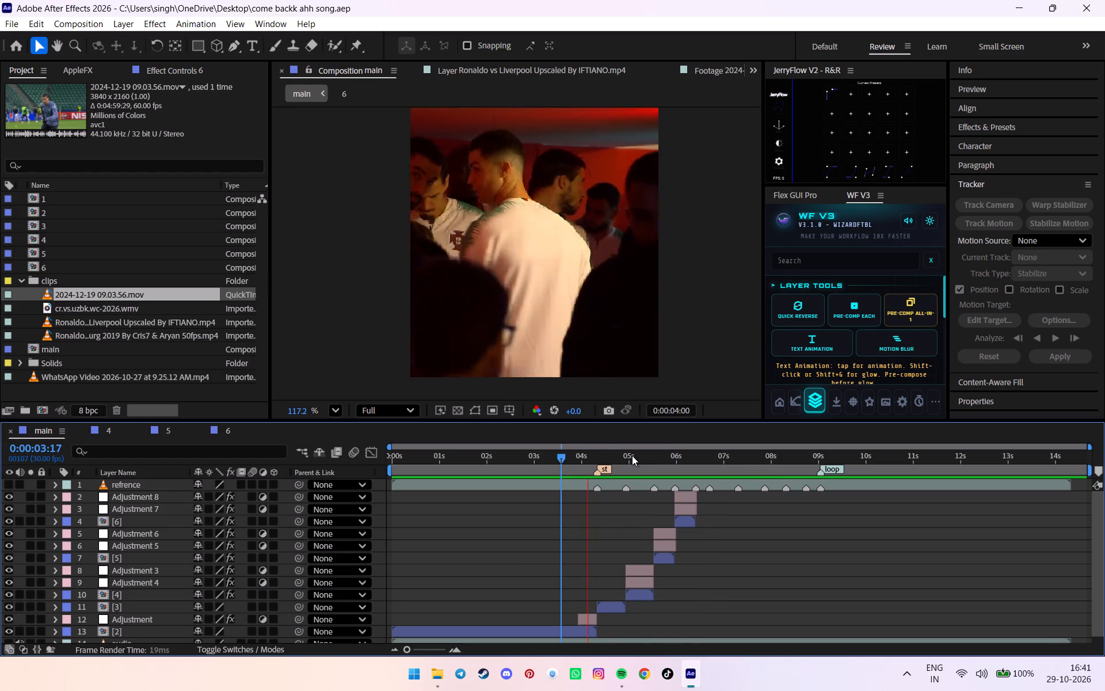
alt+scroll(632, 455, up, 2)
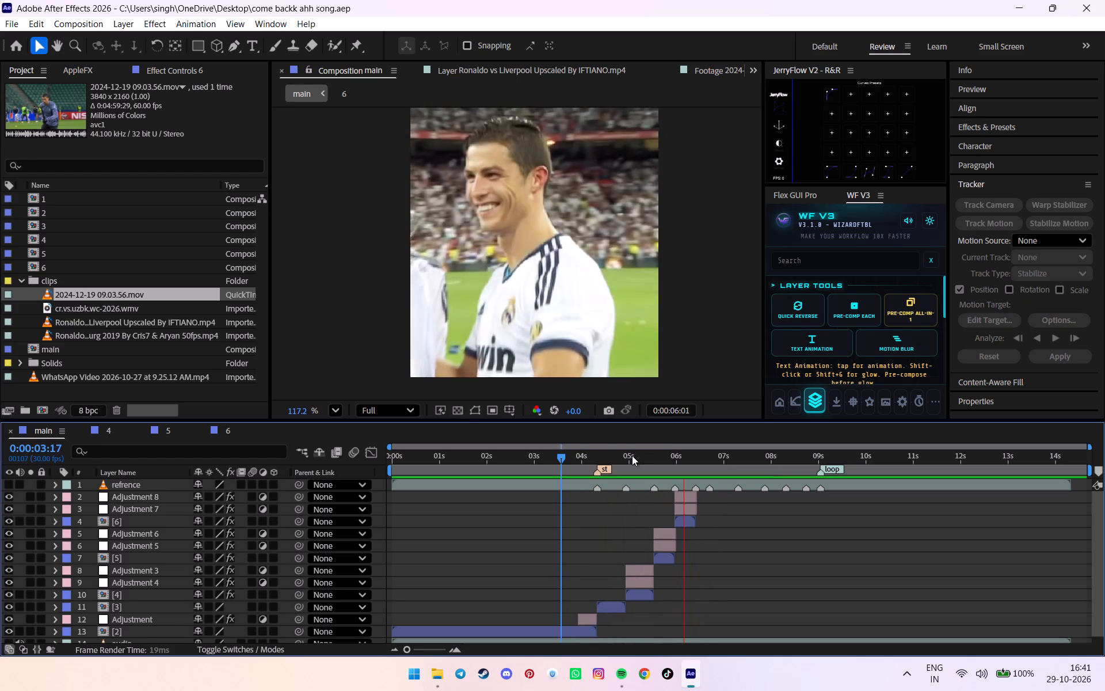
Place main's playhead at 0:00:06:12 and set the 2024-12-19 footage's In point at 0:01:01:20 for the next shot.
drag(667, 452, 688, 458)
alt+scroll(691, 464, up, 3)
drag(695, 464, 734, 464)
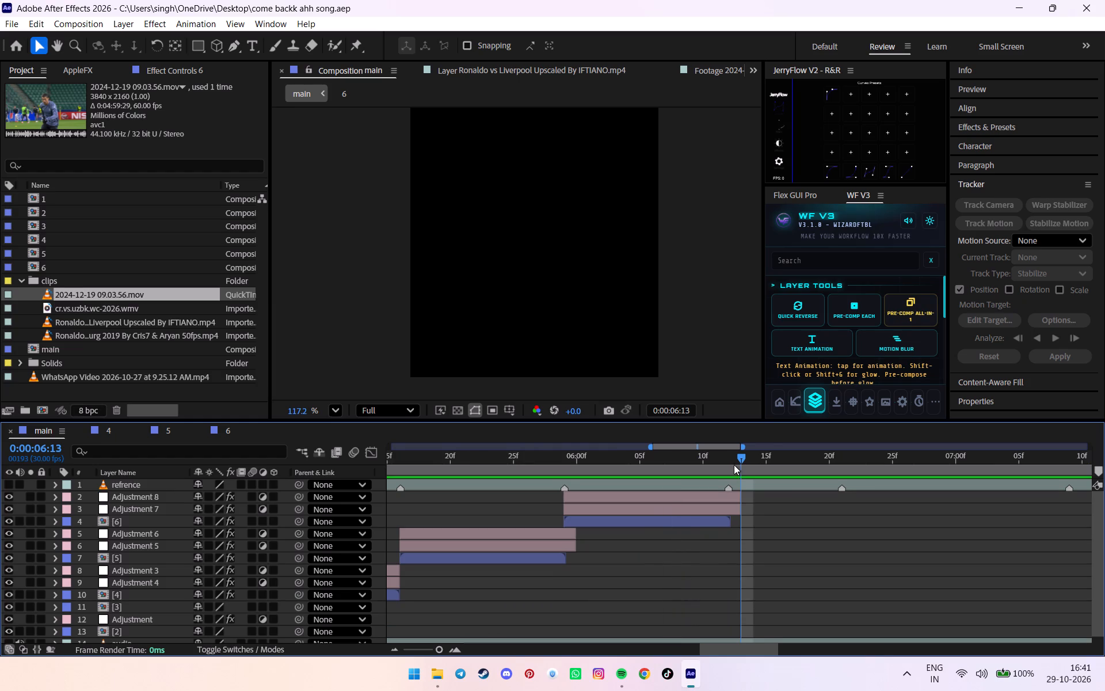
drag(731, 464, 725, 462)
double_click(84, 297)
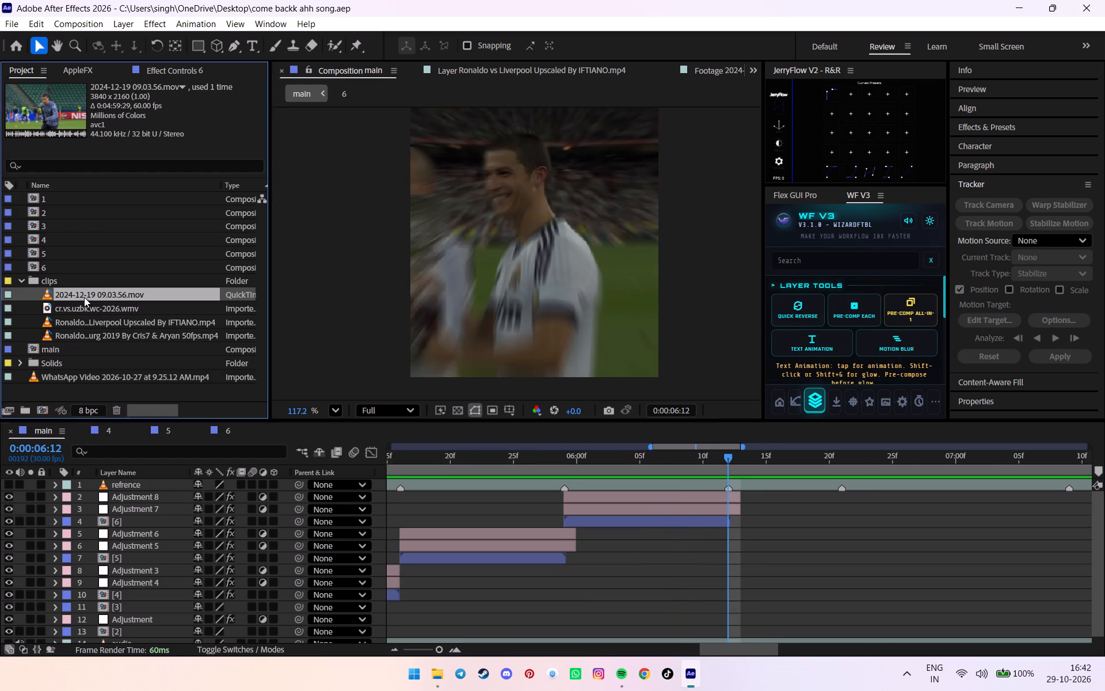
drag(345, 381, 350, 378)
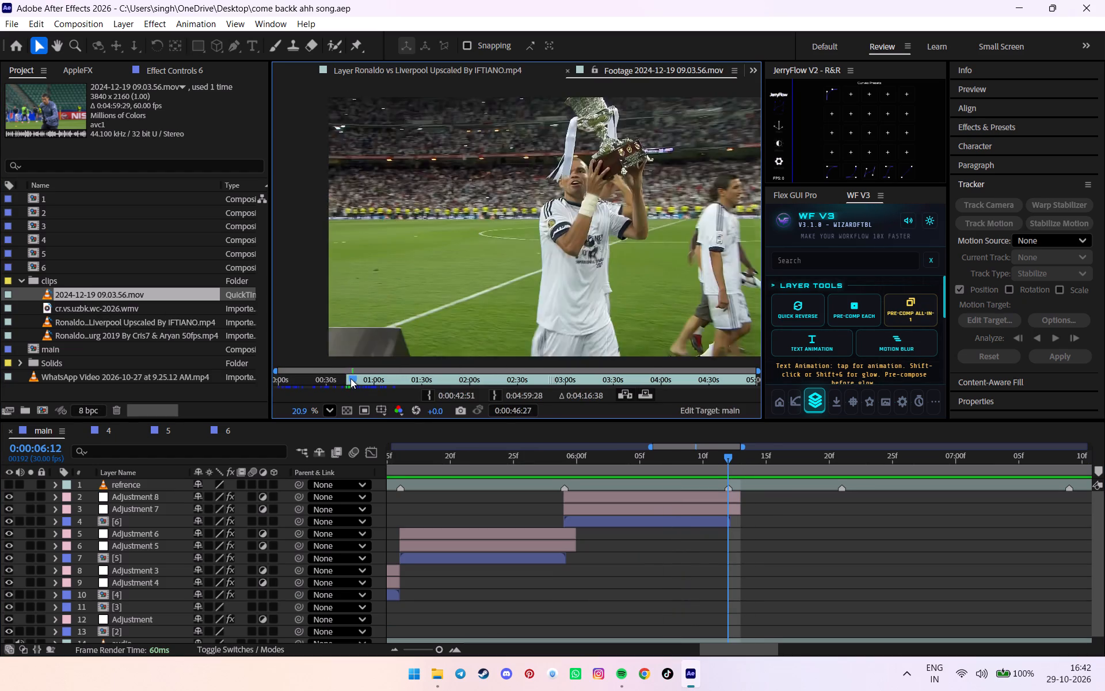
drag(350, 378, 374, 374)
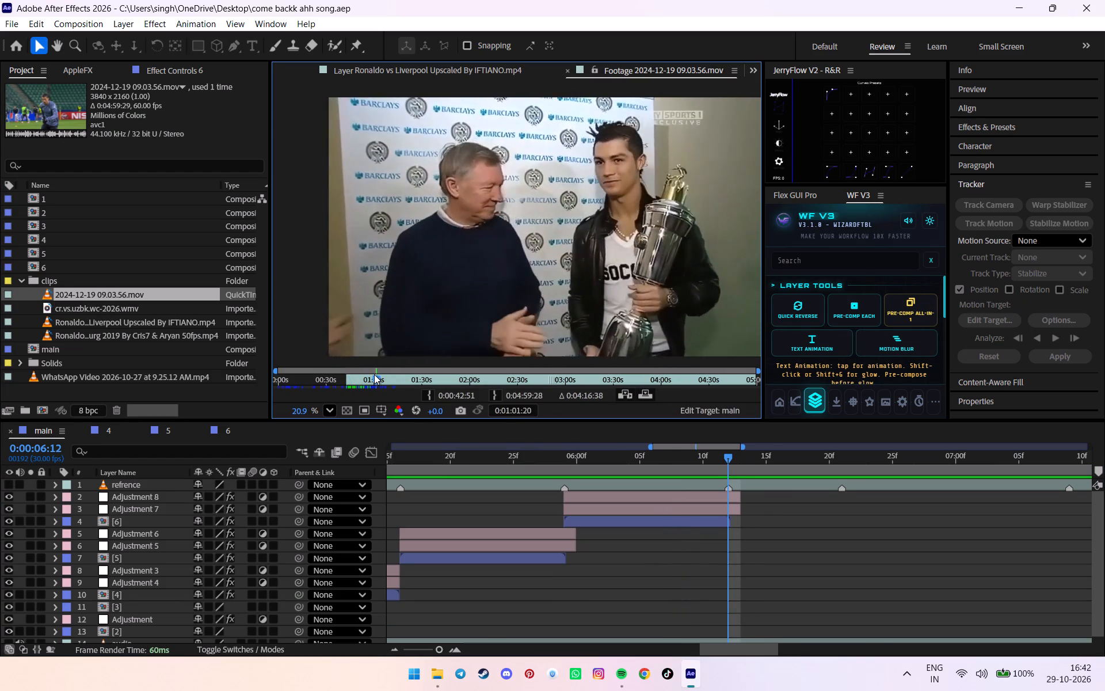
drag(374, 374, 375, 374)
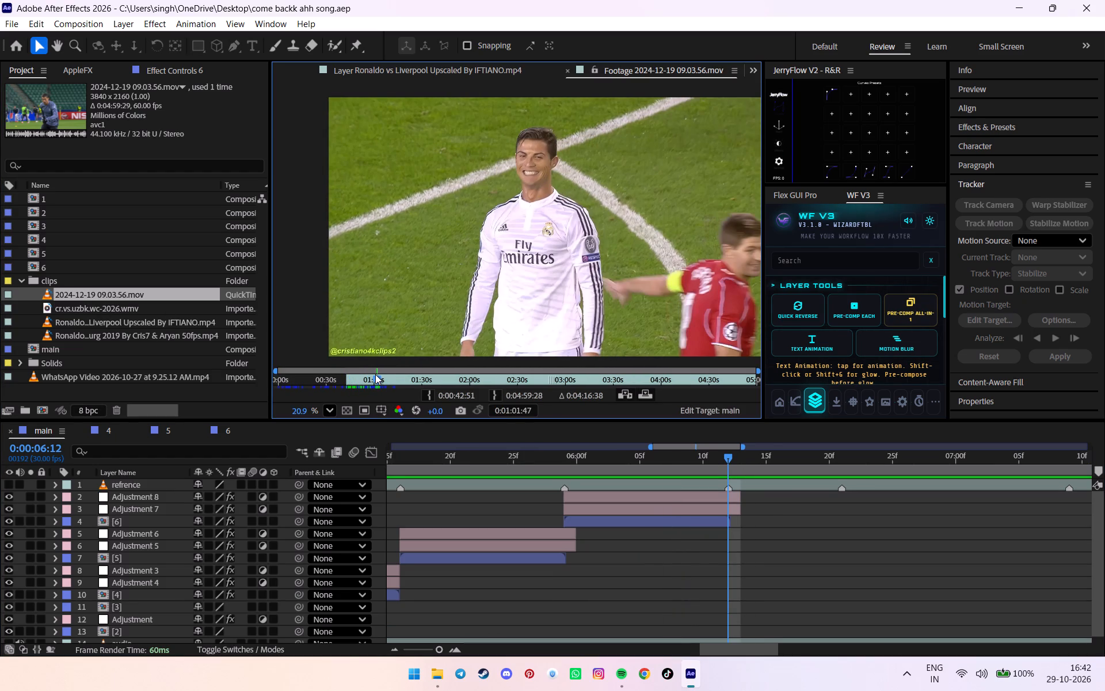
drag(375, 374, 375, 374)
double_click(433, 399)
Add the 2024-12-19 footage to main below the refrence layer and start it at 0:00:06:12.
drag(101, 299, 108, 299)
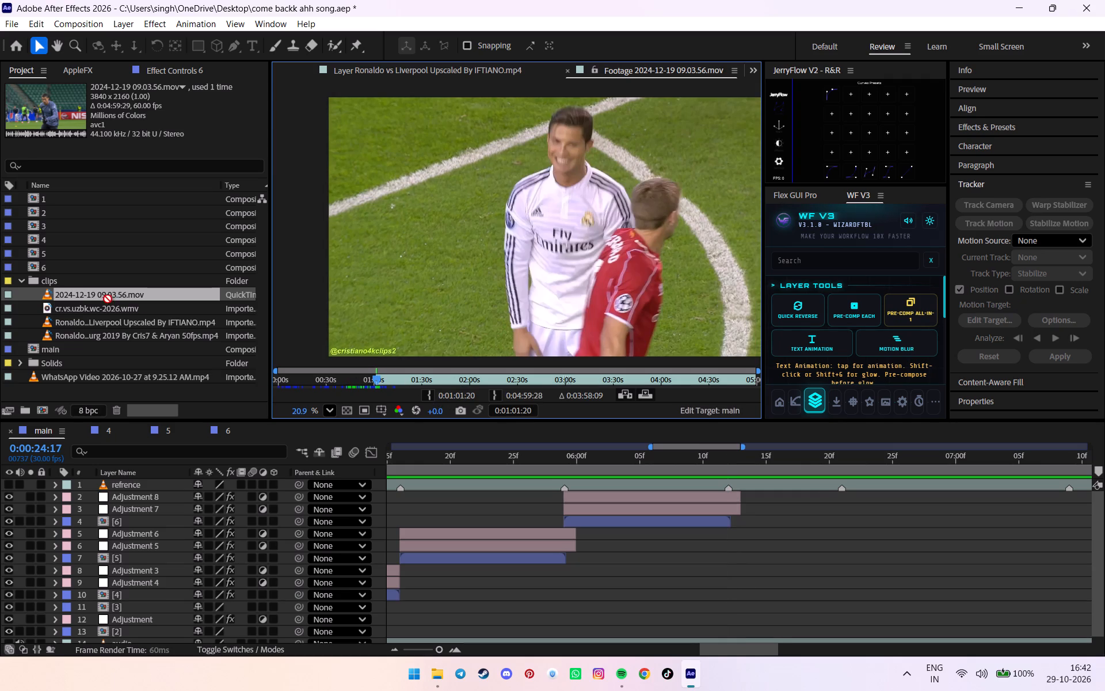
drag(108, 299, 726, 495)
click(731, 474)
drag(725, 495, 637, 489)
click(655, 489)
drag(654, 496, 733, 492)
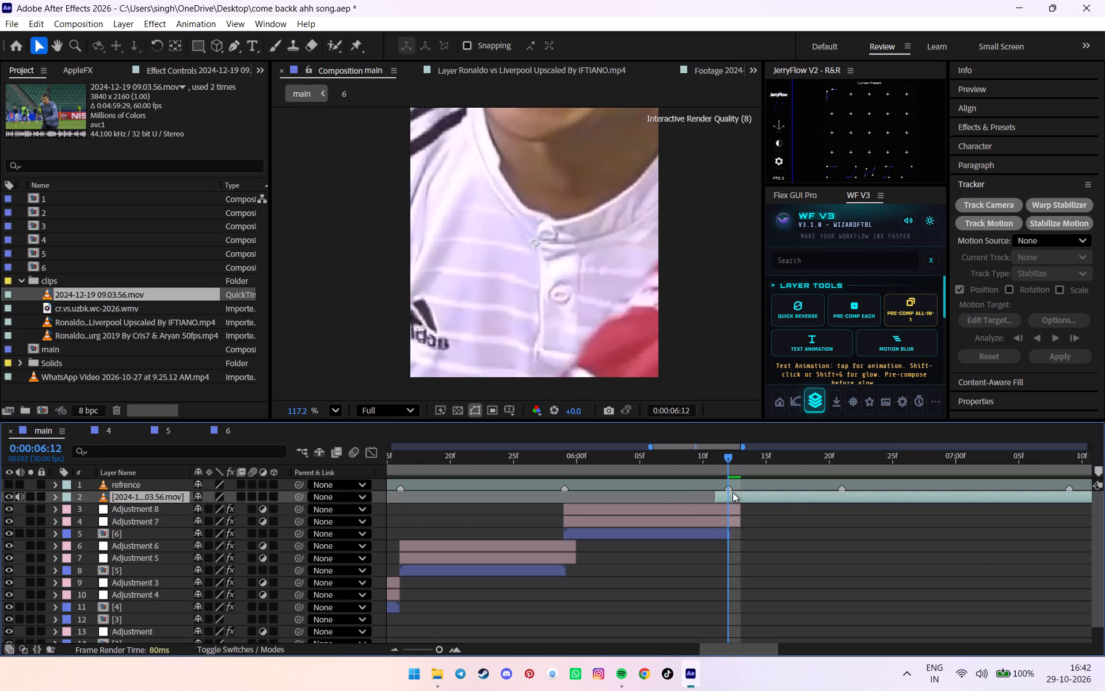
drag(733, 492, 737, 492)
Scale the new 2024-12-19 clip in main to 23%.
key(s)
drag(218, 504, 176, 508)
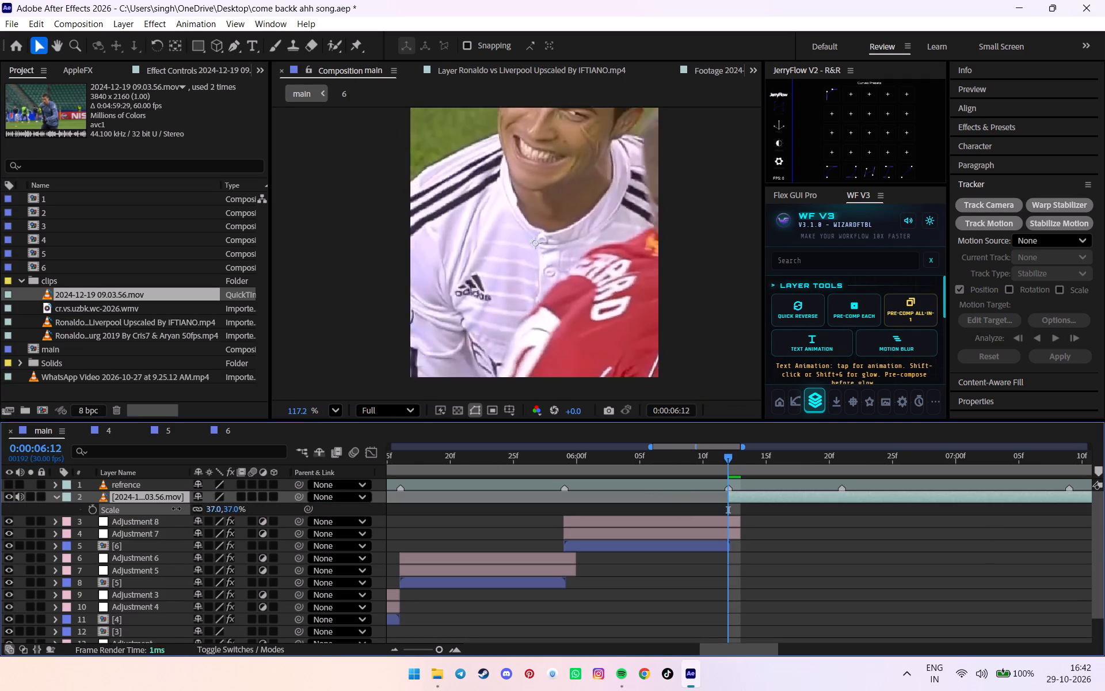
drag(176, 508, 167, 510)
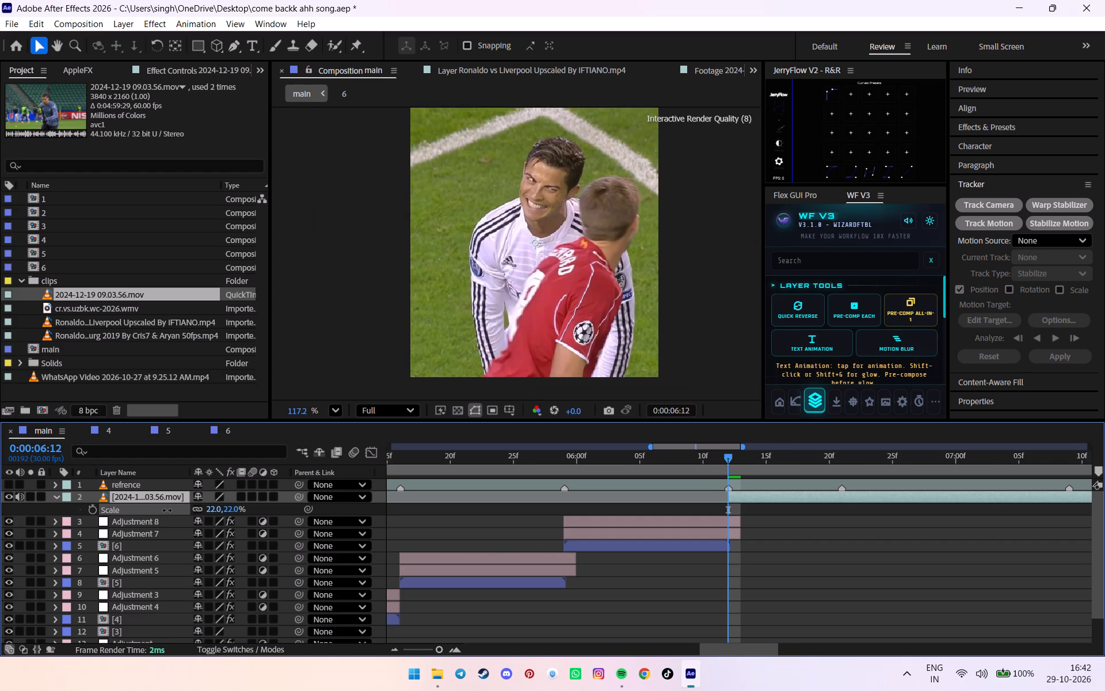
drag(167, 510, 167, 510)
Split the new 2024-12-19 clip at the 0:00:06:21 marker and delete the part after it.
alt+scroll(789, 525, down, 4)
alt+scroll(725, 489, up, 2)
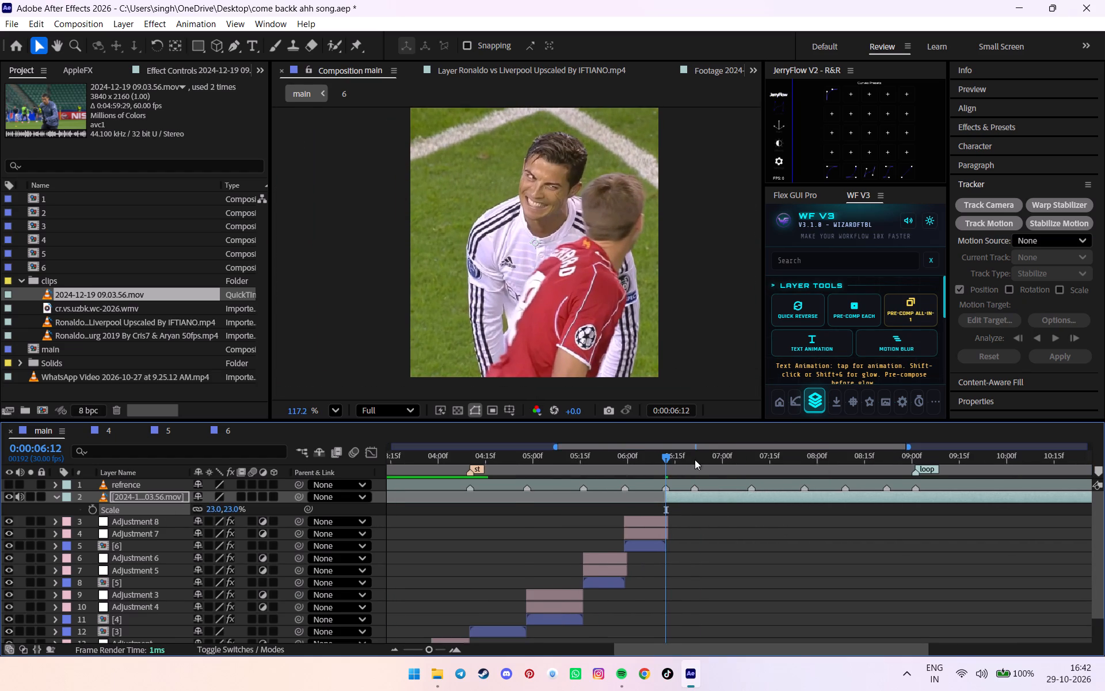
alt+scroll(698, 460, up, 2)
click(692, 462)
scroll(697, 473, down, 5)
key(ctrl+shift+d)
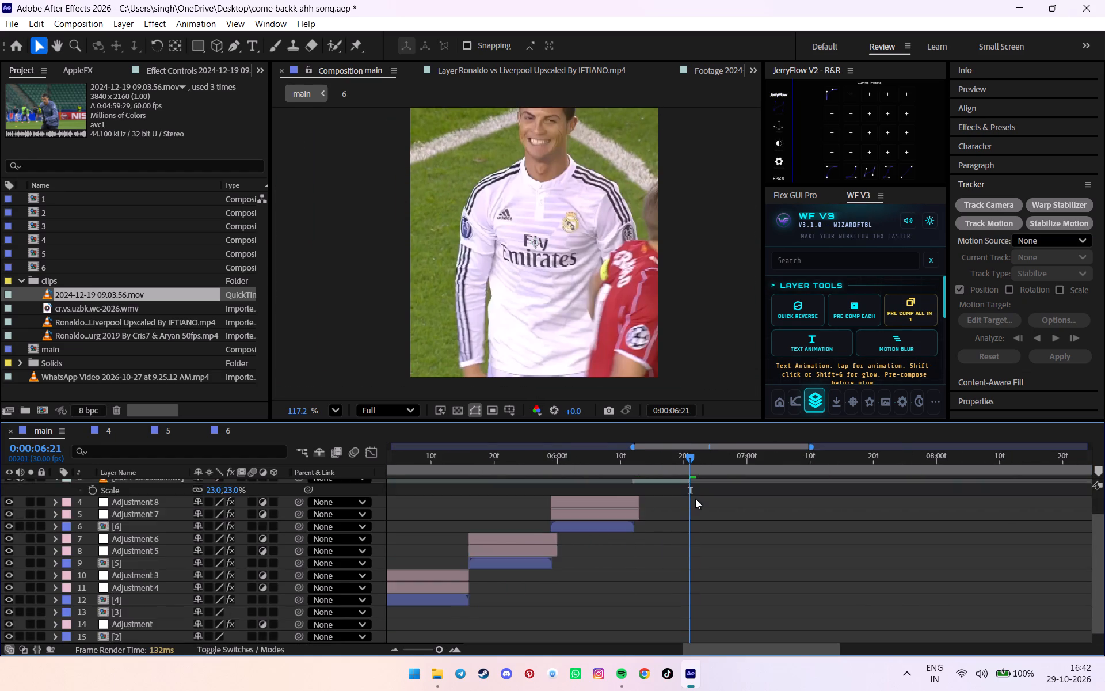
scroll(692, 503, up, 6)
key(Delete)
Reframe the new 2024-12-19 clip at 0:00:06:12 with scale 20% and position 161, 200.
click(628, 466)
click(635, 500)
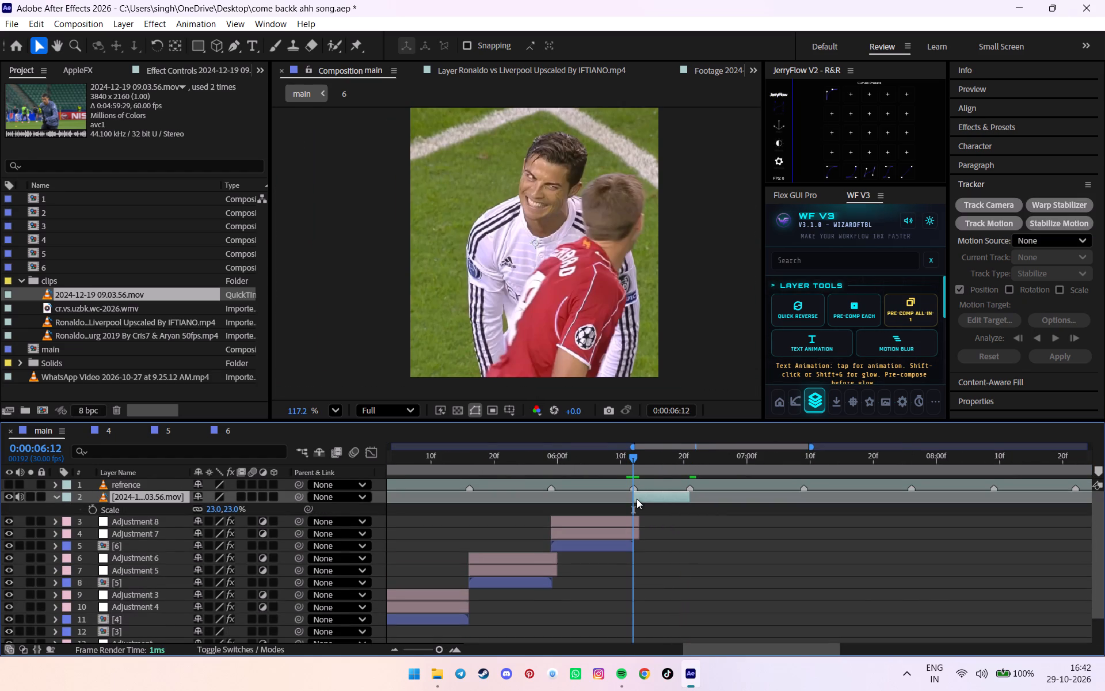
key(s)
key(s)
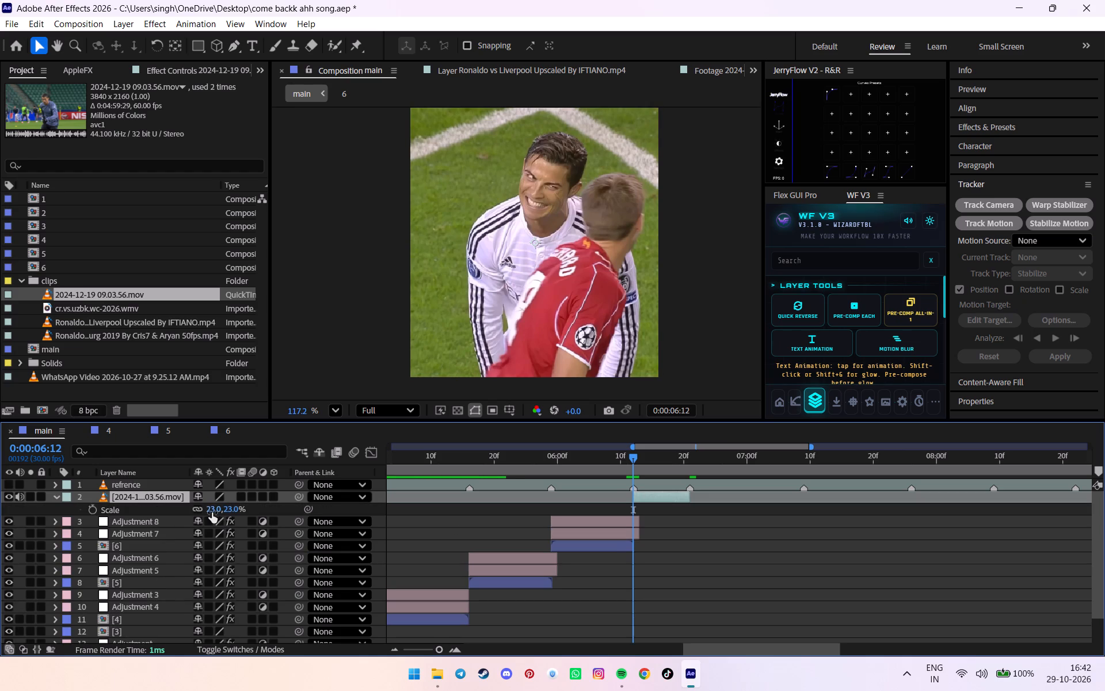
click(212, 512)
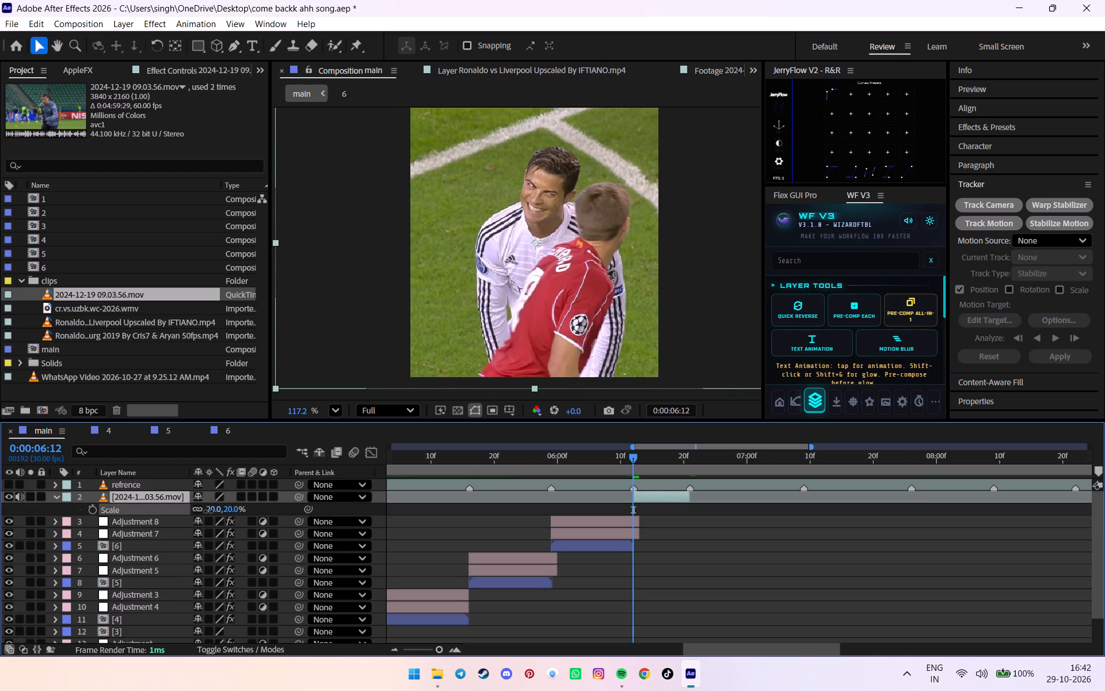
key(p)
drag(202, 510, 186, 508)
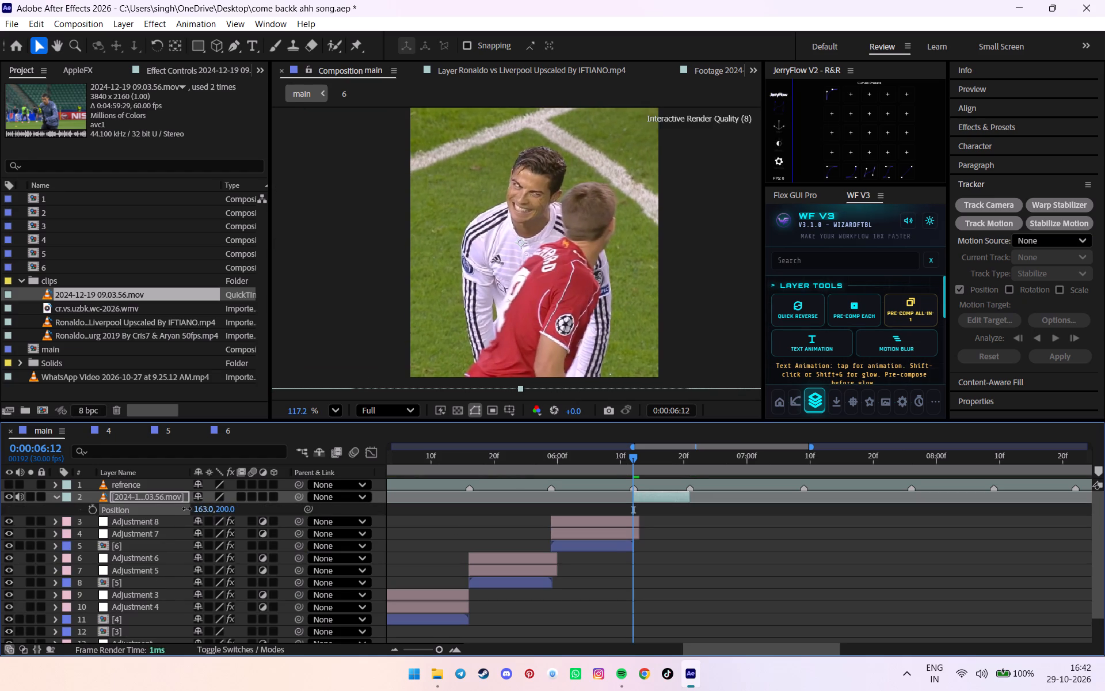
drag(186, 508, 185, 508)
Stabilize the 2024-12-19 clip's position with a track point on Ronaldo's face, analyze it forward and apply the track.
click(1045, 224)
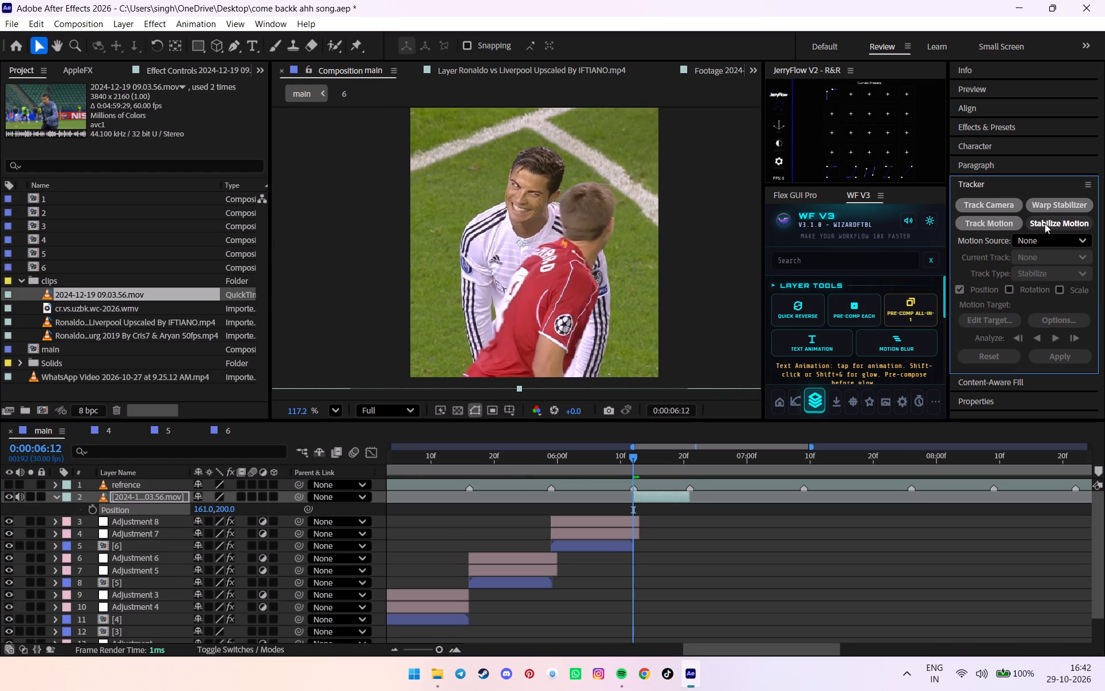
scroll(495, 253, up, 5)
scroll(522, 238, down, 14)
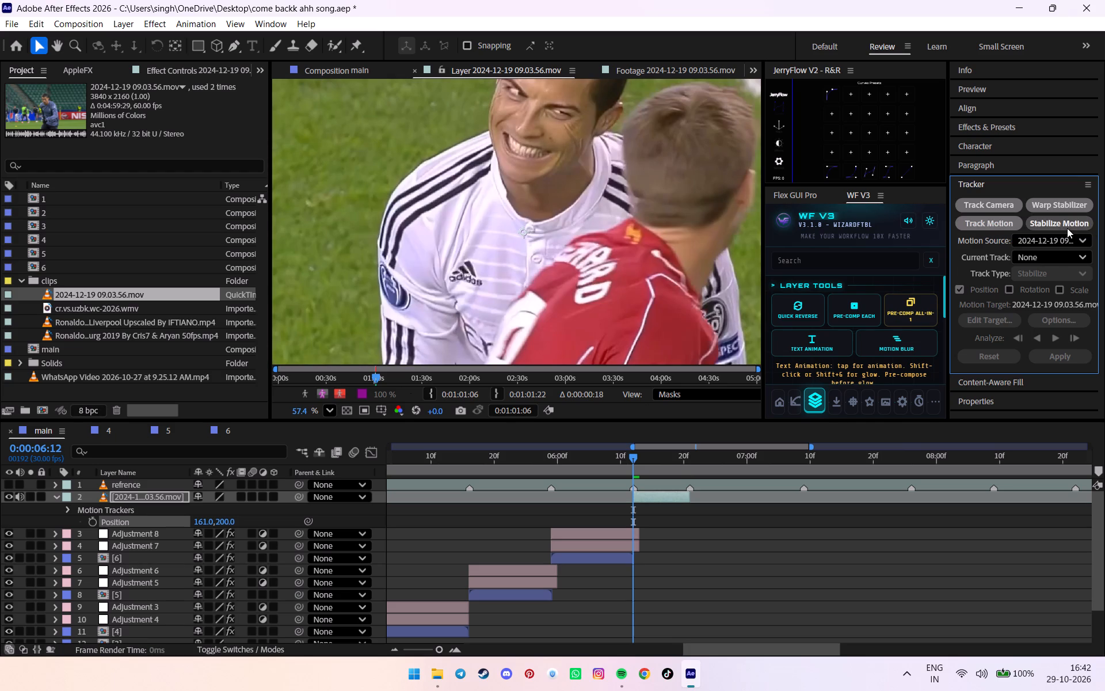
click(1067, 228)
drag(529, 241, 538, 248)
drag(525, 237, 531, 241)
drag(527, 233, 527, 221)
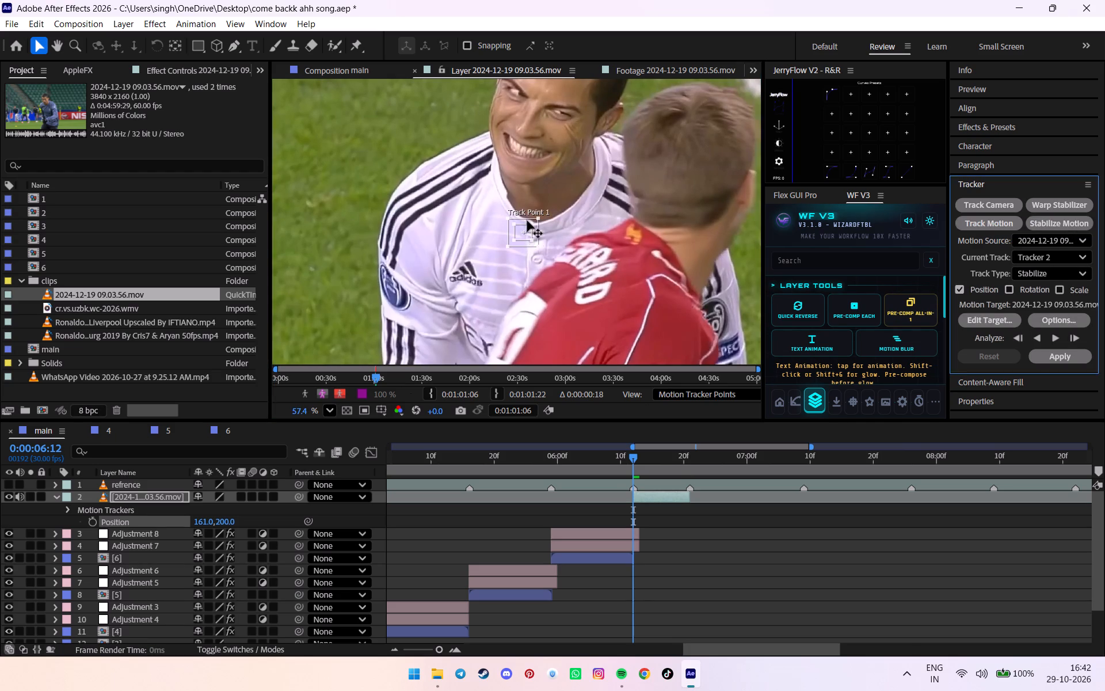
drag(527, 221, 531, 128)
click(1057, 334)
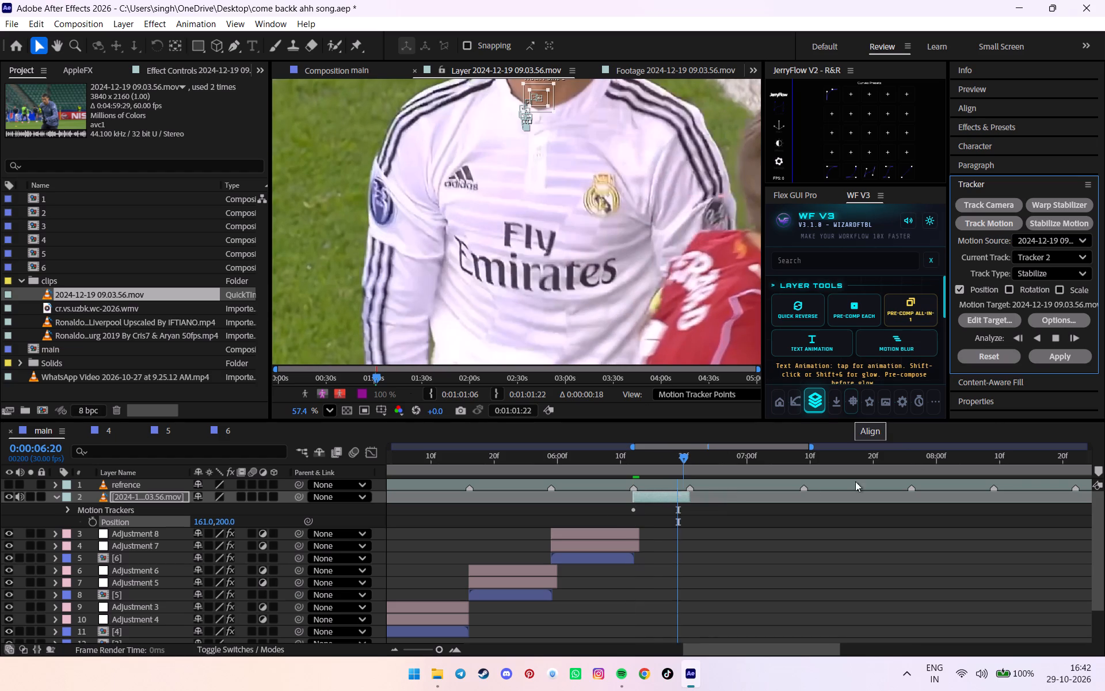
click(1069, 352)
click(584, 349)
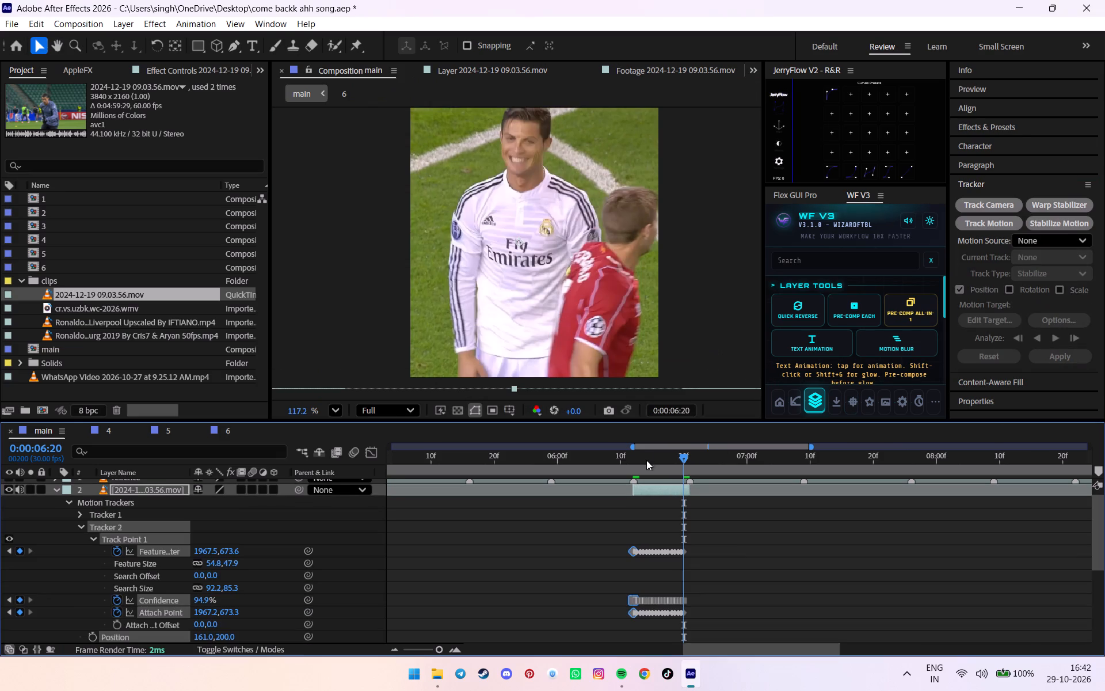
Collapse the clip's properties, return to 0:00:06:12 and pre-compose the stabilized clip individually with WF V3.
key(u)
text(uu)
click(631, 464)
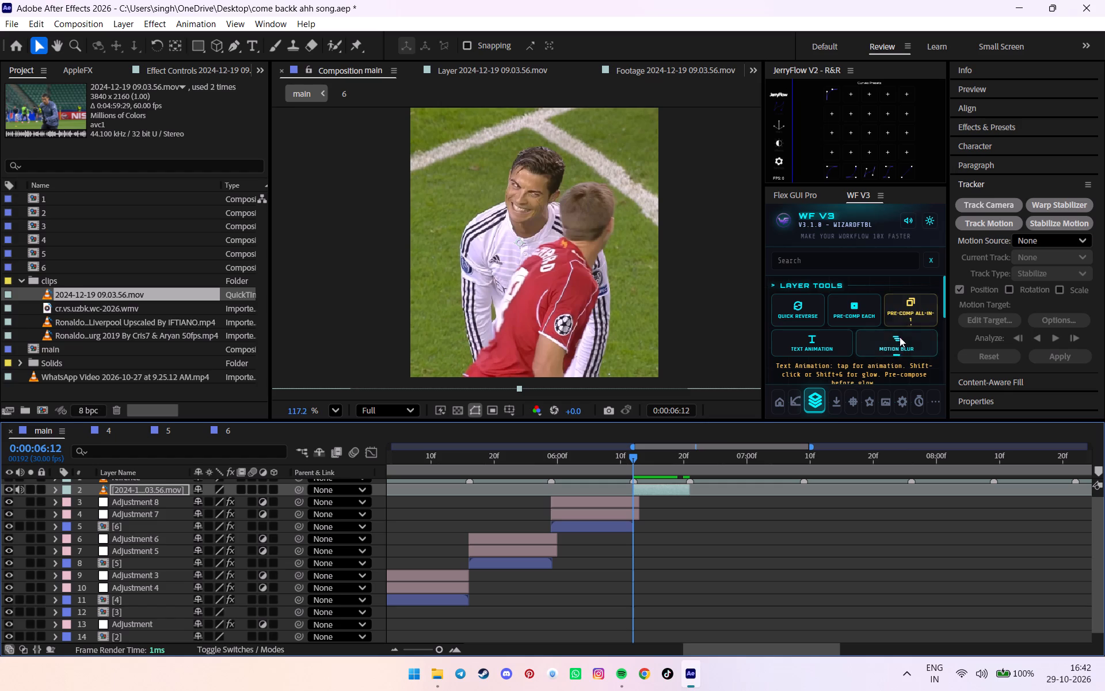
click(856, 307)
drag(996, 132, 989, 139)
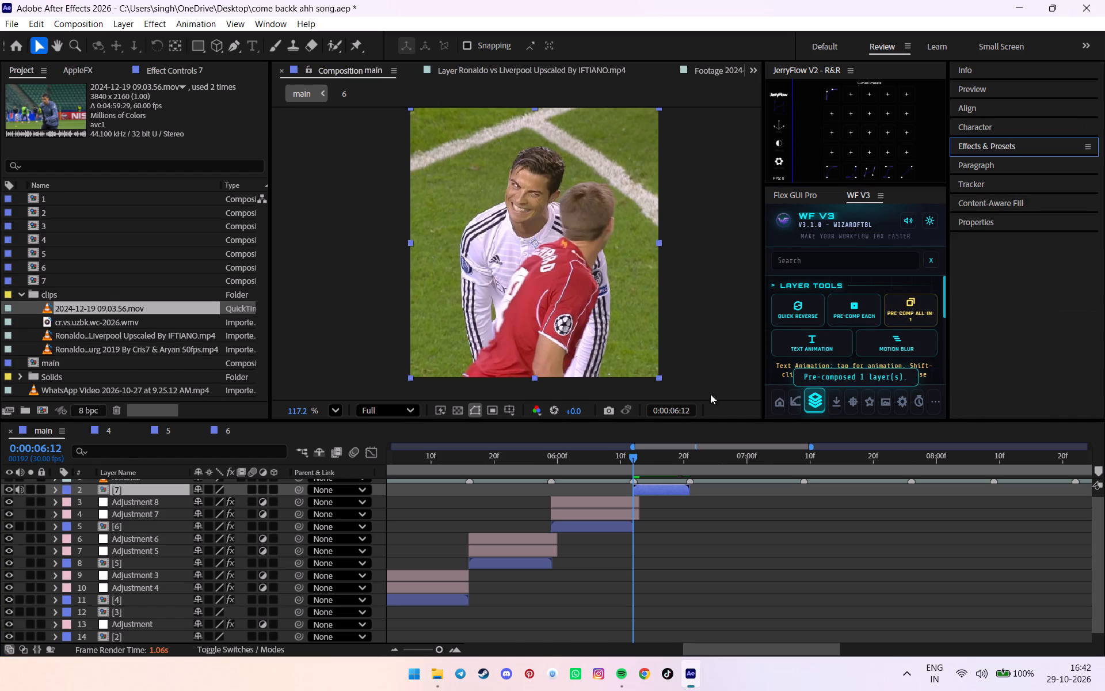
Reuse layer [6]'s Twixtor Pro effect on layer [7] and compress its Speed keyframes to end at 0:00:06:21.
click(600, 529)
click(643, 489)
key(ctrl+v)
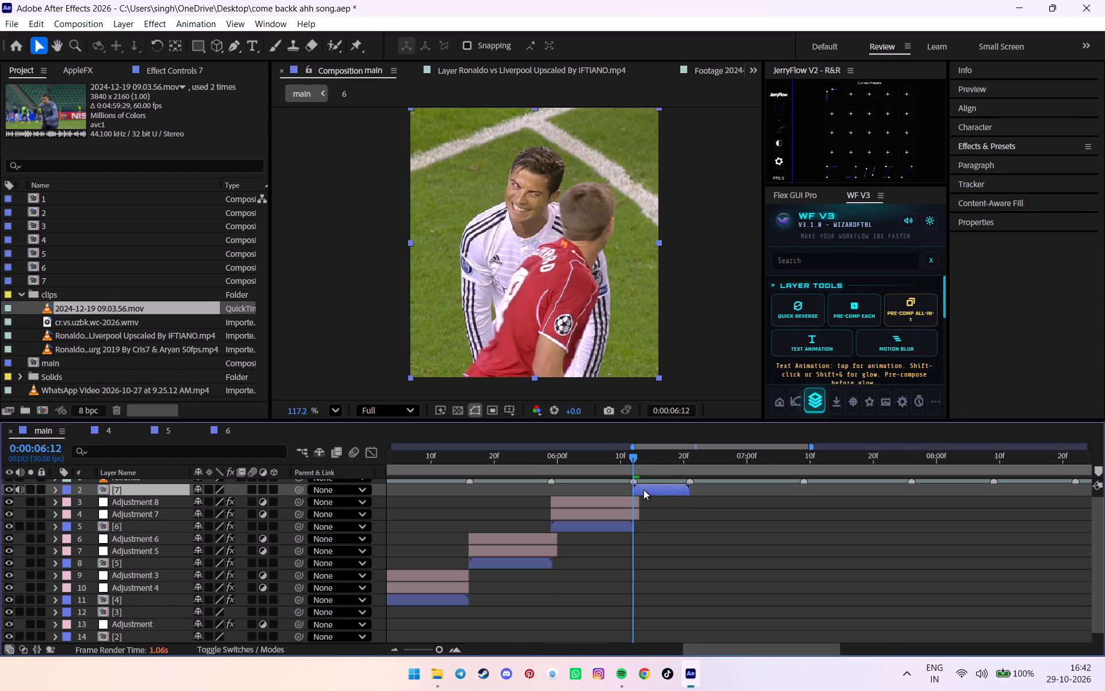
key(u)
alt+drag(714, 515, 688, 517)
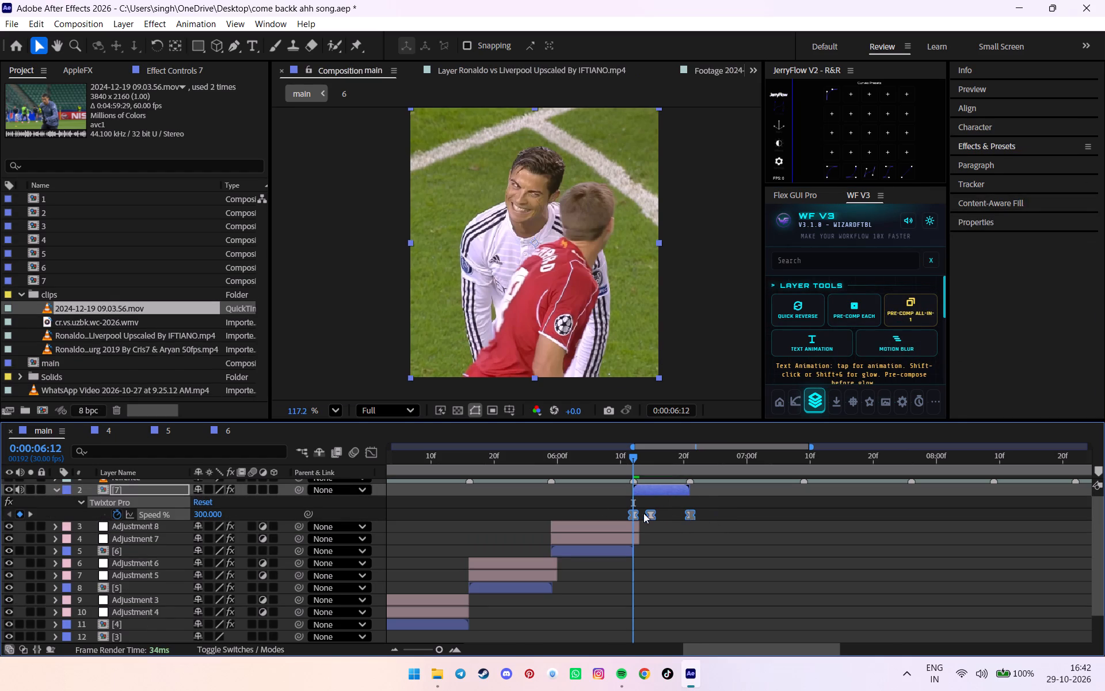
key(u)
Duplicate Adjustment 7 and 8, place the copies above layer [7] and fit them from 0:00:06:12 to 0:00:06:21.
click(581, 512)
ctrl+click(572, 504)
key(ctrl+d)
drag(156, 504, 154, 492)
drag(164, 506, 159, 486)
drag(599, 509, 670, 508)
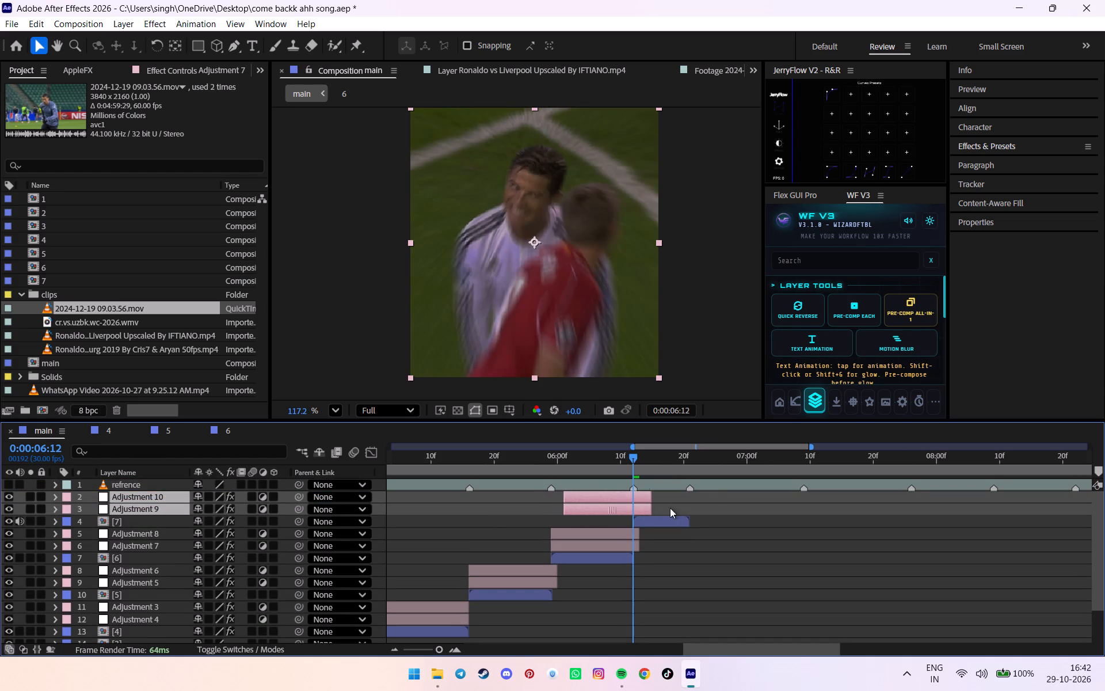
drag(670, 508, 680, 508)
drag(721, 507, 692, 506)
Compress all keyframes of the two new adjustment layers to end at 0:00:06:21, and save the project.
alt+scroll(692, 506, up, 2)
key(u)
drag(403, 516, 875, 690)
scroll(698, 555, up, 6)
alt+drag(786, 523, 681, 522)
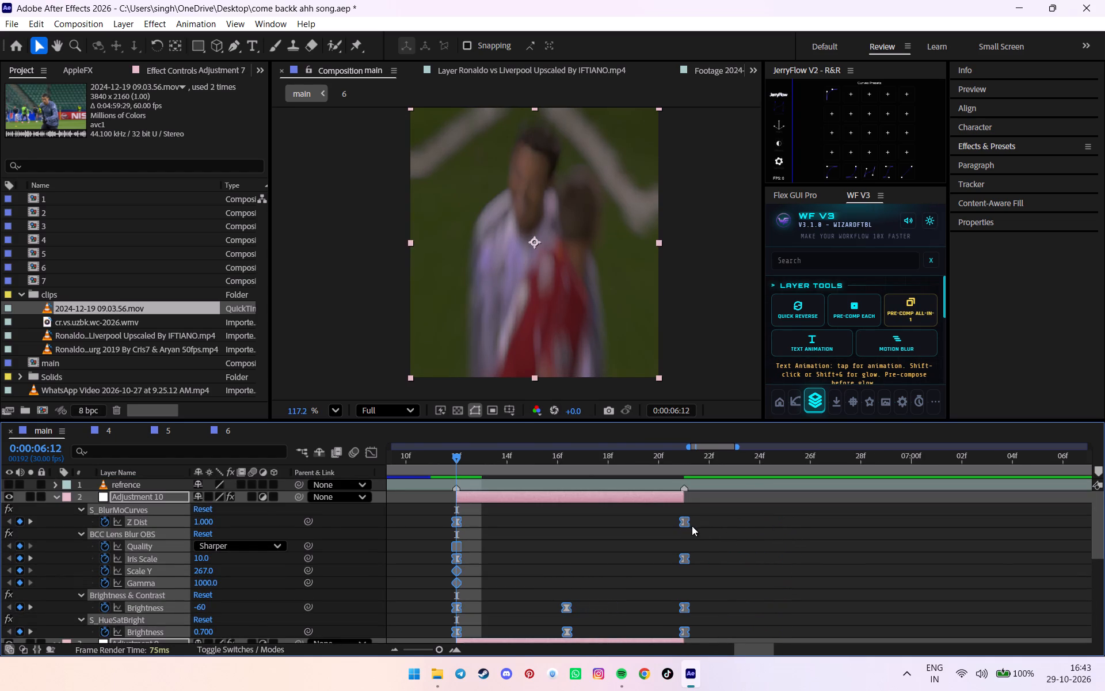
key(u)
click(701, 518)
key(ctrl+s)
Check the start of the seventh shot in main, and the source motion inside comp 7.
click(520, 563)
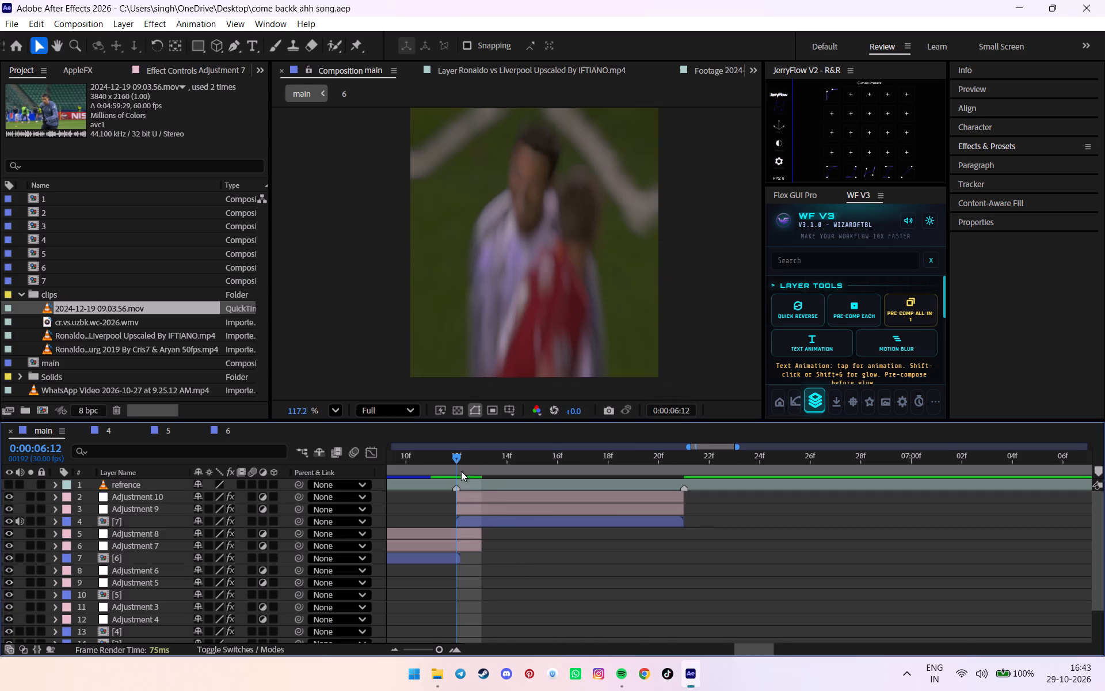
drag(460, 462, 505, 477)
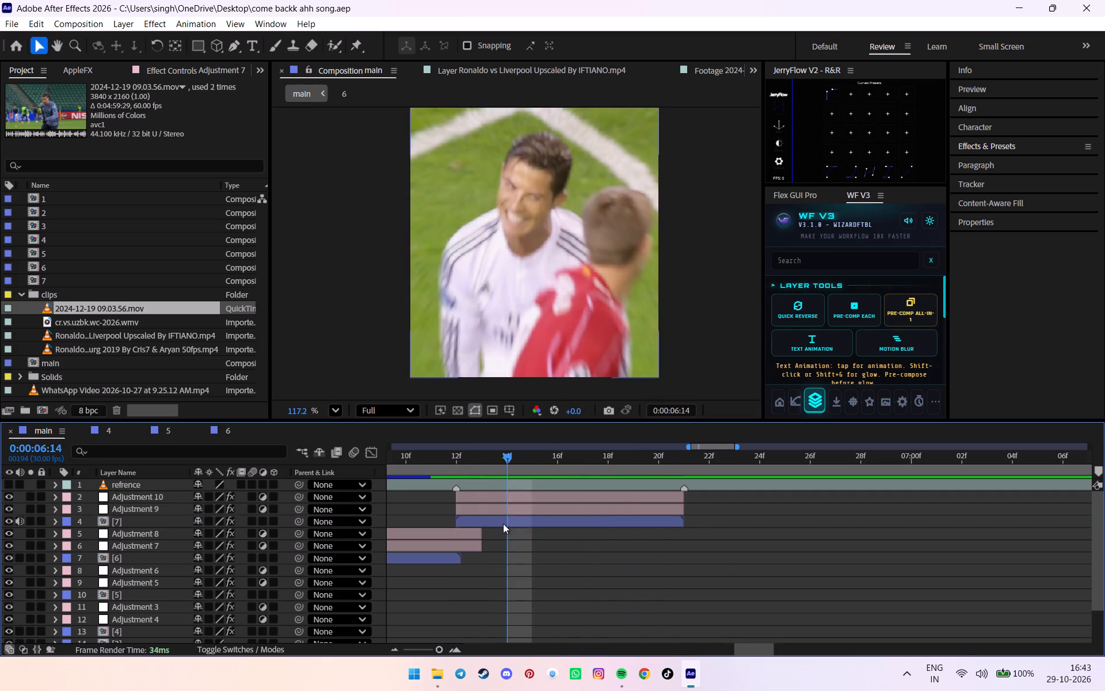
double_click(503, 523)
drag(472, 455, 905, 485)
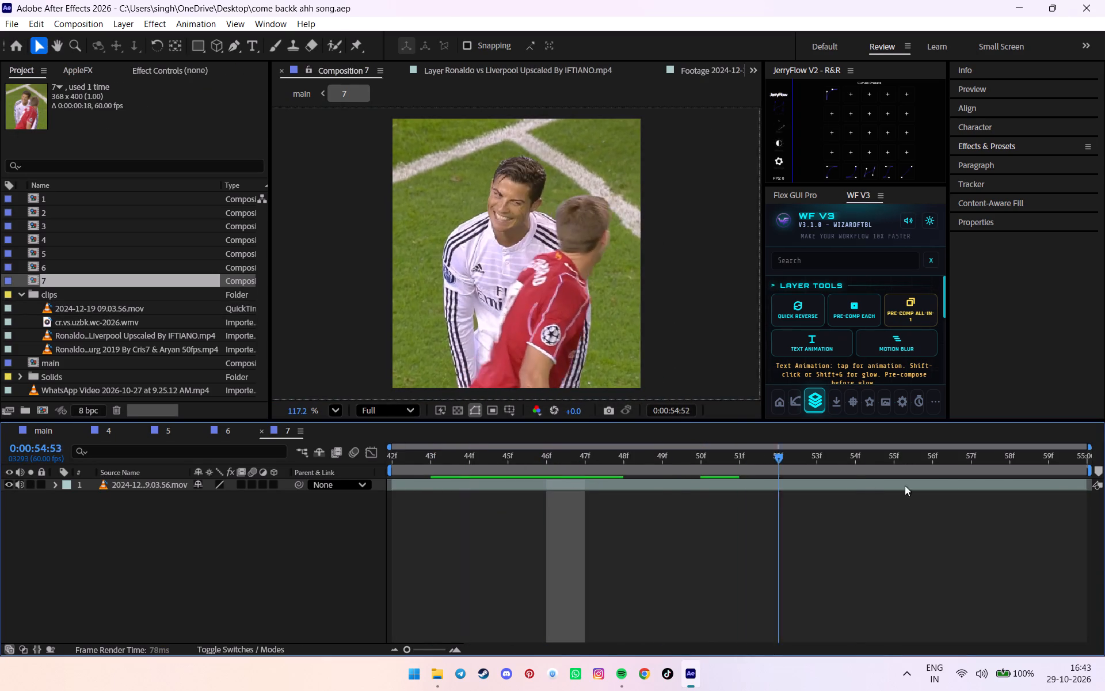
drag(905, 485, 243, 504)
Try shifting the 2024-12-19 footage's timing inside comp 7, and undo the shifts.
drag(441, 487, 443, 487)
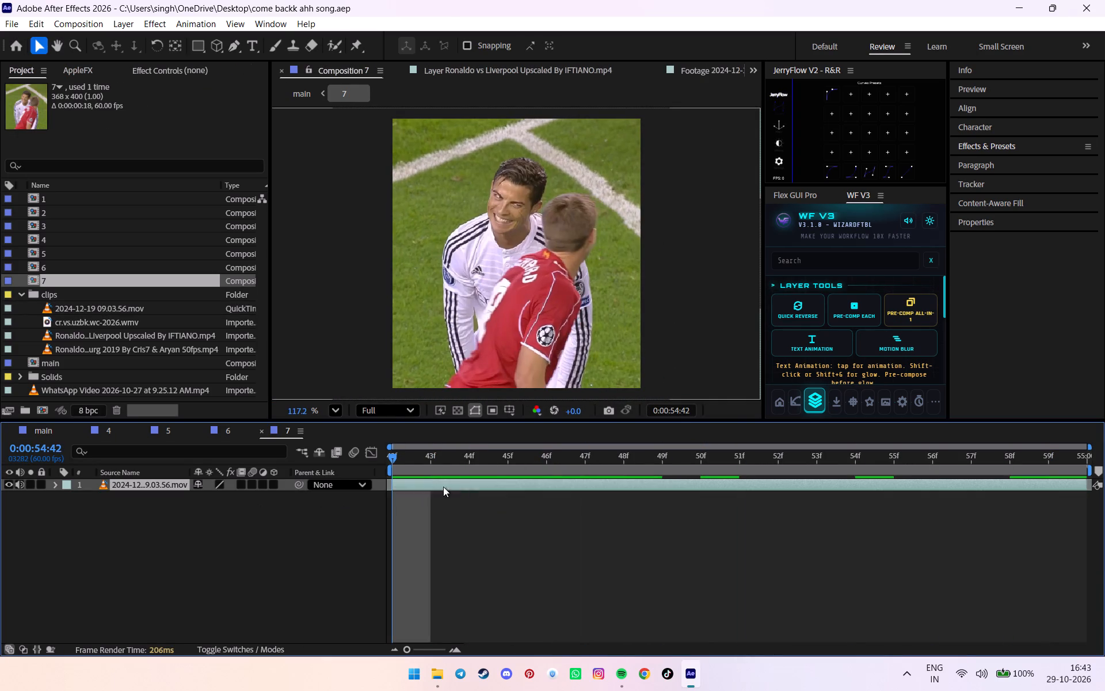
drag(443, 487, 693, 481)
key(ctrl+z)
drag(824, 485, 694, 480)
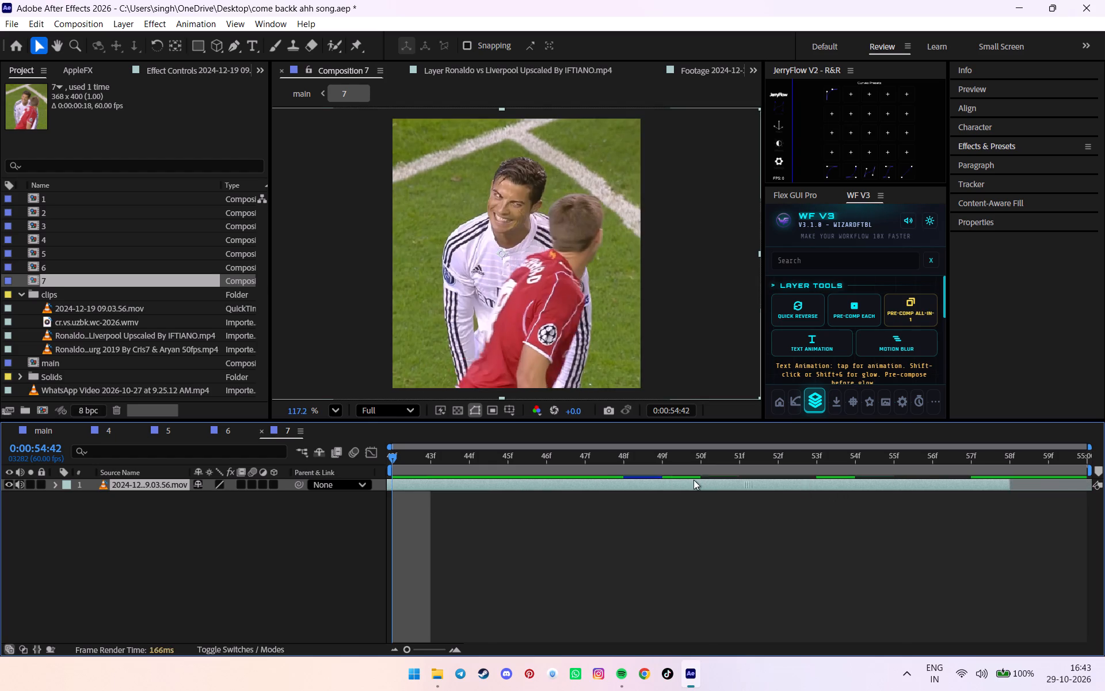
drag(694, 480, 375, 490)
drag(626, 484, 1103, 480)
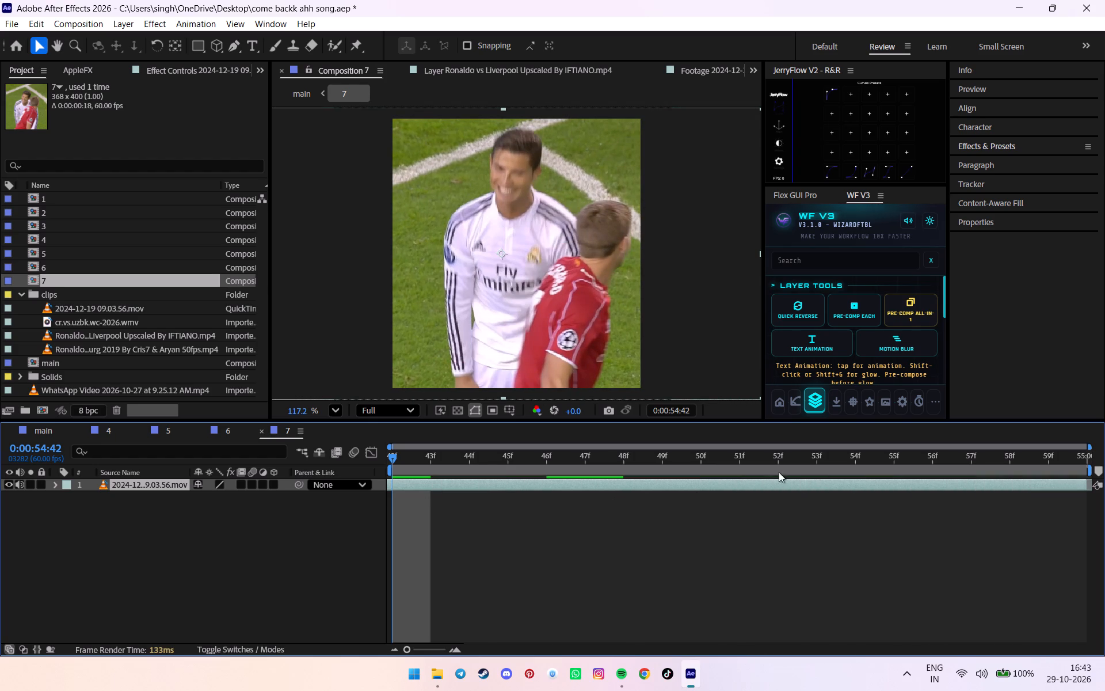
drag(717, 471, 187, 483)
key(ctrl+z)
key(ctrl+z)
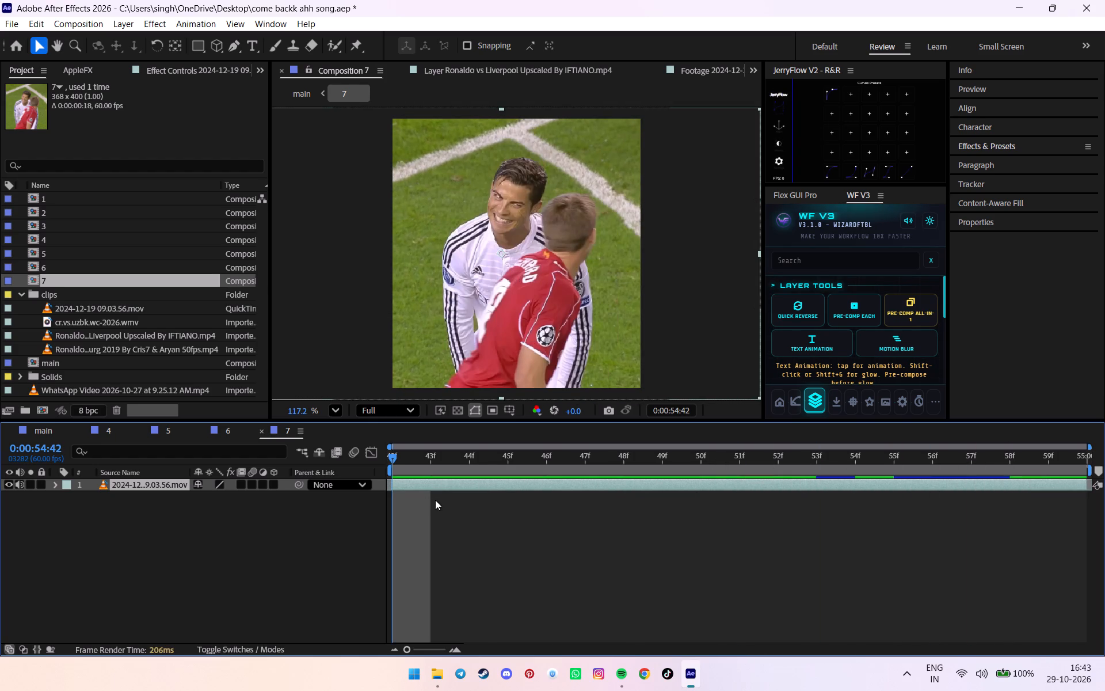
Shift the 2024-12-19 footage inside comp 7 to start slightly earlier in the action, return to main and save.
drag(412, 487, 601, 483)
drag(578, 486, 381, 483)
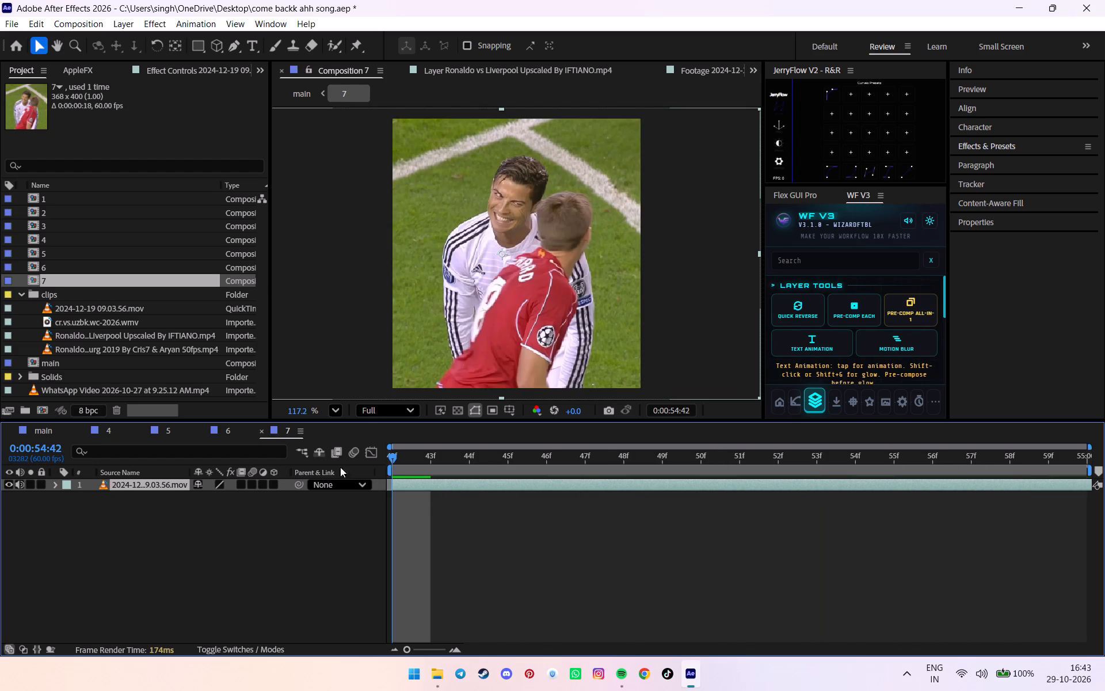
click(47, 433)
key(ctrl+s)
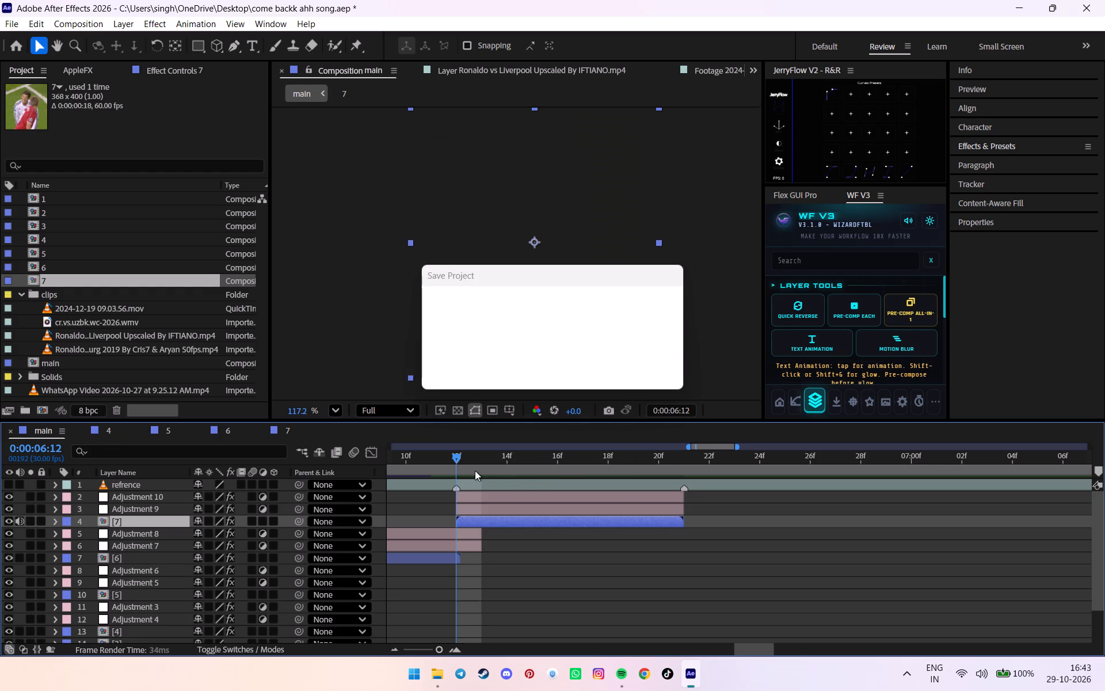
Preview the seventh shot in main, mute layer [7]'s audio and save the project.
drag(489, 455, 670, 443)
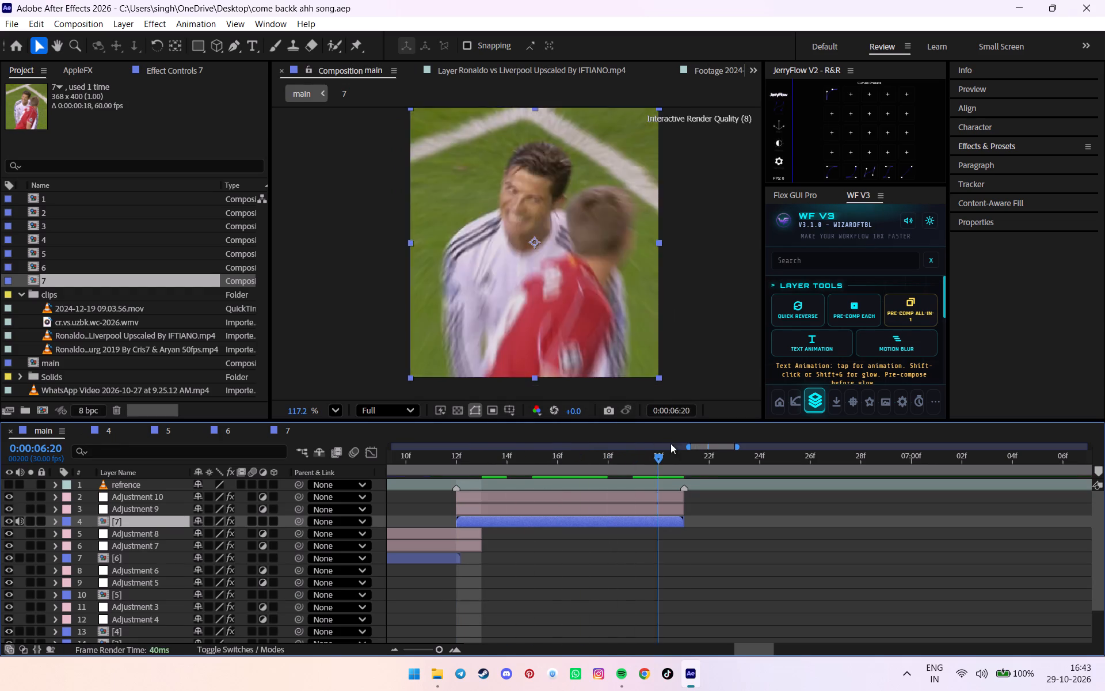
drag(670, 443, 143, 472)
key(space)
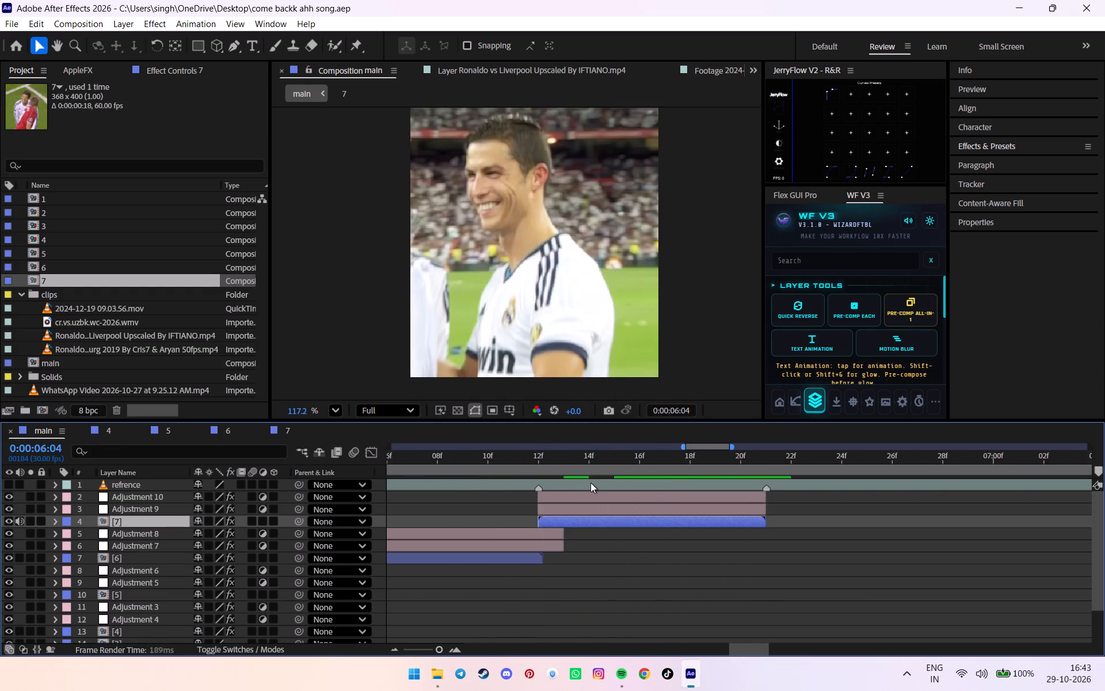
alt+scroll(594, 483, down, 5)
click(16, 519)
key(ctrl+s)
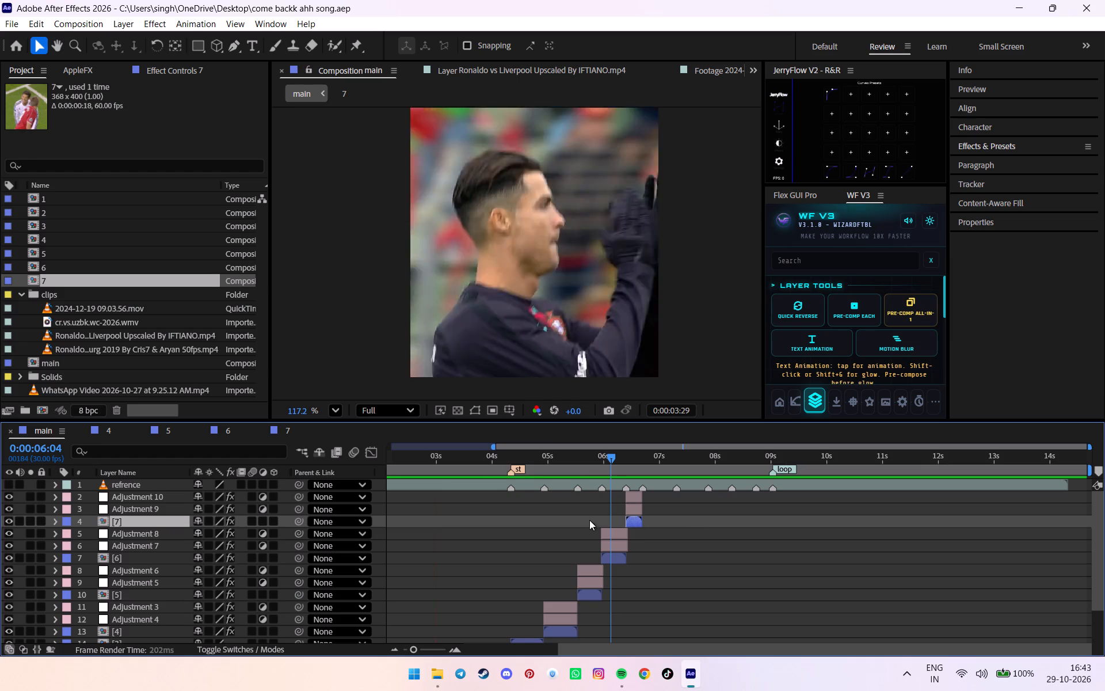
key(ctrl+s)
Play back main from 0:00:04:22 and again from 0:00:03:25 to review the shots' timing and effects.
alt+scroll(652, 495, down, 6)
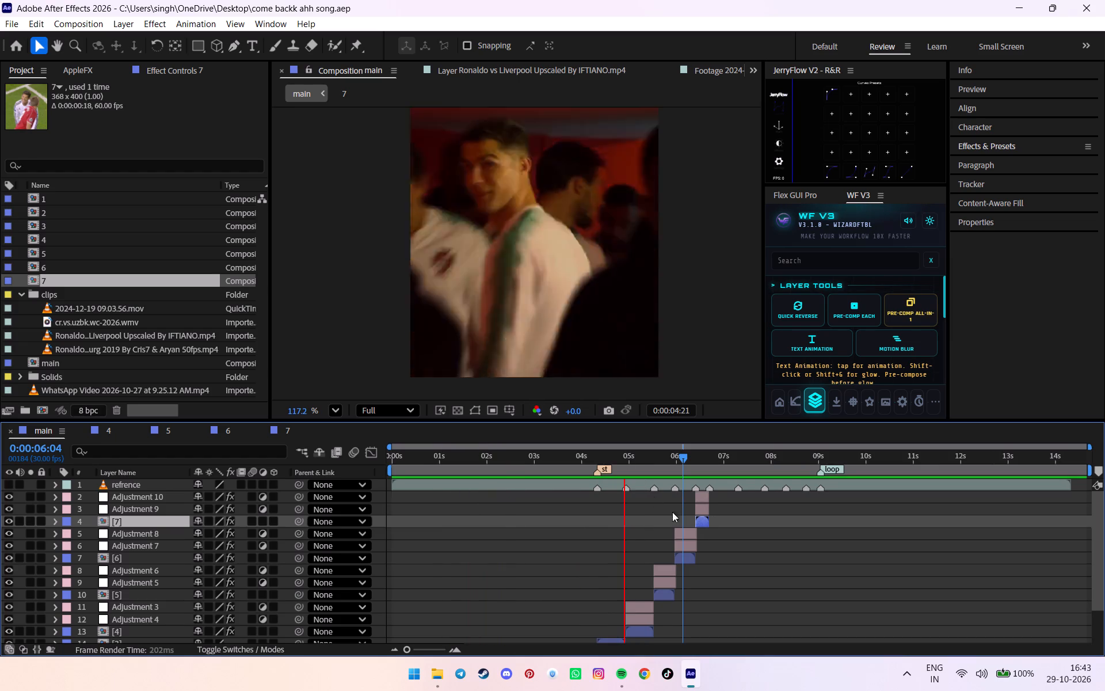
scroll(727, 500, down, 5)
click(740, 512)
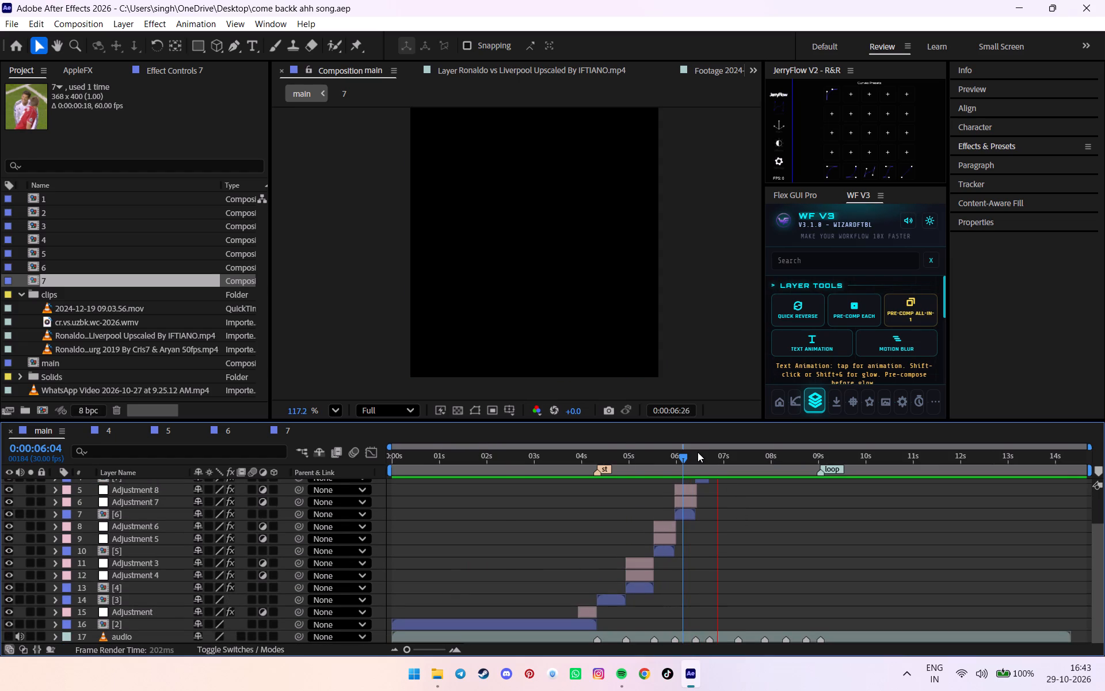
drag(679, 445, 620, 444)
drag(637, 451, 616, 453)
key(space)
key(ctrl+s)
scroll(717, 494, up, 2)
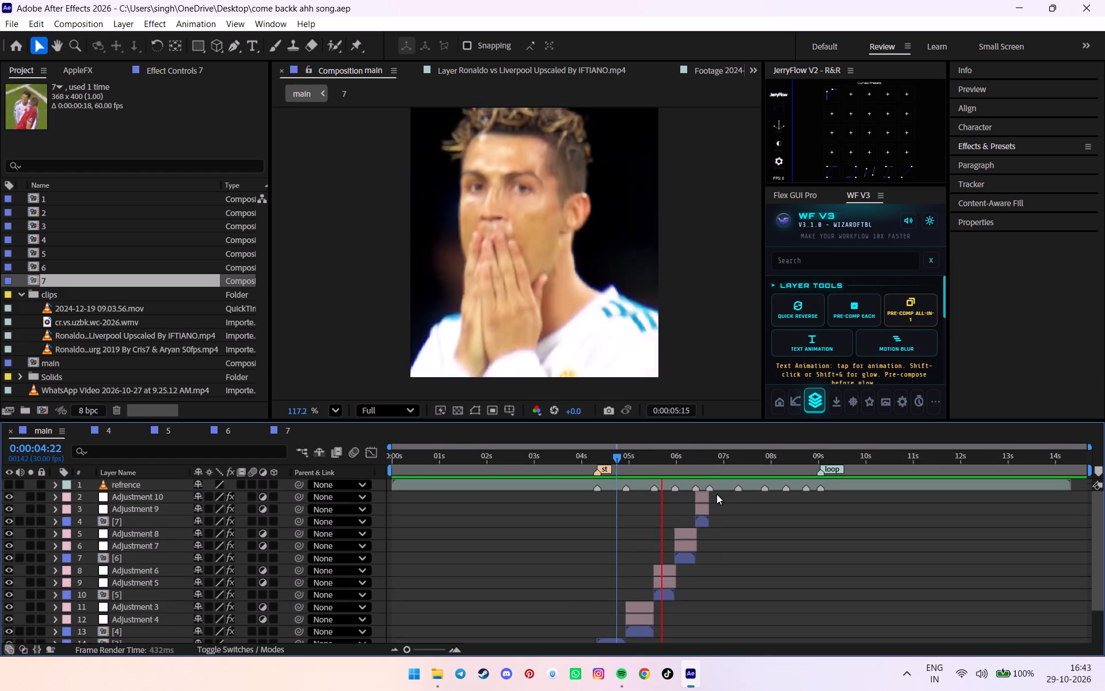
scroll(717, 494, up, 2)
drag(670, 466, 631, 465)
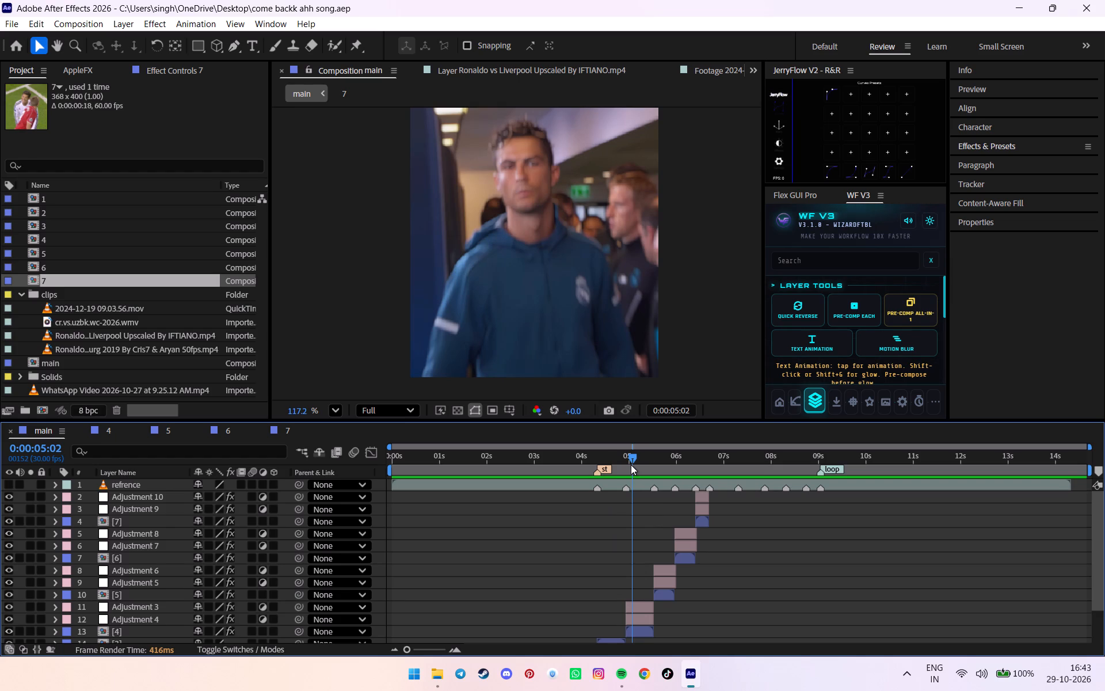
drag(606, 458, 574, 457)
key(space)
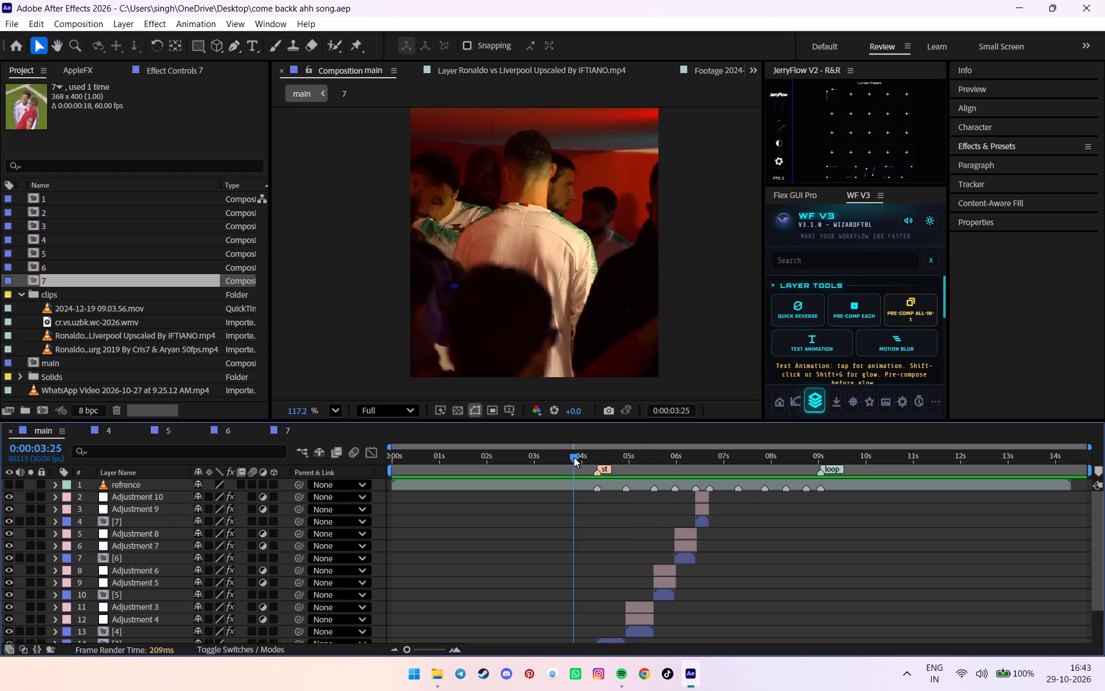
key(ctrl+s)
scroll(620, 458, down, 6)
scroll(645, 470, up, 3)
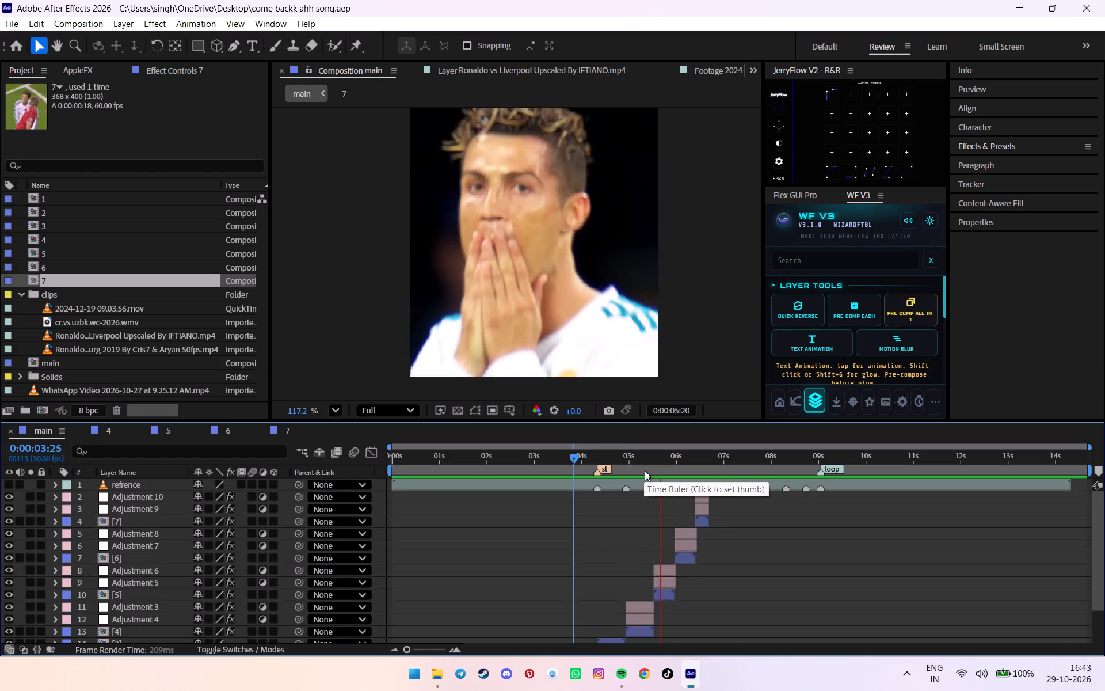
Stop the playback and place main's playhead at the 0:00:06:21 marker where layer [7] ends.
scroll(645, 470, up, 2)
alt+scroll(690, 472, up, 3)
click(732, 464)
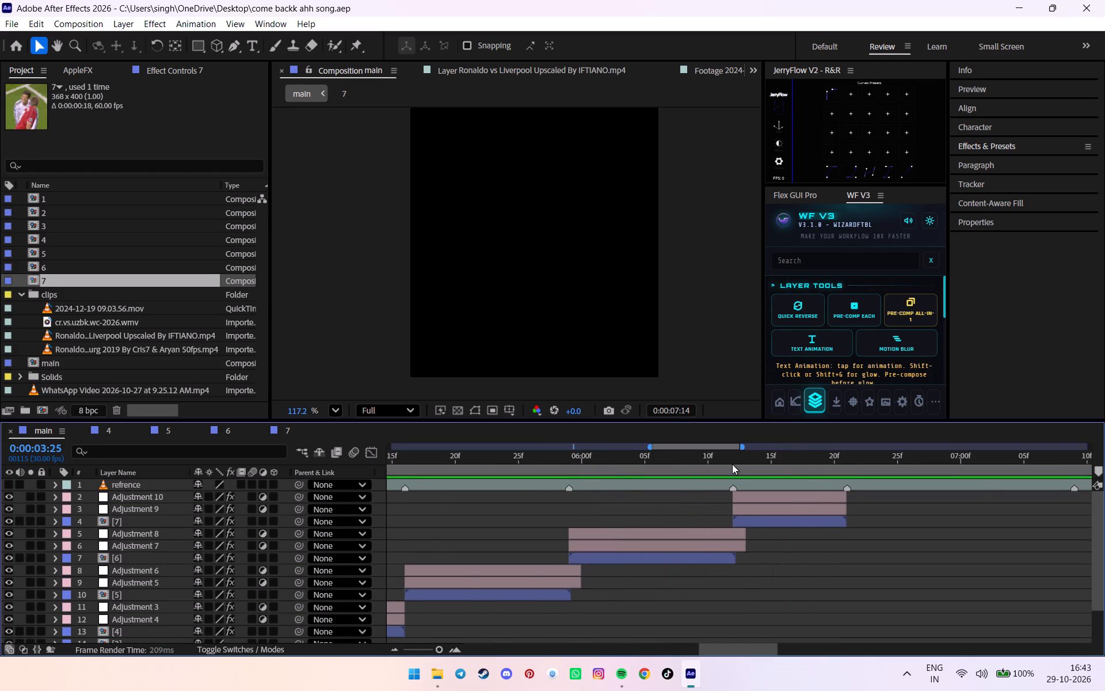
key(space)
alt+scroll(736, 462, down, 4)
alt+scroll(723, 462, up, 4)
drag(587, 462, 513, 464)
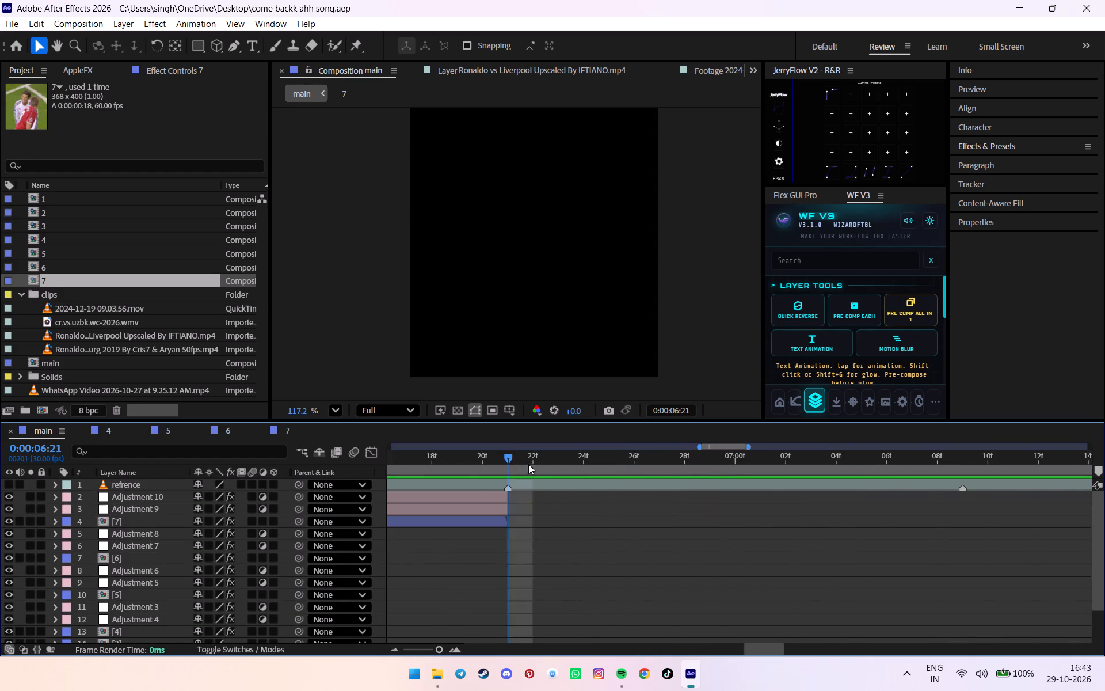
Set the in point of the 2024-12-19 09.03.56 footage to 0:01:08:33 and add it to main at 0:00:06:21, above Adjustment 10.
alt+scroll(562, 492, down, 4)
double_click(97, 312)
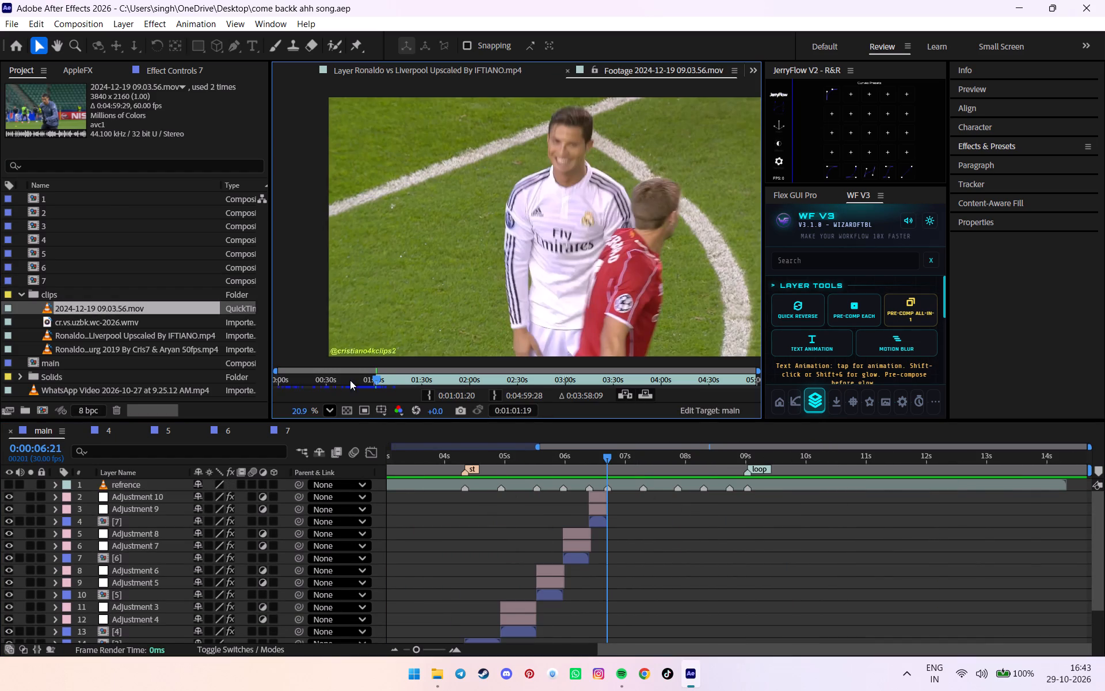
drag(376, 377, 391, 377)
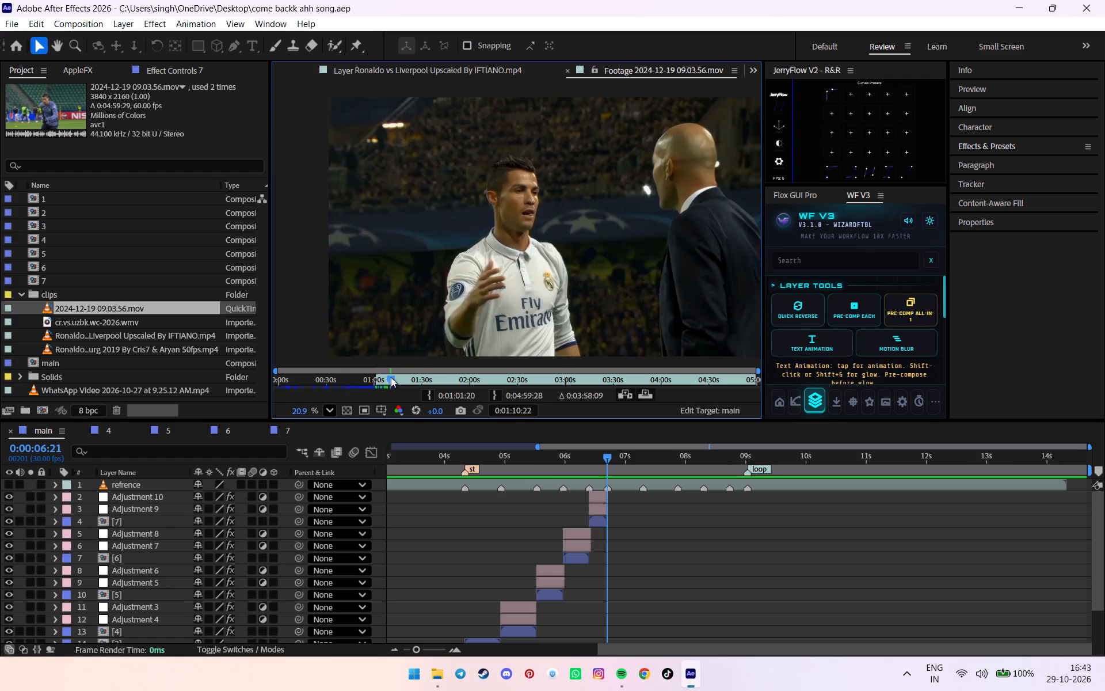
drag(391, 377, 388, 379)
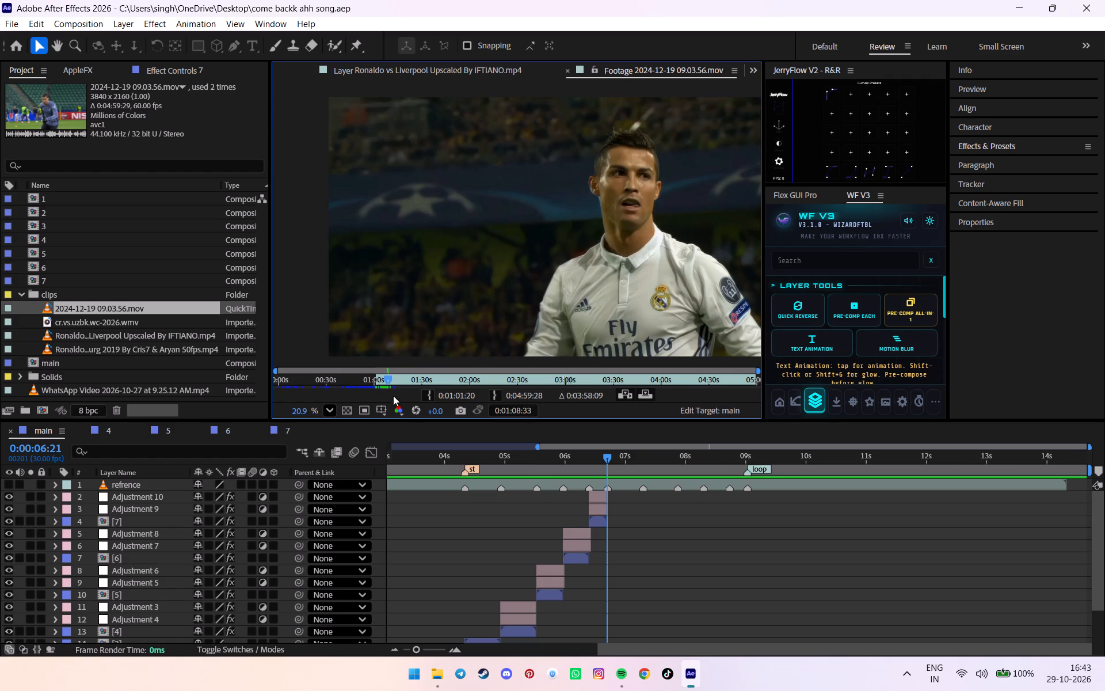
click(426, 398)
drag(143, 311, 609, 495)
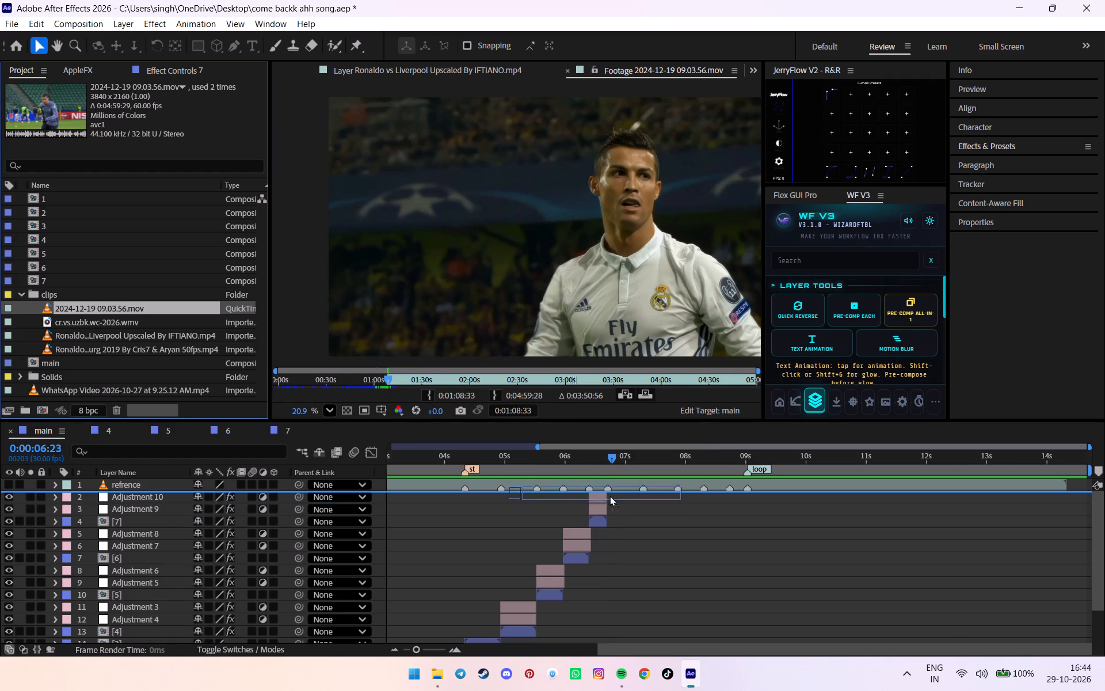
drag(609, 495, 607, 493)
Scale the new footage layer down to just fill main's frame and set its position to 73, 200 to centre Ronaldo.
alt+scroll(607, 493, up, 2)
drag(615, 466, 609, 465)
key(s)
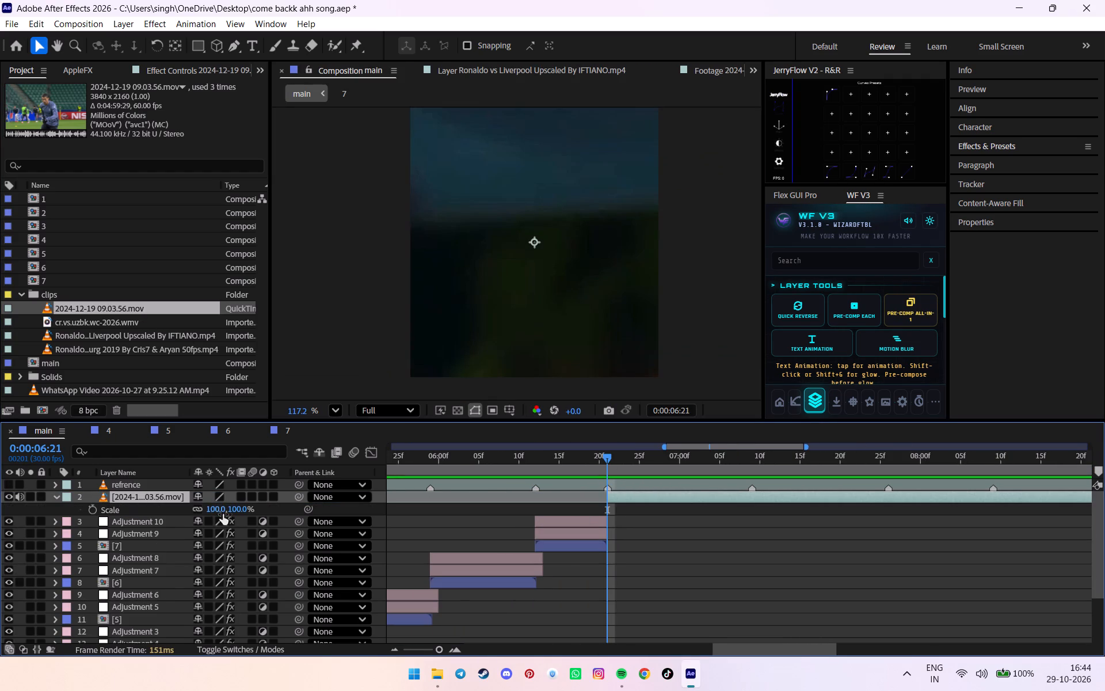
drag(217, 506, 166, 515)
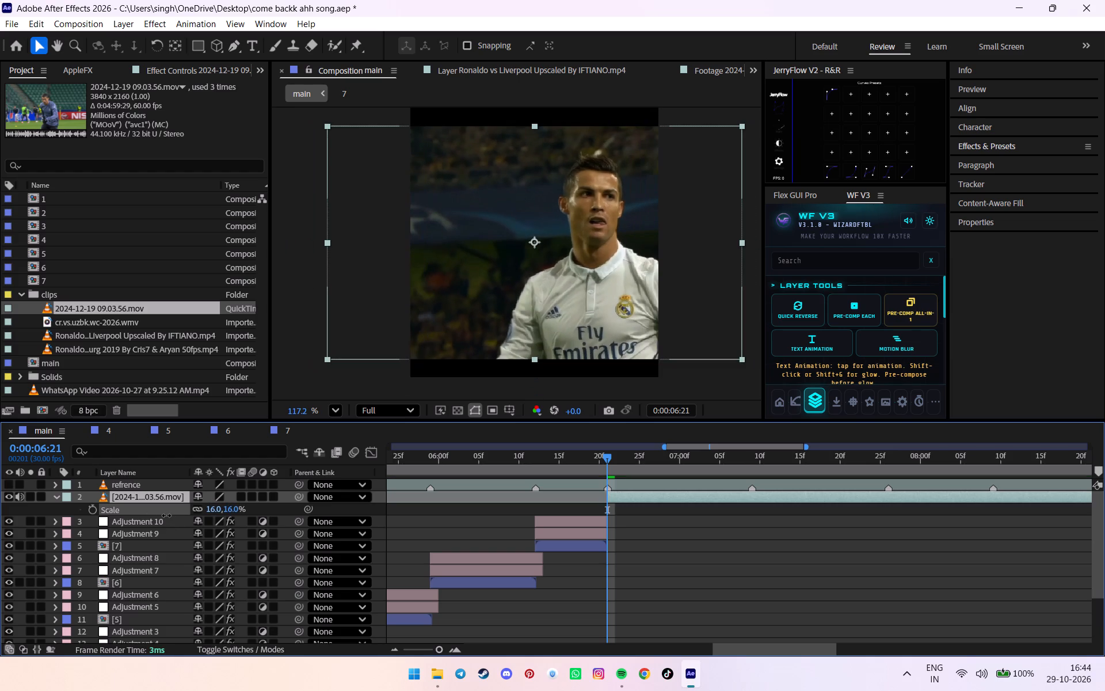
drag(166, 515, 169, 515)
key(p)
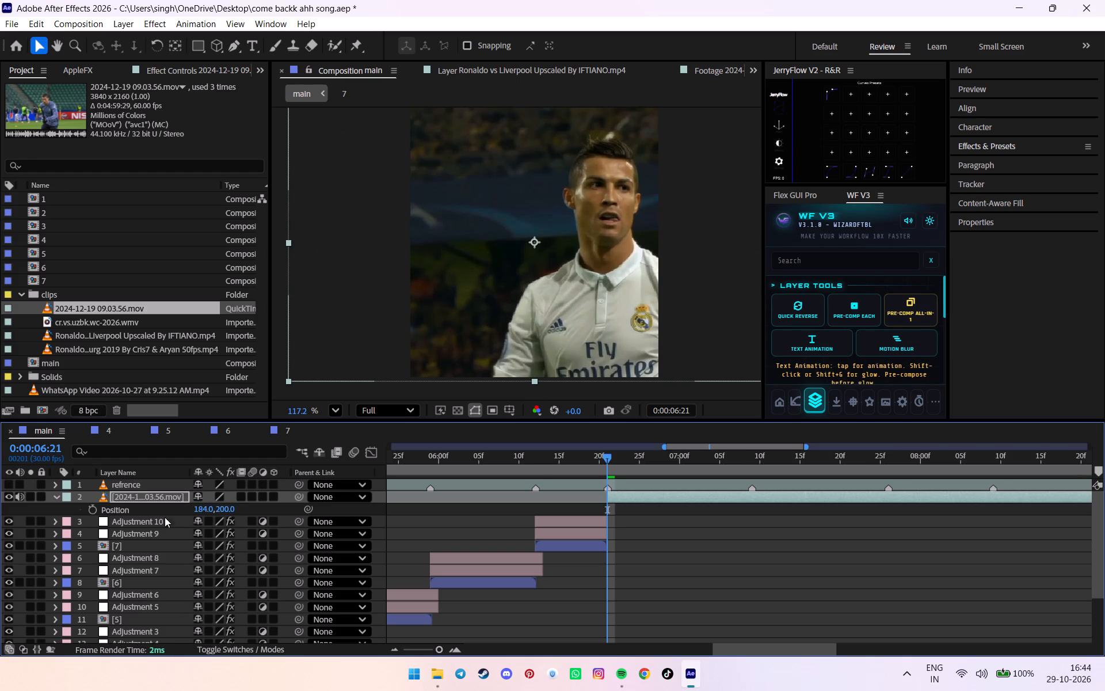
drag(193, 508, 162, 508)
drag(184, 511, 89, 514)
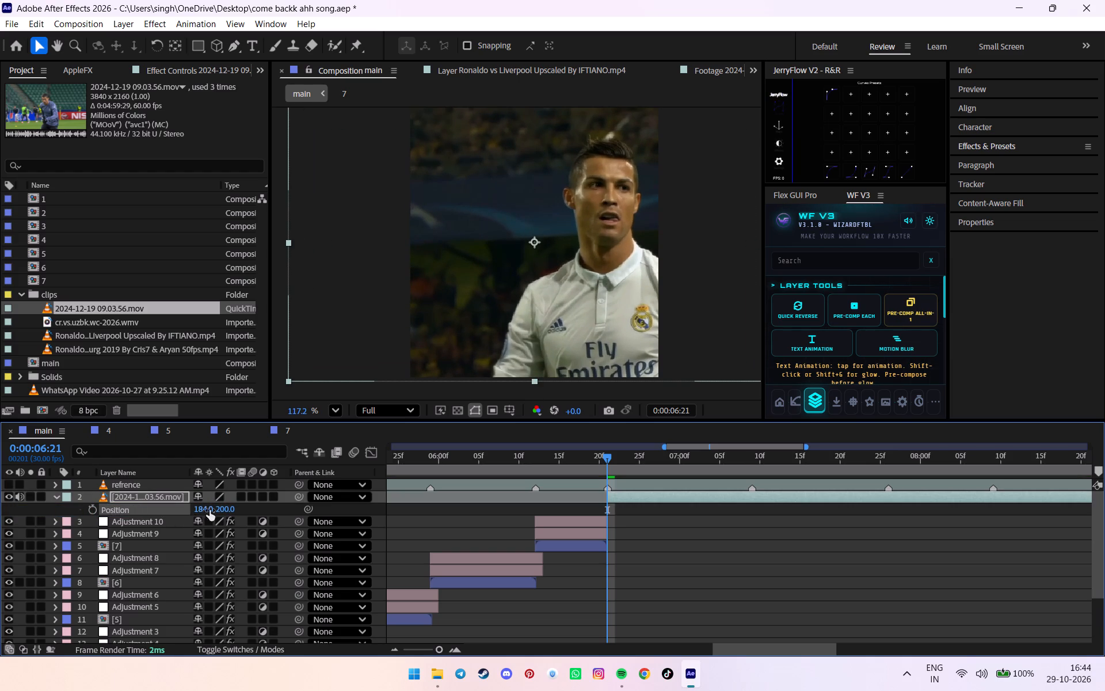
drag(209, 510, 130, 511)
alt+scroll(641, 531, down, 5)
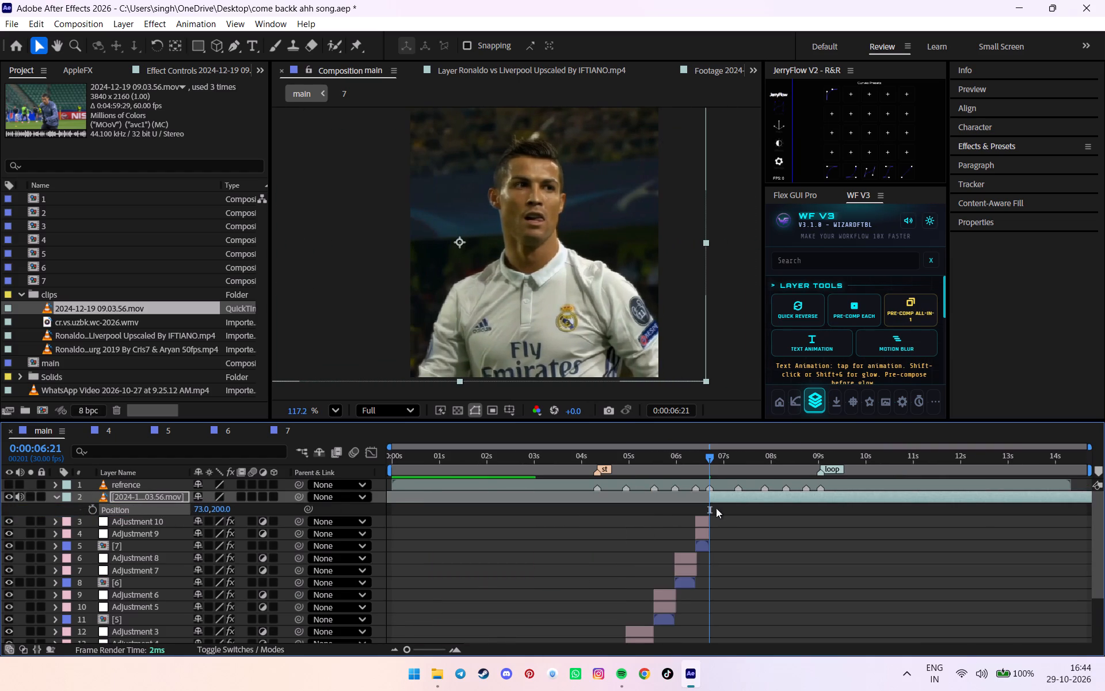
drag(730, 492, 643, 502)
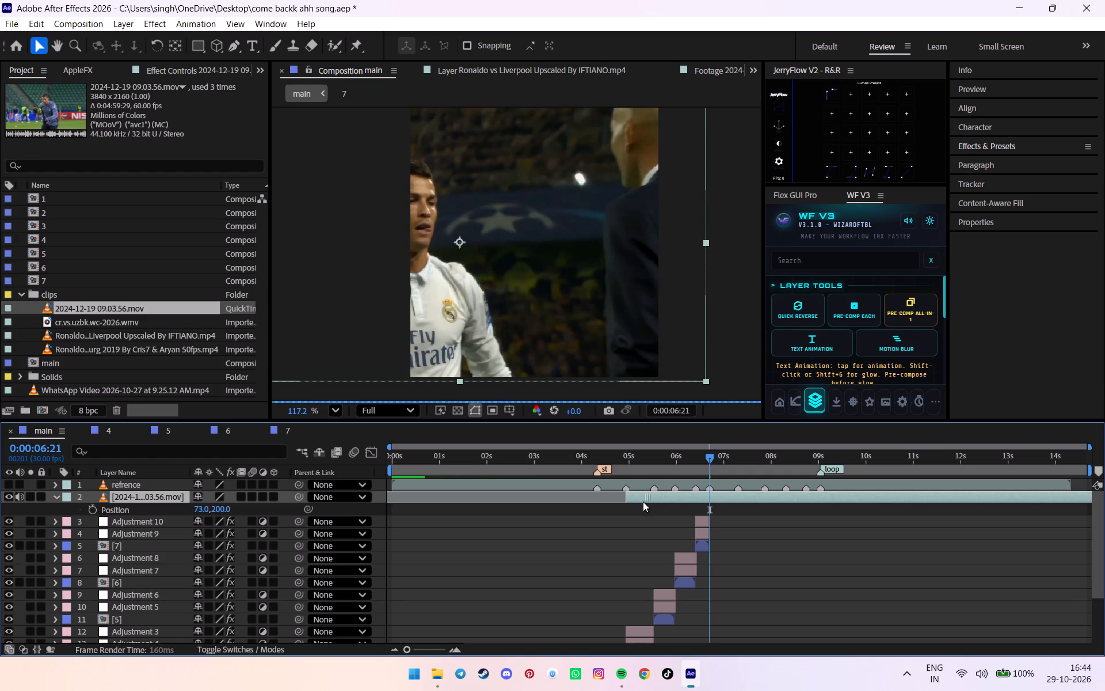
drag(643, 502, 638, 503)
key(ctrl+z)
Split the footage layer at the 0:00:07:09 marker, delete the remainder and return the playhead to 0:00:06:21.
alt+scroll(732, 508, up, 3)
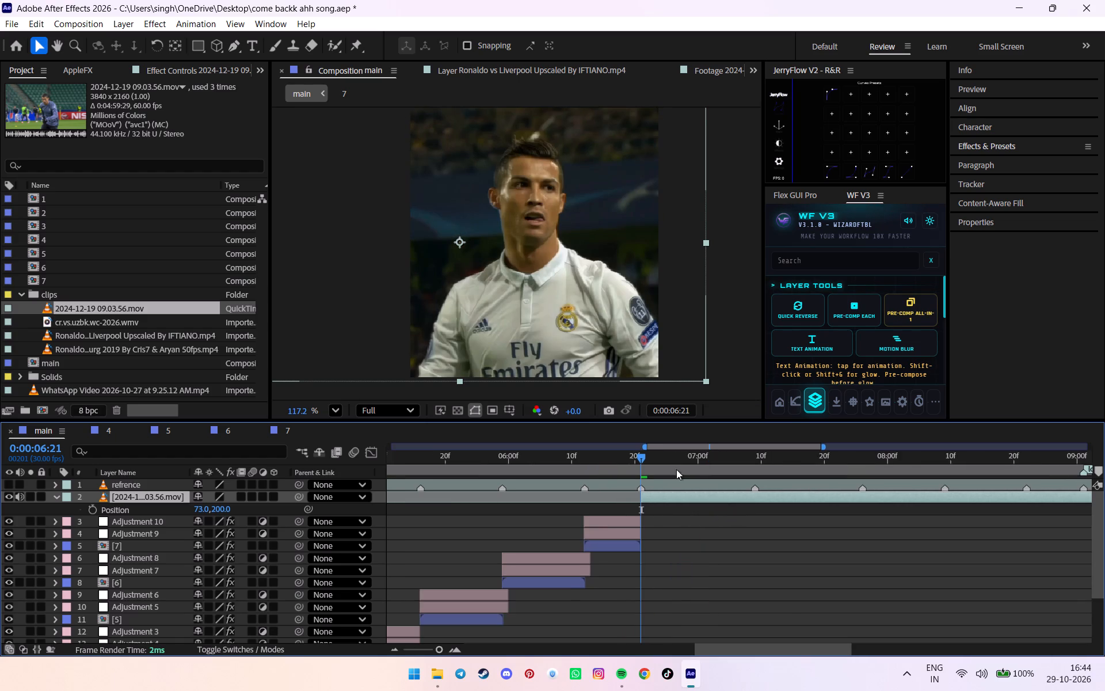
scroll(680, 466, down, 6)
drag(699, 457, 755, 461)
key(ctrl+shift+d)
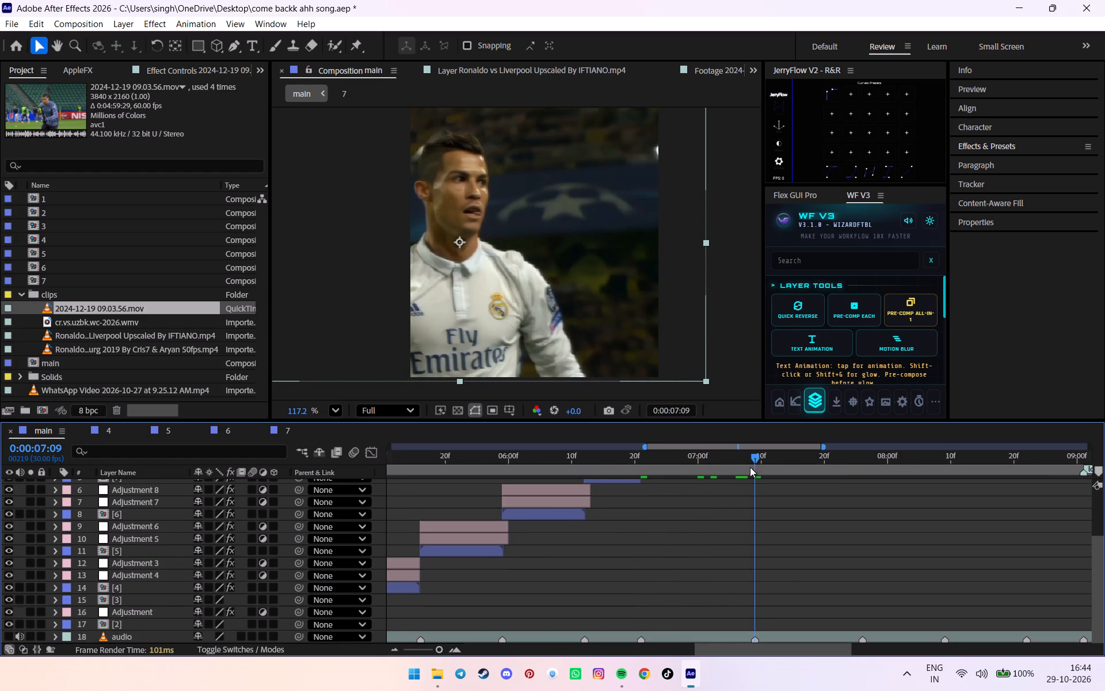
scroll(660, 548, up, 7)
key(Delete)
click(648, 464)
drag(645, 464, 640, 464)
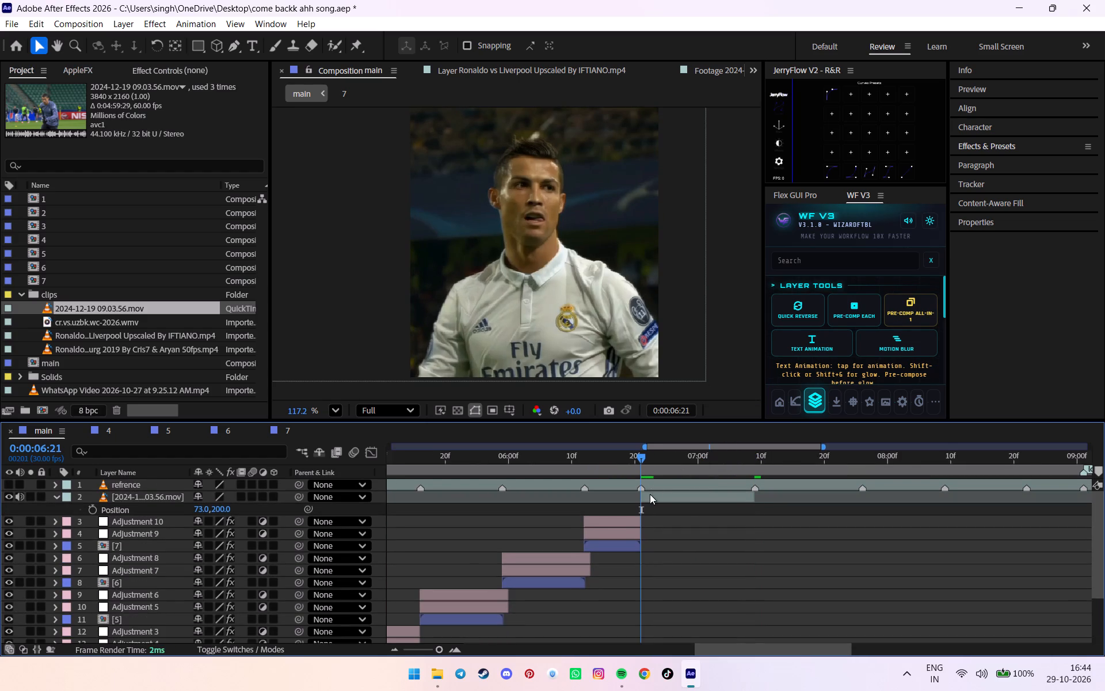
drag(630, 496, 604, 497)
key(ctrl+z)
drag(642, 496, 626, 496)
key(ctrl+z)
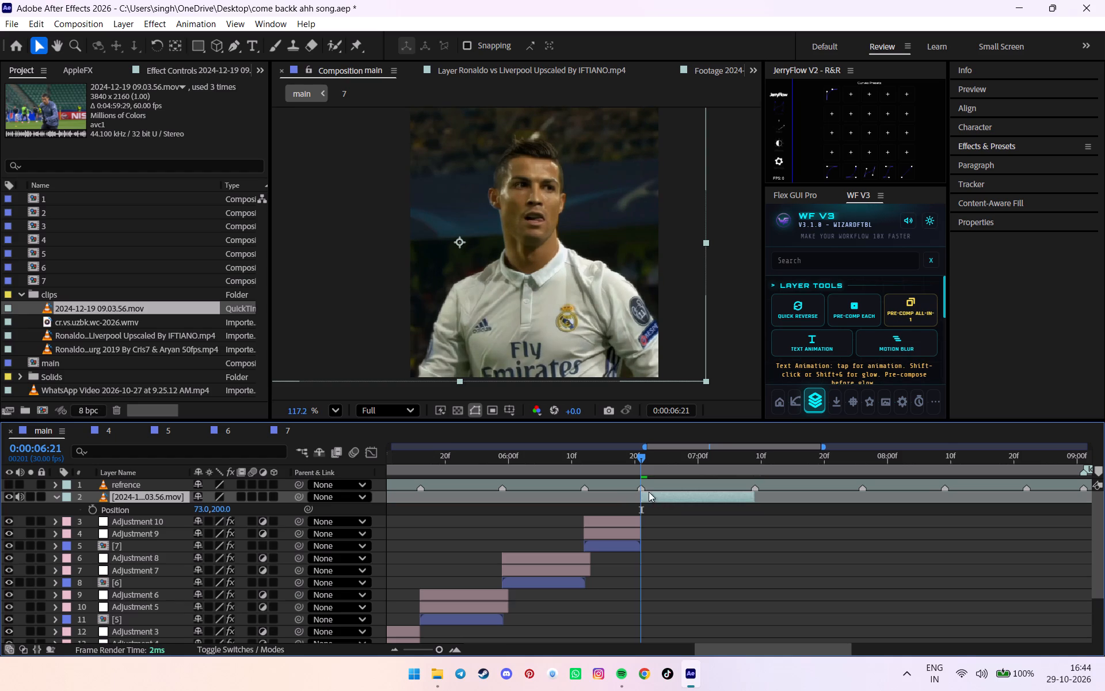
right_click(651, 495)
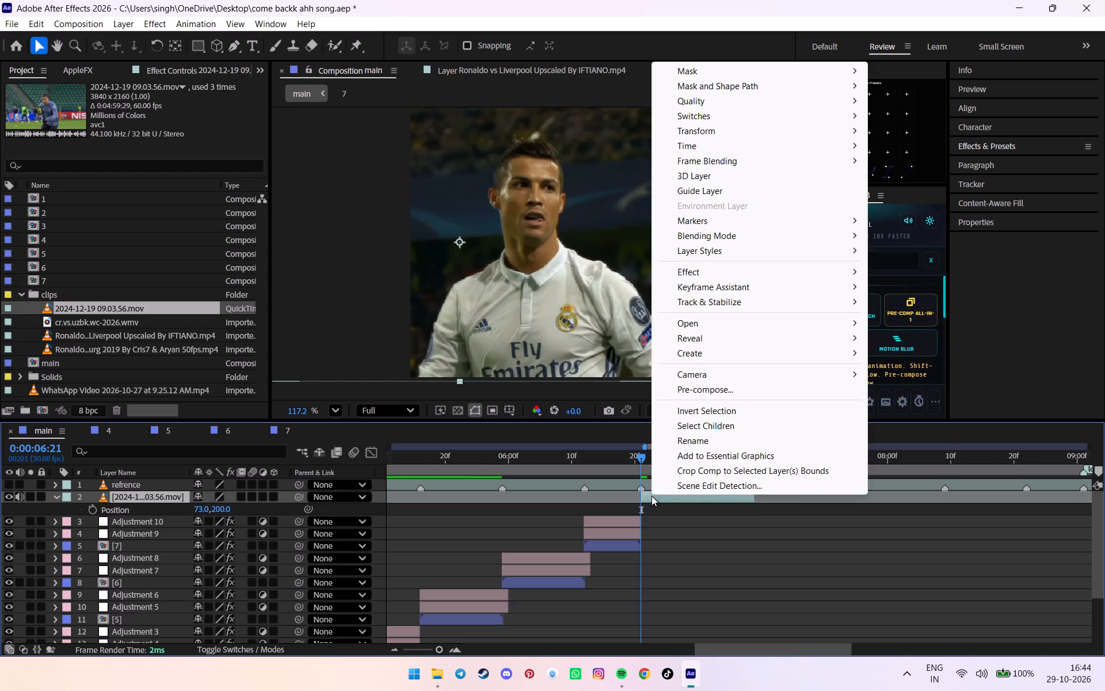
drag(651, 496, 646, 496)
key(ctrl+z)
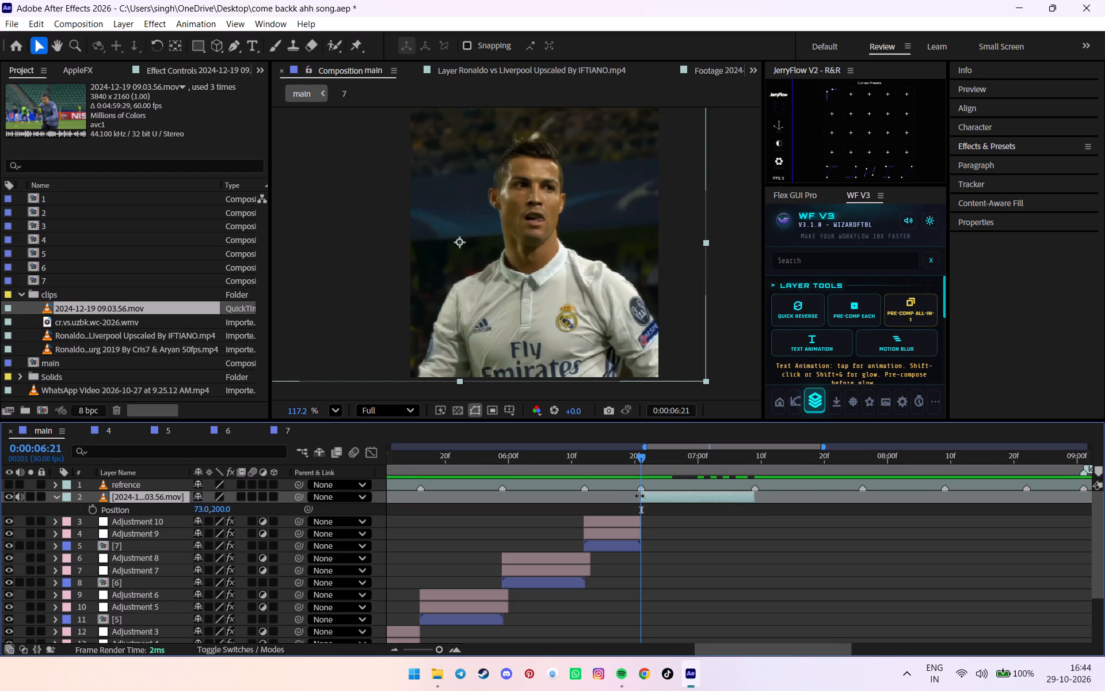
Slip the footage inside its trimmed bar to an earlier moment of the white-kit shot.
drag(628, 494, 642, 494)
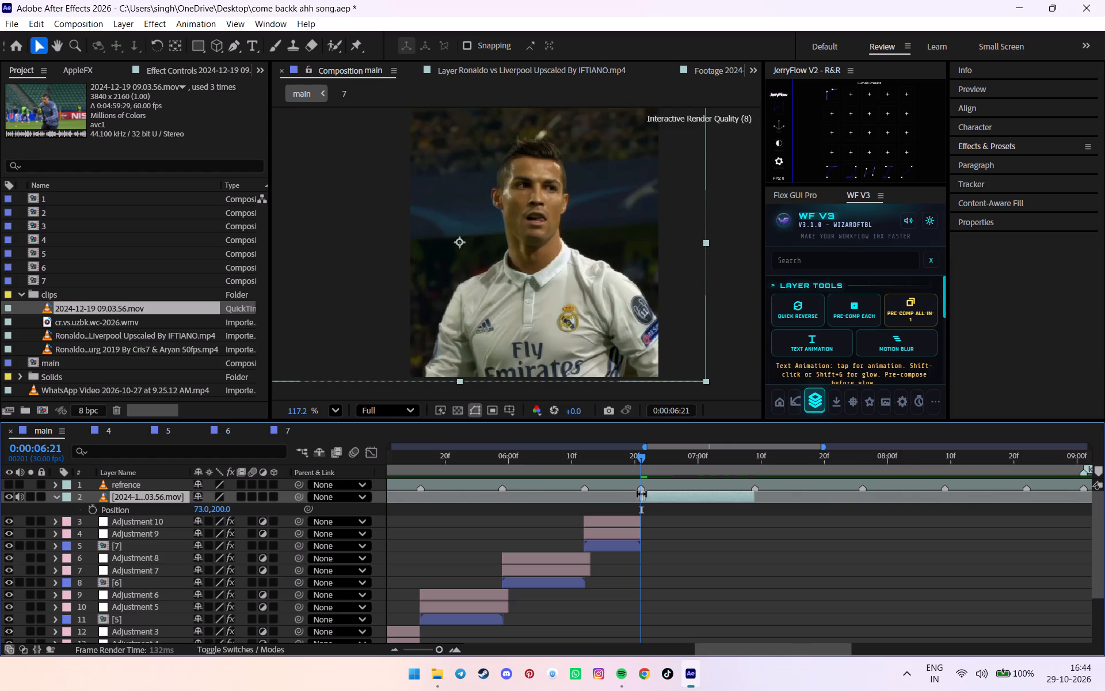
drag(642, 494, 752, 498)
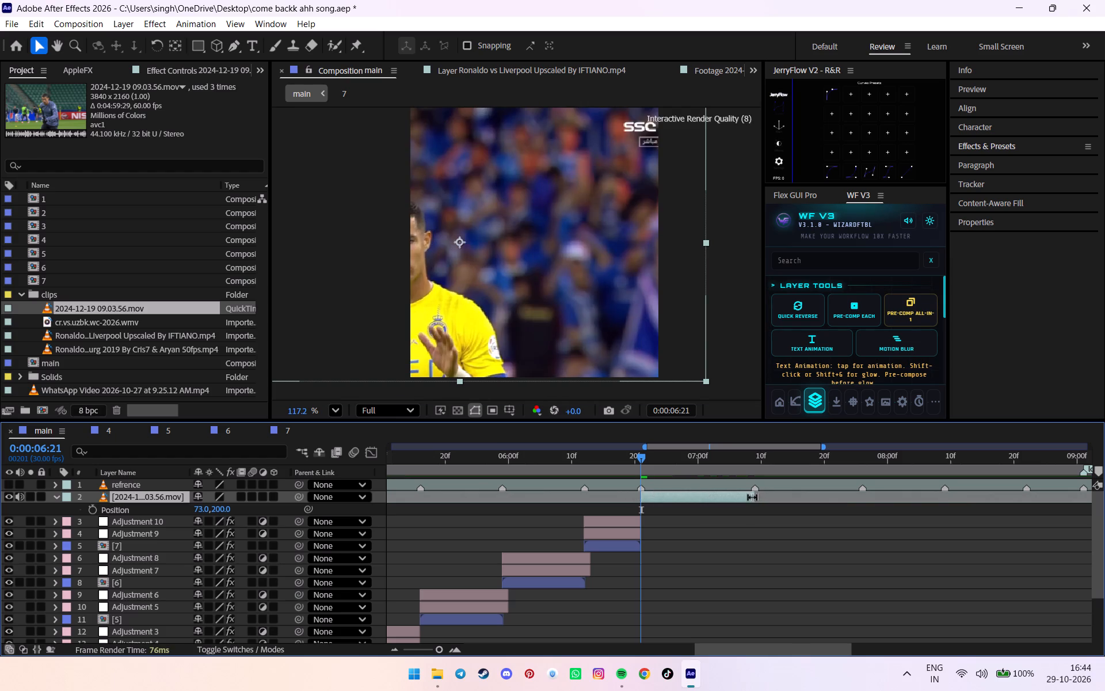
drag(752, 498, 745, 498)
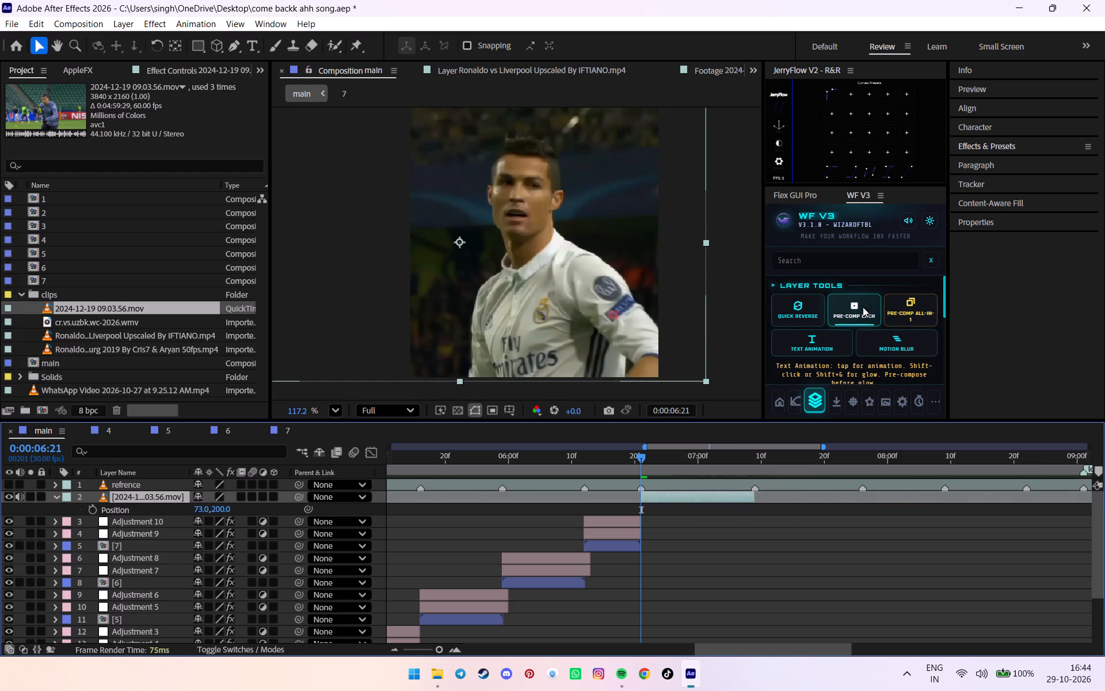
Pre-compose the trimmed footage layer for the eighth shot.
click(863, 307)
Paste the Twixtor Pro effect onto layer [8] and stretch its Speed % keyframes so the last one lands at the layer's end.
click(666, 497)
key(ctrl+v)
key(u)
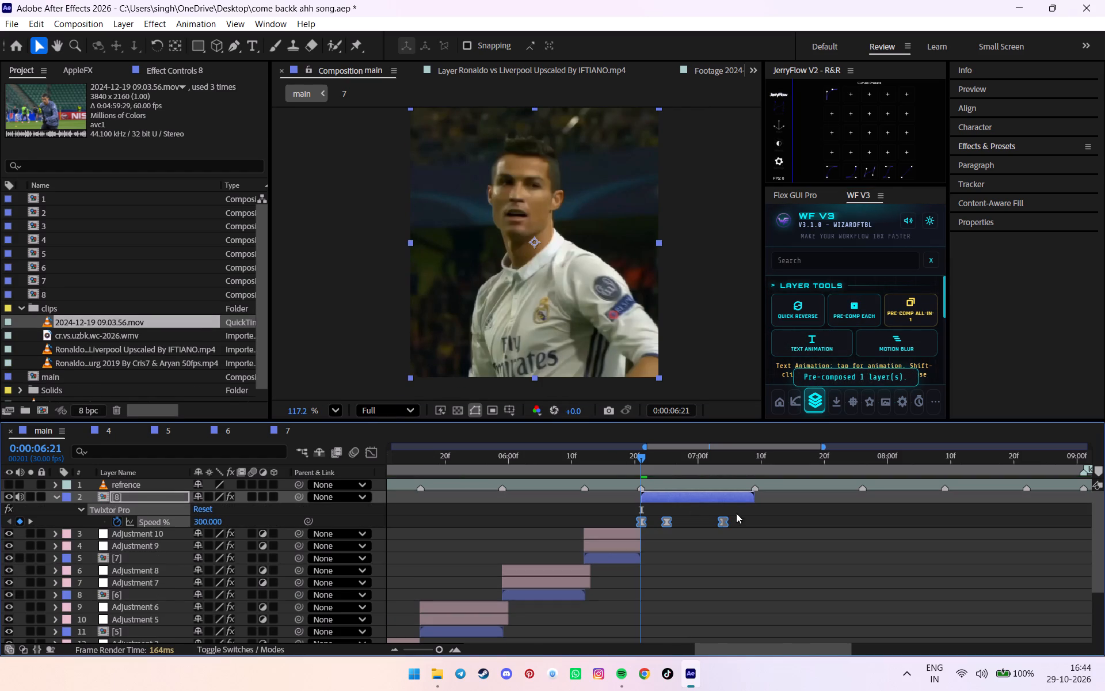
key(space)
alt+drag(725, 523, 757, 522)
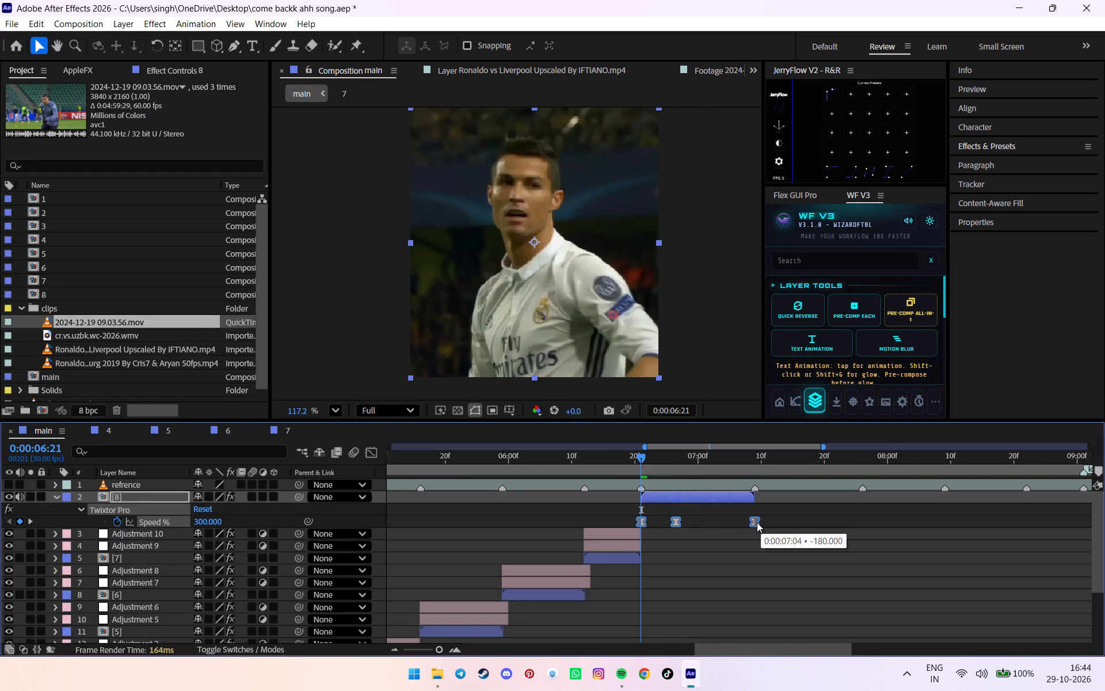
key(u)
Duplicate Adjustment 9 and Adjustment 10 and place the copies directly above layer [8].
click(619, 522)
ctrl+click(608, 510)
key(ctrl+d)
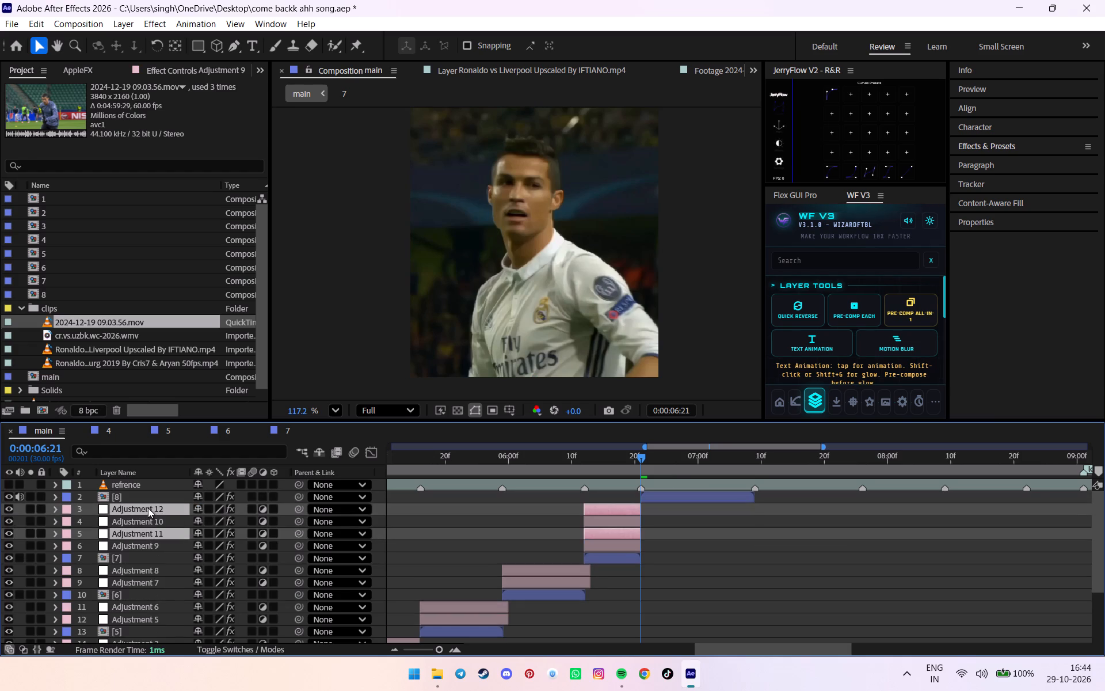
drag(147, 503, 151, 498)
key(ctrl+z)
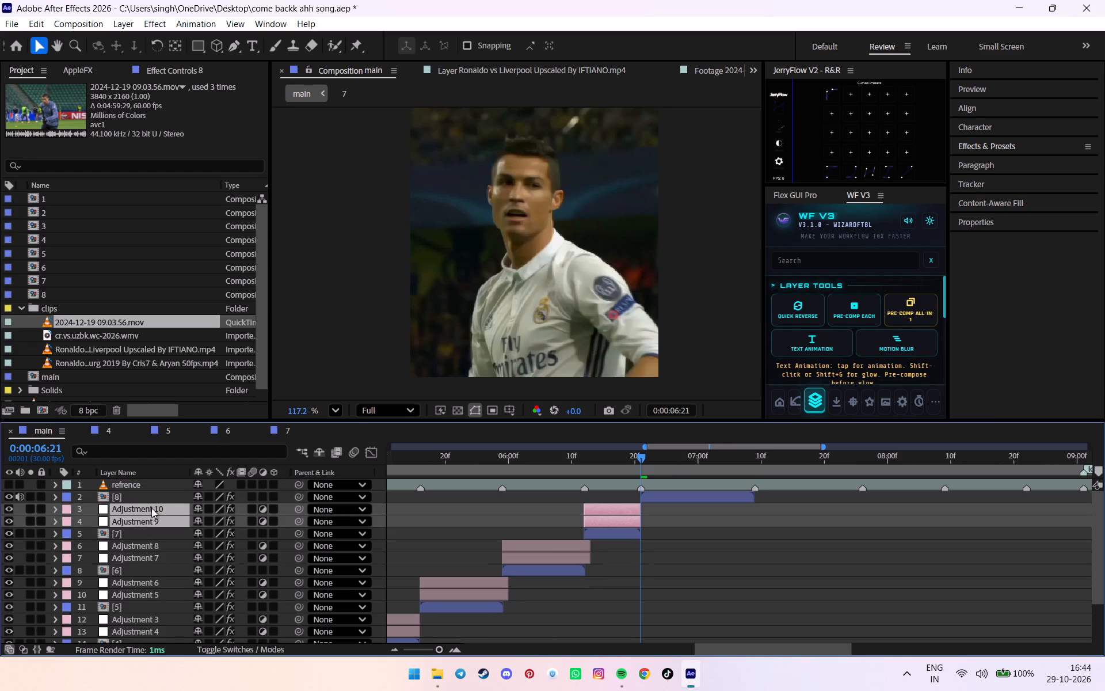
key(ctrl+d)
drag(141, 510, 134, 495)
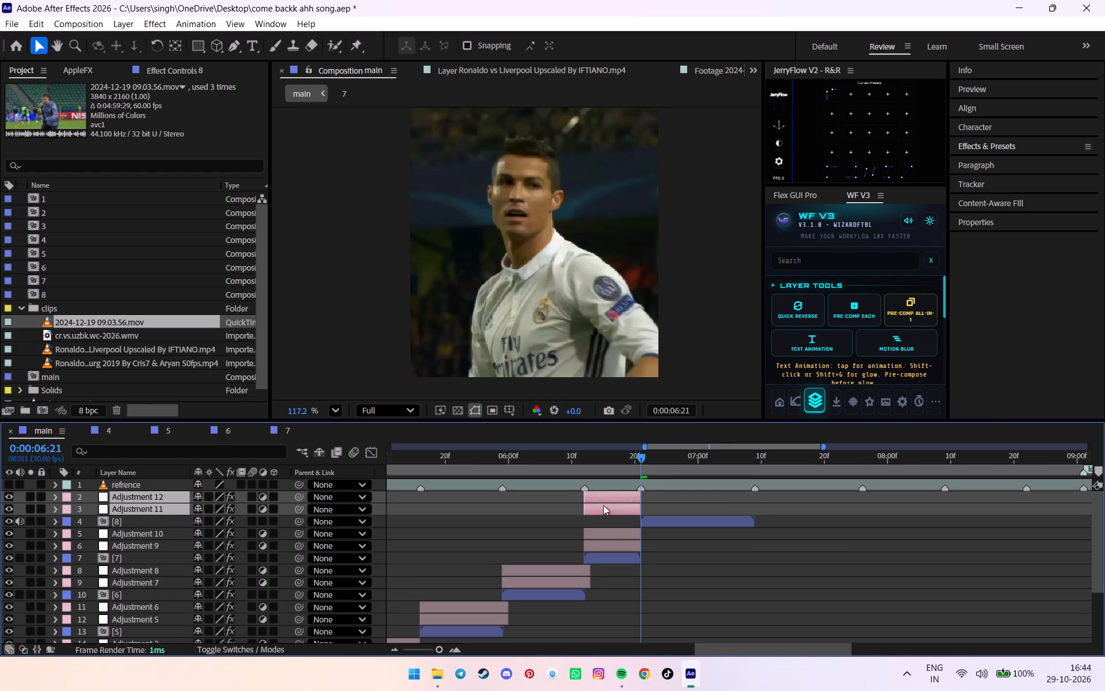
Shift and extend Adjustment 11 and Adjustment 12 to span layer [8], from 0:00:06:21 to 0:00:07:09.
drag(619, 505, 672, 503)
drag(694, 507, 761, 507)
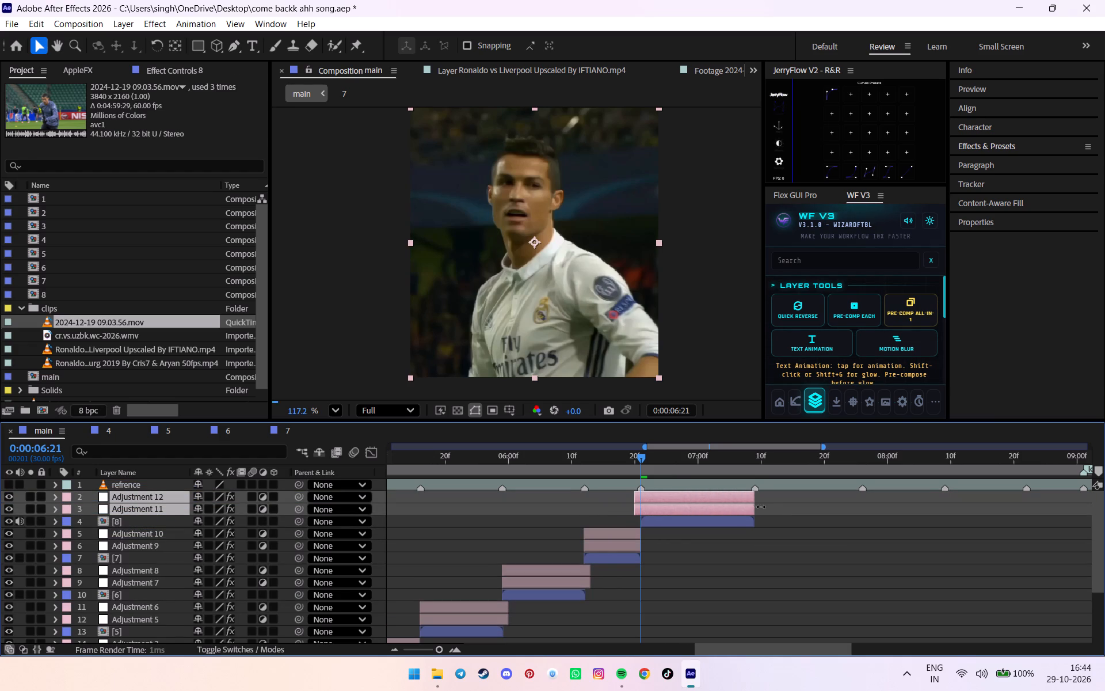
drag(761, 507, 764, 507)
drag(760, 510, 752, 508)
drag(730, 508, 737, 506)
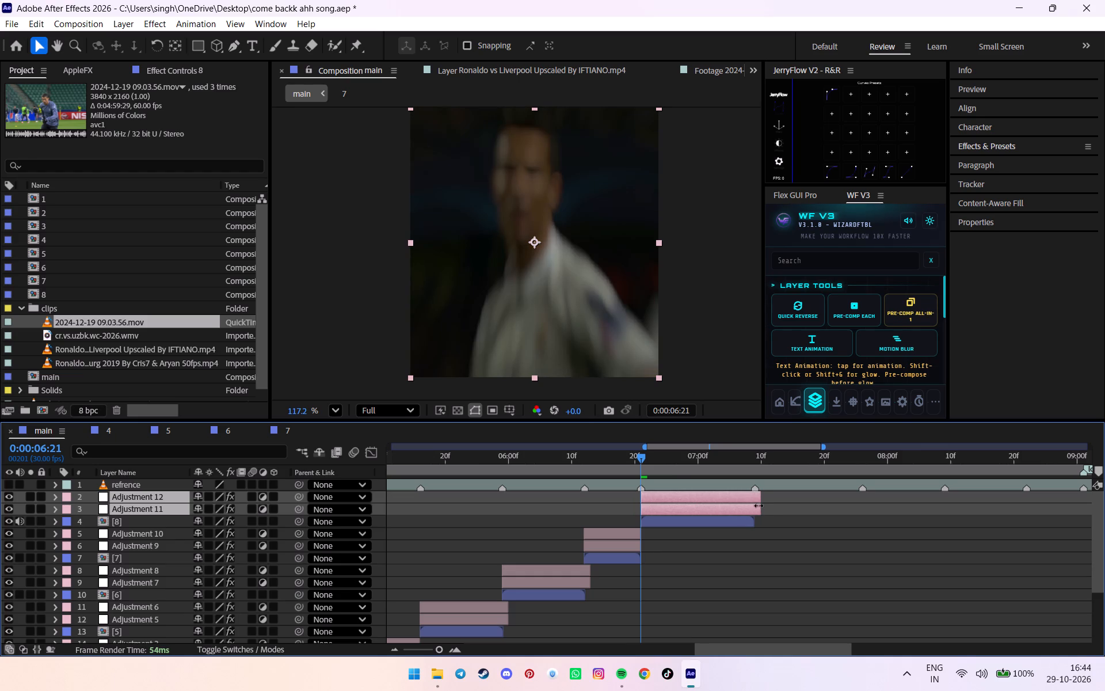
drag(759, 506, 752, 506)
Stretch the effect keyframes on Adjustment 11 and 12 proportionally so the final ones reach the end of layer [8], and save the project.
key(u)
drag(570, 514, 832, 690)
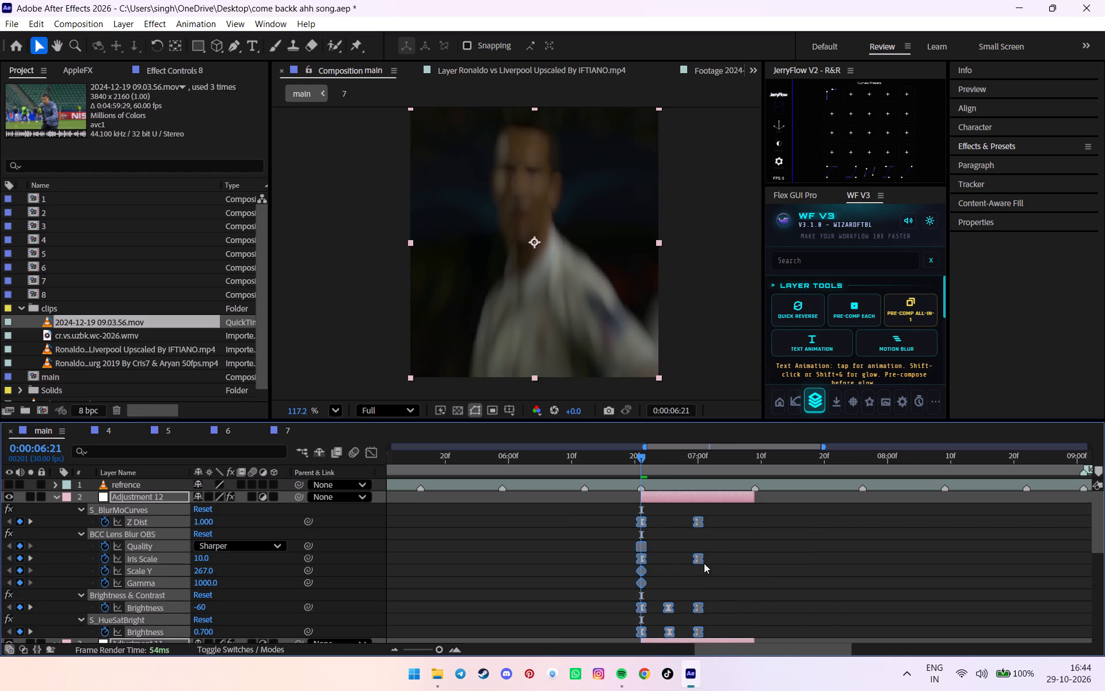
alt+drag(700, 525, 755, 523)
scroll(755, 523, down, 4)
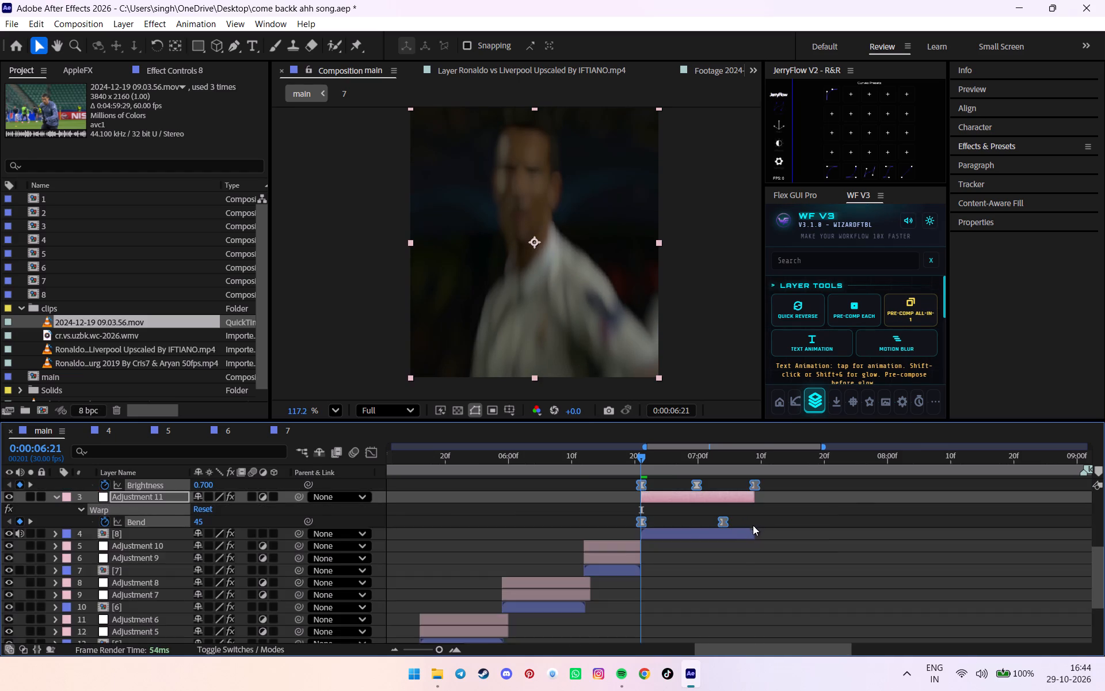
scroll(753, 525, up, 4)
key(u)
click(780, 538)
key(ctrl+s)
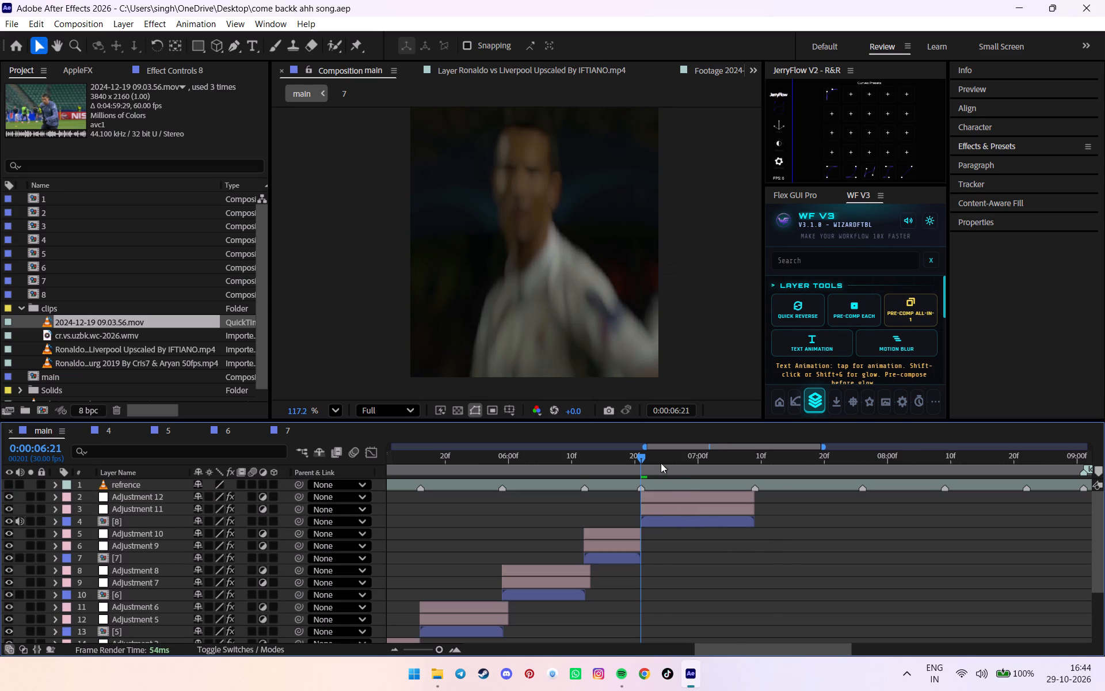
Scrub the eighth shot in main, open comp 8, move its footage to start later in the action and extend it to the comp's end.
drag(656, 459, 690, 465)
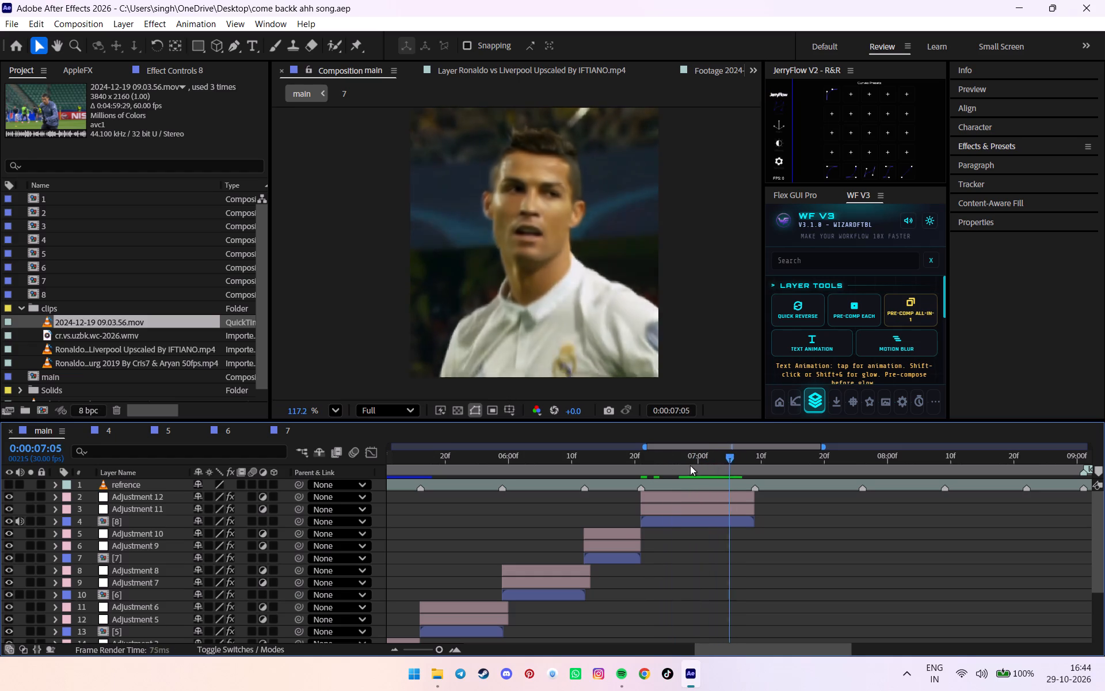
drag(690, 465, 640, 469)
double_click(658, 523)
drag(691, 486, 615, 484)
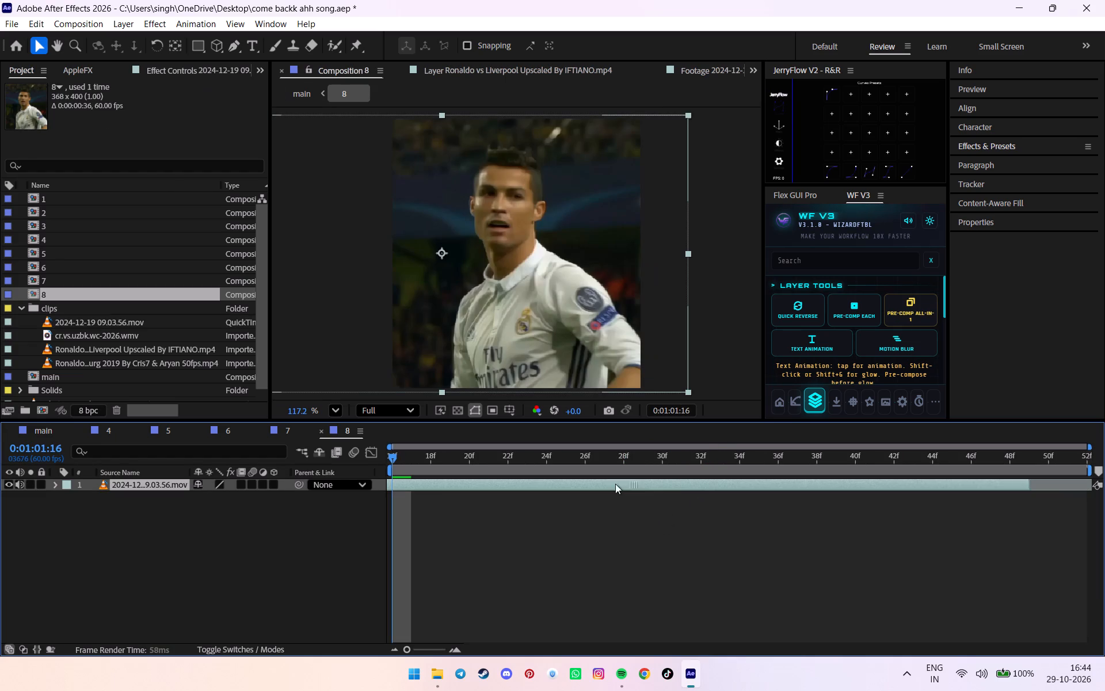
drag(615, 484, 336, 502)
drag(741, 484, 1104, 474)
drag(521, 458, 593, 451)
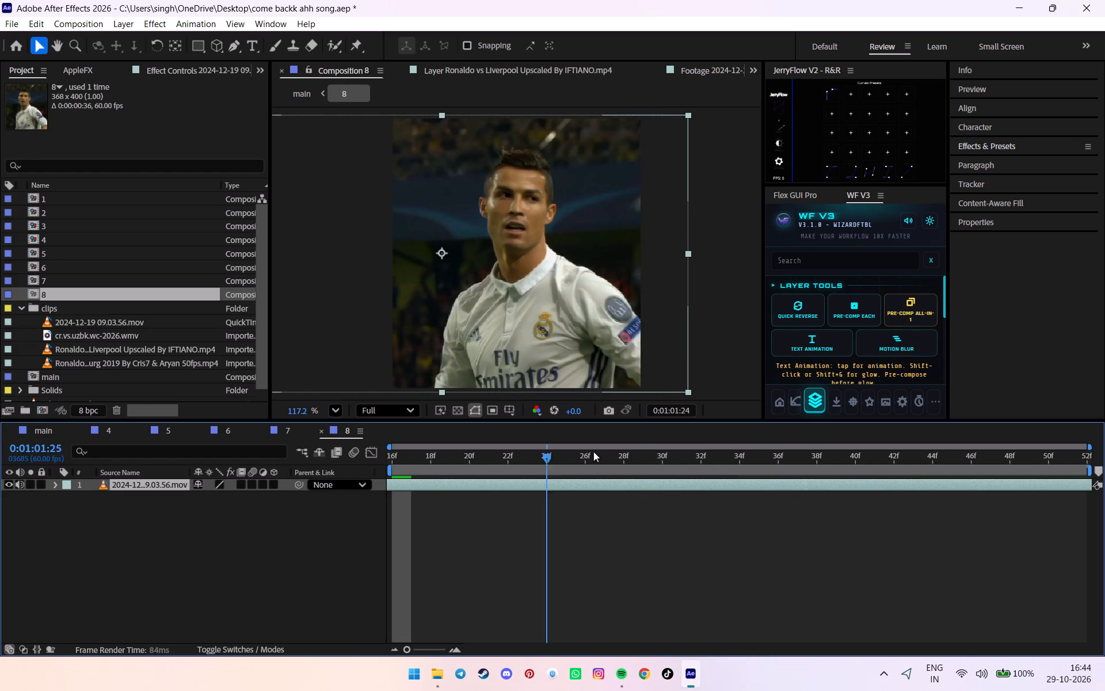
drag(593, 451, 376, 501)
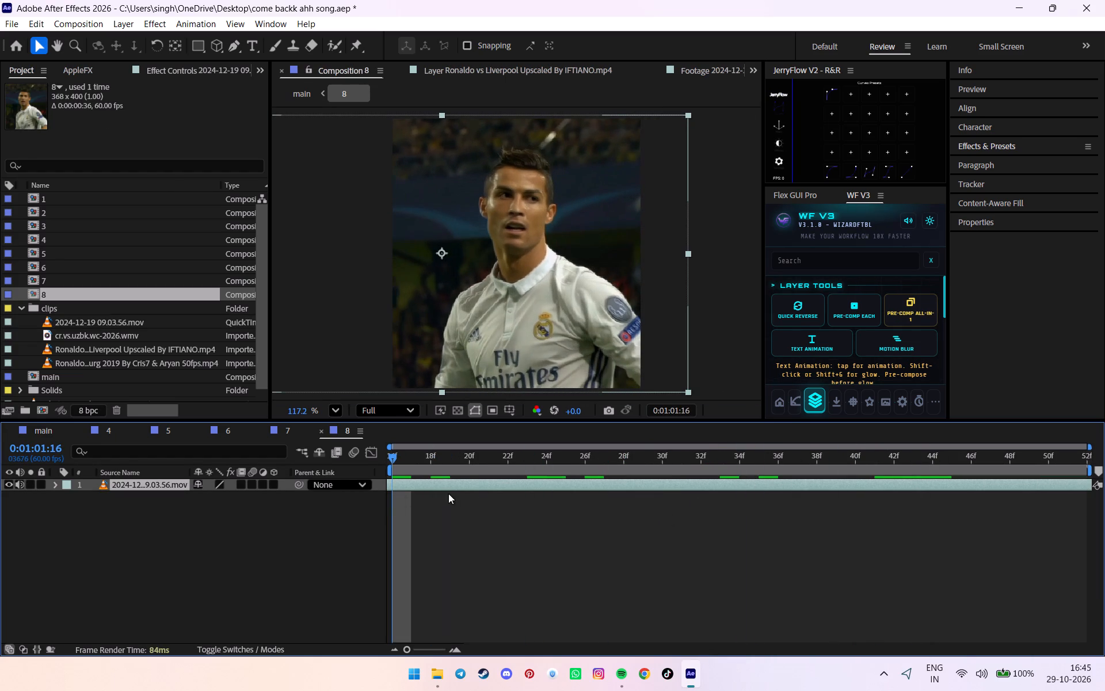
Set the position of the footage in comp 8 to 56, 200.
key(p)
drag(193, 499, 197, 499)
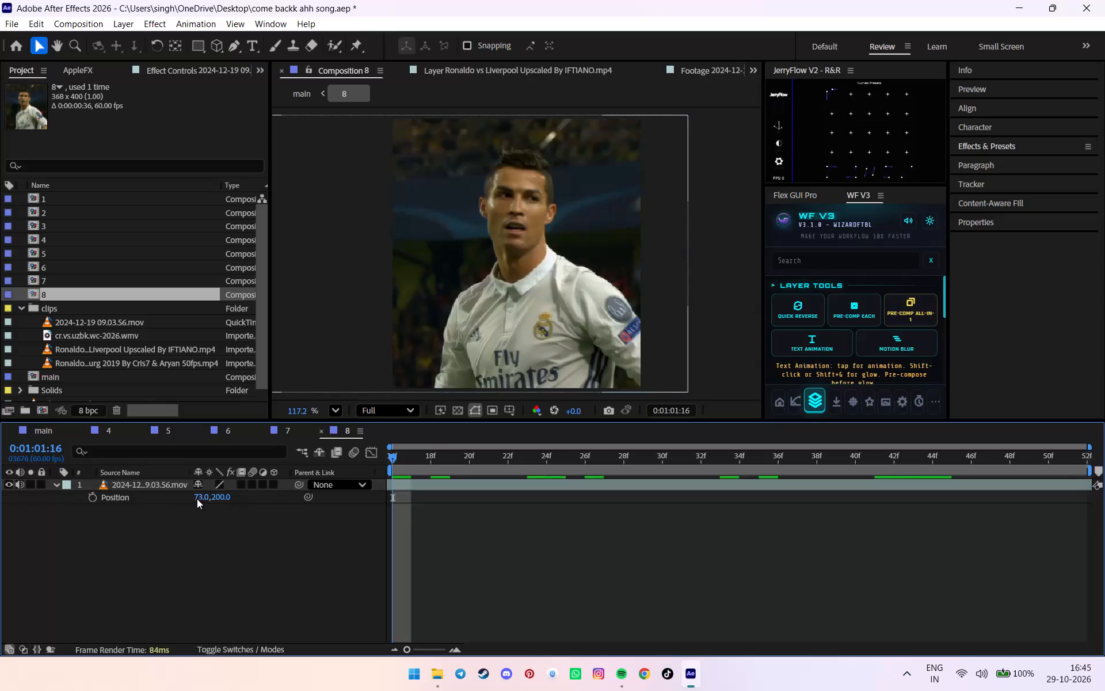
drag(197, 499, 205, 496)
drag(212, 494, 193, 496)
key(ctrl+z)
drag(203, 495, 192, 496)
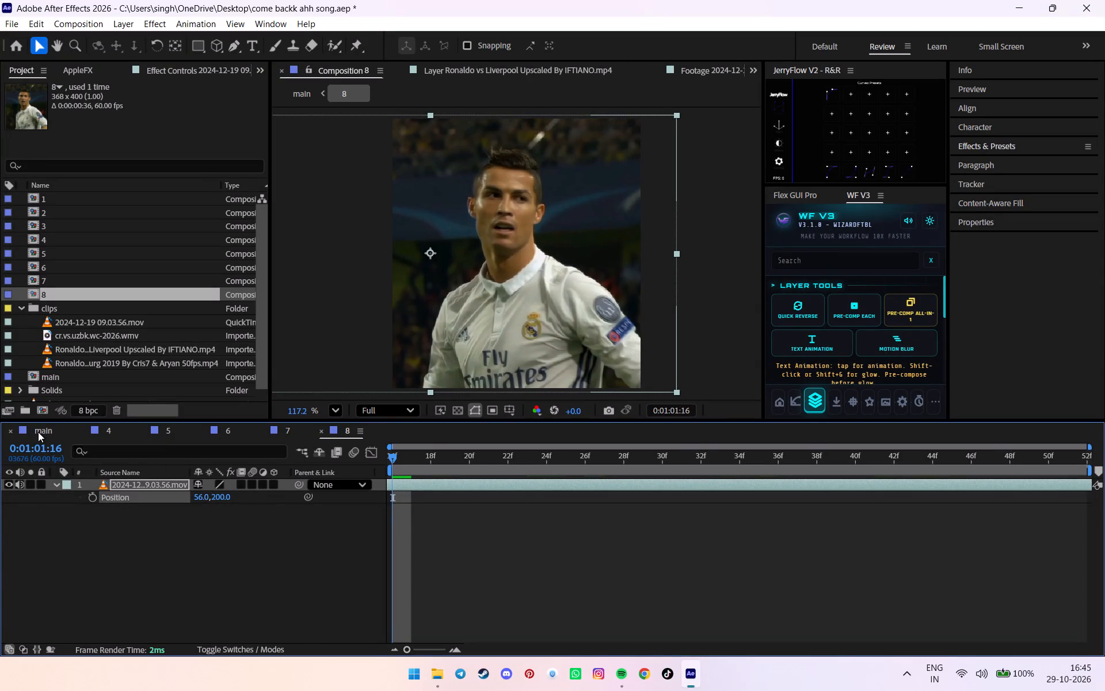
Recheck the eighth shot in main, reopen comp 8, and slide its footage to start slightly later in the action while filling the comp.
click(38, 432)
drag(644, 464, 717, 464)
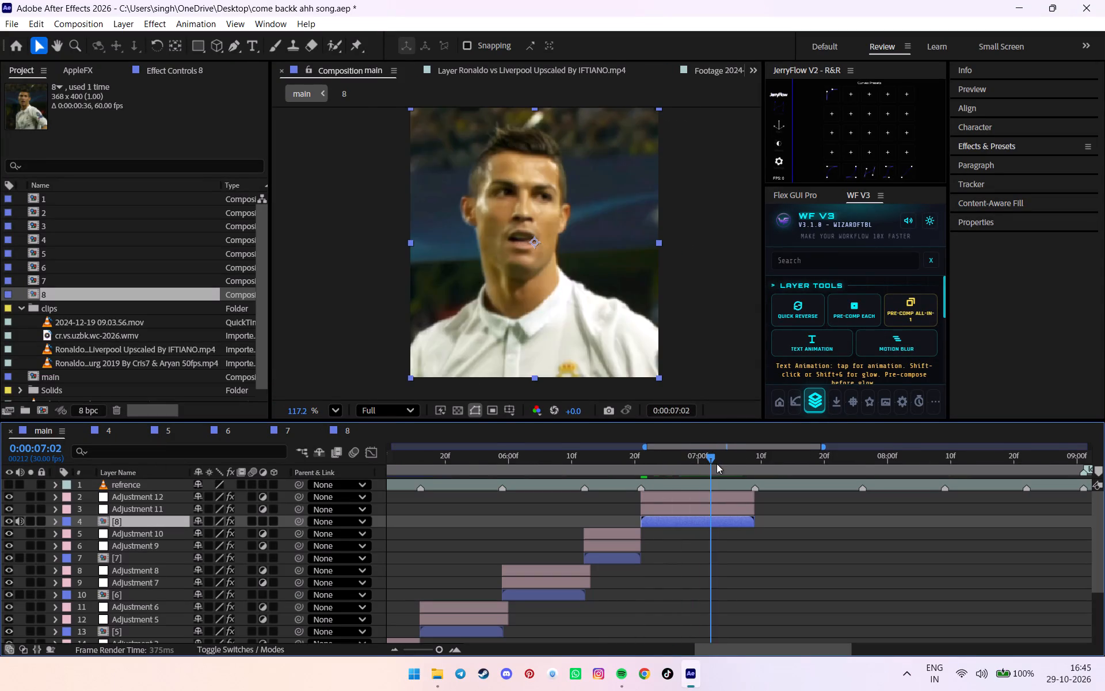
drag(717, 464, 675, 472)
double_click(663, 525)
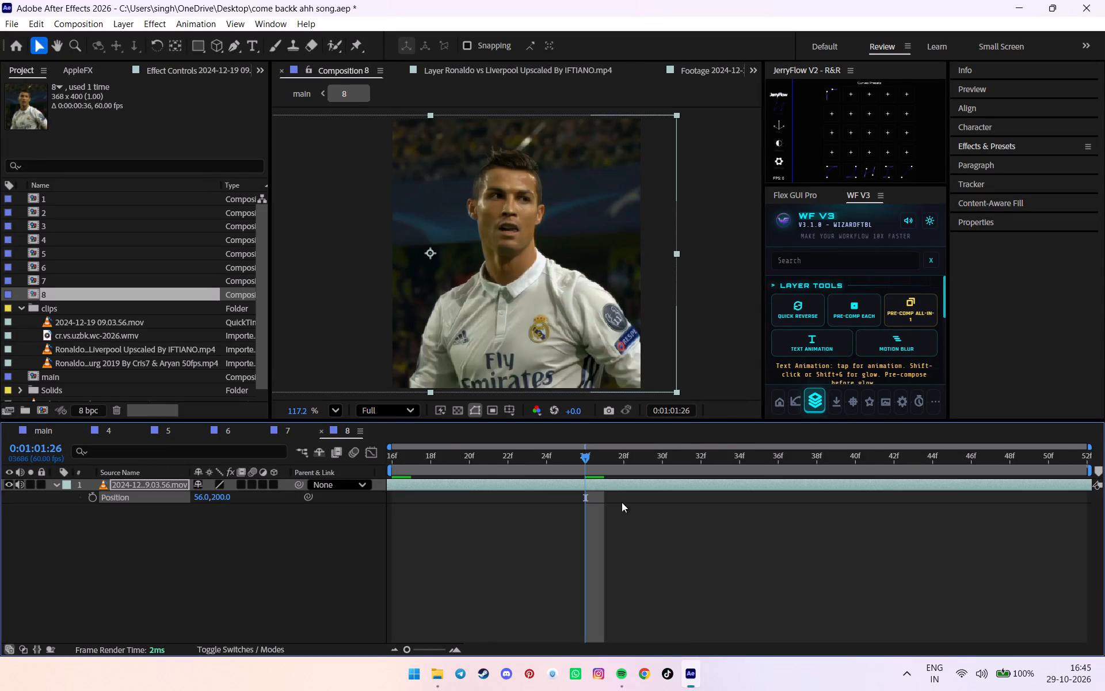
drag(584, 466, 460, 469)
drag(670, 479, 306, 487)
drag(655, 490, 620, 490)
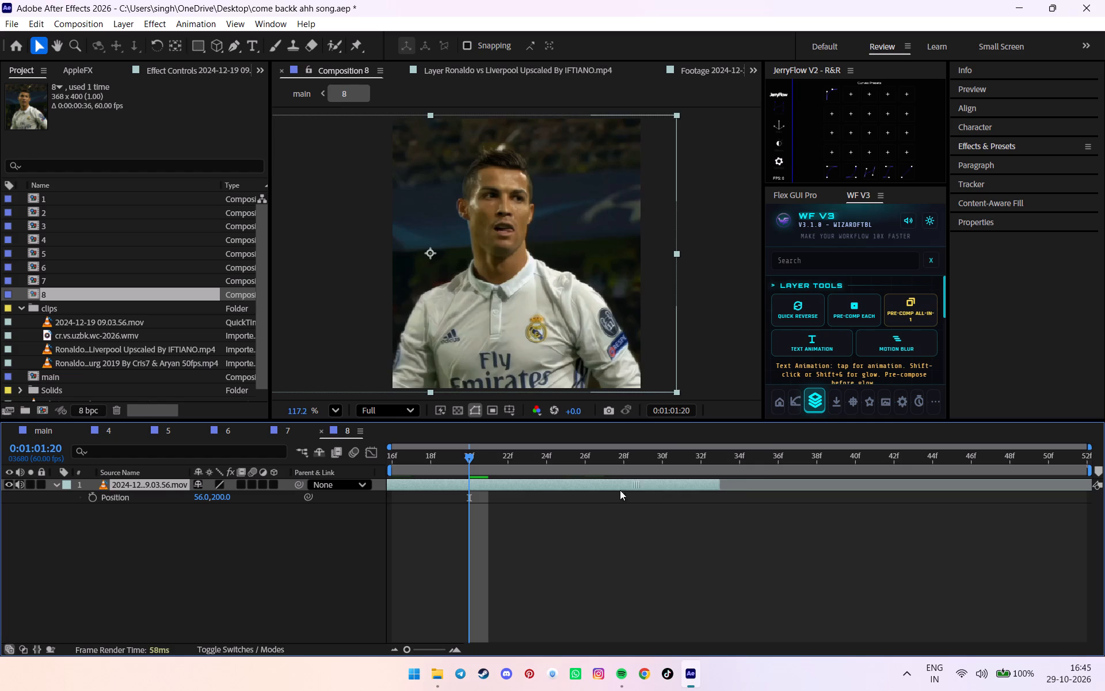
drag(620, 490, 551, 490)
drag(646, 489, 970, 482)
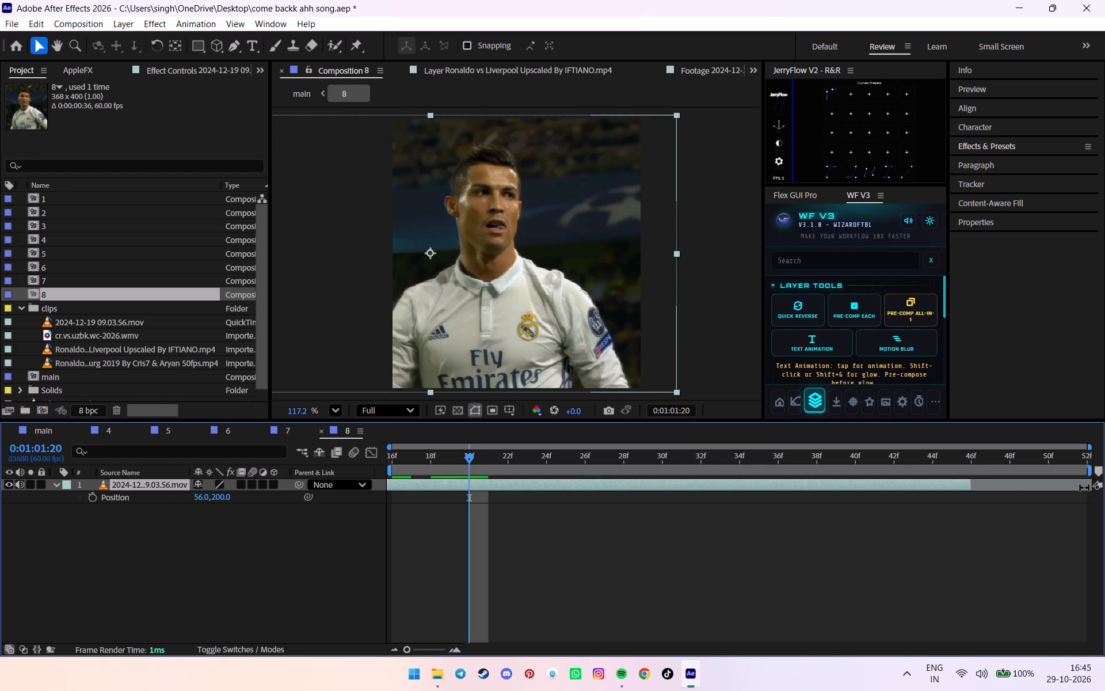
key(ctrl+z)
drag(643, 483, 1020, 467)
drag(646, 461, 946, 458)
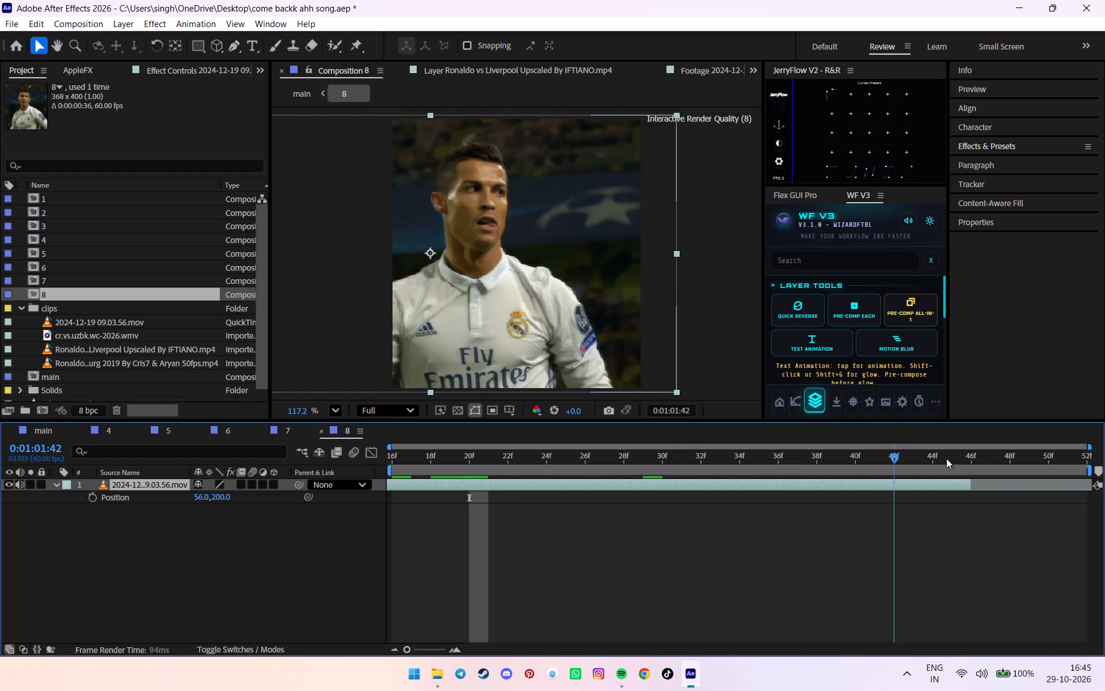
drag(946, 458, 227, 518)
drag(434, 489, 535, 483)
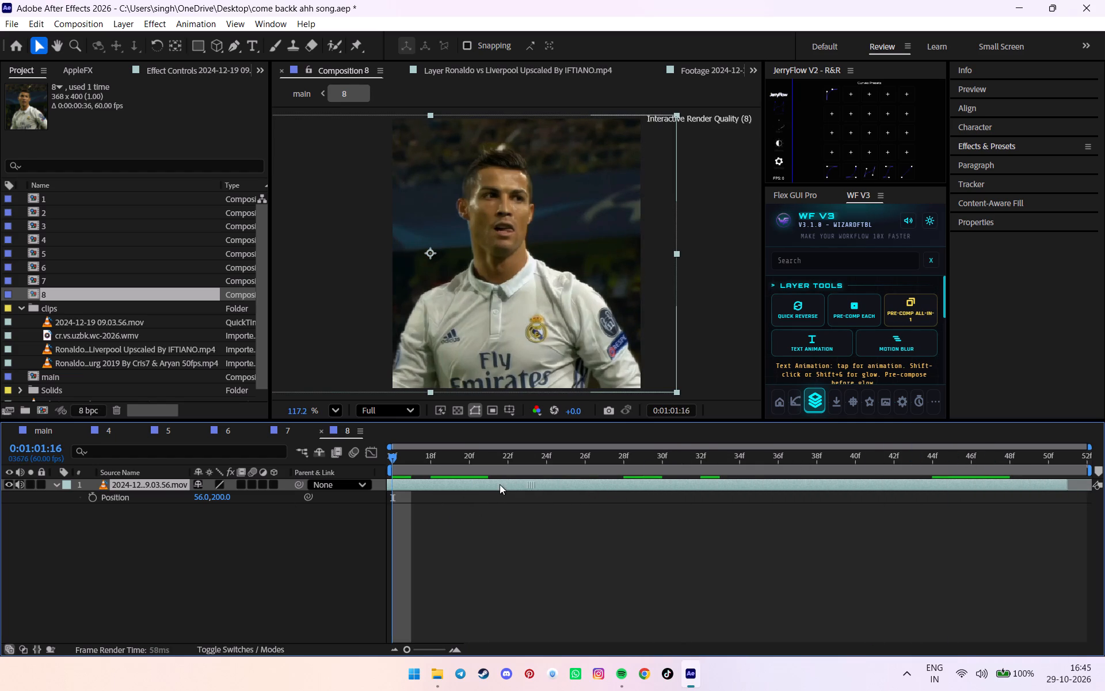
drag(466, 484, 514, 484)
Return to main, save the project, and scrub the eighth shot.
click(30, 428)
key(ctrl+s)
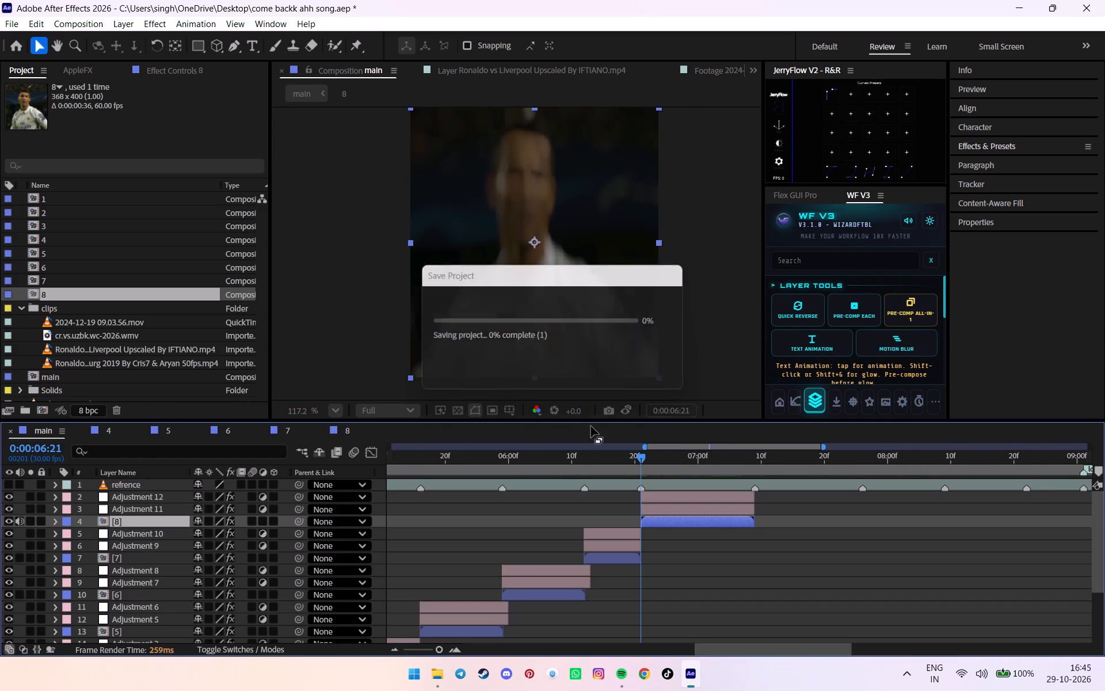
drag(645, 458, 709, 466)
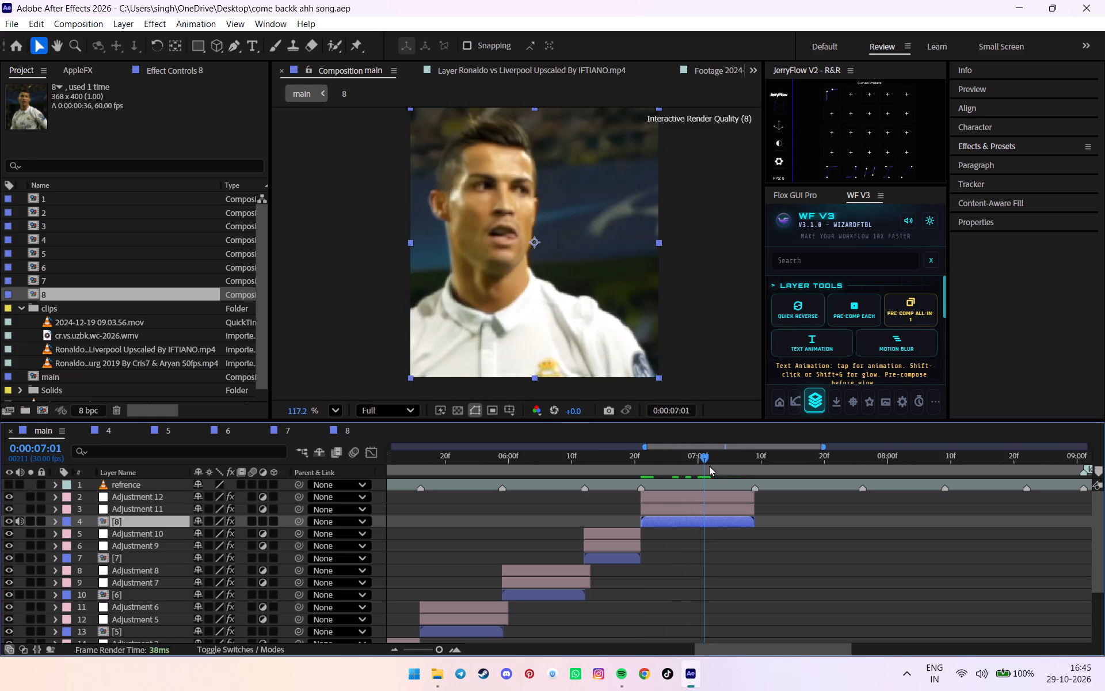
drag(709, 466, 639, 483)
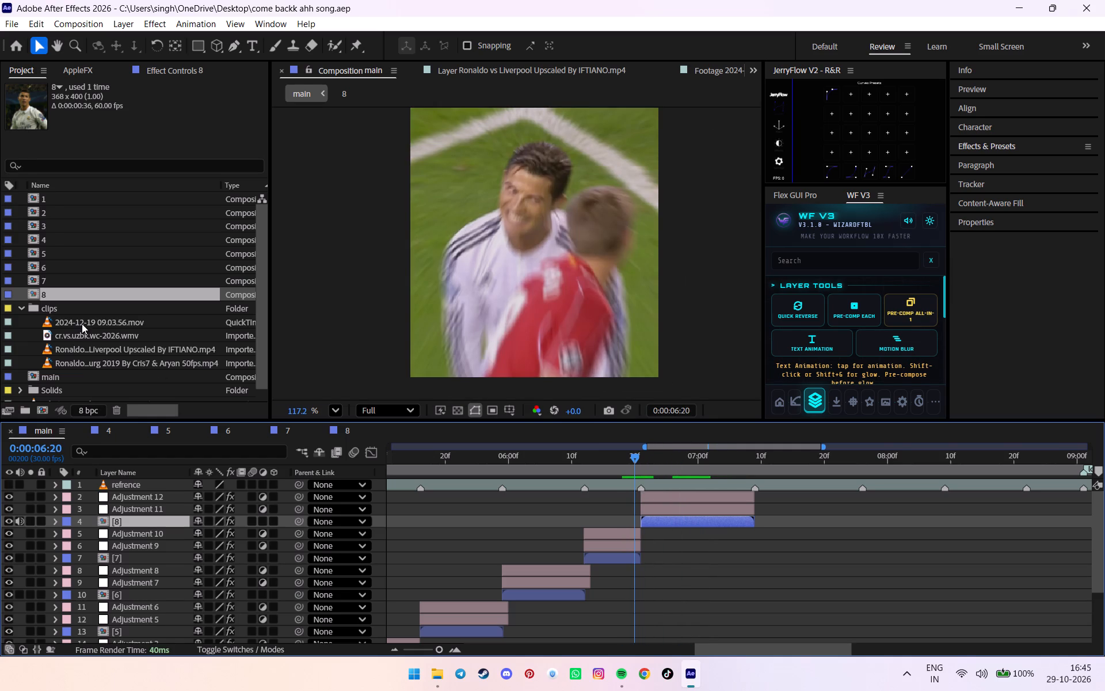
Open the source clip 2024-12-19 09.03.56.mov and set its in point at the shirtless celebration, at 0:01:13:58.
double_click(82, 324)
drag(387, 381, 393, 380)
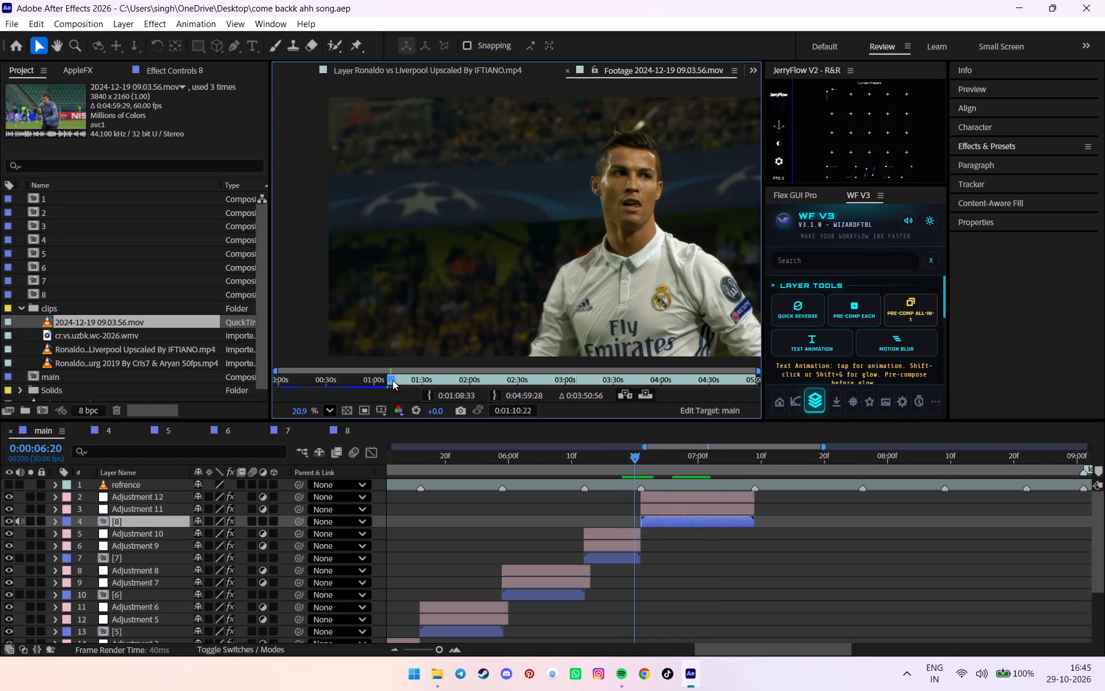
drag(393, 380, 391, 379)
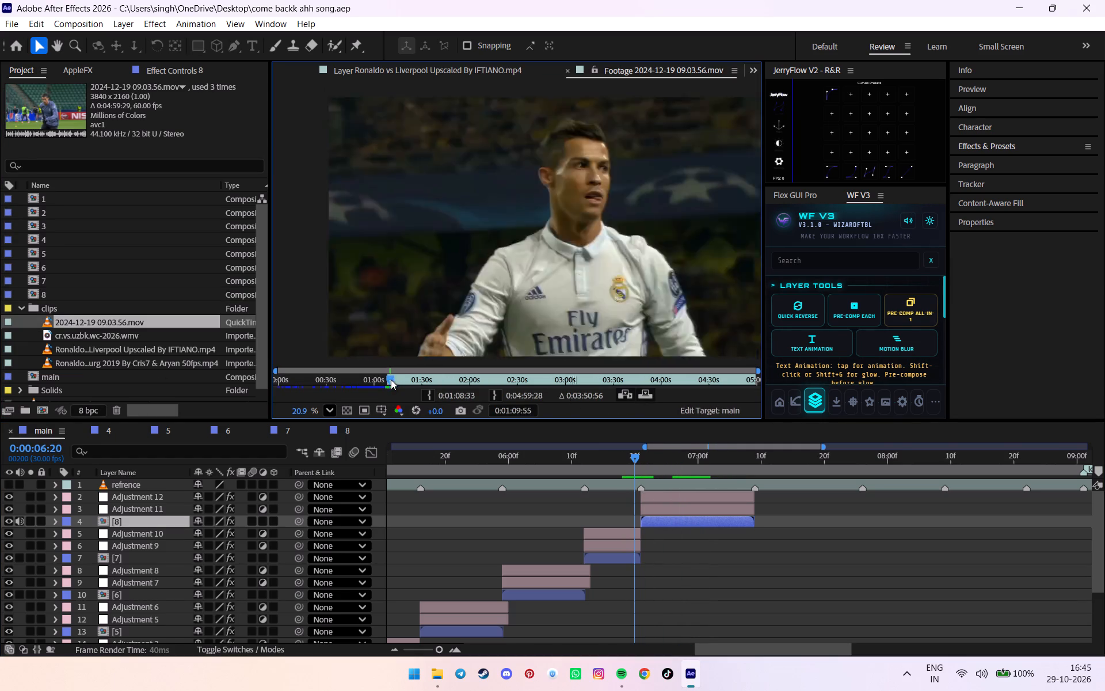
drag(391, 379, 398, 377)
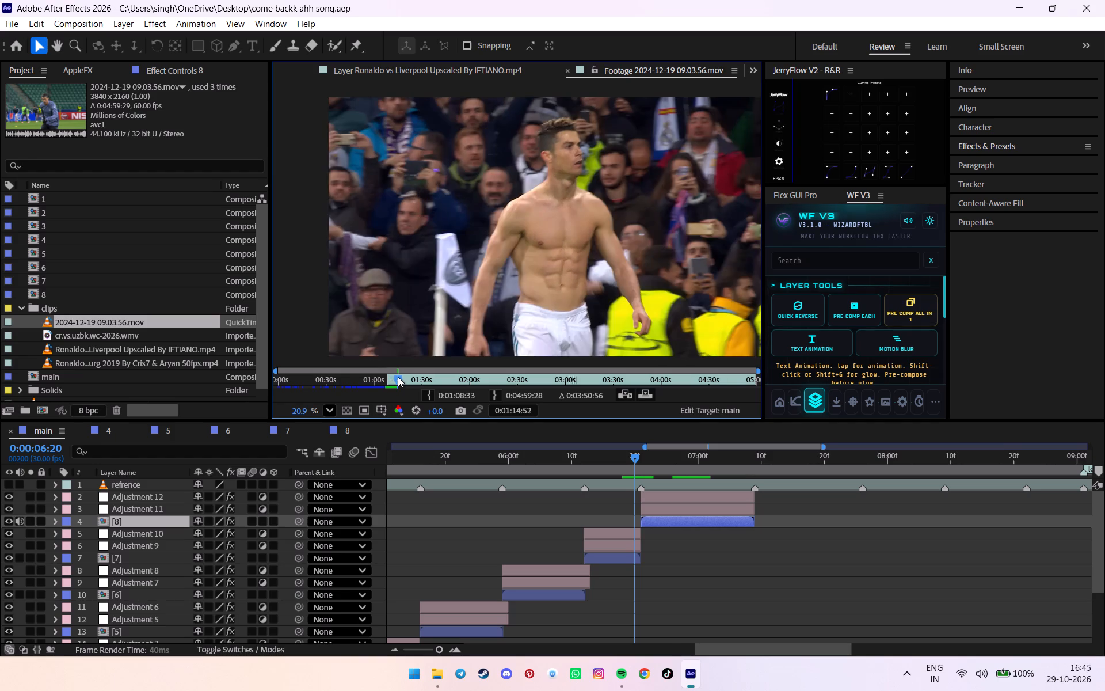
drag(398, 377, 396, 376)
double_click(428, 397)
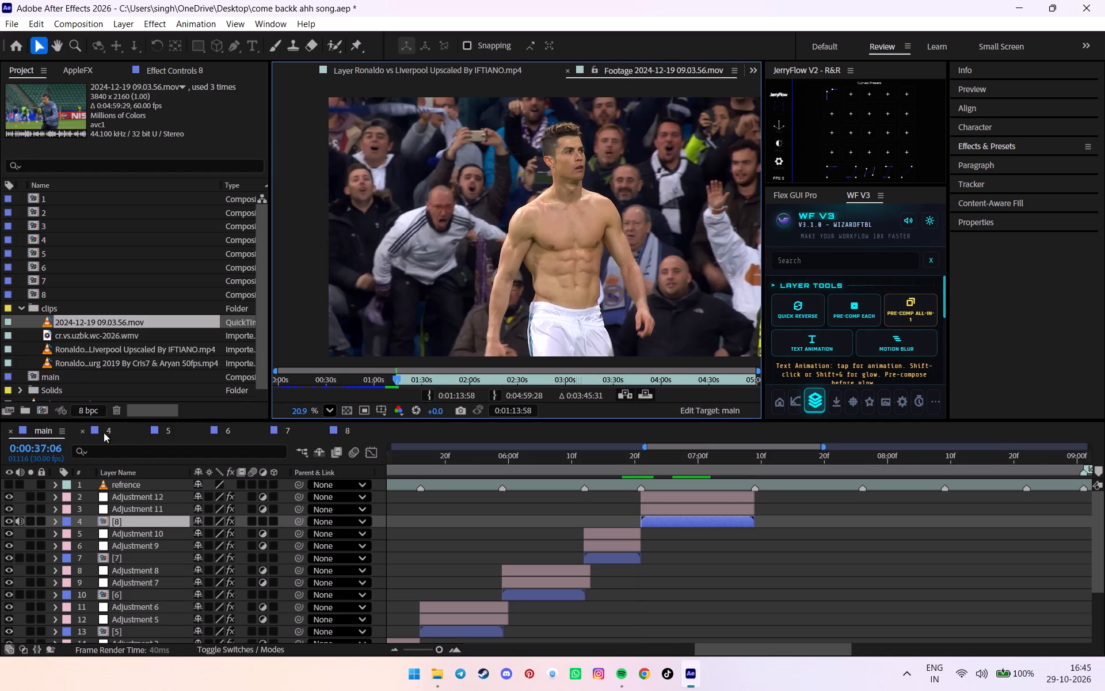
Close the open timelines of comps 4, 5, 6 and 7.
triple_click(87, 432)
click(85, 432)
click(83, 432)
Add the trimmed 2024-12-19 09.03.56.mov clip to comp 8 as the top layer, starting at 0:01:01:16.
click(97, 428)
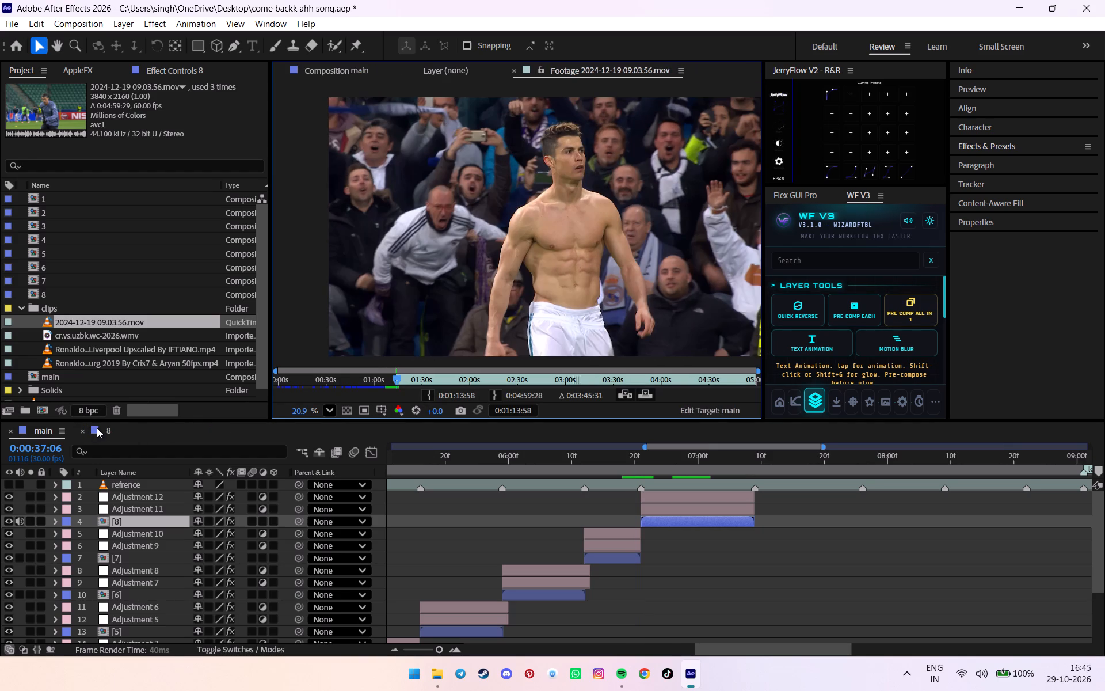
click(108, 428)
drag(491, 461, 359, 458)
drag(122, 322, 151, 449)
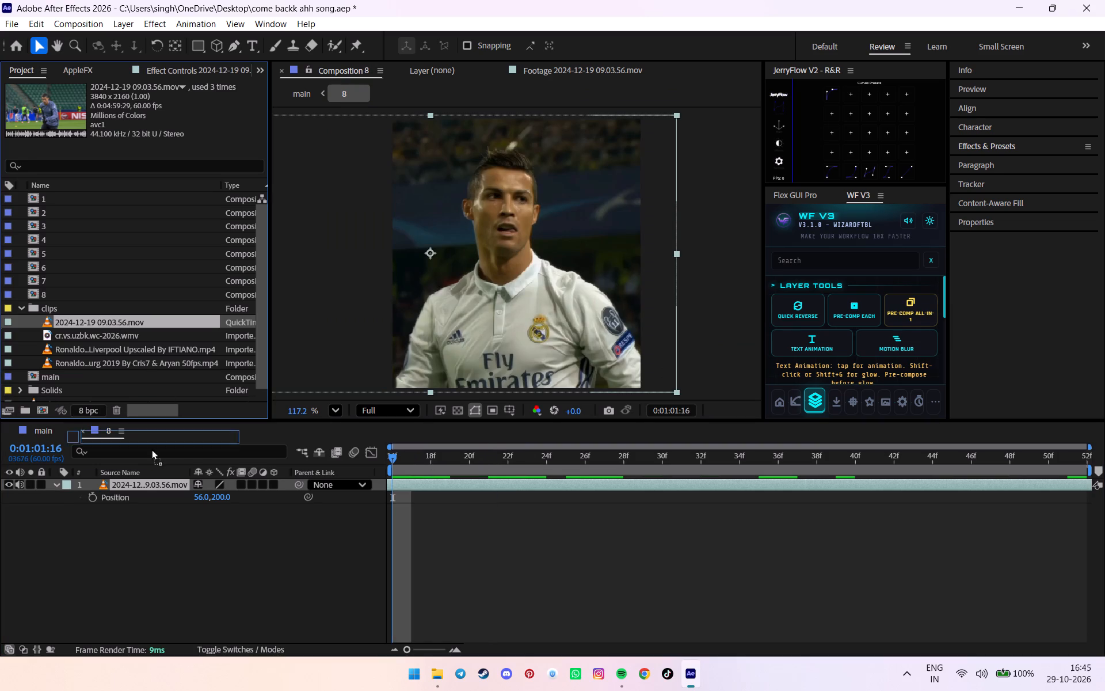
drag(151, 449, 135, 480)
Scale the new top footage layer in comp 8 down to 20%.
key(s)
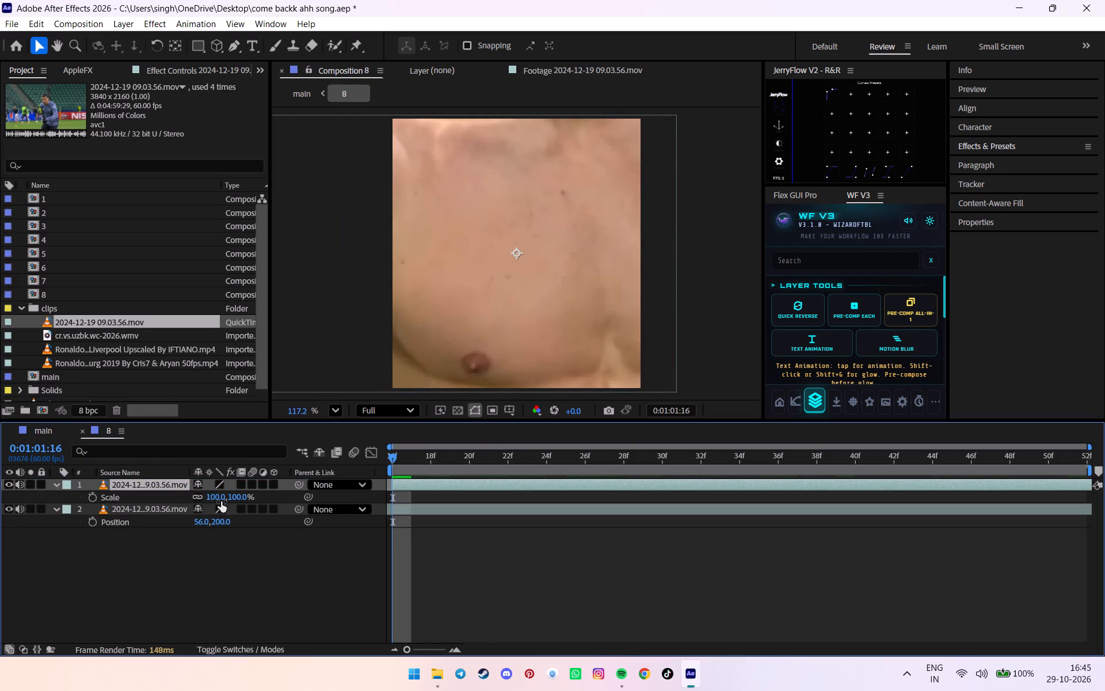
drag(219, 498, 165, 502)
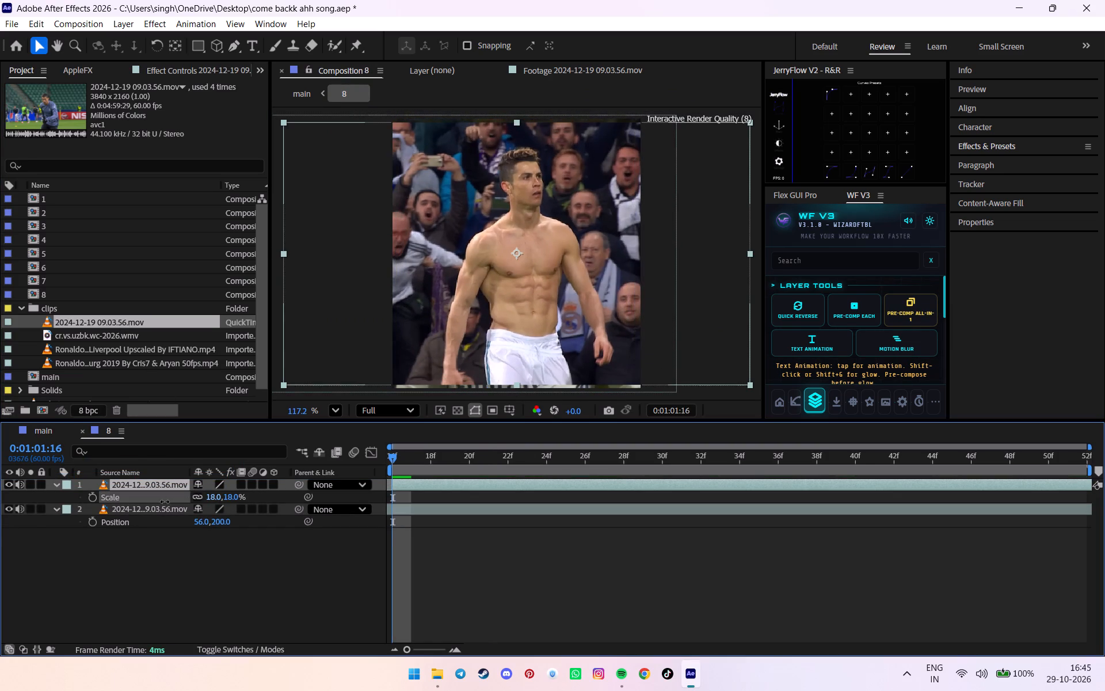
drag(165, 502, 164, 499)
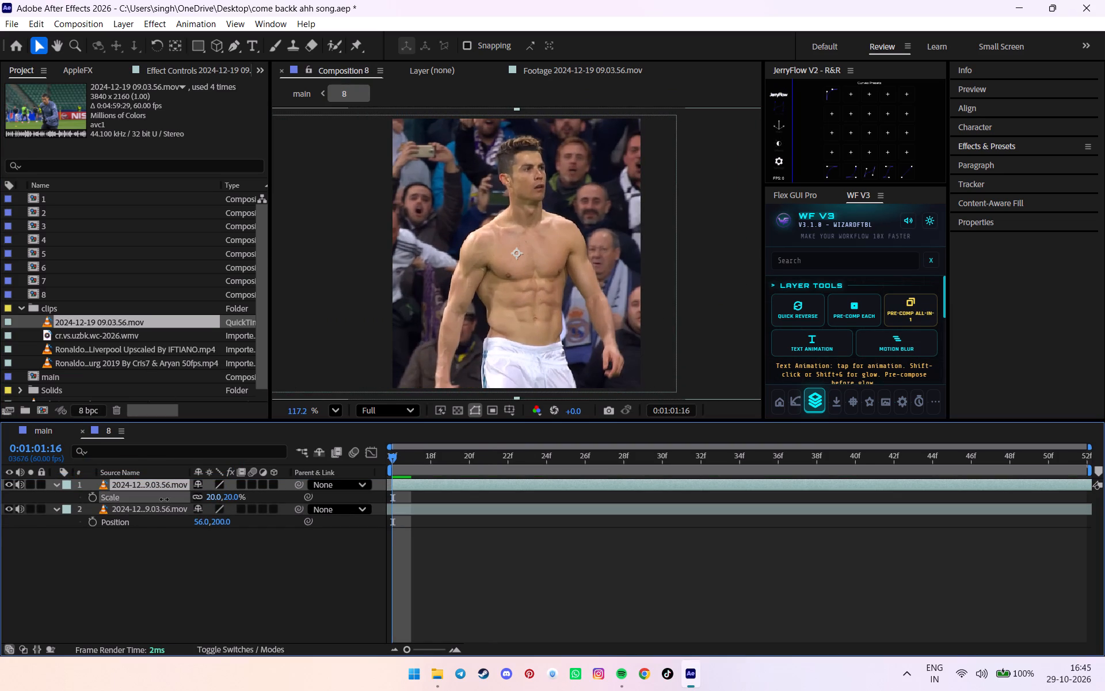
drag(164, 499, 163, 499)
Set the position of the top footage layer in comp 8 to 159, 200.
key(p)
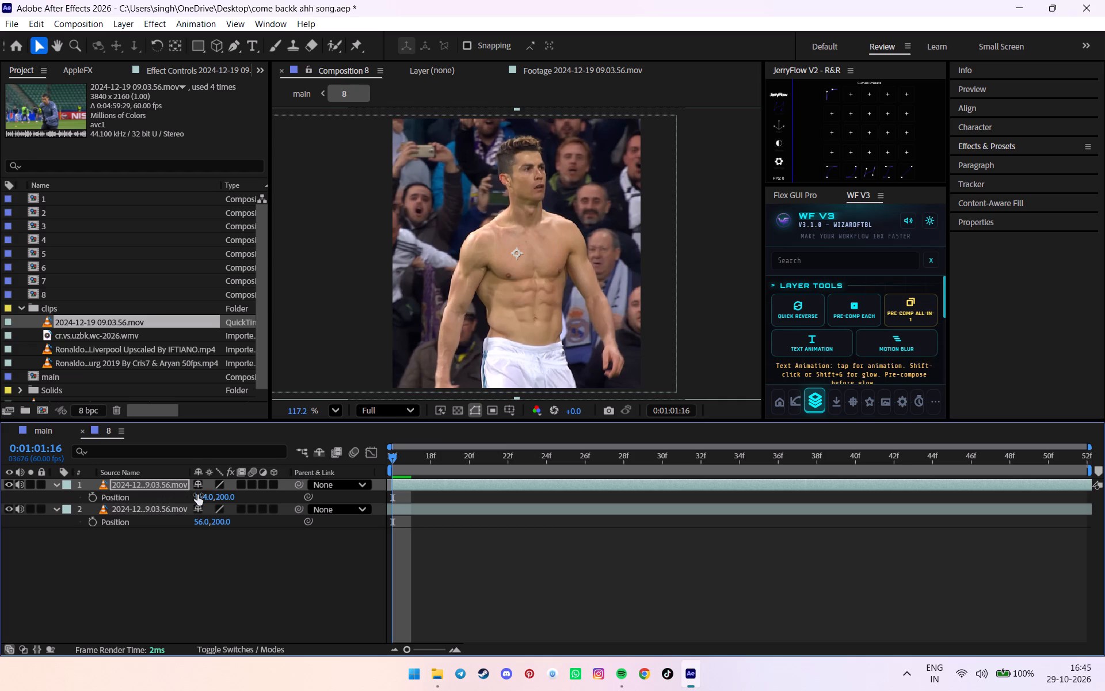
drag(200, 495, 184, 498)
Return to main, save the project, and scrub the eighth shot.
click(51, 427)
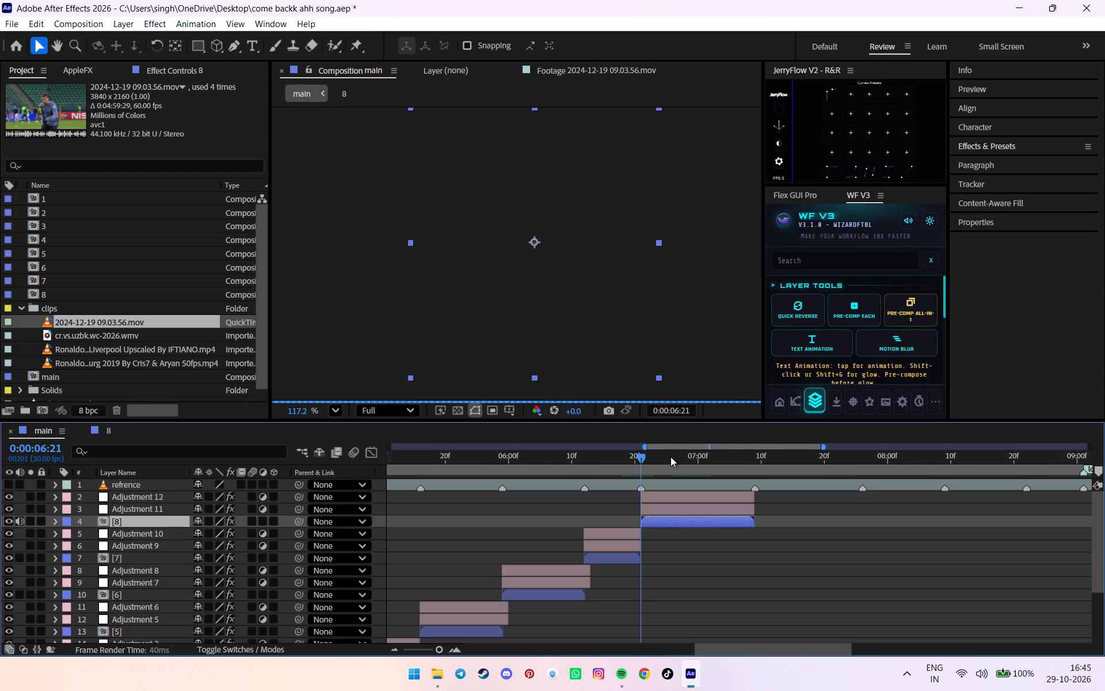
key(ctrl+s)
drag(649, 461, 686, 457)
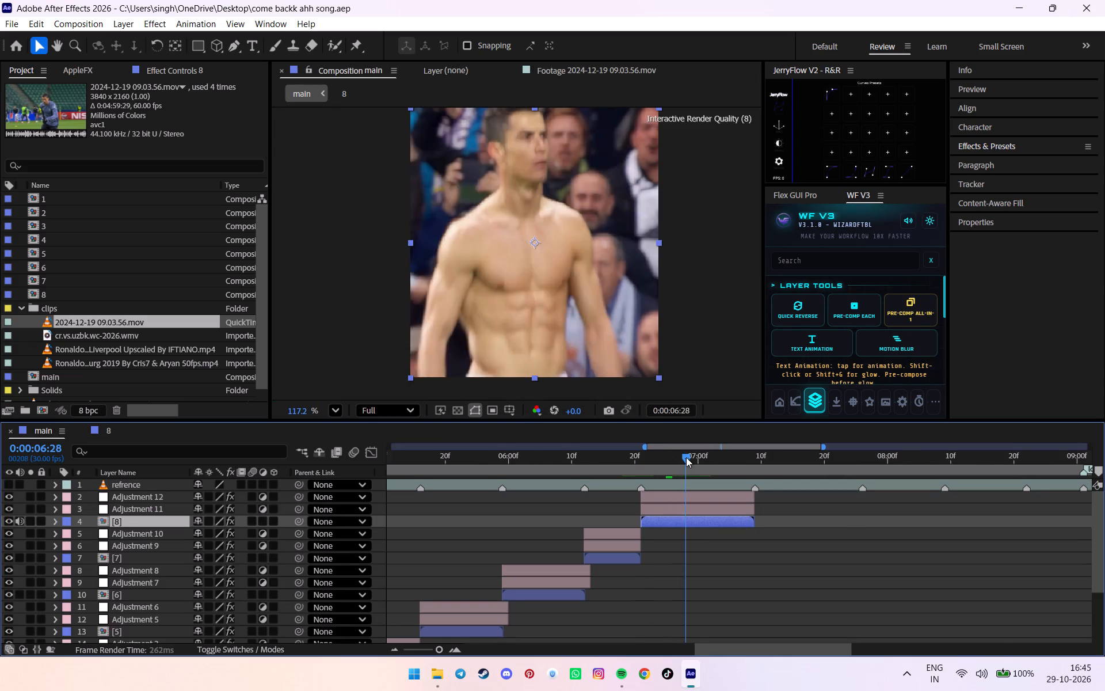
drag(686, 457, 639, 472)
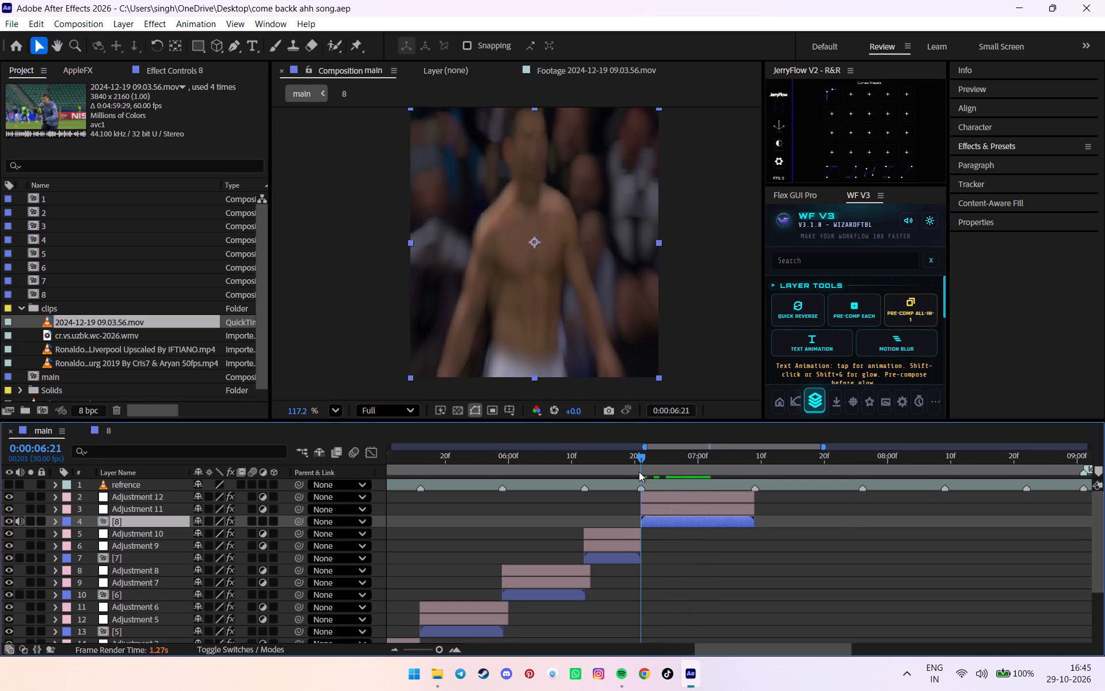
drag(639, 472, 666, 477)
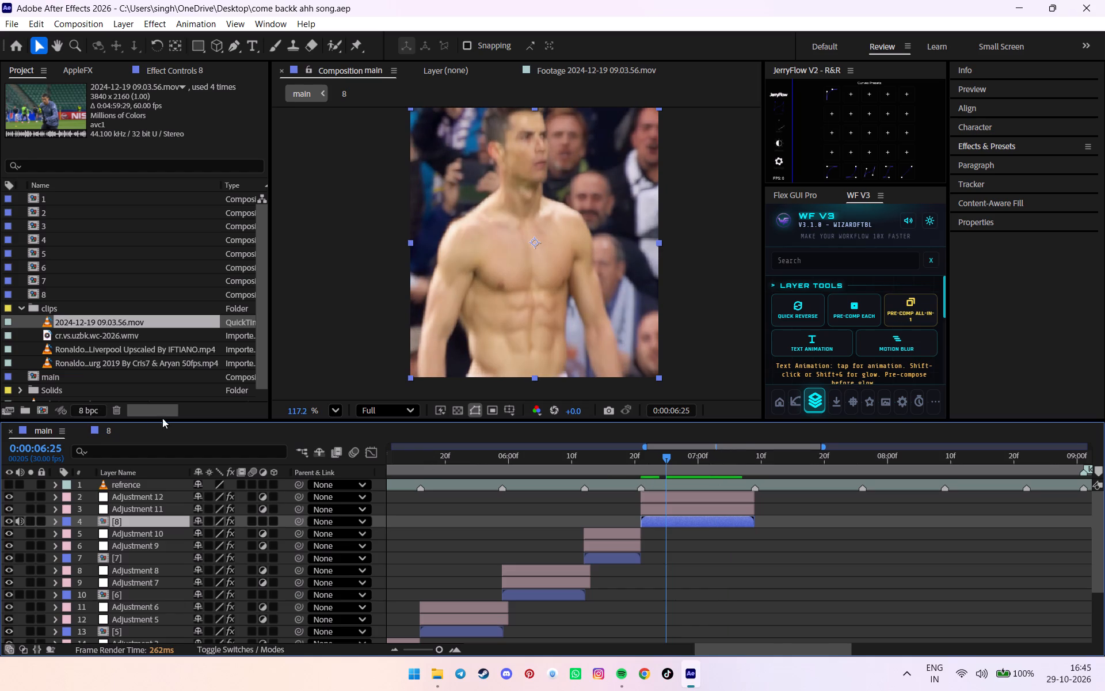
In comp 8, slide the top footage layer to use an earlier part of the action and extend its start back to 0:01:01:16.
click(113, 427)
drag(481, 468, 346, 488)
drag(409, 484, 550, 484)
drag(538, 485, 590, 479)
drag(580, 482, 394, 487)
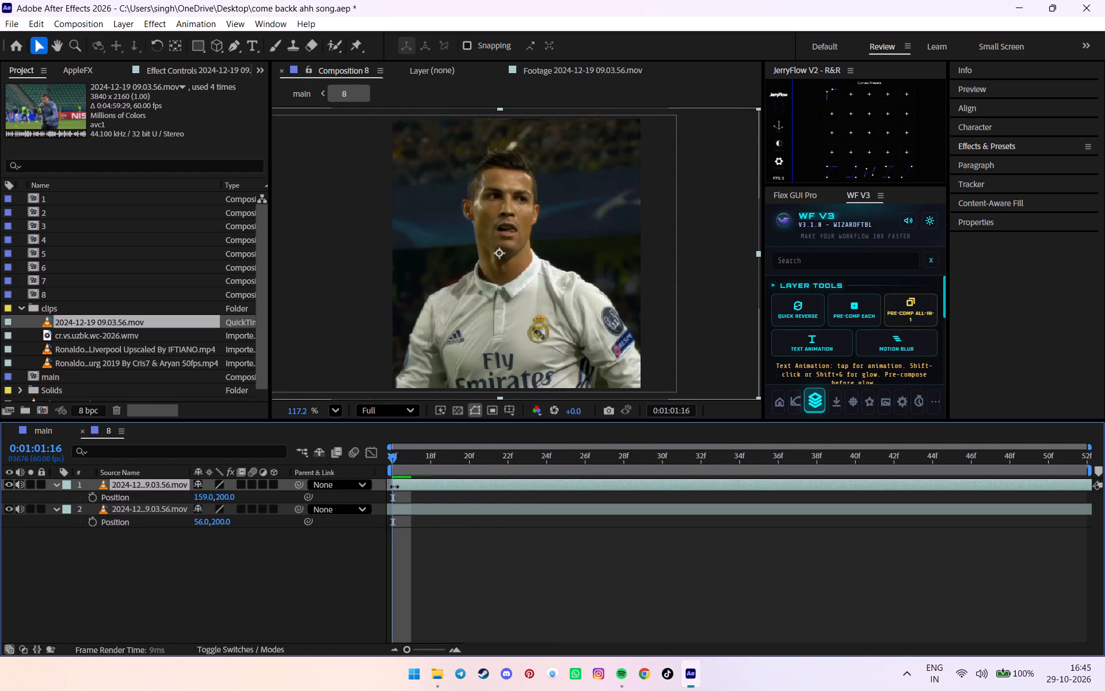
drag(394, 487, 393, 486)
Return to main, save the project, and scrub the eighth shot.
click(36, 431)
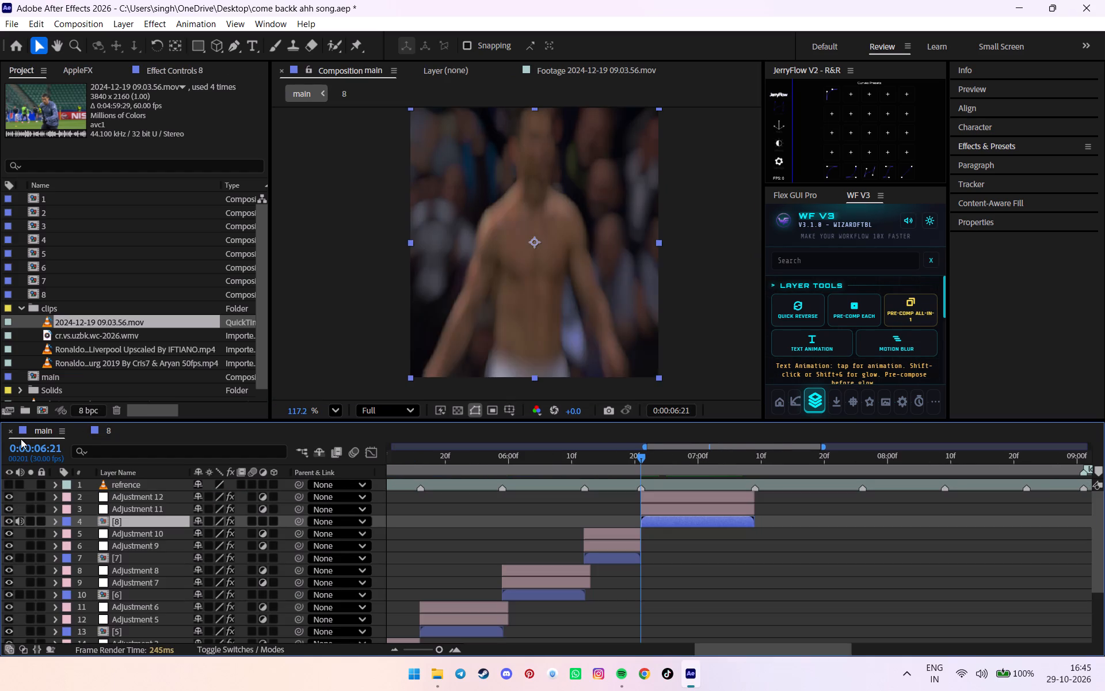
key(ctrl+s)
drag(653, 469, 700, 469)
Set the S_BlurMoCurves Center XY on Adjustment 12 to 184, 36.8 and scrub the shot to check the framing.
click(702, 503)
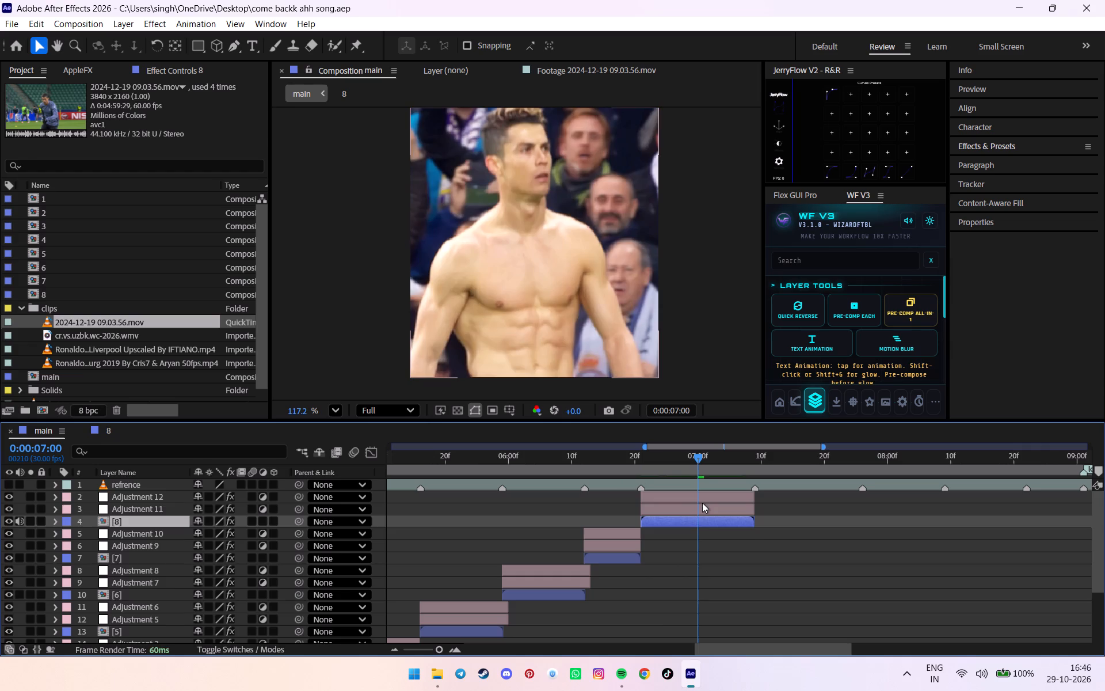
click(698, 498)
click(174, 71)
drag(196, 198, 178, 197)
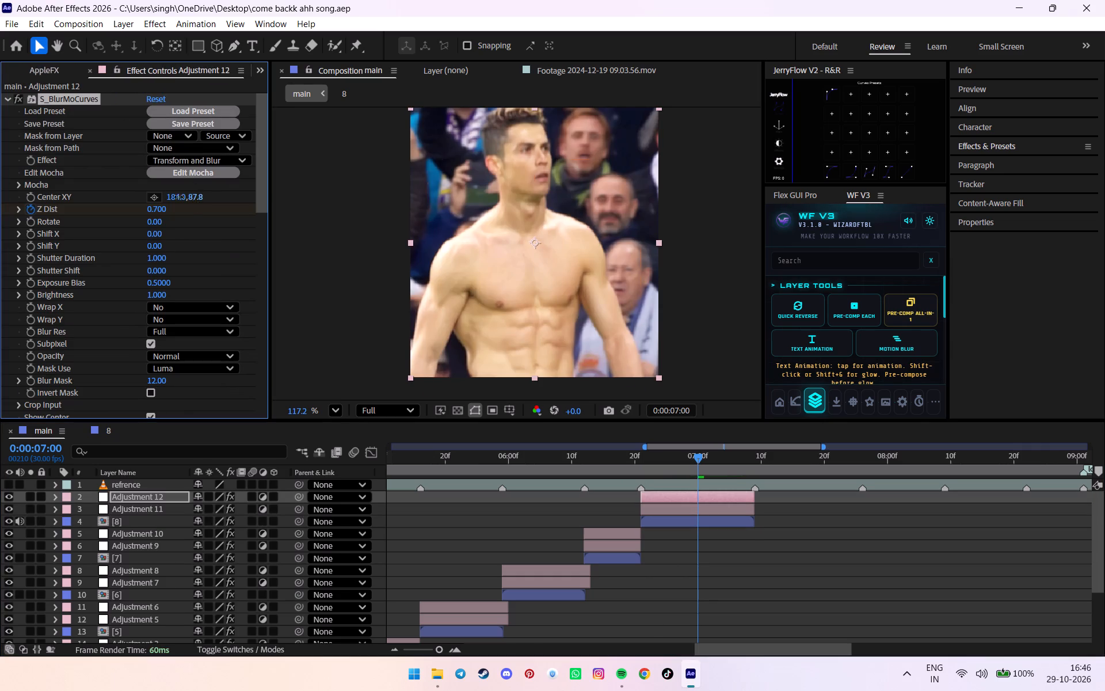
drag(178, 197, 157, 199)
drag(663, 468, 655, 468)
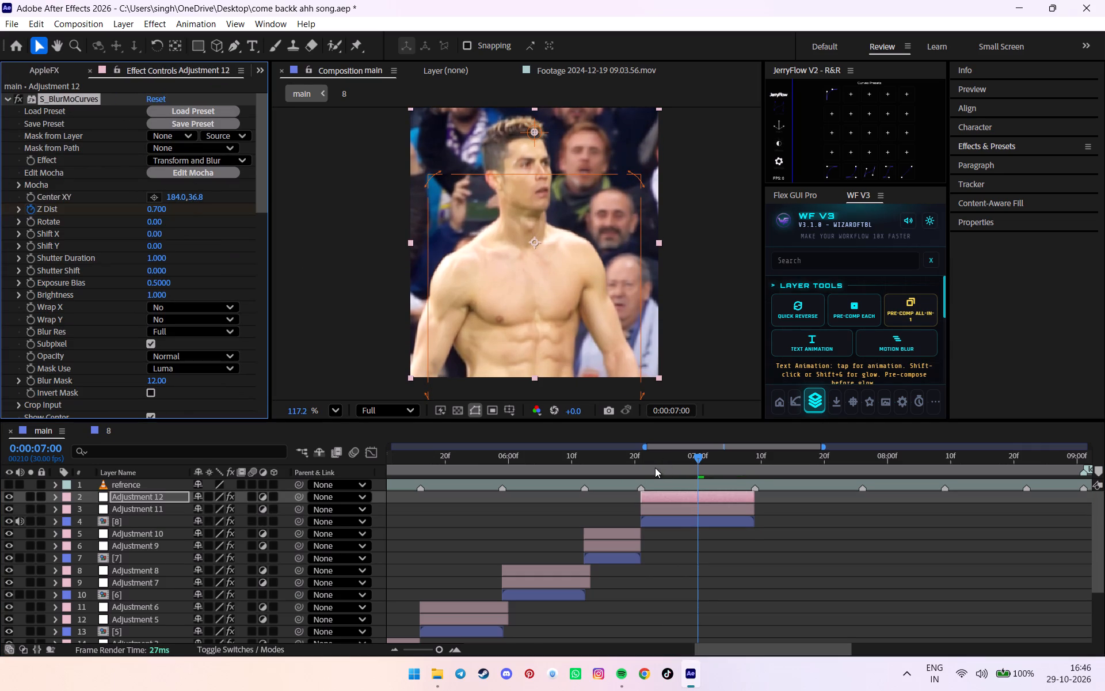
drag(655, 468, 651, 468)
drag(653, 466, 720, 468)
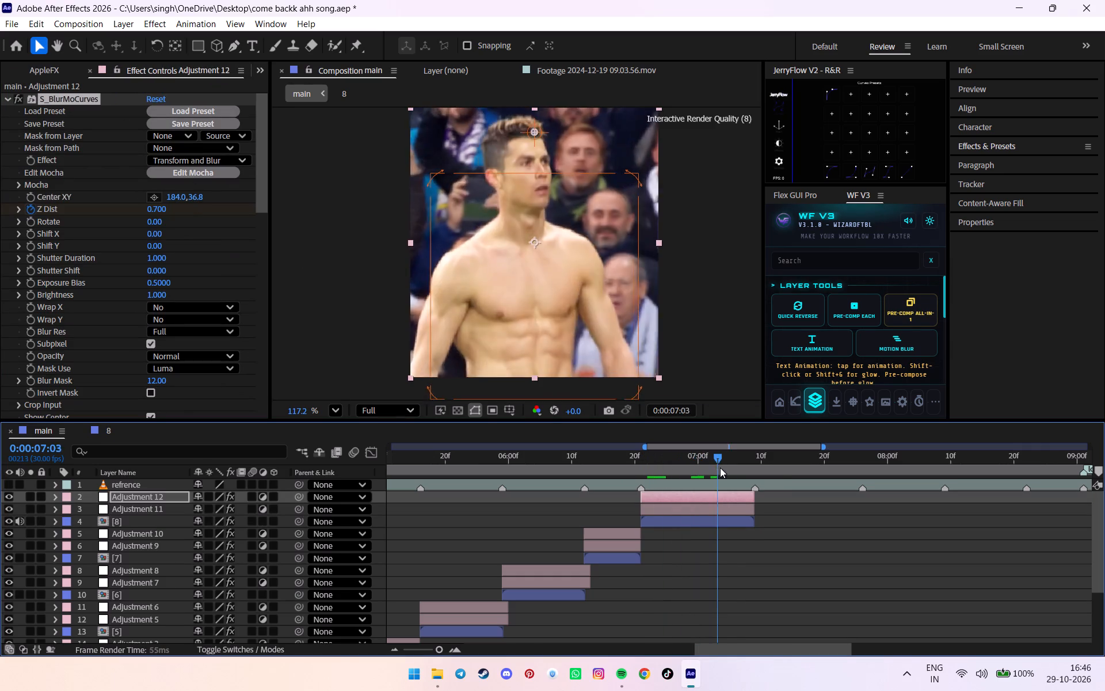
drag(720, 468, 678, 471)
In comp 8, slide the top footage layer to start even earlier in the action and extend its start back to 0:01:01:16.
click(108, 431)
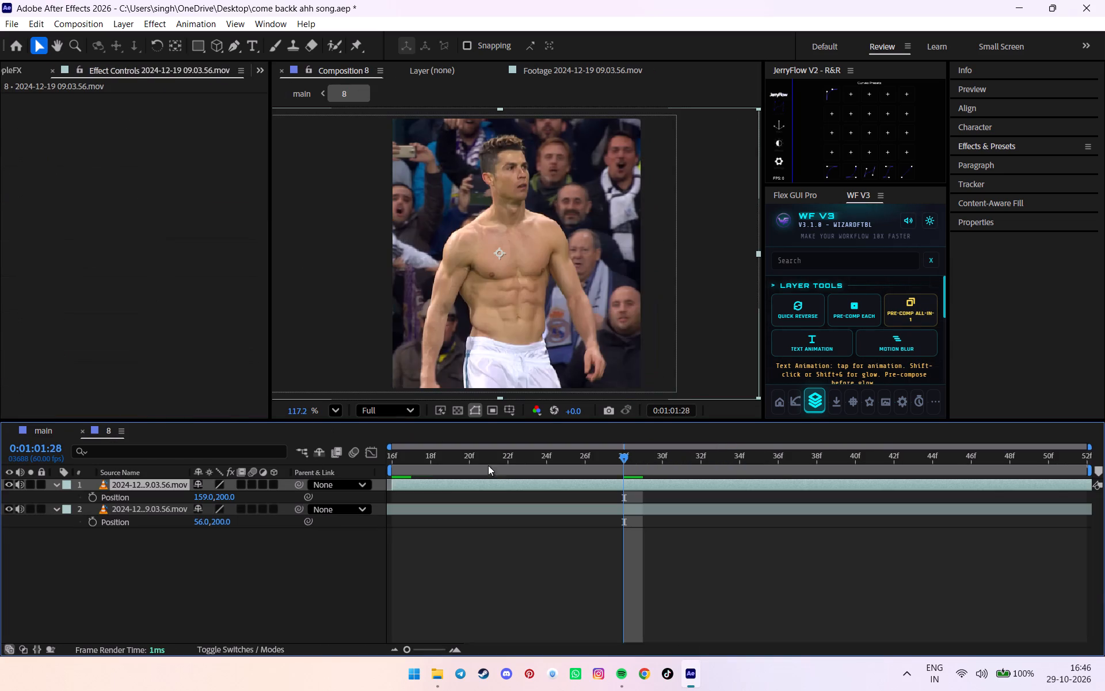
drag(506, 465, 401, 485)
drag(428, 485, 429, 484)
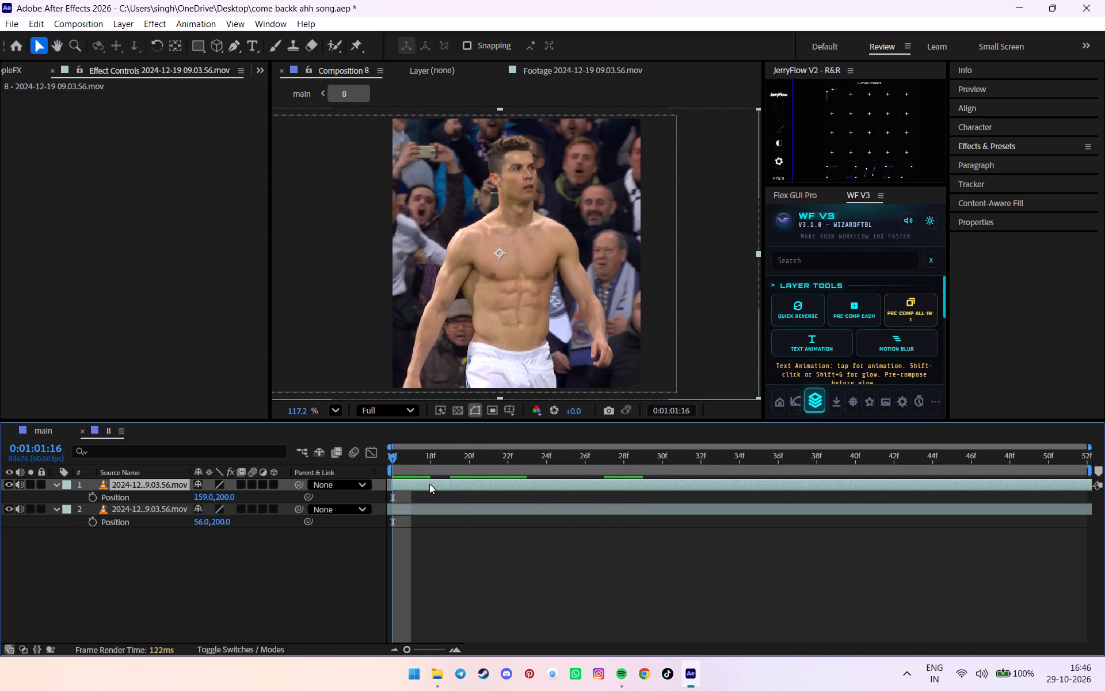
drag(429, 484, 906, 470)
drag(874, 482, 409, 489)
drag(411, 489, 388, 488)
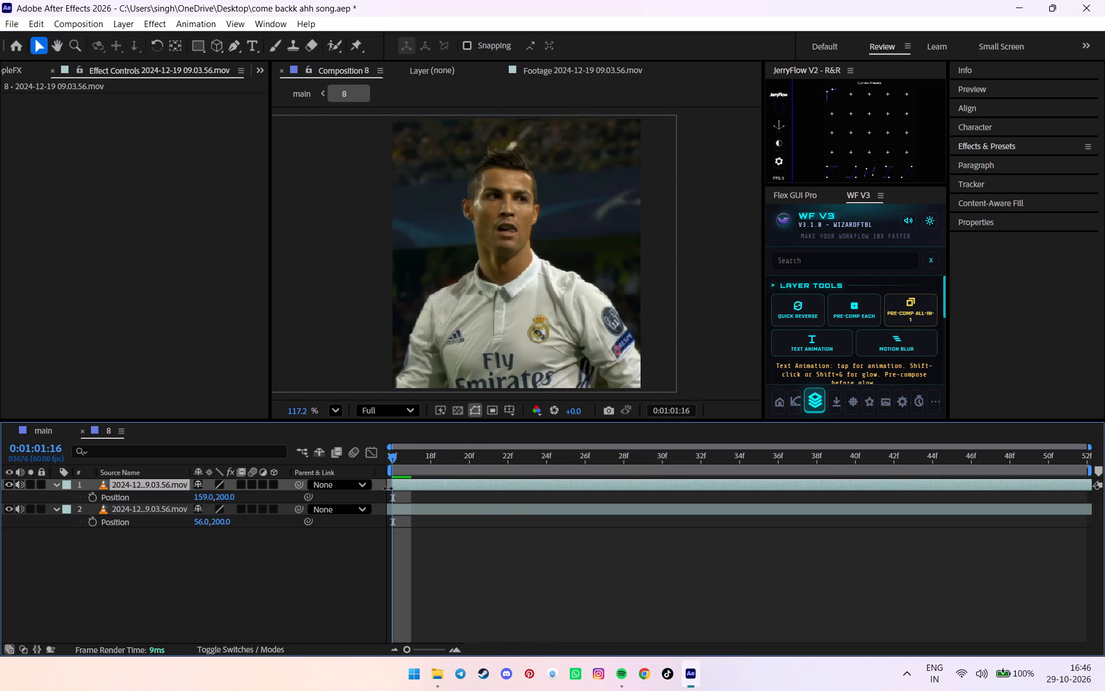
drag(388, 488, 387, 488)
drag(434, 470, 888, 478)
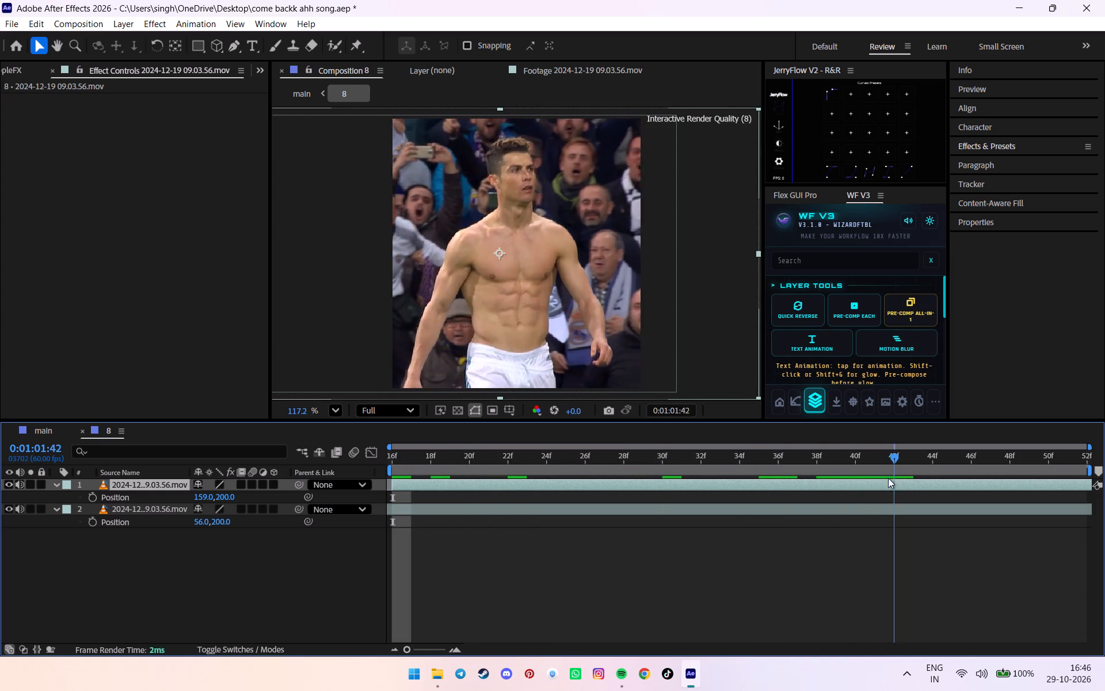
drag(888, 478, 175, 502)
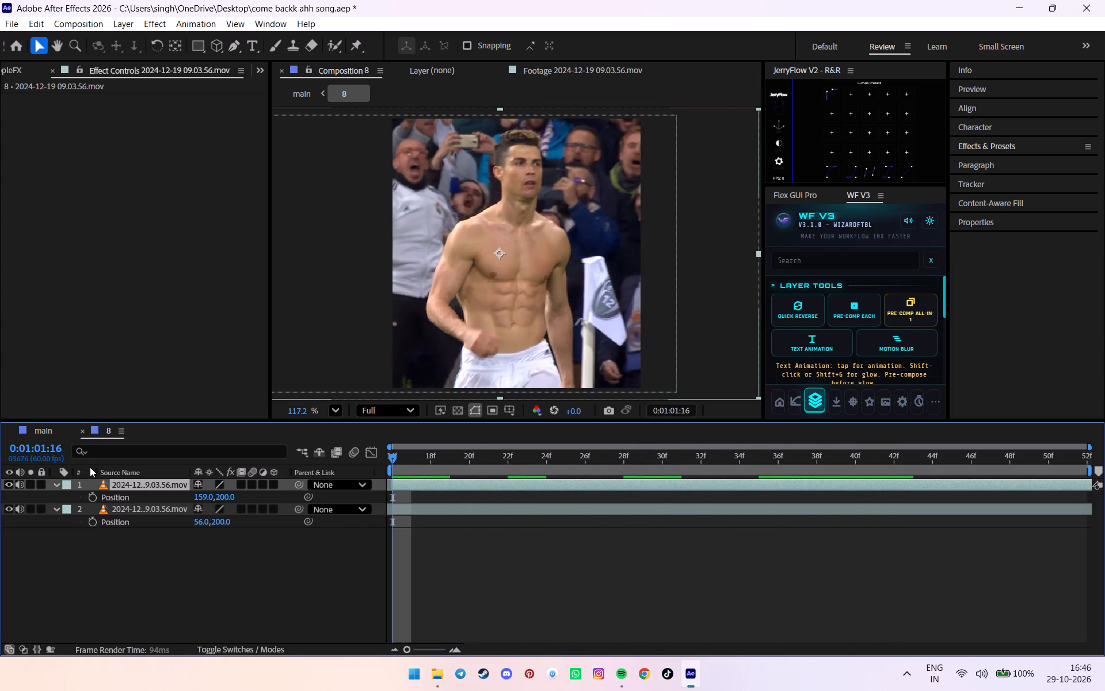
Return to main and scrub the opening frames of the eighth shot to check the framing.
drag(32, 435, 40, 435)
drag(656, 476, 680, 473)
drag(656, 468, 658, 468)
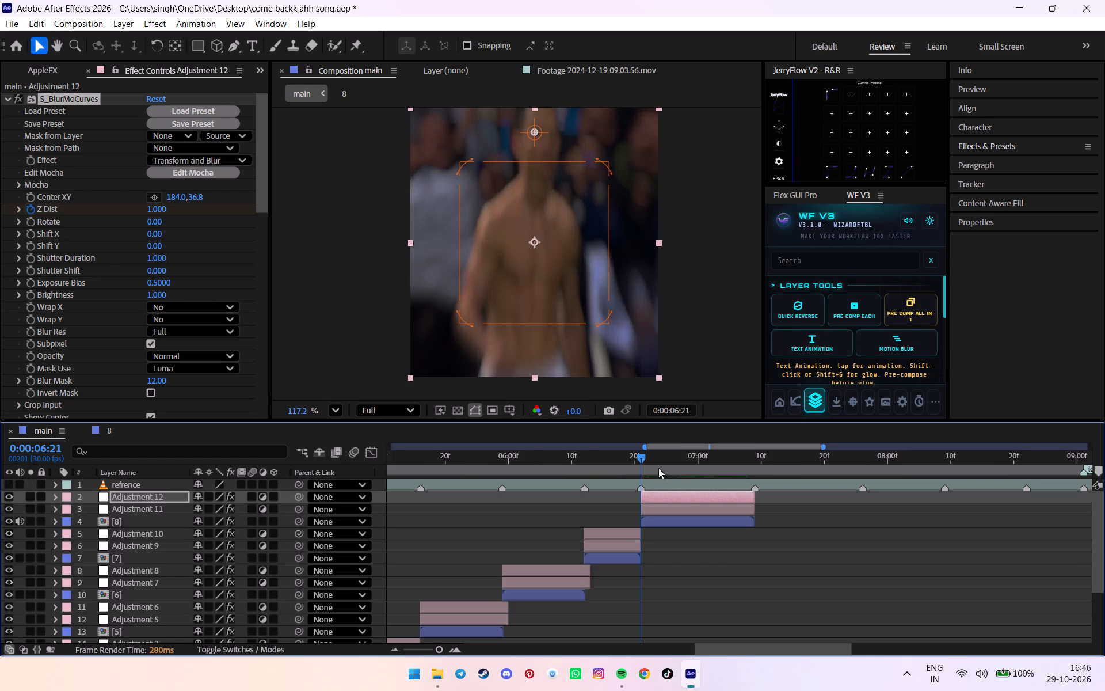
drag(658, 468, 663, 474)
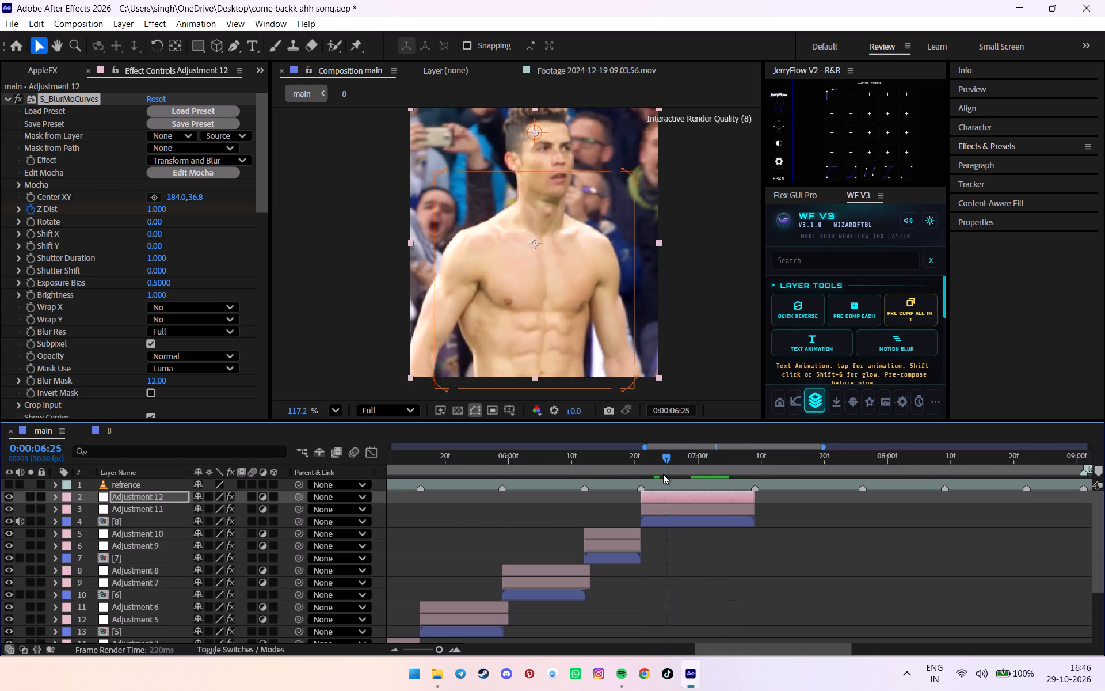
drag(663, 474, 662, 474)
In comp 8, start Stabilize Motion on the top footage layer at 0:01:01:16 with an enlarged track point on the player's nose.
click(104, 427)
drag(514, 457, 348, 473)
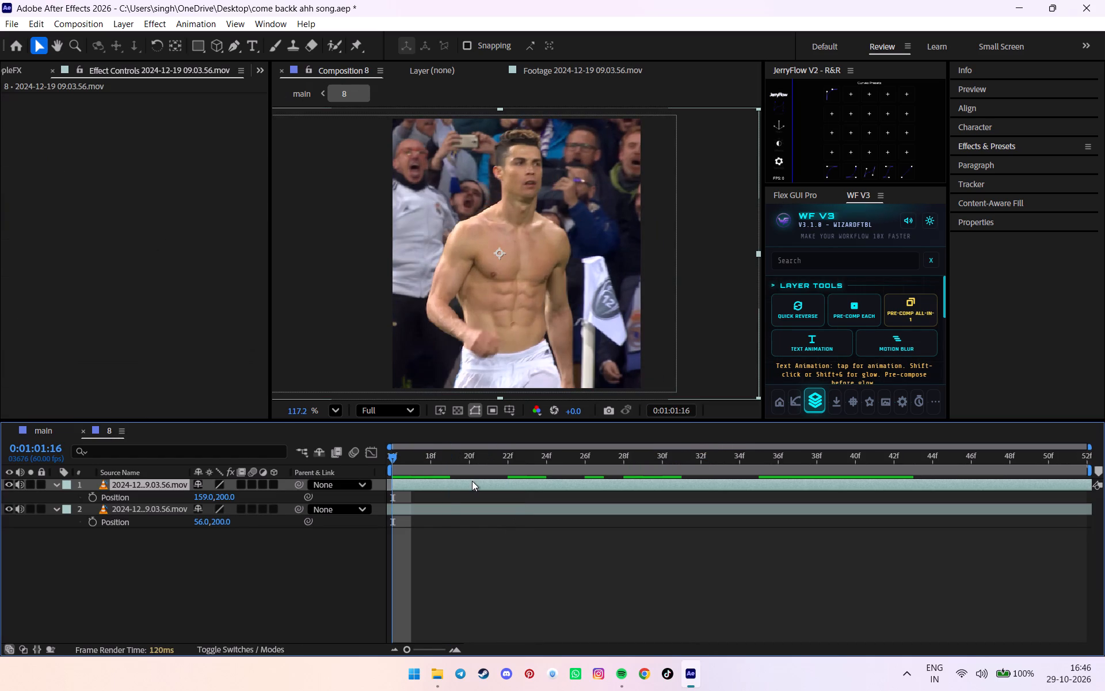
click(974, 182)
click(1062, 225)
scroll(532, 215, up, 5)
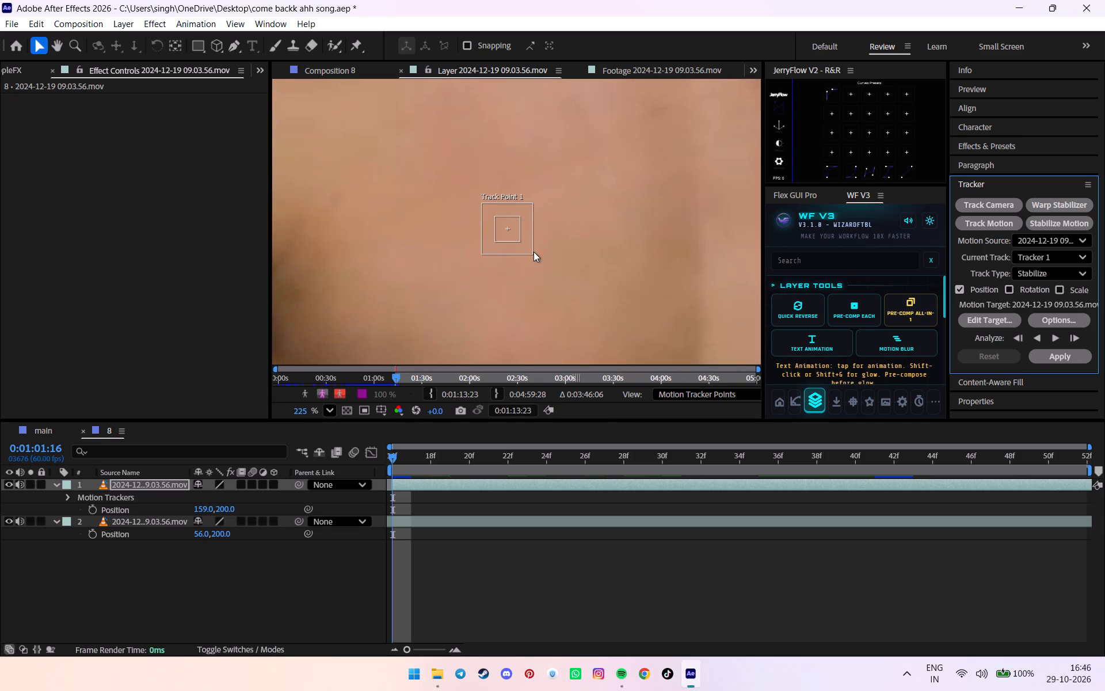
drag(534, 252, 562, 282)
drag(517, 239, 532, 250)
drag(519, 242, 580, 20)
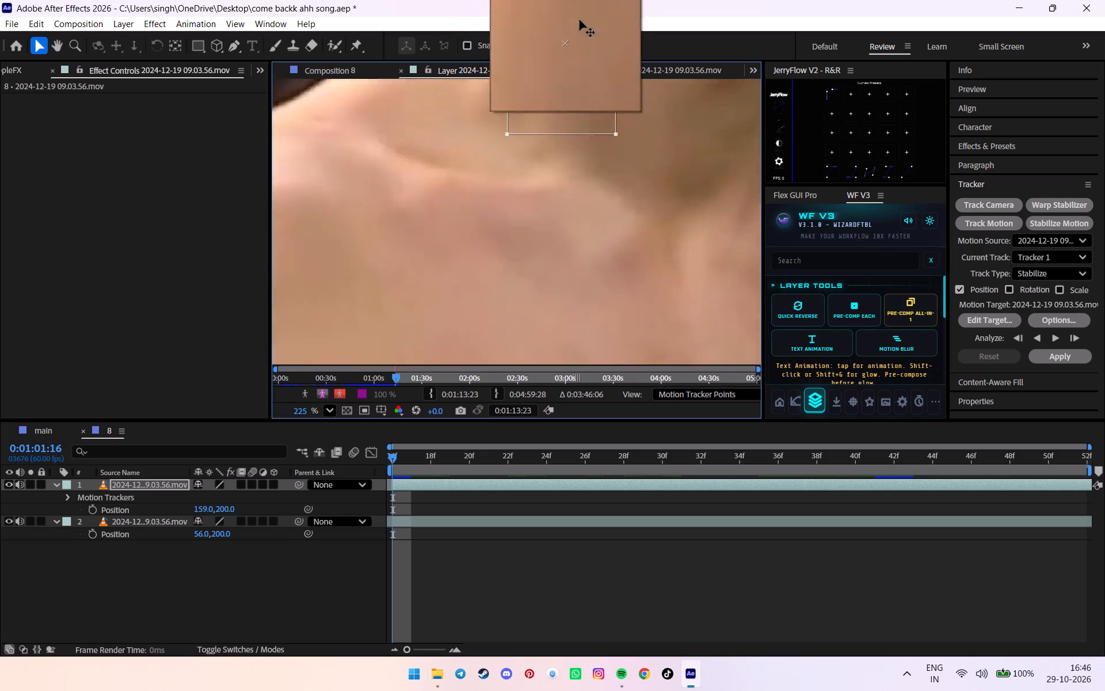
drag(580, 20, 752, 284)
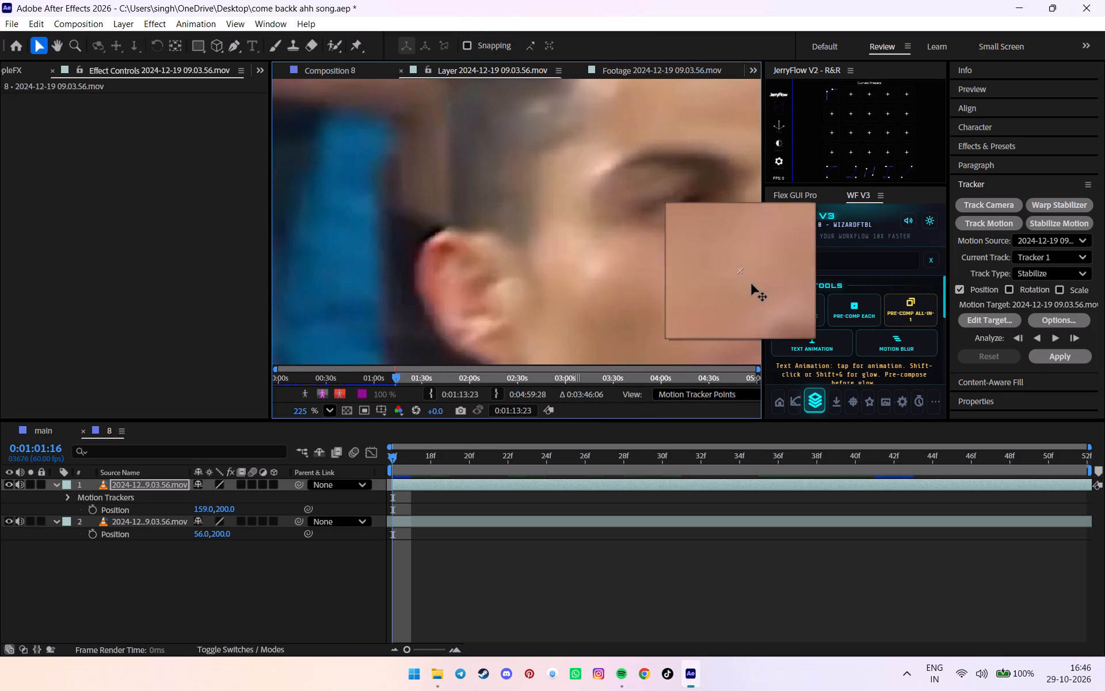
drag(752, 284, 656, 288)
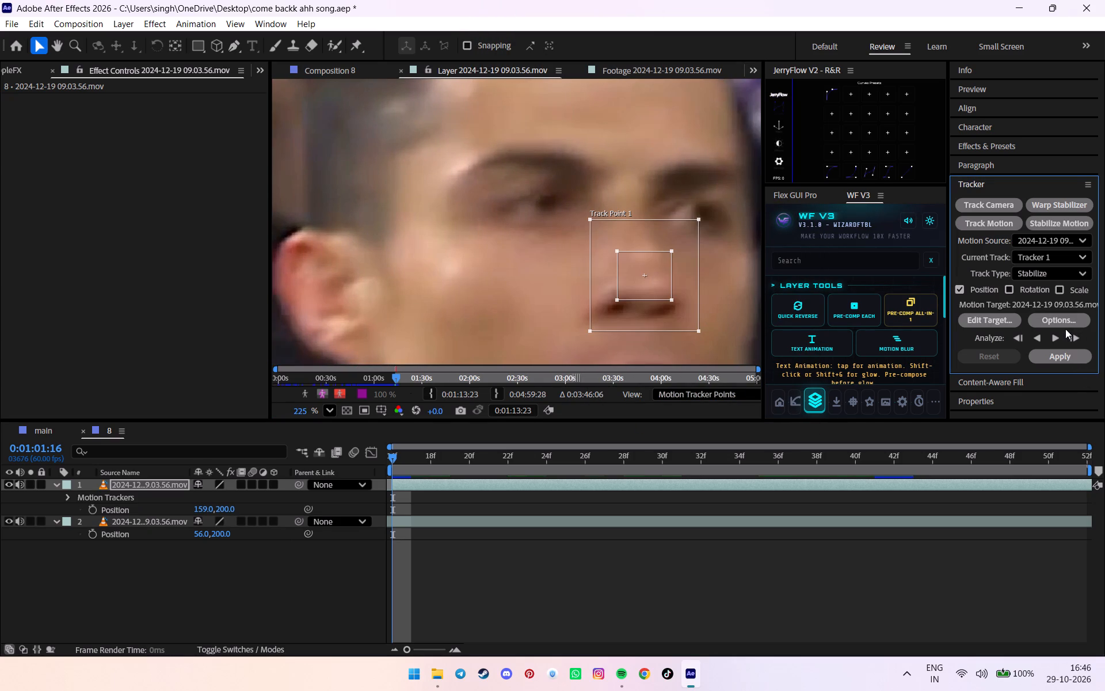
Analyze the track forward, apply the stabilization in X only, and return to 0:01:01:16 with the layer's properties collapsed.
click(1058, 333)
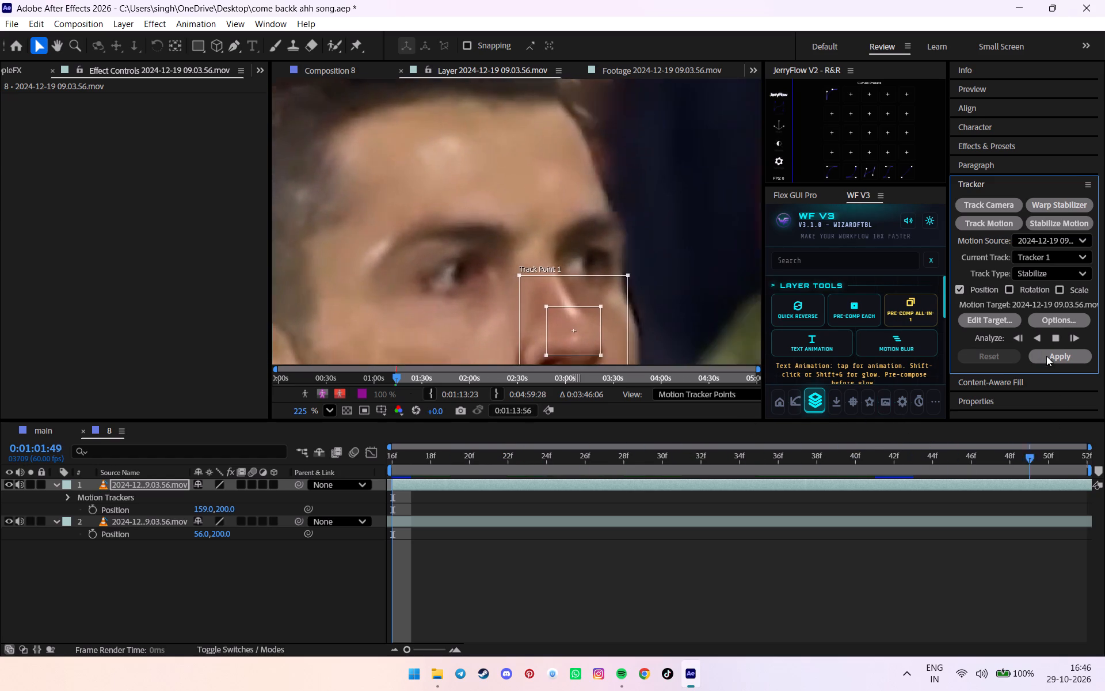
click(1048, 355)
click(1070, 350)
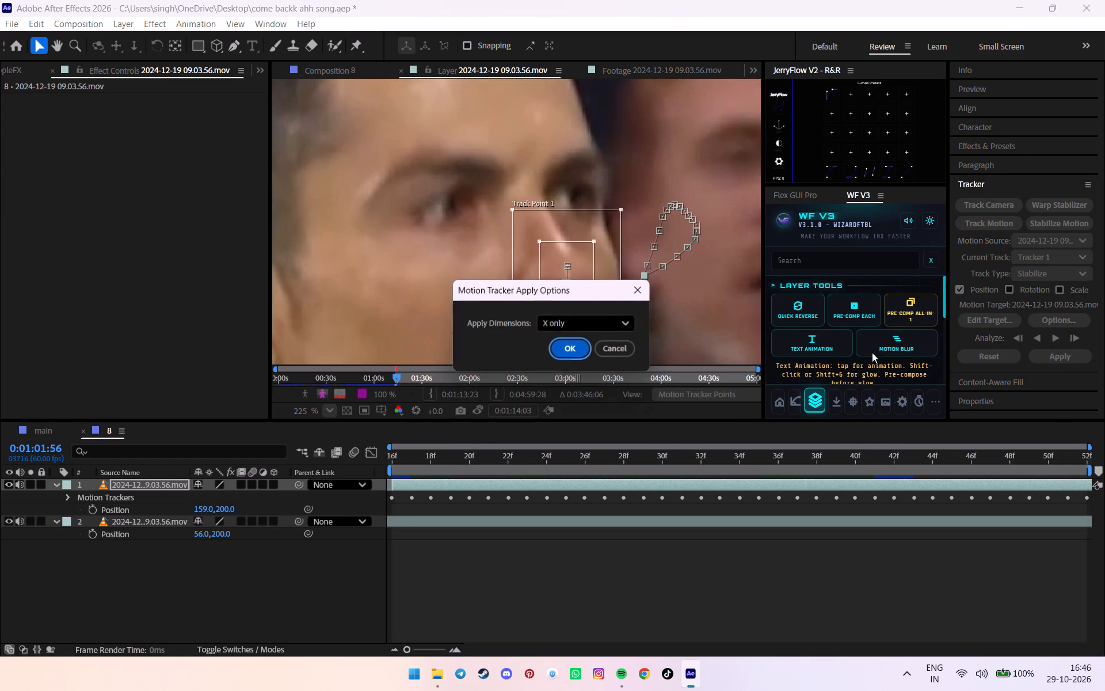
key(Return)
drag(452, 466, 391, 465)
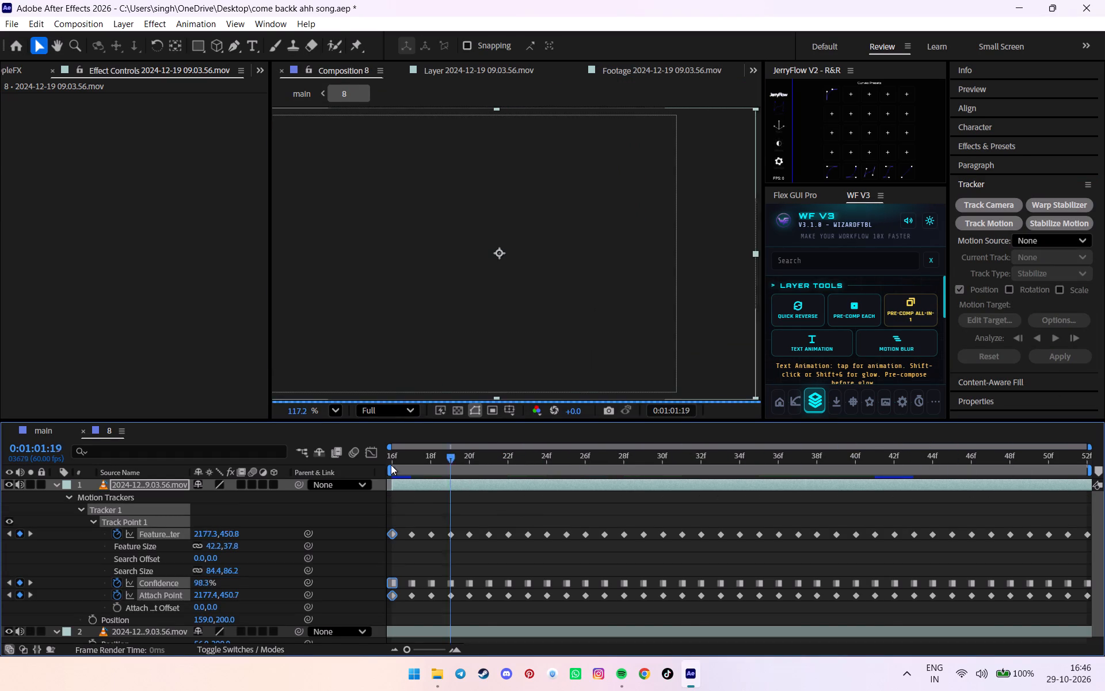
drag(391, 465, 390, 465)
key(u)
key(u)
Return to main, save the project, and scrub the eighth shot from 0:00:06:21.
click(43, 426)
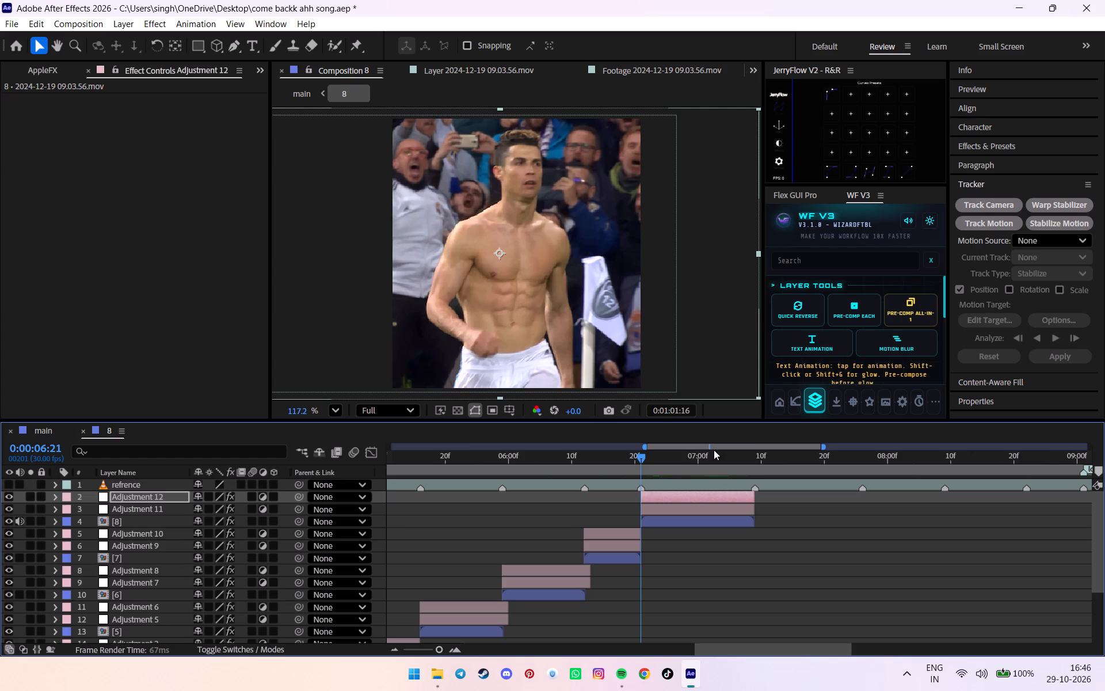
key(ctrl+s)
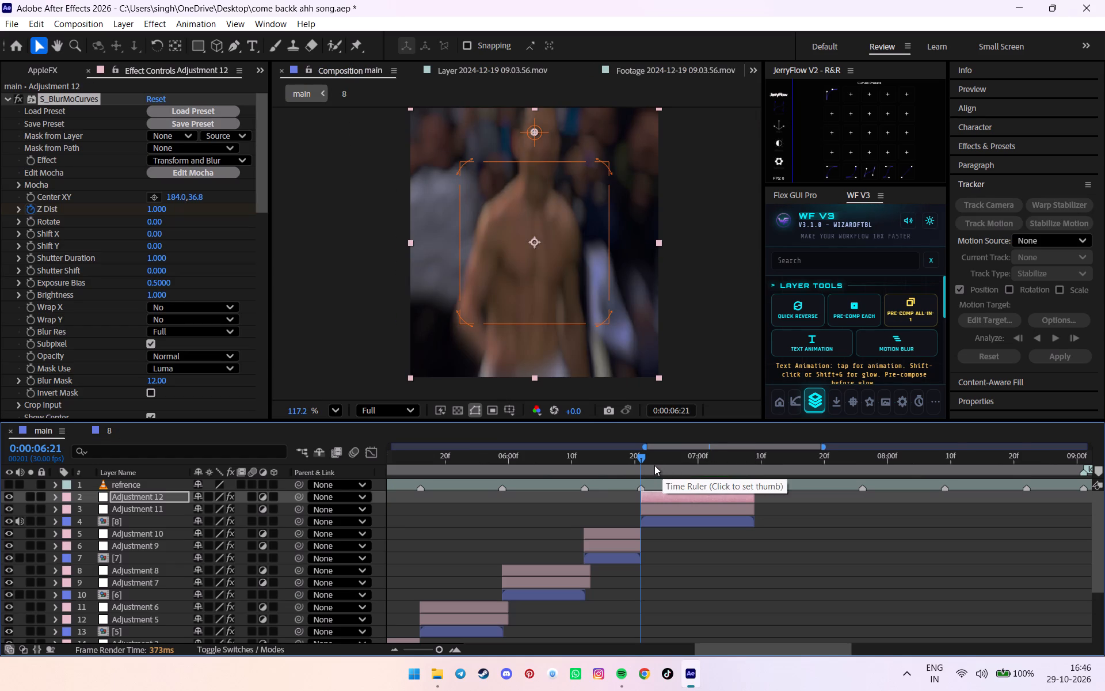
drag(654, 465, 721, 466)
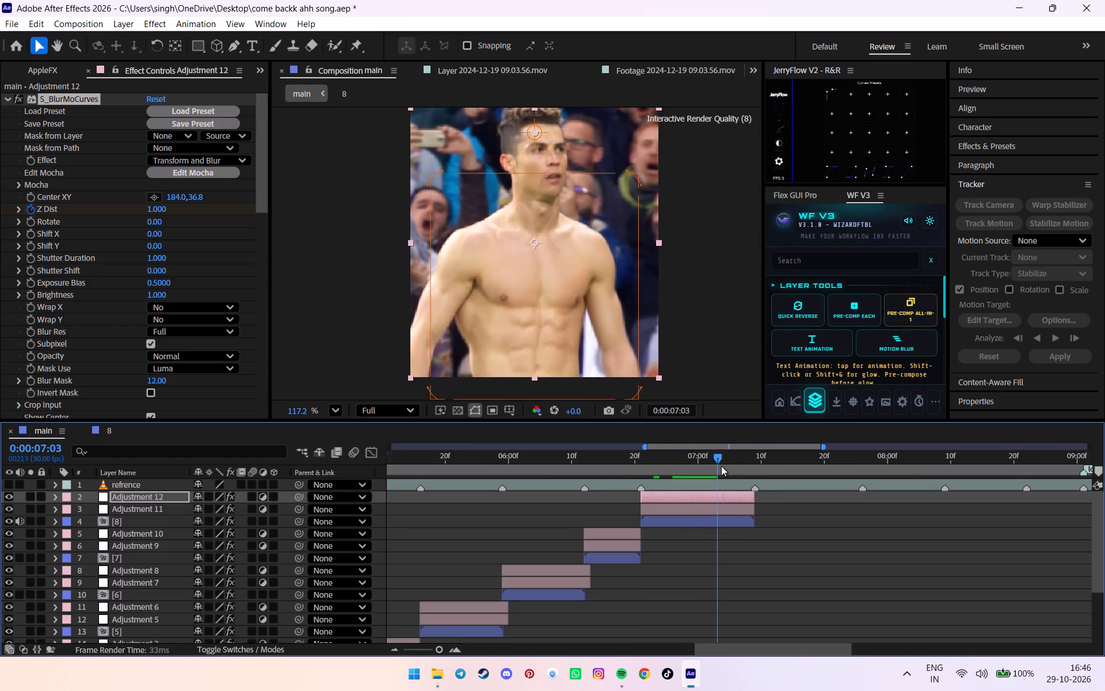
drag(721, 466, 691, 468)
In comp 8, slide the top footage layer to use a later part of the action and scrub through it.
drag(108, 434, 116, 434)
drag(473, 450, 388, 466)
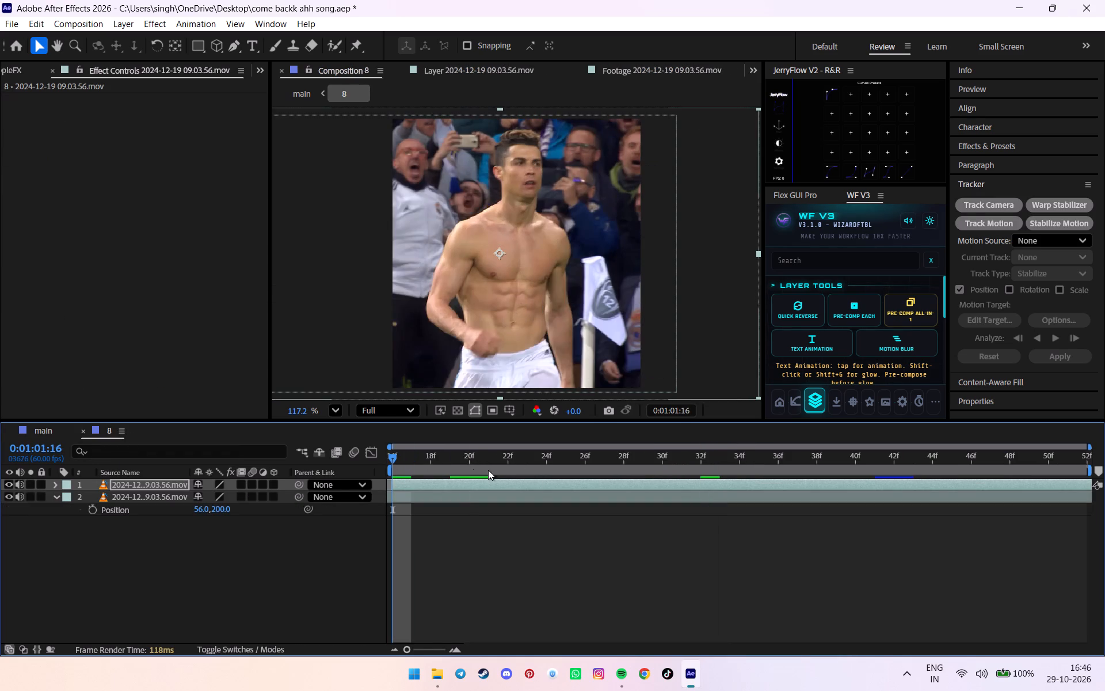
drag(564, 486, 239, 498)
drag(681, 466, 862, 458)
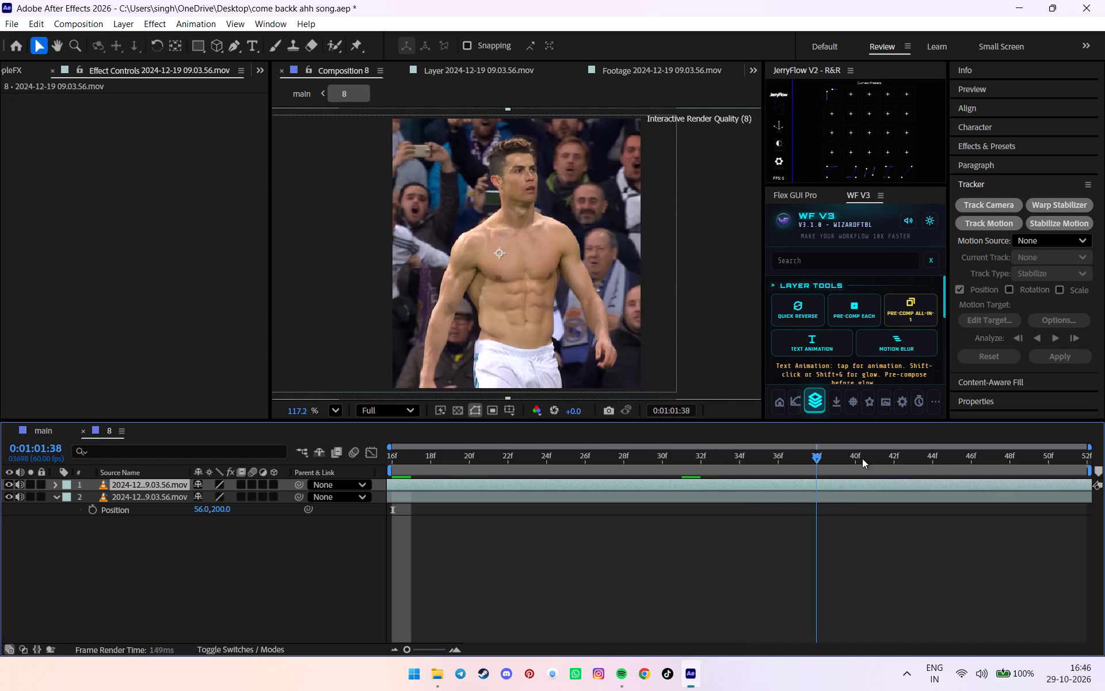
drag(862, 458, 367, 495)
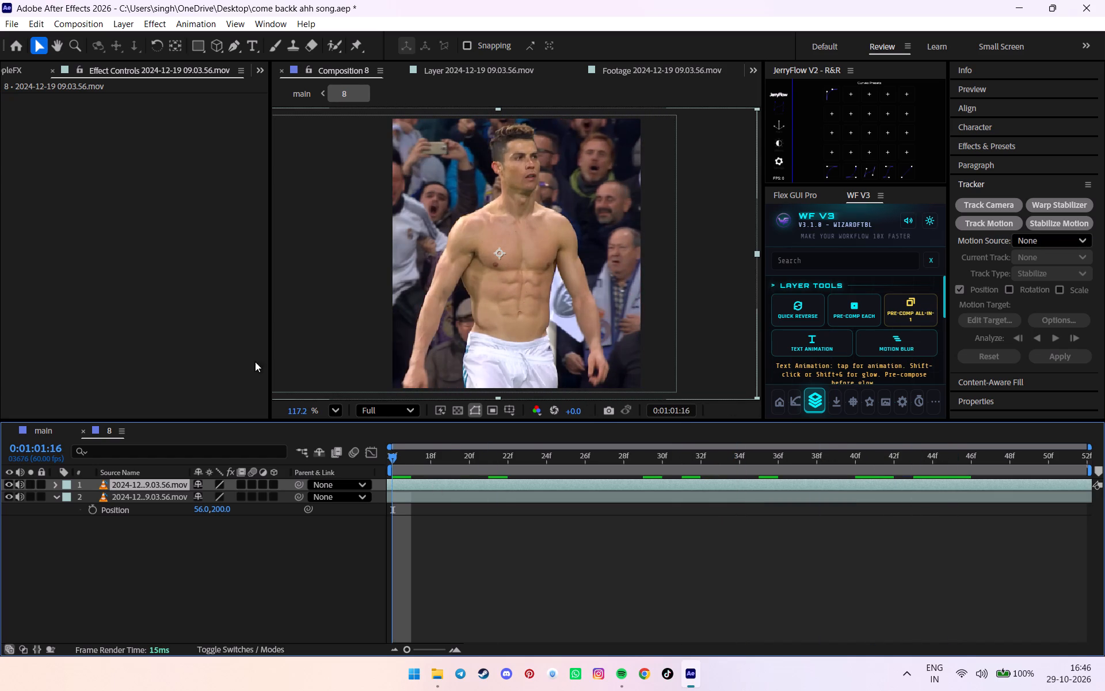
Return to main and scrub the eighth shot to check the new part of the clip.
click(45, 430)
drag(644, 454, 696, 455)
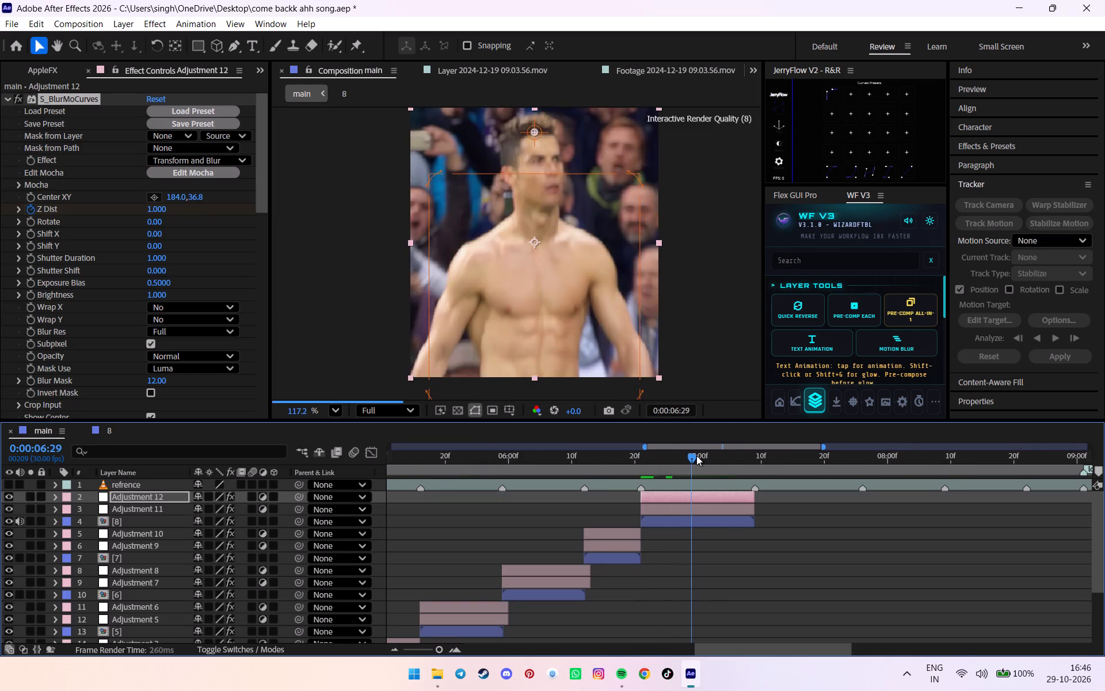
drag(696, 455, 679, 461)
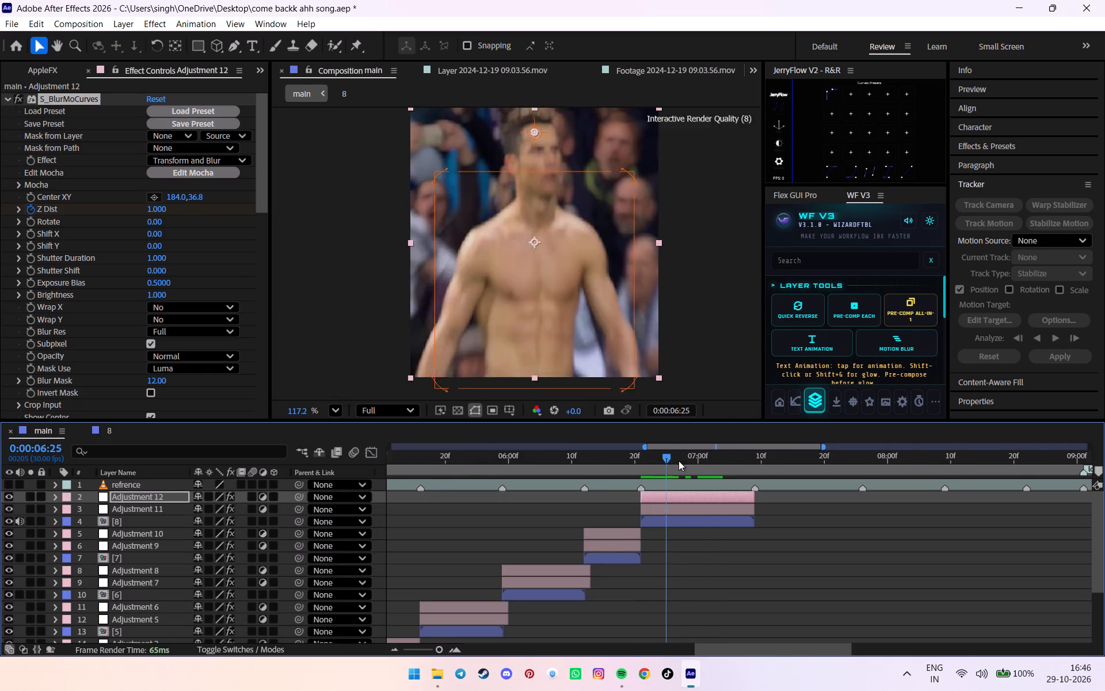
drag(679, 461, 657, 455)
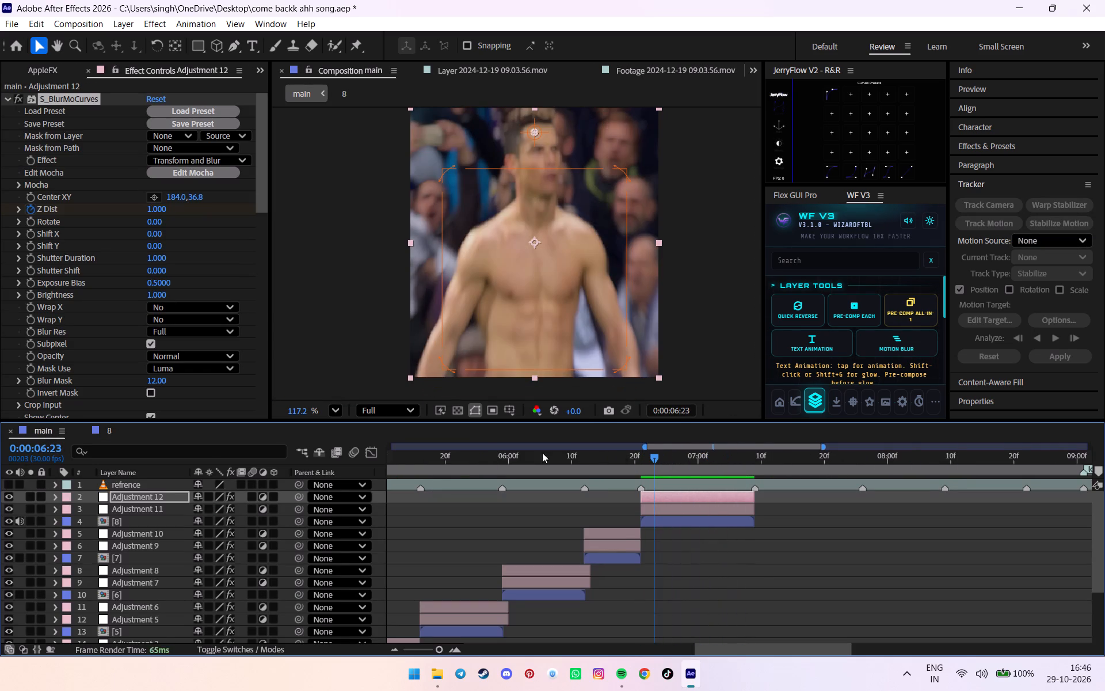
In comp 8, slide the top footage layer so the shot starts even later in the action at 0:01:01:16.
click(127, 428)
drag(443, 465, 627, 453)
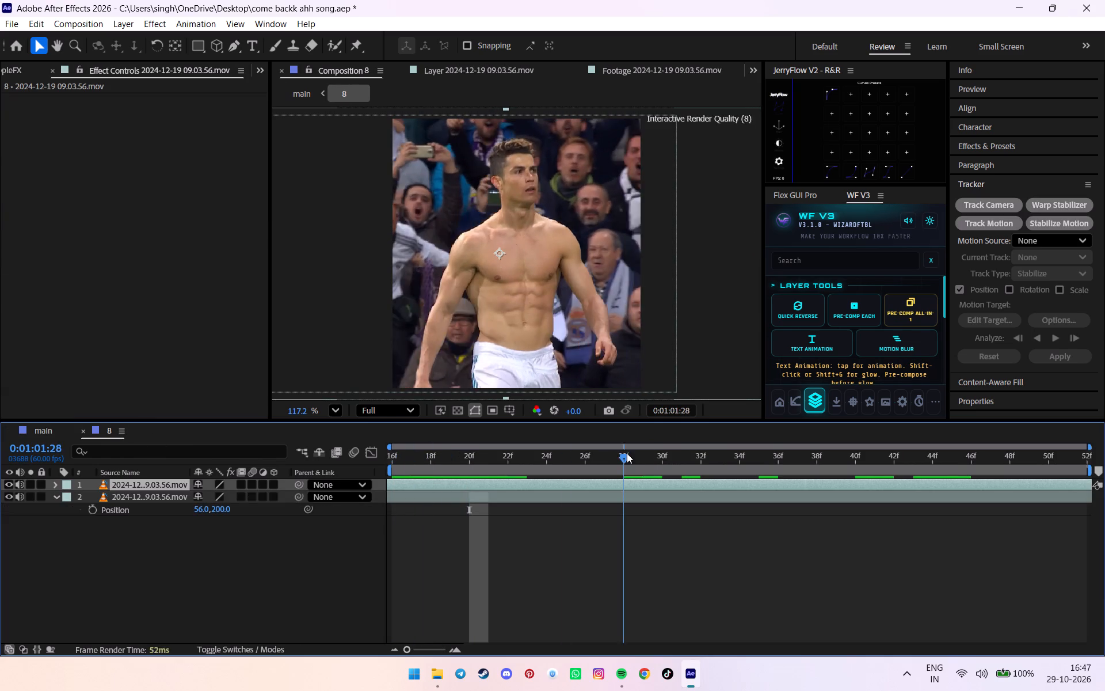
drag(627, 453, 365, 474)
drag(513, 482, 313, 489)
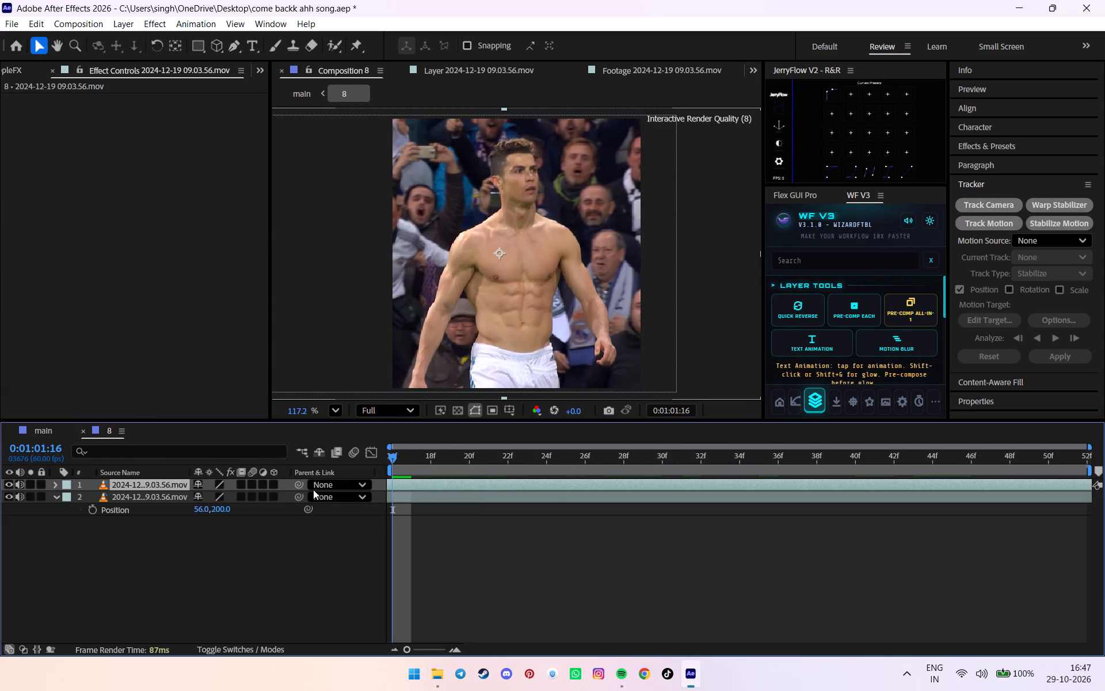
drag(313, 489, 314, 489)
Start a new Stabilize Motion track on the top footage layer with an enlarged track point on the player's nose.
click(1063, 220)
drag(540, 246, 540, 246)
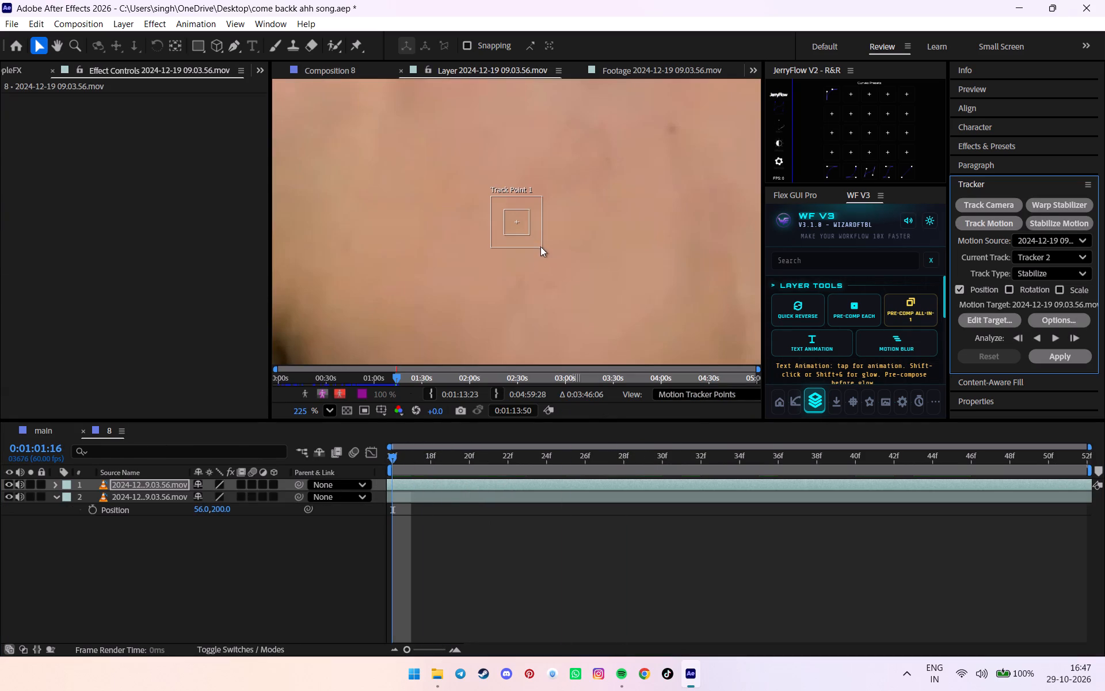
drag(540, 246, 563, 259)
drag(529, 237, 539, 241)
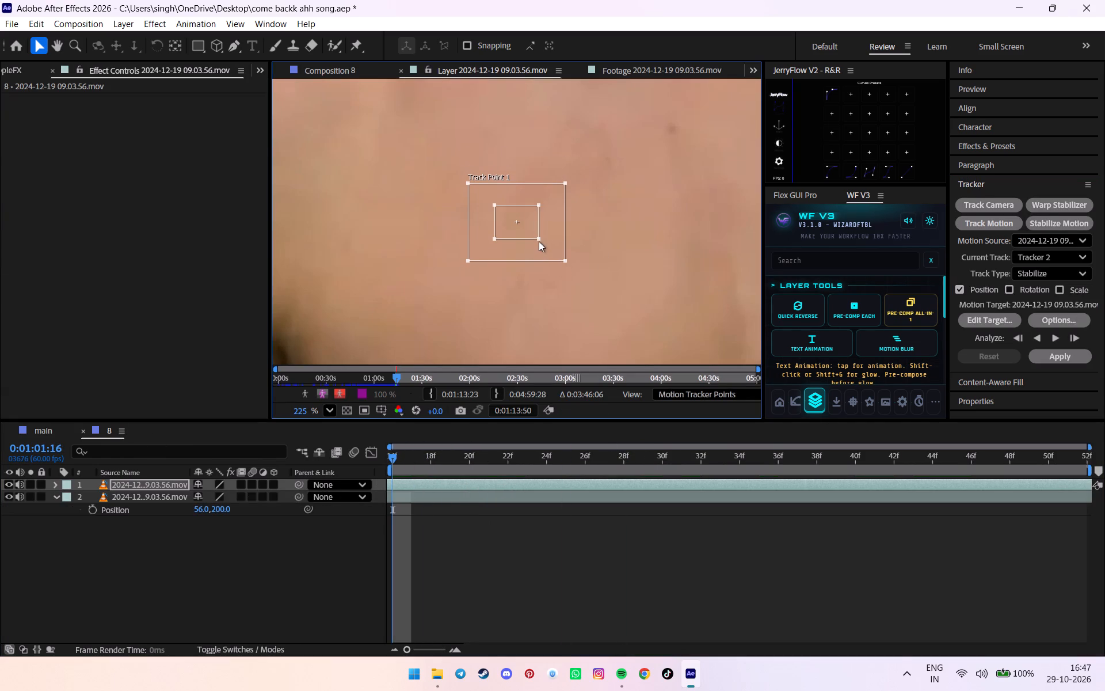
drag(539, 241, 534, 245)
drag(563, 258, 559, 266)
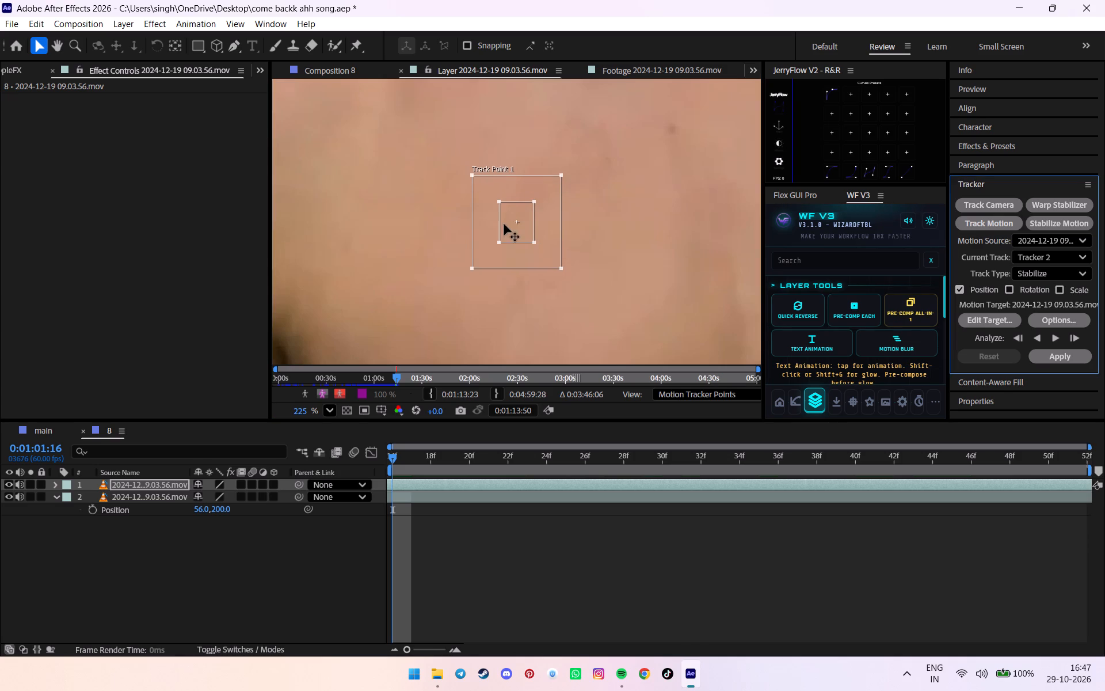
drag(515, 218, 731, 256)
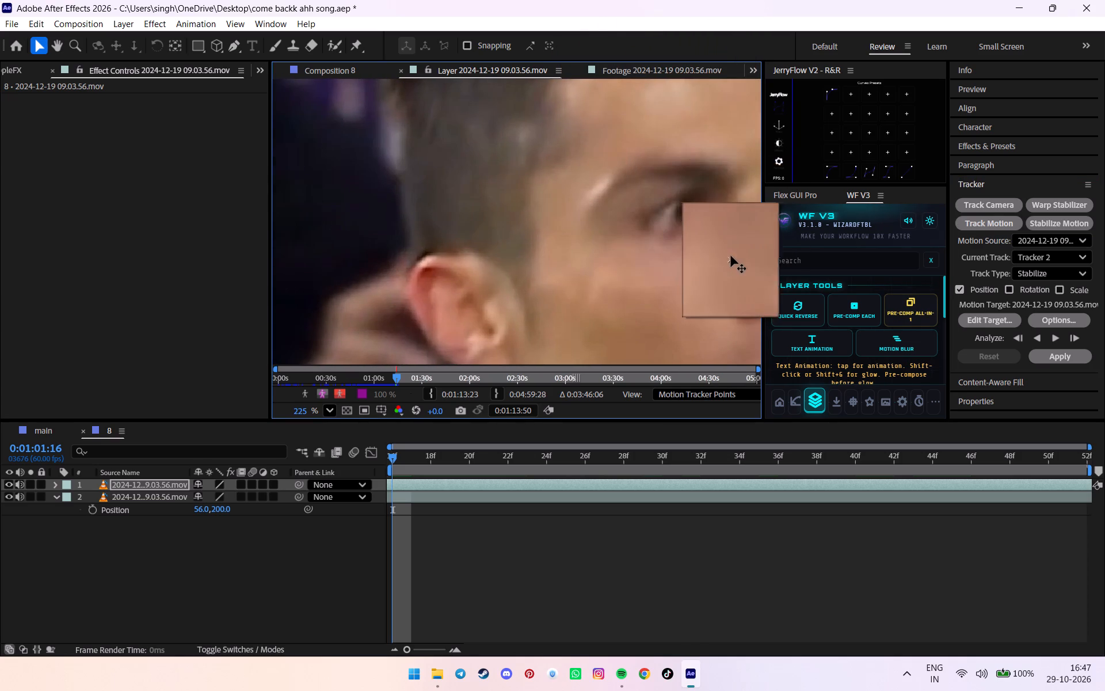
drag(731, 256, 666, 276)
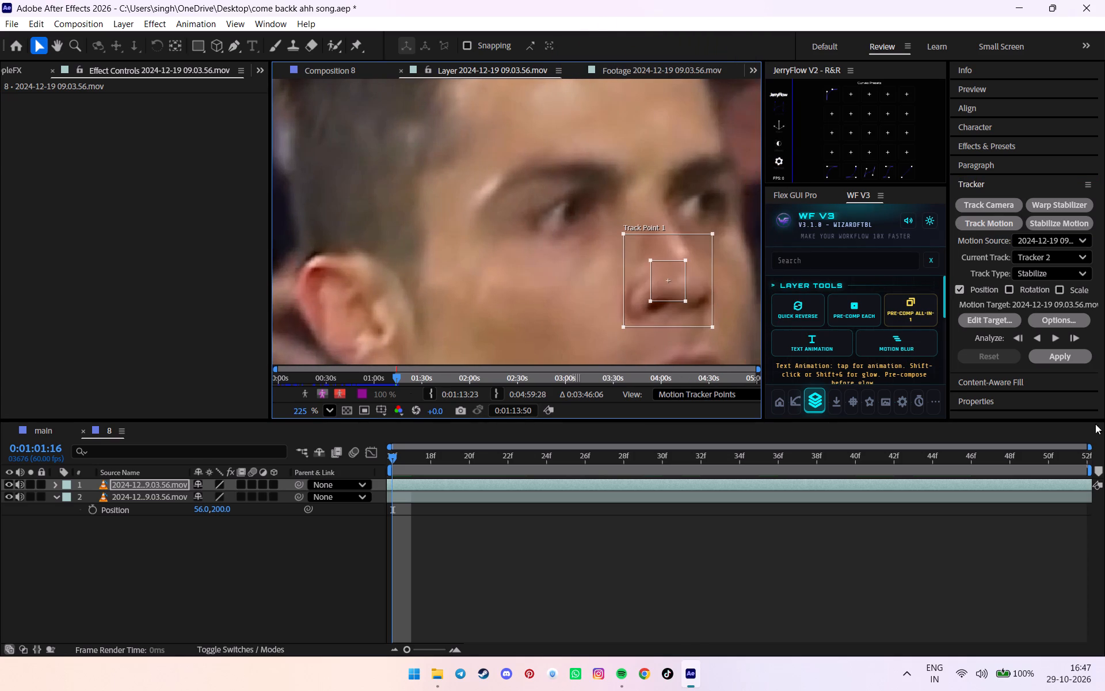
Analyze the new track forward through the shot and apply the stabilization to the top footage layer.
click(1056, 335)
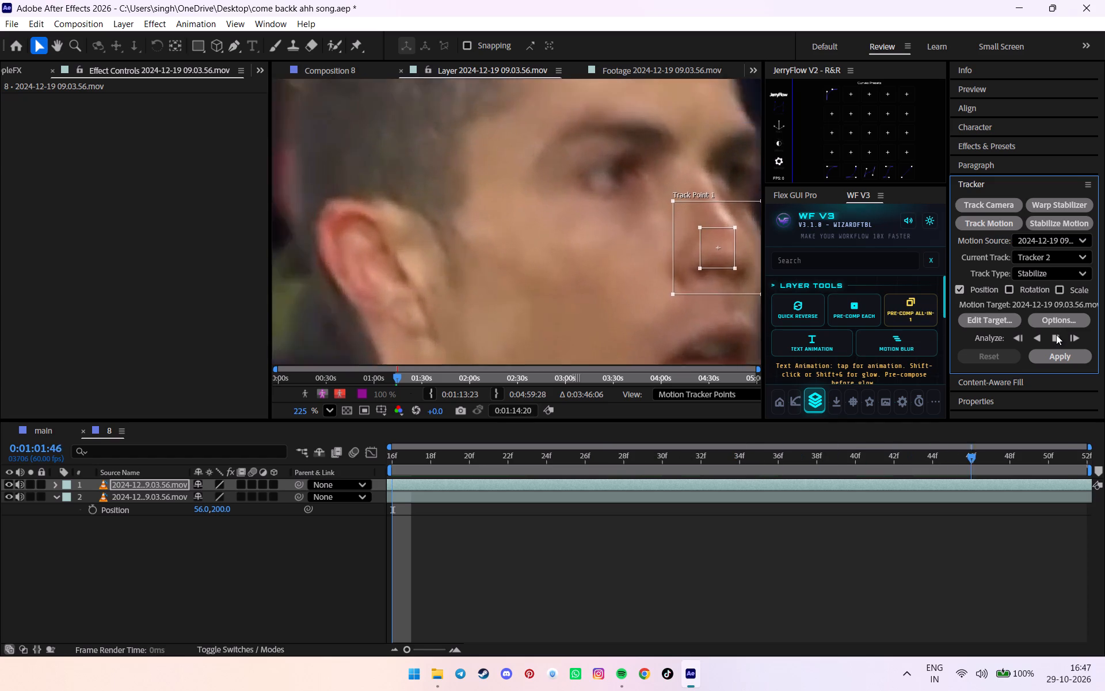
click(1065, 363)
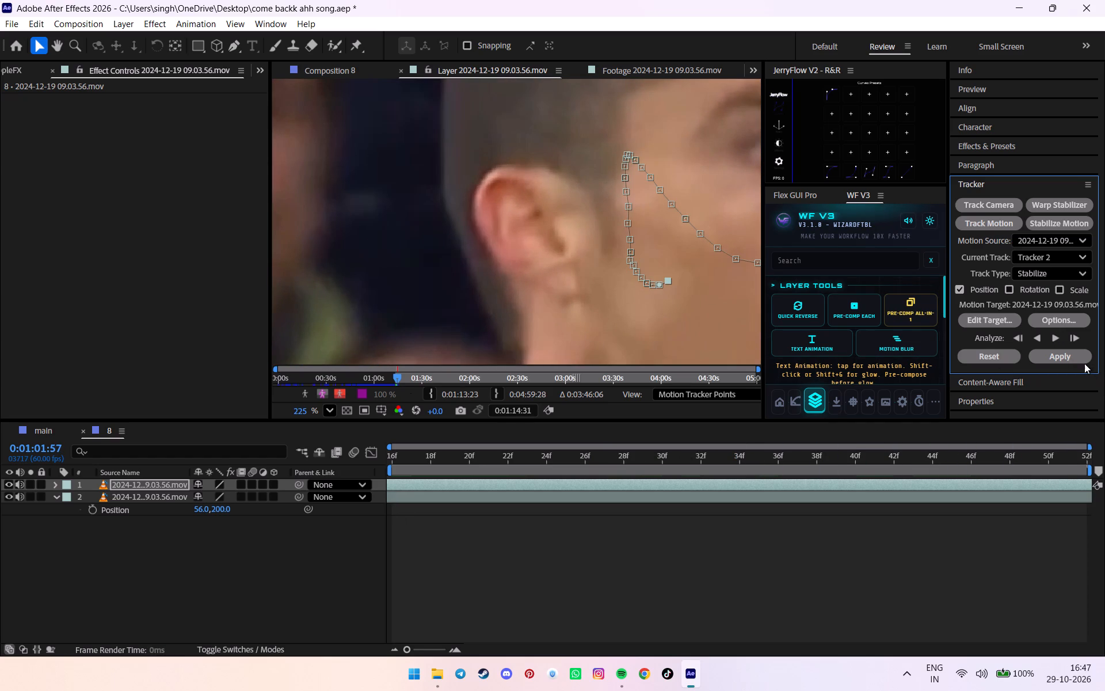
click(1083, 362)
click(571, 356)
Save the project from main and check the start of the stabilized eighth shot in main and comp 8.
click(51, 428)
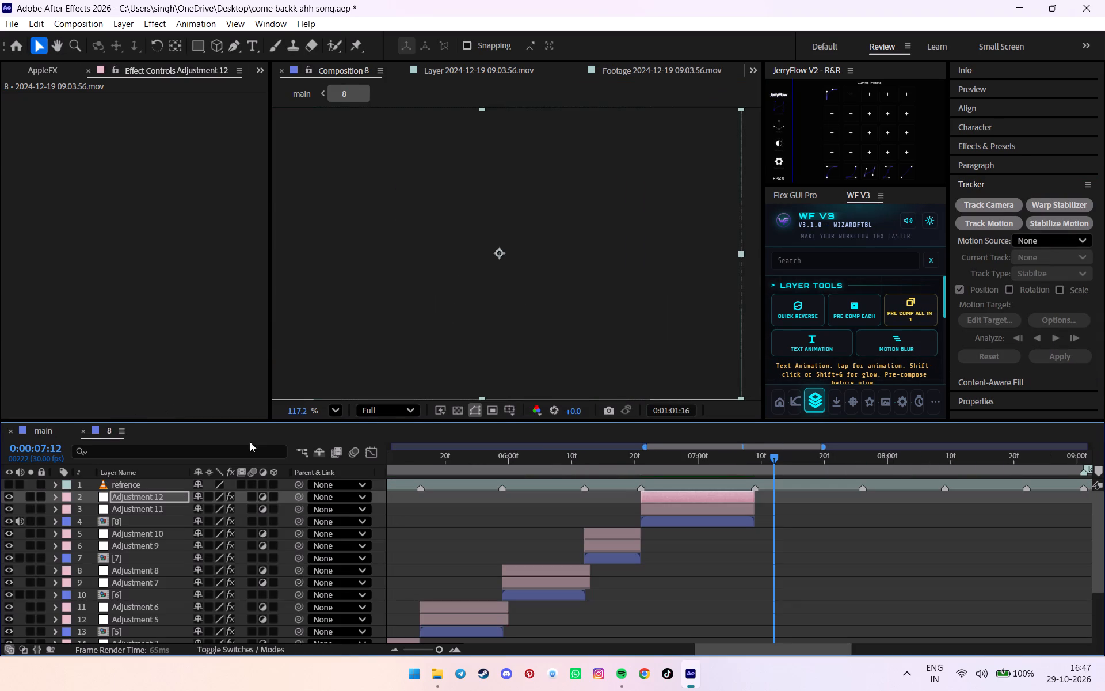
key(ctrl+s)
drag(646, 464, 658, 466)
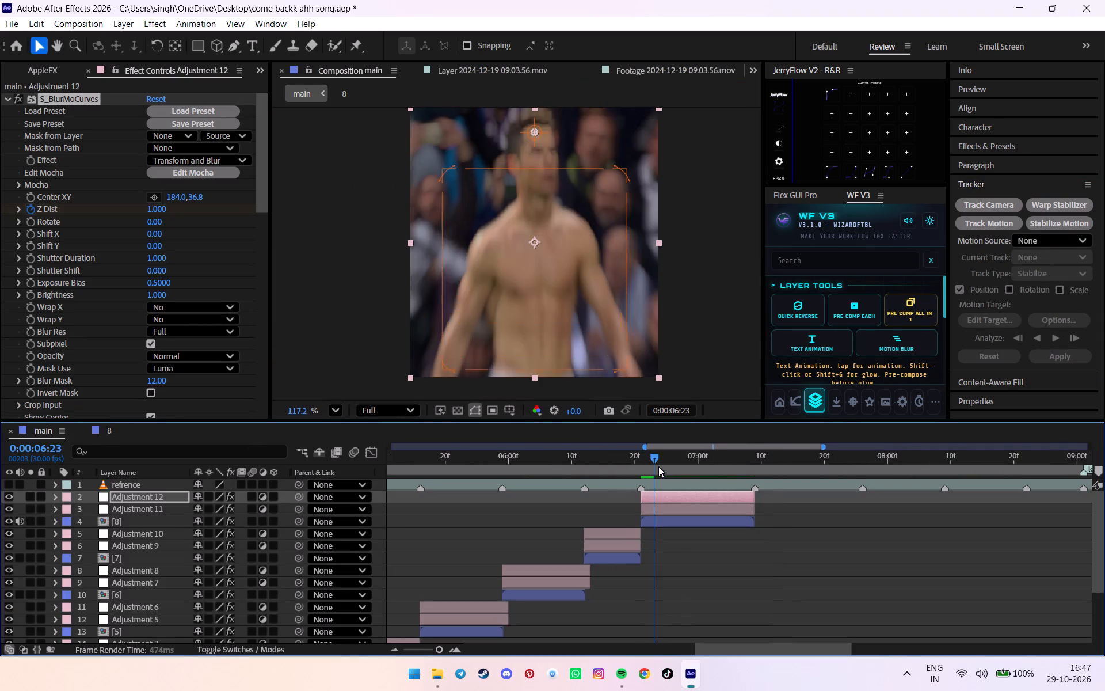
drag(658, 466, 641, 473)
click(126, 426)
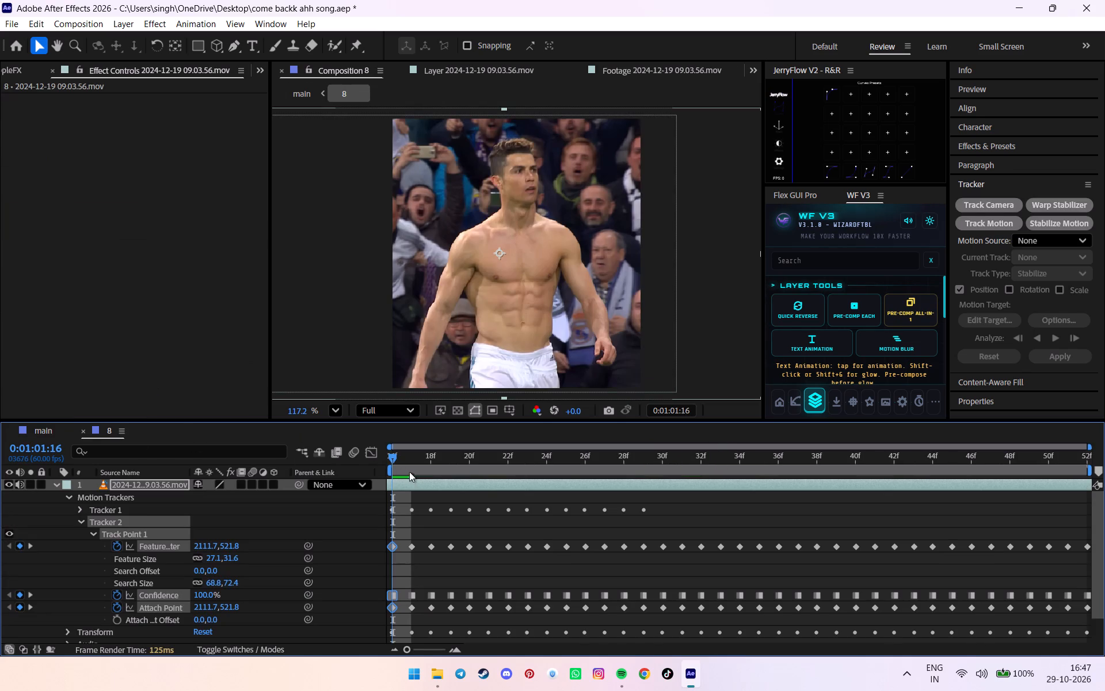
drag(410, 482, 487, 482)
In main, mute the audio of layer [8] after starting a preview, and save the project.
click(49, 431)
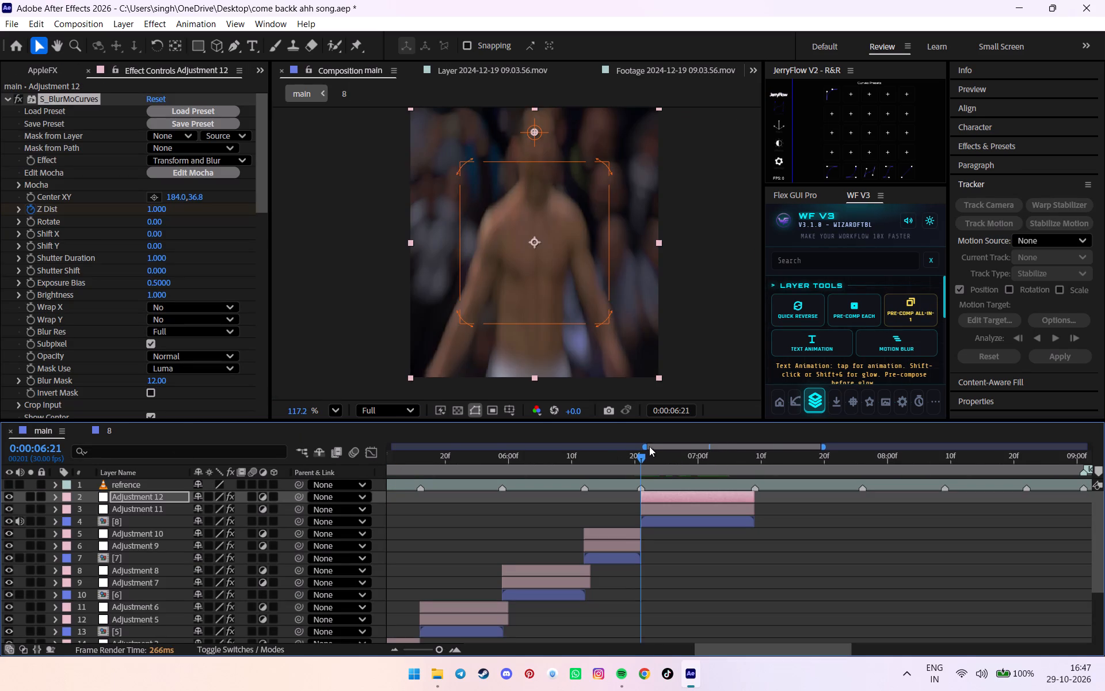
drag(649, 455, 602, 468)
key(space)
alt+scroll(717, 479, down, 2)
key(ctrl+s)
click(17, 523)
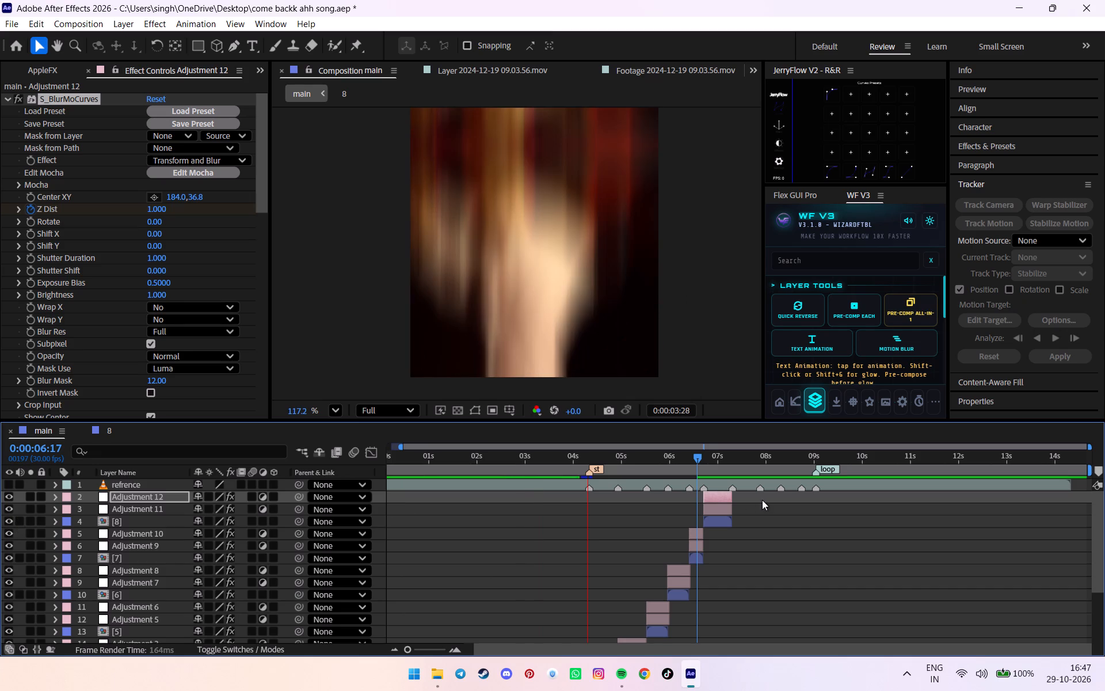
key(ctrl+s)
Deselect the layers and play the edit from 0:00:05:09 to review the latest shots.
scroll(702, 443, down, 1)
scroll(731, 487, up, 2)
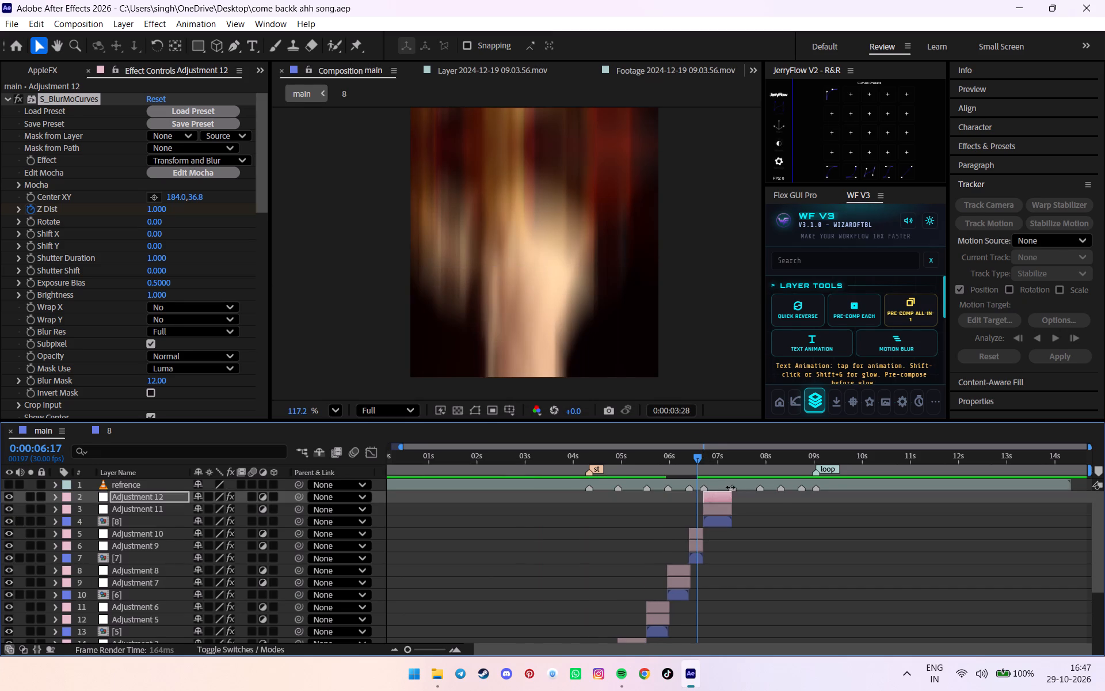
click(780, 505)
drag(691, 454, 634, 450)
key(space)
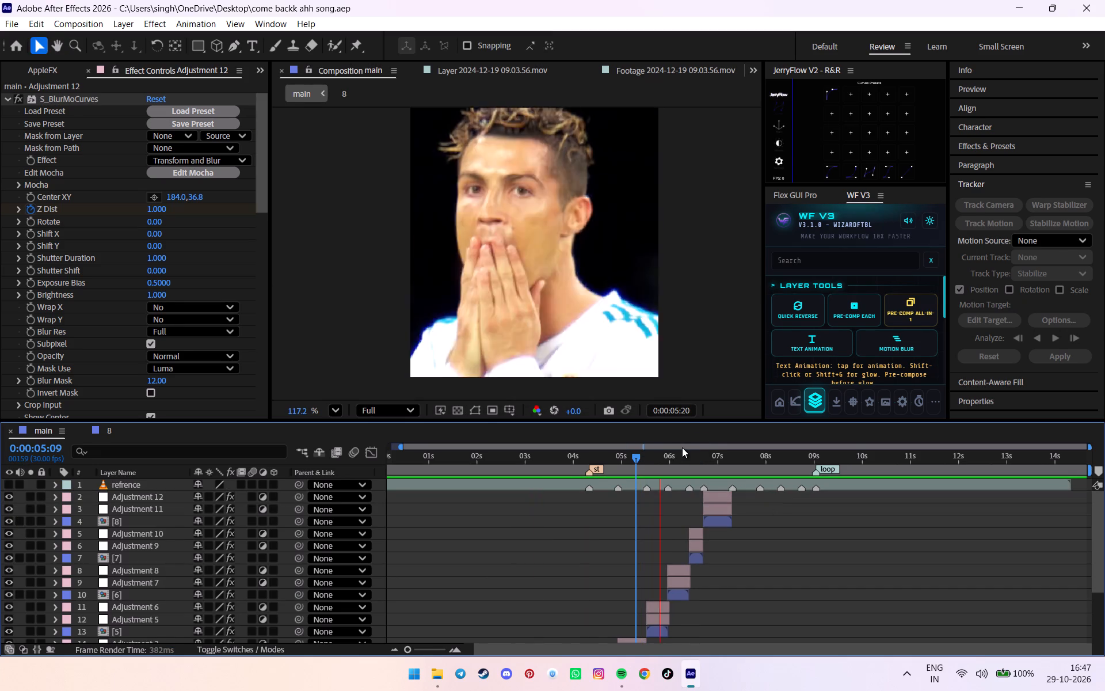
Replay the edit from 0:00:05:09, 0:00:06:10 and 0:00:06:19 to check the cuts into the seventh and eighth shots.
drag(675, 447, 647, 447)
key(space)
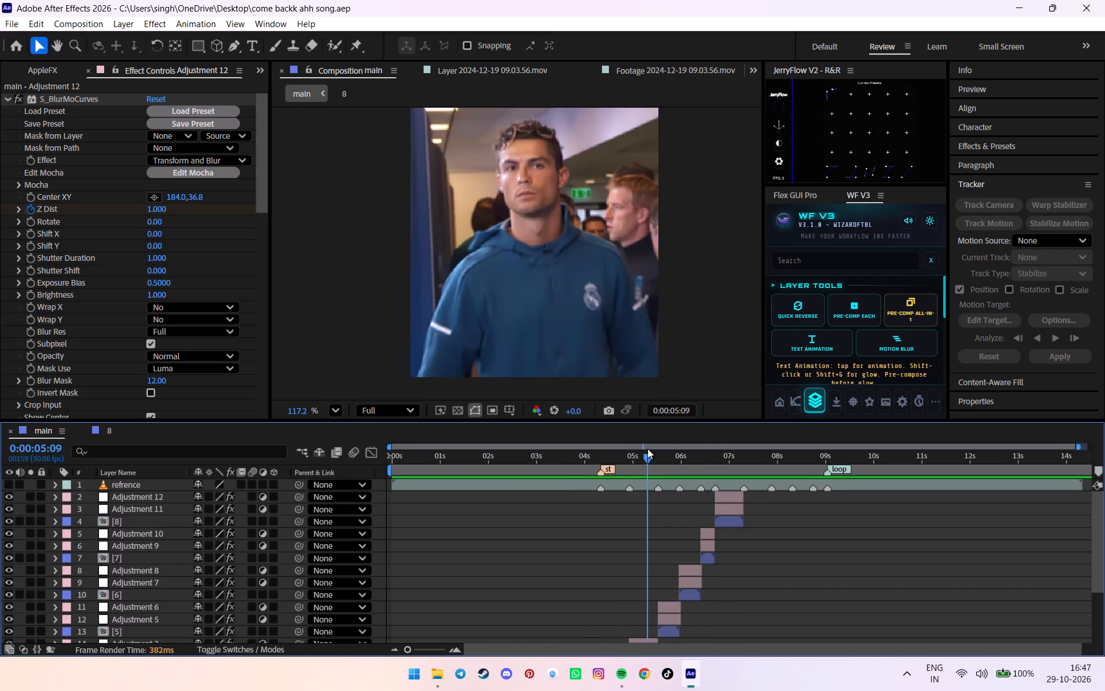
alt+scroll(702, 473, down, 6)
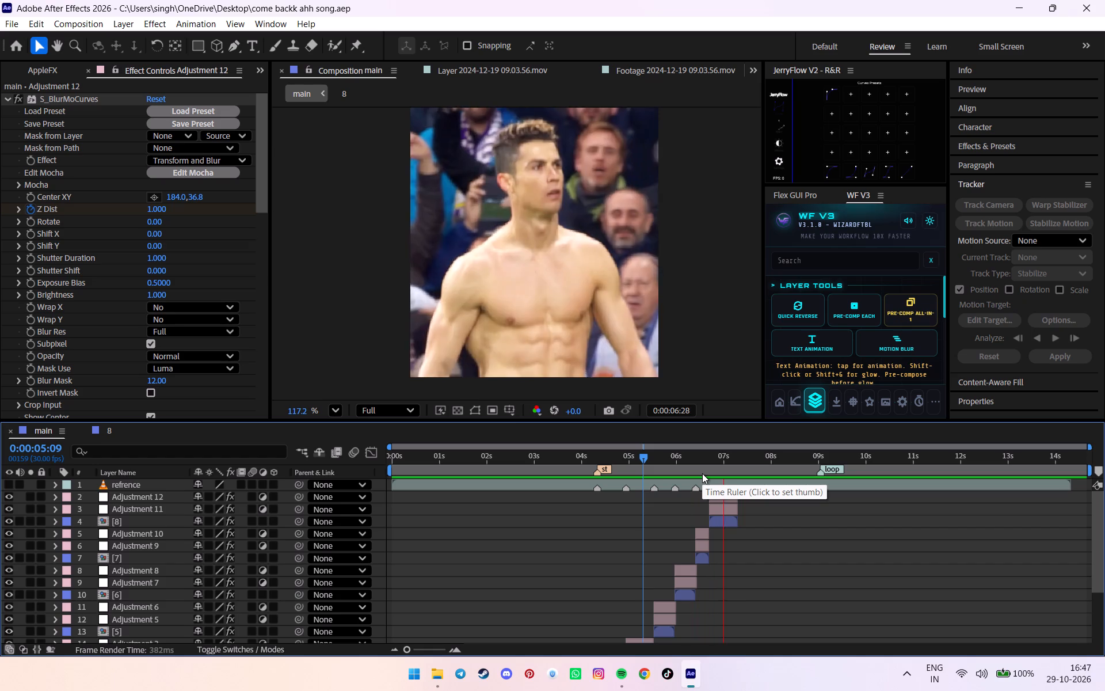
scroll(702, 474, up, 3)
click(687, 470)
key(space)
alt+scroll(704, 462, up, 3)
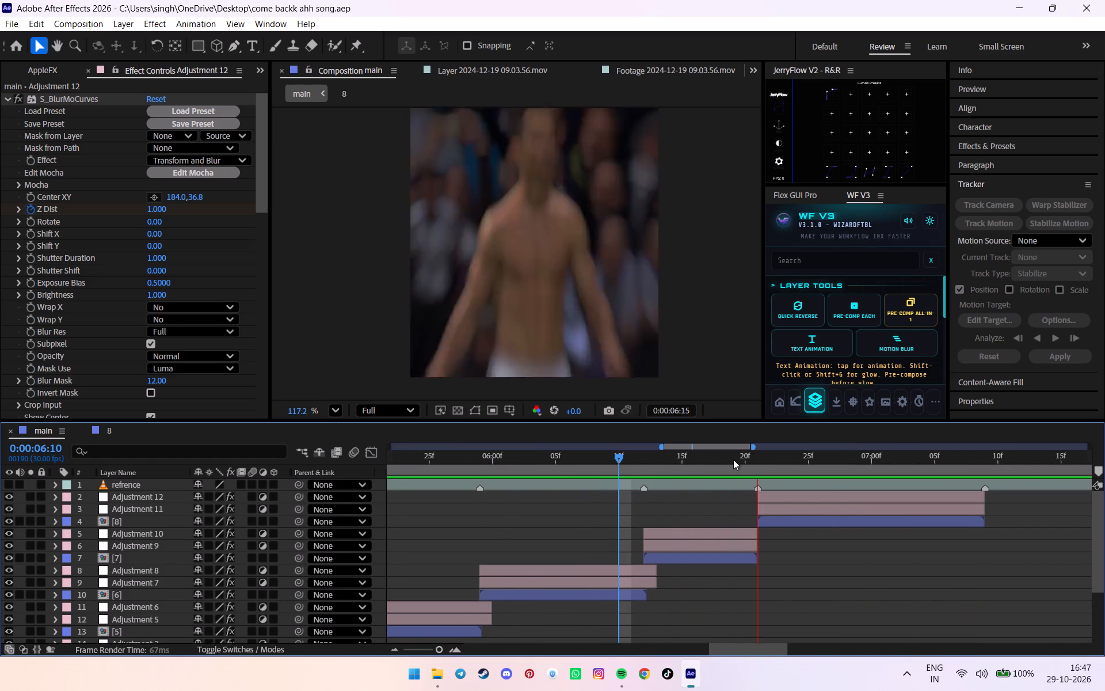
alt+scroll(741, 458, down, 2)
click(740, 459)
key(space)
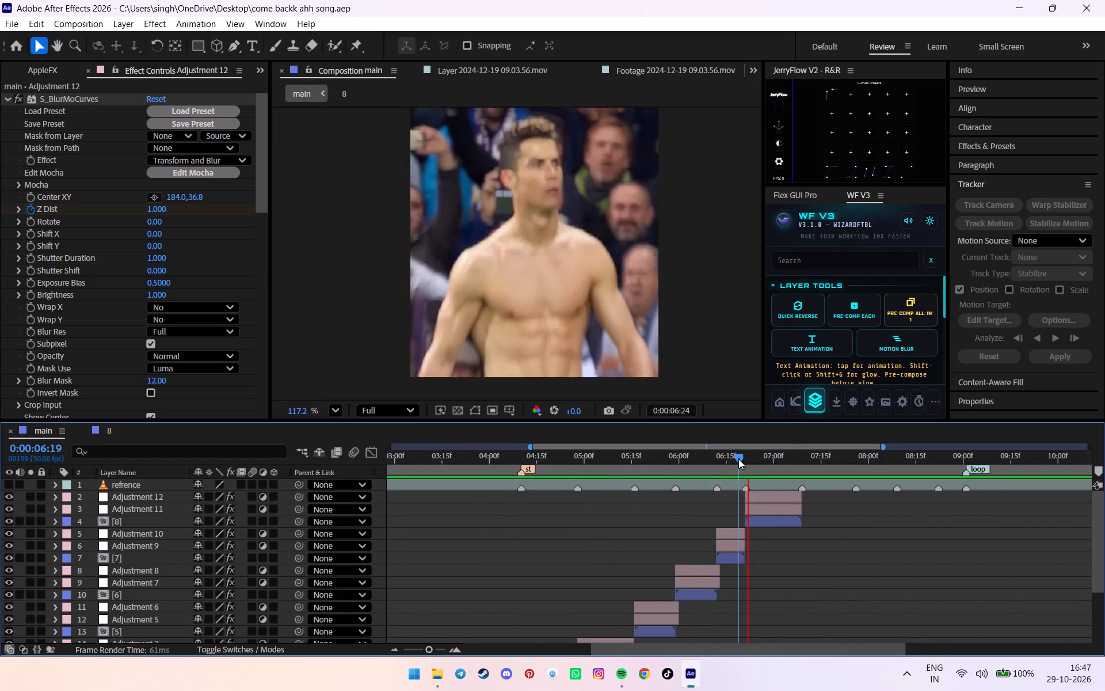
Play the edit from 0:00:04:14 to review the shots after the st marker, and save the project.
drag(738, 459, 531, 471)
key(space)
scroll(581, 472, down, 7)
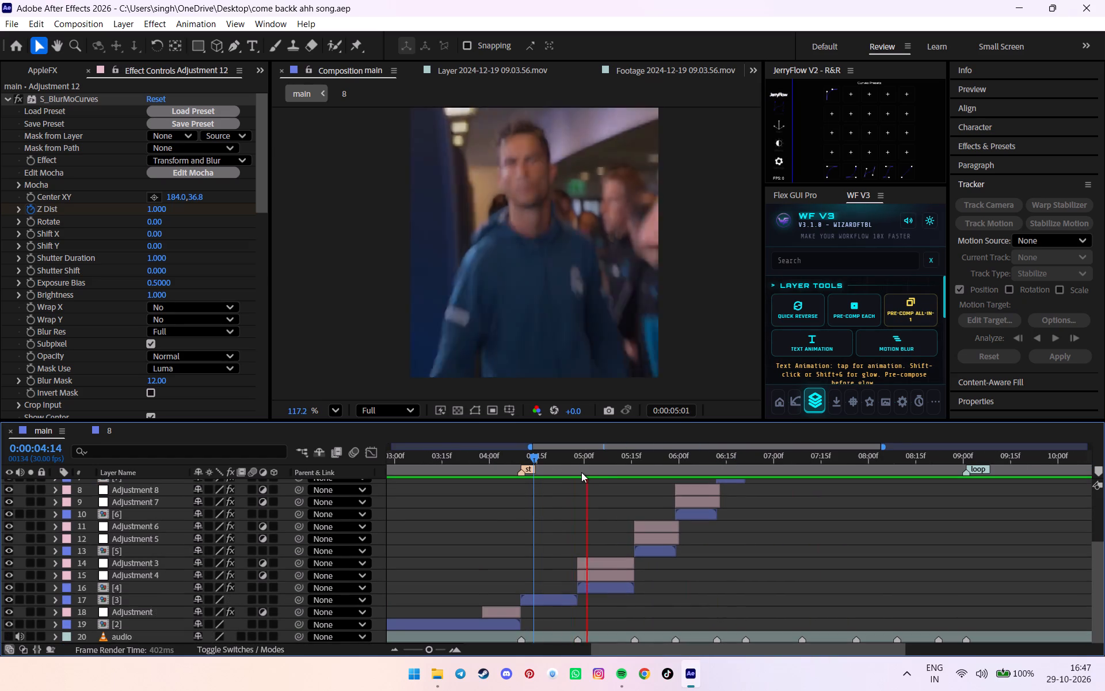
key(ctrl+s)
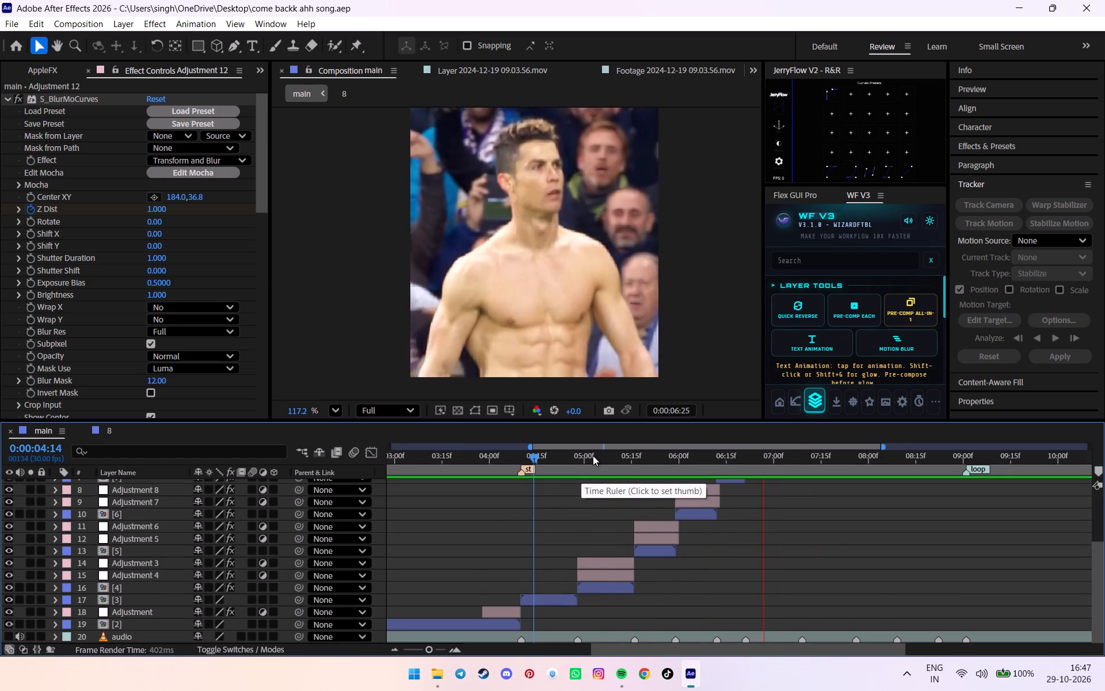
drag(594, 455, 623, 467)
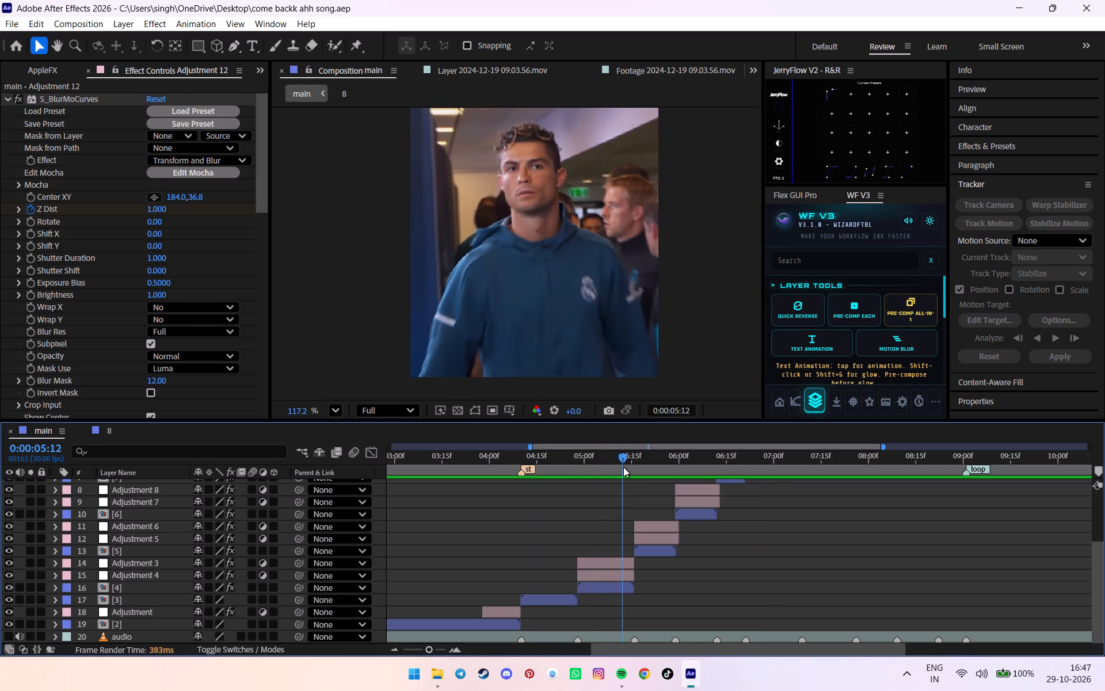
drag(623, 467, 552, 481)
Move the playhead to 0:00:04:25, near the end of layer [3], and add an adjustment layer covering that shot.
alt+scroll(572, 532, up, 2)
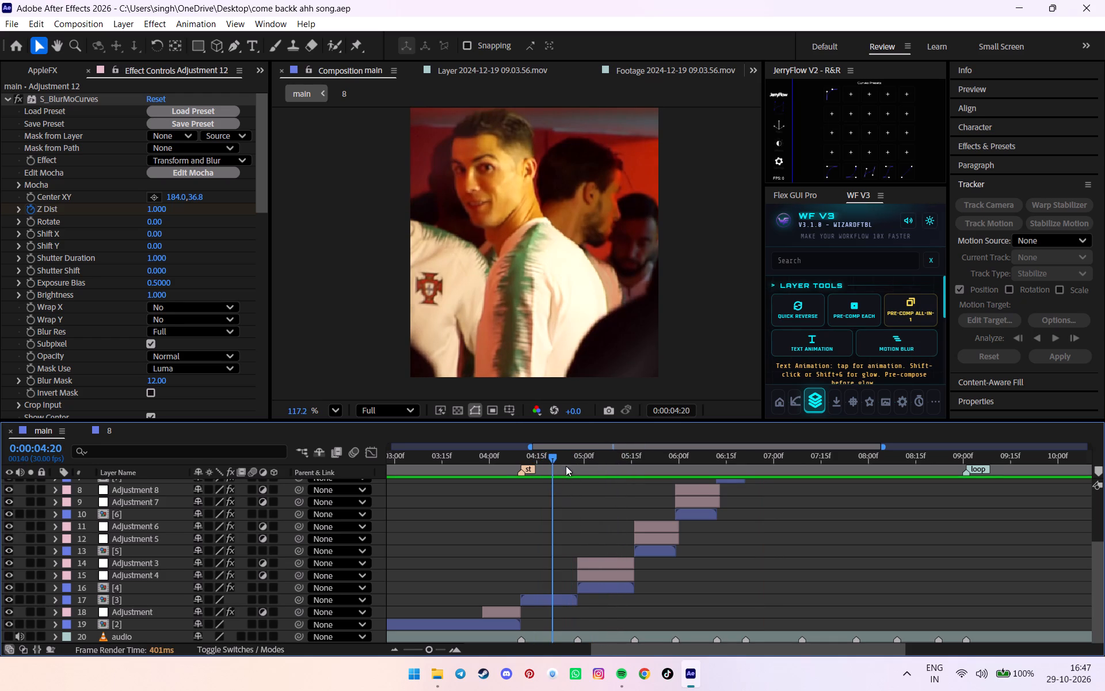
alt+scroll(566, 464, up, 3)
drag(557, 461, 576, 460)
alt+scroll(576, 460, down, 6)
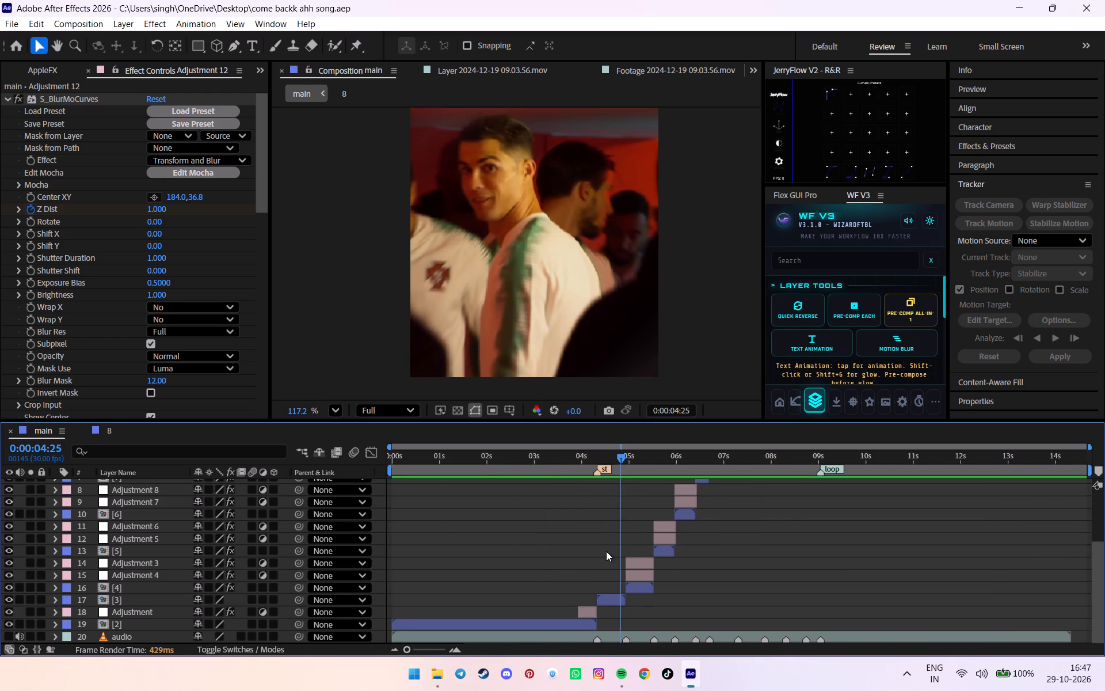
alt+scroll(606, 551, up, 3)
click(664, 610)
click(651, 599)
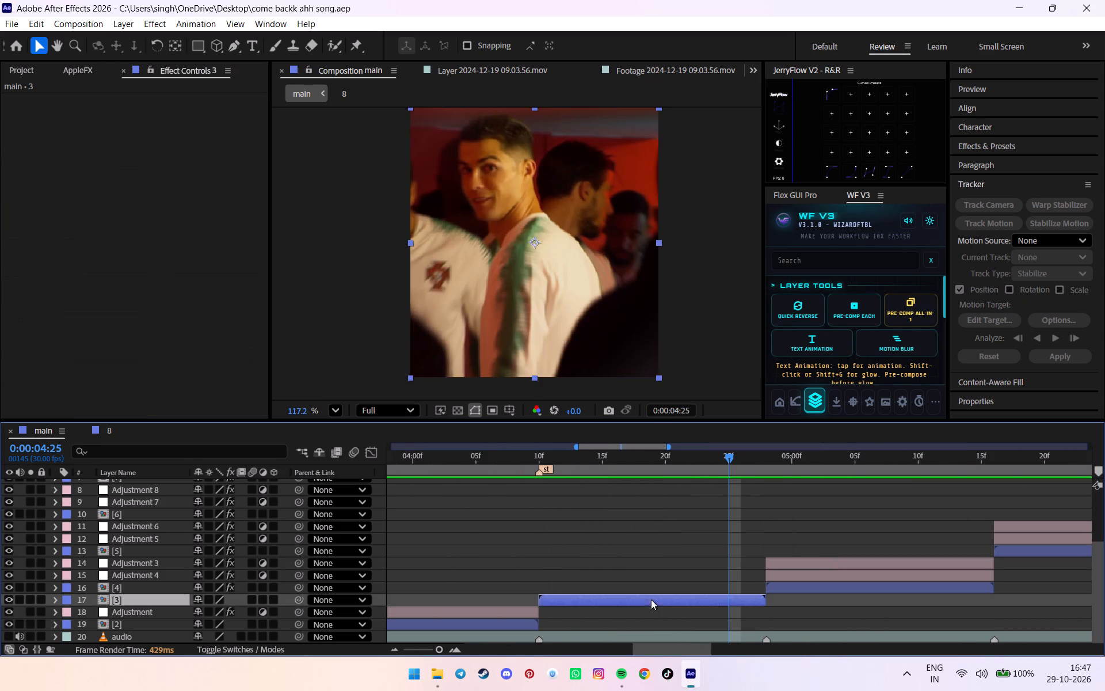
click(780, 560)
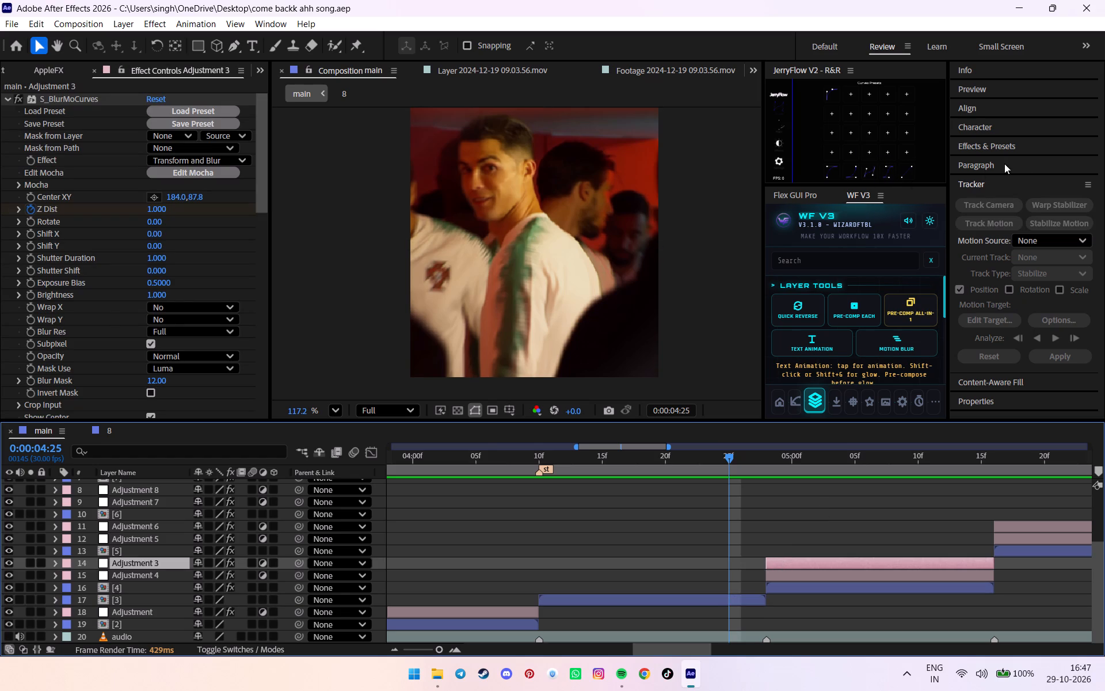
click(649, 590)
click(630, 596)
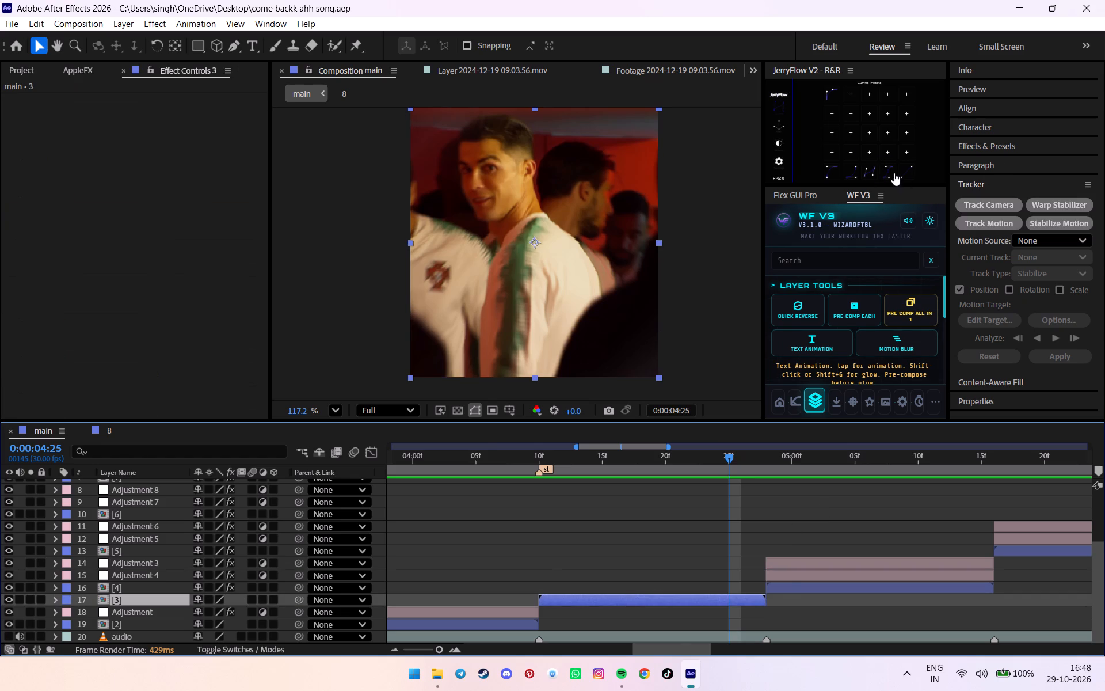
scroll(883, 331, down, 1)
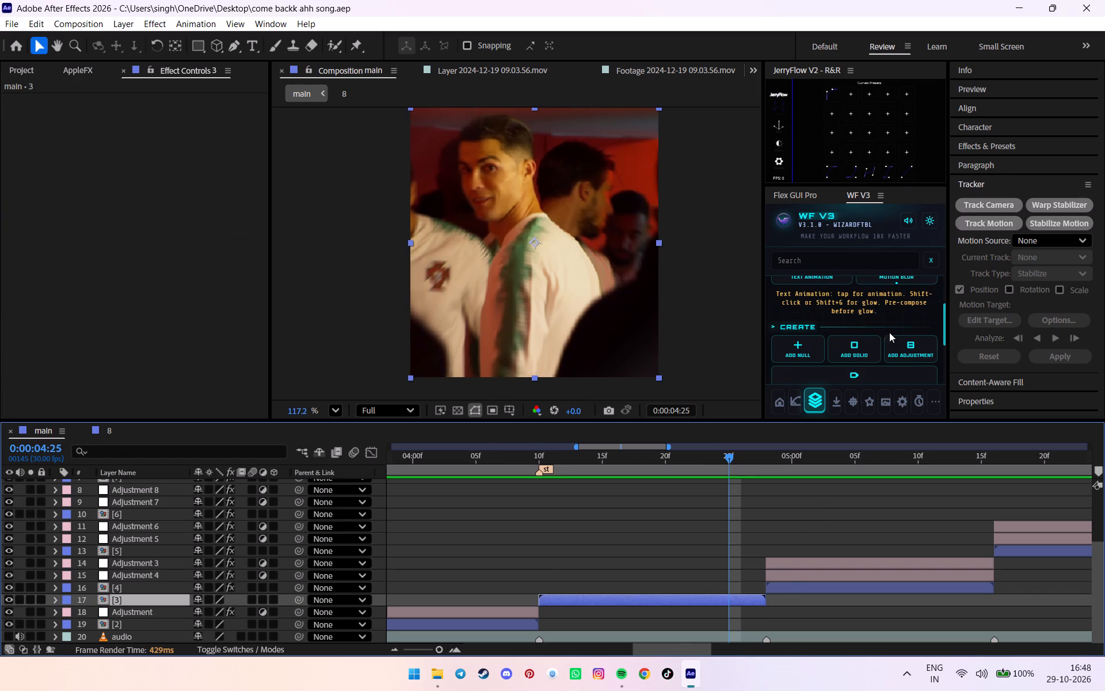
click(906, 350)
Search the presets for "hift" and apply new right shift 1 (axsensi) to shot [3]'s adjustment layer at 0:00:04:25.
click(981, 139)
drag(1027, 166, 1011, 164)
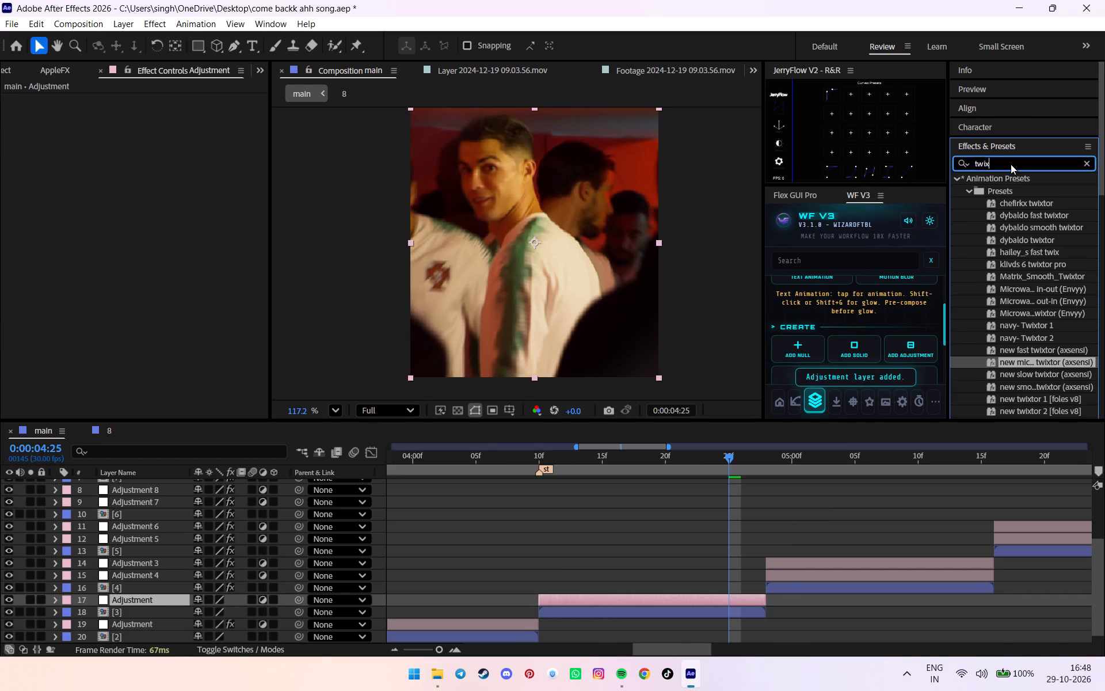
drag(1011, 164, 833, 158)
text(hift)
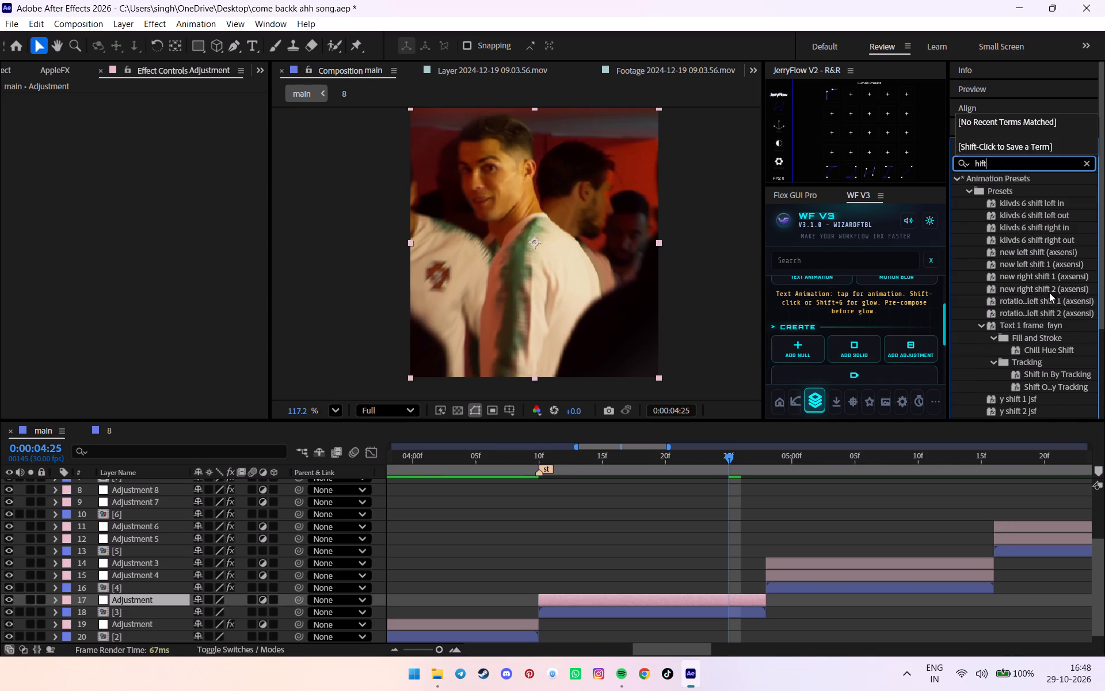
double_click(1032, 285)
key(ctrl+z)
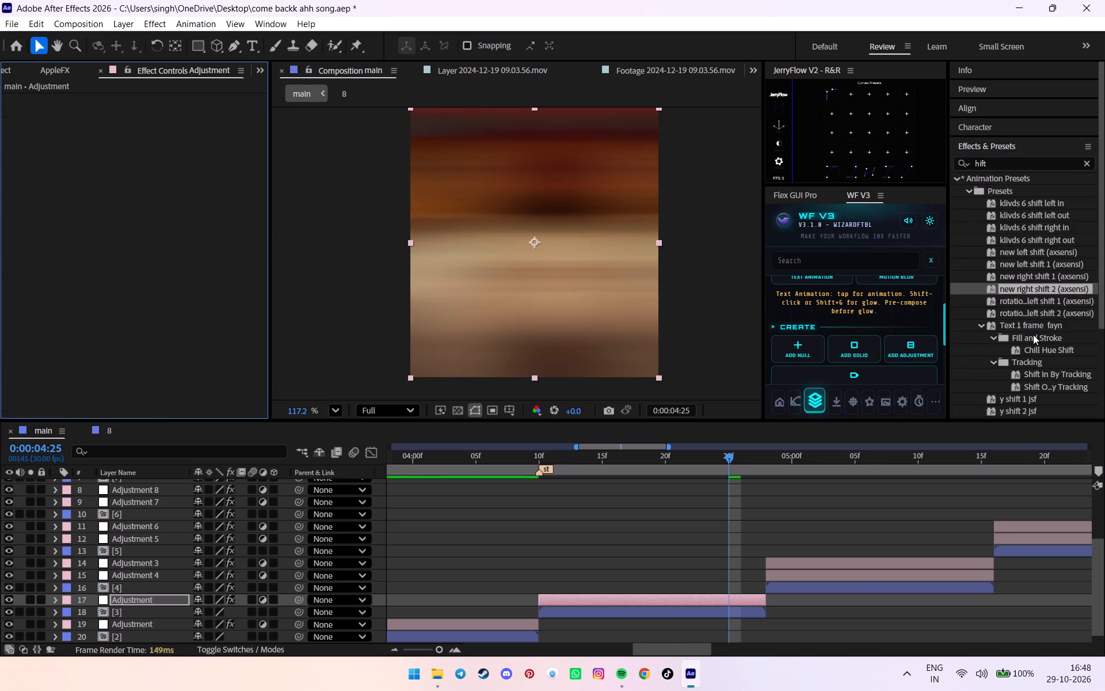
double_click(1016, 274)
Reveal the keyframes on shot [3]'s adjustment layer and compress the shift and blur to end on the cut at 0:00:04:28.
key(u)
scroll(710, 622, down, 3)
drag(696, 525, 786, 579)
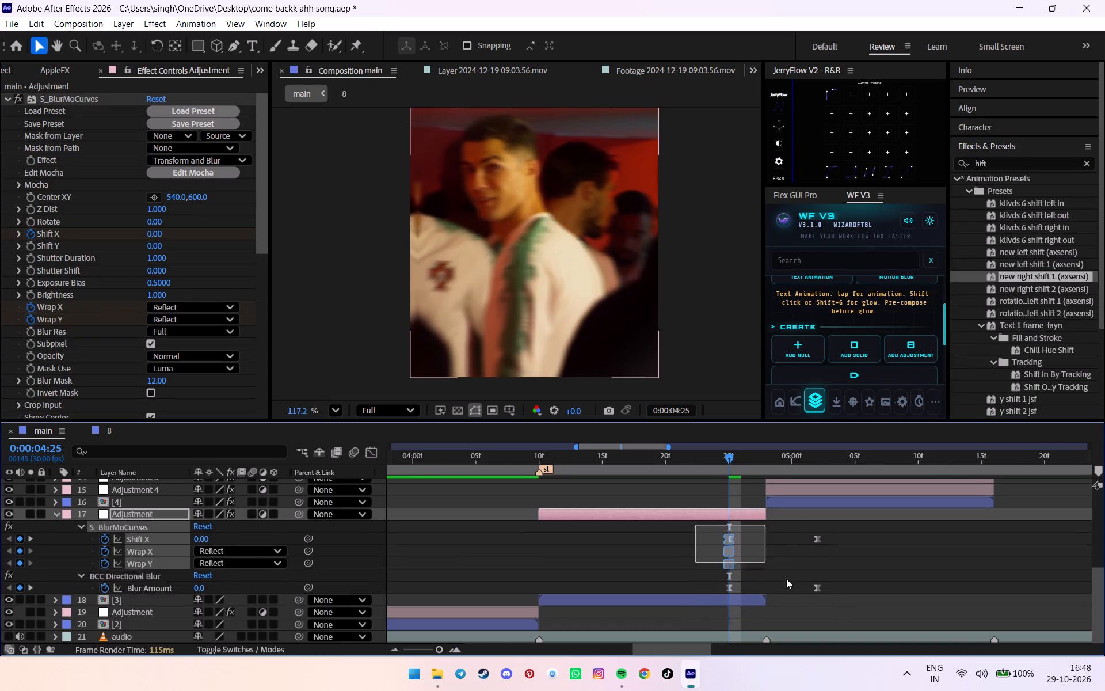
drag(786, 579, 833, 613)
alt+drag(818, 537, 757, 542)
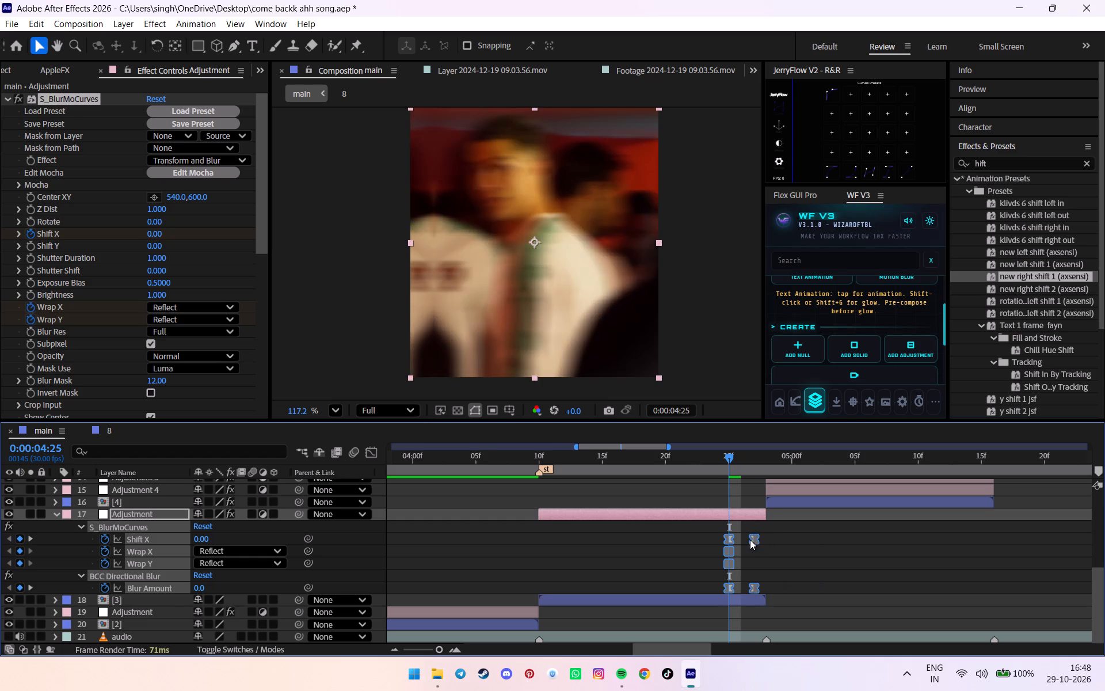
alt+click(750, 539)
drag(671, 537, 783, 597)
alt+drag(755, 541, 765, 538)
drag(731, 462, 788, 457)
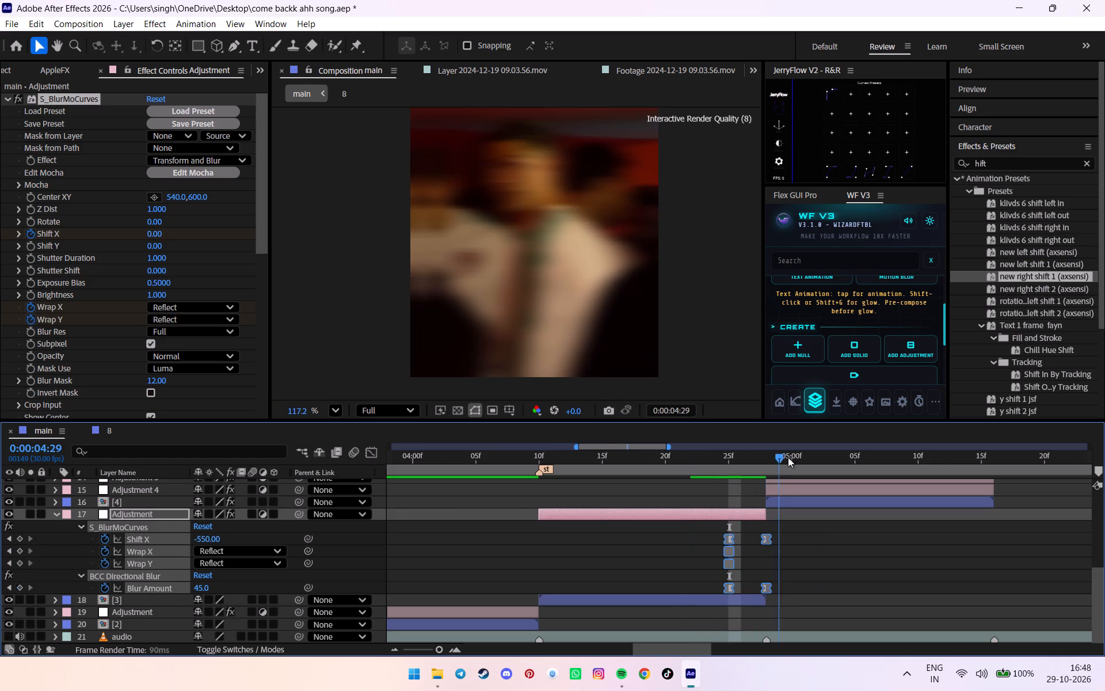
At 0:00:04:28, add an adjustment layer above Adjustment 3, apply new right shift 2 (axsensi), and reveal its keyframes.
drag(788, 457, 768, 469)
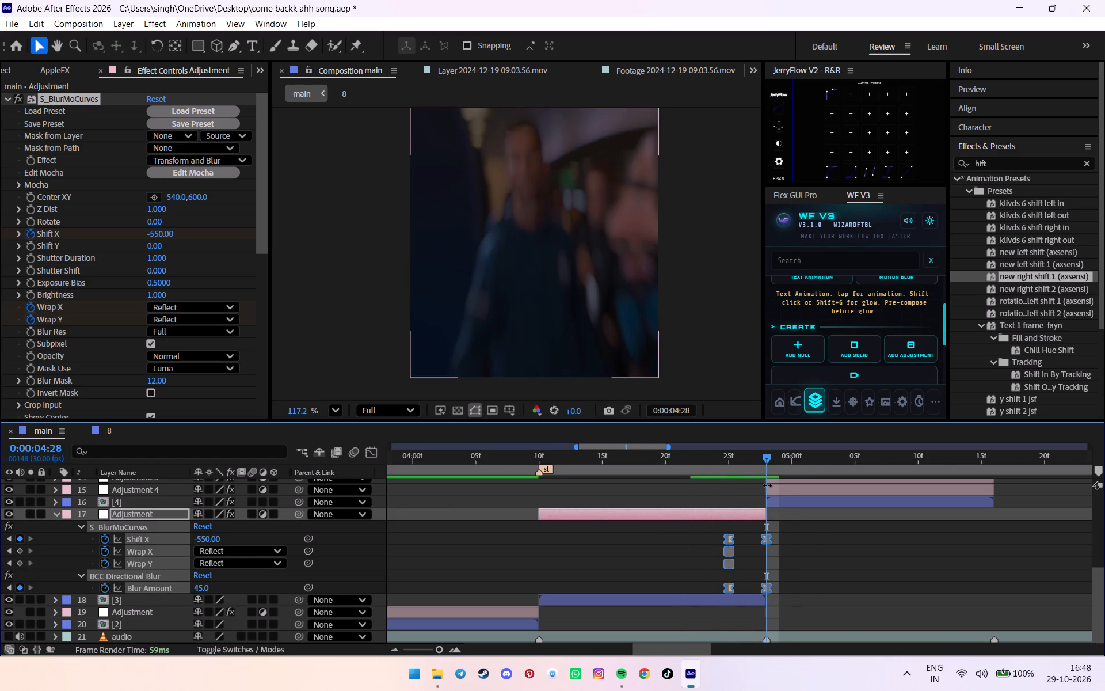
scroll(777, 491, up, 2)
click(774, 546)
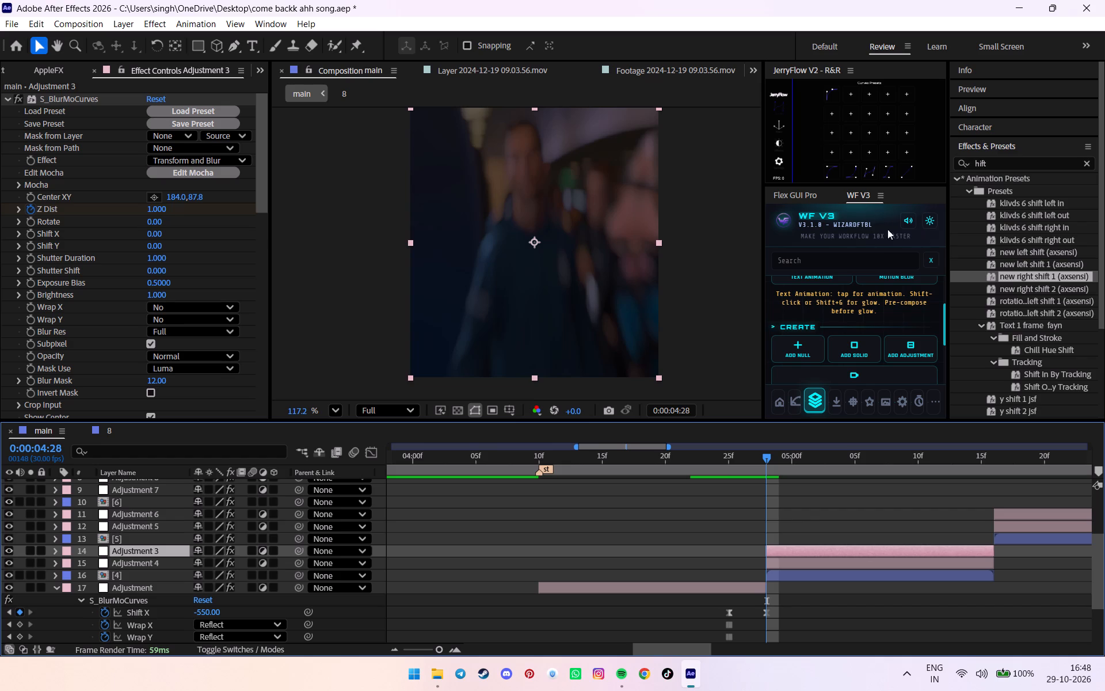
click(896, 348)
double_click(1012, 291)
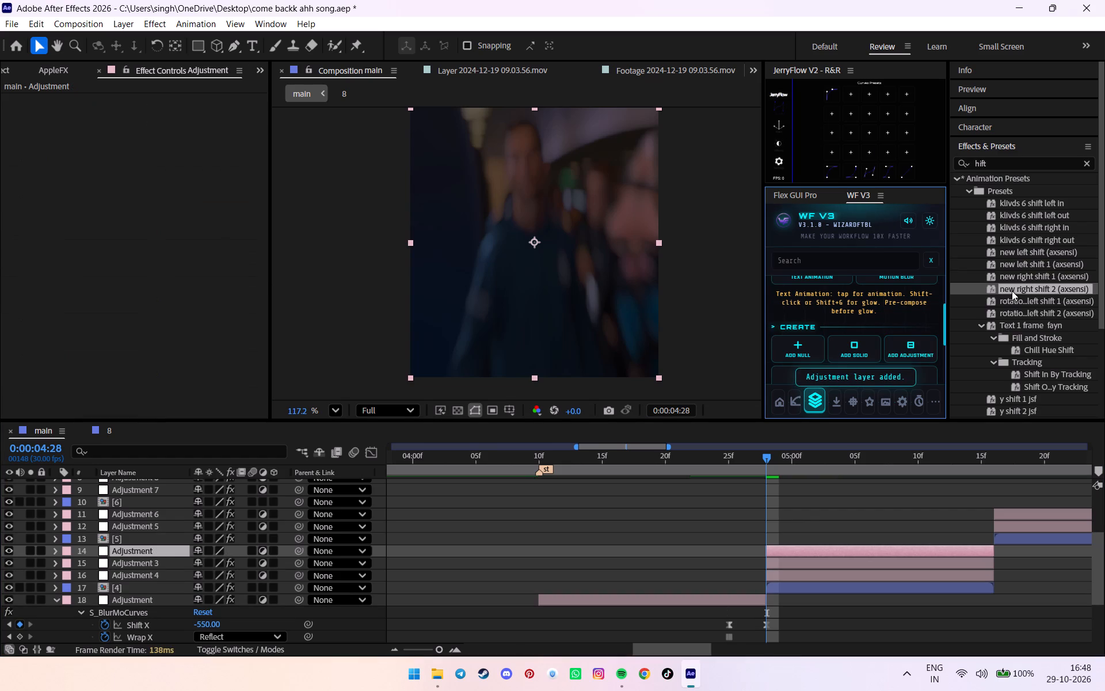
key(u)
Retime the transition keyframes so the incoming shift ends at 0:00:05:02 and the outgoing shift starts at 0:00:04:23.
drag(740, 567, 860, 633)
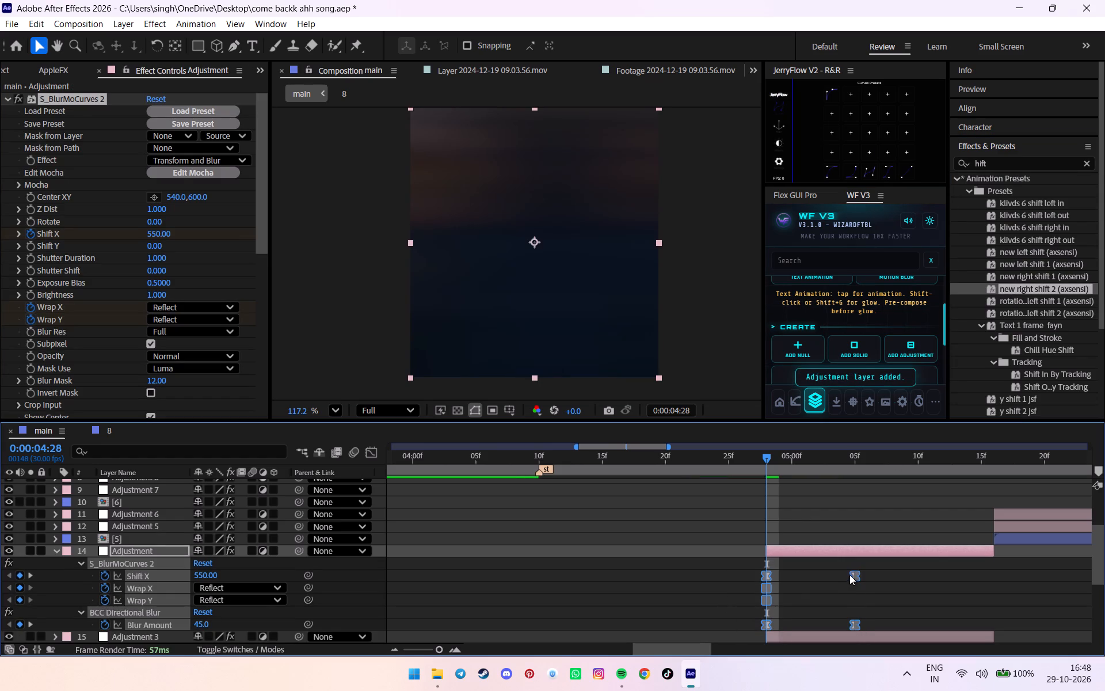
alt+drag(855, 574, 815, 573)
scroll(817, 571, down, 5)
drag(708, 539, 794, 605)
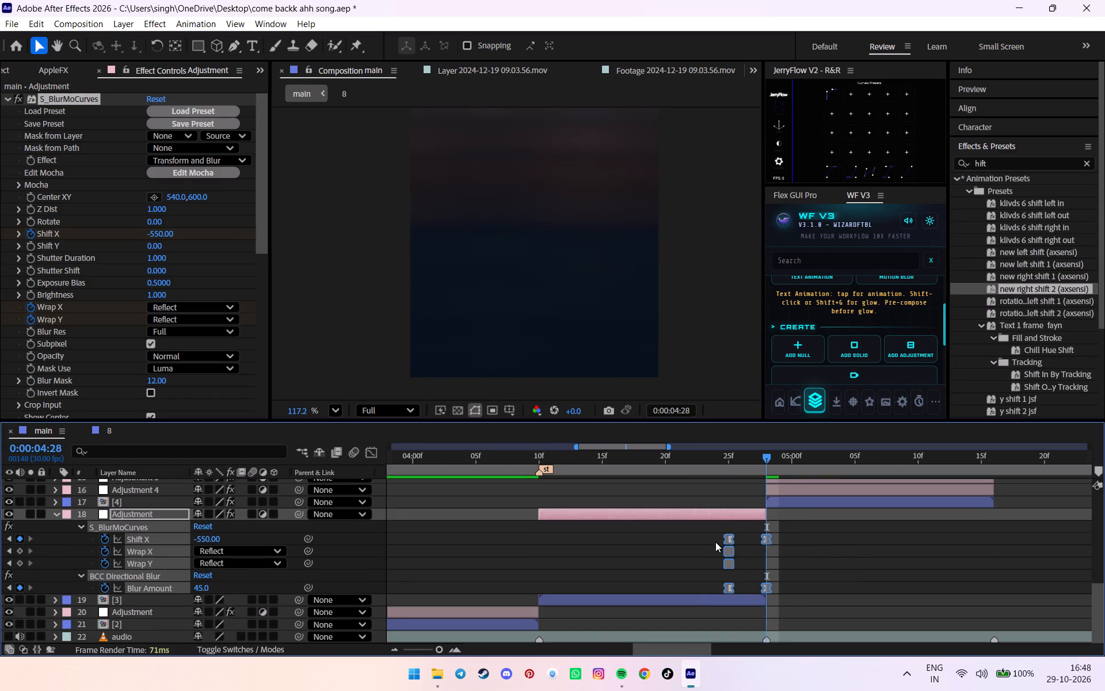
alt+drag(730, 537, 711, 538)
Preview the shift transition between shots [3] and [4] and save the project.
drag(712, 460, 641, 461)
key(space)
alt+scroll(674, 458, down, 2)
scroll(683, 503, up, 6)
key(ctrl+s)
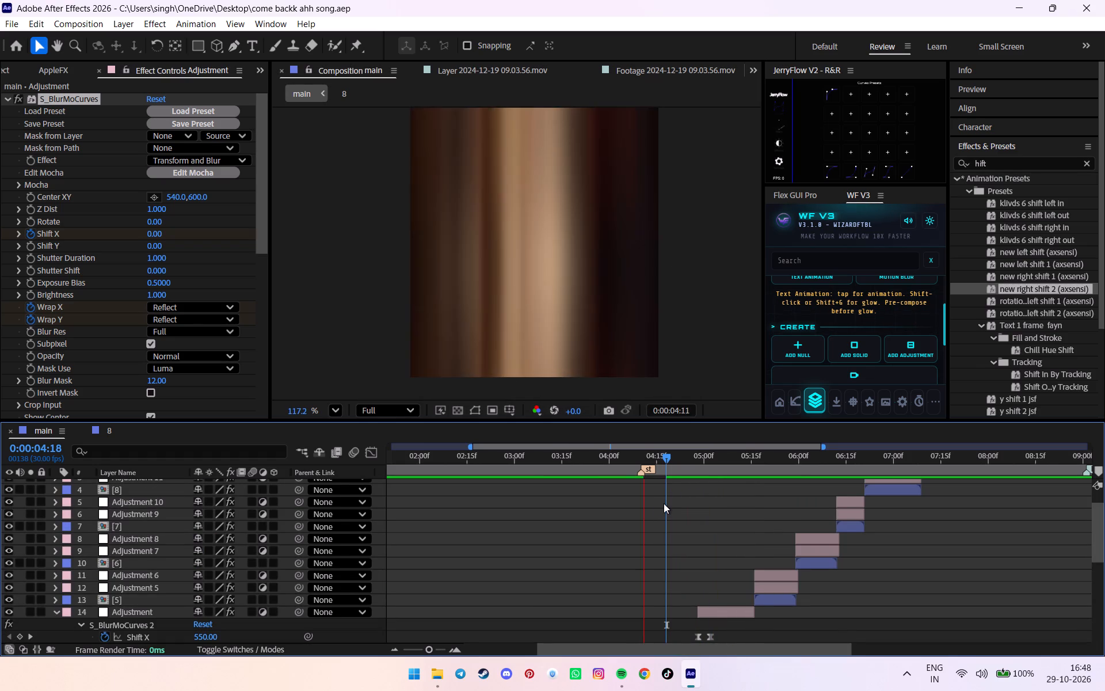
key(ctrl+s)
Replay the transition from 0:00:04:05 and 0:00:04:22 to judge the timing of the shifts.
drag(661, 462, 624, 461)
key(space)
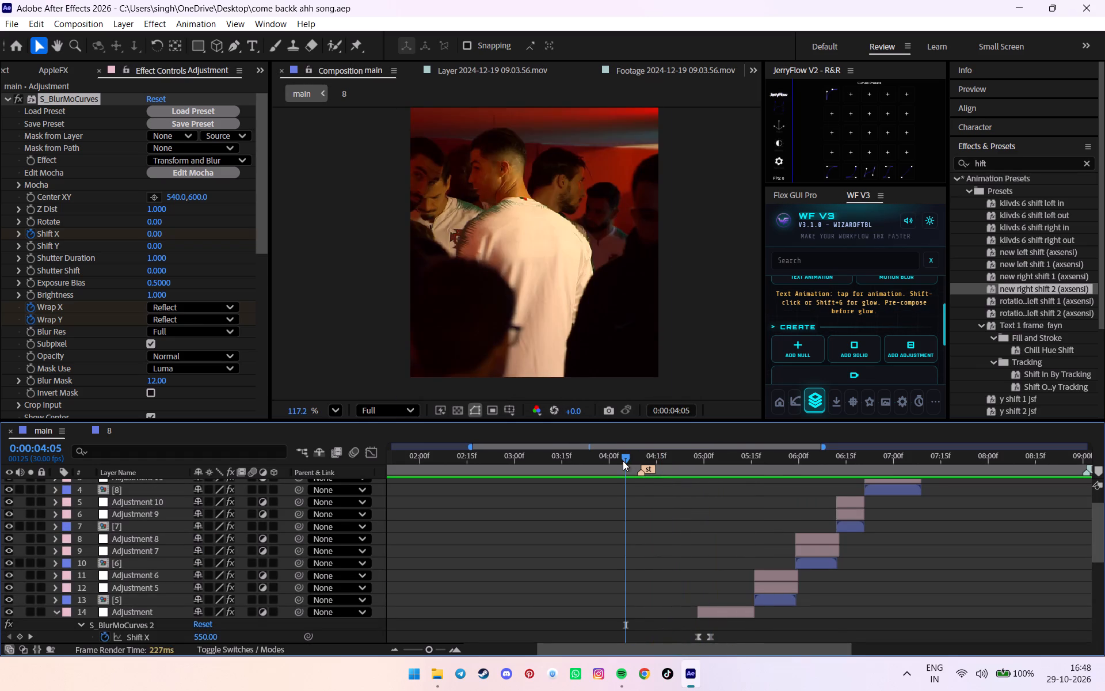
scroll(661, 471, down, 3)
drag(664, 443, 652, 443)
key(space)
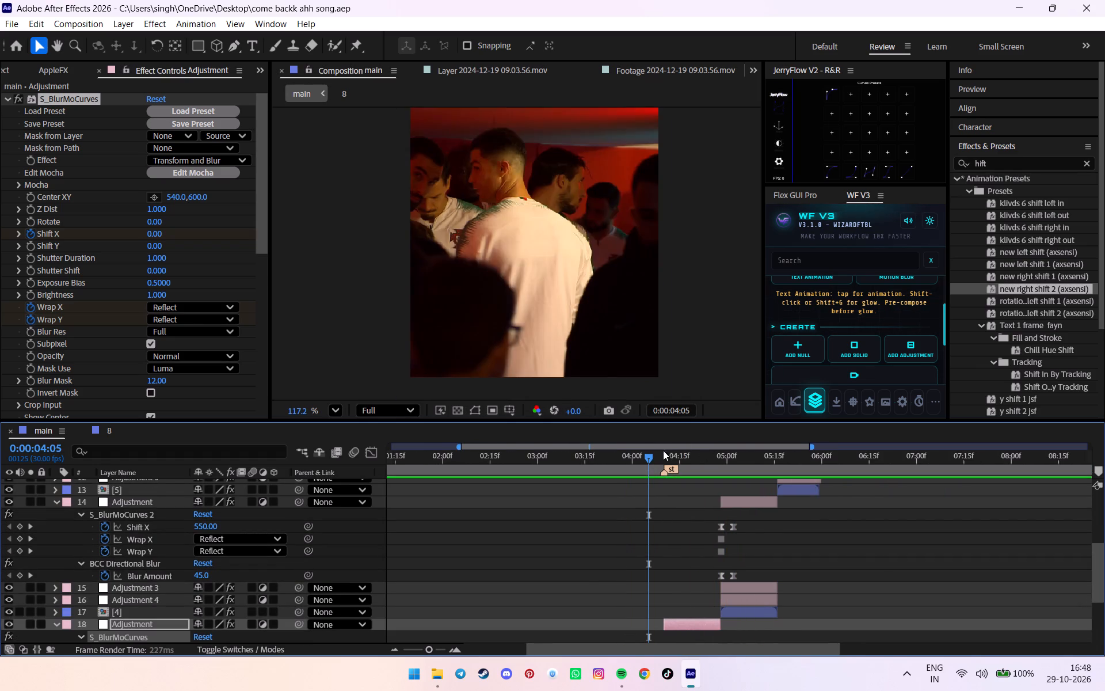
alt+scroll(706, 458, up, 1)
click(700, 455)
key(space)
alt+scroll(719, 465, up, 2)
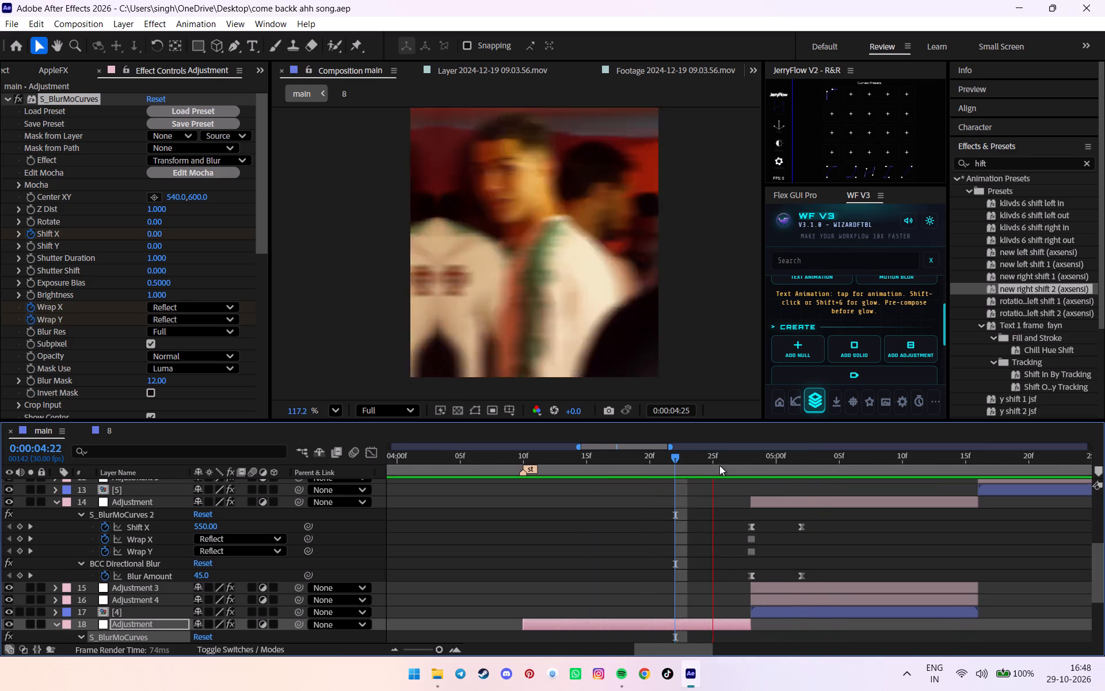
Move the starting shift and blur keyframes on shot [3]'s adjustment layer to 0:00:04:26.
click(719, 464)
scroll(719, 464, down, 4)
drag(719, 463, 688, 473)
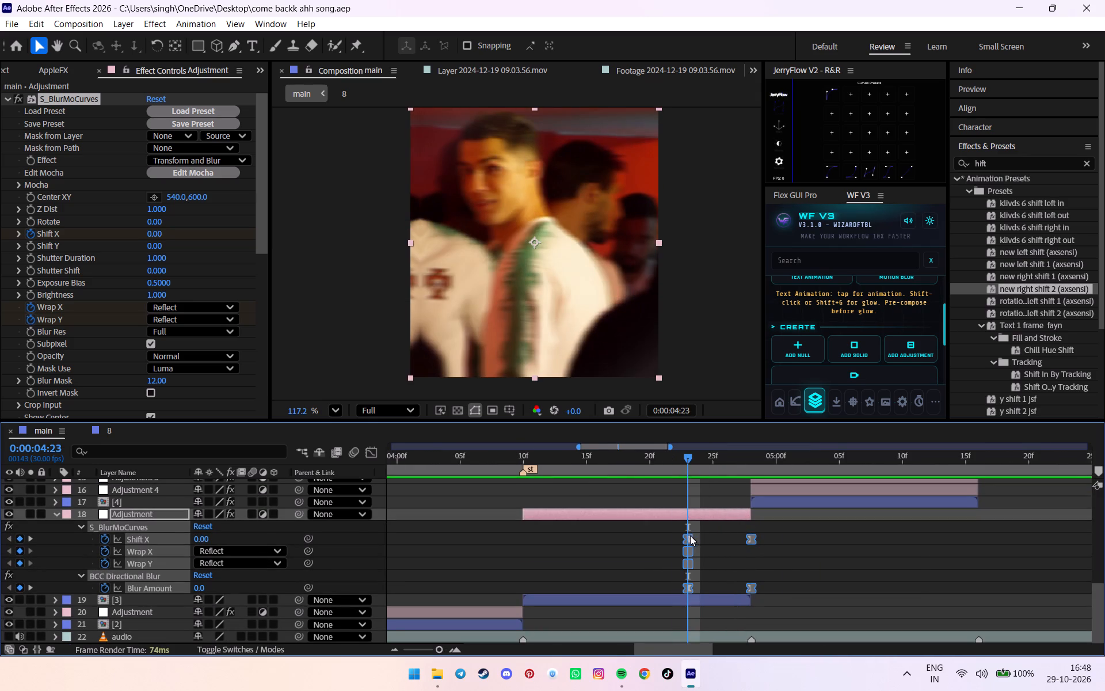
alt+drag(686, 536, 719, 534)
Compress the shift and blur keyframes on shot [4]'s new adjustment layer to end at 0:00:05:00.
scroll(735, 524, up, 3)
drag(735, 521, 818, 580)
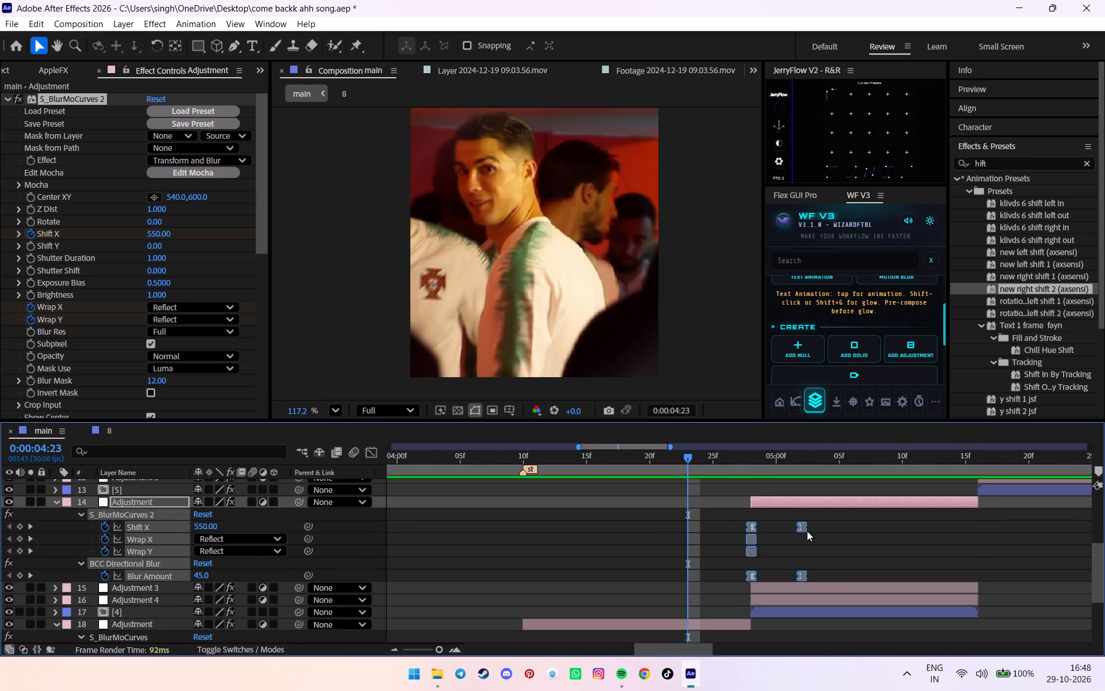
alt+drag(806, 525, 788, 525)
drag(704, 511, 832, 607)
alt+drag(801, 529, 782, 528)
Replay and scrub the cut between shots [3] and [4] from 0:00:04:16 to 0:00:05:01 to check the tightened transition.
key(space)
scroll(784, 525, down, 3)
scroll(732, 458, up, 2)
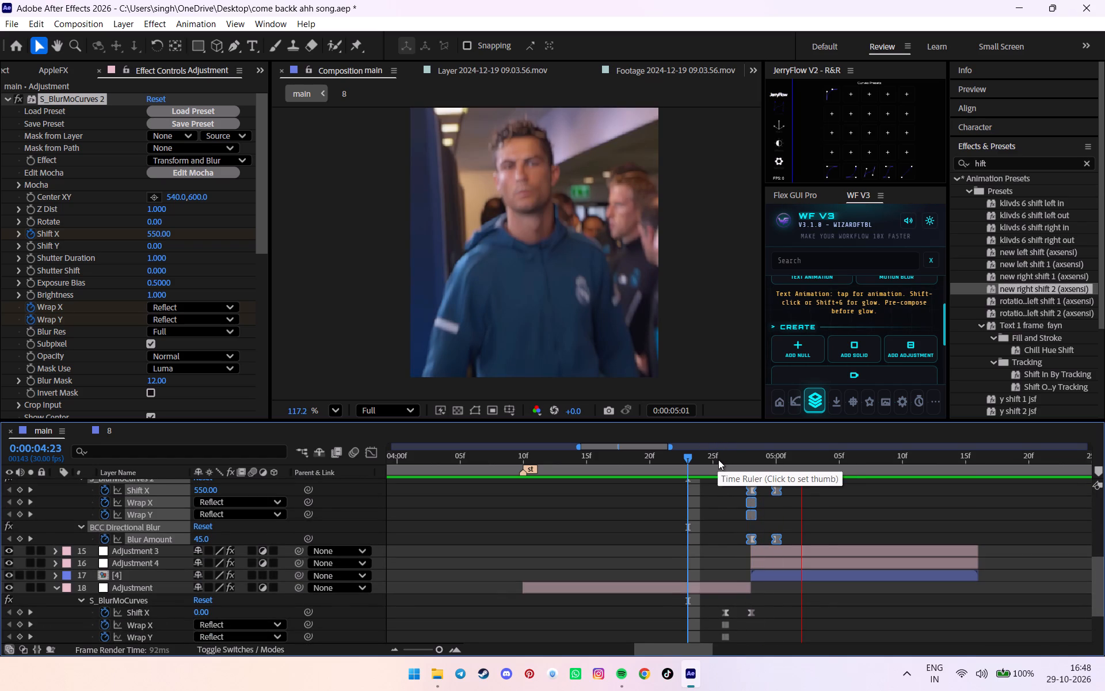
drag(718, 460, 624, 460)
key(space)
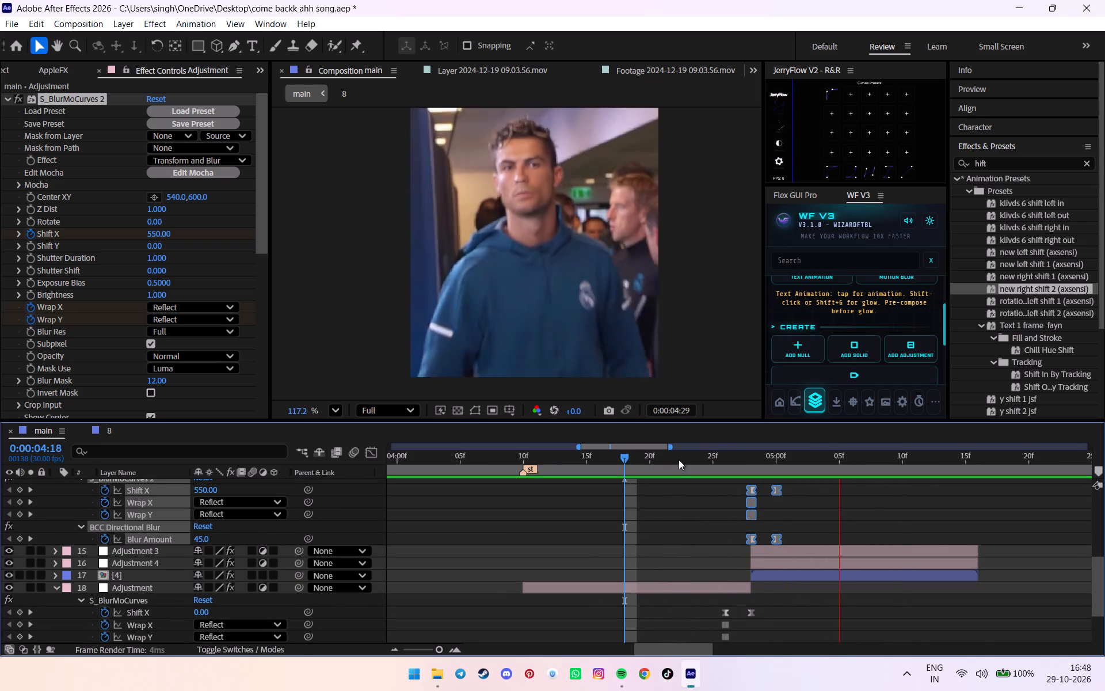
click(679, 460)
key(space)
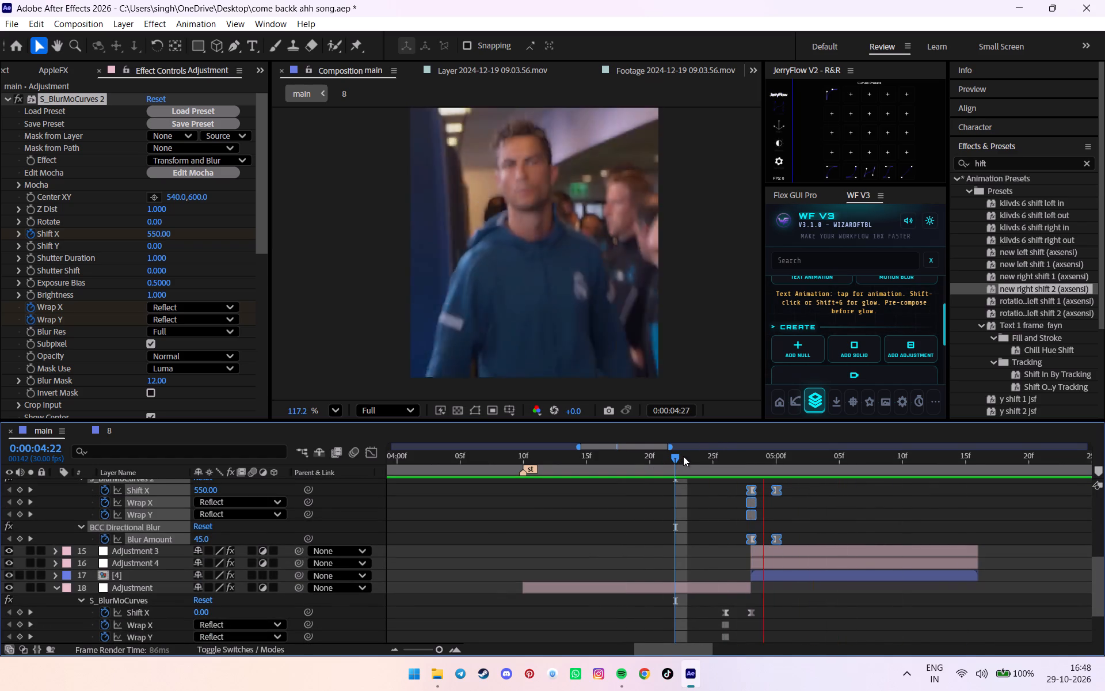
drag(683, 456, 594, 461)
key(space)
alt+scroll(642, 465, down, 1)
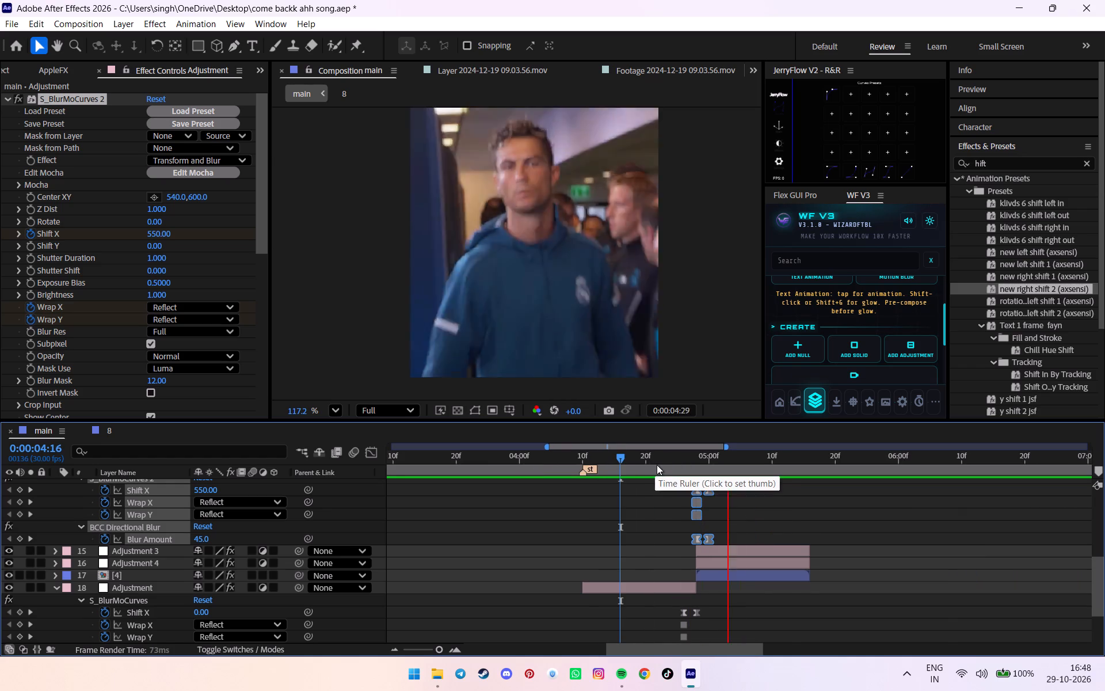
drag(660, 459, 715, 457)
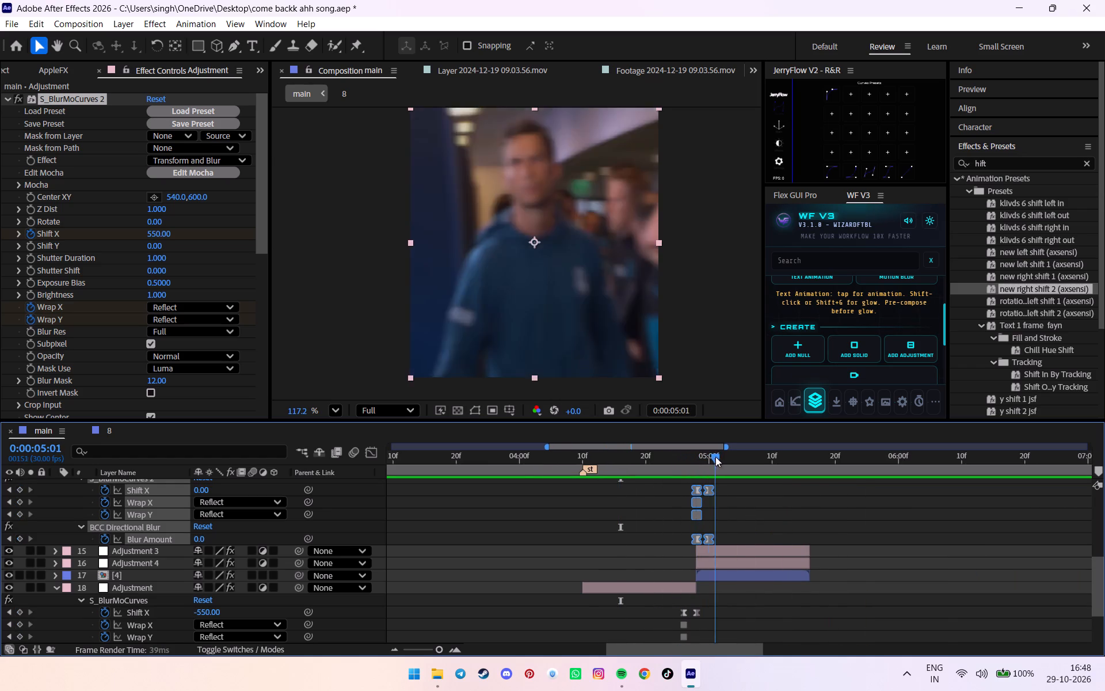
Replay the cut and stretch the shift and blur keyframes on shot [4]'s adjustment layer to end at 0:00:05:01.
drag(715, 457, 601, 460)
key(space)
alt+scroll(711, 465, up, 2)
click(702, 468)
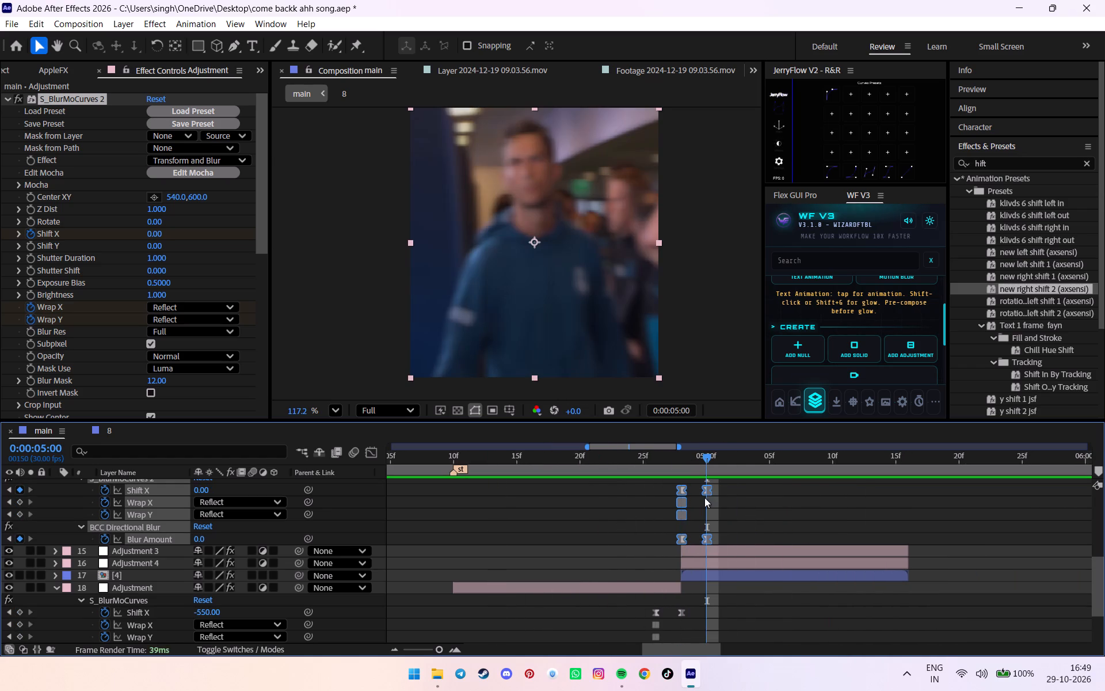
alt+drag(709, 491, 722, 489)
Stretch the shift and blur keyframes on shot [3]'s adjustment layer one frame earlier, starting at 0:00:04:25.
scroll(721, 496, down, 2)
drag(642, 533, 714, 609)
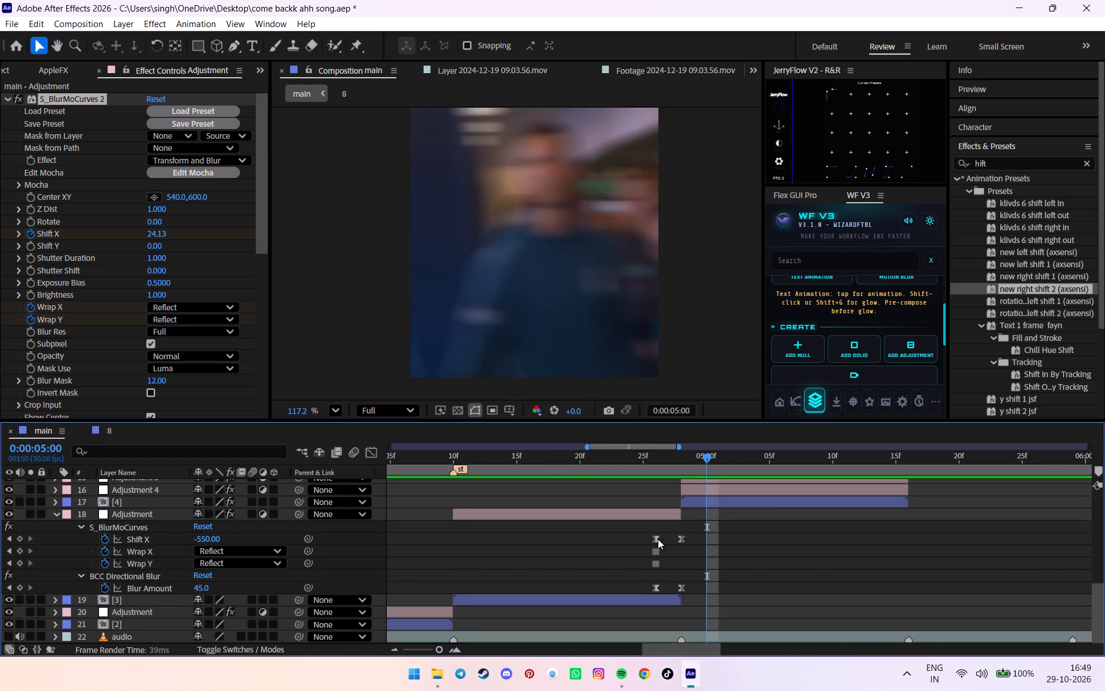
drag(630, 535, 717, 619)
alt+drag(651, 540, 635, 538)
drag(638, 528, 730, 633)
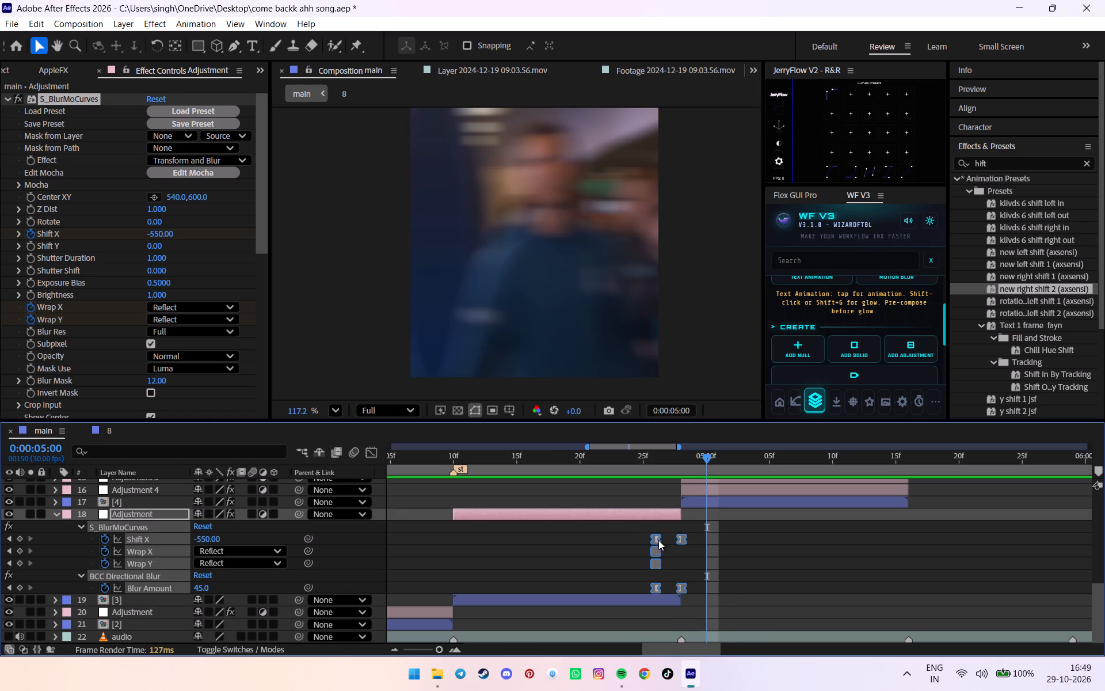
alt+drag(654, 536, 645, 531)
Replay the transition between shots [3] and [4] from 0:00:04:24, 0:00:04:07 and 0:00:04:14 to judge its timing.
drag(654, 461, 635, 461)
key(space)
alt+scroll(654, 451, down, 2)
scroll(653, 465, up, 2)
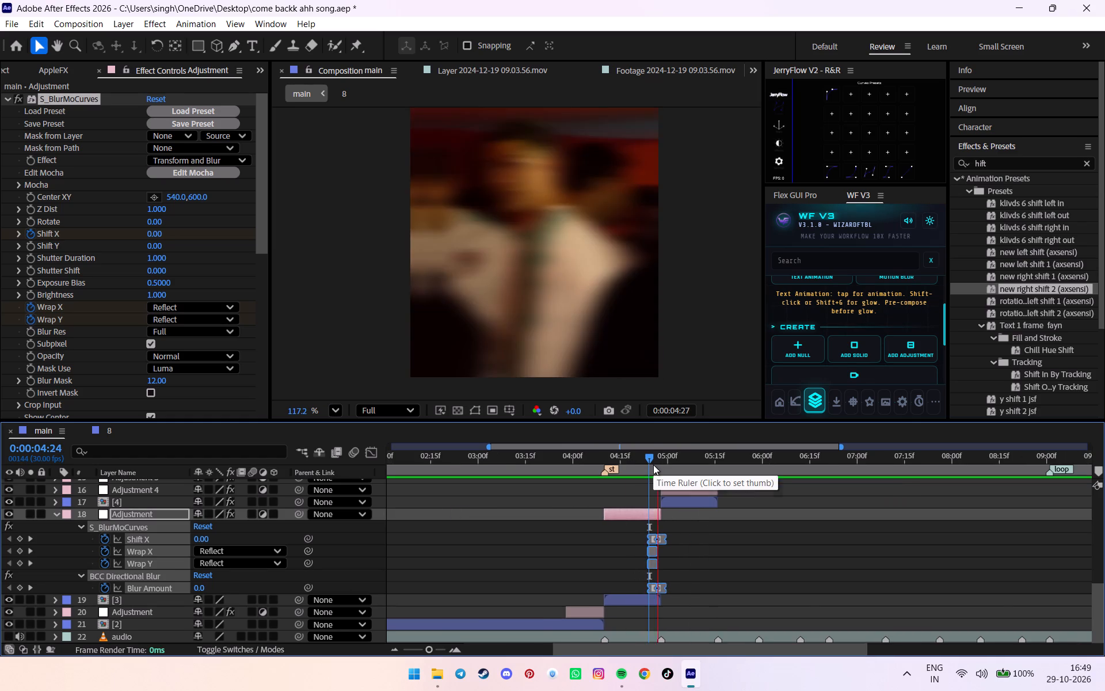
scroll(653, 465, up, 1)
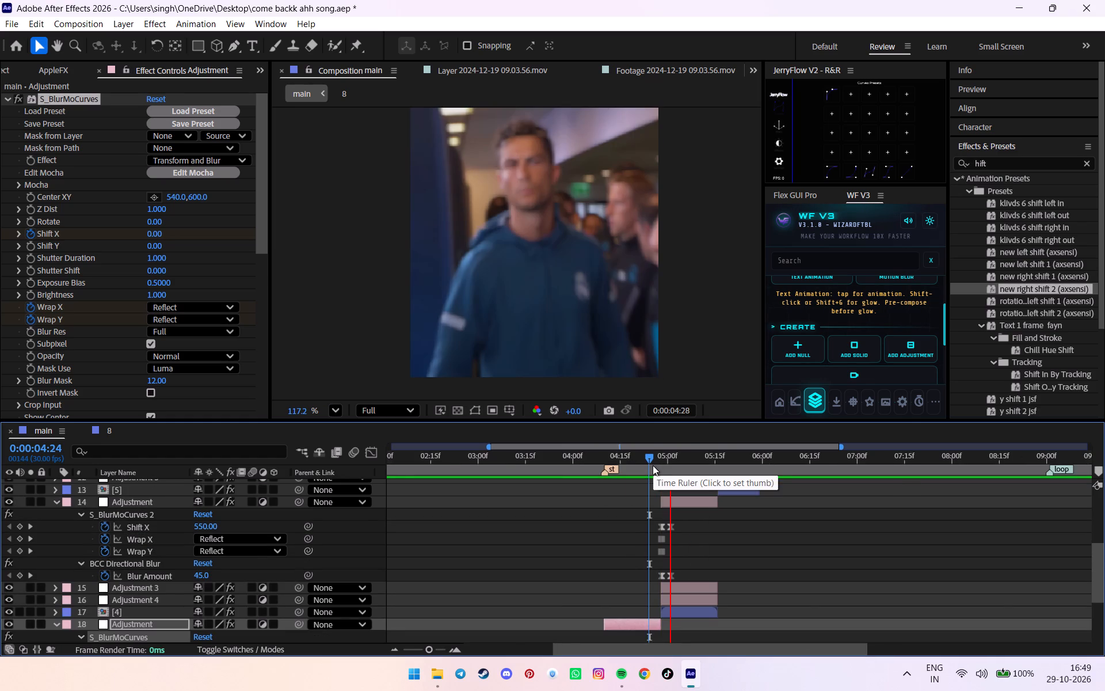
scroll(653, 465, down, 2)
drag(635, 465, 594, 473)
key(space)
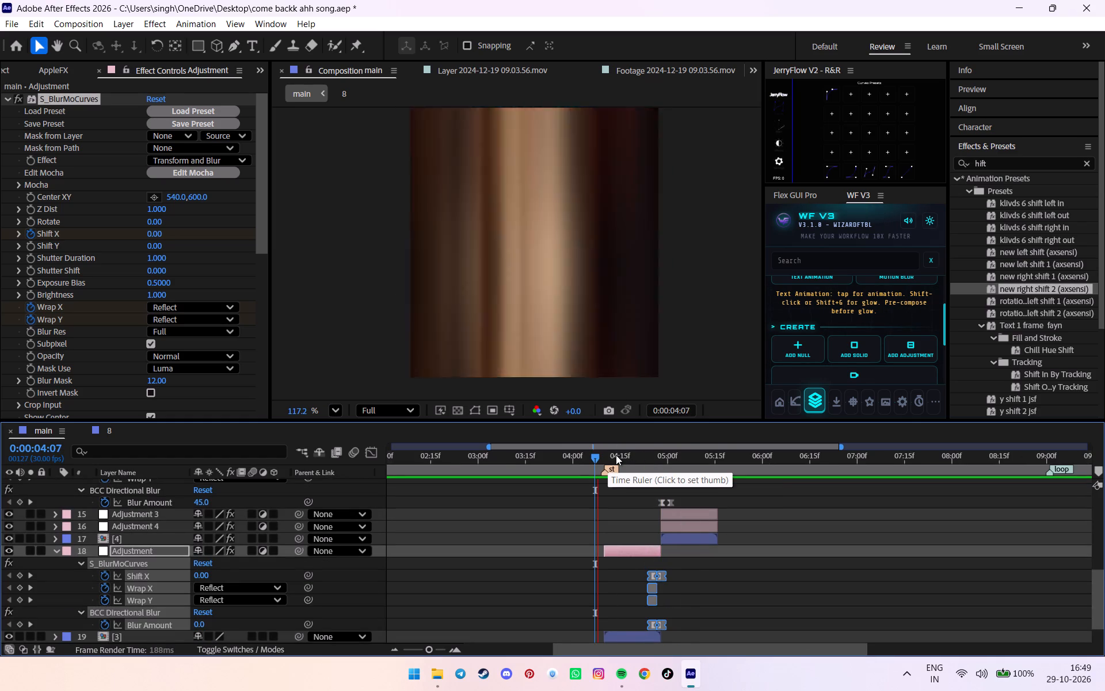
click(616, 455)
key(space)
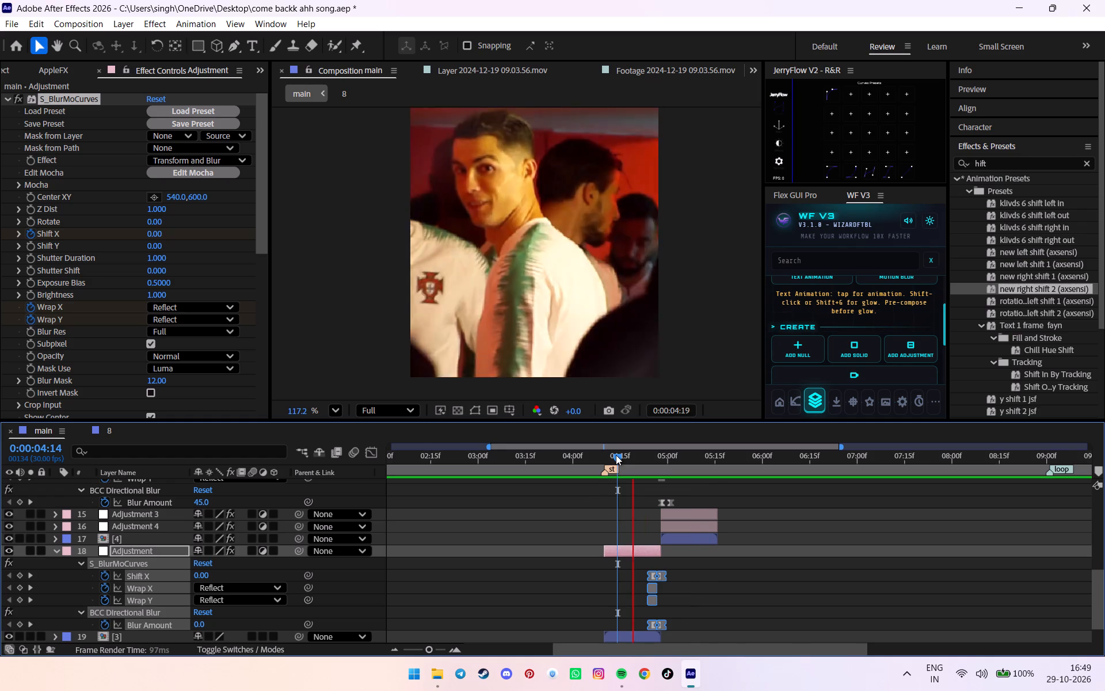
click(616, 455)
key(space)
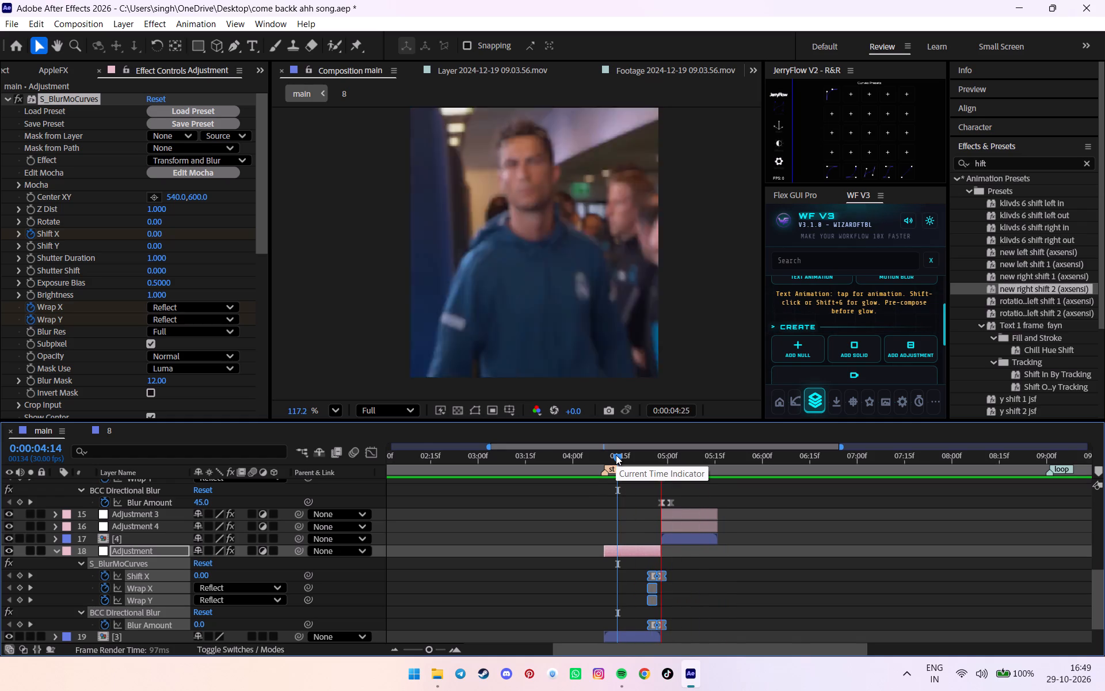
click(616, 455)
Collapse the keyframe properties on the adjustment layers of shots [3] and [4], and save the project.
key(u)
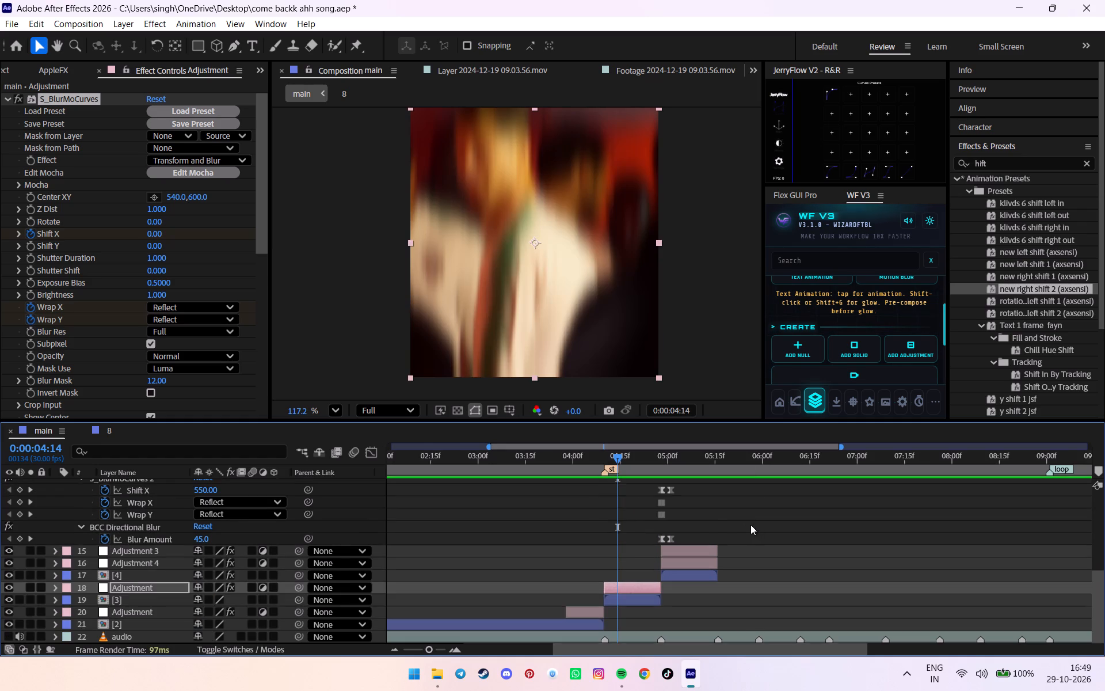
scroll(711, 511, up, 3)
click(682, 579)
key(u)
click(815, 574)
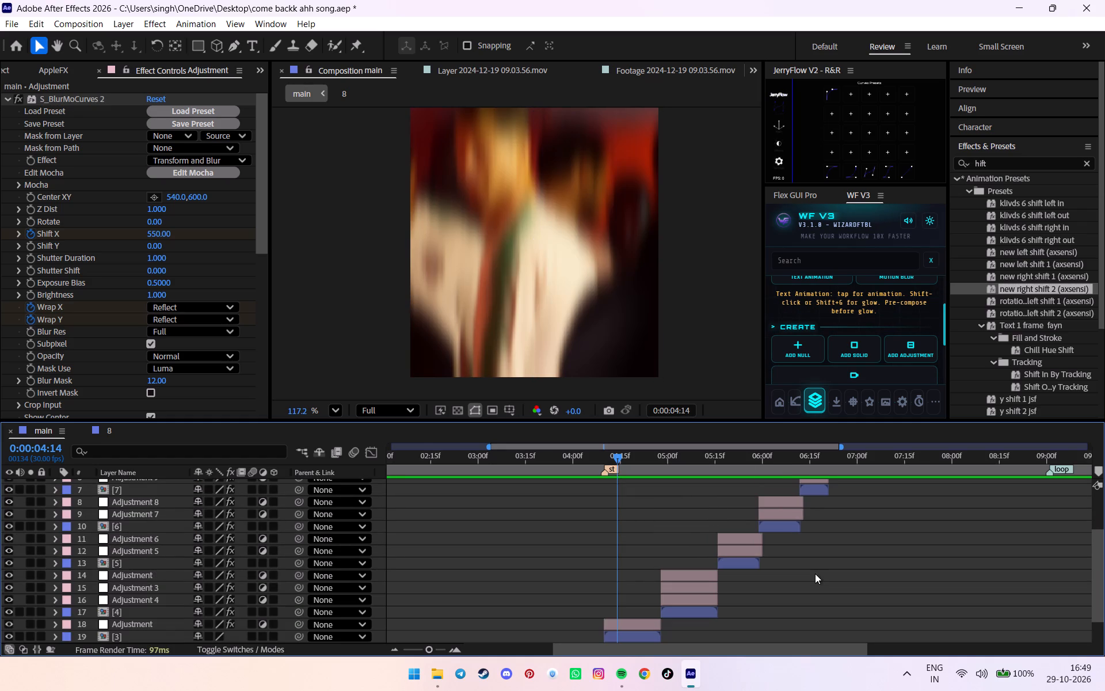
key(ctrl+s)
Play back the sequence from 0:00:04:14, 0:00:04:02 and 0:00:04:17 to review the finished shift transition in context.
key(space)
scroll(651, 480, down, 4)
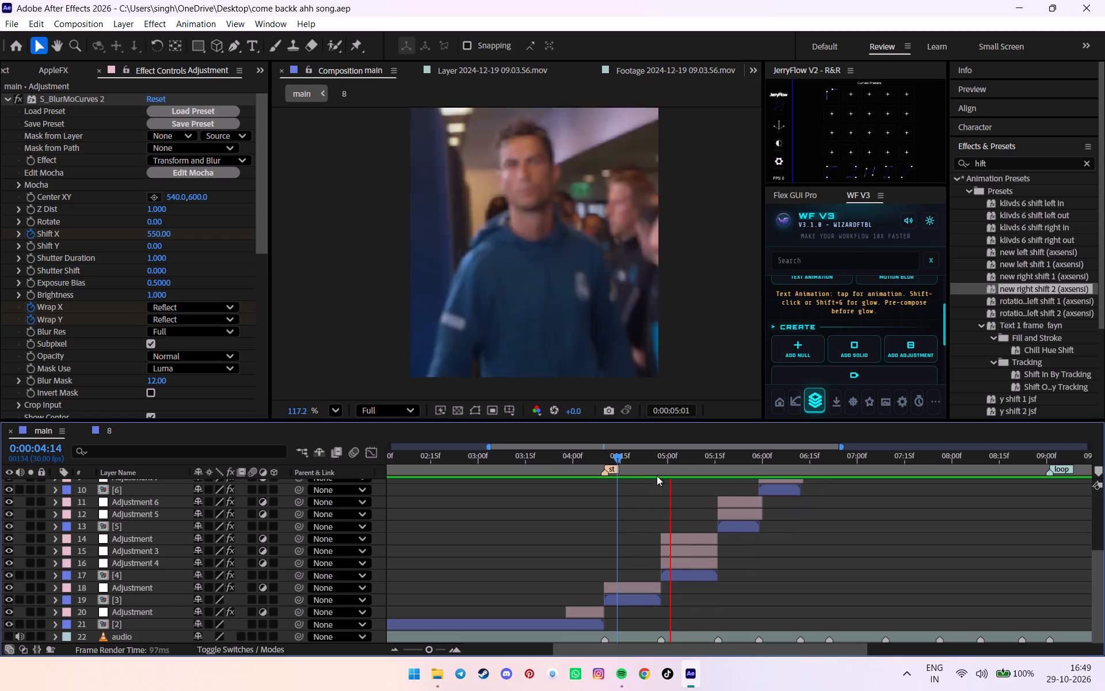
scroll(666, 473, up, 3)
click(643, 424)
click(641, 452)
scroll(641, 453, down, 4)
key(space)
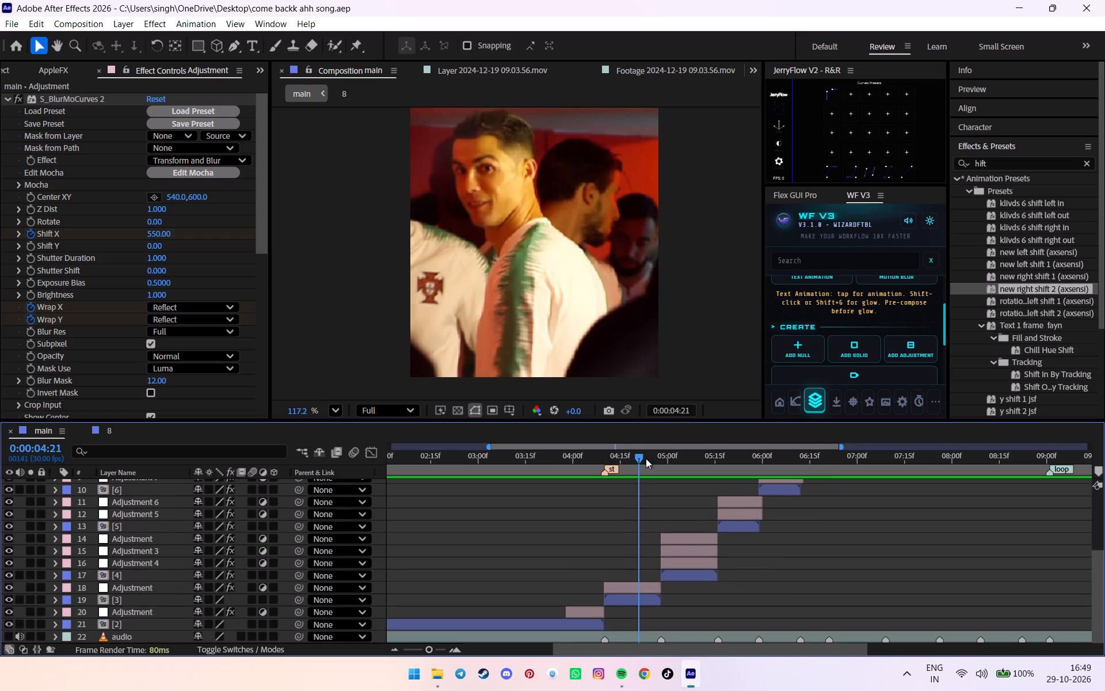
drag(655, 457, 580, 456)
key(space)
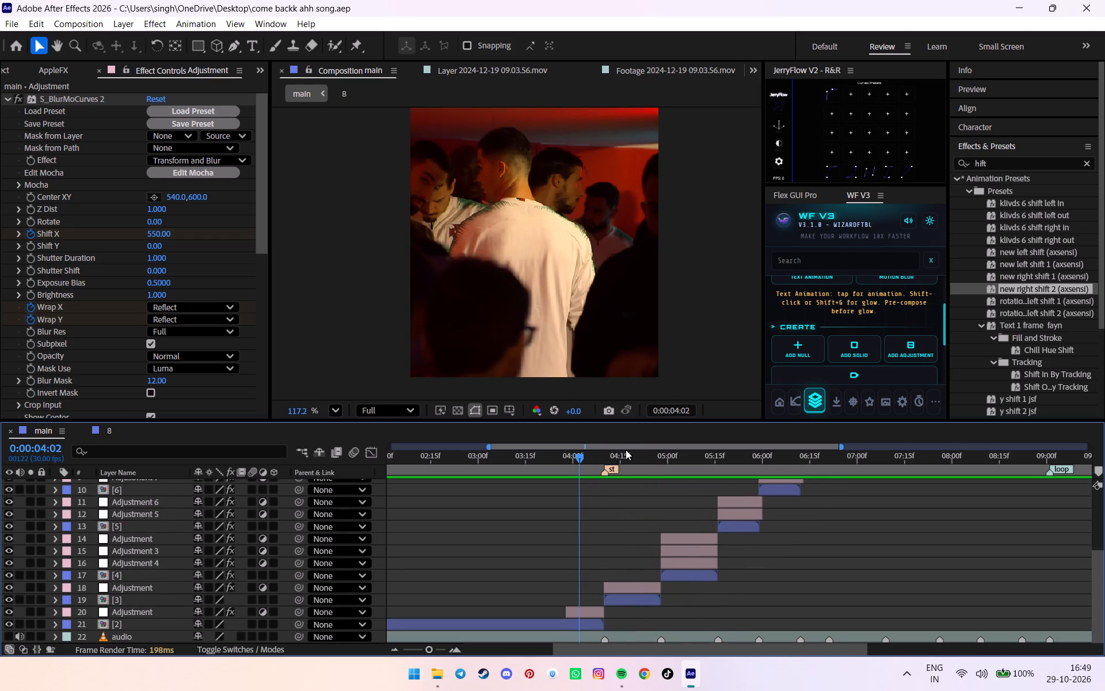
key(ctrl+s)
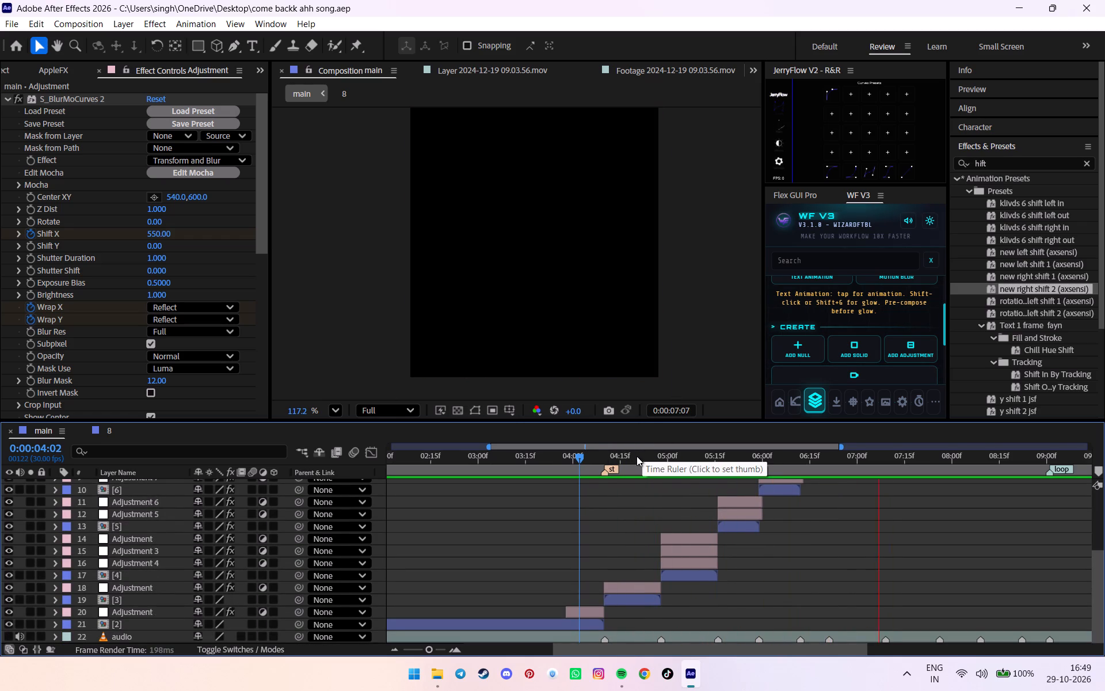
drag(741, 460, 626, 462)
key(space)
scroll(683, 458, down, 1)
scroll(684, 458, up, 1)
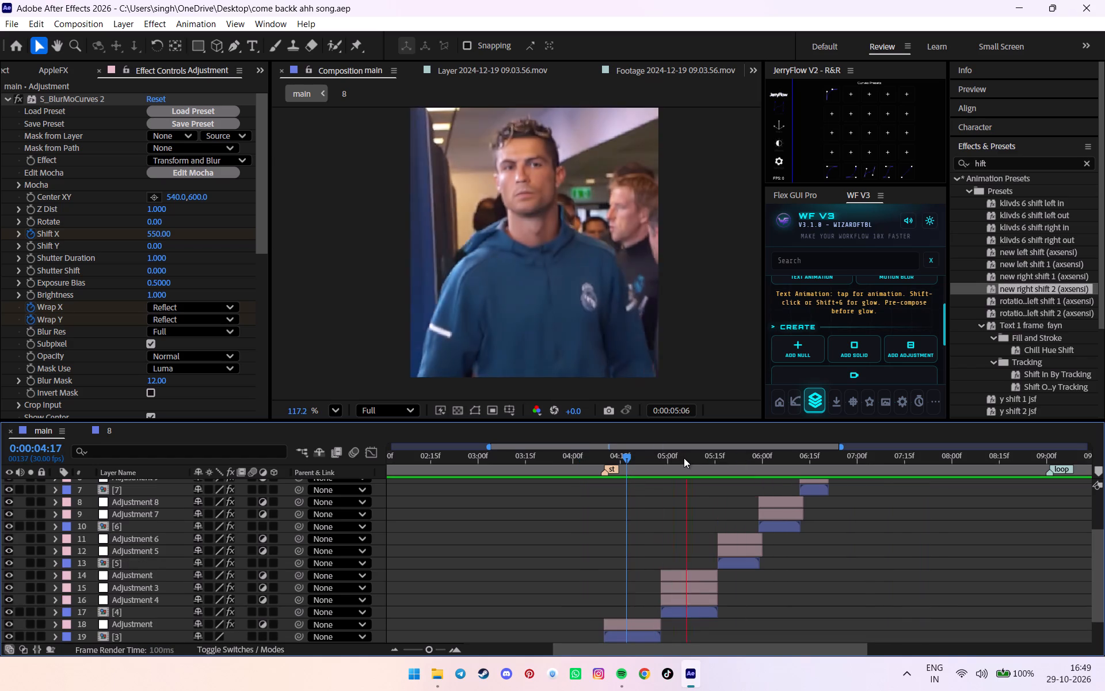
drag(684, 458, 694, 458)
Show the refrence layer and scrub it from 0:00:05:08 to 0:00:06:22 to study the transitions of the following shots.
scroll(98, 537, up, 6)
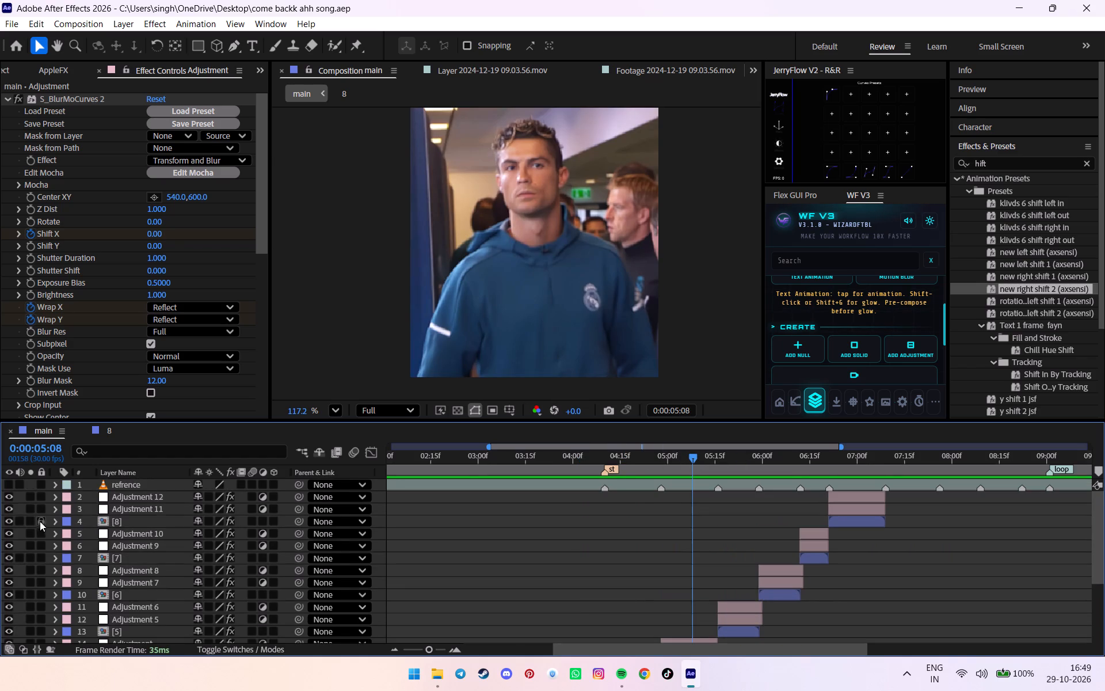
click(3, 485)
click(6, 485)
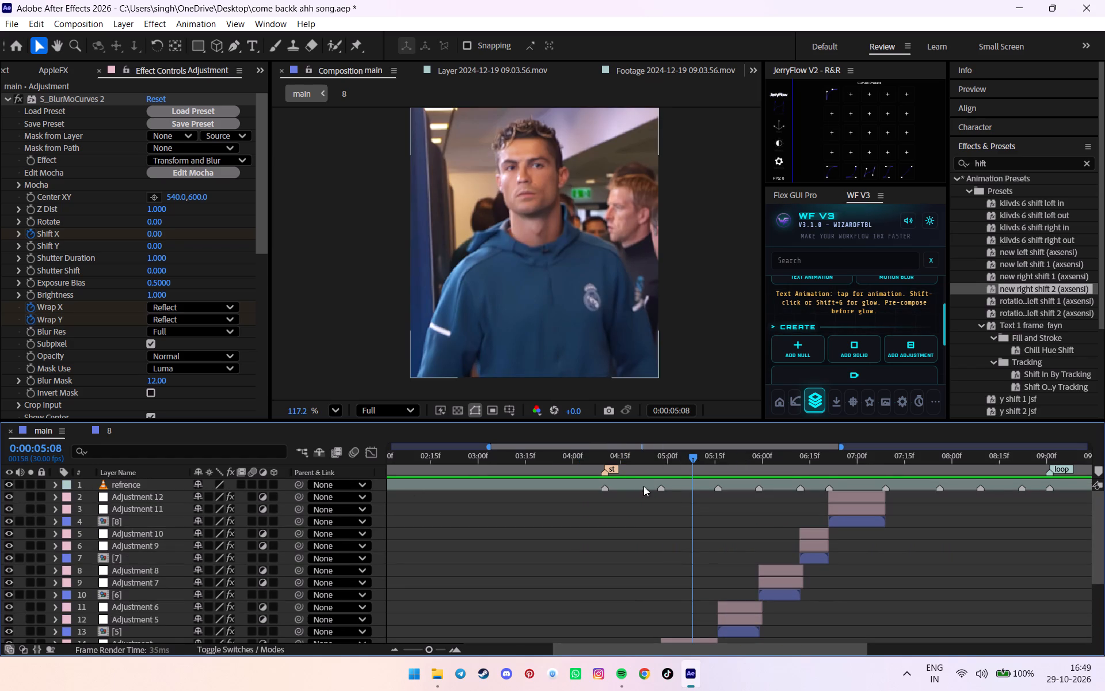
drag(687, 463, 750, 463)
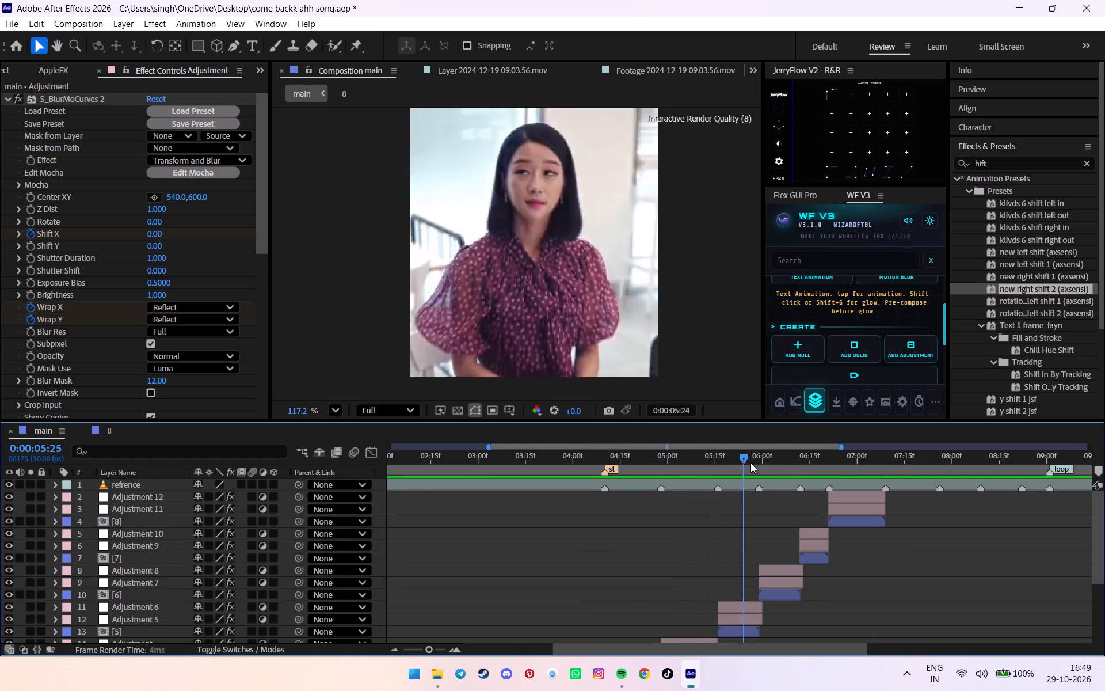
drag(750, 463, 757, 469)
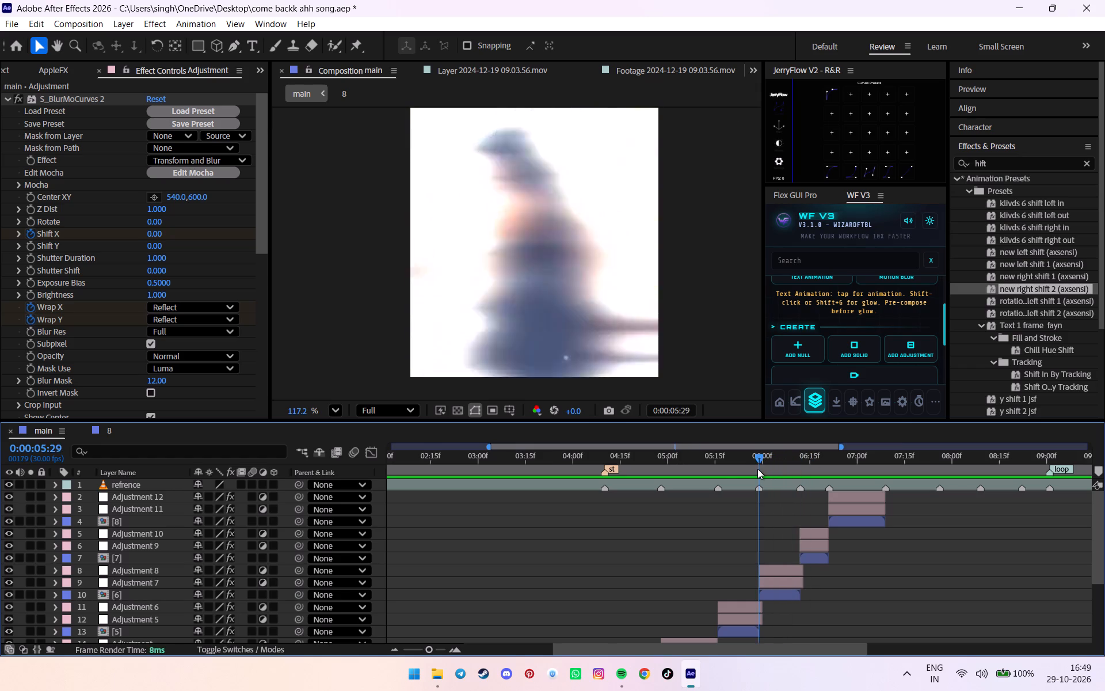
drag(757, 469, 754, 468)
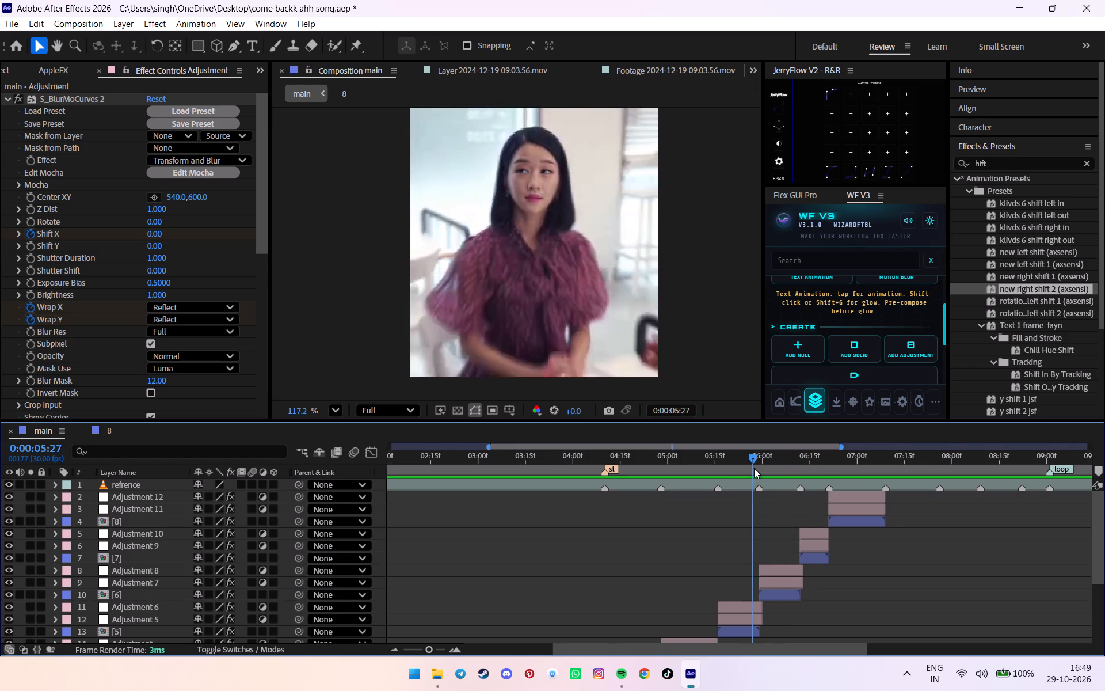
drag(754, 468, 794, 462)
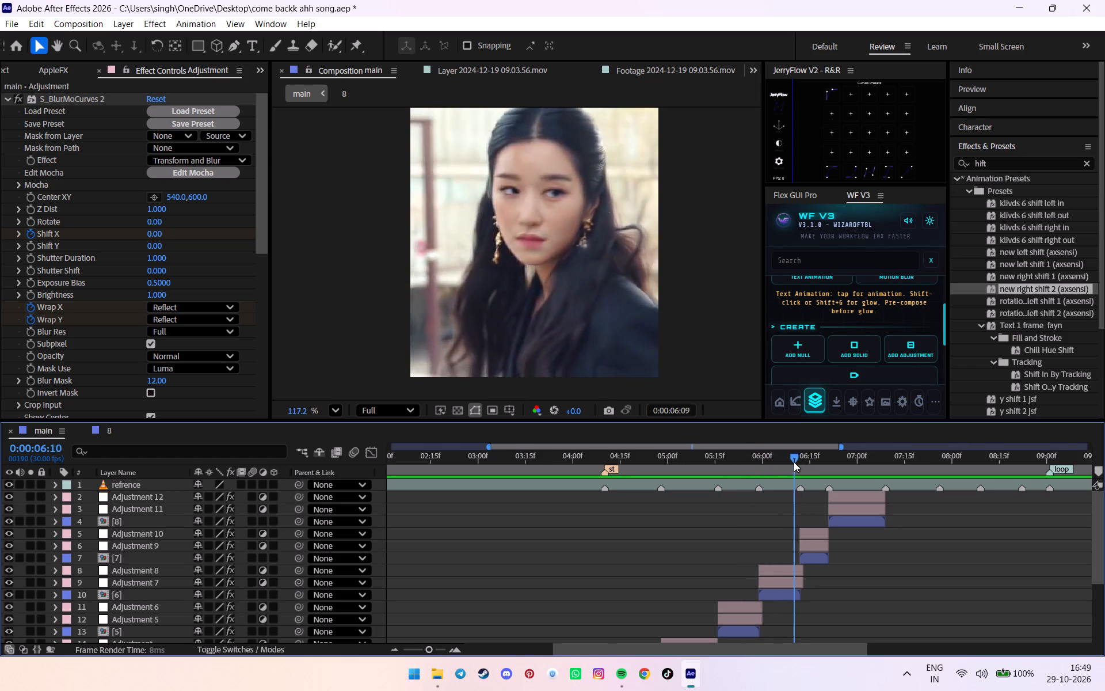
drag(794, 462, 826, 462)
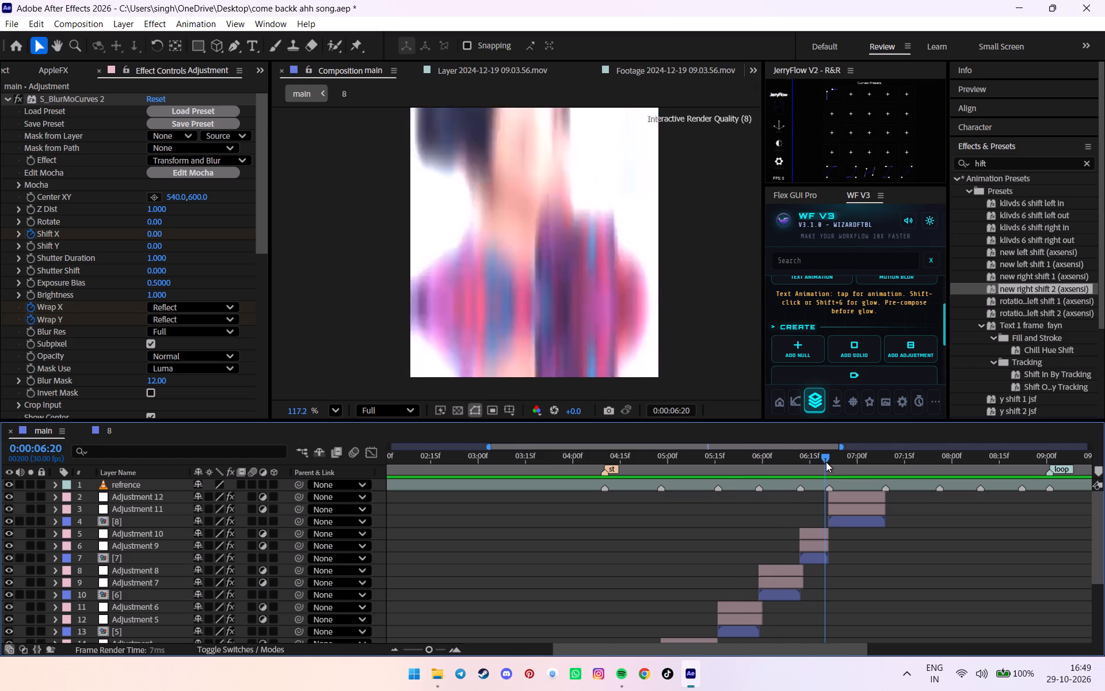
drag(826, 462, 833, 464)
Examine the reference frames around 0:00:06:20 to 0:00:06:22 at the cut between shots [7] and [8], and hide the refrence layer.
alt+scroll(830, 466, up, 3)
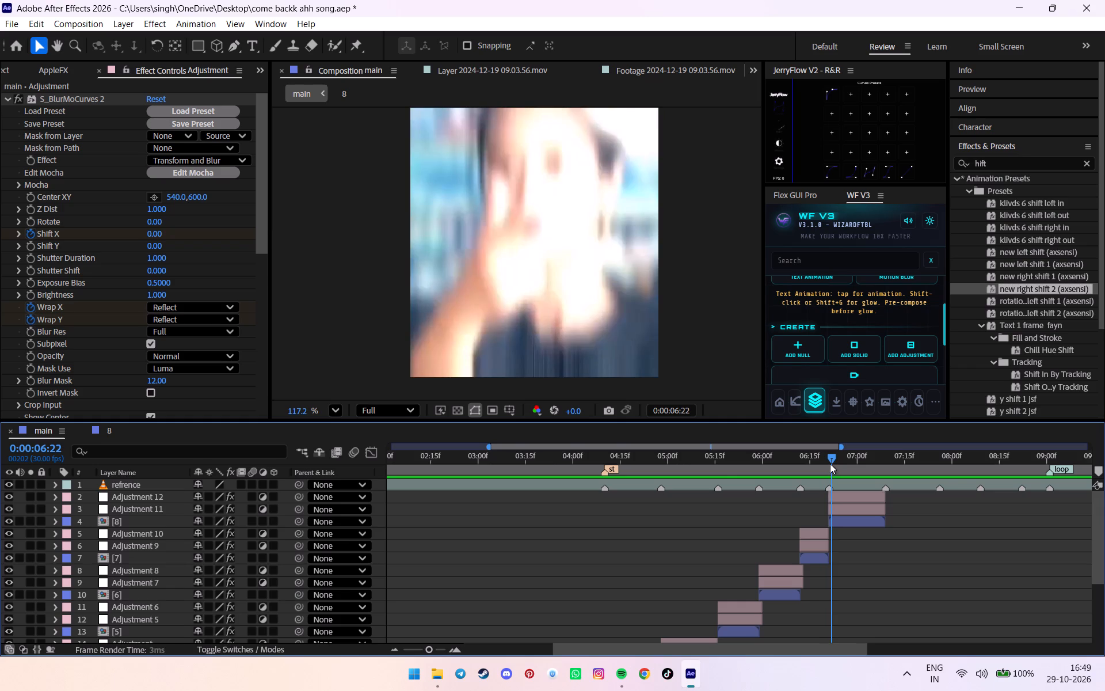
alt+scroll(829, 461, up, 6)
drag(826, 457, 814, 455)
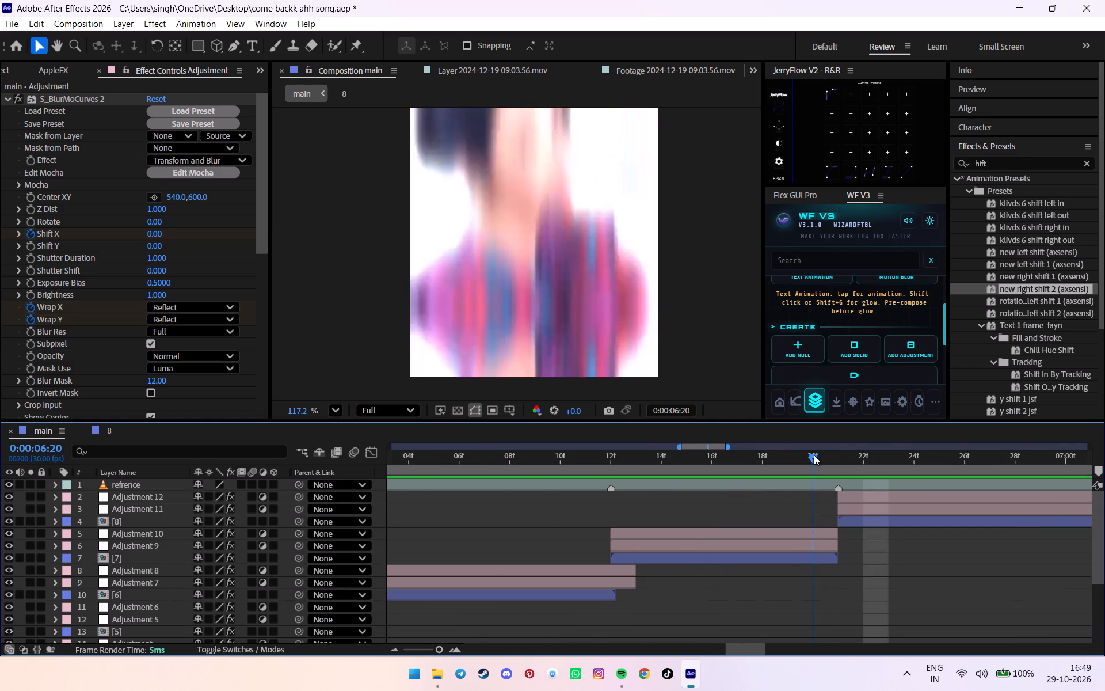
alt+scroll(814, 454, down, 3)
drag(817, 455, 821, 465)
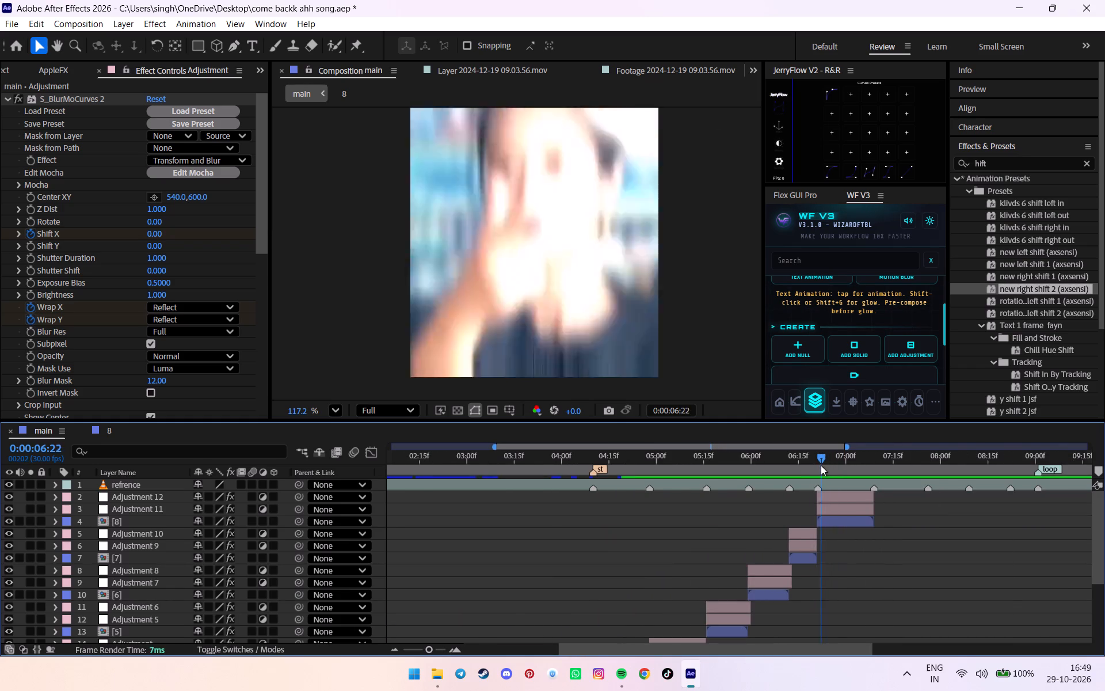
drag(821, 465, 817, 464)
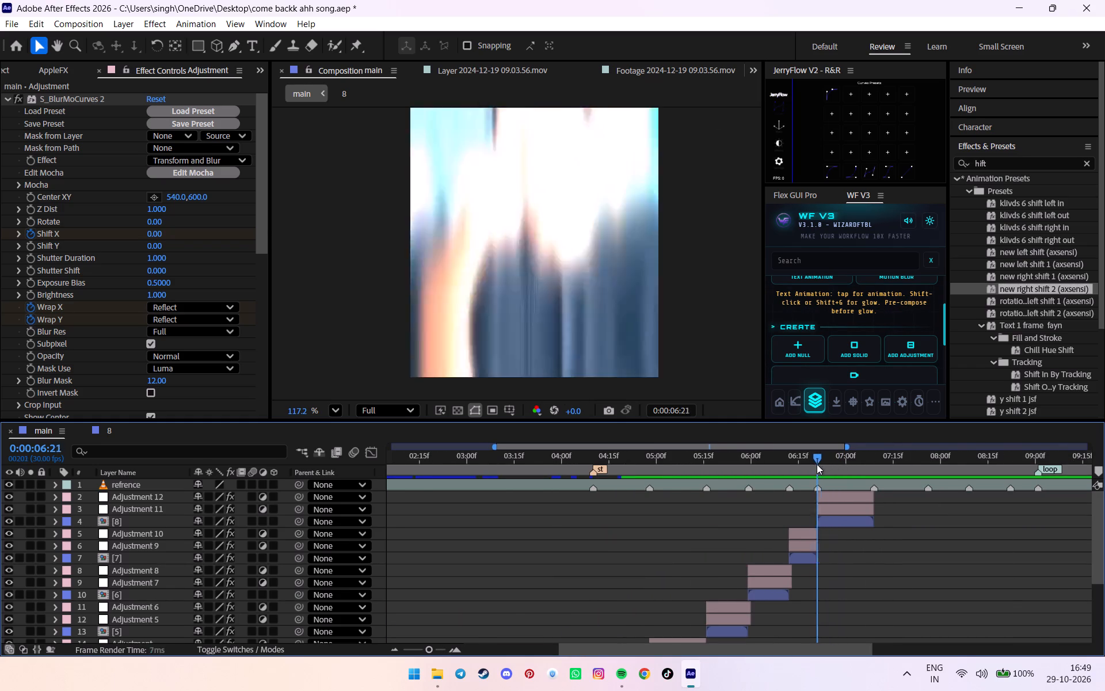
drag(817, 464, 816, 462)
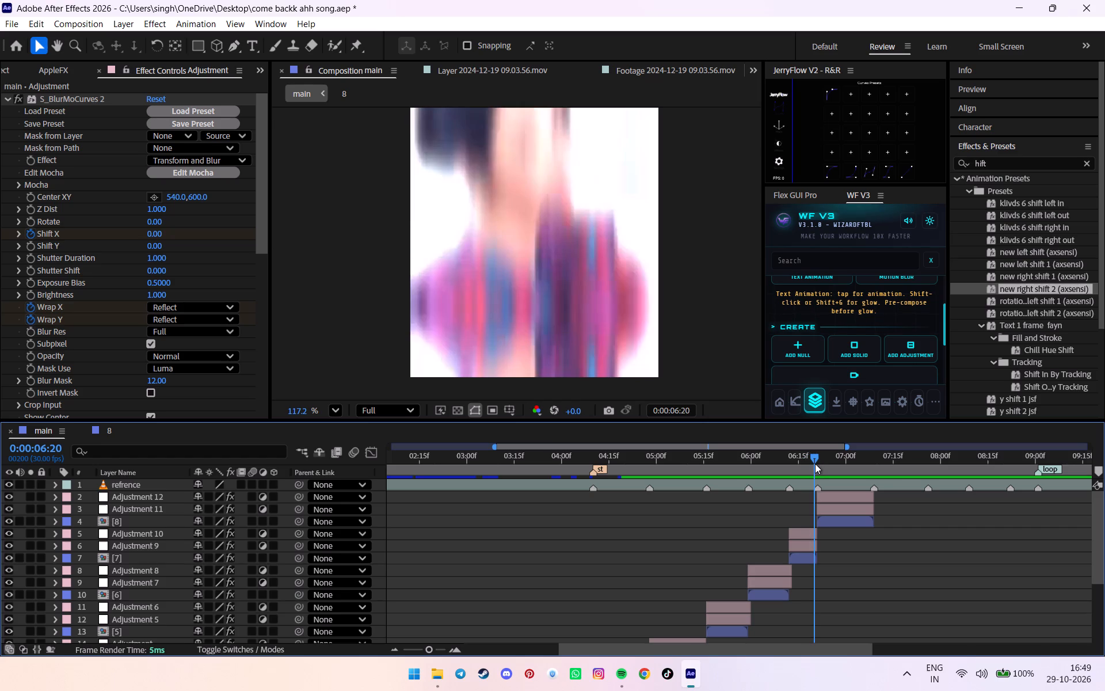
alt+scroll(815, 464, up, 6)
scroll(7, 530, up, 5)
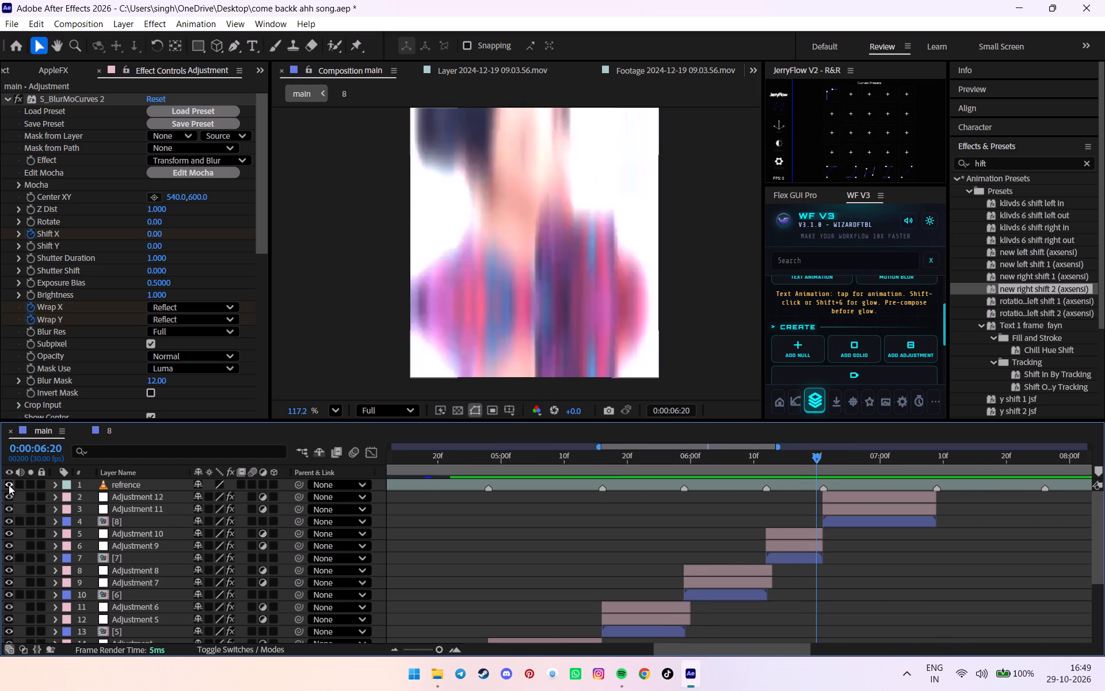
click(9, 485)
Add an adjustment layer above Adjustment 10 over shot [7], with the playhead at 0:00:06:19.
alt+scroll(813, 488, up, 3)
drag(730, 461, 680, 461)
alt+scroll(697, 501, down, 2)
click(694, 530)
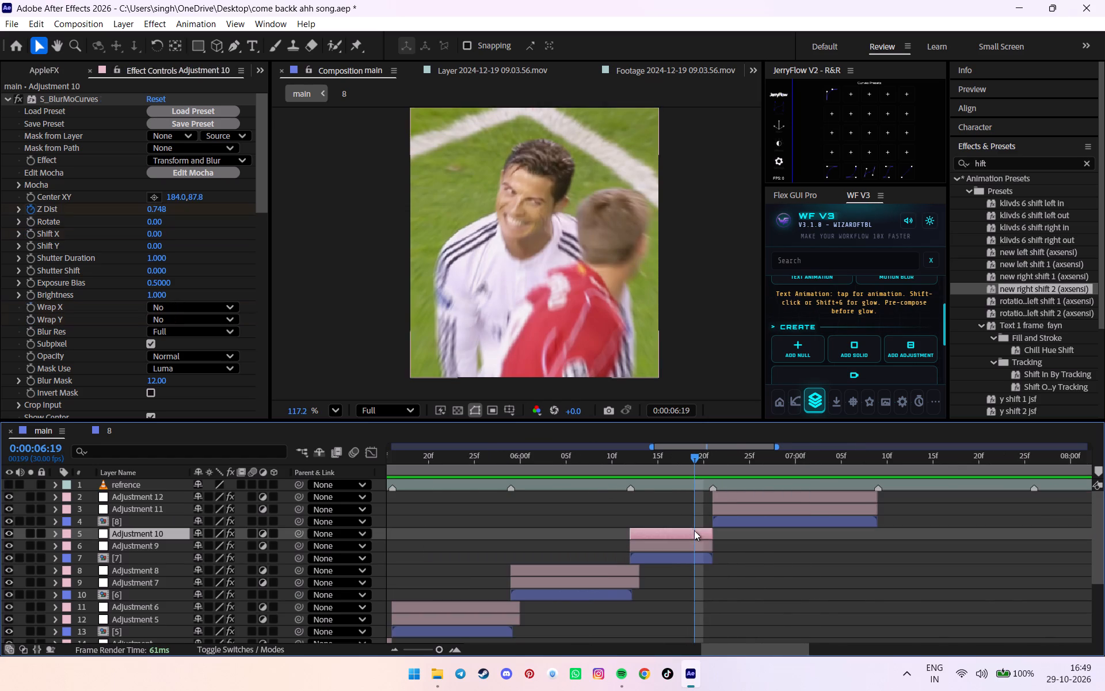
scroll(897, 304, up, 4)
scroll(900, 334, down, 1)
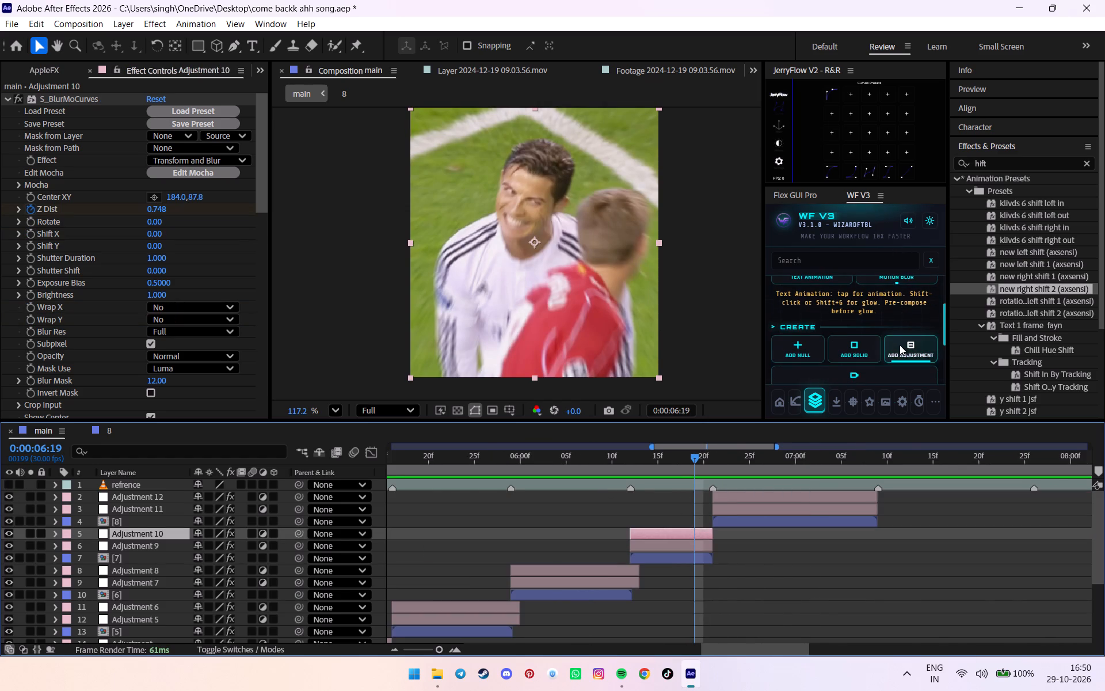
click(900, 345)
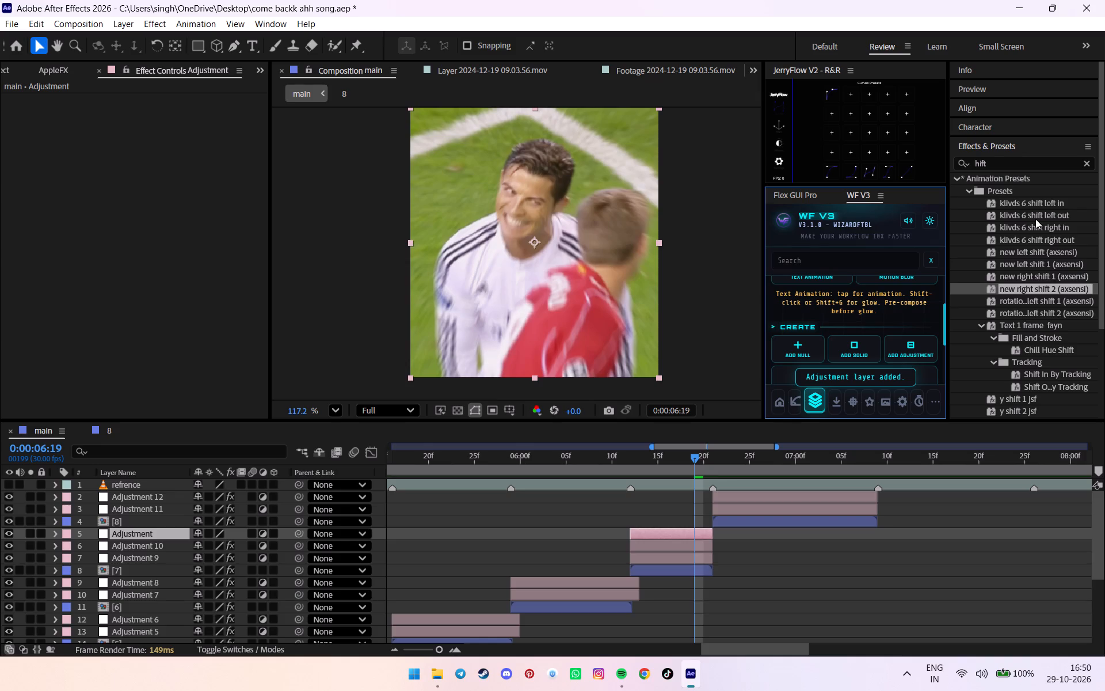
Search the presets for "lide", apply slide up out - yur1life to shot [7]'s new adjustment layer, and reveal its keyframes.
drag(1007, 161, 941, 159)
text(lide)
scroll(1043, 236, down, 5)
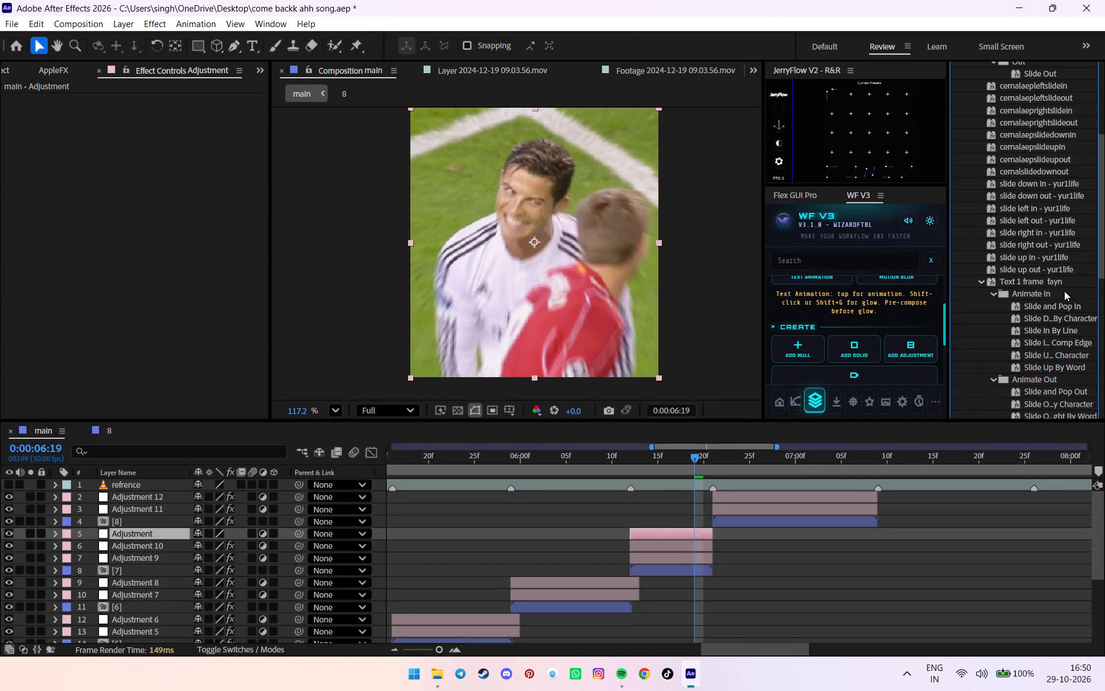
drag(1037, 269, 1011, 271)
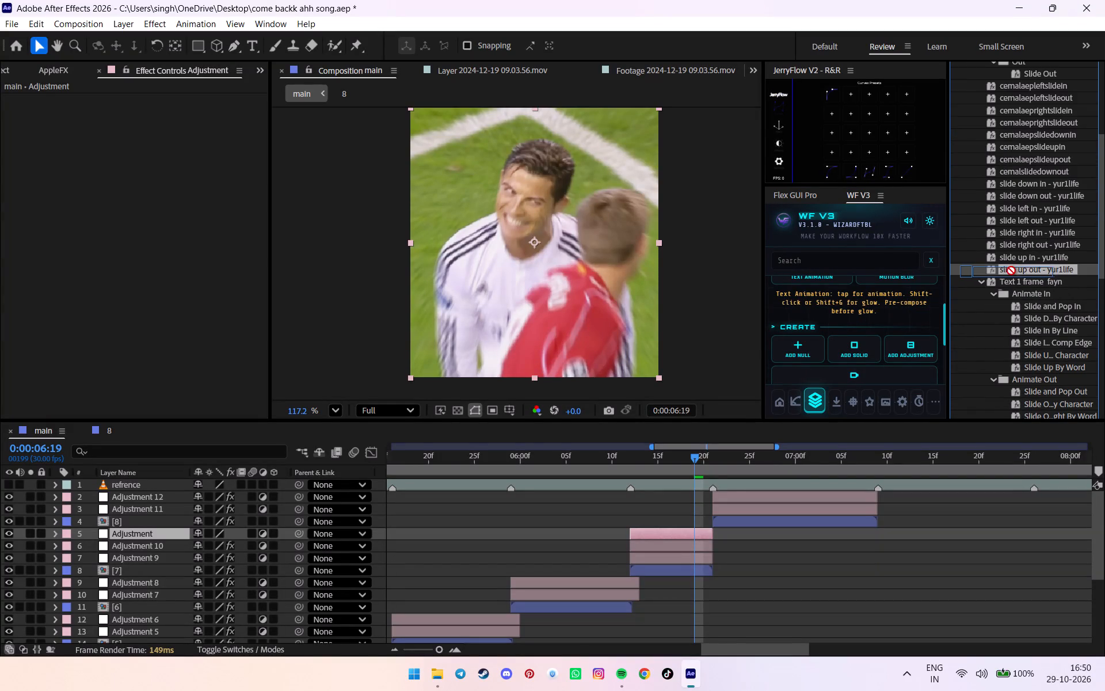
drag(1011, 271, 664, 534)
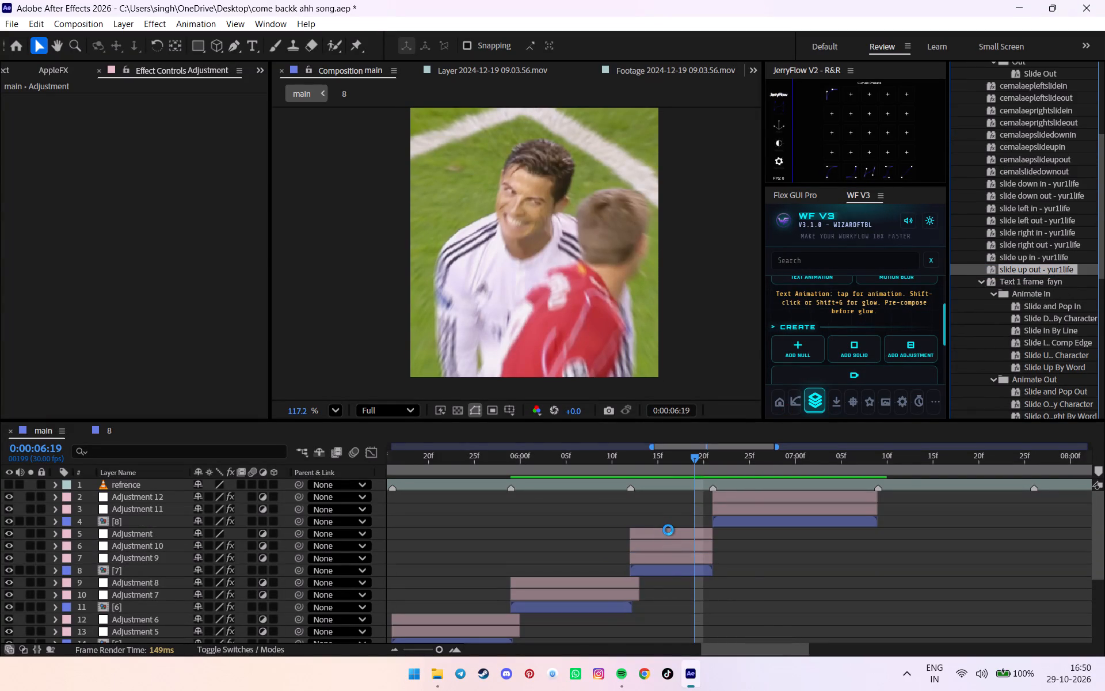
click(668, 530)
click(665, 532)
key(u)
scroll(666, 532, down, 1)
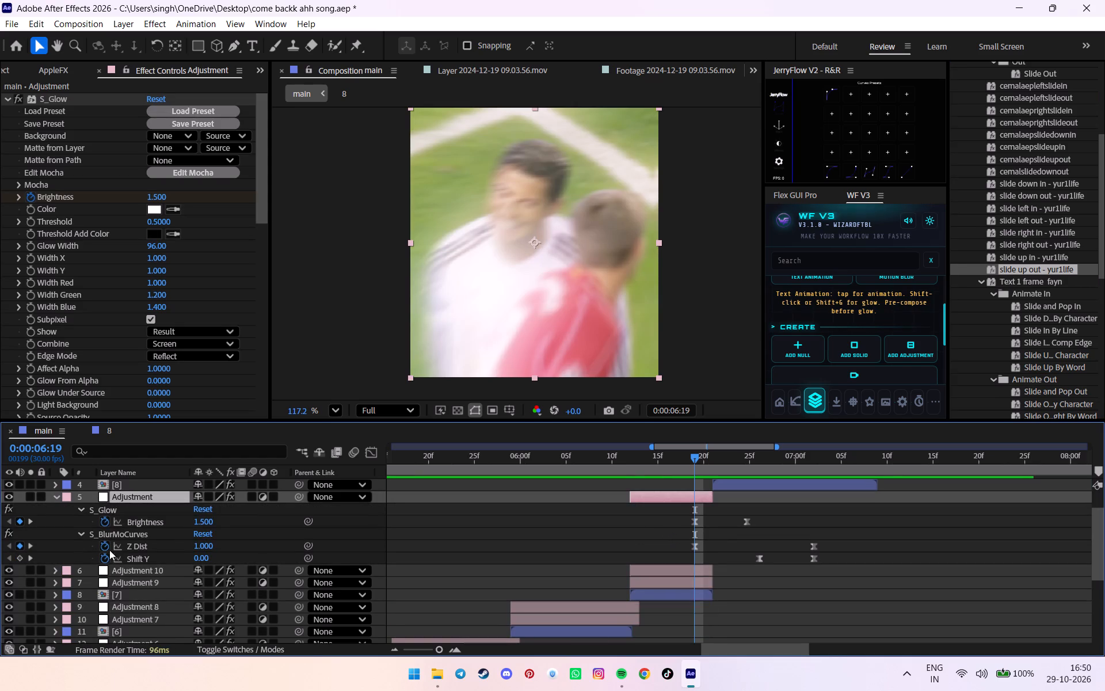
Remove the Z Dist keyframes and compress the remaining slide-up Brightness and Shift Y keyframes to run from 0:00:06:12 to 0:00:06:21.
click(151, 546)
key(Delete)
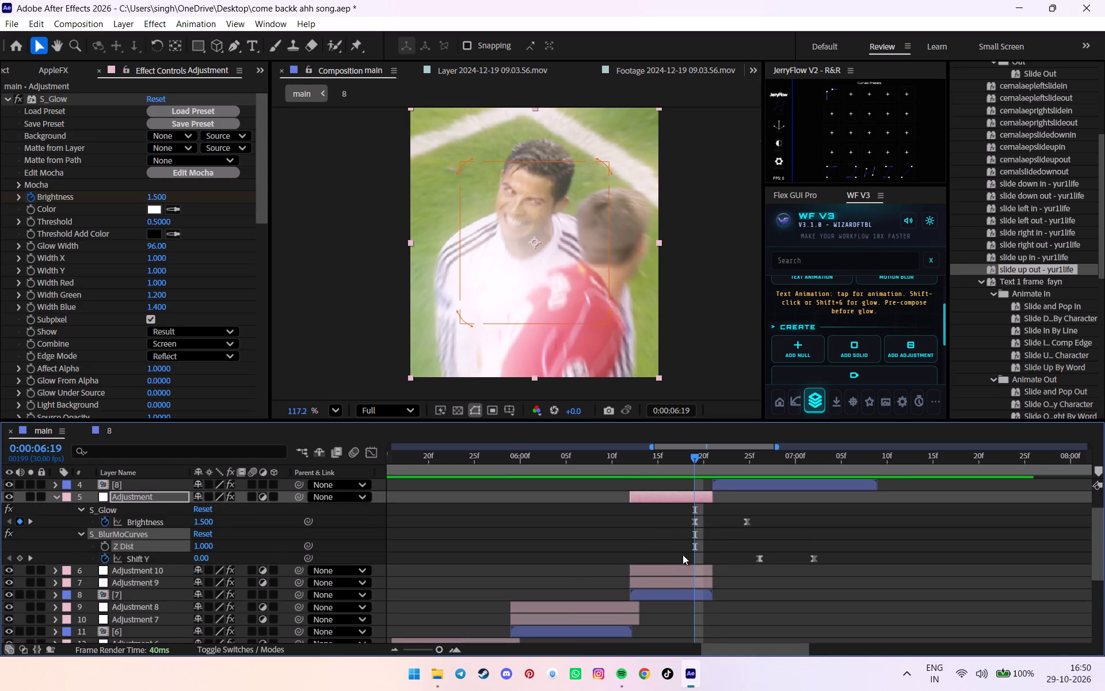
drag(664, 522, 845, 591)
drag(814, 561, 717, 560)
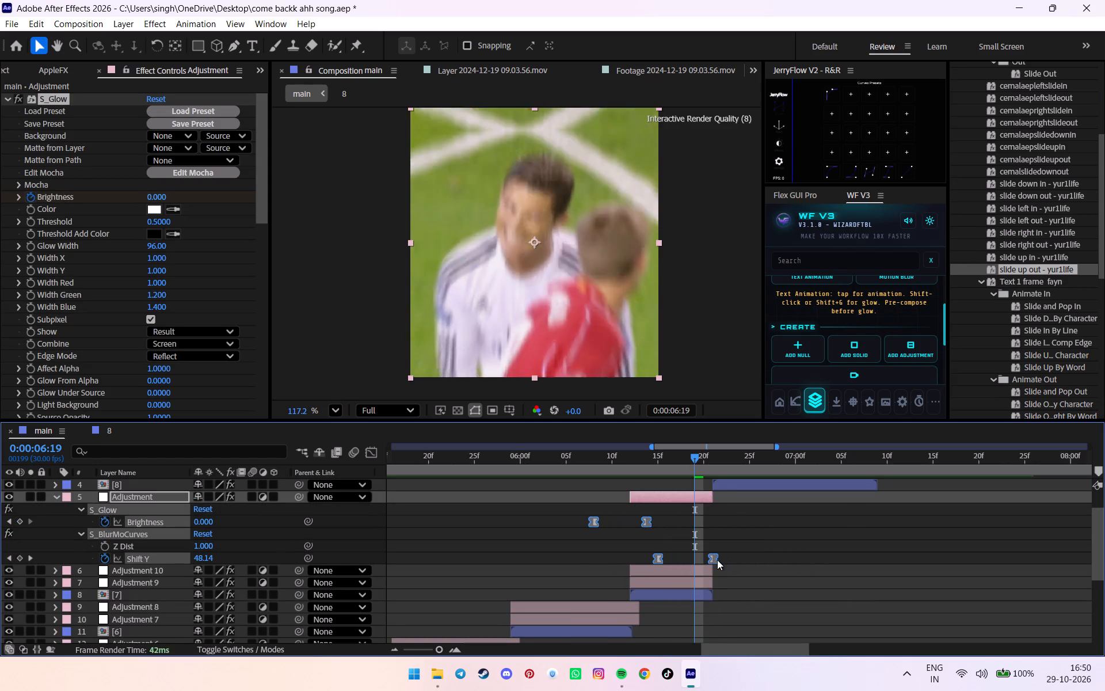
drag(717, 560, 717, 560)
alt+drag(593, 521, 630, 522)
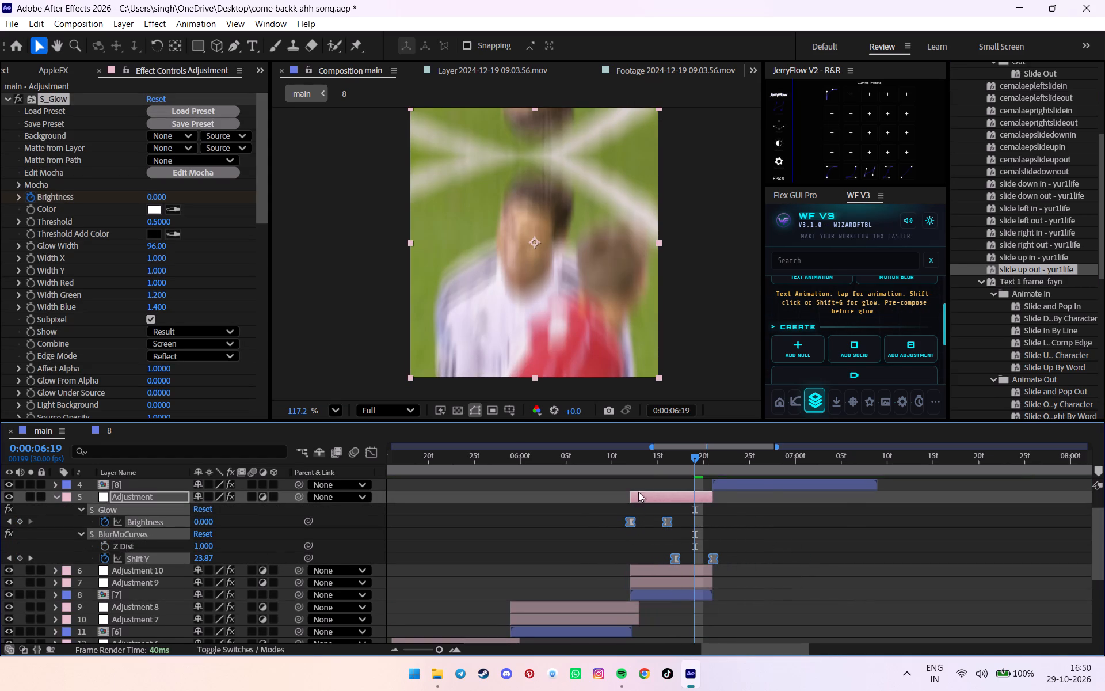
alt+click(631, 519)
Move shot [7]'s new adjustment layer in the stack to between Adjustment 10 and Adjustment 9.
drag(154, 496, 163, 583)
drag(127, 519, 127, 517)
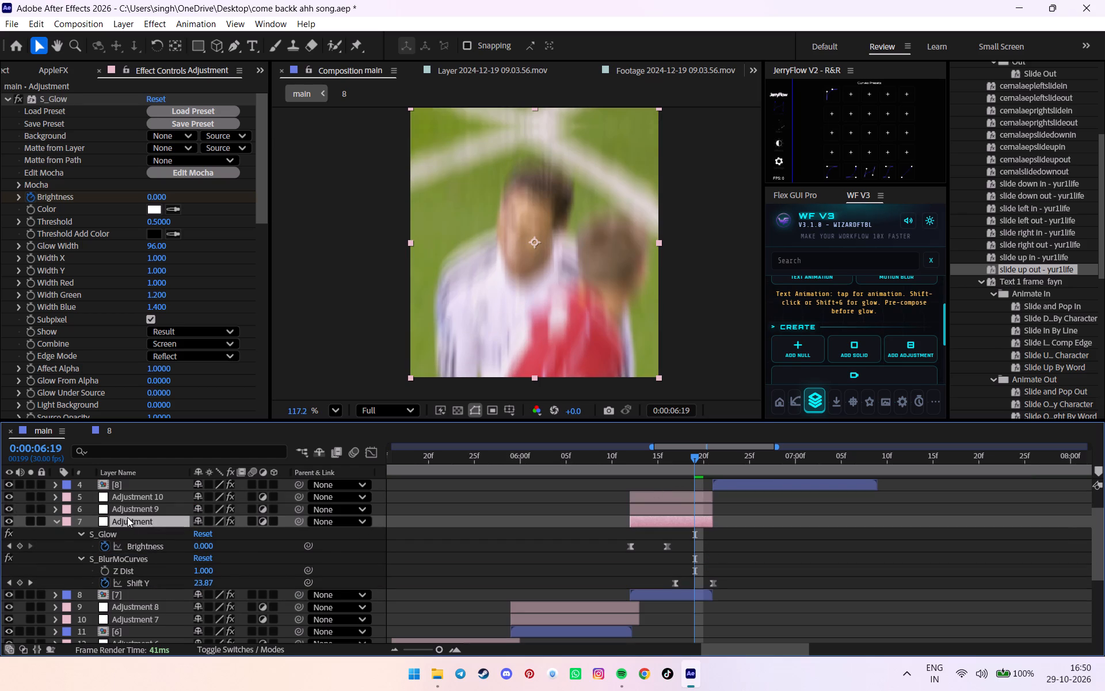
drag(127, 517, 123, 505)
Replace the slide-up effects on shot [7]'s new adjustment layer with slide down out - yur1life at 0:00:06:12, and reveal its keyframes.
click(660, 466)
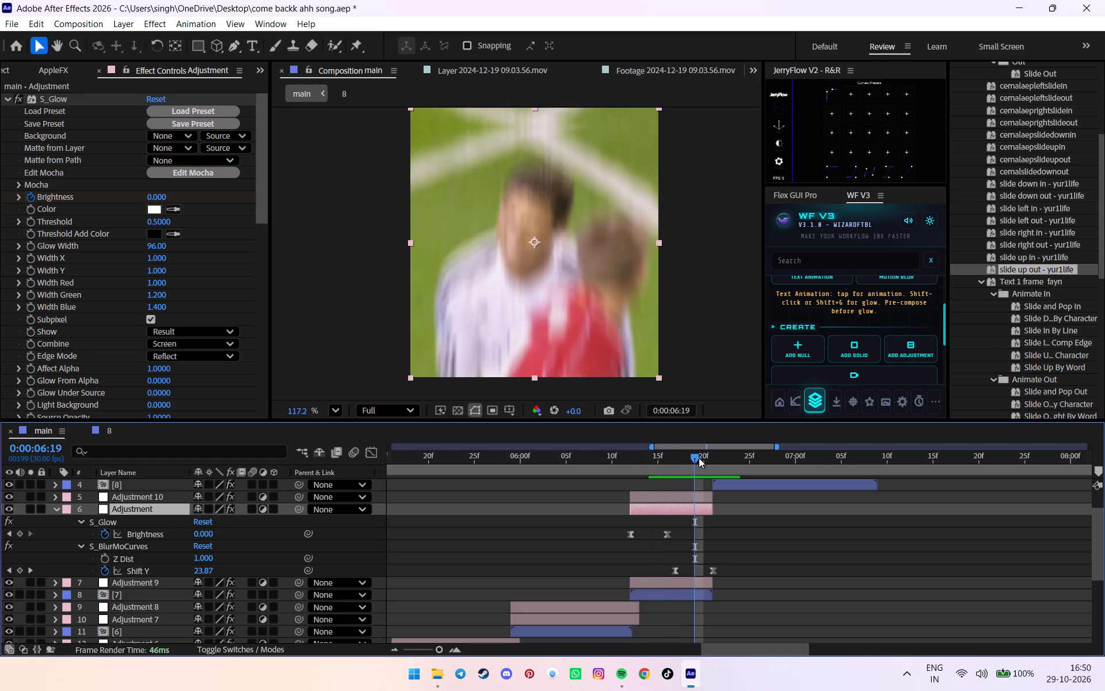
drag(595, 506, 627, 511)
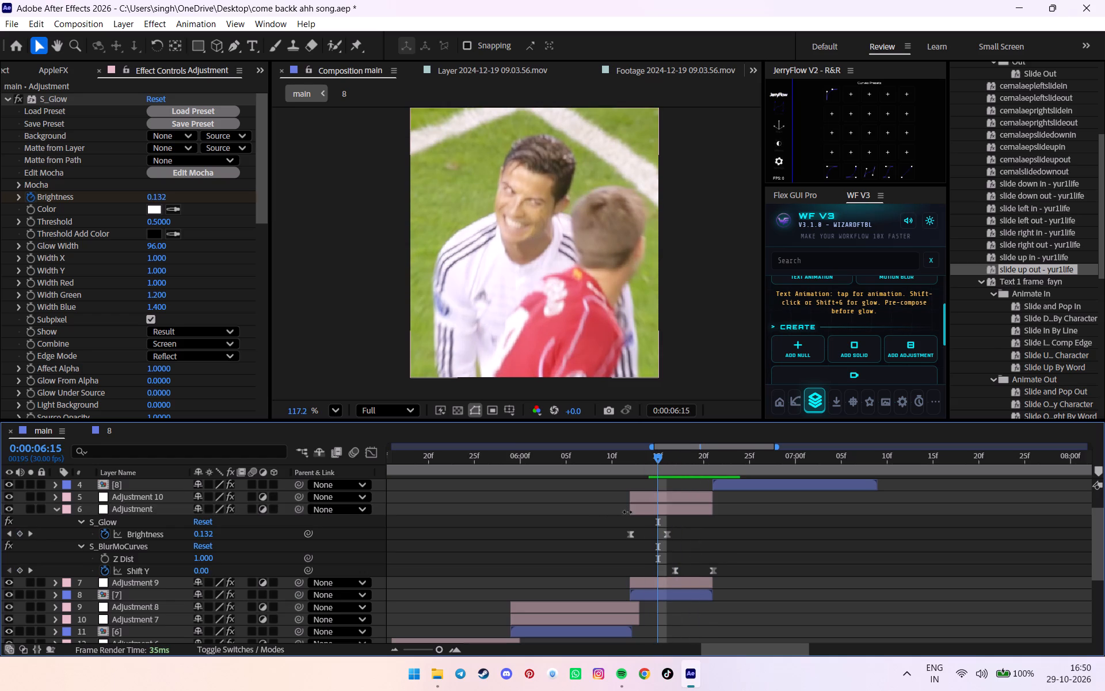
drag(621, 517, 748, 596)
key(Delete)
key(Delete)
drag(635, 466, 628, 467)
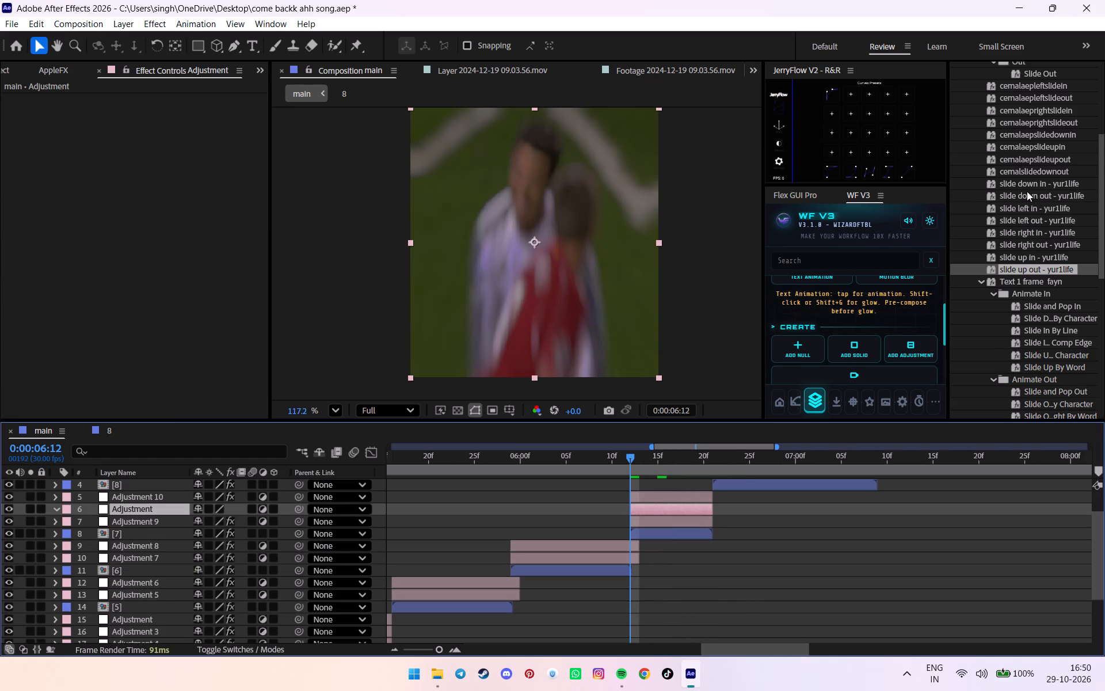
double_click(1021, 193)
key(u)
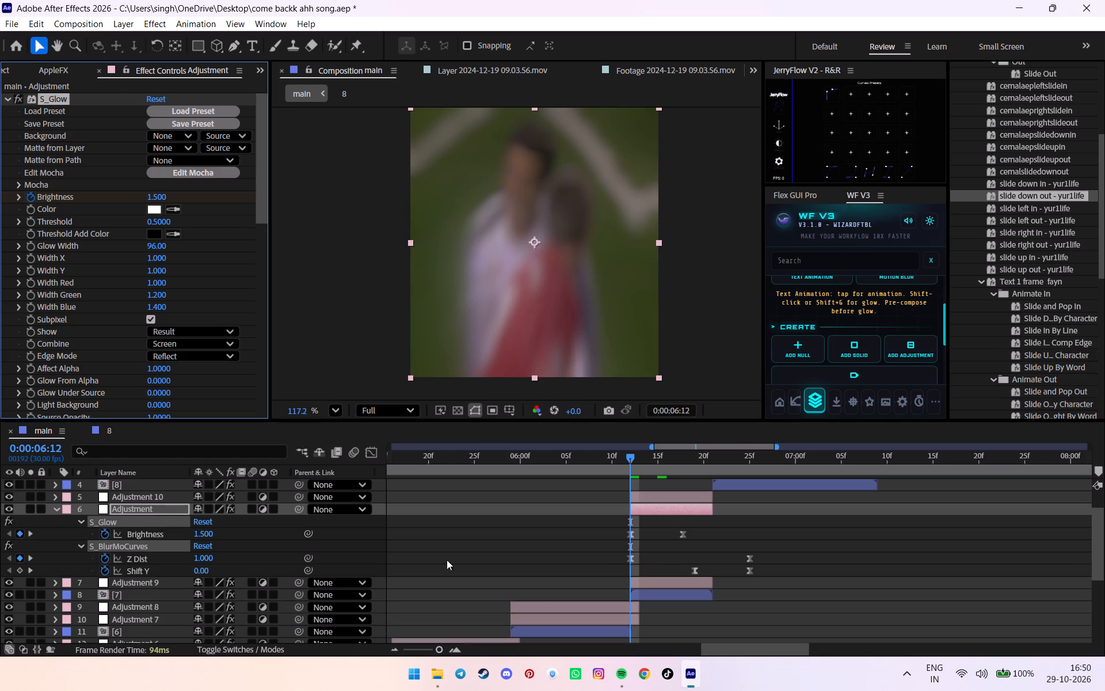
Remove the slide-down-out's Z Dist keyframes and compress its Brightness and Shift Y keyframes to end at shot [7]'s end, 0:00:06:21.
click(145, 560)
key(Delete)
drag(573, 531, 833, 605)
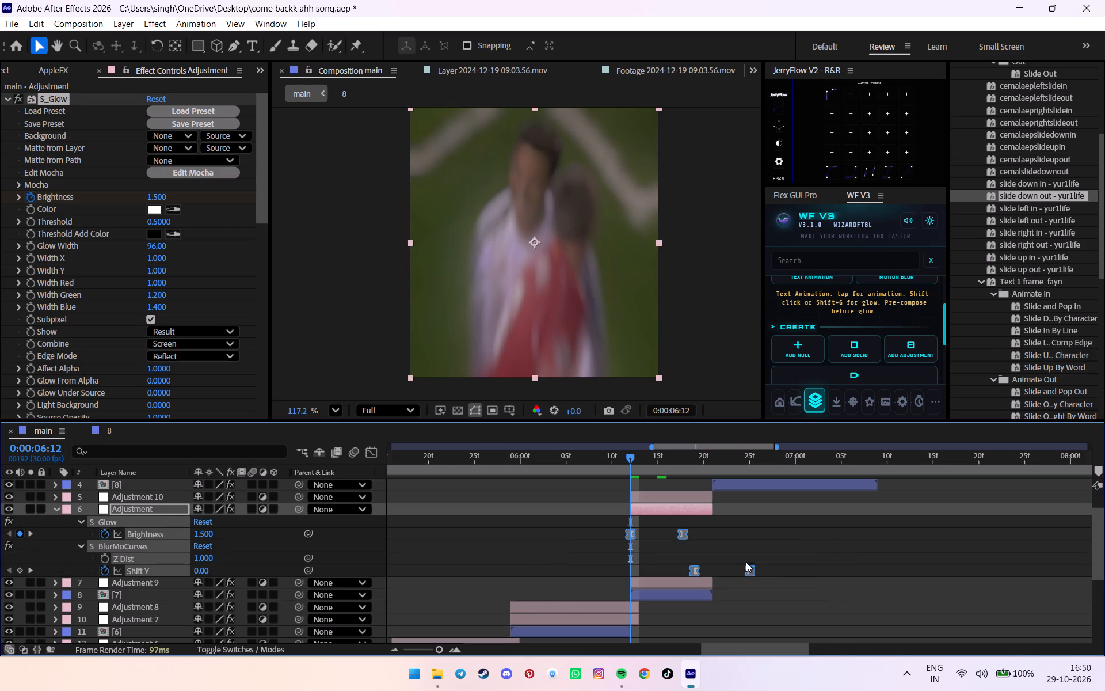
alt+drag(749, 571, 715, 571)
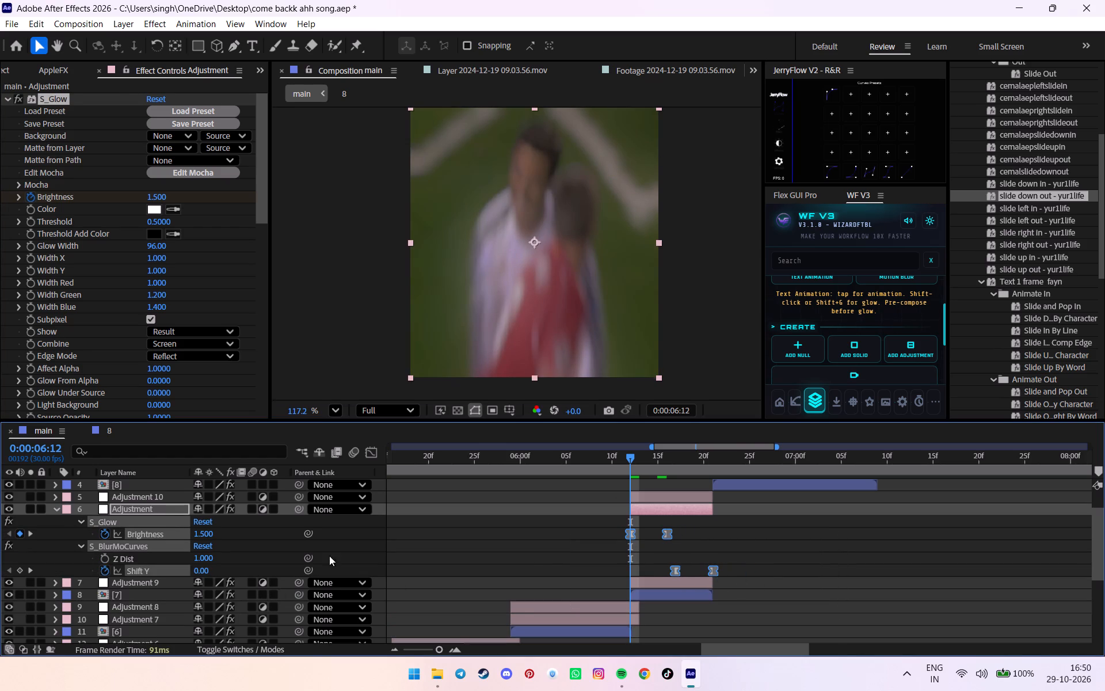
Add an adjustment layer above Adjustment 11 over shot [8], apply slide down in - yur1life at 0:00:06:21, and reveal its keyframes.
drag(648, 462, 704, 450)
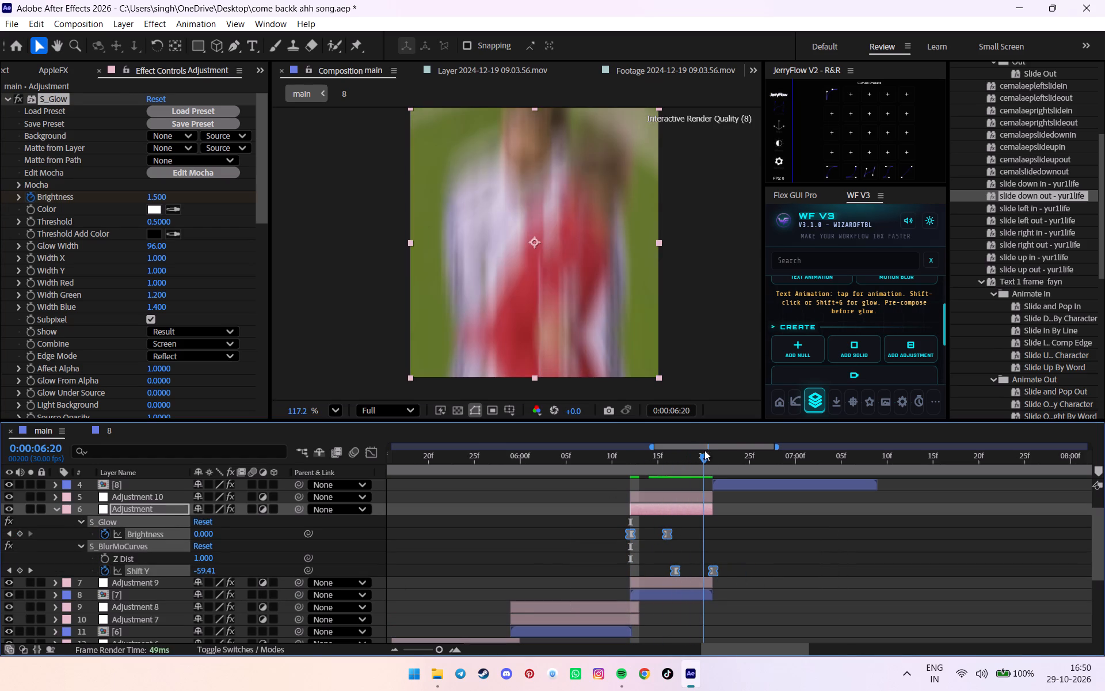
drag(704, 450, 716, 451)
scroll(716, 479, up, 1)
key(u)
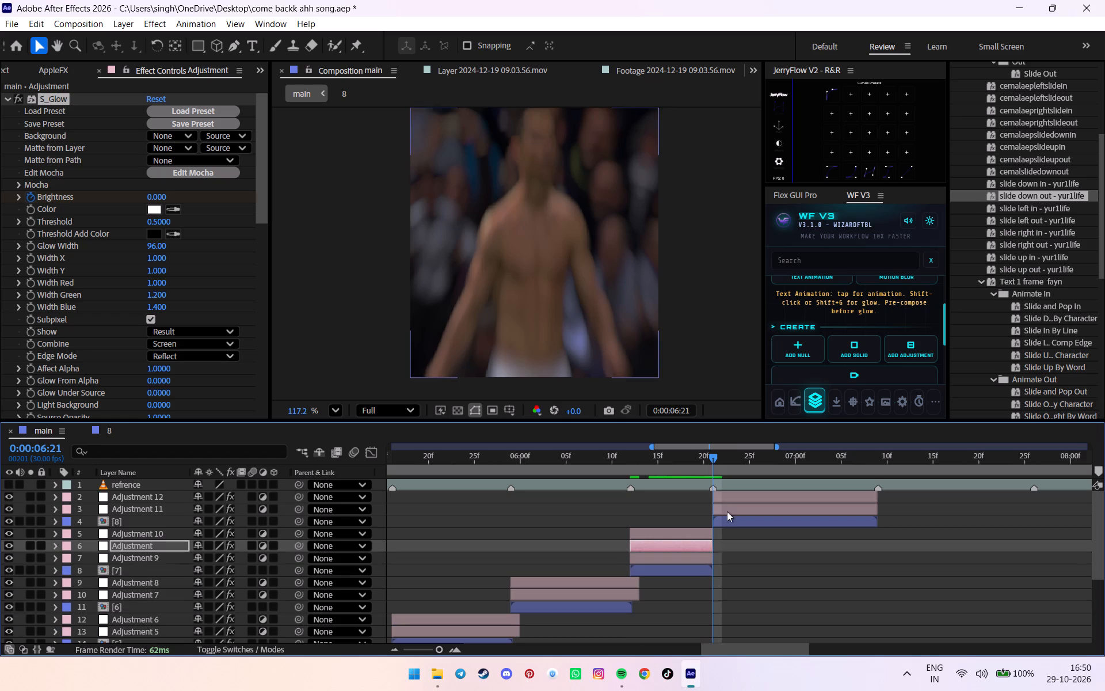
click(726, 503)
click(725, 503)
click(723, 510)
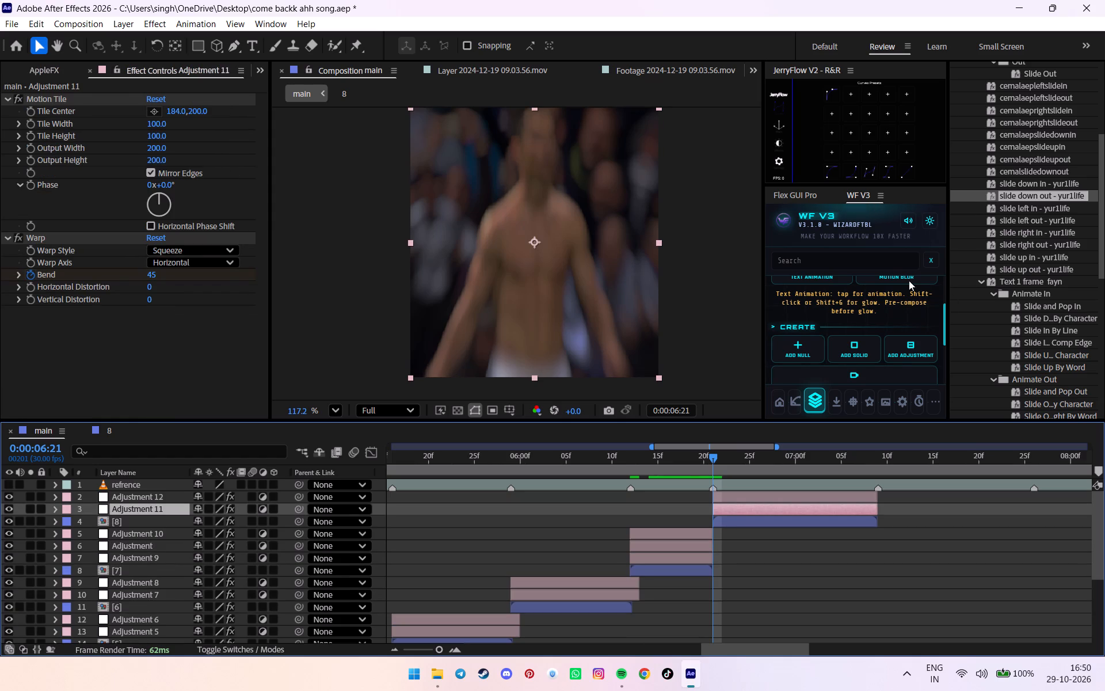
click(912, 344)
double_click(1028, 189)
key(u)
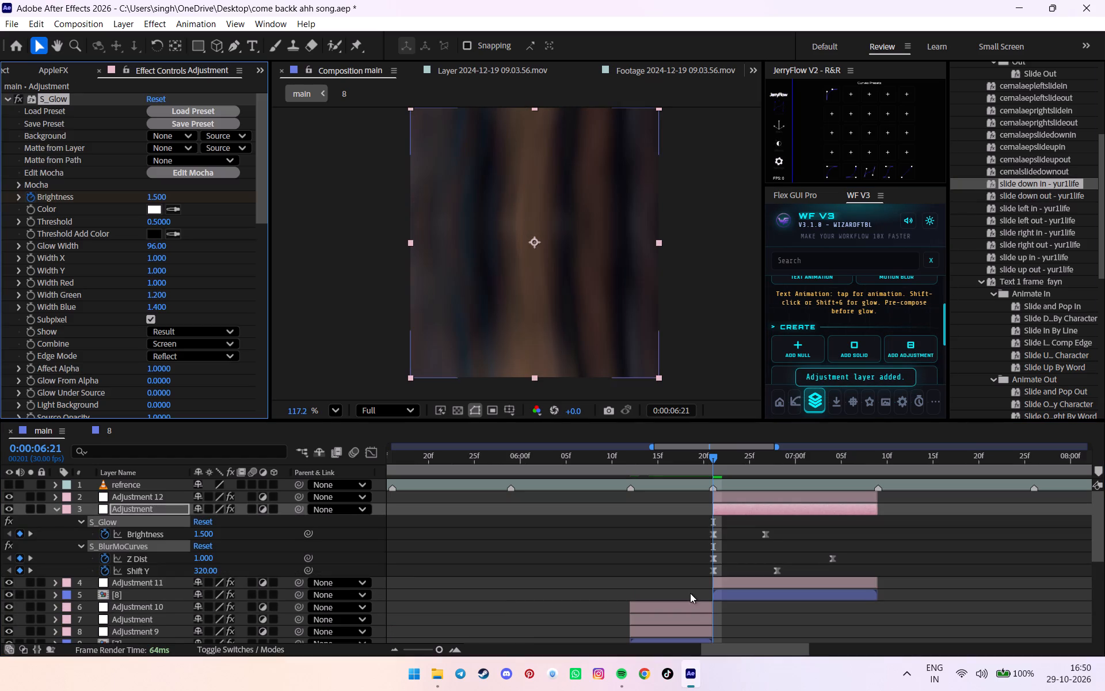
Remove the Z Dist keyframes from the slide-down-in effect on shot [8]'s new adjustment layer.
click(177, 559)
key(Delete)
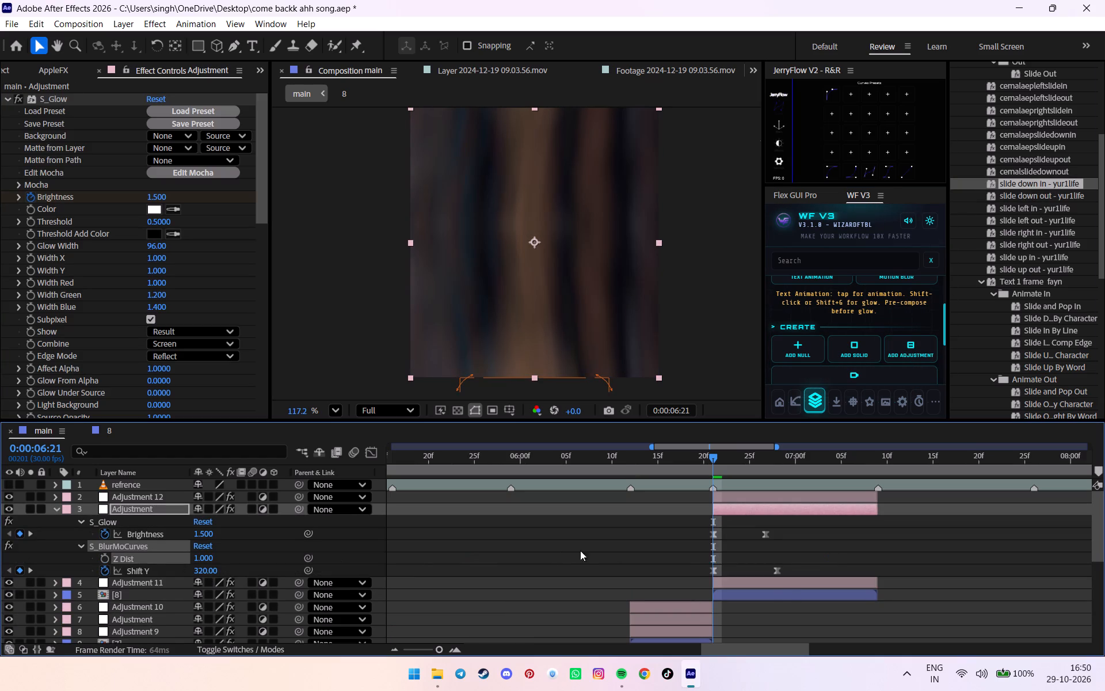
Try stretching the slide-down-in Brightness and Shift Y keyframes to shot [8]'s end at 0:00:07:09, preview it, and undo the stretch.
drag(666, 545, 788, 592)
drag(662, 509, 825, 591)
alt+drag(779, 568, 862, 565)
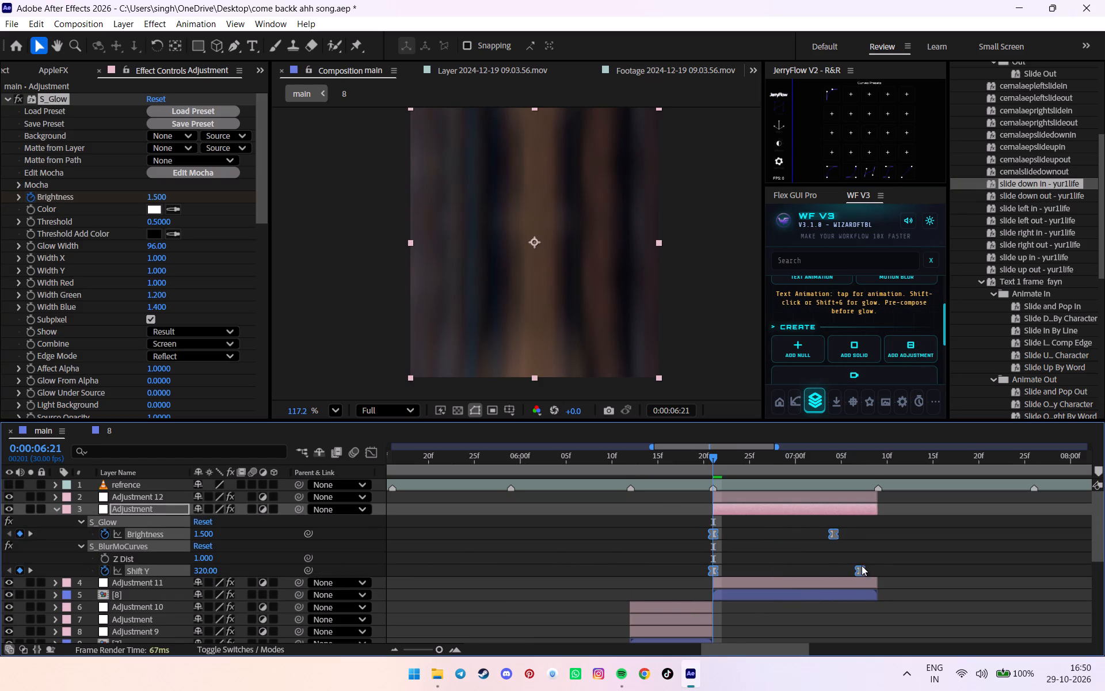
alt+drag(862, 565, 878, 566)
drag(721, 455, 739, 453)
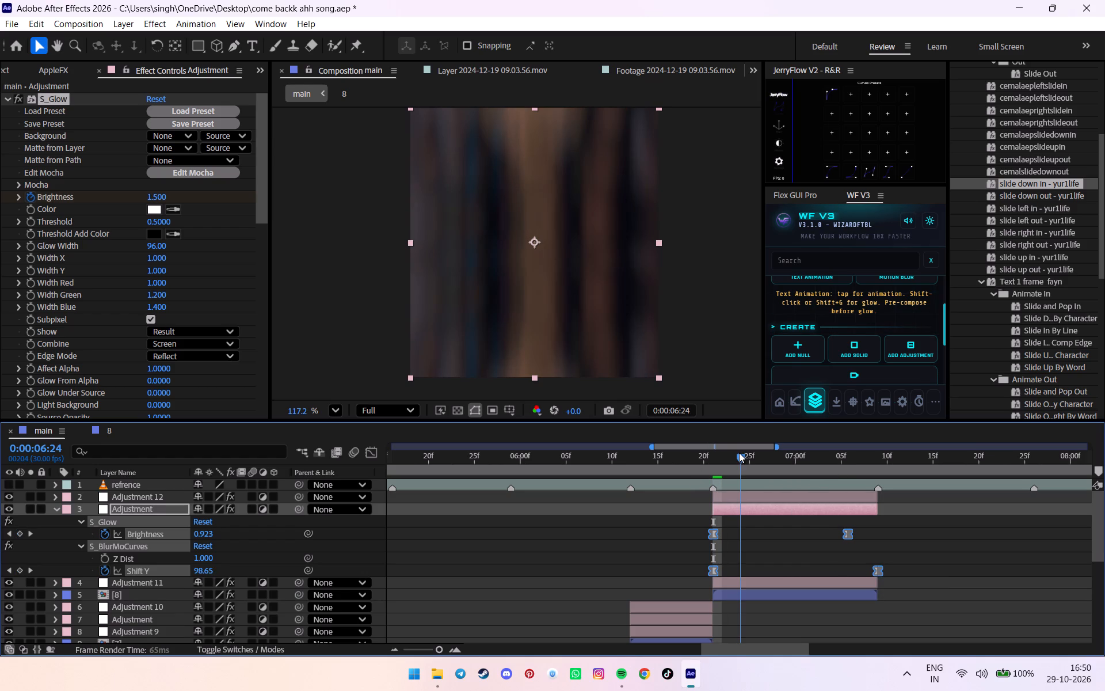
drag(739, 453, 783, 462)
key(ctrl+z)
Compress the slide-down-in Brightness and Shift Y keyframes to end at 0:00:06:25, and preview the cut between shots [7] and [8].
drag(722, 460, 799, 461)
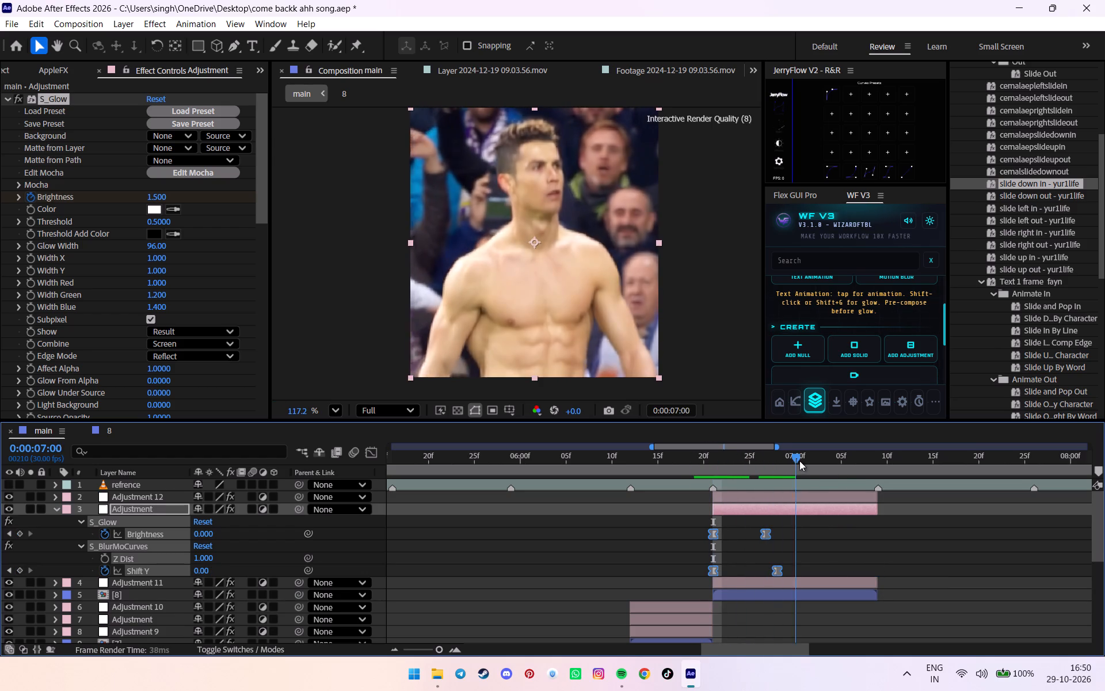
drag(799, 461, 705, 476)
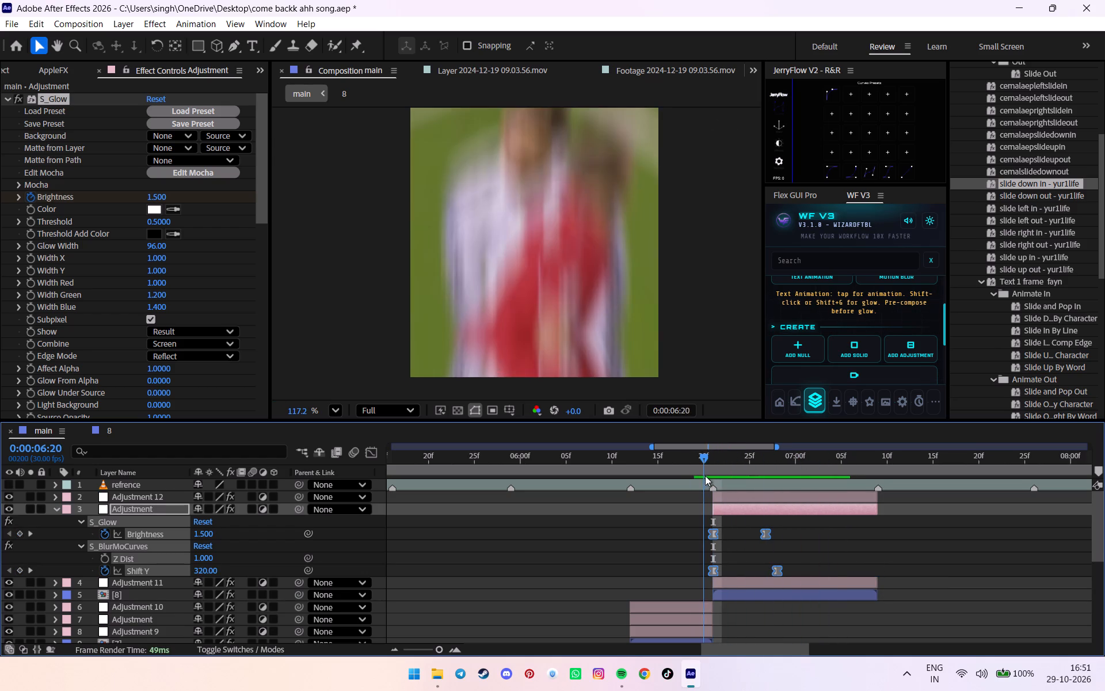
drag(705, 476, 708, 484)
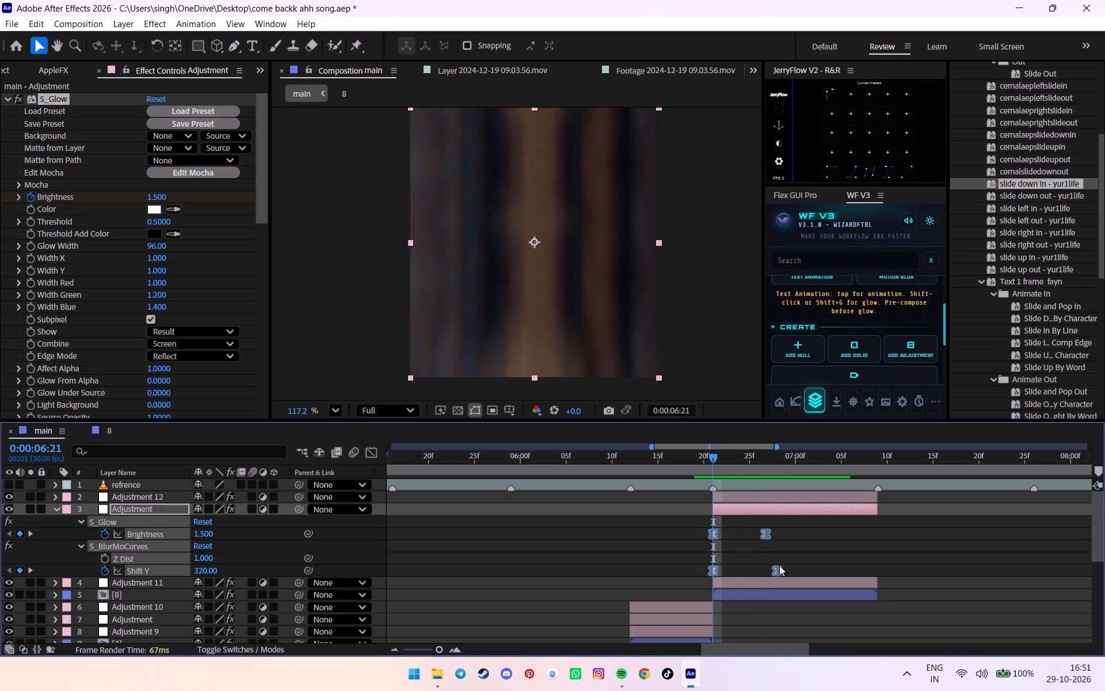
alt+drag(772, 569, 750, 569)
drag(673, 528, 793, 572)
alt+drag(779, 572, 770, 572)
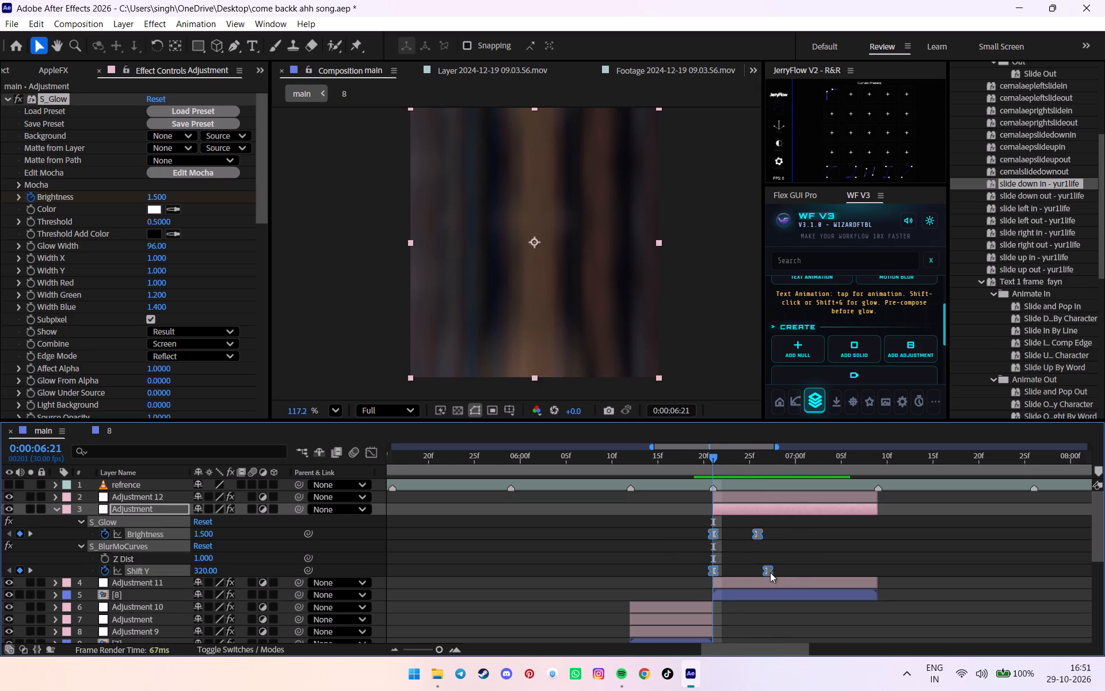
alt+drag(770, 572, 755, 572)
drag(720, 463, 688, 479)
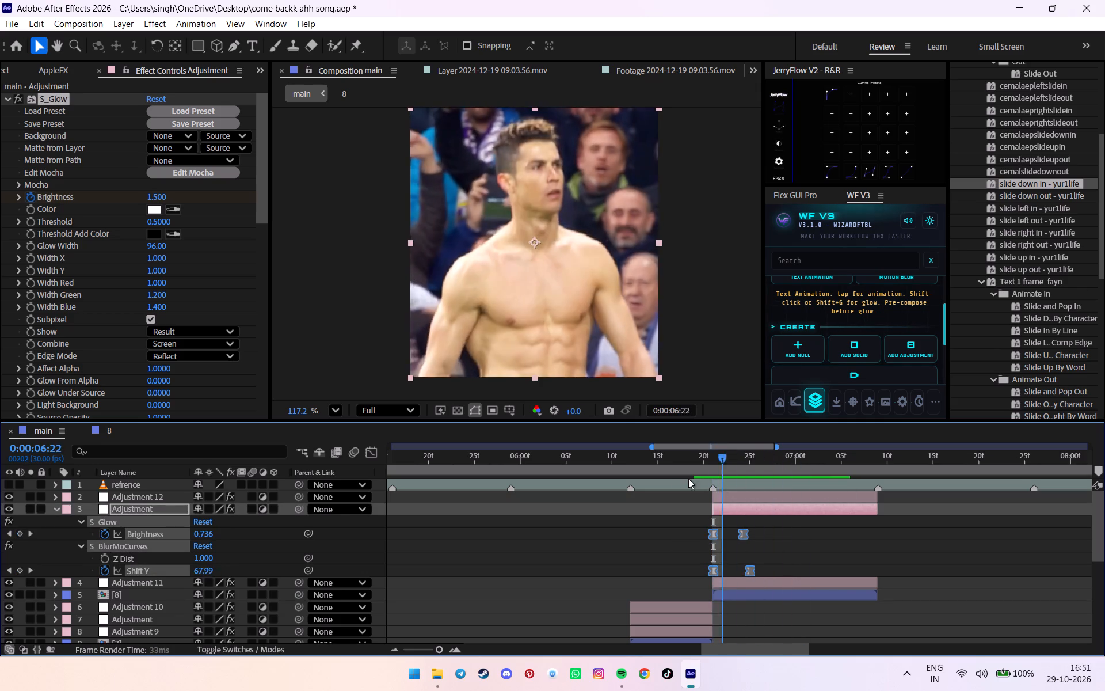
drag(688, 479, 704, 484)
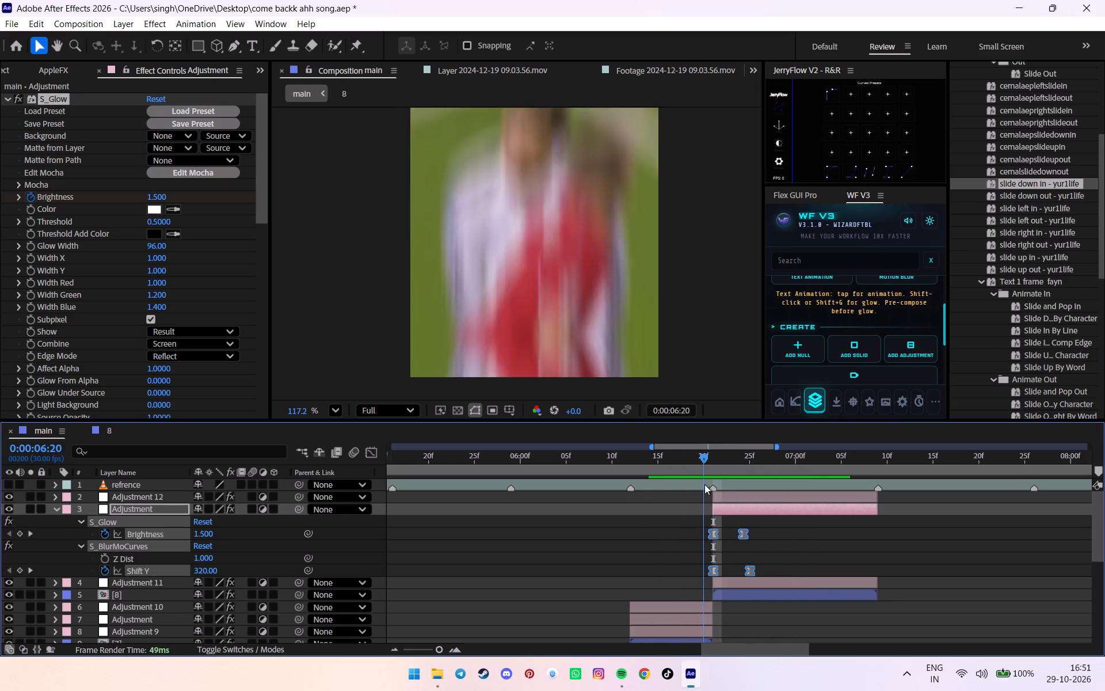
drag(704, 484, 724, 485)
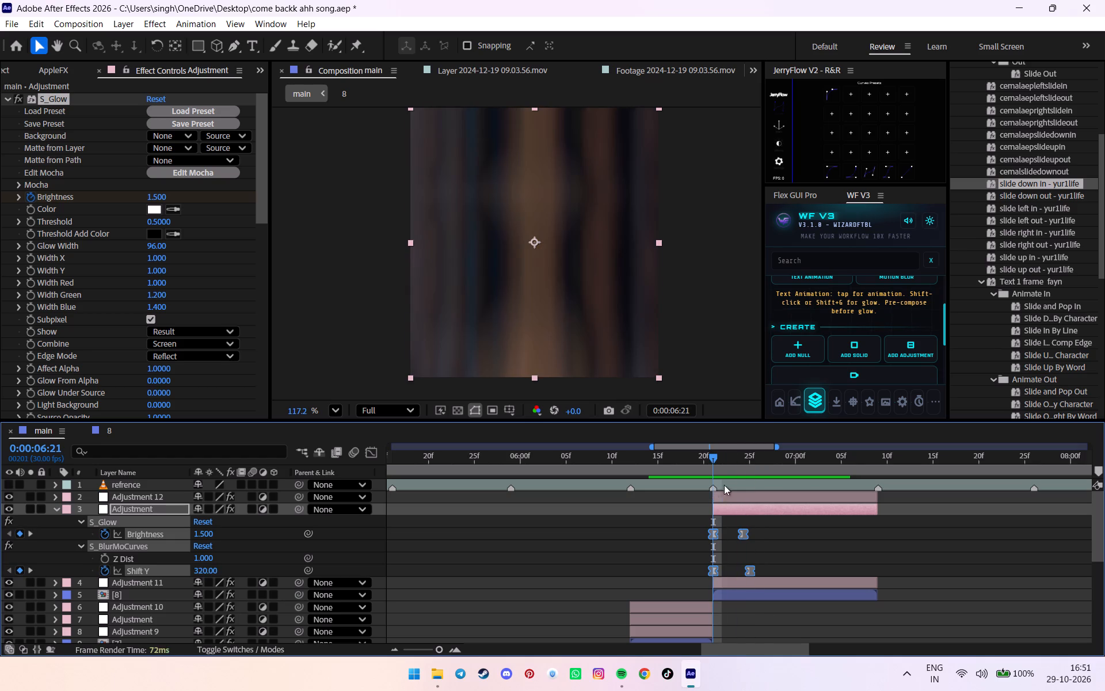
drag(724, 485, 716, 487)
Add another adjustment layer over shot [8] above the slide-down-in layer, search the presets for "pple", and apply new ripple (axsensi).
click(722, 513)
key(u)
click(887, 365)
click(906, 355)
scroll(1016, 263, up, 8)
drag(1033, 161, 925, 153)
text(pple)
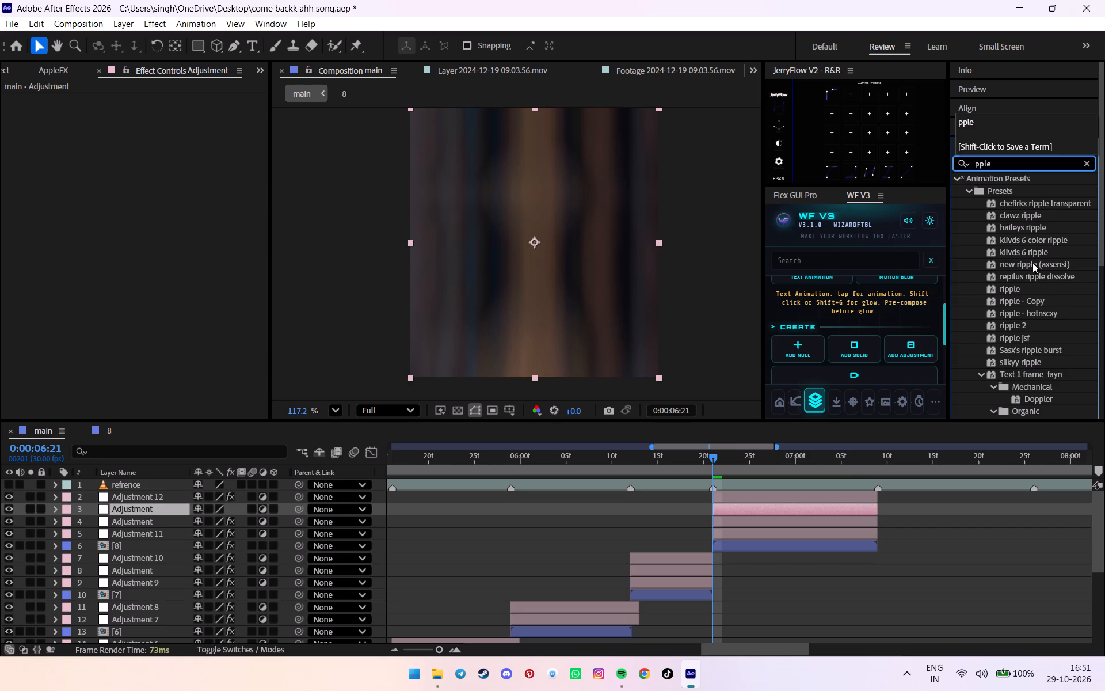
double_click(1031, 263)
key(u)
Make the ripple adjustment layer one frame longer so it starts at 0:00:06:20 and still ends with shot [8].
drag(876, 510, 883, 510)
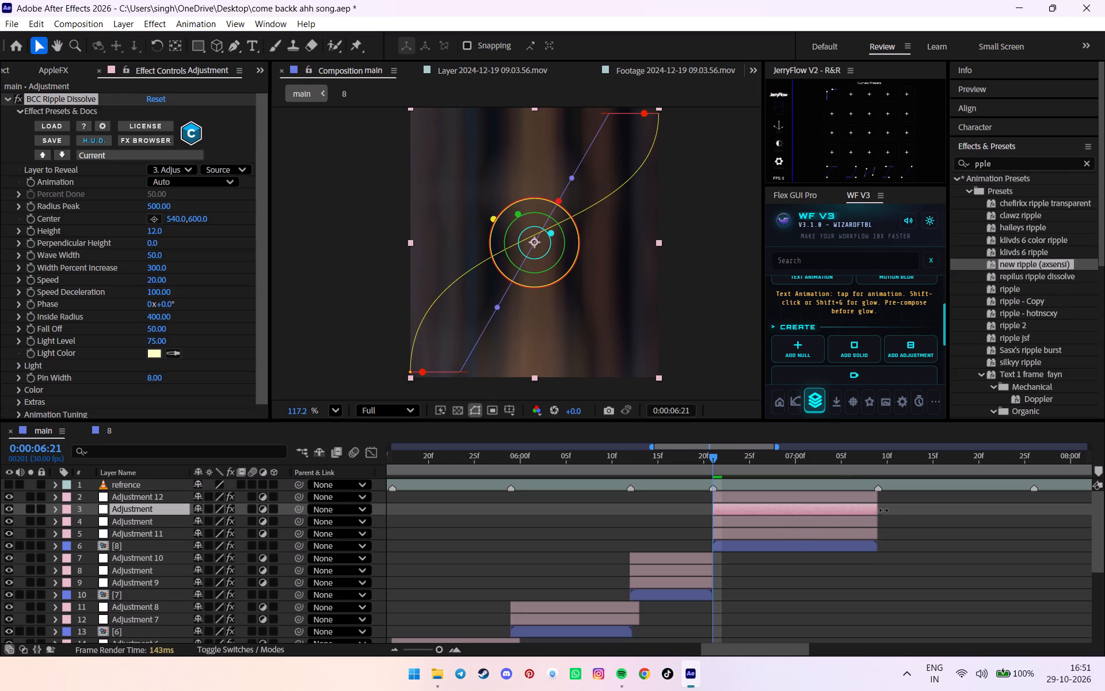
drag(883, 510, 887, 510)
drag(875, 509, 866, 508)
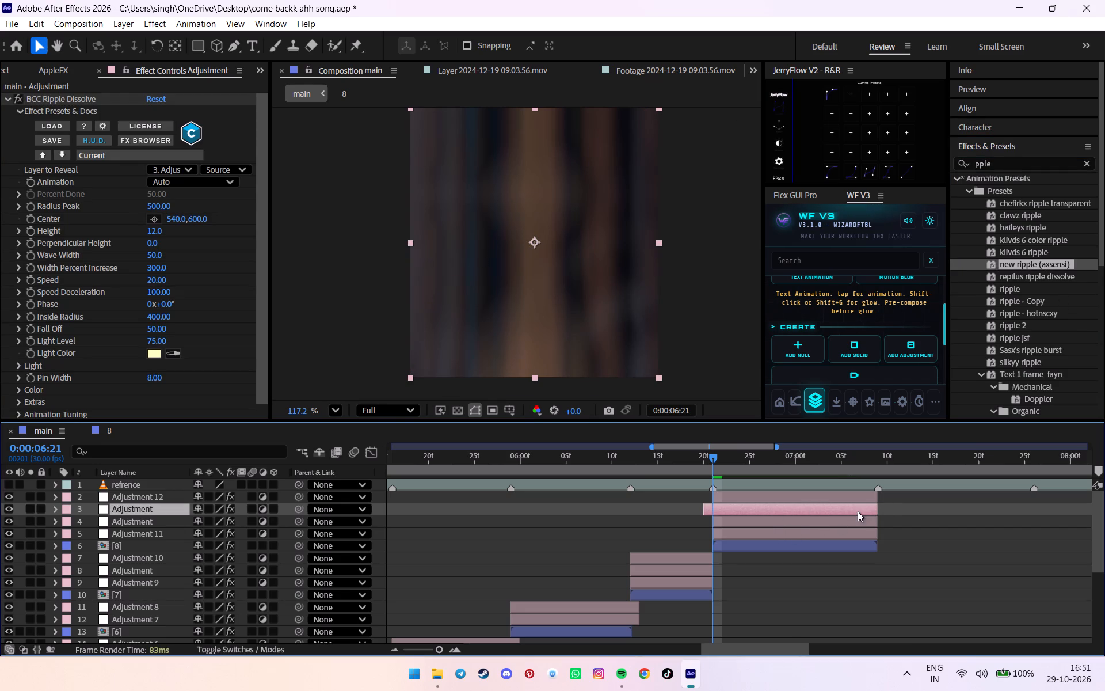
key(u)
Set the BCC Ripple Dissolve center to 184, 200.
click(181, 218)
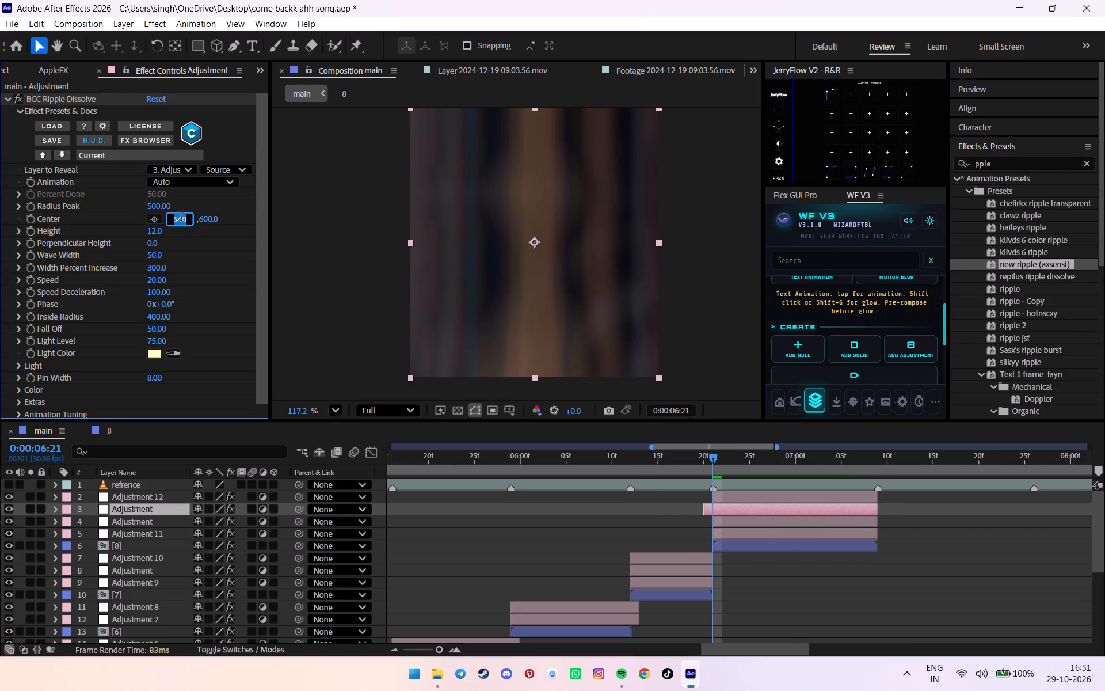
text(184)
key(Return)
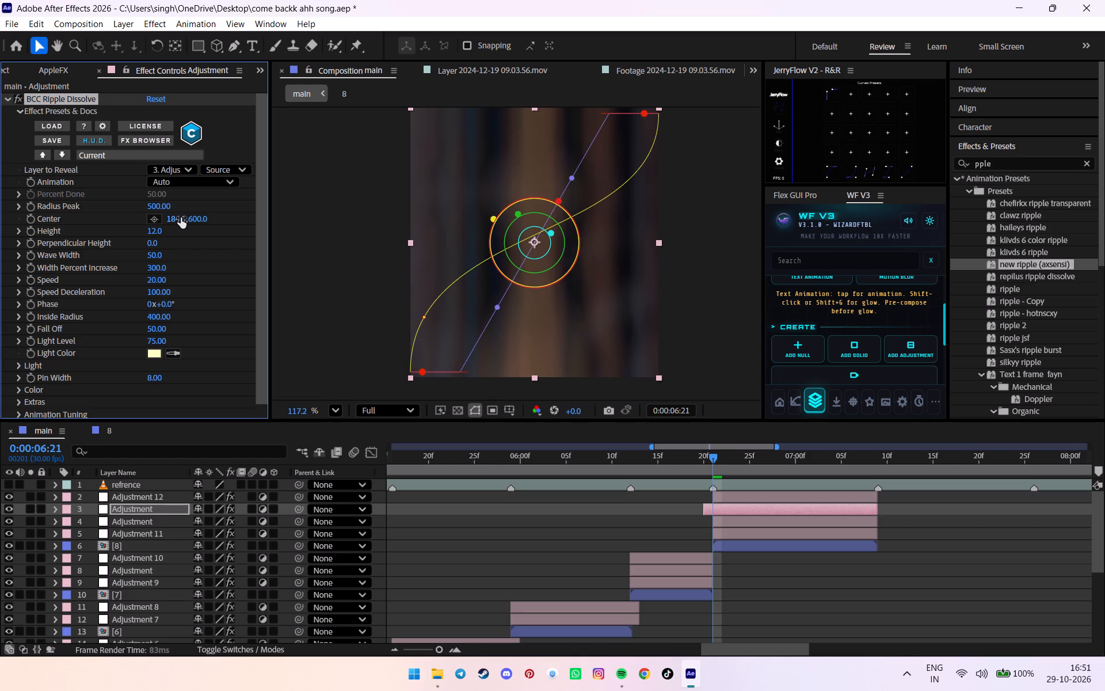
click(197, 219)
text(200)
key(Return)
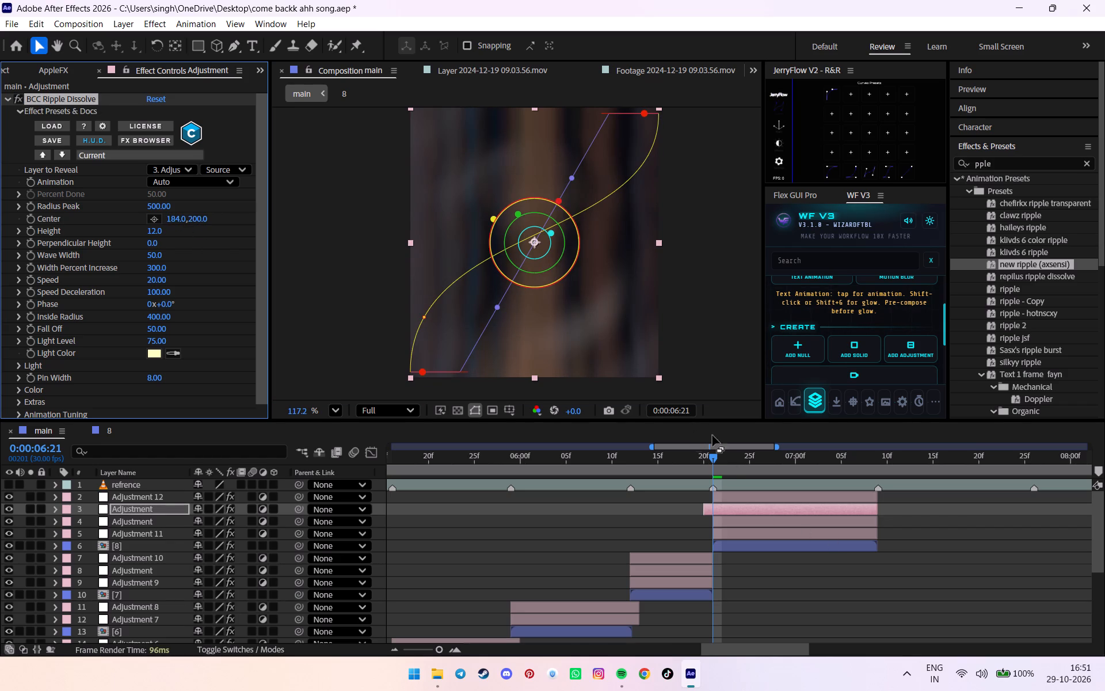
Move the ripple layer below Adjustment 11, directly above shot [8], save the project, and preview up to 0:00:06:24.
drag(142, 514, 145, 542)
key(ctrl+s)
click(737, 583)
drag(718, 456, 736, 453)
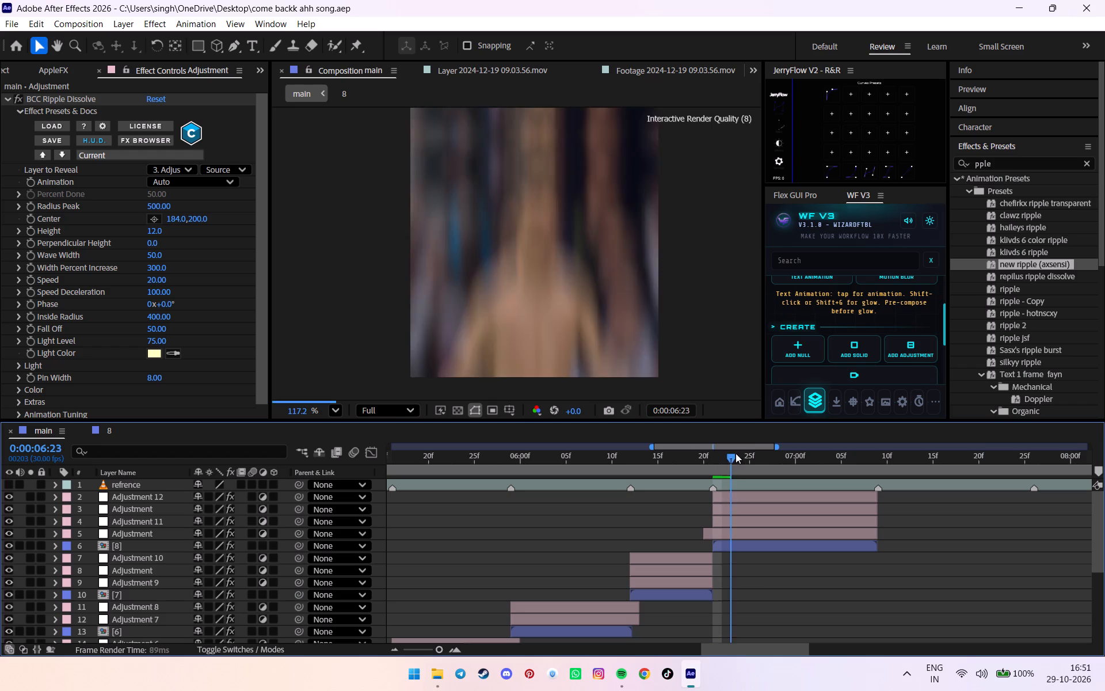
drag(736, 453, 742, 467)
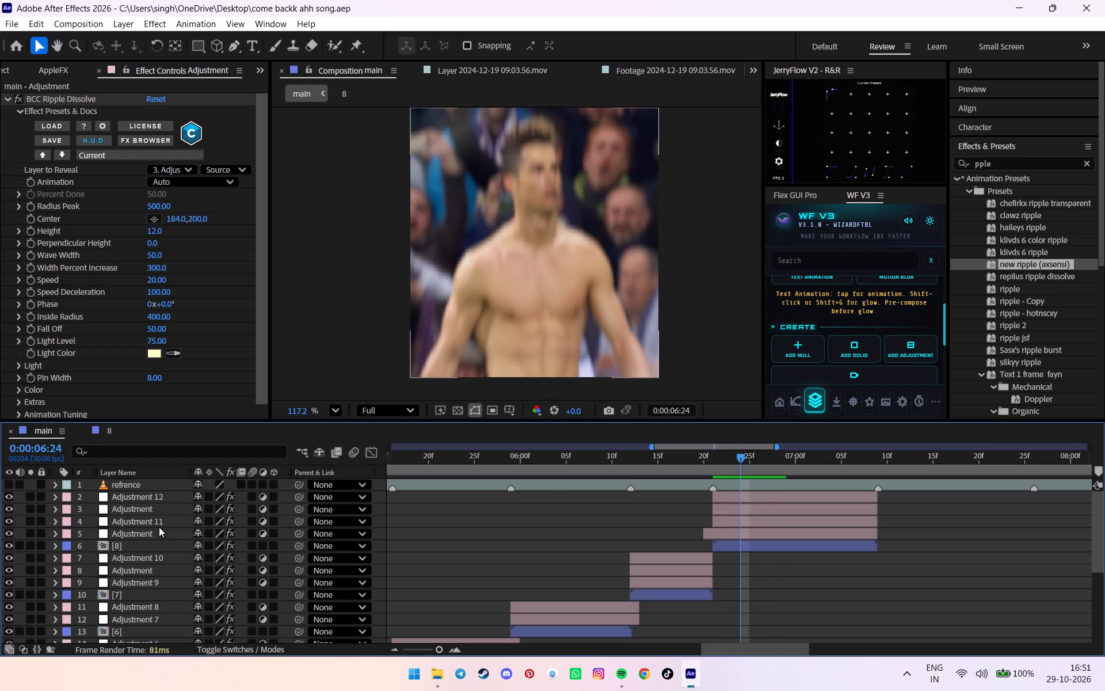
Move the ripple layer above Adjustment 11, under the slide-down-in layer, and preview the frame at 0:00:06:22.
drag(154, 531, 155, 520)
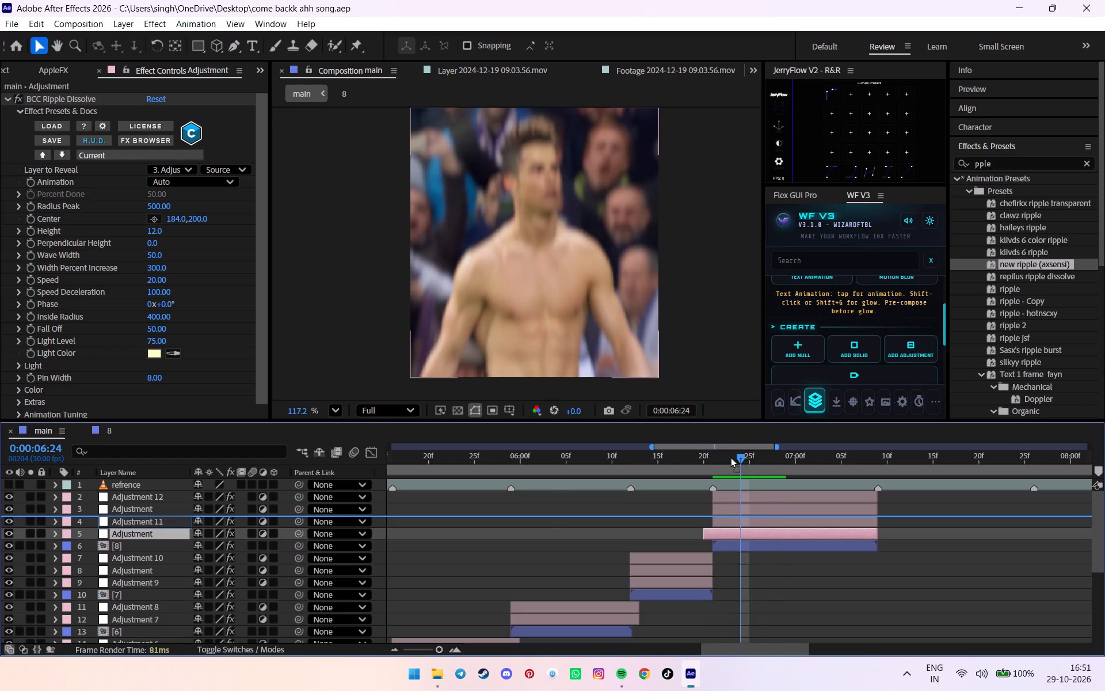
drag(730, 457, 722, 461)
click(721, 462)
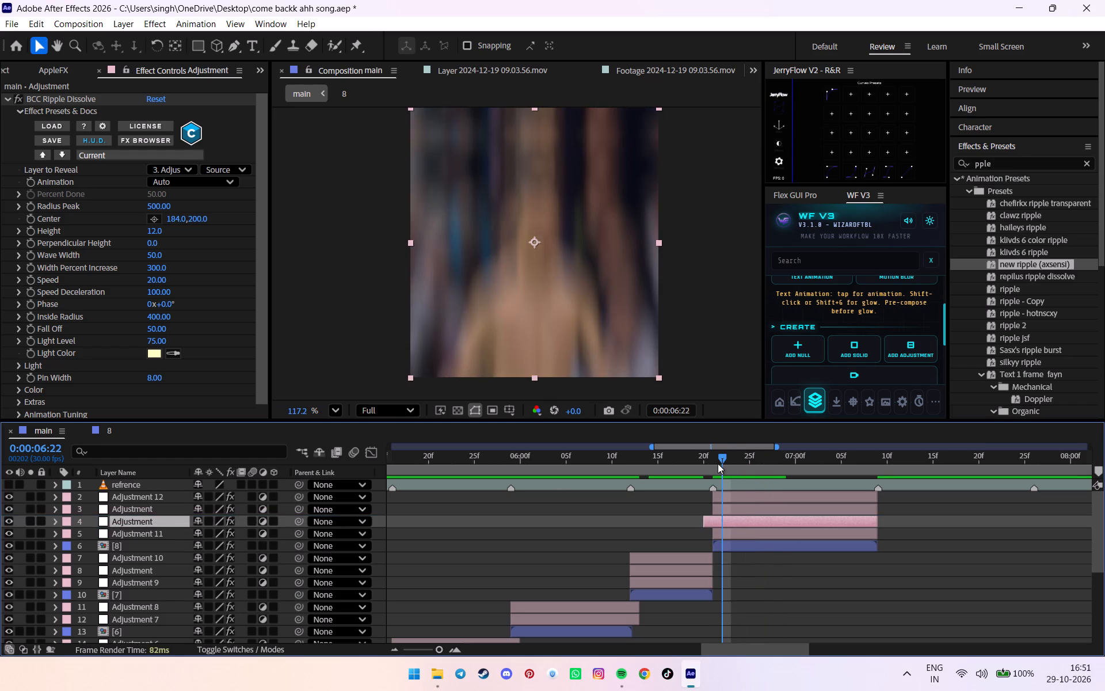
Save the project and preview the ripple and slide-down transition into shot [8] from 0:00:06:21.
key(ctrl+s)
drag(718, 464, 706, 466)
key(space)
alt+scroll(705, 466, down, 2)
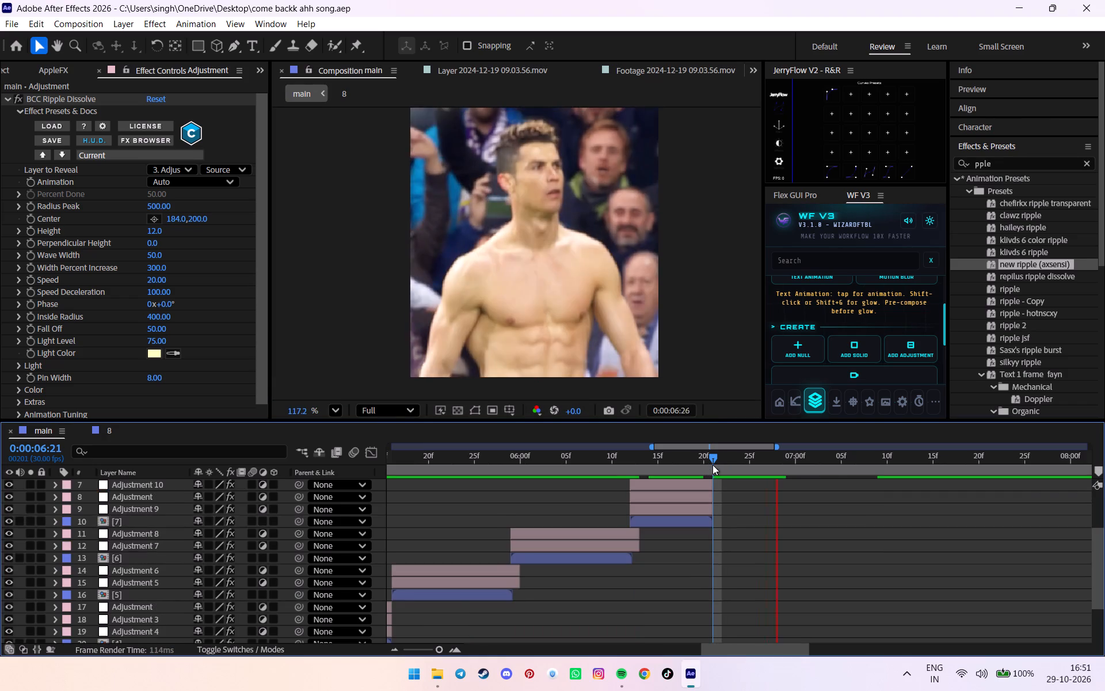
scroll(715, 464, up, 5)
key(ctrl+s)
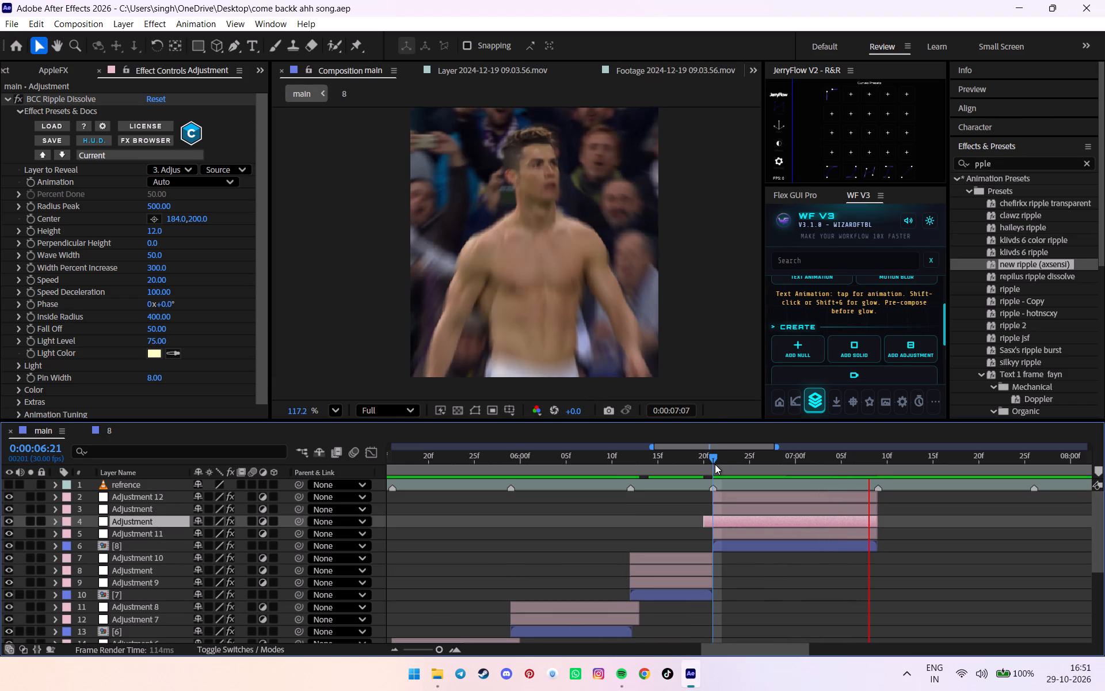
alt+scroll(717, 463, down, 1)
scroll(718, 463, up, 3)
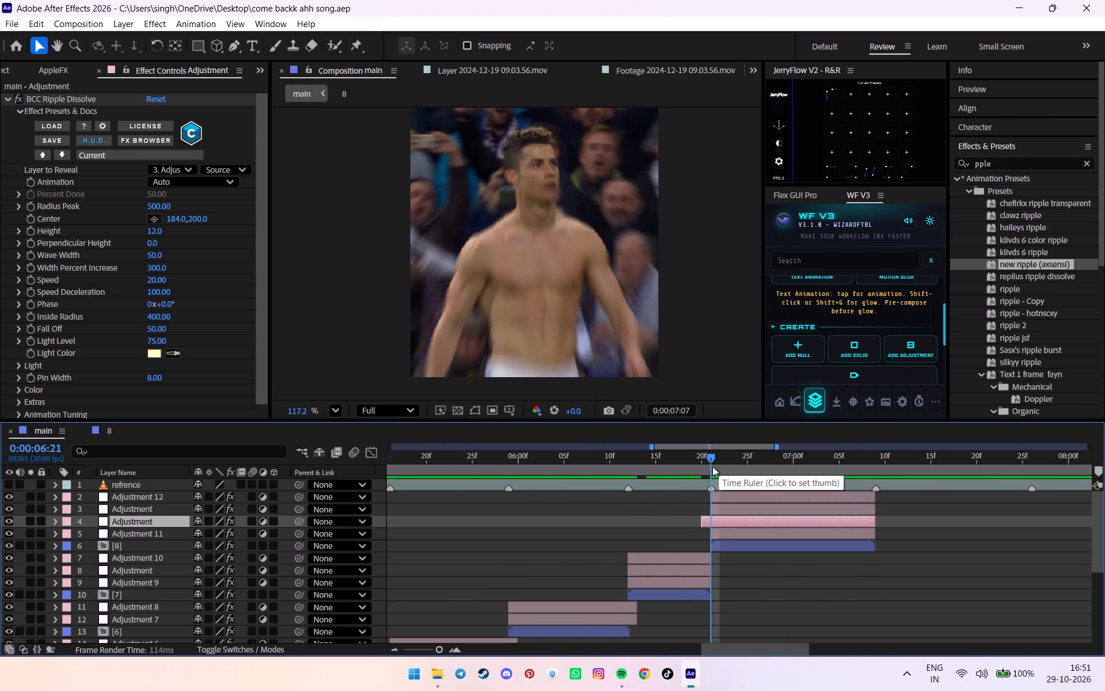
Delete the keyframed S_Glow and S_BlurMoCurves effects from the slide-down adjustment layer below Adjustment 12.
click(708, 466)
click(721, 511)
key(u)
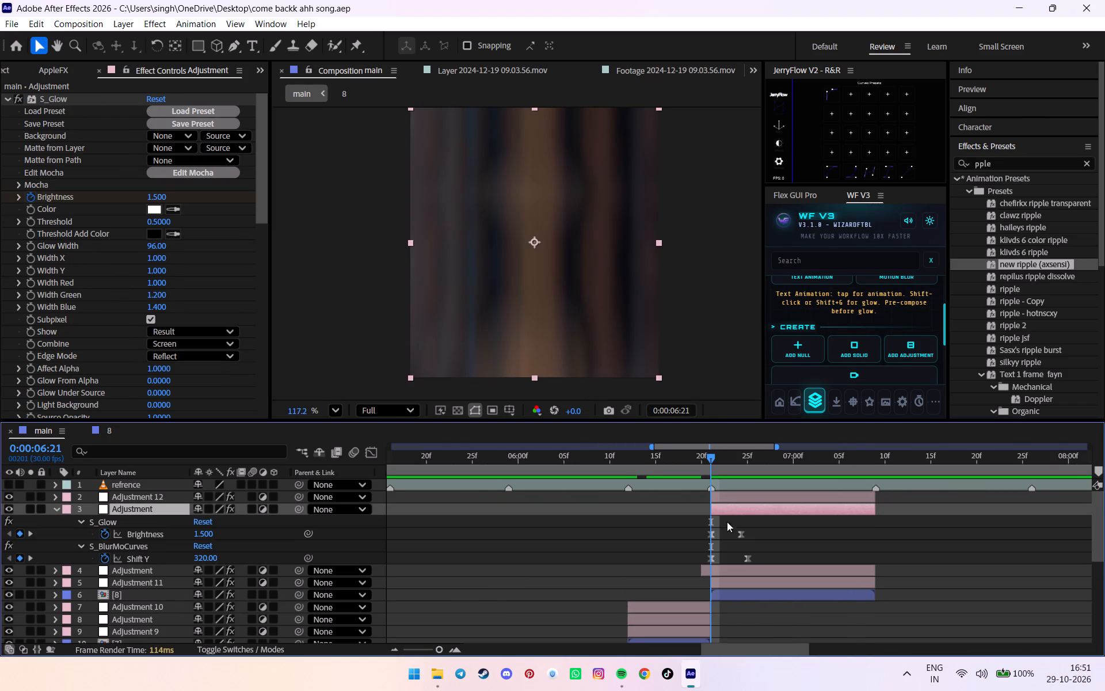
drag(698, 530, 756, 558)
key(Delete)
key(Delete)
Search the animation presets for "y shake".
drag(1045, 162, 894, 144)
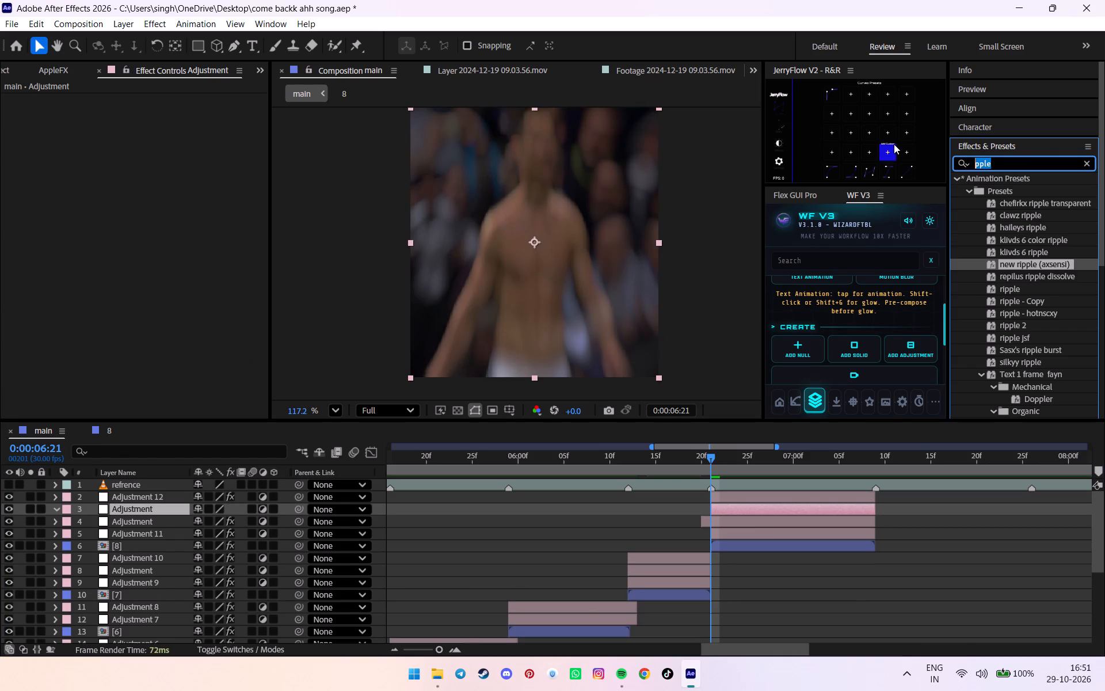
text(y shake)
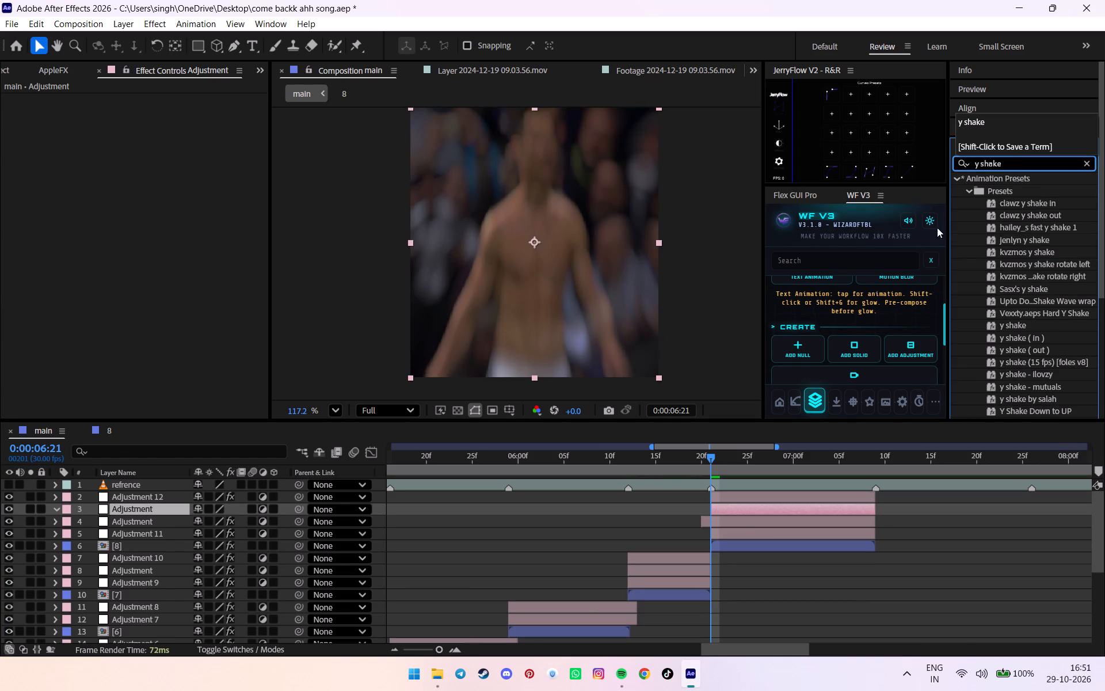
scroll(1026, 337, down, 3)
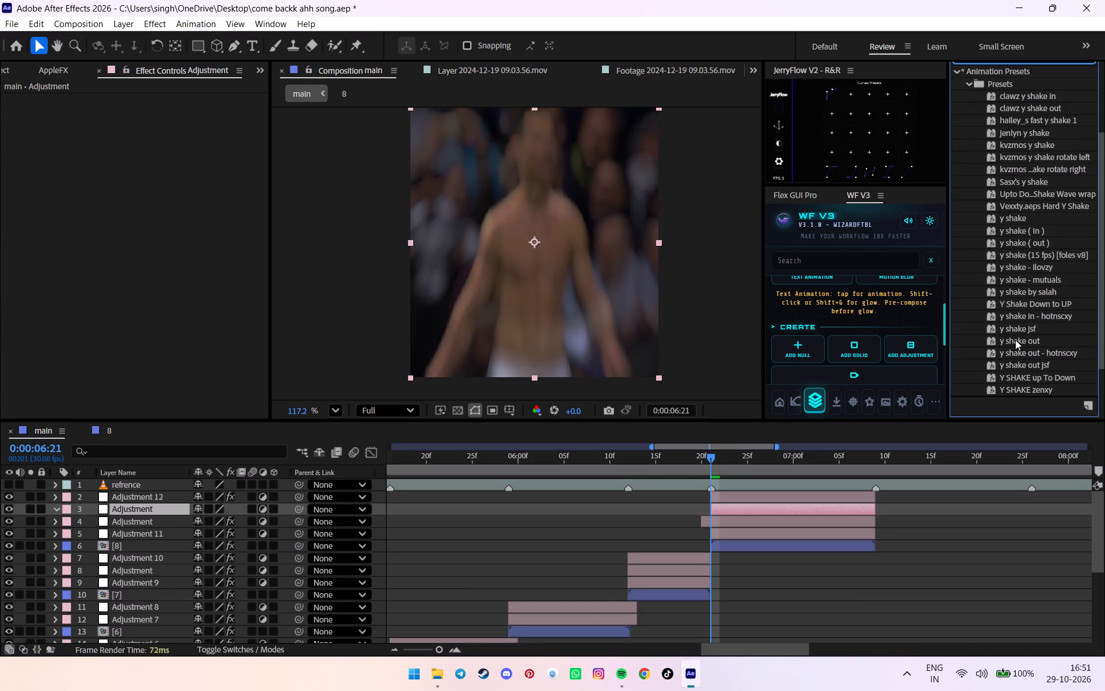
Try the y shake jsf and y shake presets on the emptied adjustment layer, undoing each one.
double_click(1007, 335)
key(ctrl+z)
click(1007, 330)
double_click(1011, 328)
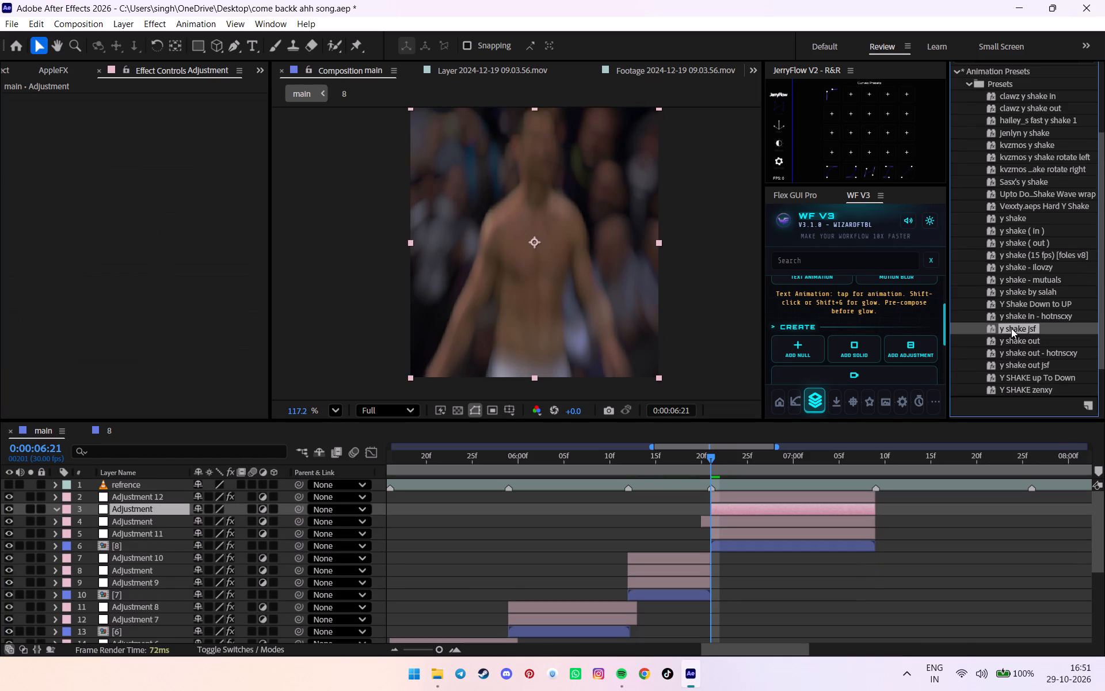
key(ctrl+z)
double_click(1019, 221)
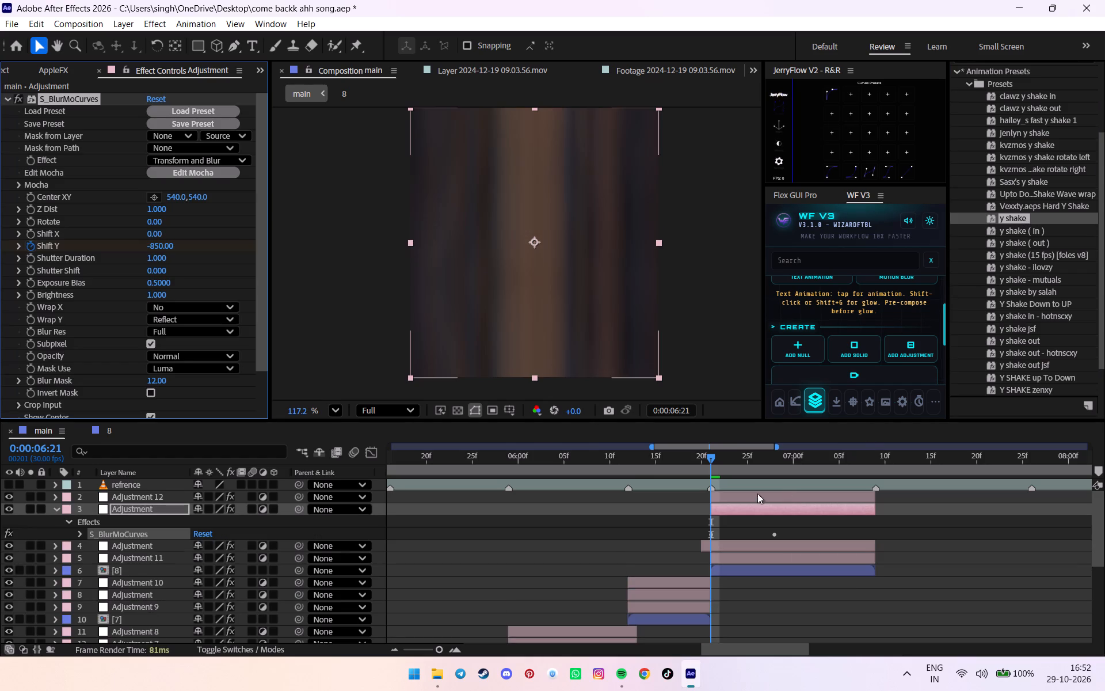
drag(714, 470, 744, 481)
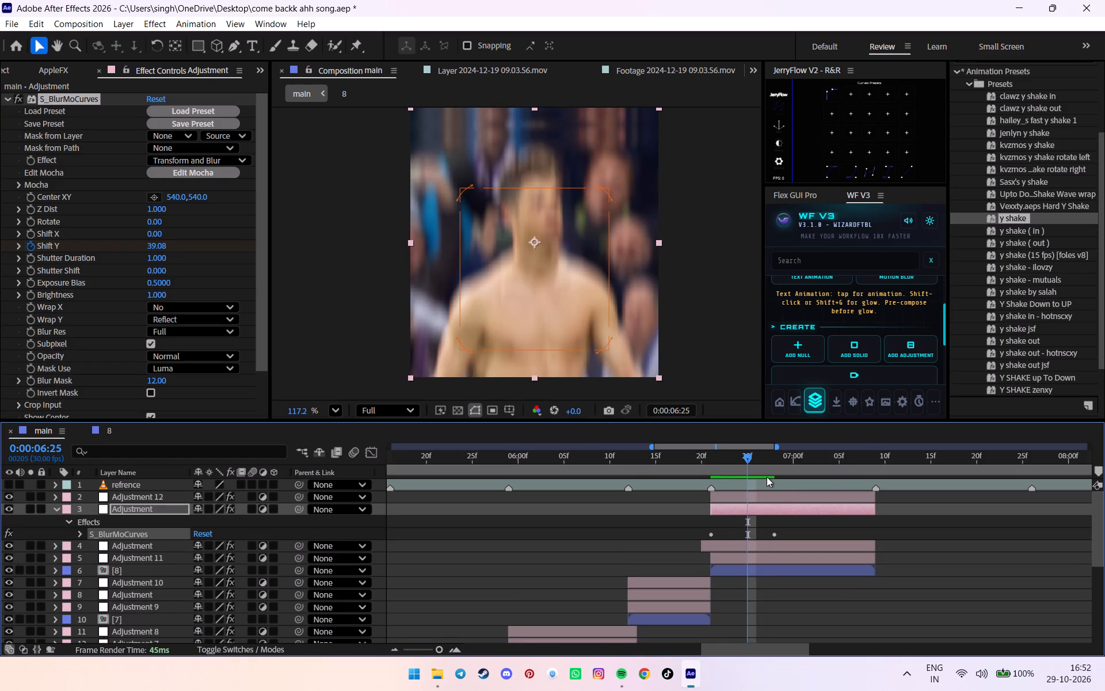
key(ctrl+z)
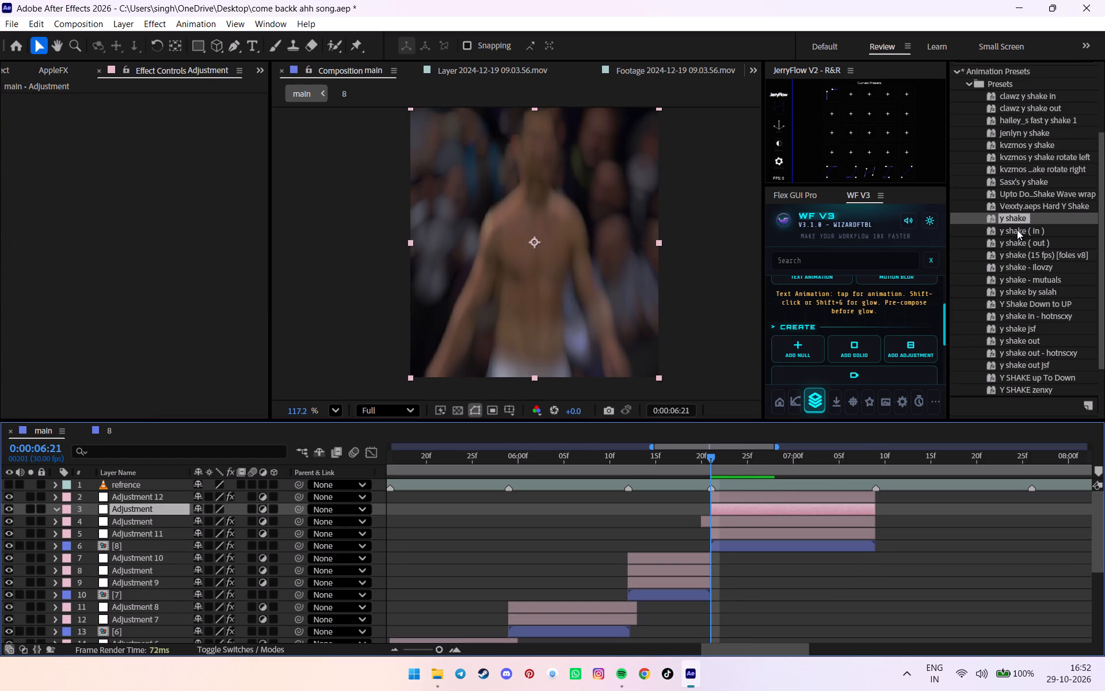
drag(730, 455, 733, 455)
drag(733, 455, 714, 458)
Apply the y shake jsf preset at 0:00:06:21, compress its keyframes to end at about 0:00:06:27, and preview from 0:00:06:20.
double_click(1014, 329)
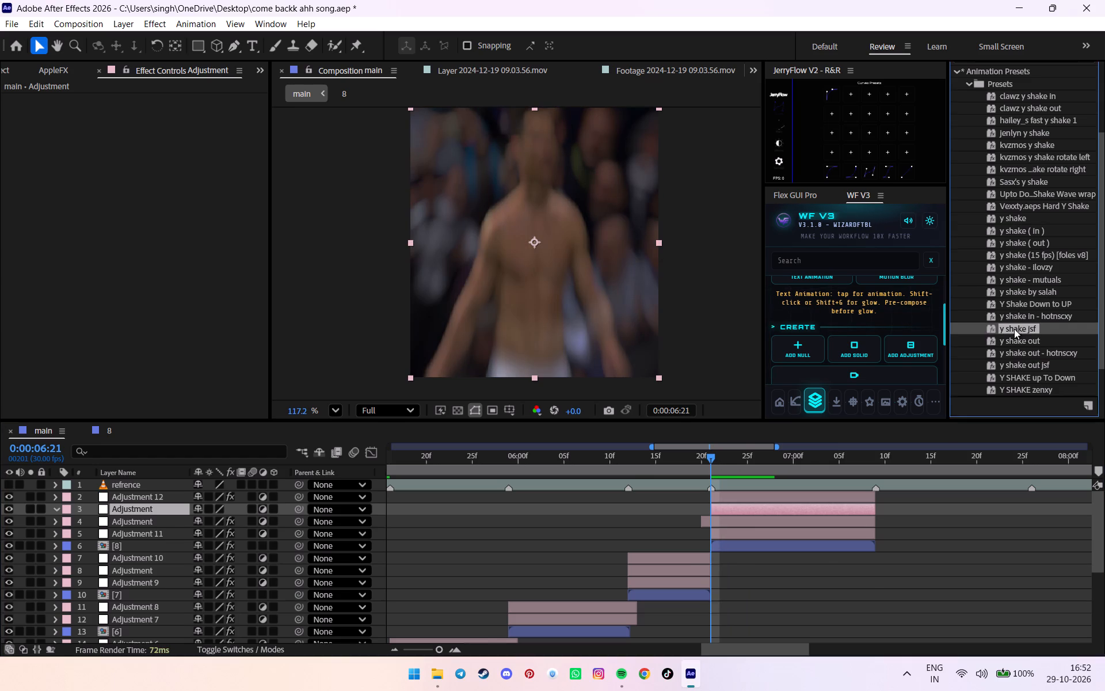
drag(717, 460, 721, 470)
key(u)
drag(688, 519, 826, 570)
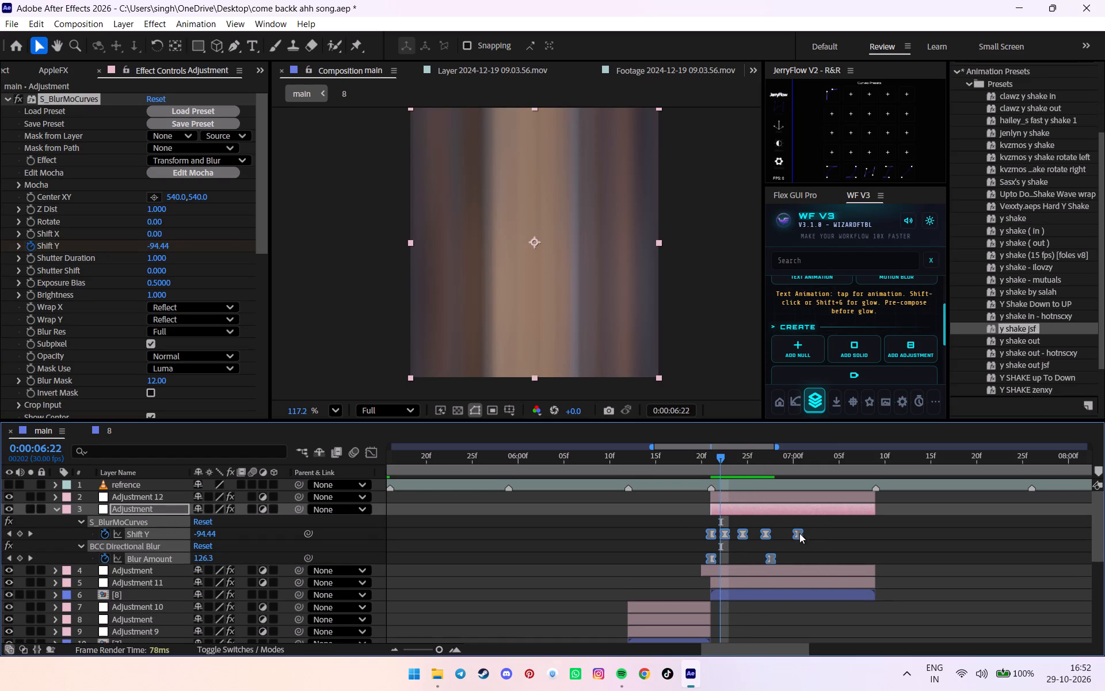
alt+drag(799, 533, 764, 530)
drag(723, 457, 701, 457)
key(space)
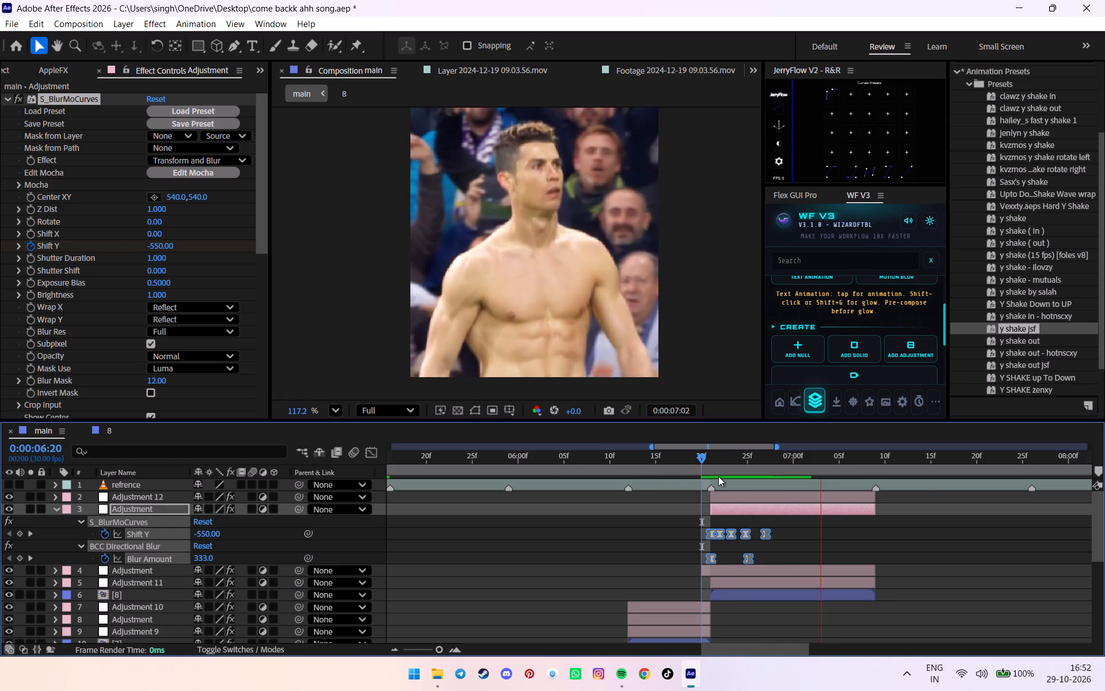
alt+scroll(715, 475, down, 1)
alt+scroll(717, 473, up, 2)
click(680, 455)
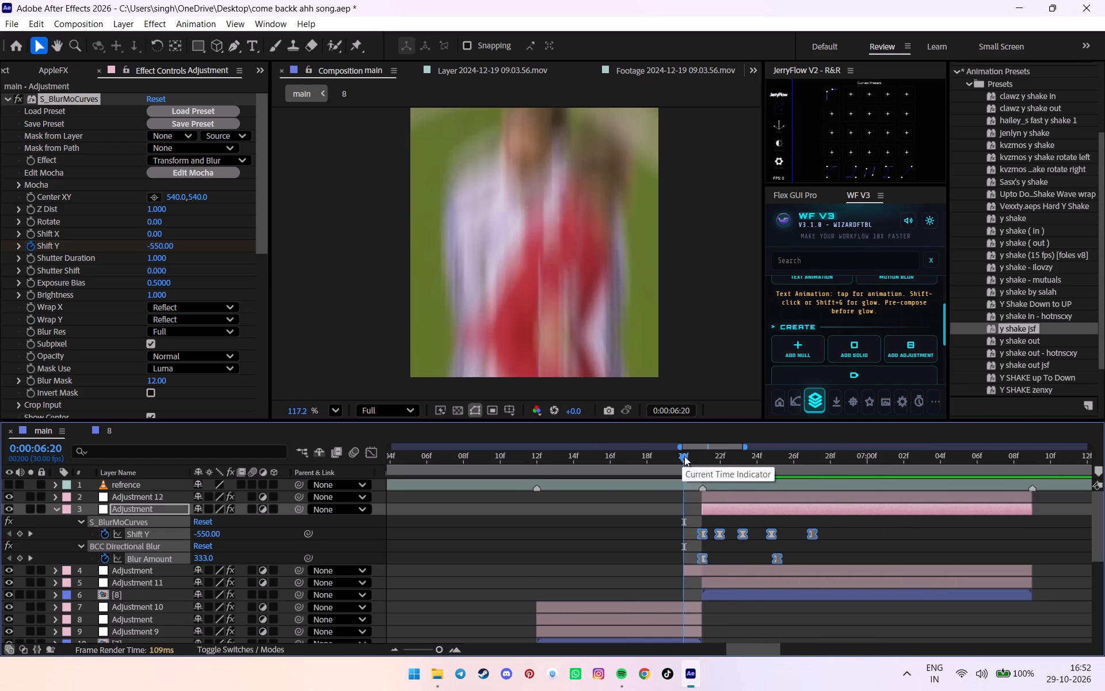
Remove BCC Directional Blur from the y shake layer, preview from 0:00:06:21, and save the project.
click(694, 460)
click(433, 546)
click(171, 558)
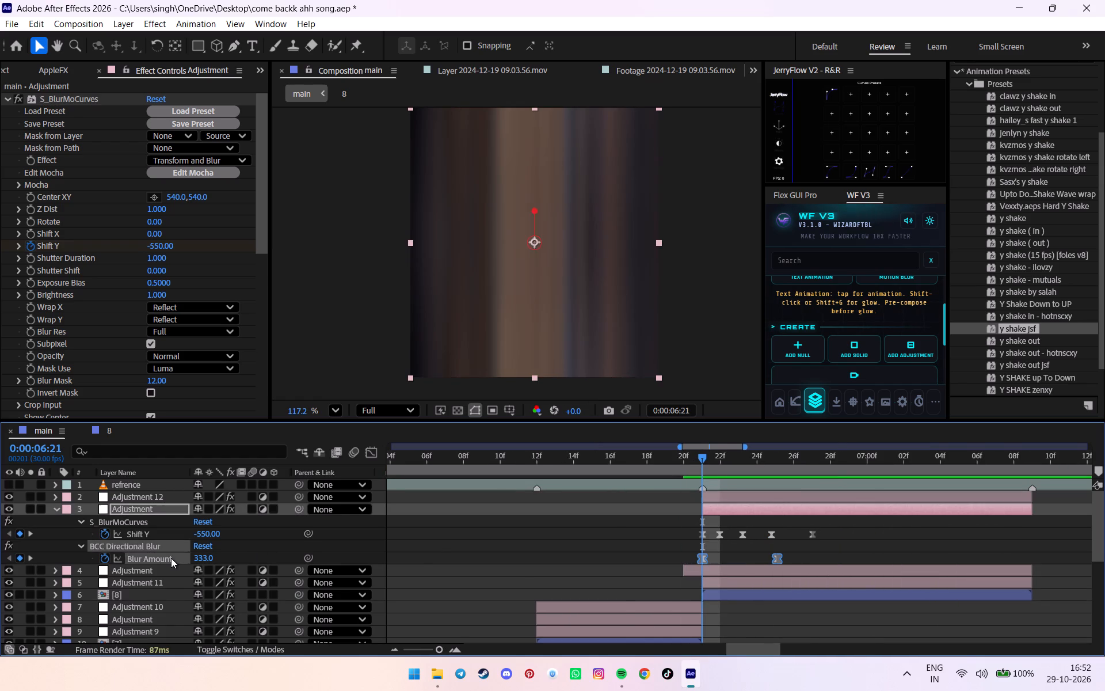
key(Delete)
key(Delete)
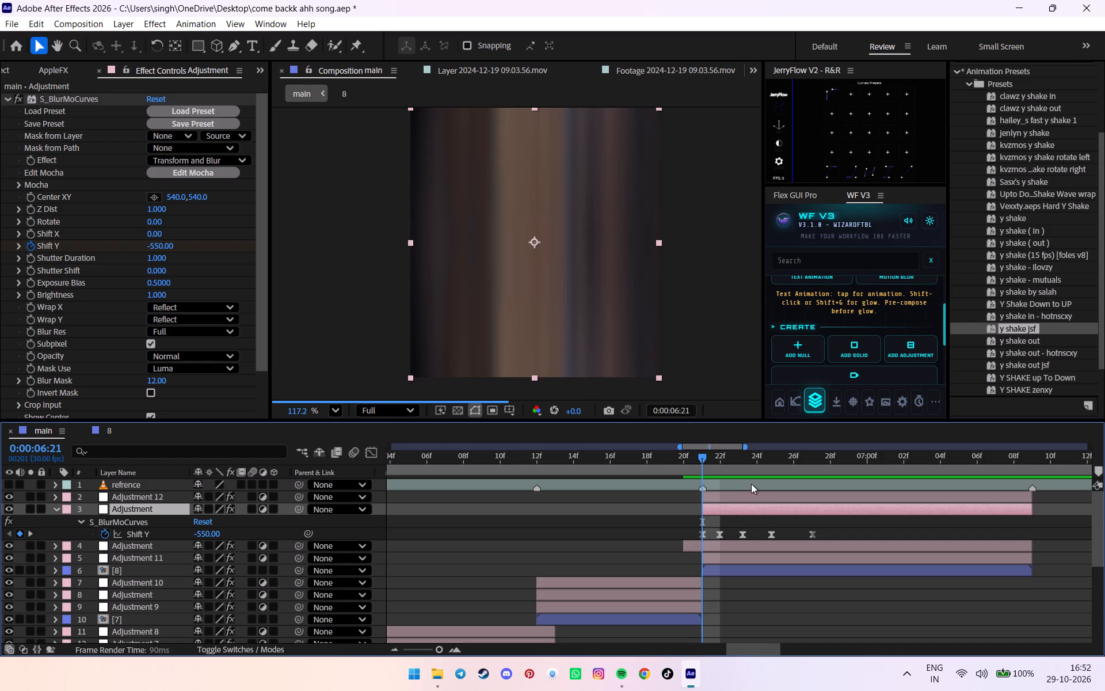
key(space)
key(ctrl+s)
alt+scroll(740, 483, down, 1)
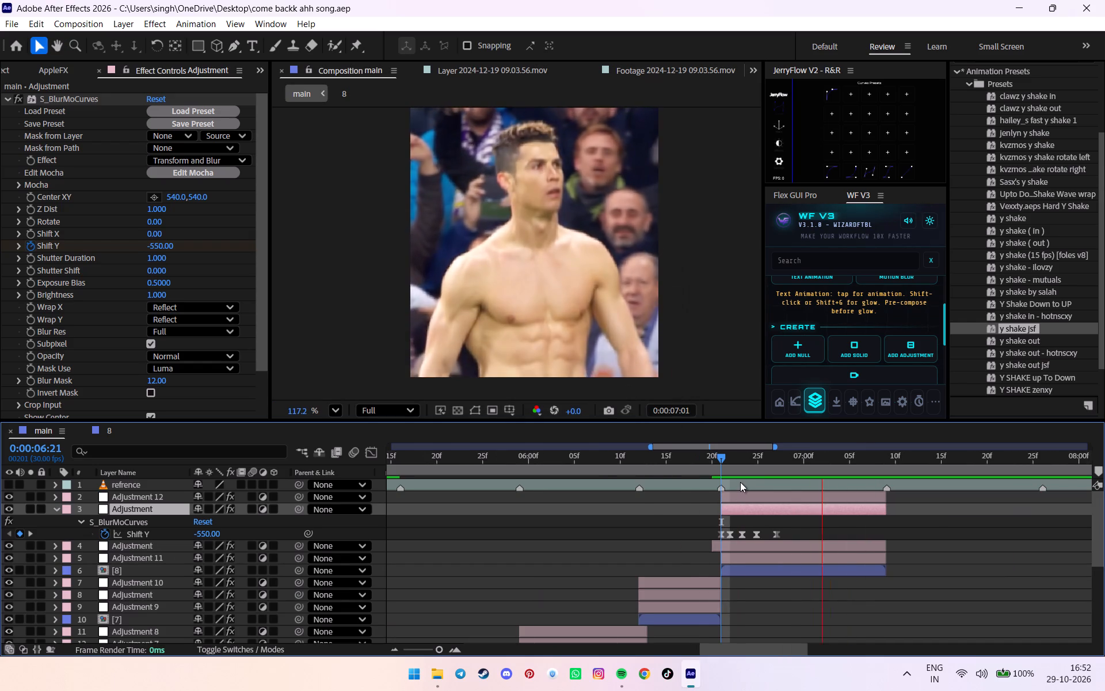
alt+scroll(734, 479, down, 1)
key(ctrl+s)
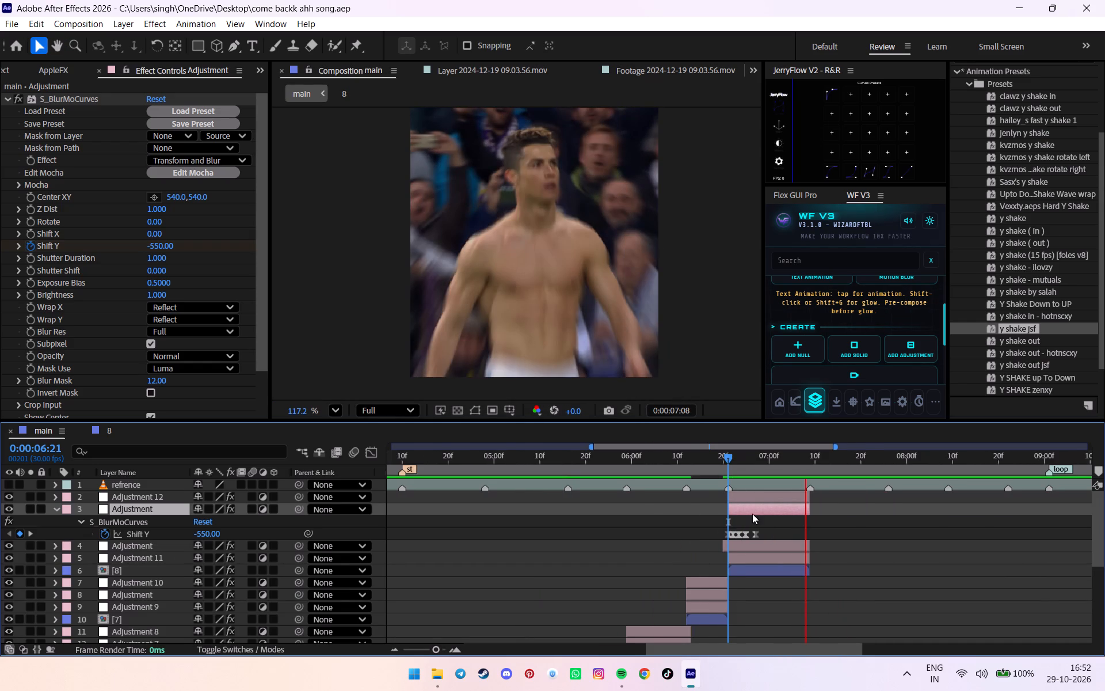
Play back the transitions across shots [5] to [8] several times to check how they flow.
key(u)
drag(741, 473, 661, 470)
key(space)
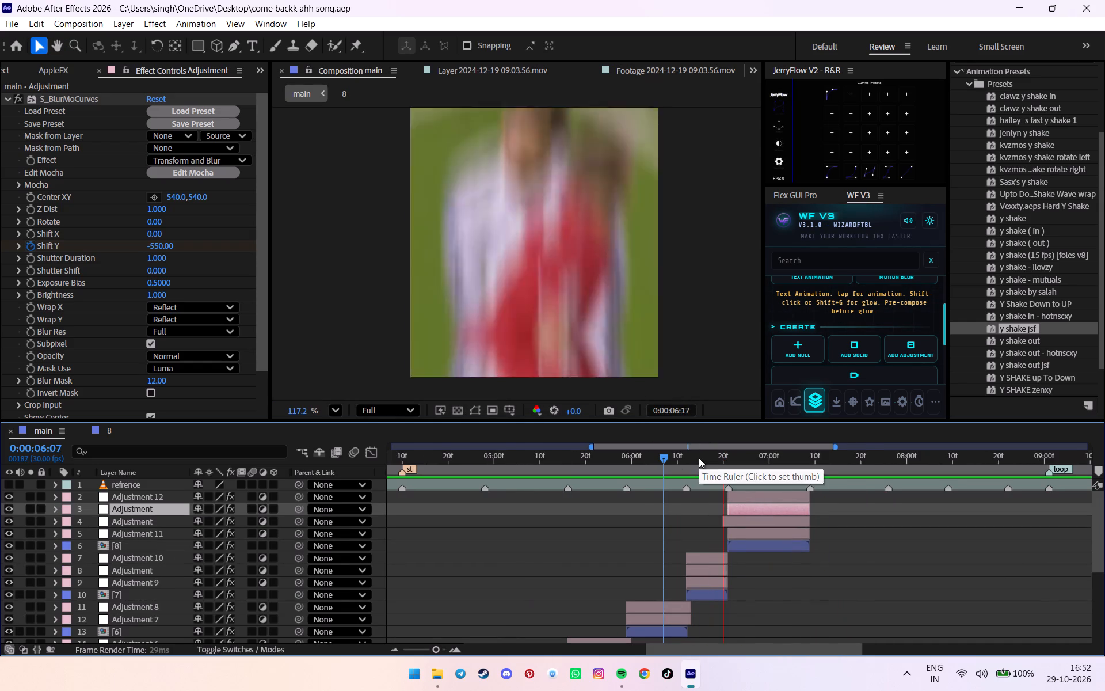
drag(699, 458, 687, 466)
key(space)
drag(691, 464, 645, 474)
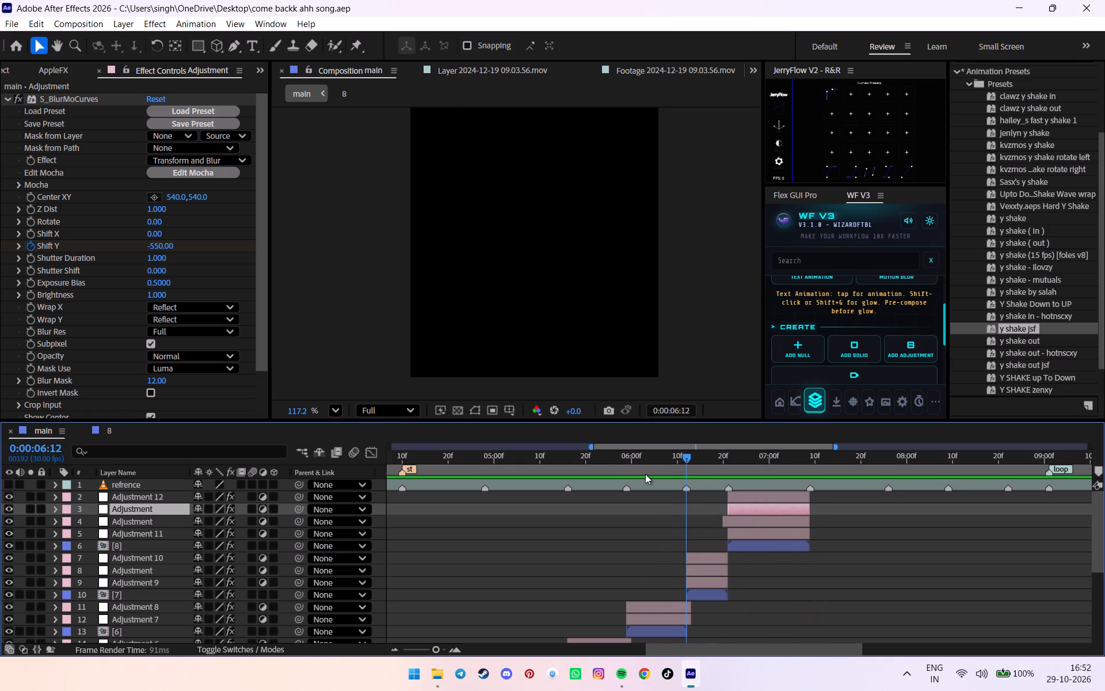
drag(645, 474, 646, 473)
key(space)
drag(692, 470, 566, 480)
key(space)
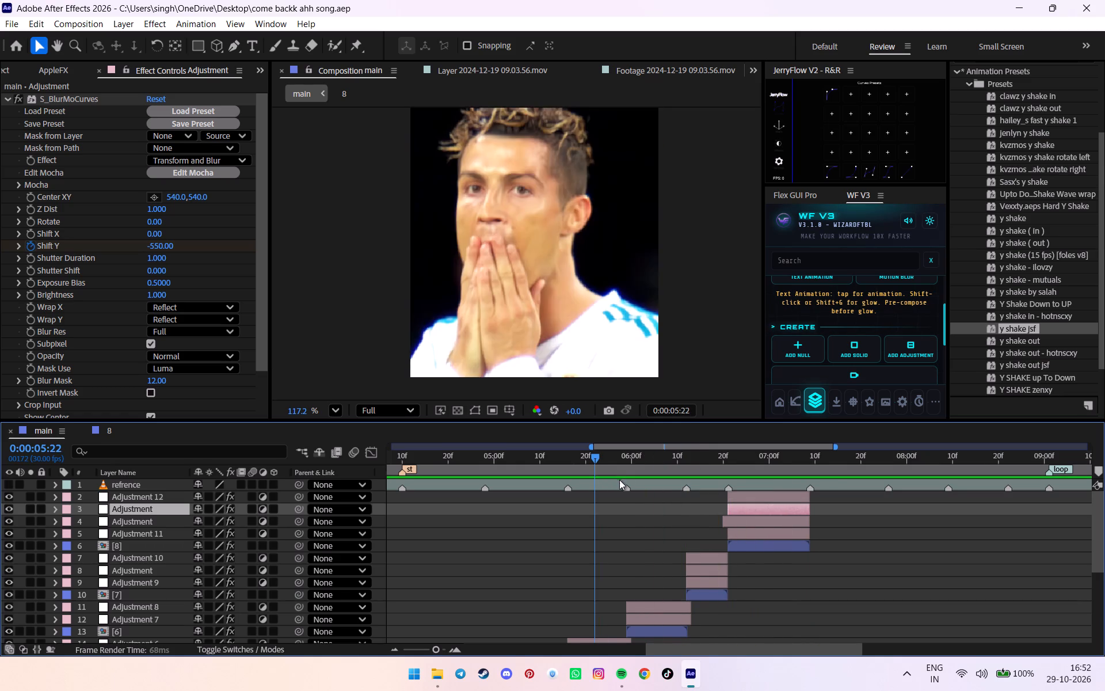
drag(658, 475, 572, 480)
key(space)
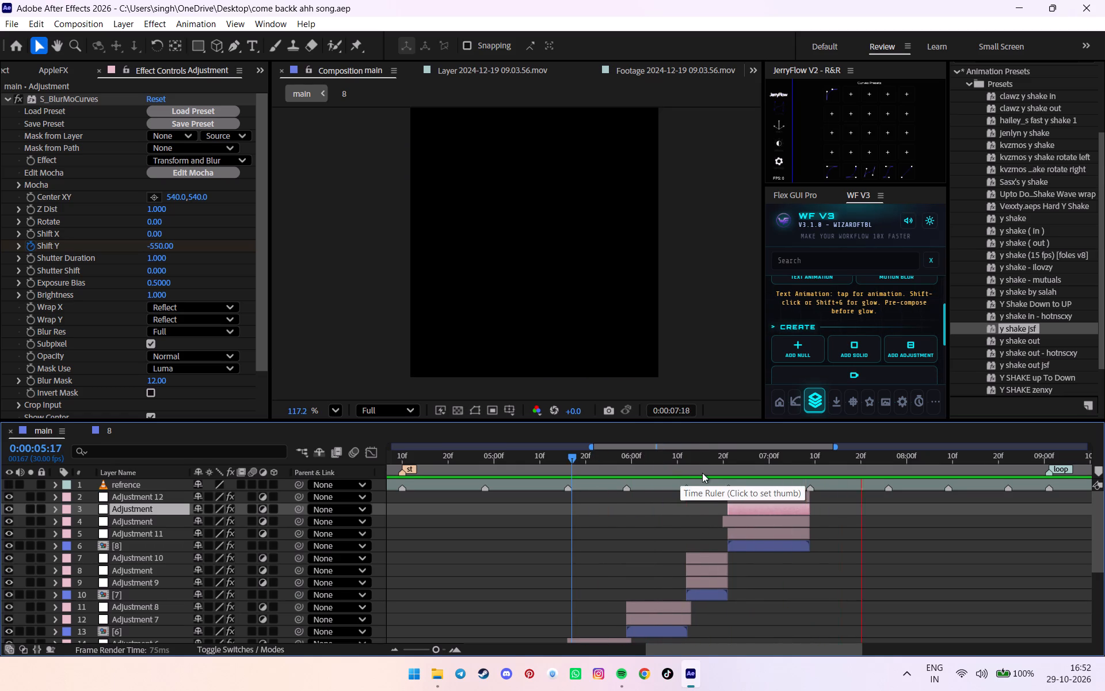
Save the project and play the edit from 0:00:03:28 through the transitions up to shot [8].
drag(702, 473, 482, 504)
key(space)
alt+scroll(578, 488, down, 6)
click(602, 495)
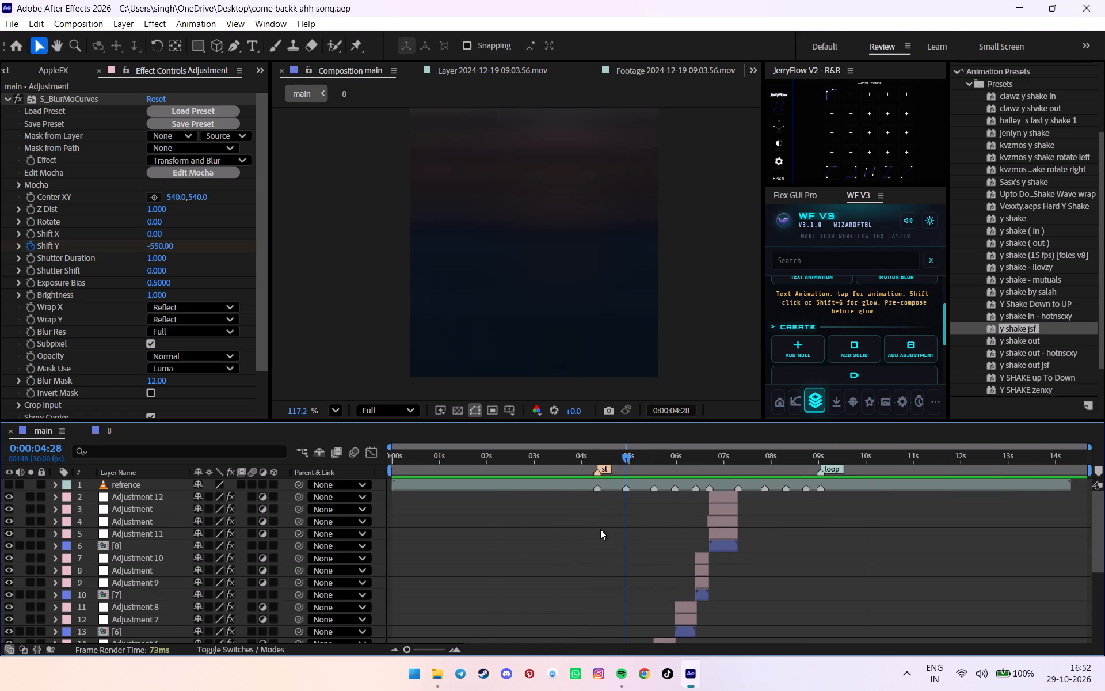
click(600, 529)
scroll(600, 529, down, 6)
key(ctrl+s)
drag(612, 445, 560, 449)
click(582, 443)
click(577, 449)
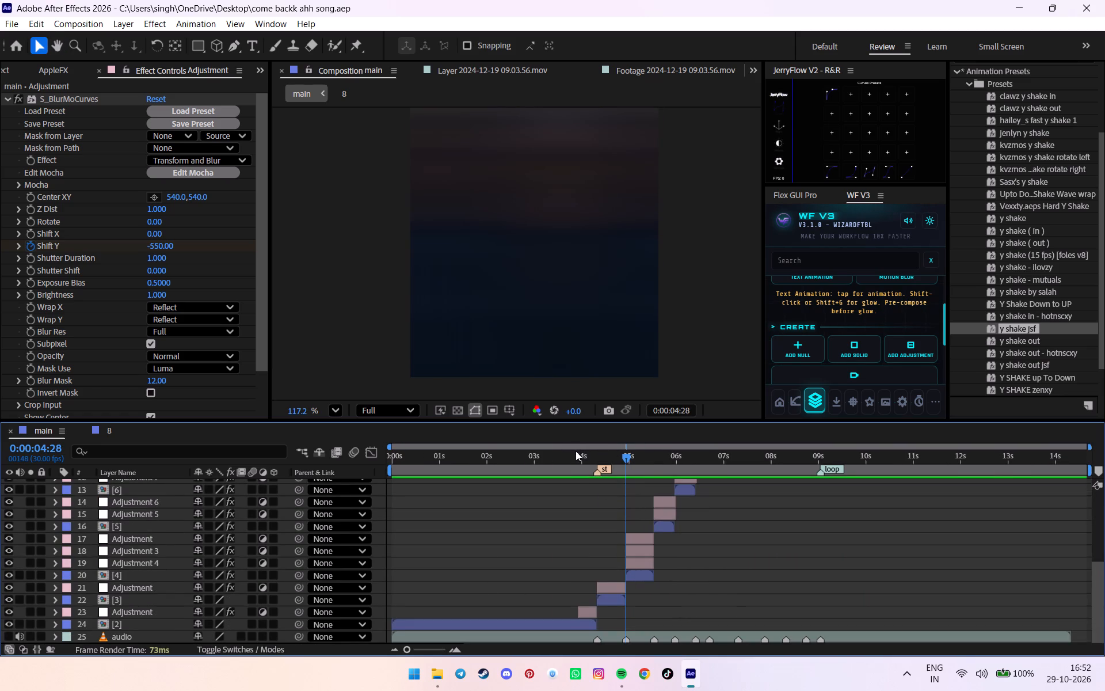
click(578, 459)
key(space)
key(ctrl+s)
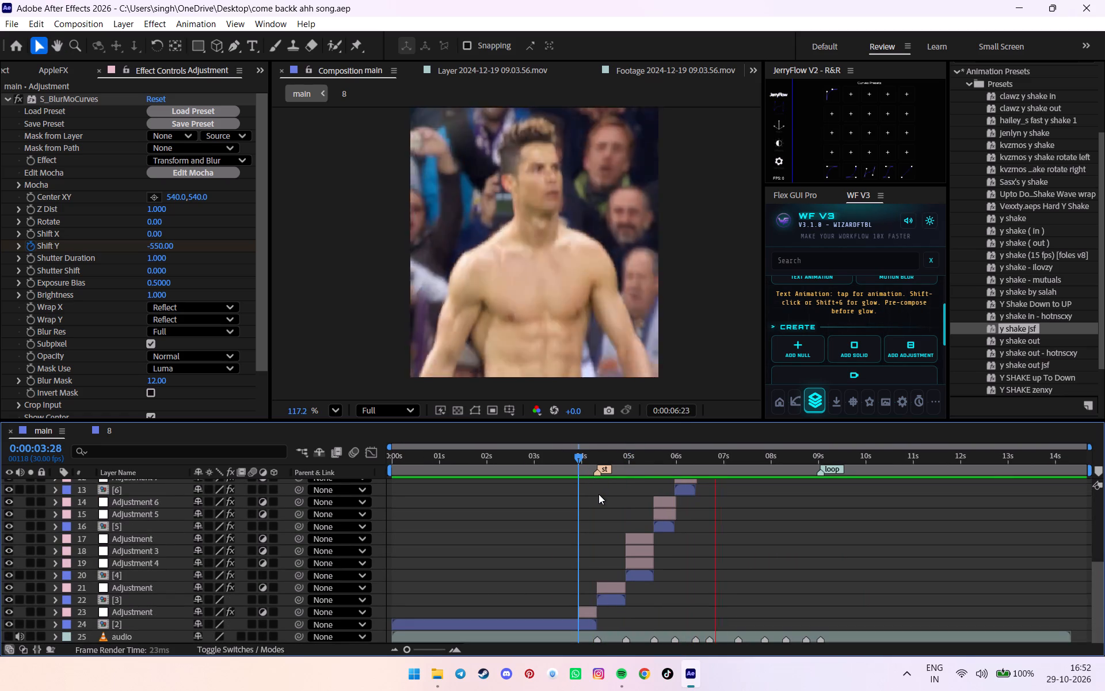
Preview shot [8] again, including its transition from 0:00:06:17.
alt+scroll(725, 499, up, 3)
scroll(704, 470, up, 3)
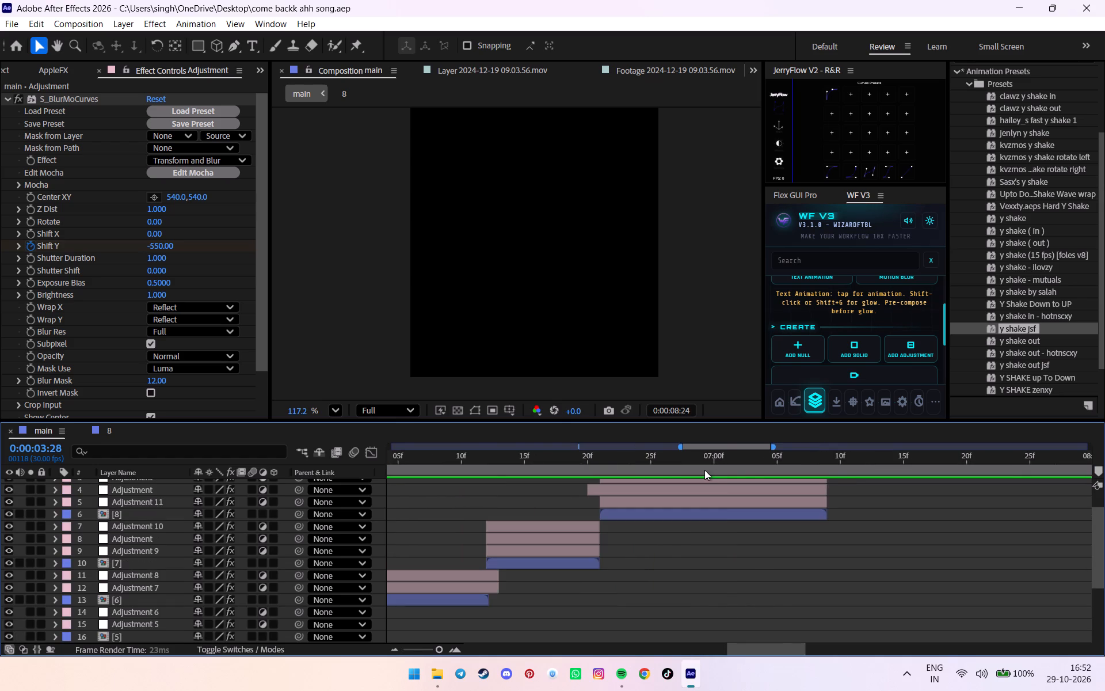
drag(710, 464, 763, 462)
alt+scroll(763, 462, down, 1)
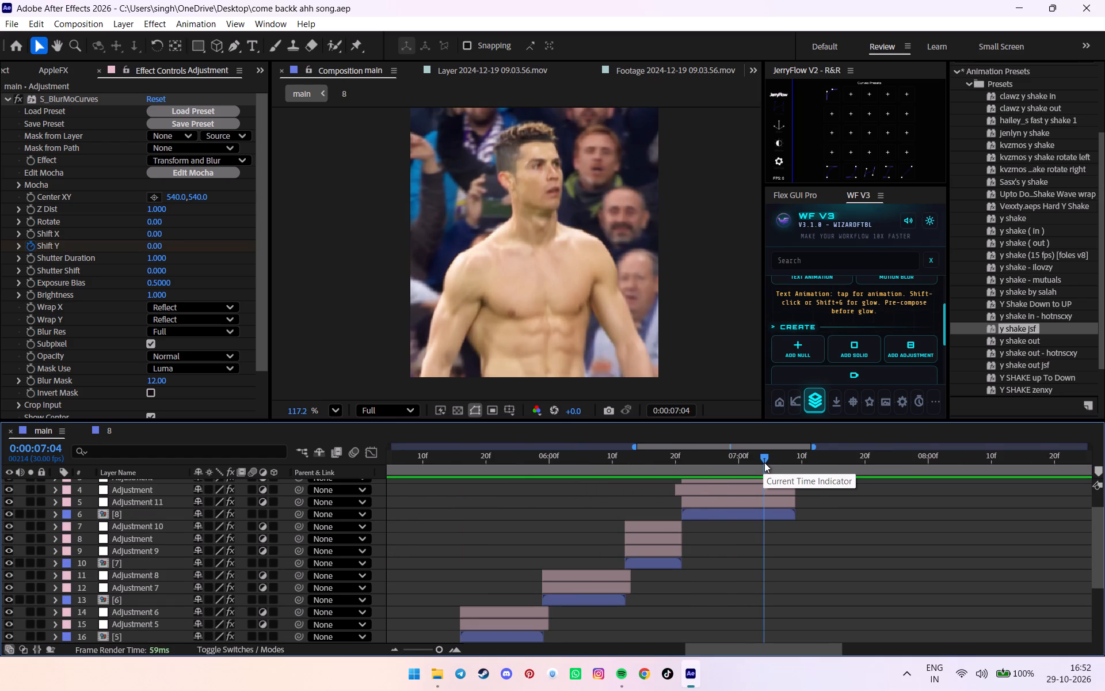
key(space)
drag(791, 461, 653, 470)
key(space)
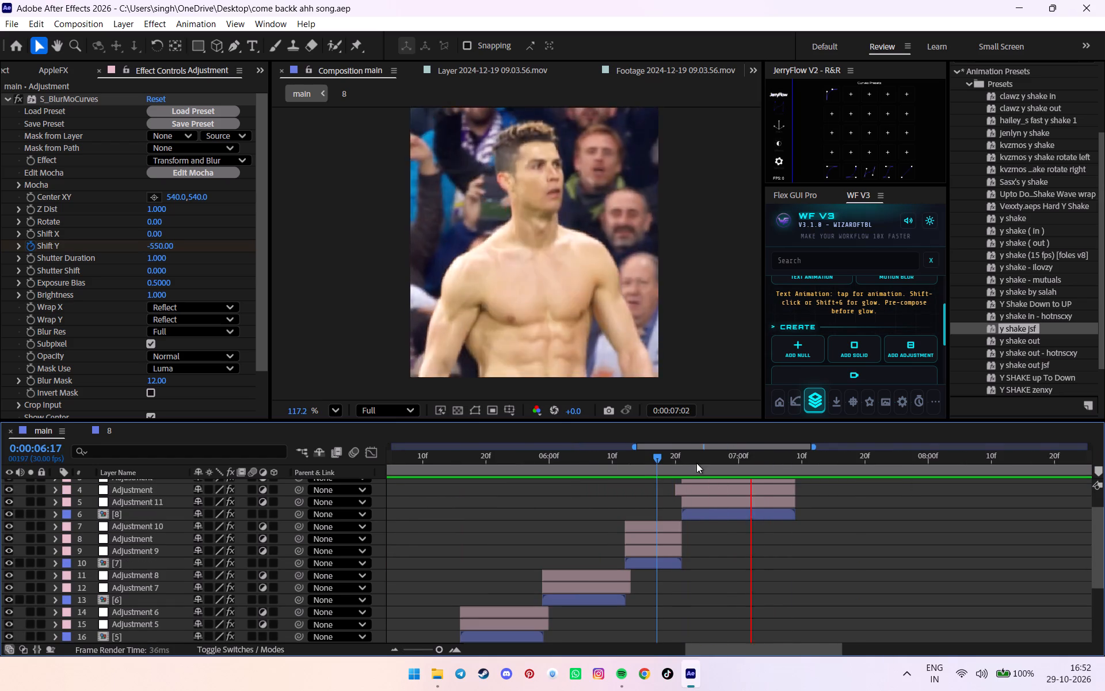
Move to 0:00:07:09 at the end of shot [8] and look through 2024-12-19 09.03.56.mov for the next clip.
drag(733, 460, 795, 462)
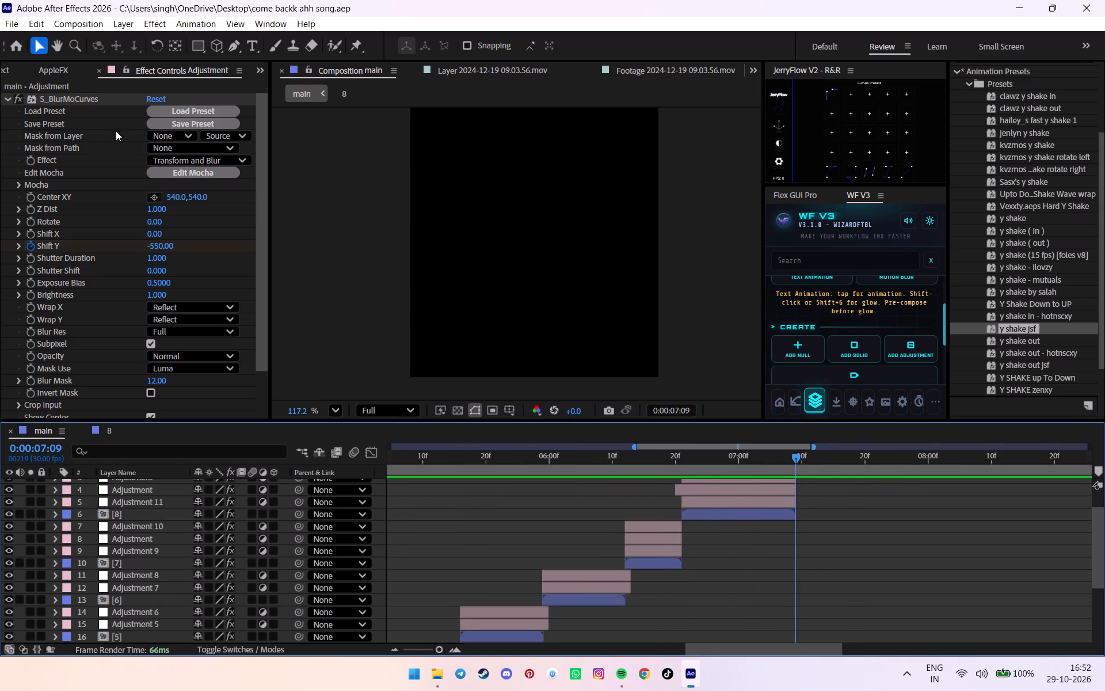
click(5, 66)
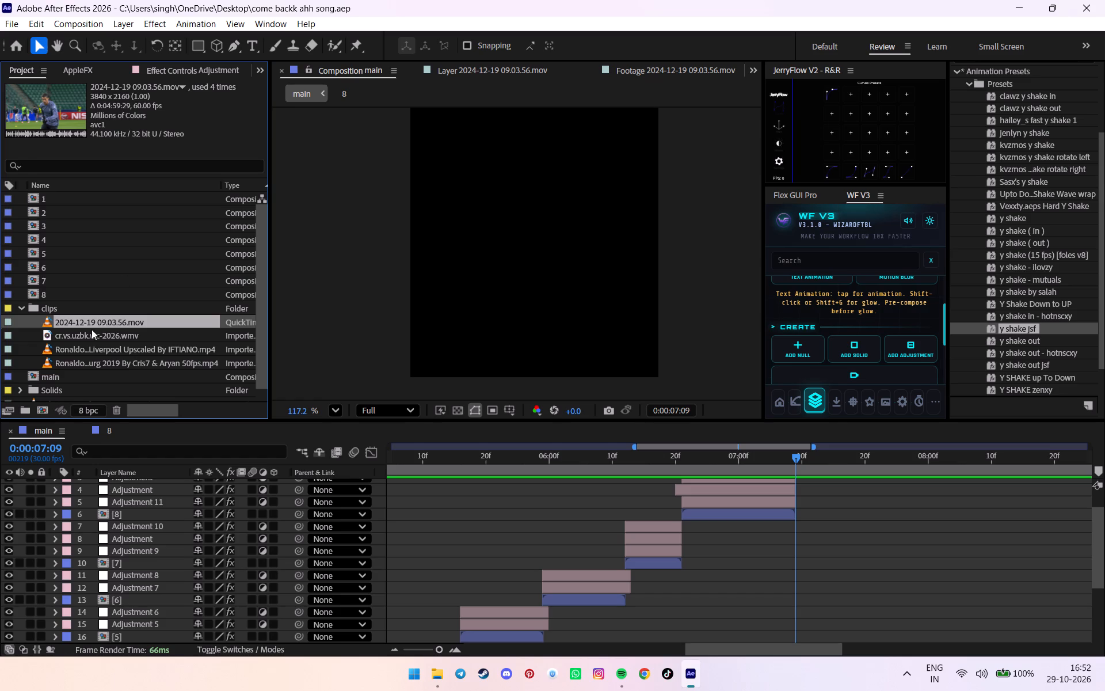
double_click(94, 318)
click(400, 381)
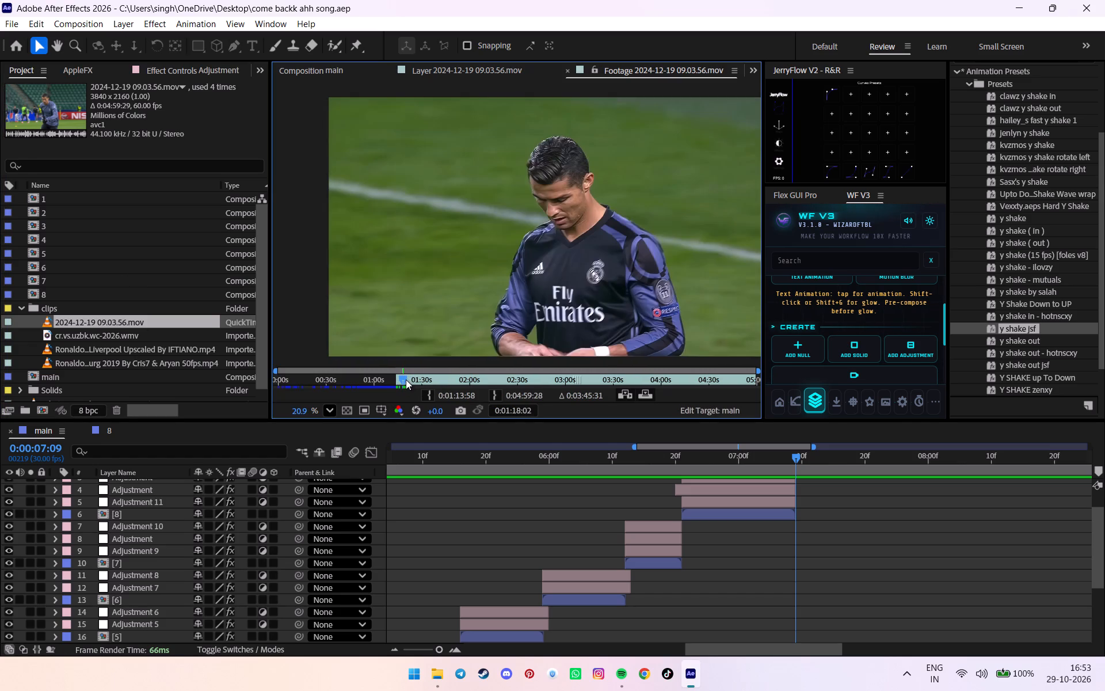
alt+scroll(405, 379, up, 6)
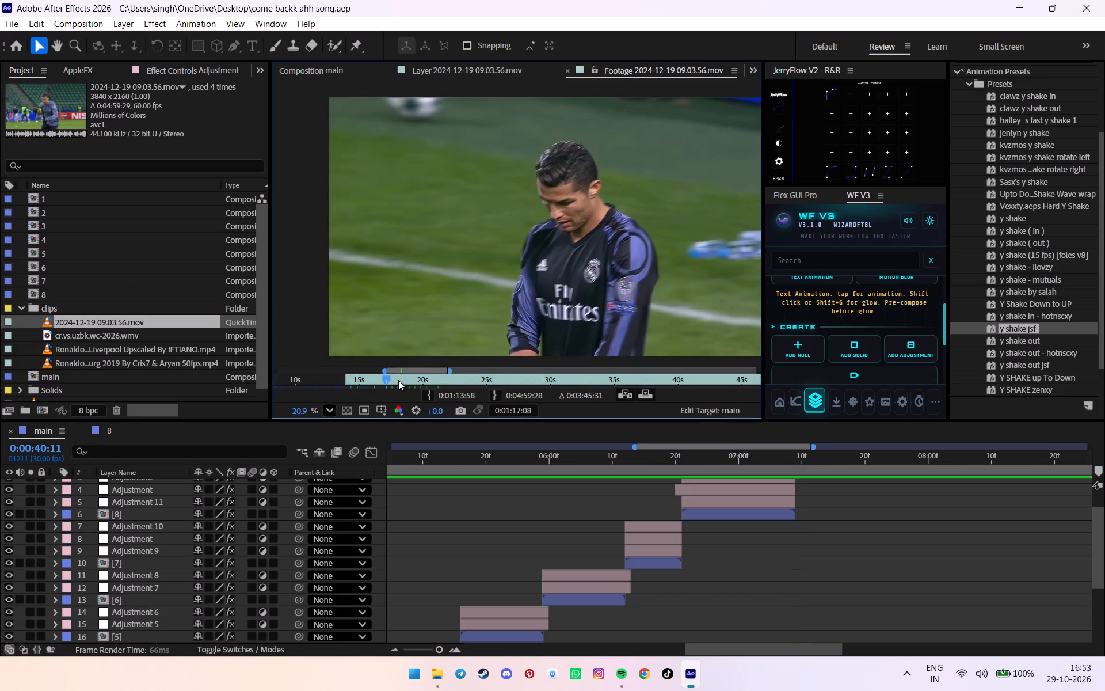
drag(398, 380, 380, 377)
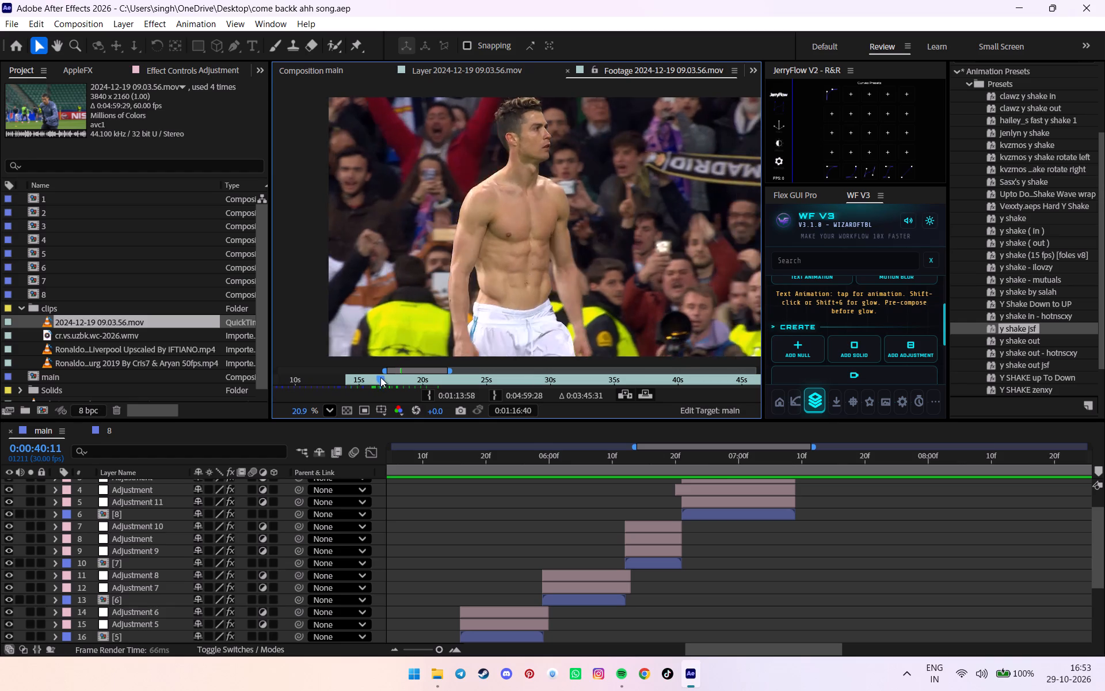
drag(380, 377, 379, 381)
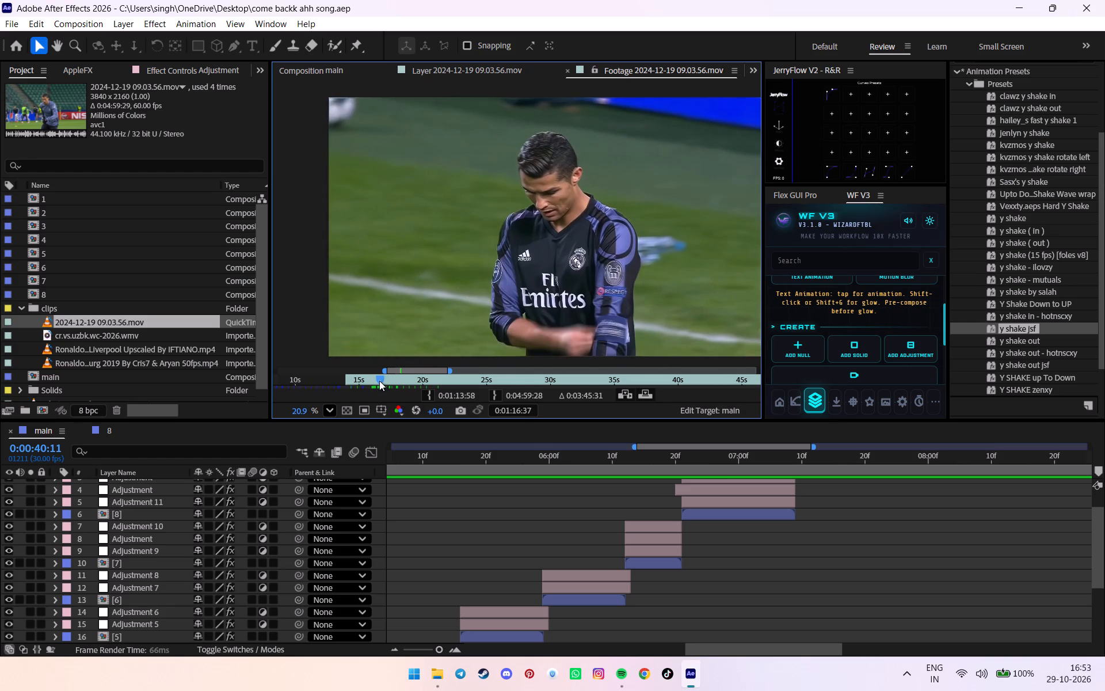
drag(379, 381, 470, 371)
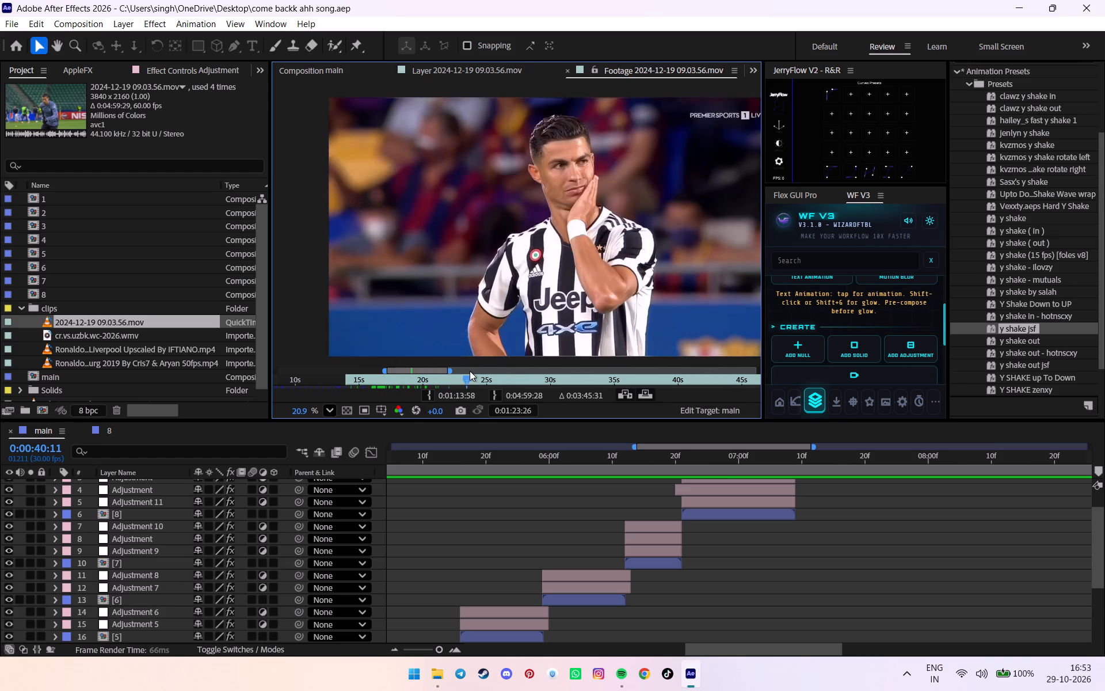
drag(470, 371, 510, 371)
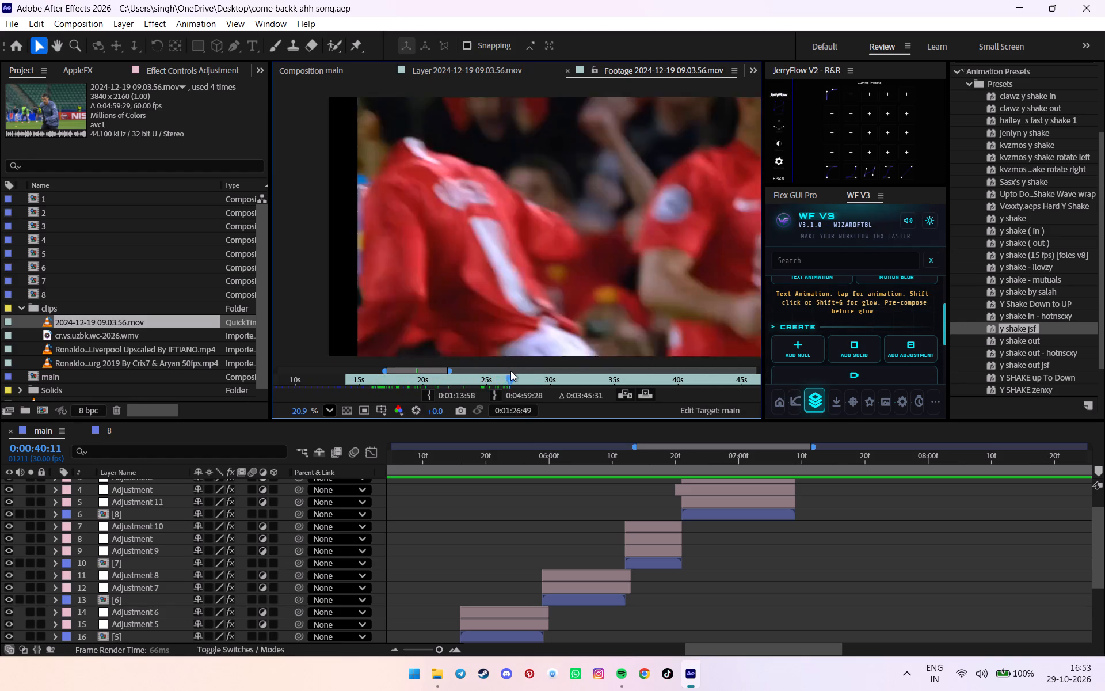
drag(510, 371, 607, 363)
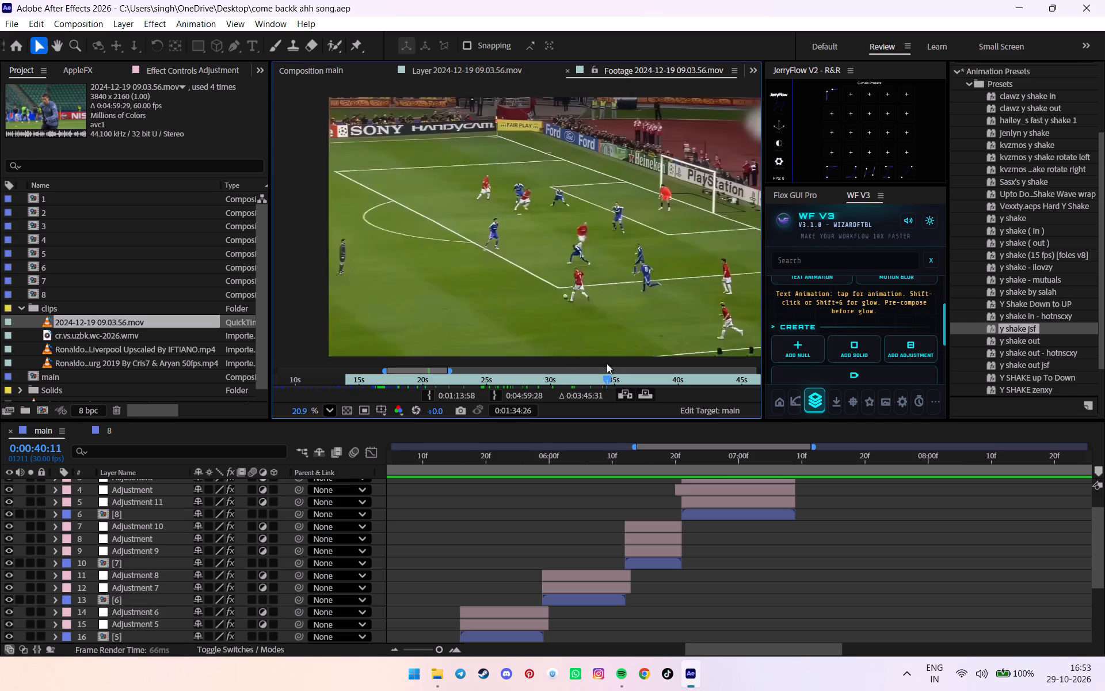
Find the corridor shot of the player in the blue cap in the 2024-12-19 footage and set the In point at 0:02:04:02.
drag(607, 363, 654, 363)
alt+scroll(654, 388, down, 2)
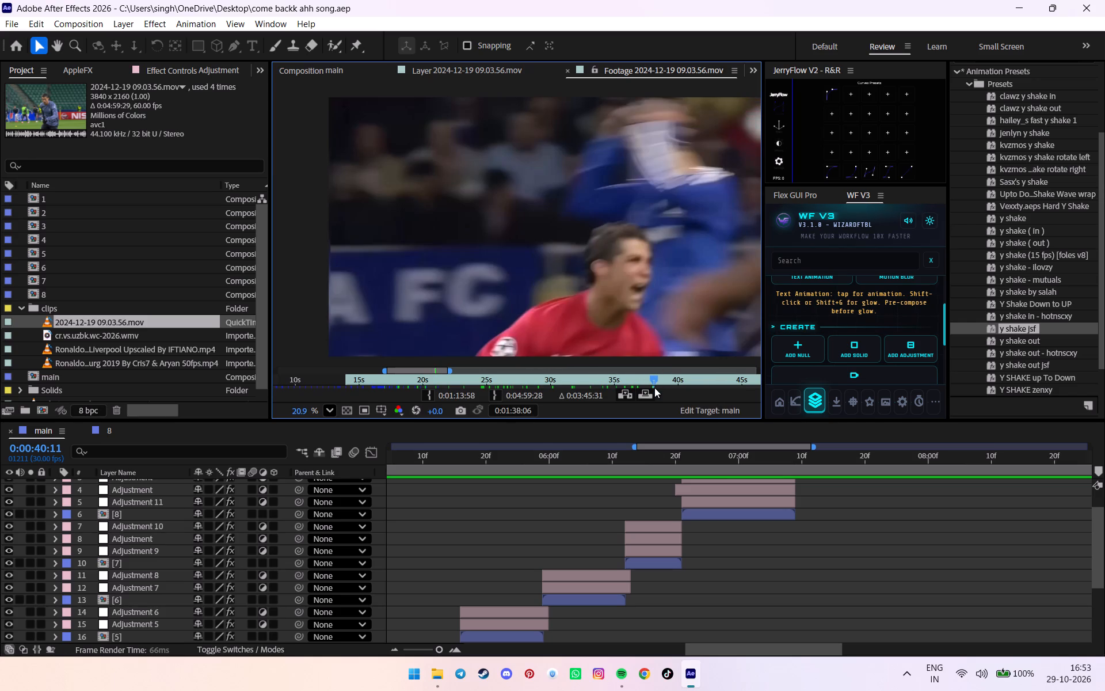
alt+scroll(665, 378, down, 10)
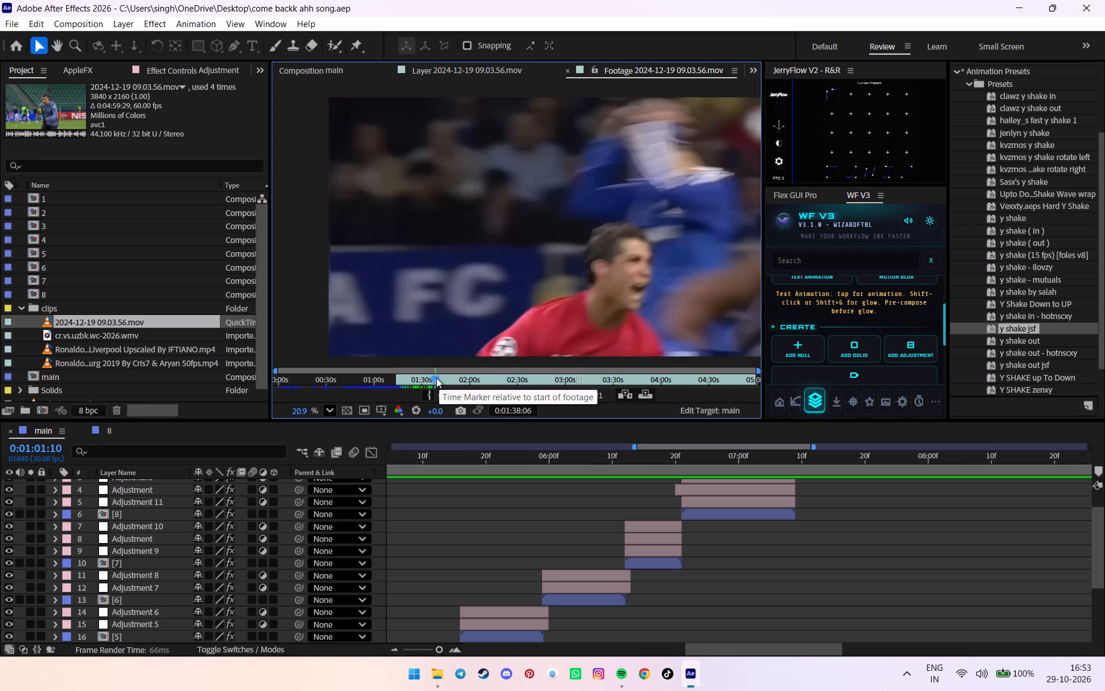
drag(436, 377, 465, 370)
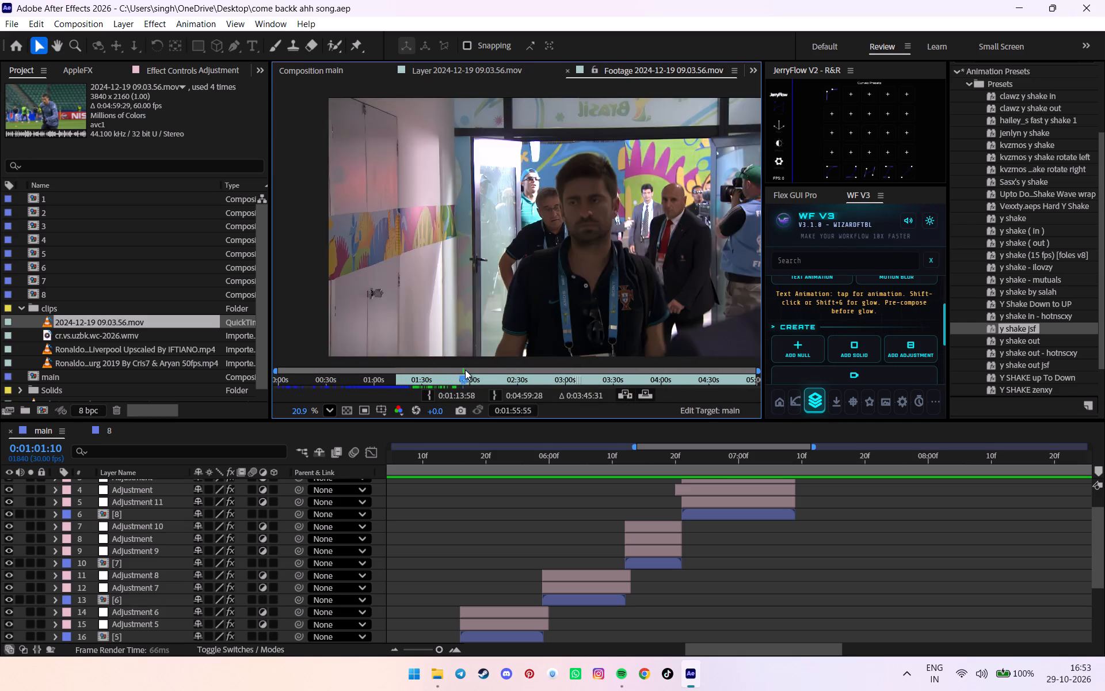
drag(465, 370, 463, 372)
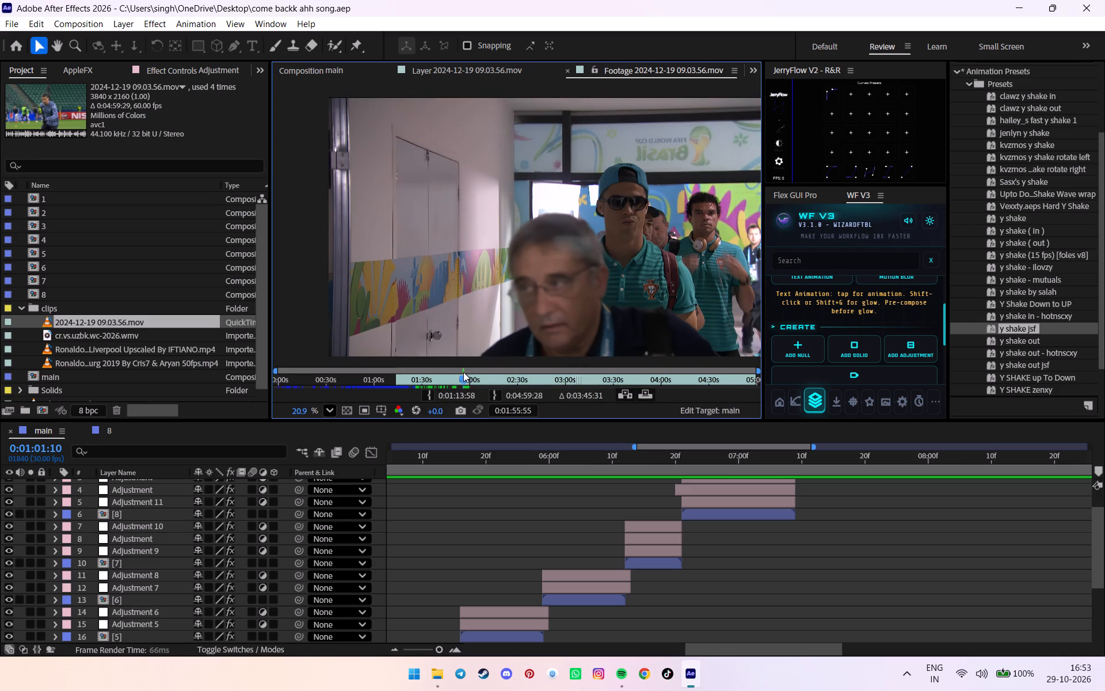
drag(463, 372, 456, 372)
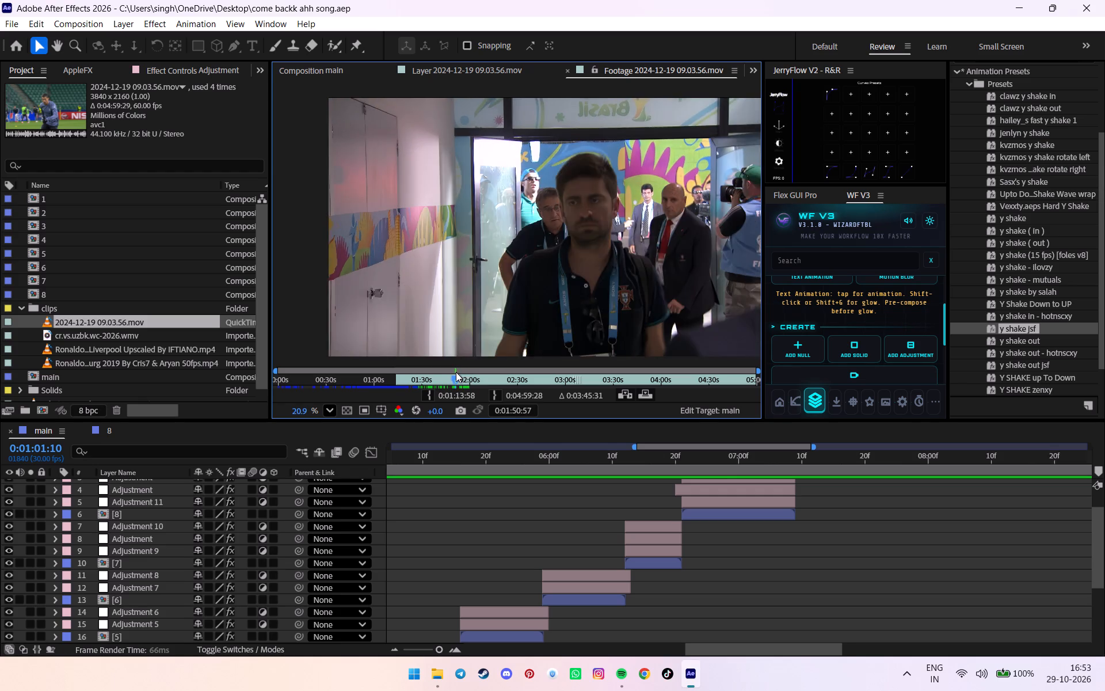
drag(456, 372, 470, 368)
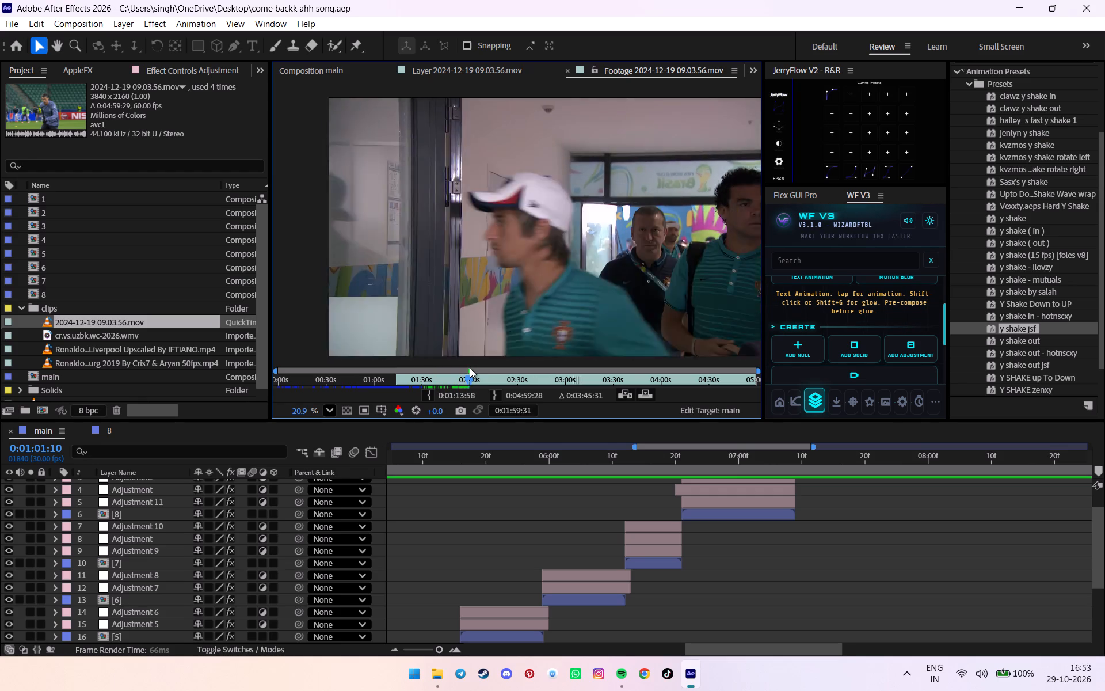
drag(470, 368, 478, 369)
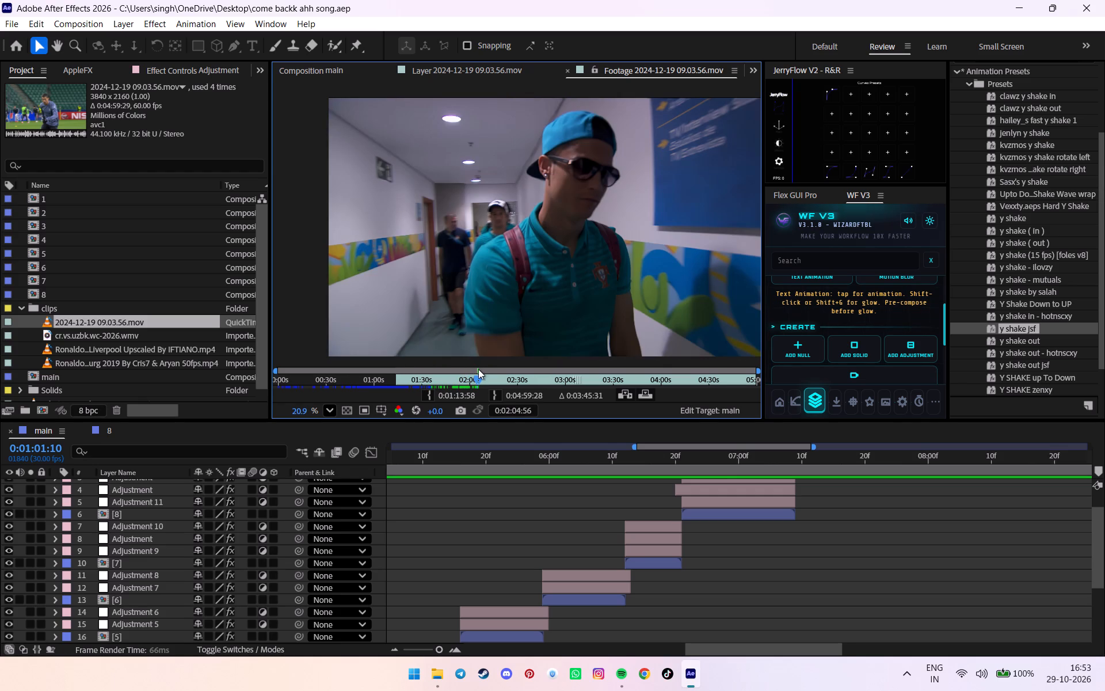
drag(478, 369, 478, 370)
drag(478, 370, 477, 371)
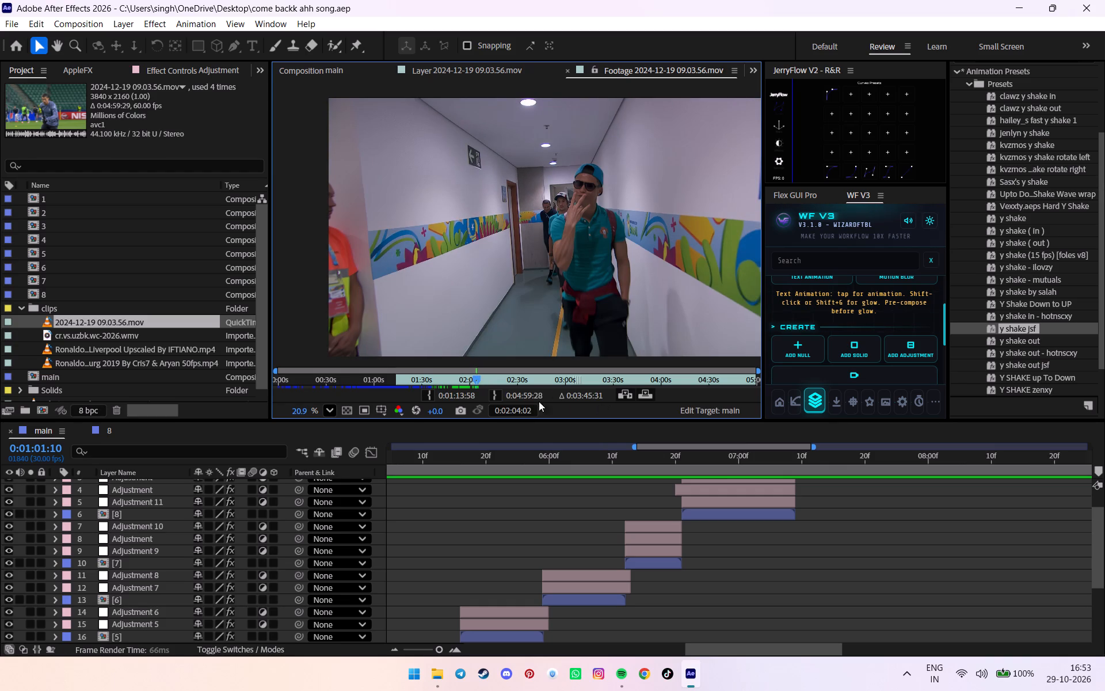
double_click(432, 393)
Add the trimmed 2024-12-19 footage to the main composition above Adjustment 12, starting at 0:00:07:09 where layer [8] ends.
drag(125, 323, 749, 498)
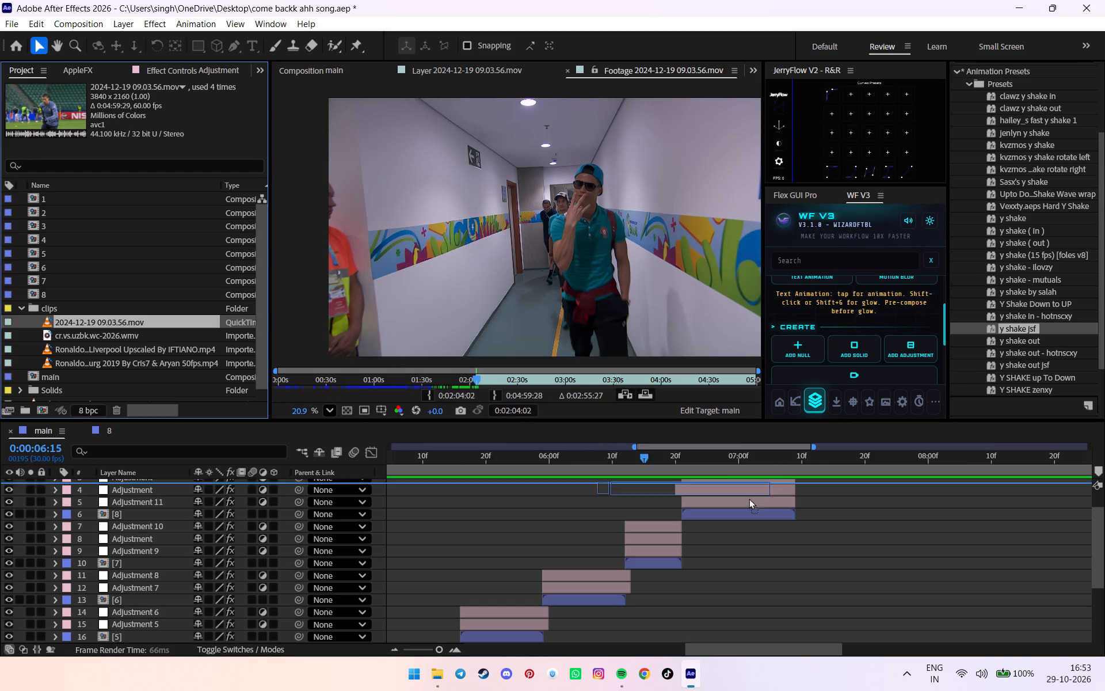
drag(749, 498, 794, 496)
Scale the new clip down to frame the player and set its position to 124, 200.
click(795, 460)
key(s)
drag(214, 511, 167, 513)
key(p)
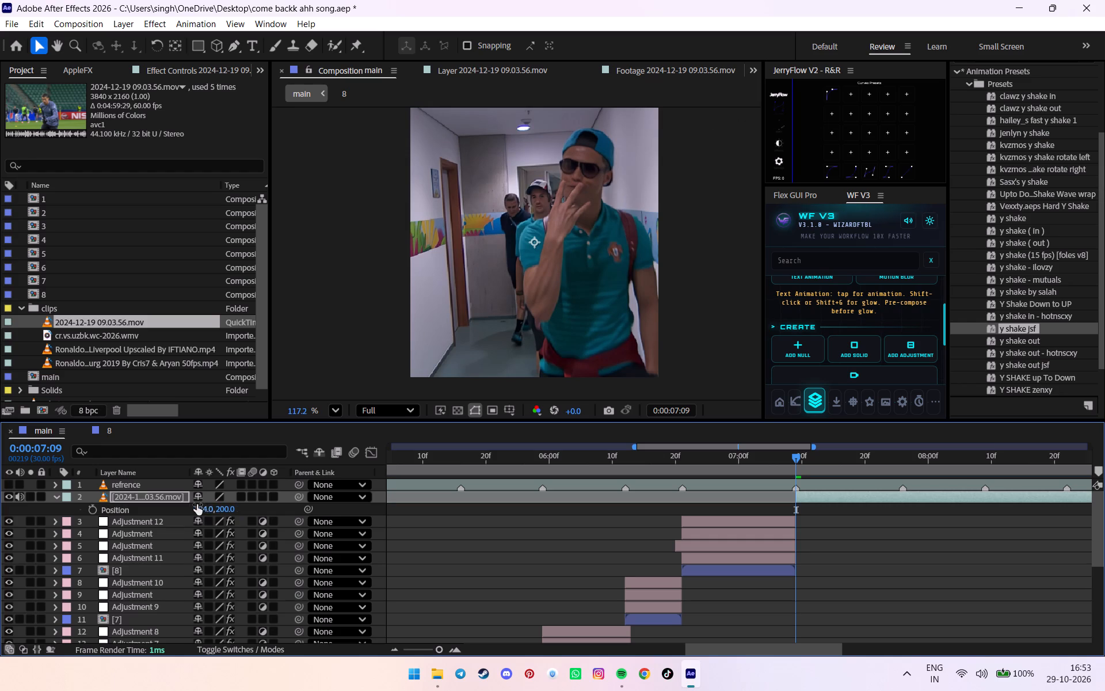
drag(203, 504, 139, 503)
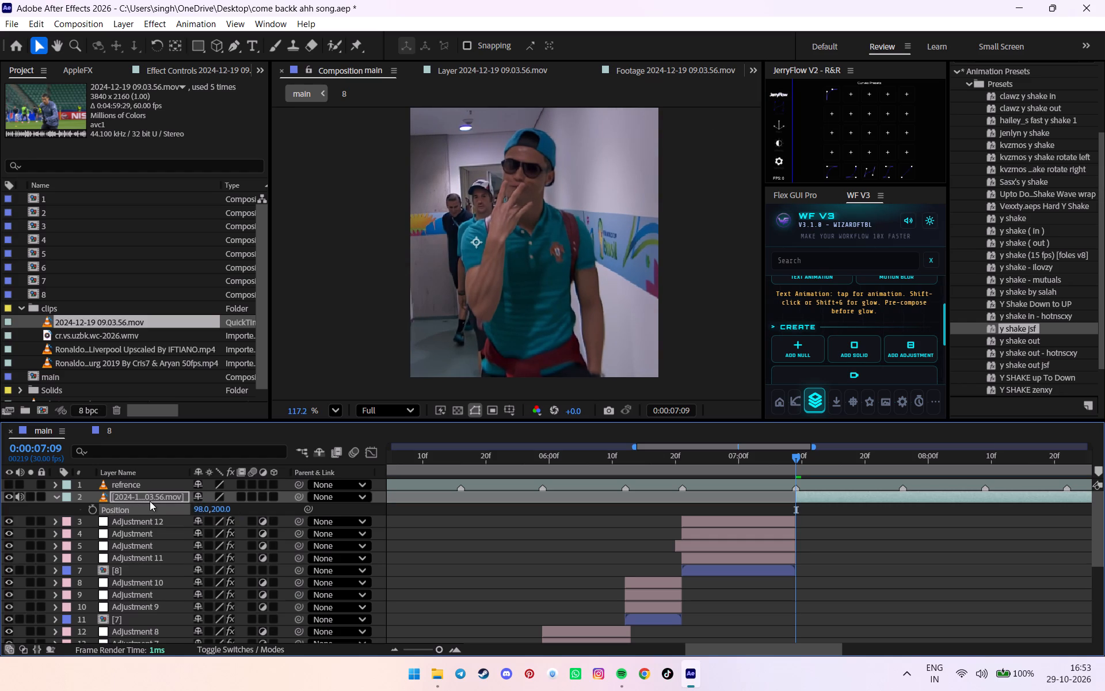
key(s)
drag(215, 514, 209, 514)
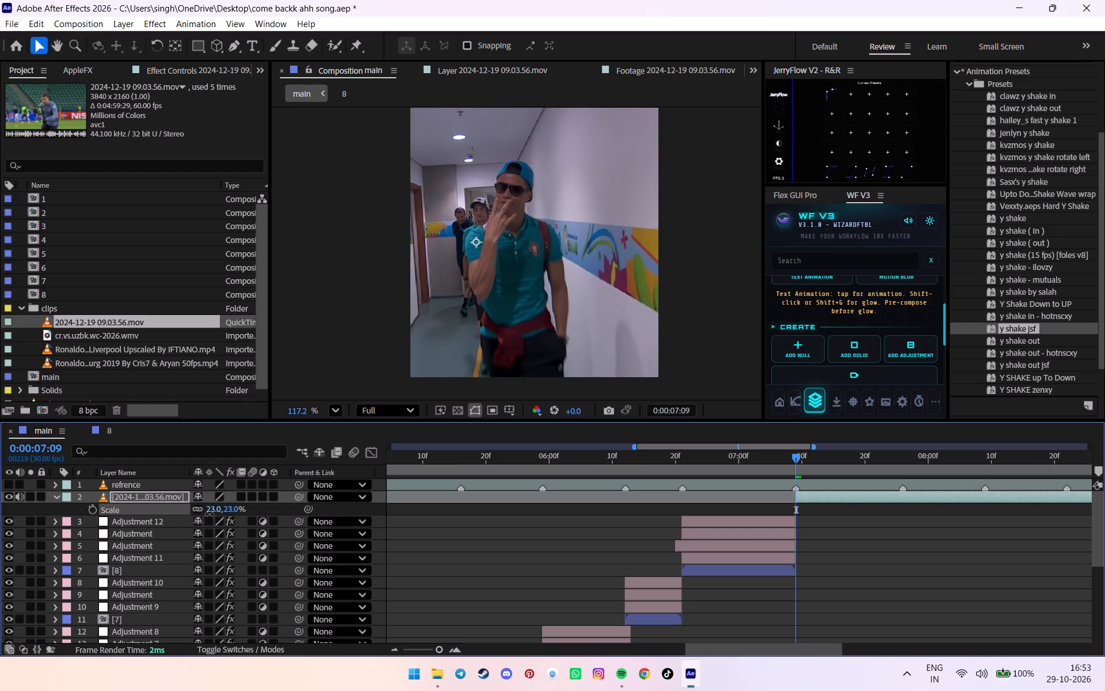
drag(209, 514, 209, 514)
key(p)
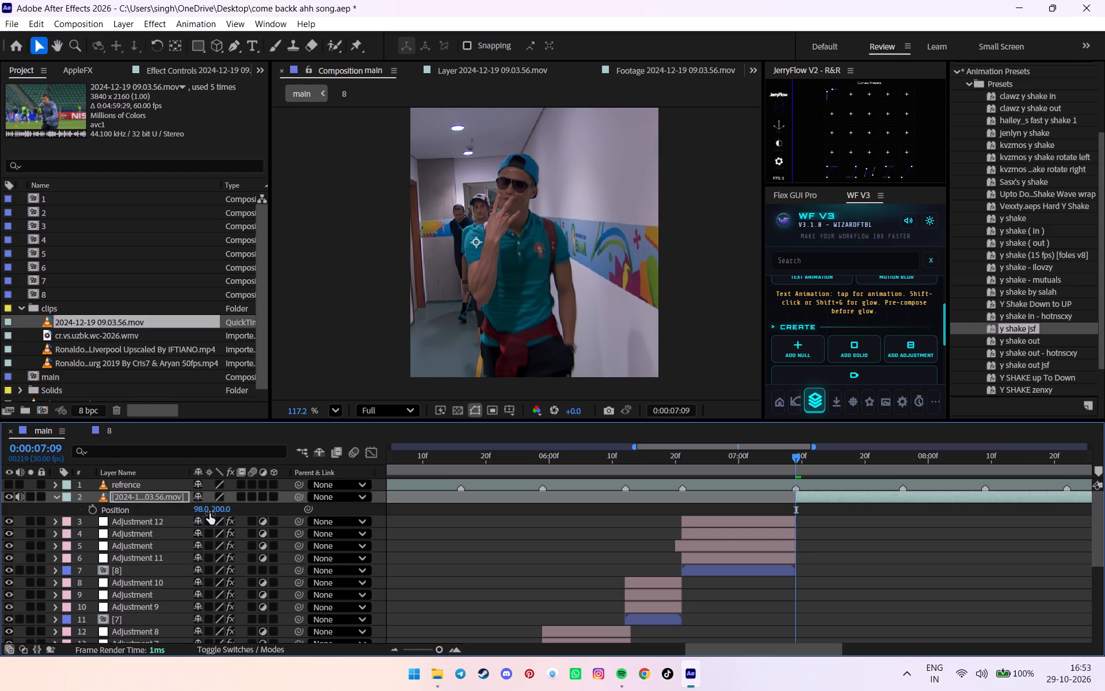
click(209, 514)
drag(203, 514, 216, 508)
Split the new clip at the next beat marker before 8 seconds and delete the remainder.
scroll(980, 518, down, 6)
drag(888, 457, 902, 457)
key(ctrl+shift+d)
scroll(864, 489, up, 6)
key(Delete)
Pre-compose the trimmed corridor clip into a single composition.
drag(824, 453, 797, 454)
click(800, 504)
click(803, 498)
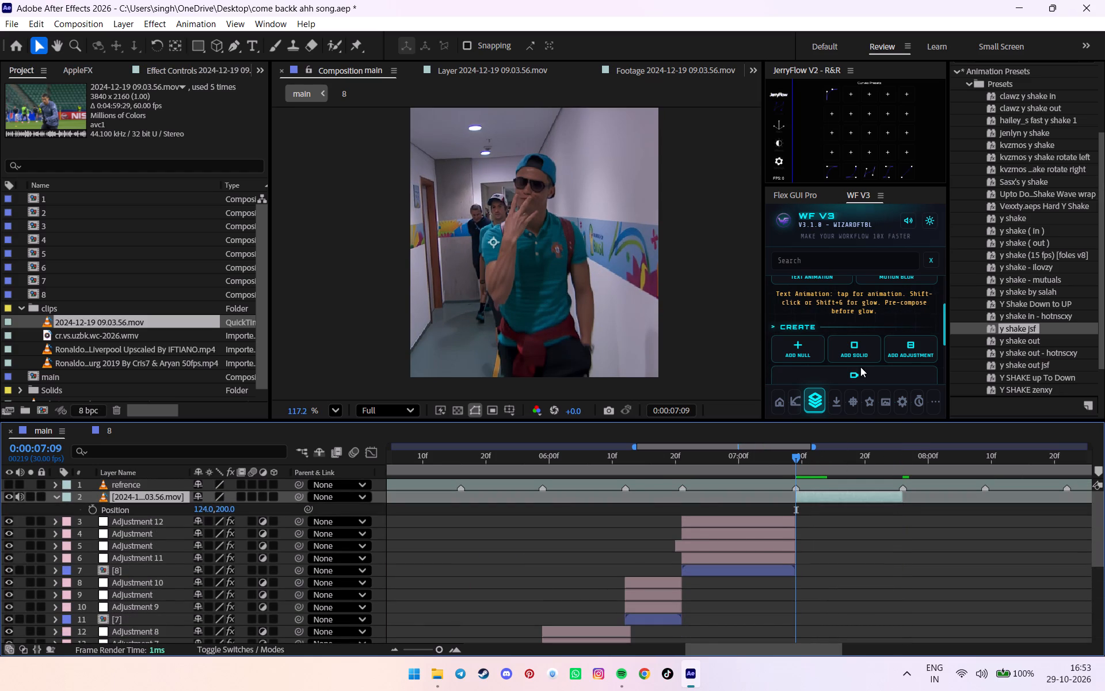
scroll(894, 337, up, 2)
click(901, 299)
Copy the Twixtor Pro Speed keyframes from layer [8] and paste them onto layer [9] at 0:00:07:09.
click(735, 562)
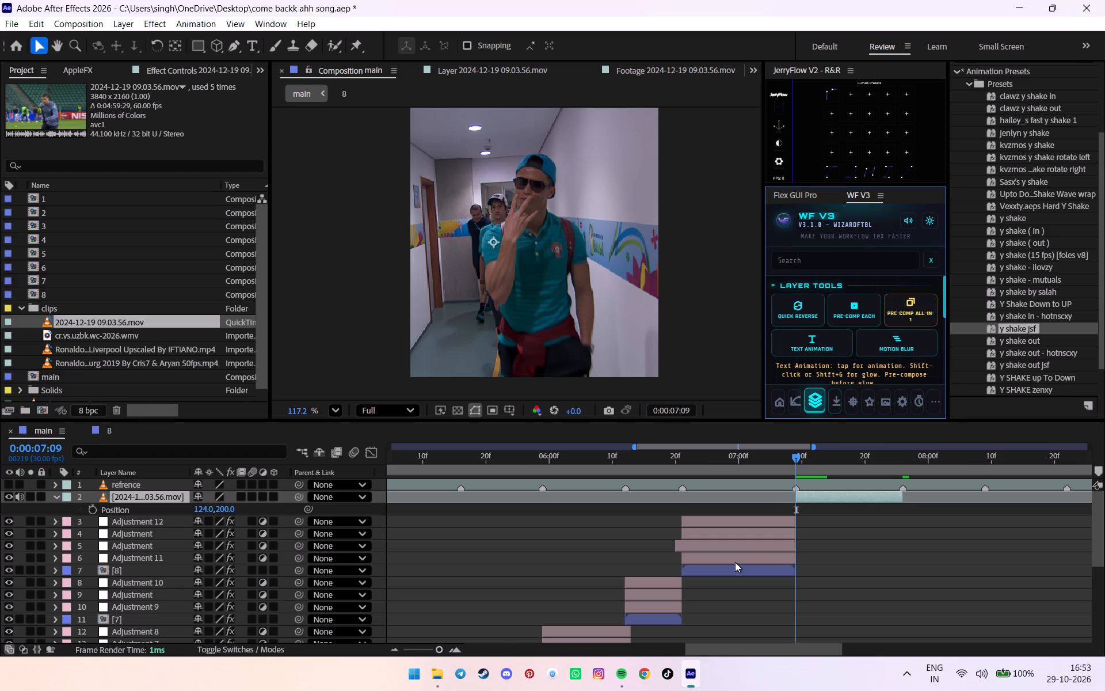
click(716, 569)
key(u)
key(u)
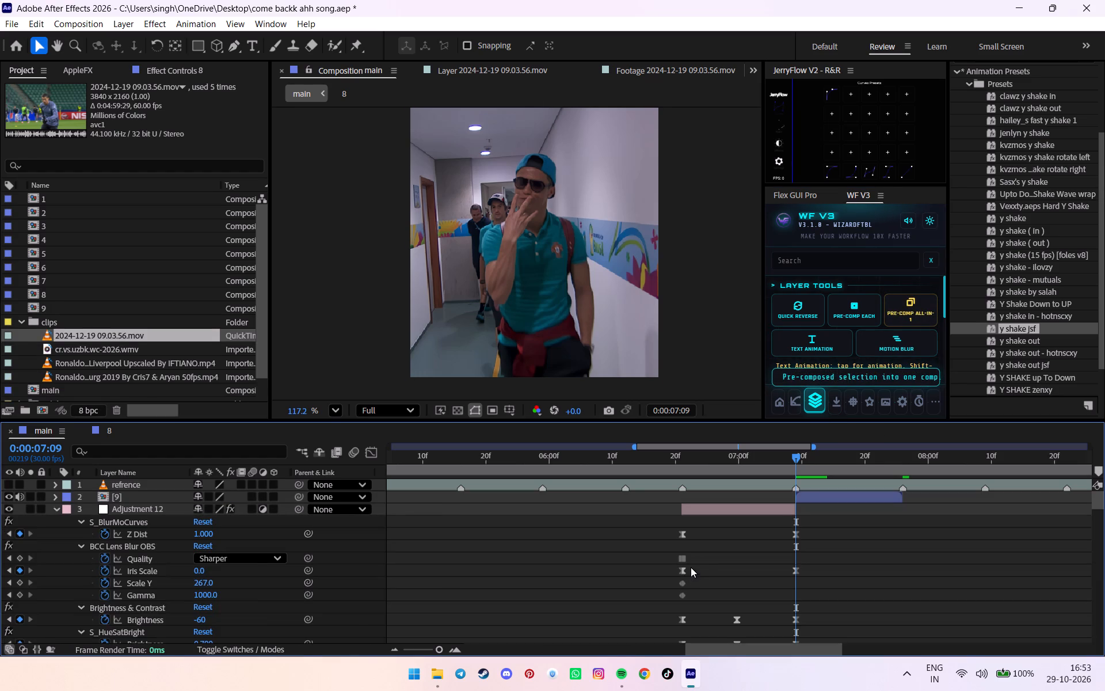
click(695, 559)
key(u)
drag(659, 583, 870, 609)
key(ctrl+c)
scroll(828, 590, up, 3)
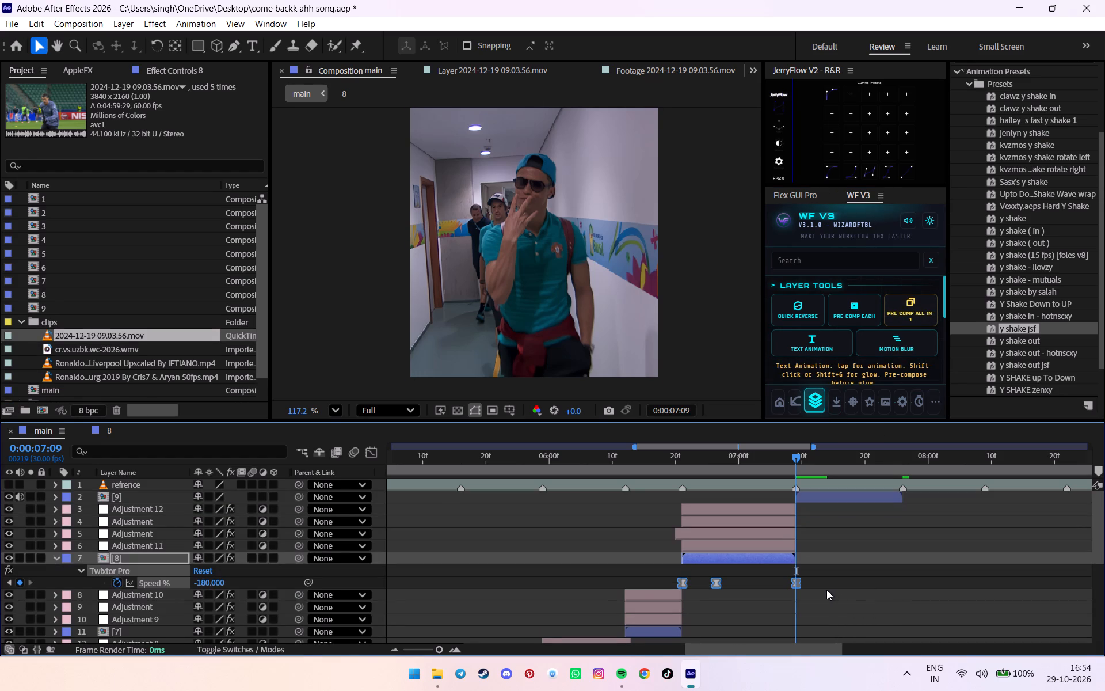
key(u)
click(801, 499)
key(ctrl+v)
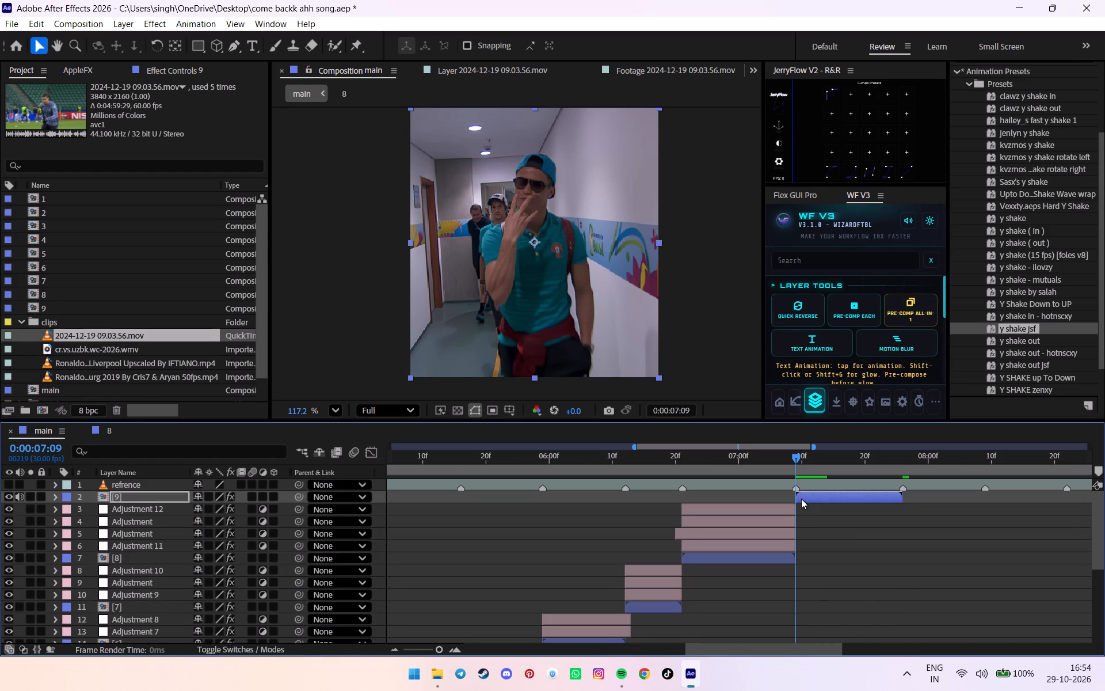
Move the last pasted Twixtor Speed keyframe to the end of layer [9].
key(u)
alt+drag(909, 521, 901, 521)
scroll(900, 521, up, 2)
key(u)
Duplicate Adjustment 7 and Adjustment 8, place the copies above layer [9], and match their time span to that layer.
click(595, 628)
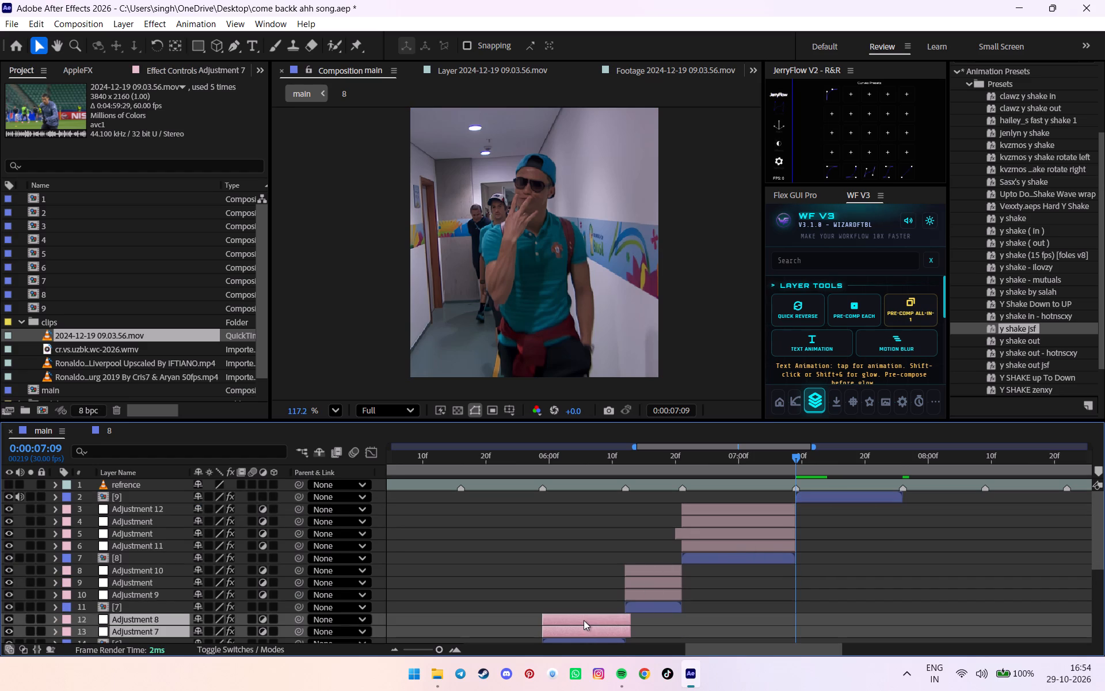
ctrl+click(584, 620)
key(ctrl+d)
drag(149, 624, 153, 496)
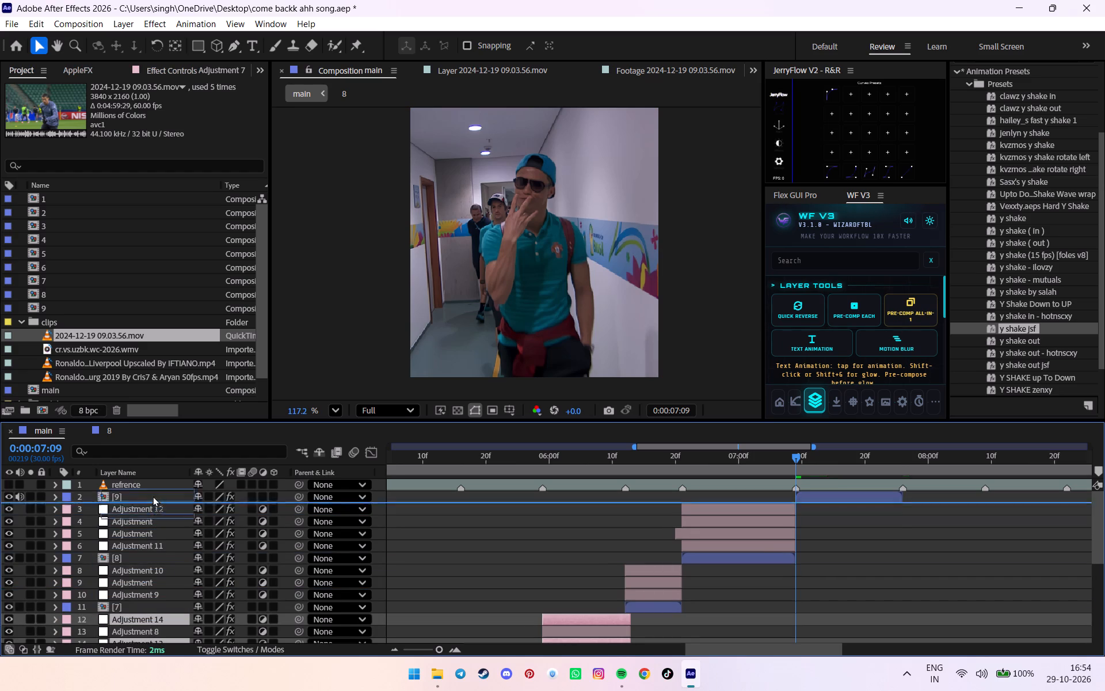
drag(153, 496, 154, 494)
drag(579, 506, 829, 498)
drag(886, 502, 905, 498)
Retime the blur, brightness and Warp keyframes on the duplicated adjustment layers to fit the clip's length, and save the project.
key(u)
drag(728, 521, 936, 682)
scroll(881, 617, up, 1)
scroll(881, 617, down, 2)
alt+drag(881, 556, 893, 553)
scroll(817, 557, up, 4)
drag(756, 527, 952, 681)
scroll(858, 613, up, 5)
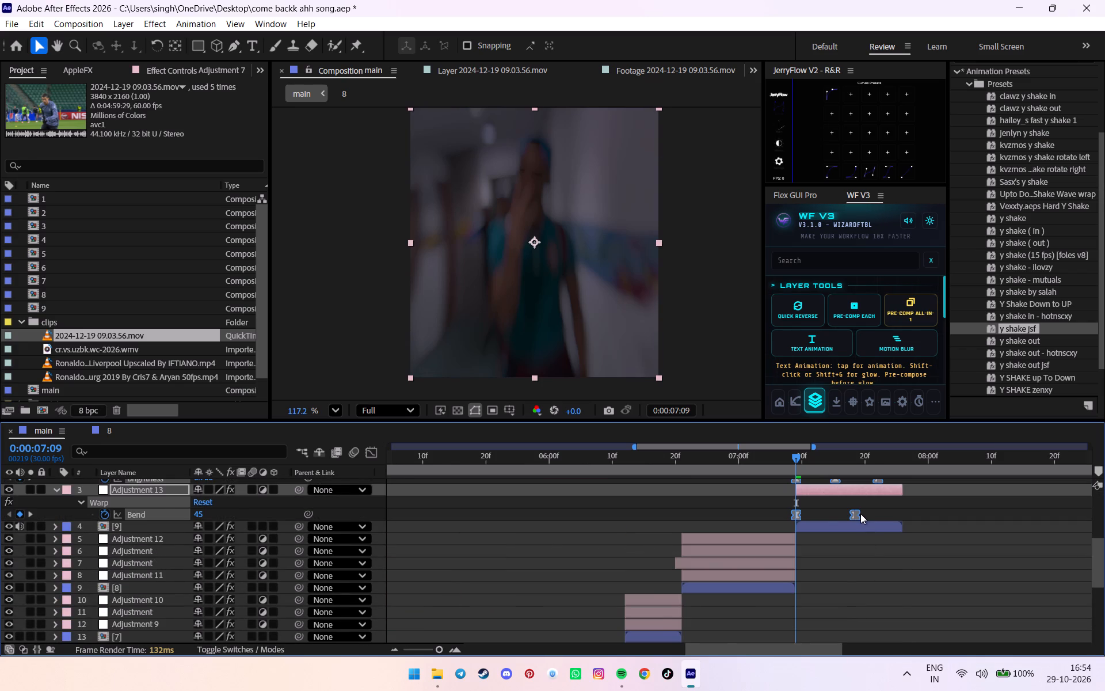
scroll(860, 515, up, 3)
alt+drag(878, 588, 904, 584)
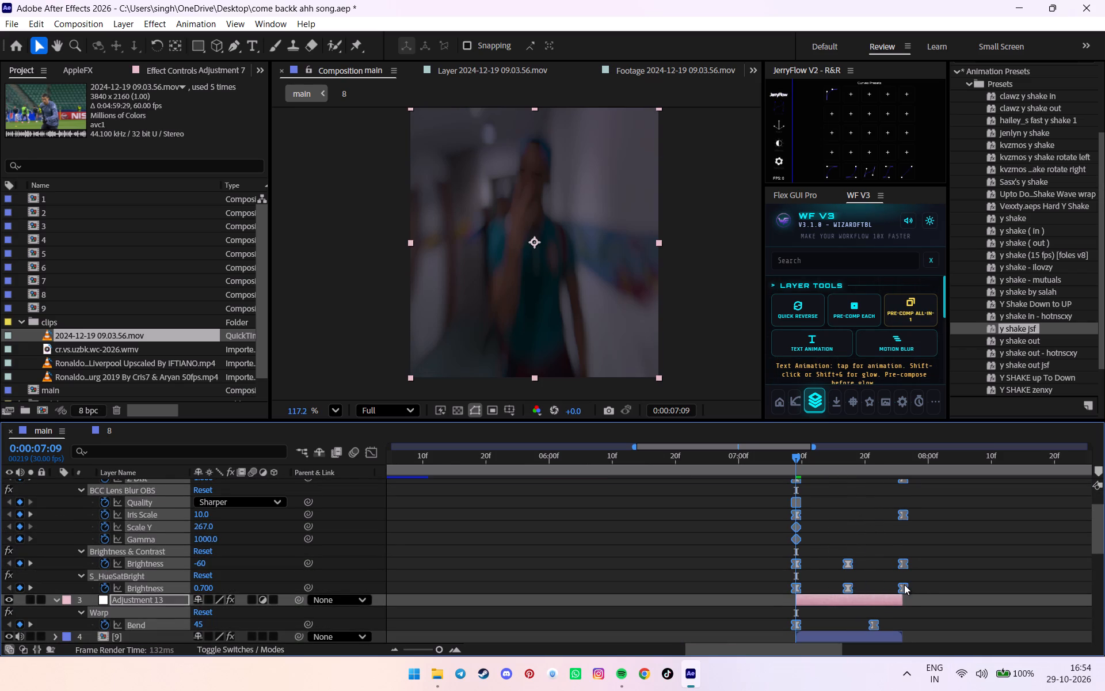
scroll(915, 612, up, 3)
key(u)
click(948, 560)
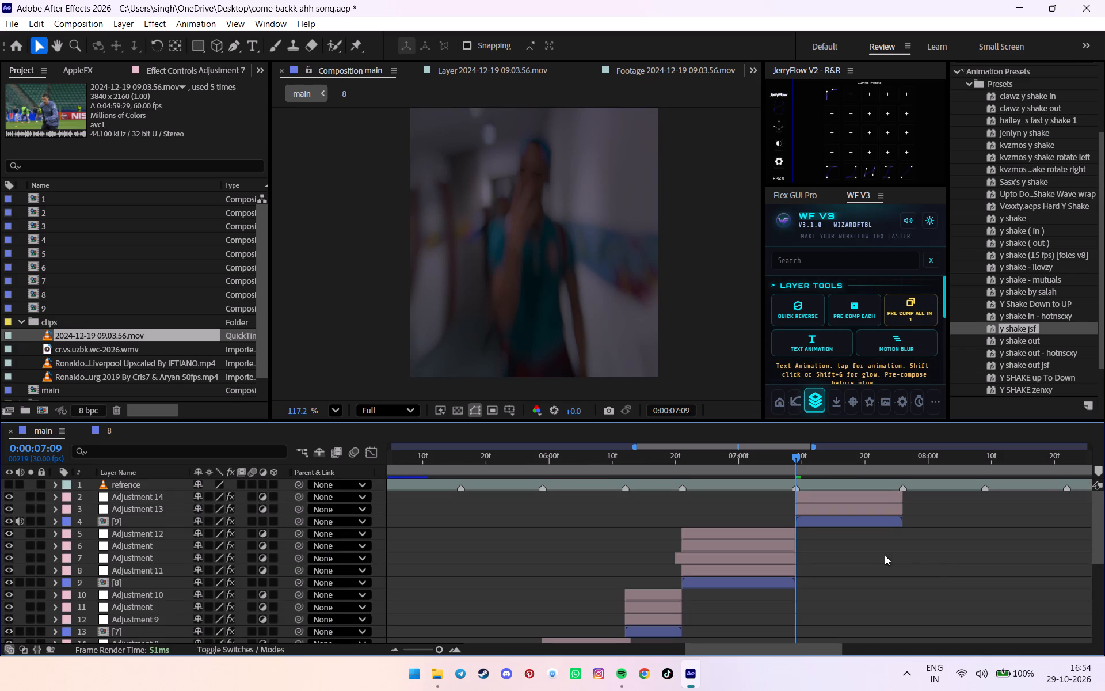
key(ctrl+s)
Shift the footage inside composition 9 slightly left to centre the player, return to the main composition, and save.
drag(820, 470, 835, 464)
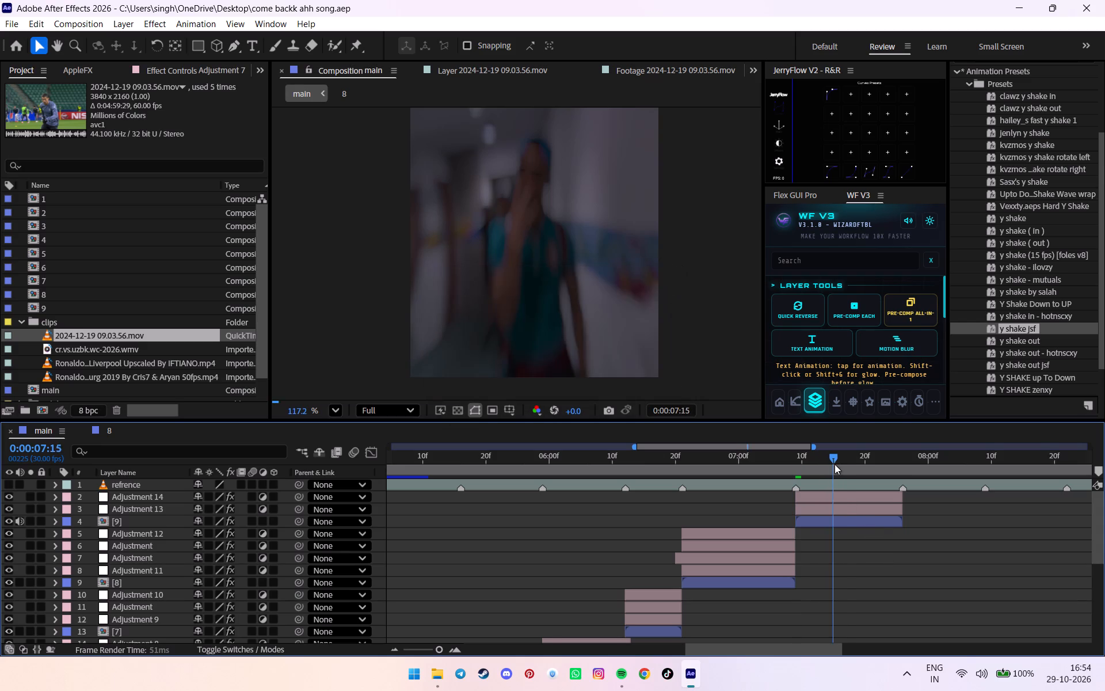
drag(835, 464, 888, 461)
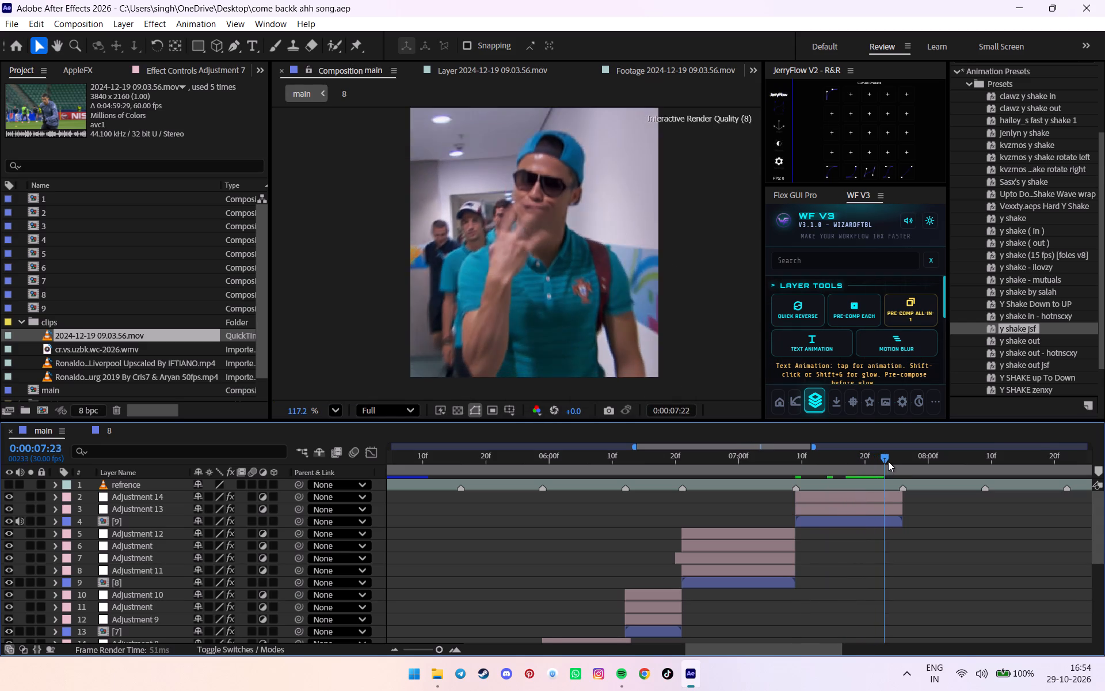
drag(888, 461, 859, 467)
double_click(864, 518)
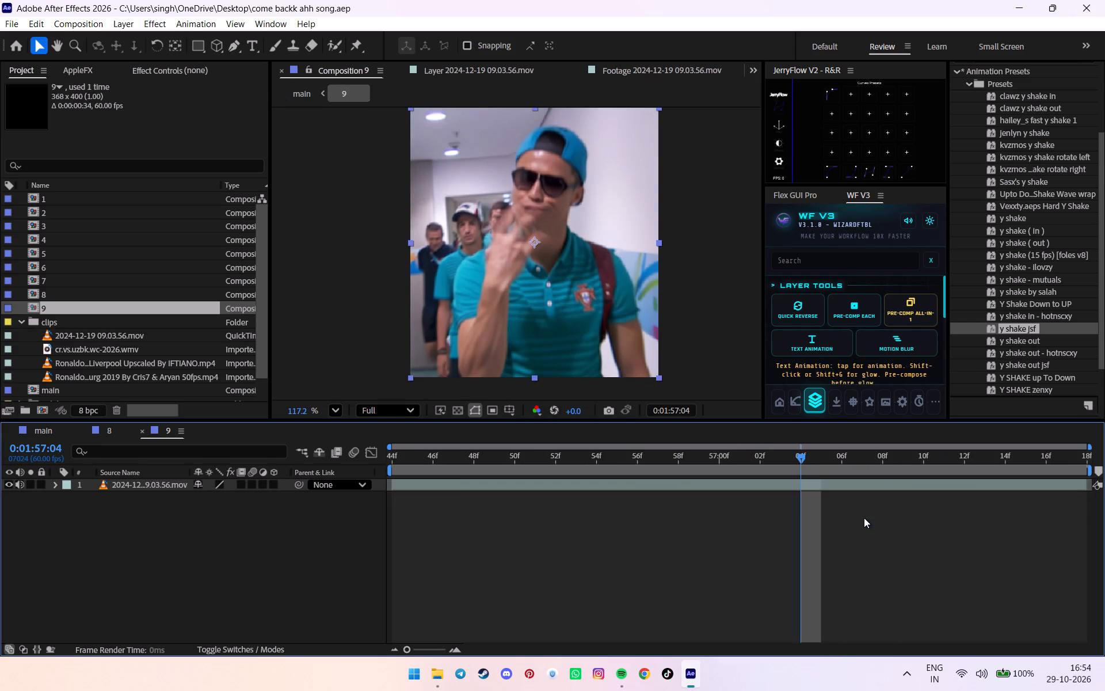
key(p)
drag(206, 499, 200, 499)
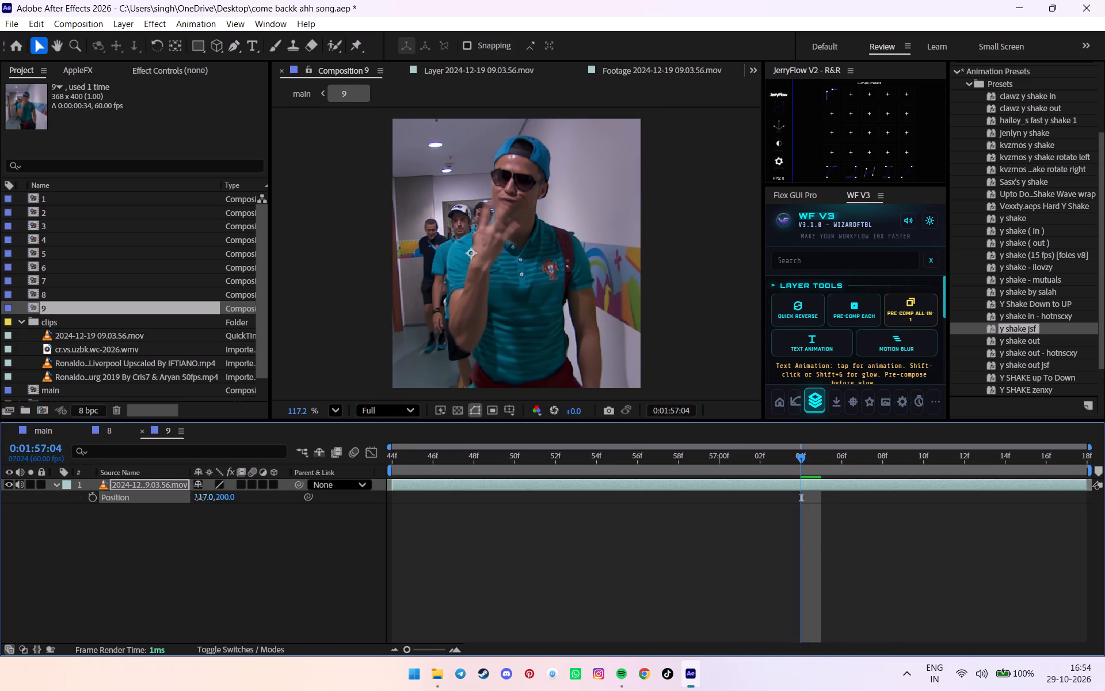
drag(200, 499, 197, 499)
click(54, 436)
key(ctrl+s)
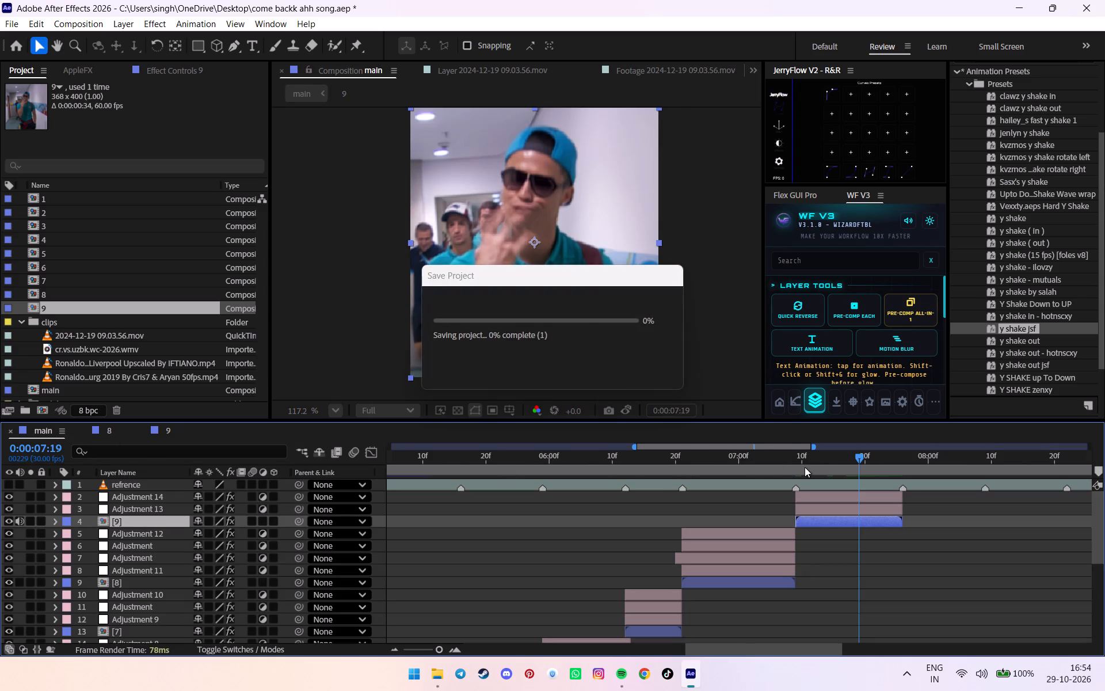
Mute the audio of layer [9] in the main composition and save the project.
click(804, 467)
click(18, 518)
key(space)
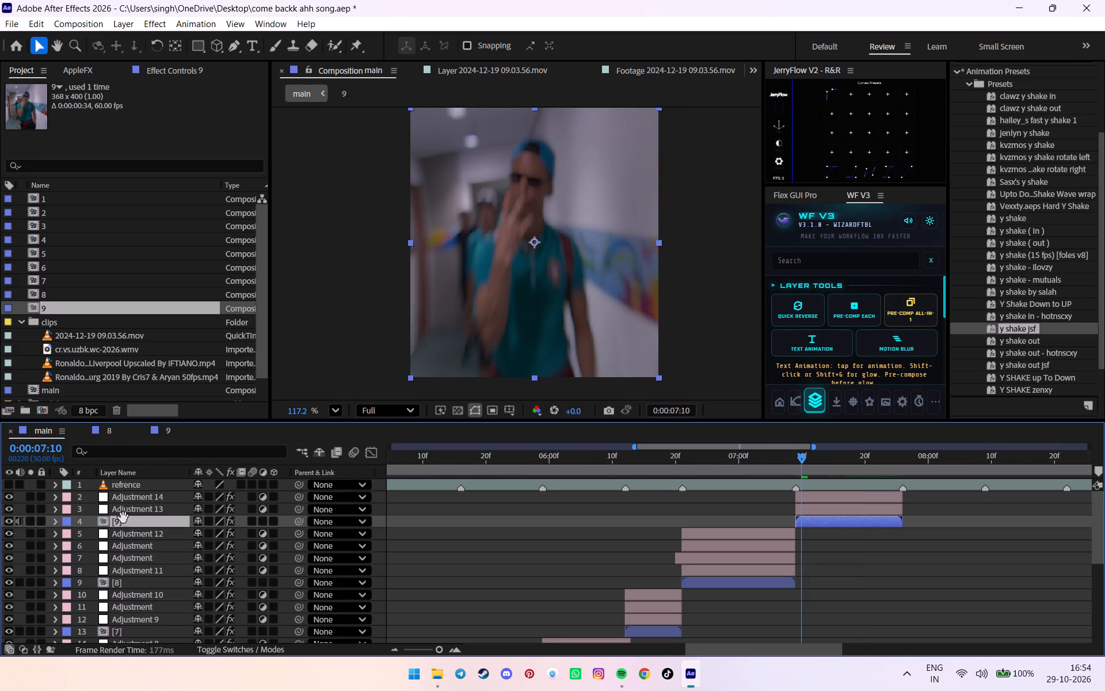
key(ctrl+s)
Play back the main composition to review the edit, focusing on the clips between about 6 and 8 seconds.
alt+scroll(947, 542, down, 2)
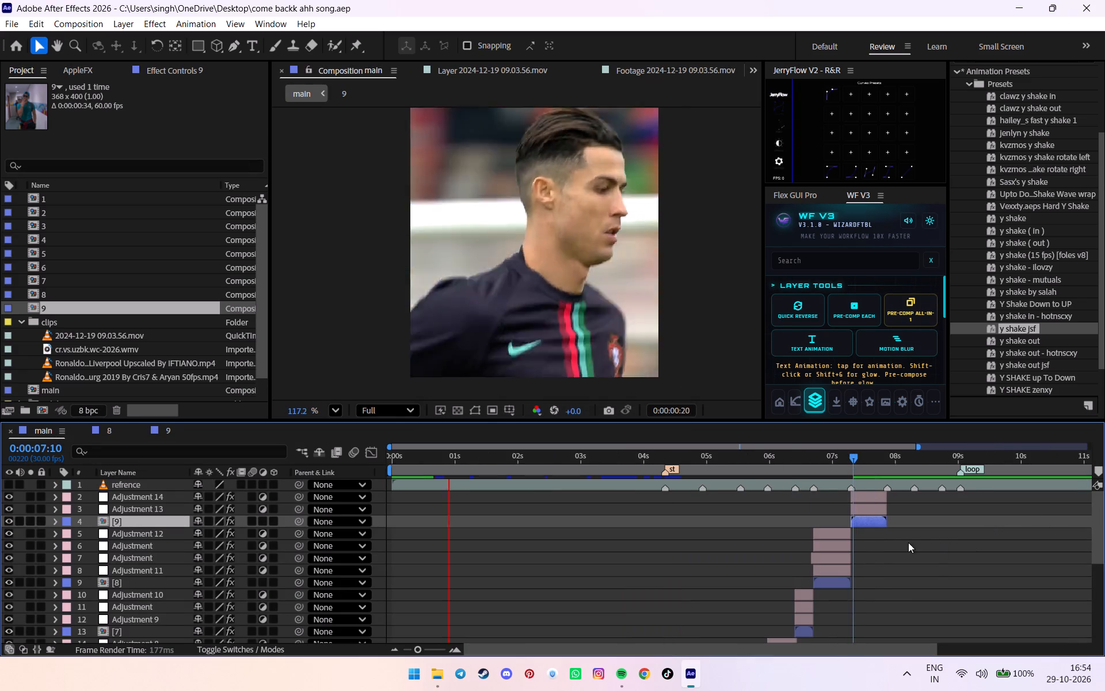
click(906, 538)
key(ctrl+s)
scroll(915, 537, down, 5)
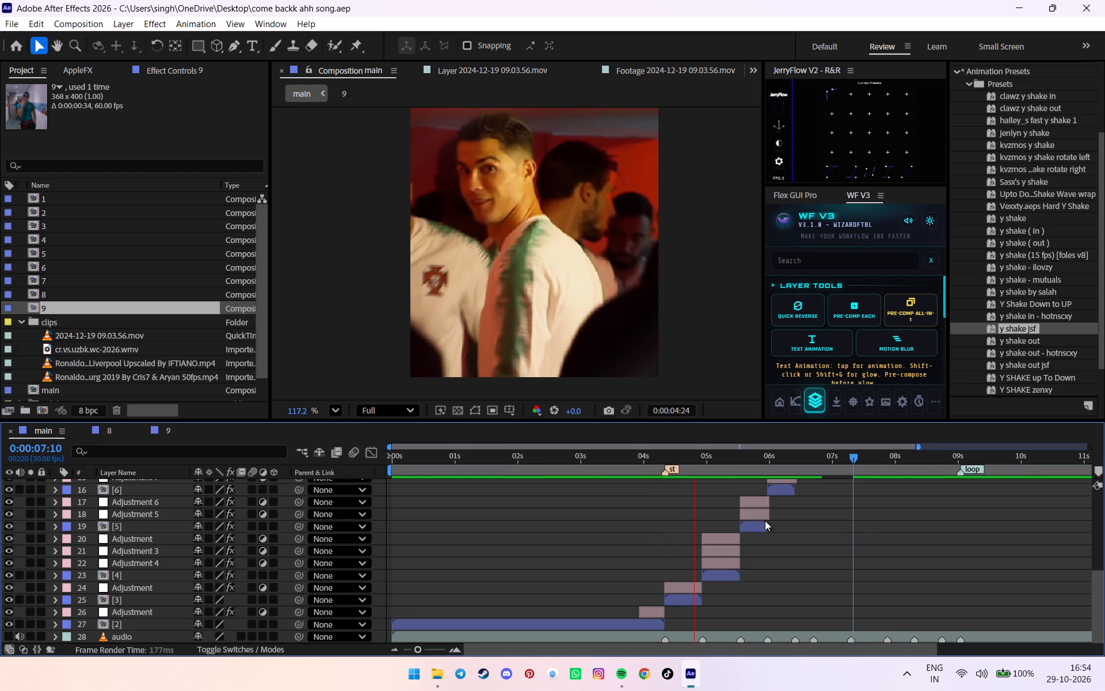
scroll(765, 521, up, 4)
key(ctrl+s)
scroll(838, 472, up, 3)
drag(828, 460, 799, 459)
key(space)
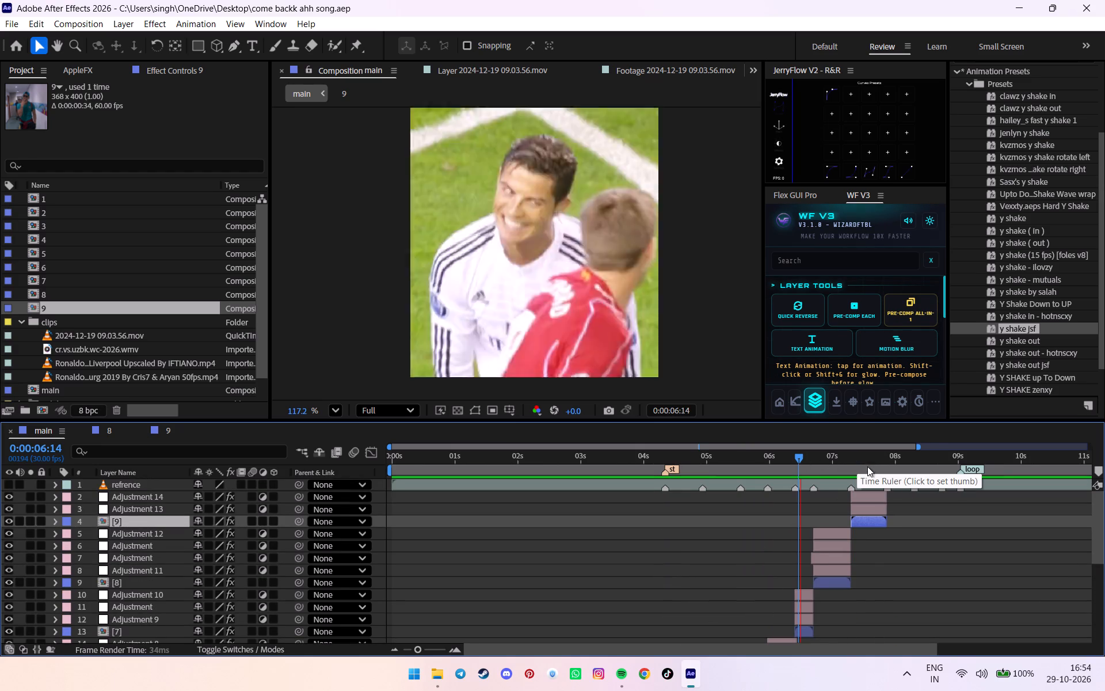
drag(858, 466, 819, 465)
key(space)
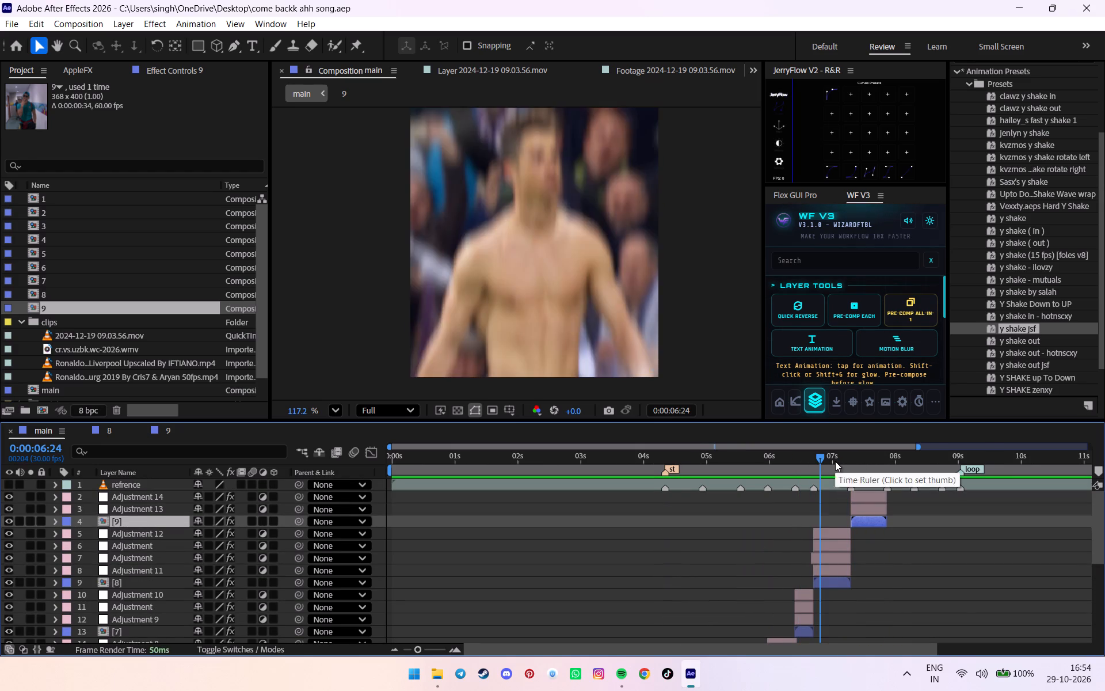
drag(836, 461, 782, 465)
key(space)
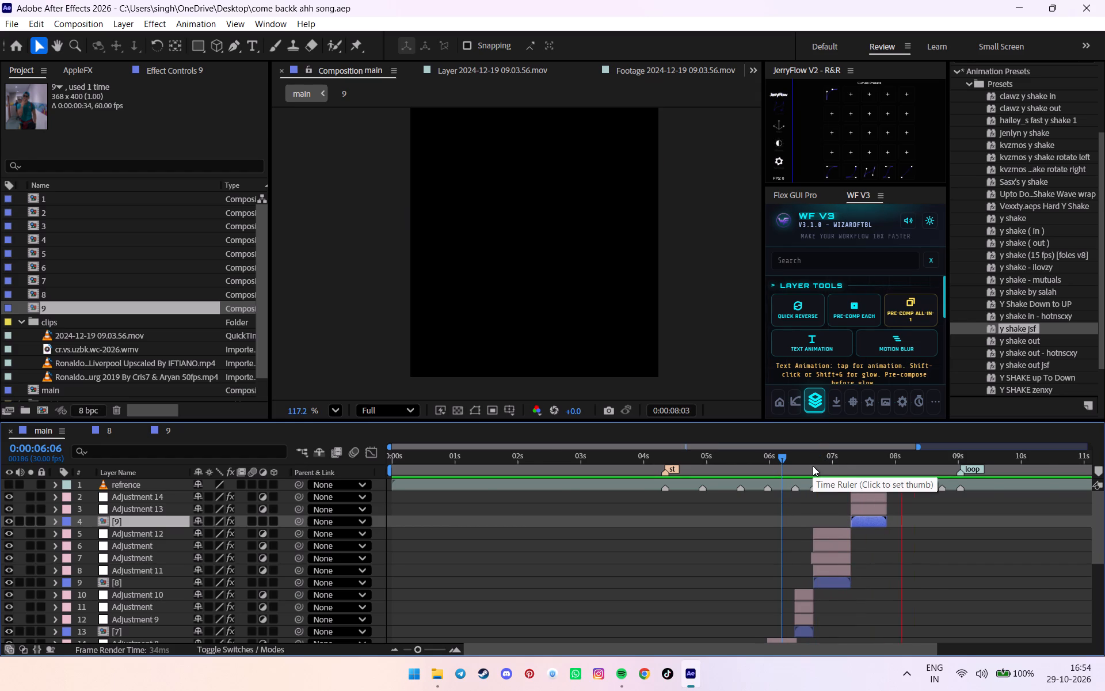
Play back the main composition from the start to review the whole edit, and save the project.
alt+scroll(838, 473, up, 1)
alt+scroll(874, 474, down, 9)
drag(849, 451, 519, 469)
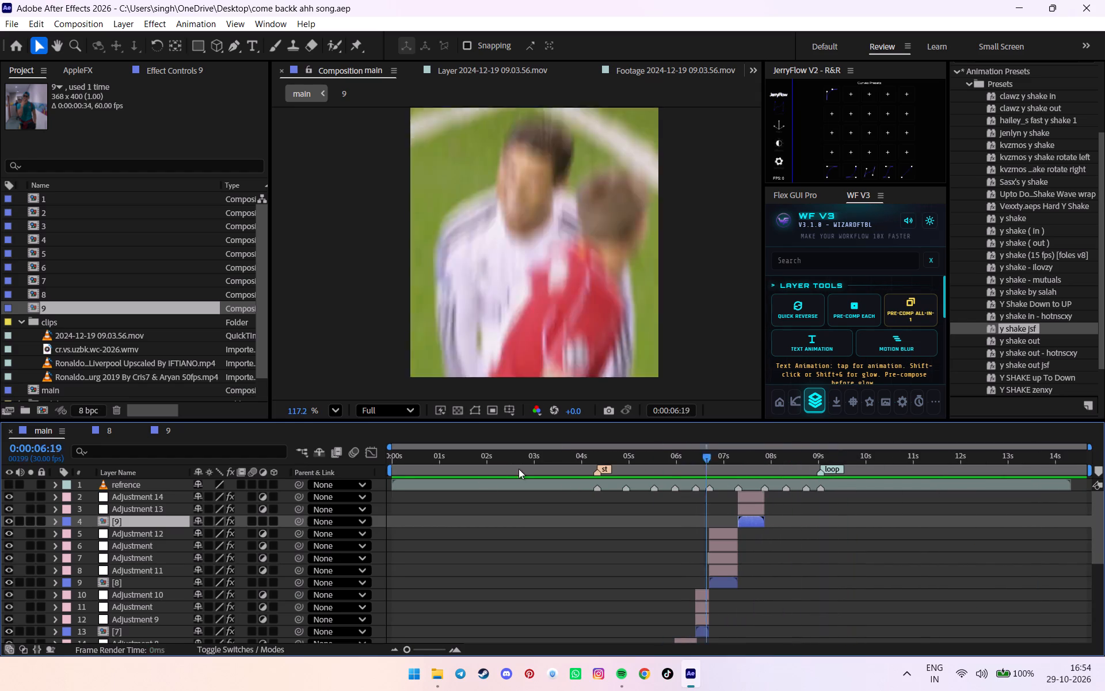
drag(519, 469, 344, 495)
key(space)
alt+scroll(498, 493, down, 6)
key(ctrl+s)
scroll(567, 514, down, 6)
drag(430, 457, 358, 465)
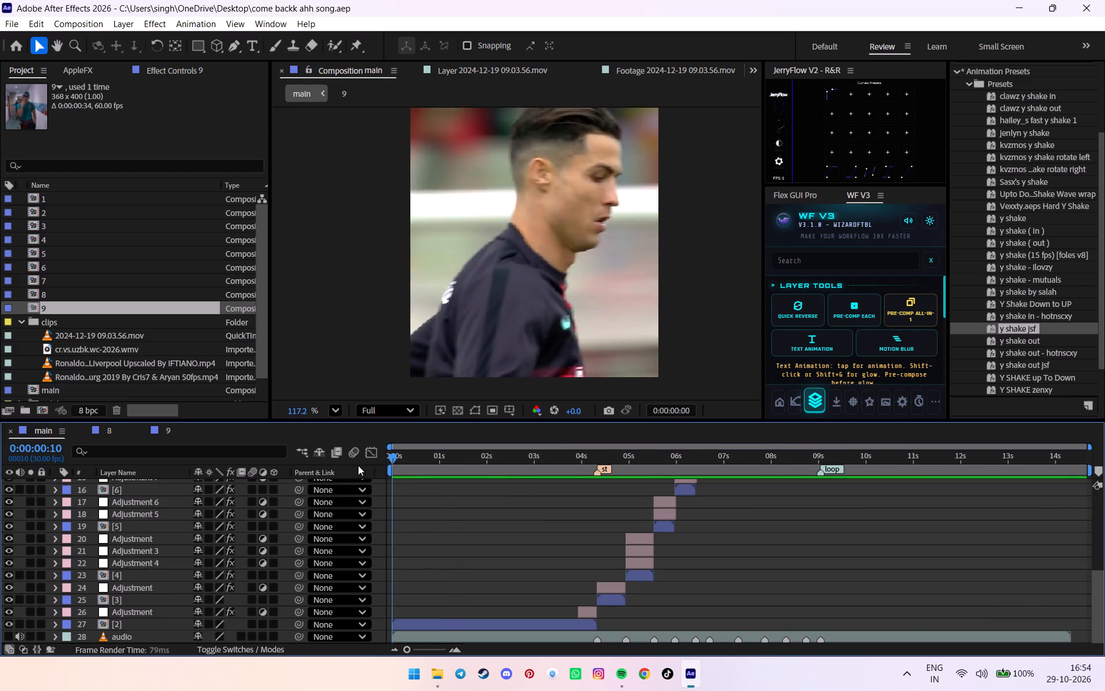
drag(358, 465, 350, 468)
key(space)
key(ctrl+s)
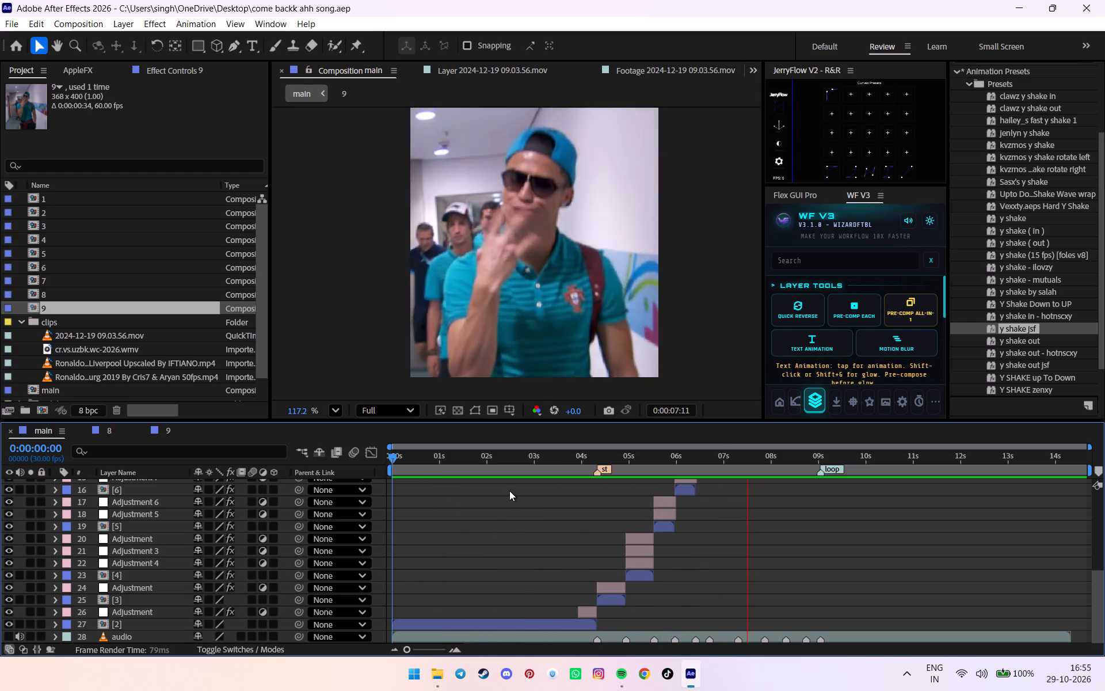
Set the main composition's time to layer [9]'s end, then scan 2024-12-19 09.03.56.mov from about 2:12 to 4:40 for the next clip.
scroll(822, 487, up, 5)
alt+scroll(755, 472, up, 3)
drag(794, 457, 820, 458)
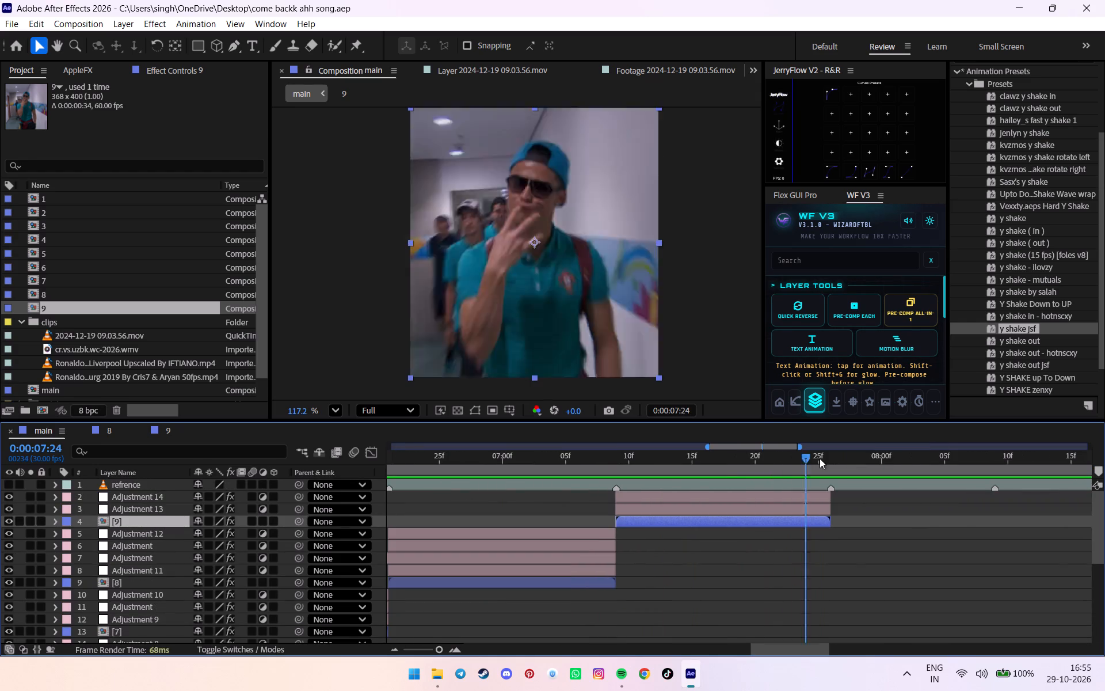
drag(820, 458, 829, 460)
double_click(86, 333)
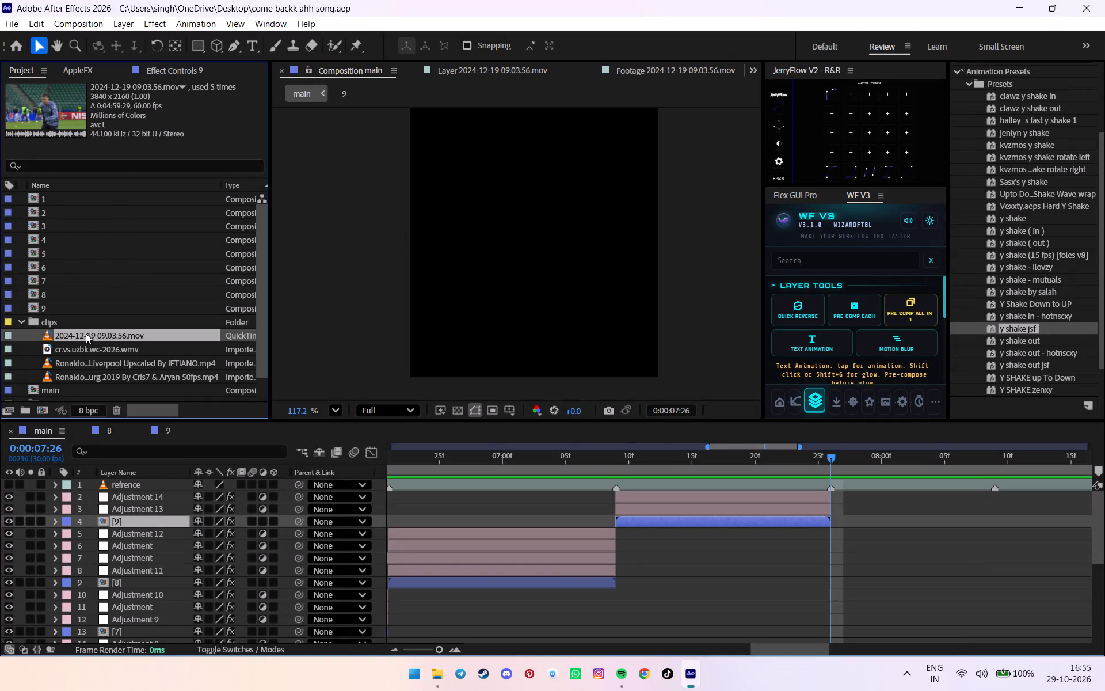
drag(474, 378, 487, 377)
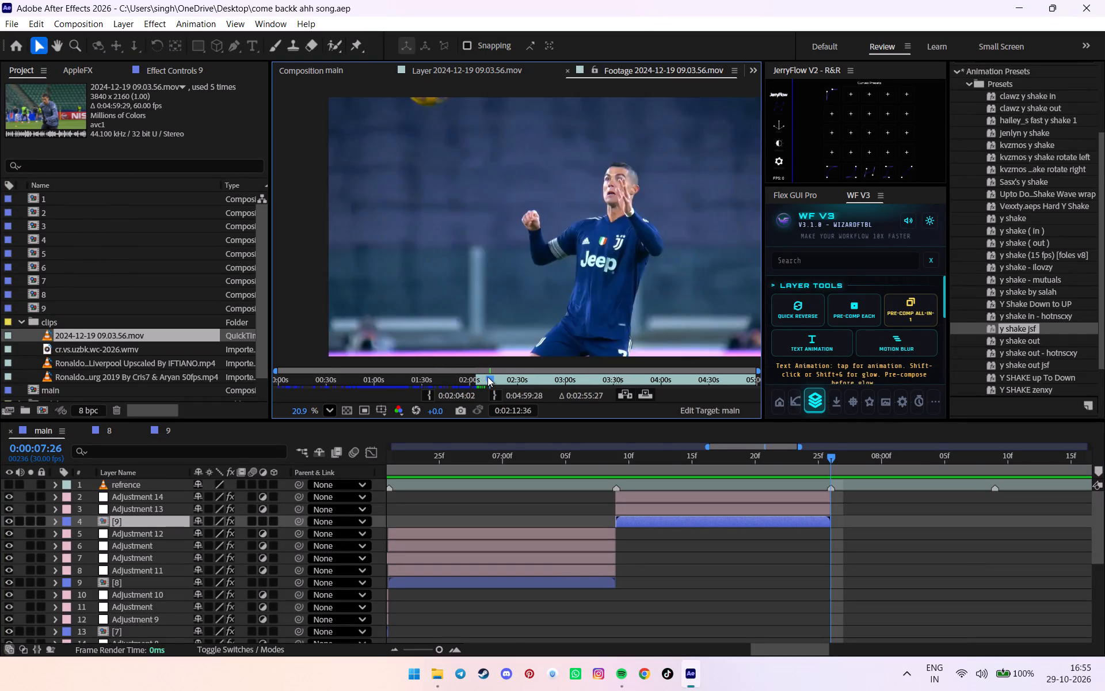
drag(487, 377, 508, 375)
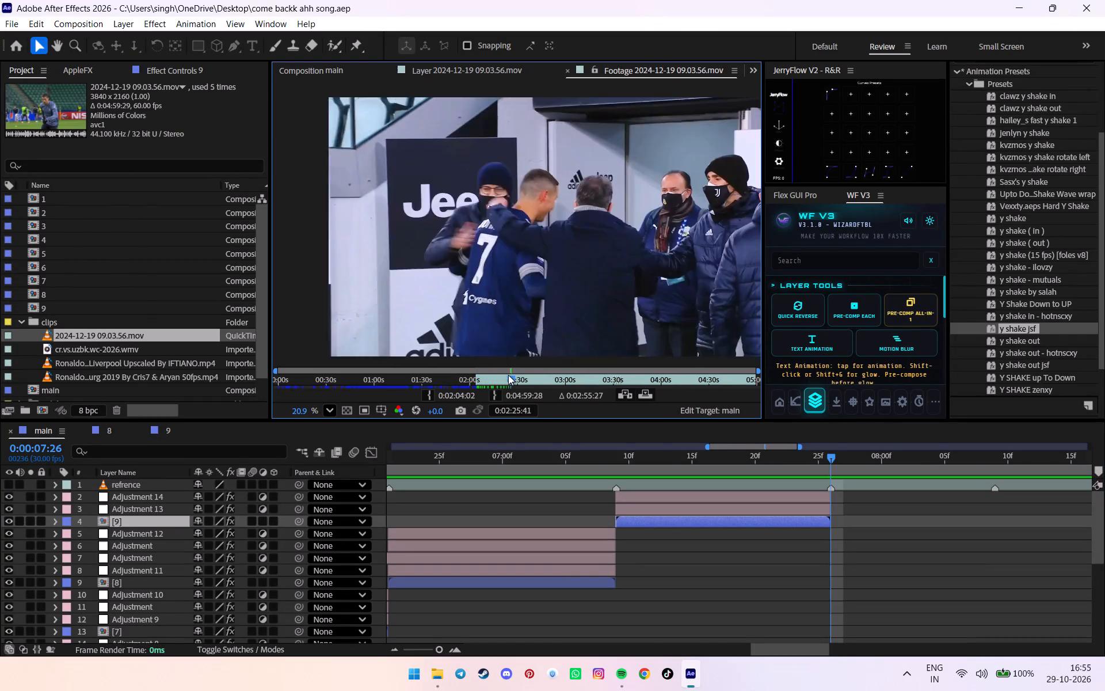
drag(508, 375, 524, 375)
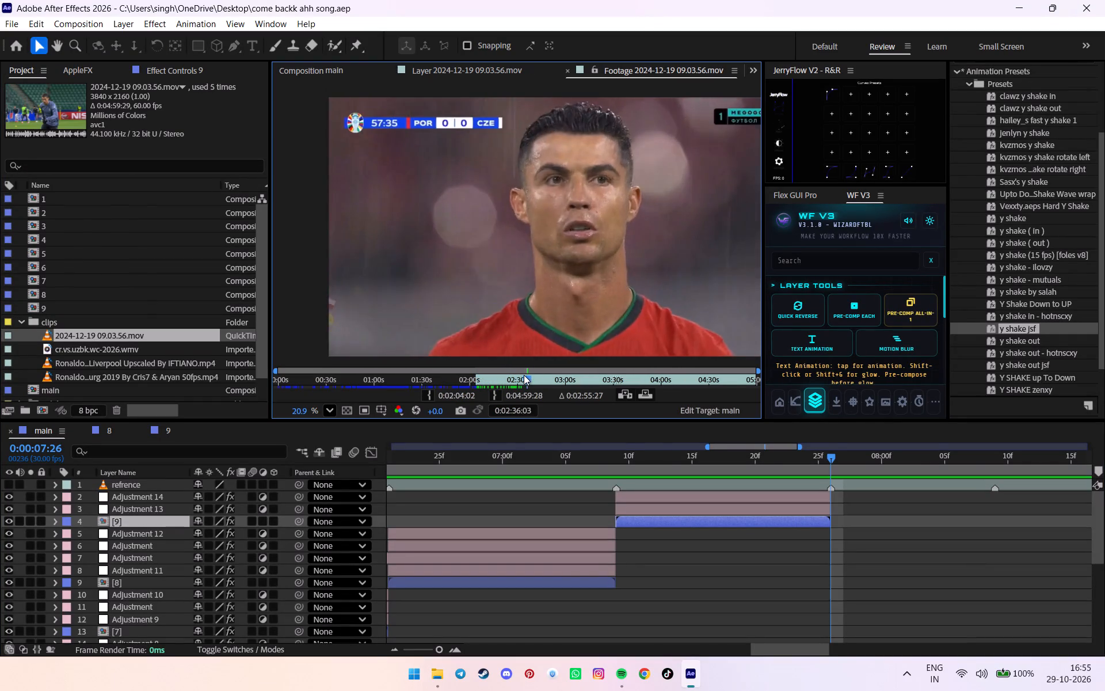
drag(524, 375, 524, 374)
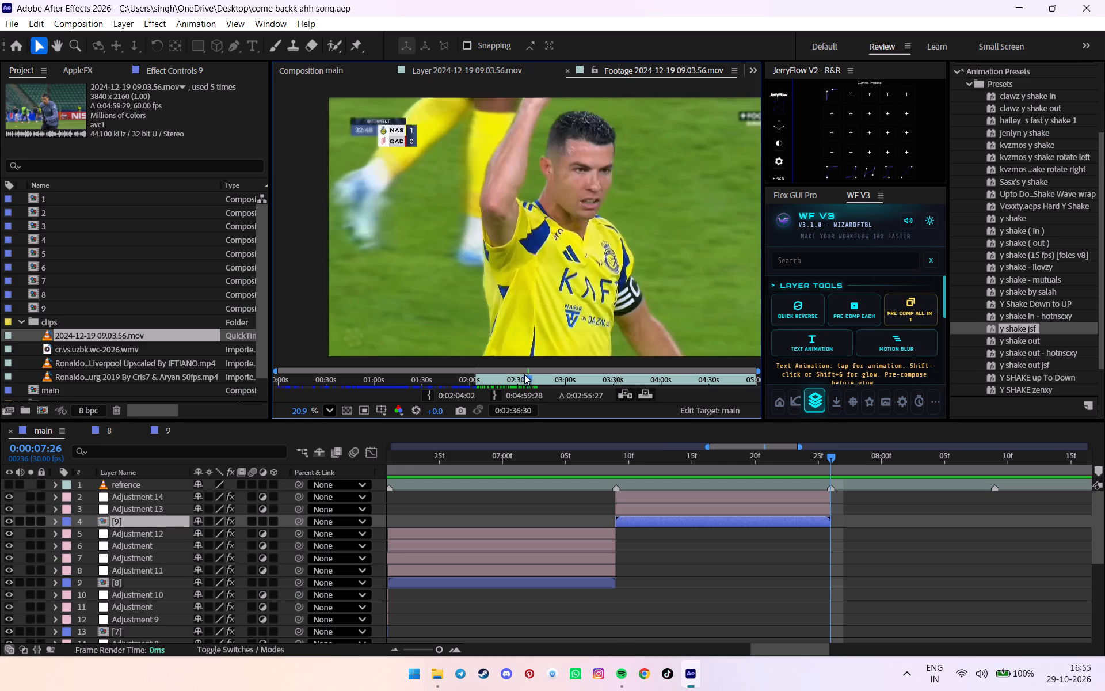
drag(524, 374, 522, 373)
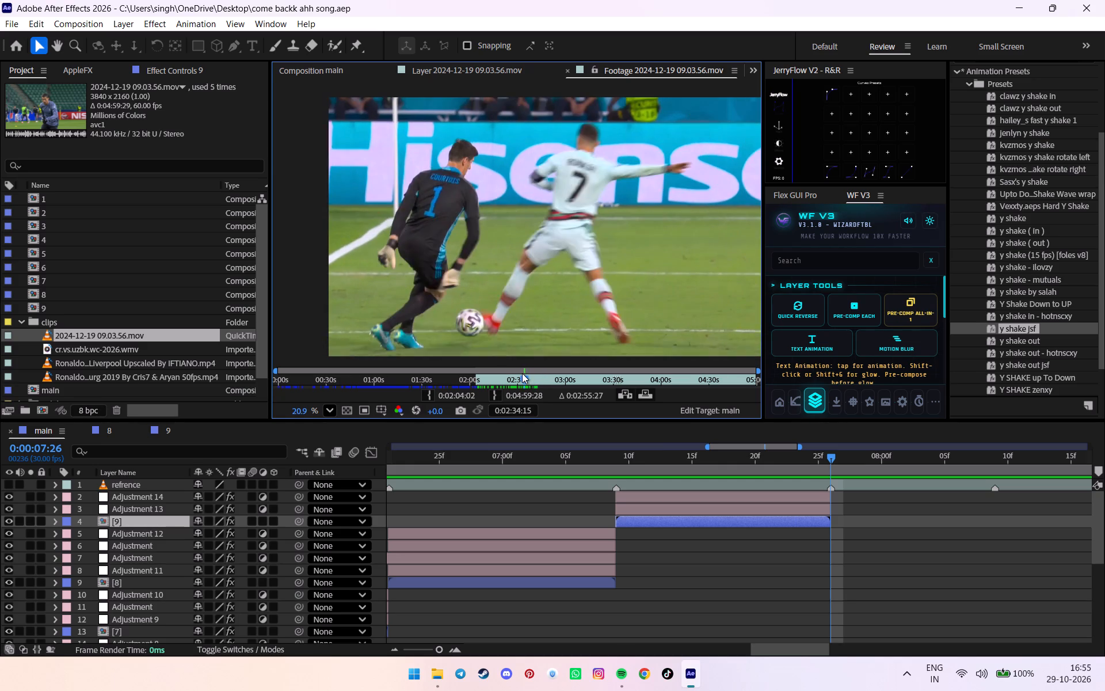
drag(522, 373, 523, 373)
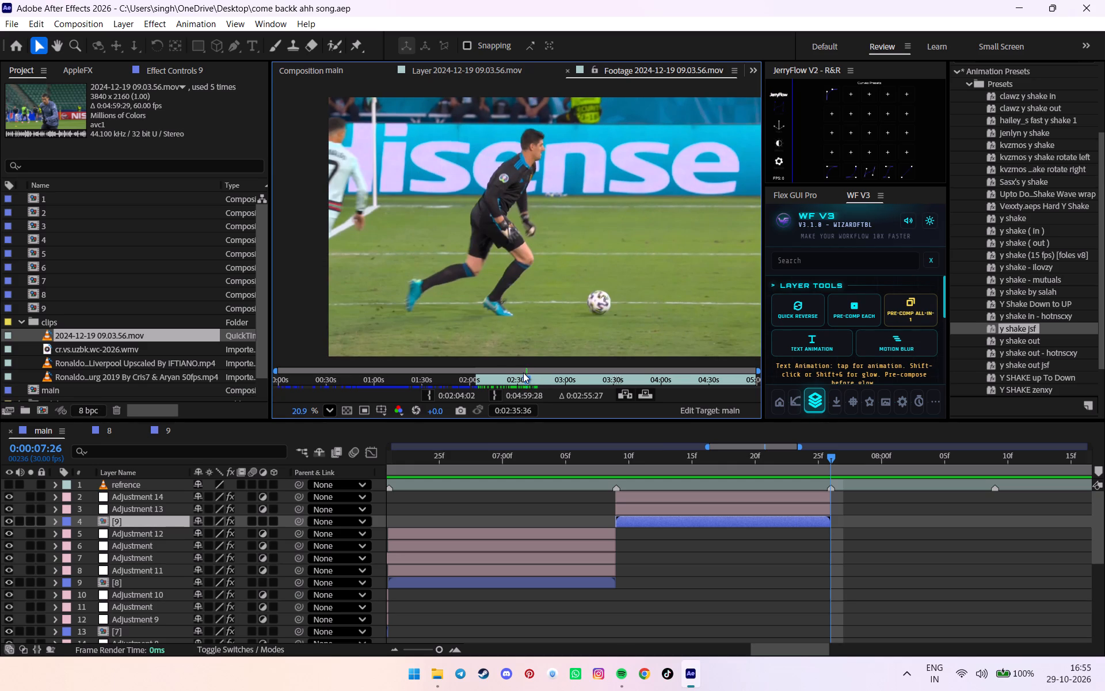
drag(523, 373, 529, 373)
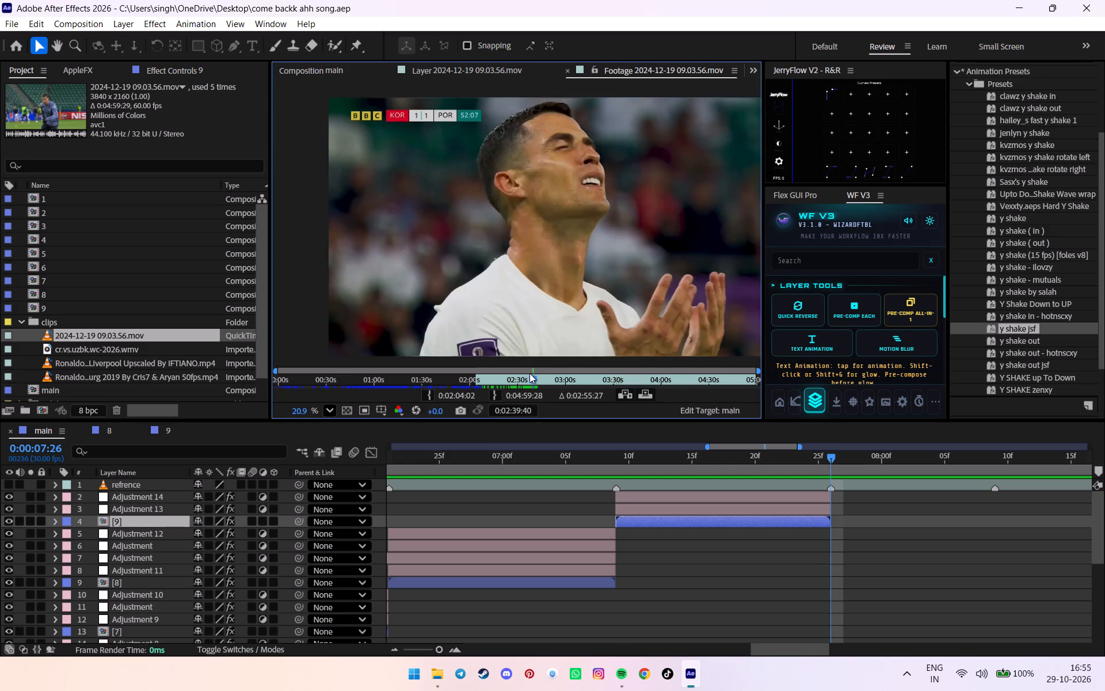
drag(529, 373, 524, 375)
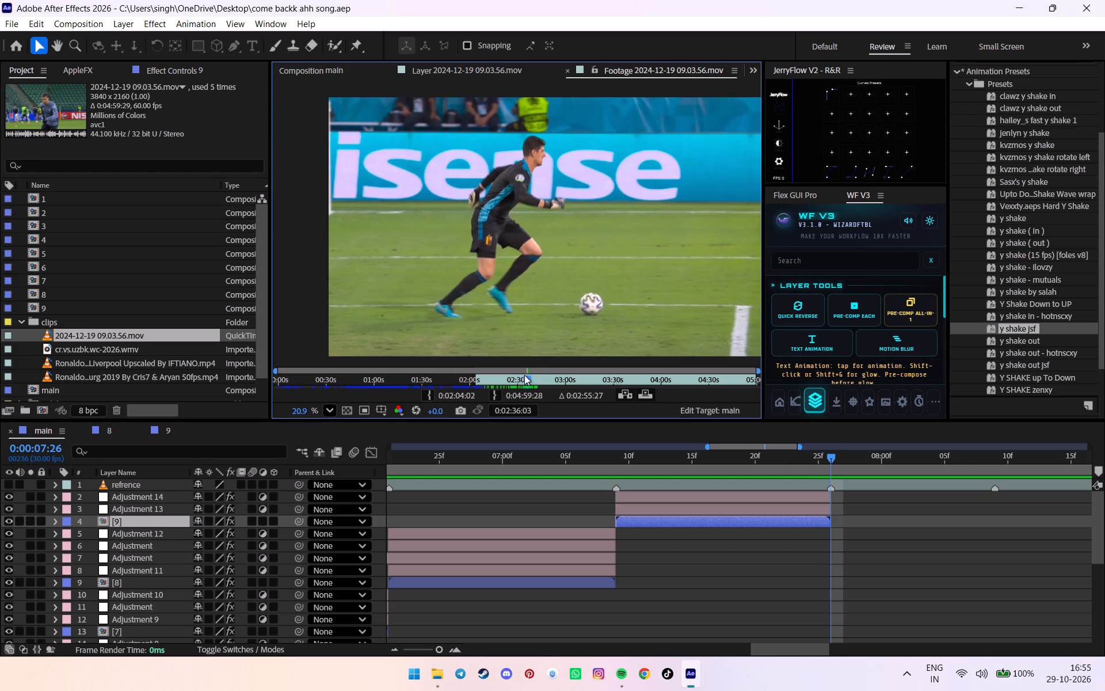
drag(524, 375, 546, 374)
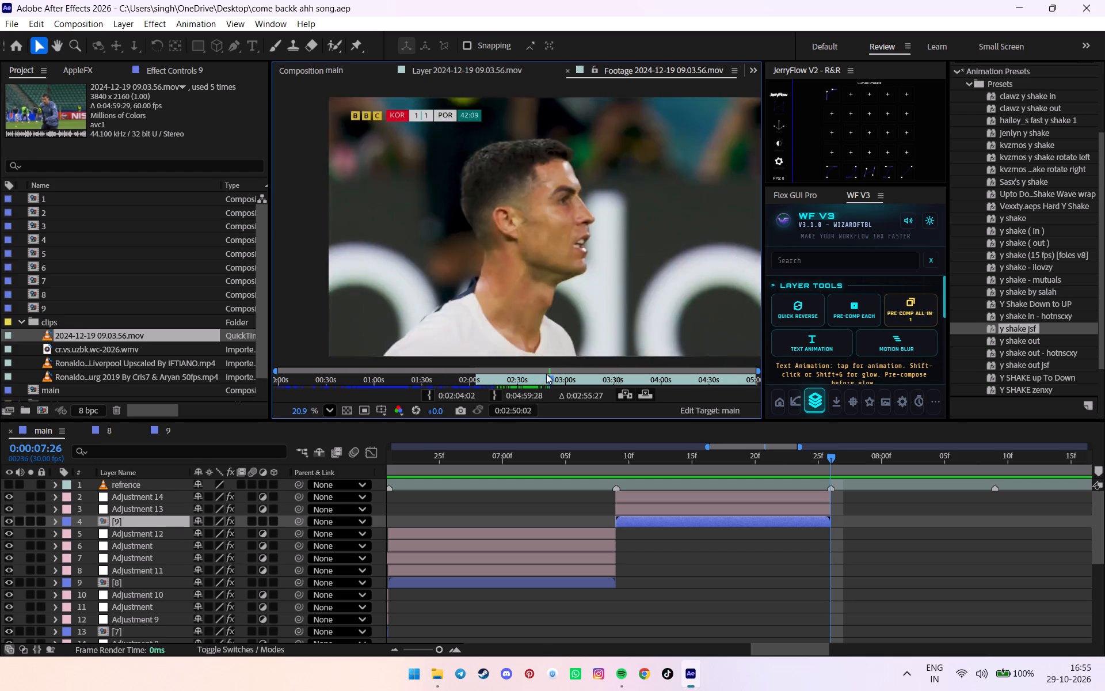
drag(546, 374, 583, 374)
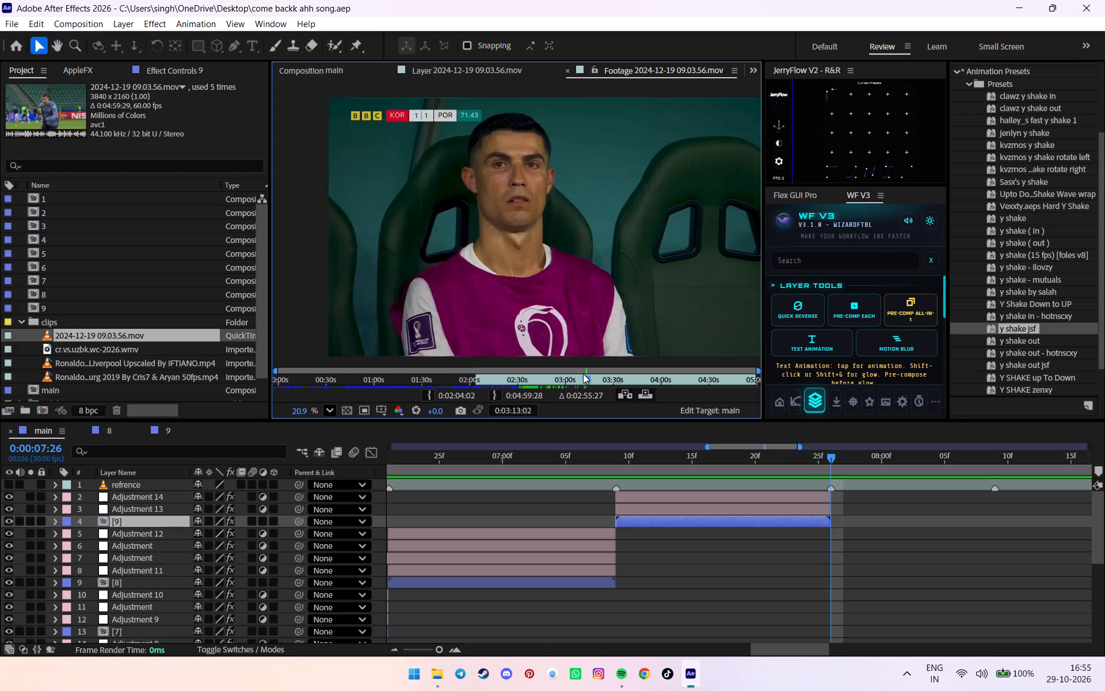
drag(583, 374, 619, 374)
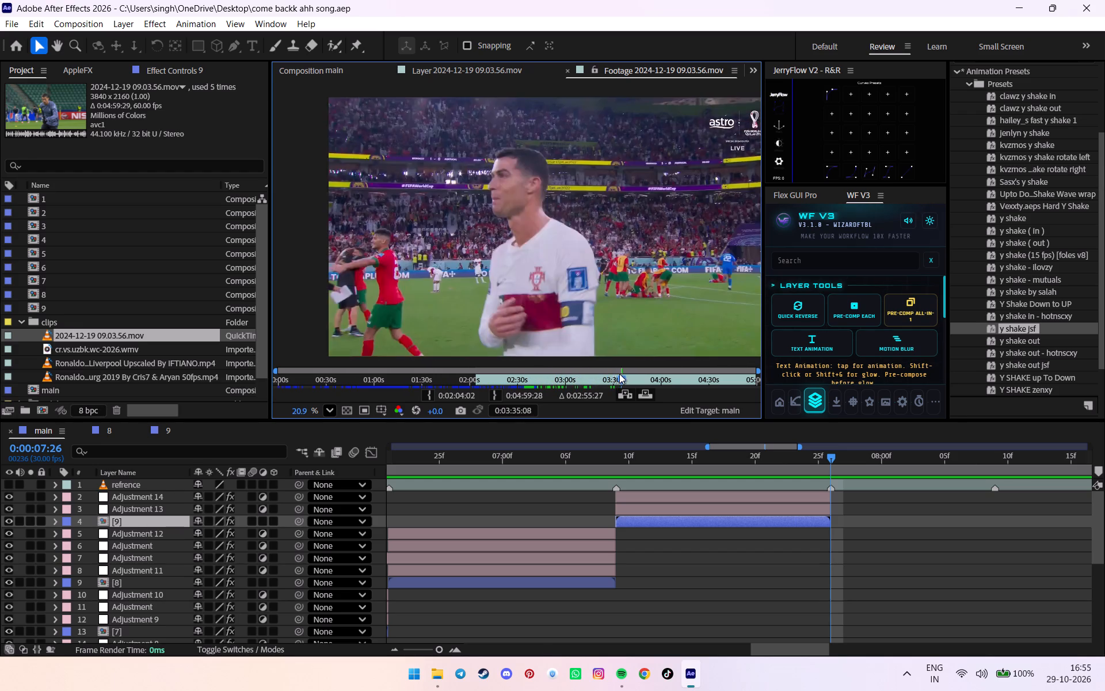
drag(619, 374, 623, 377)
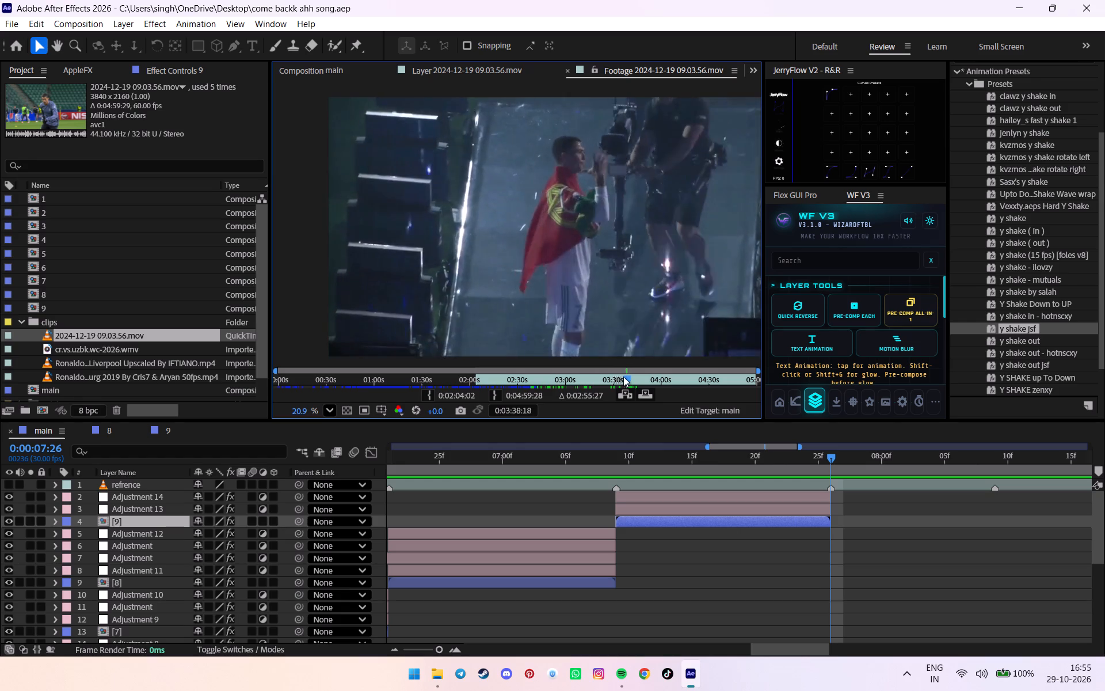
drag(623, 377, 617, 377)
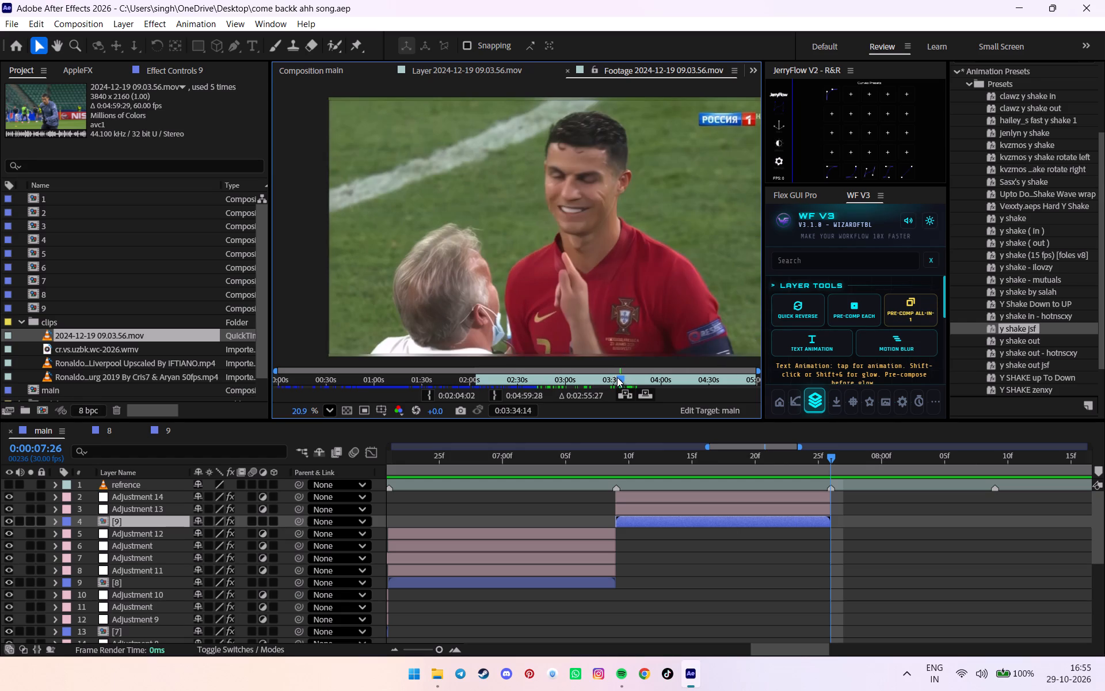
drag(617, 377, 643, 375)
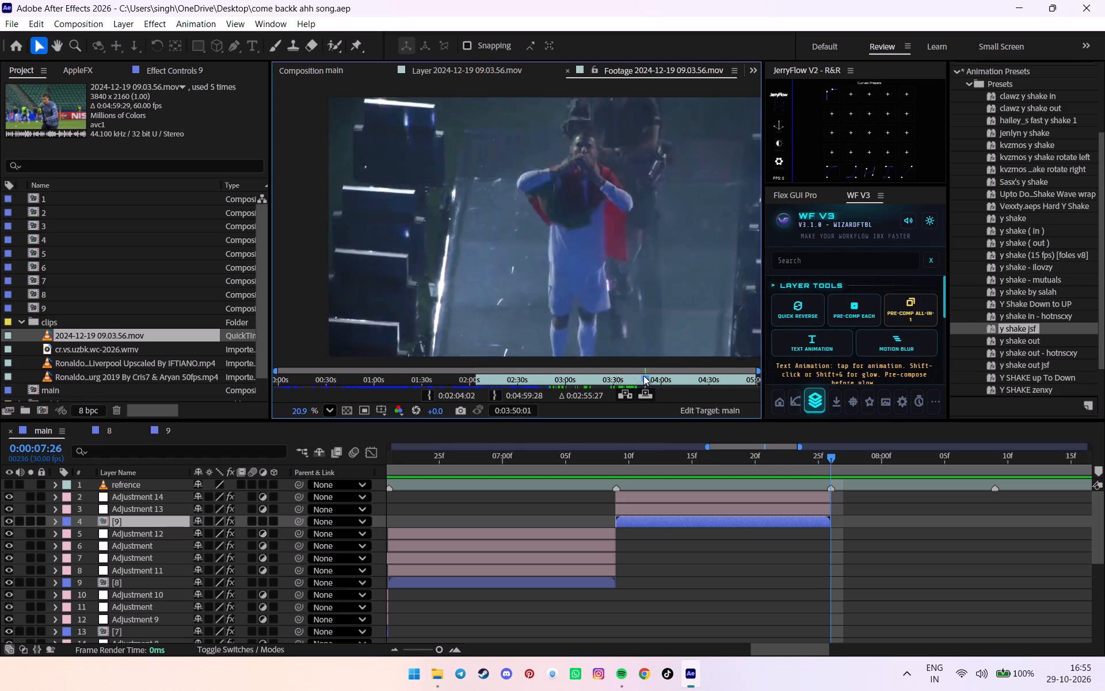
drag(643, 375, 661, 375)
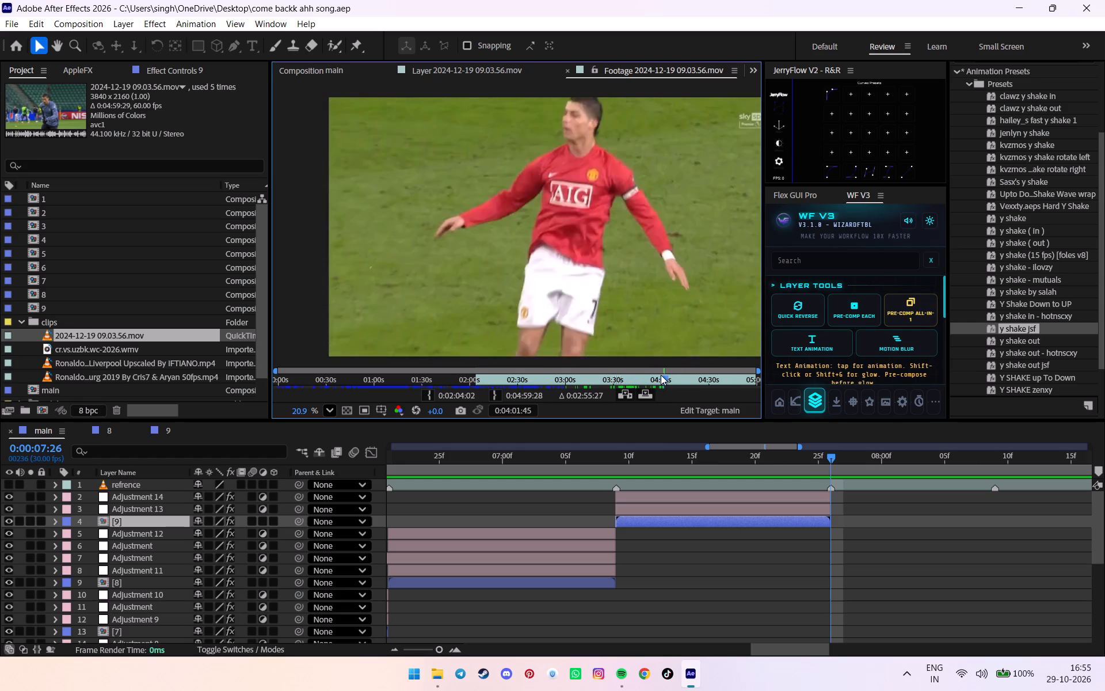
drag(661, 375, 688, 373)
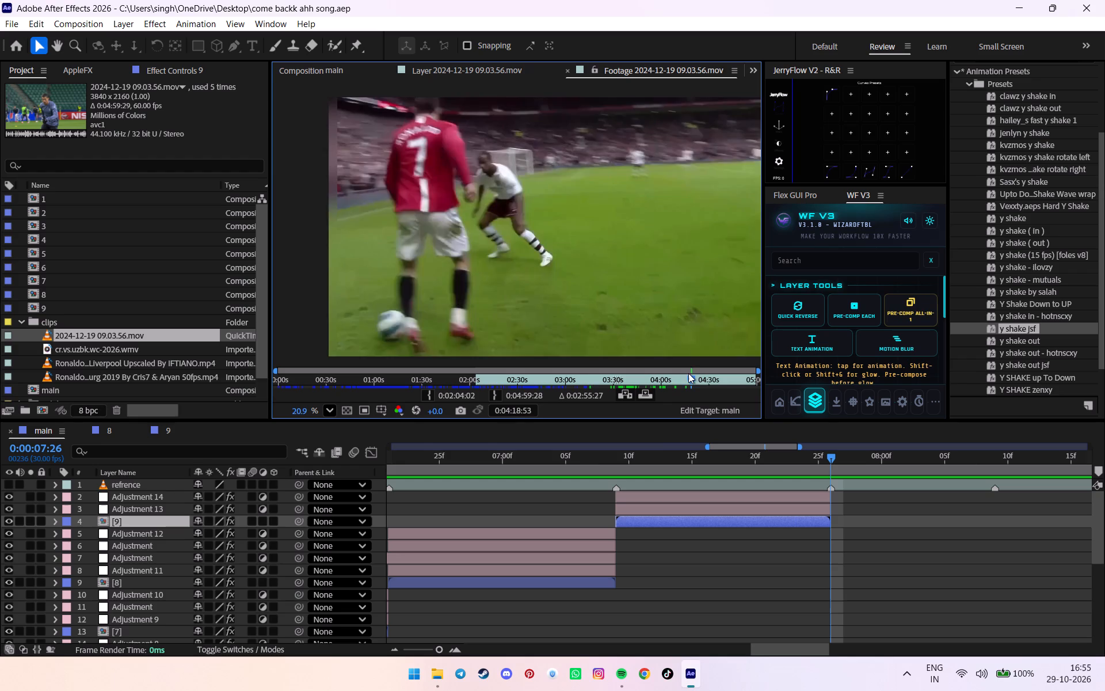
drag(688, 373, 717, 374)
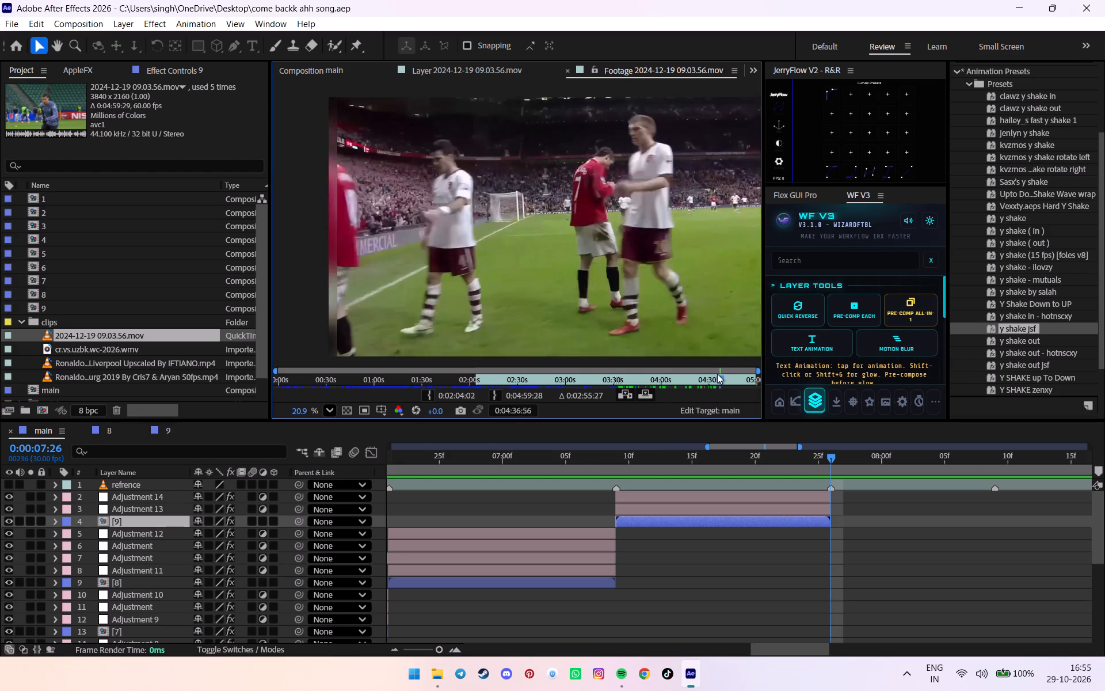
drag(717, 374, 722, 374)
Open the footage cr.vs.uzbk.wc-2026.wmv and scan it up to about 5:48 for a usable player shot.
double_click(115, 347)
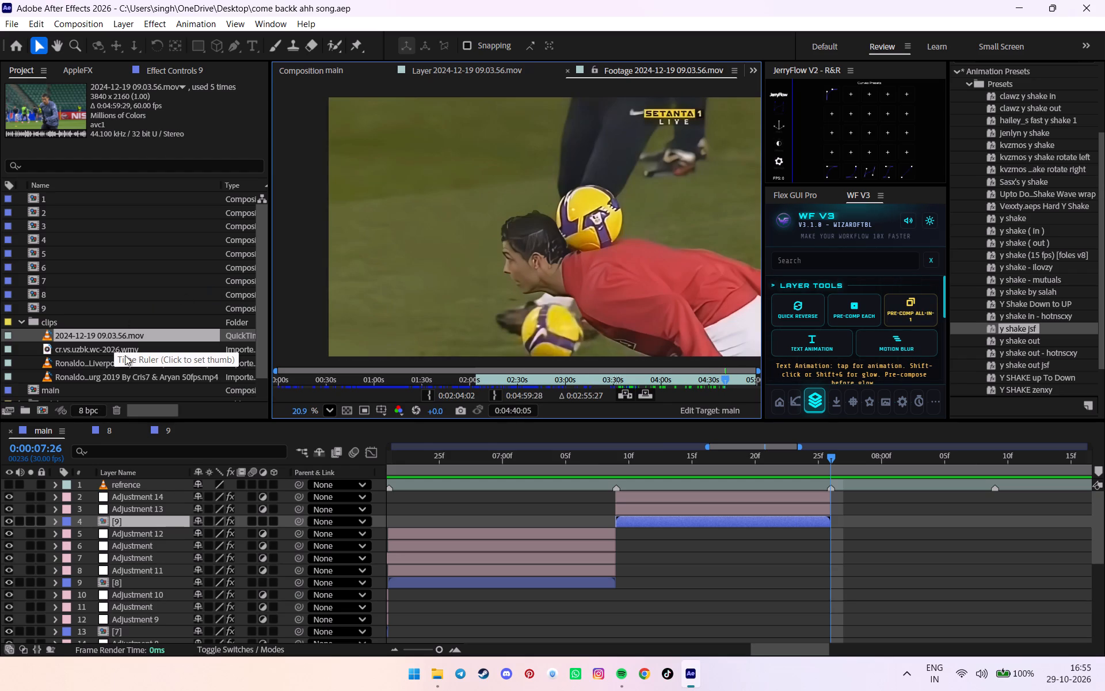
double_click(99, 360)
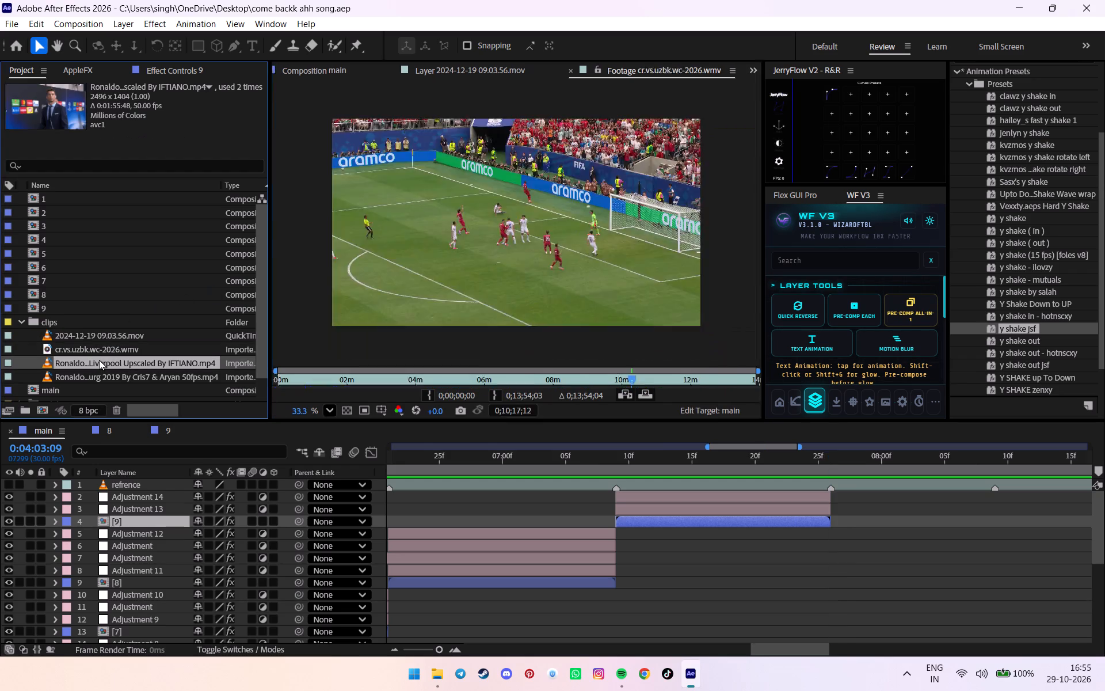
double_click(116, 350)
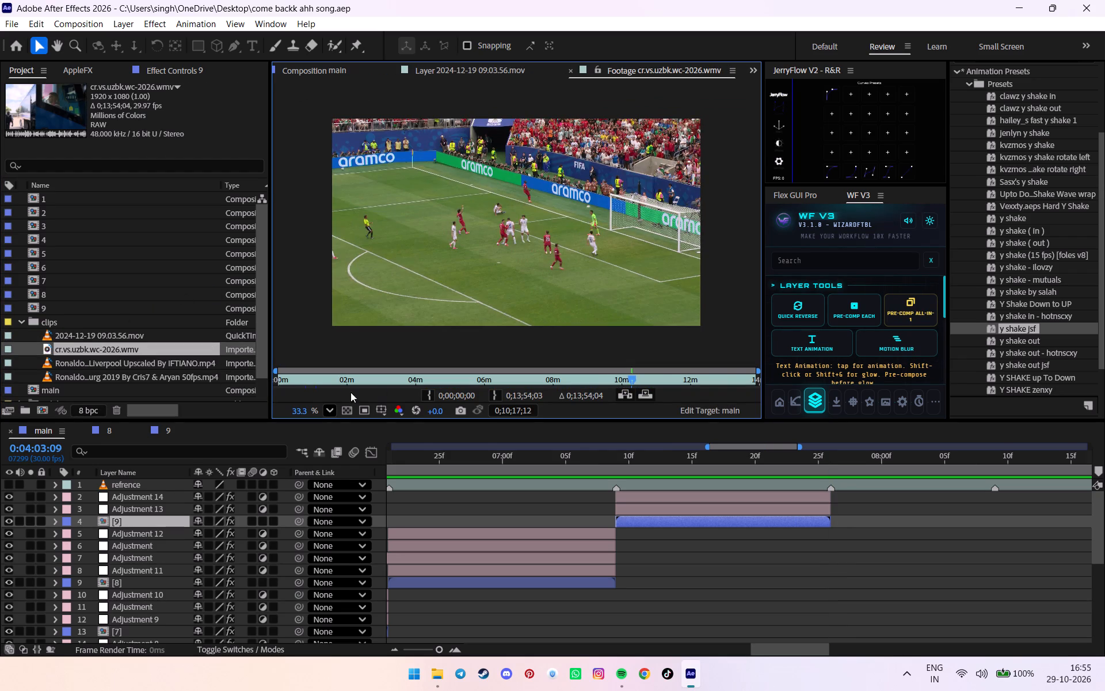
drag(293, 386, 301, 379)
drag(298, 381, 300, 381)
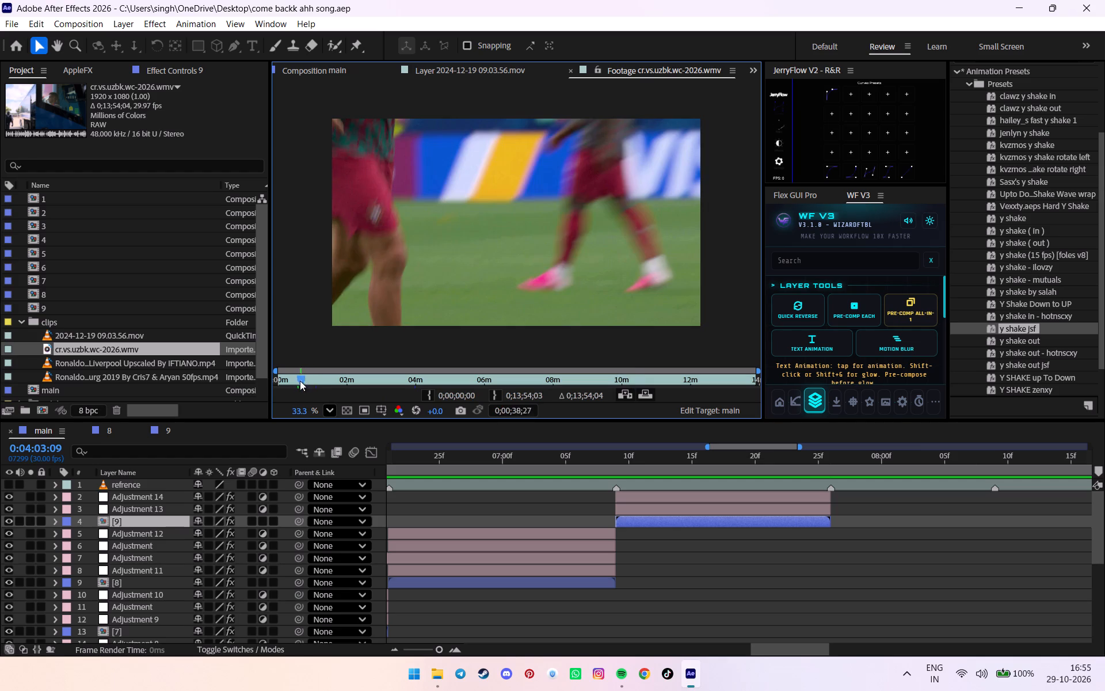
drag(300, 381, 476, 377)
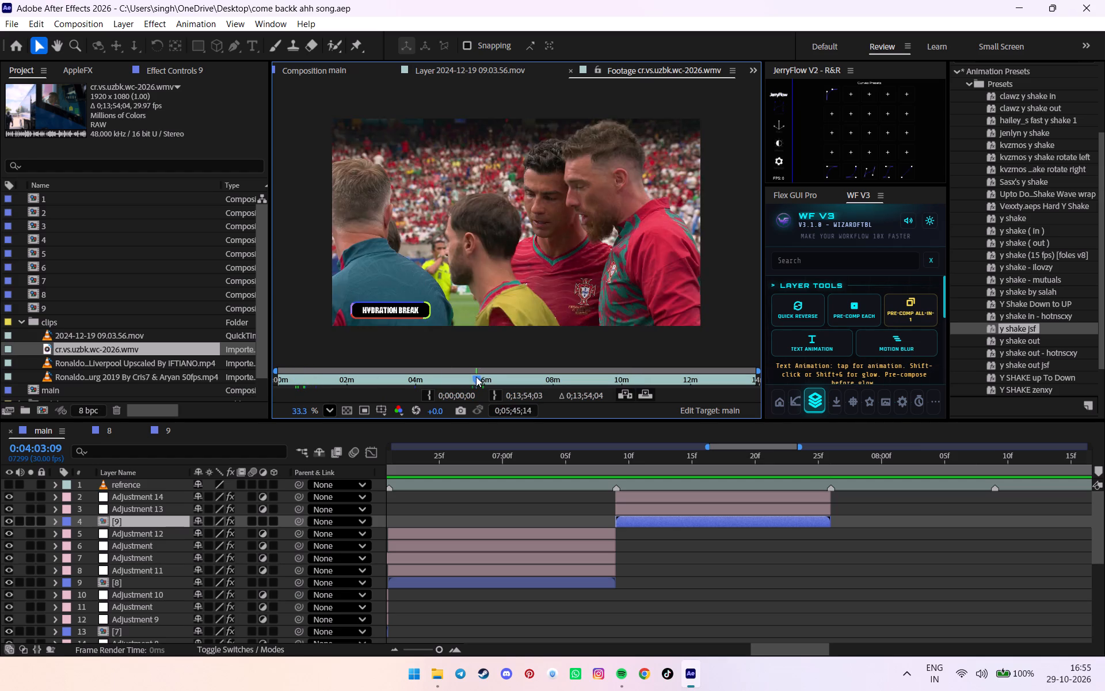
drag(476, 377, 456, 381)
drag(454, 381, 462, 378)
drag(464, 377, 468, 377)
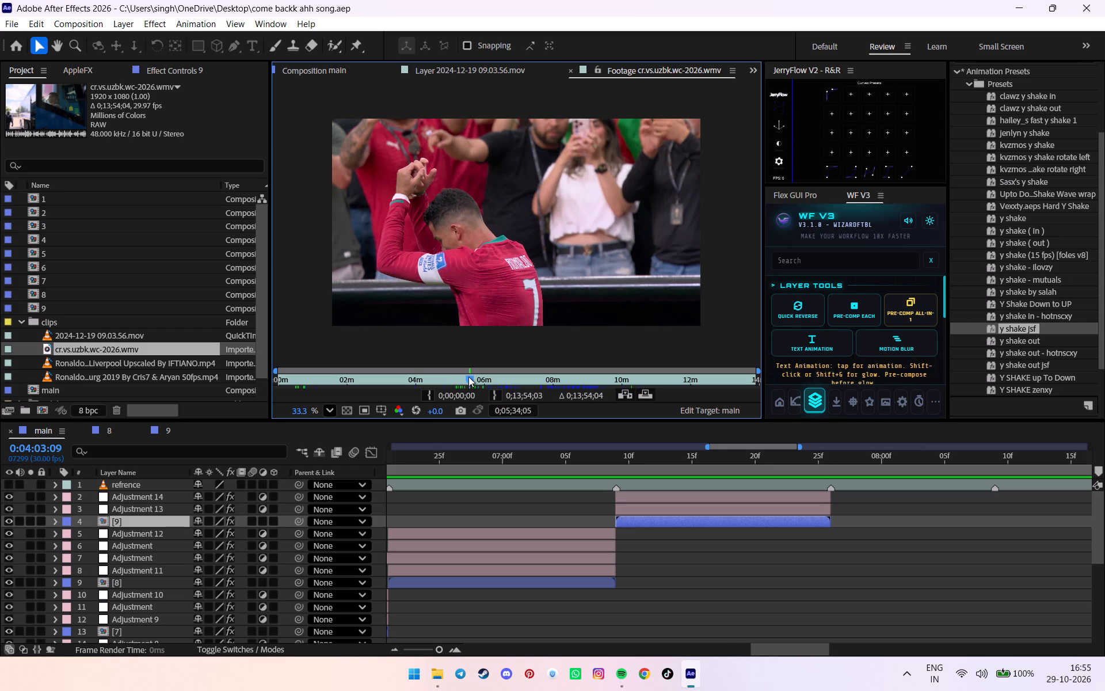
drag(468, 377, 473, 377)
click(474, 377)
drag(481, 377, 475, 380)
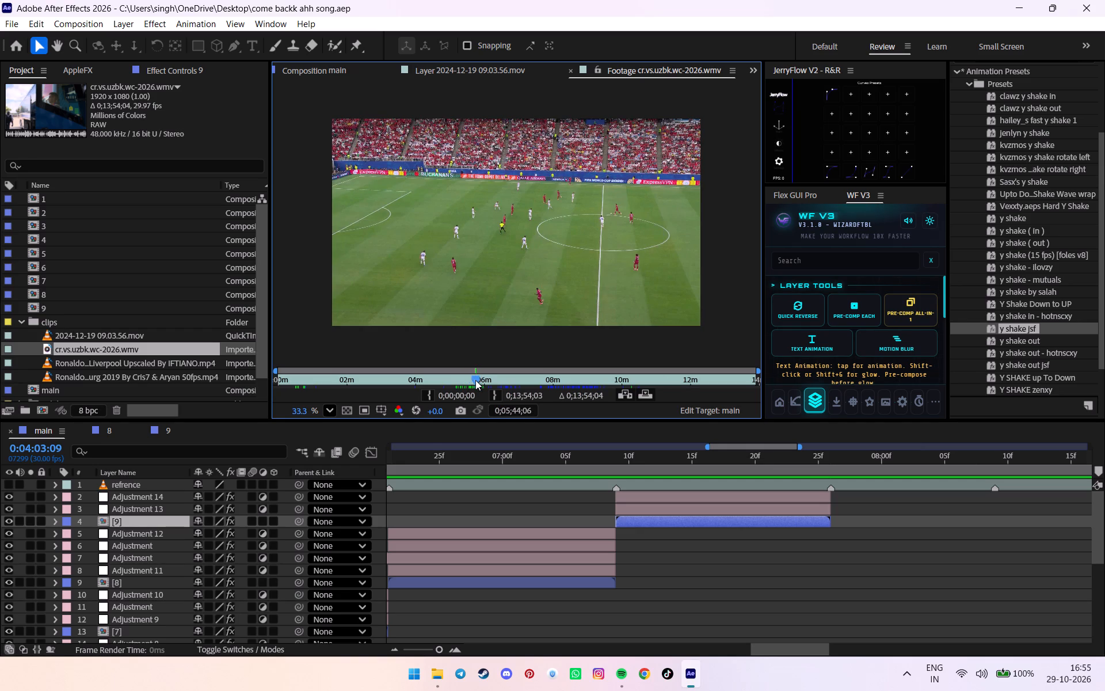
drag(475, 380, 475, 381)
click(478, 381)
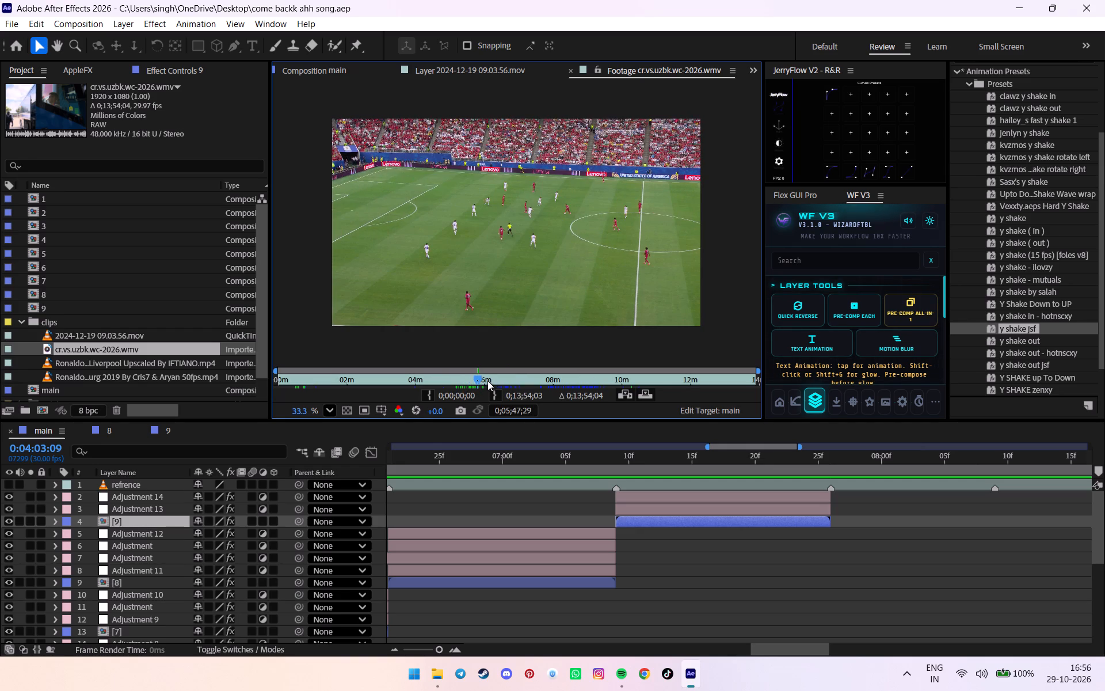
click(487, 381)
Scan cr.vs.uzbk.wc-2026.wmv from about 4:45 to 5:42 for a usable player shot.
drag(485, 379, 437, 379)
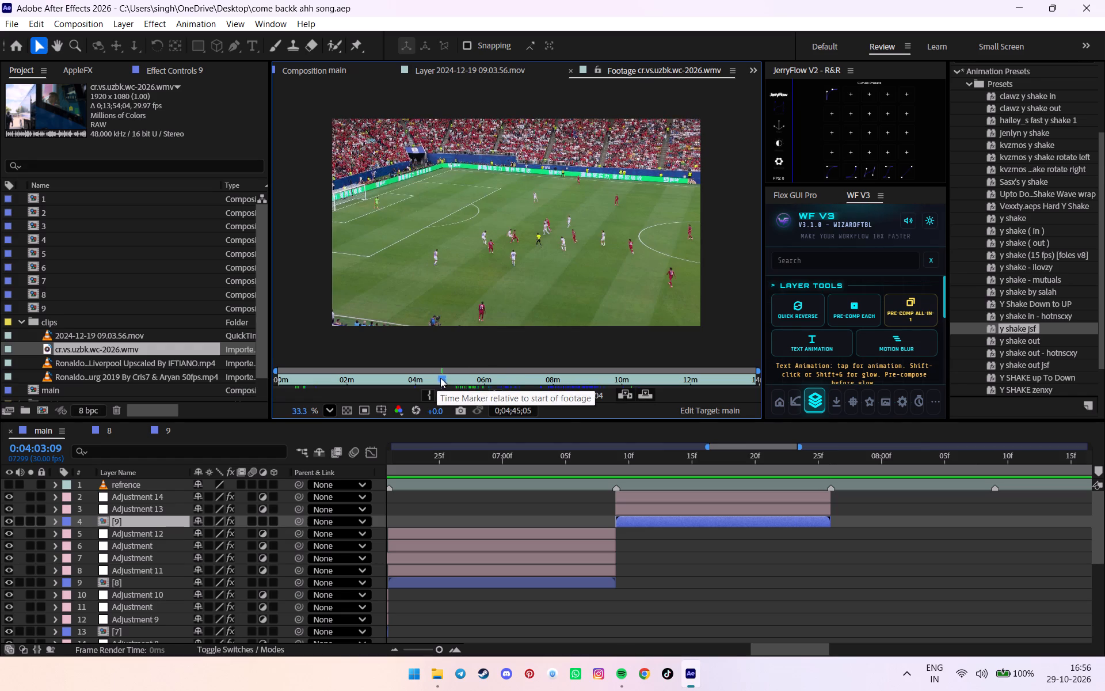
click(448, 378)
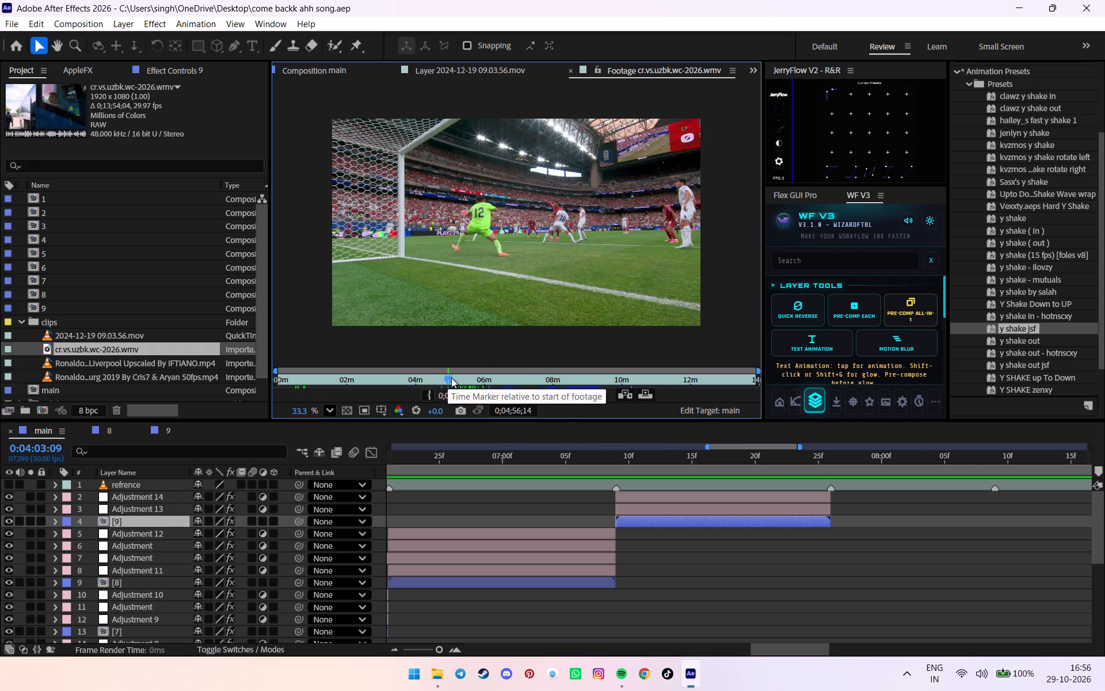
click(450, 378)
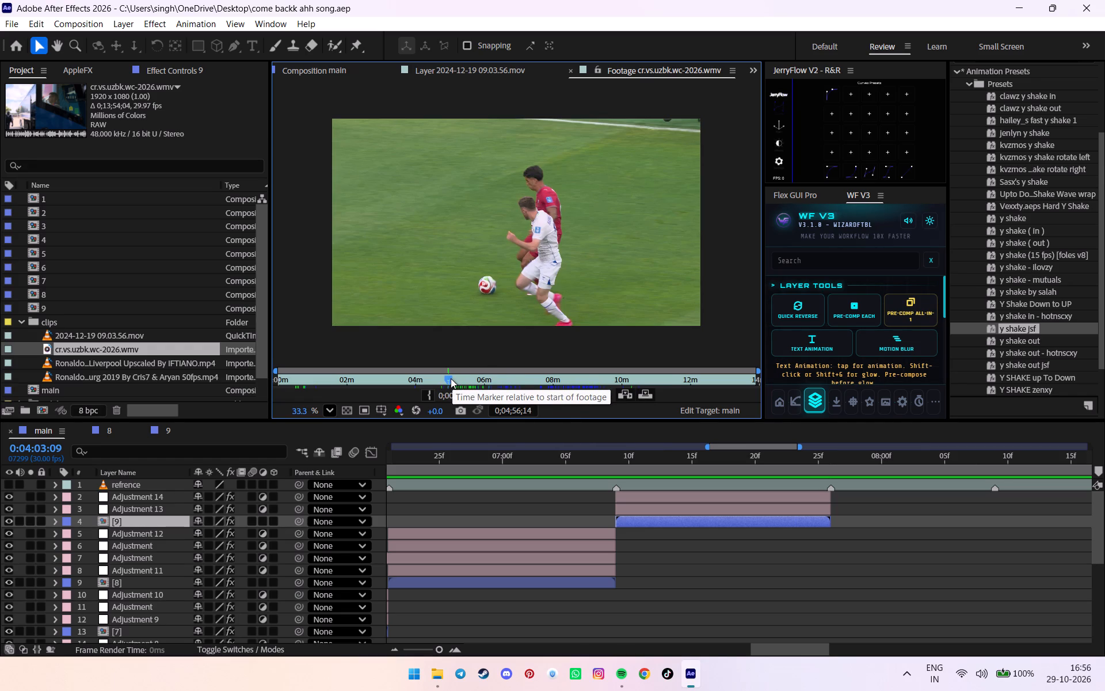
alt+scroll(447, 380, up, 3)
drag(448, 380, 477, 378)
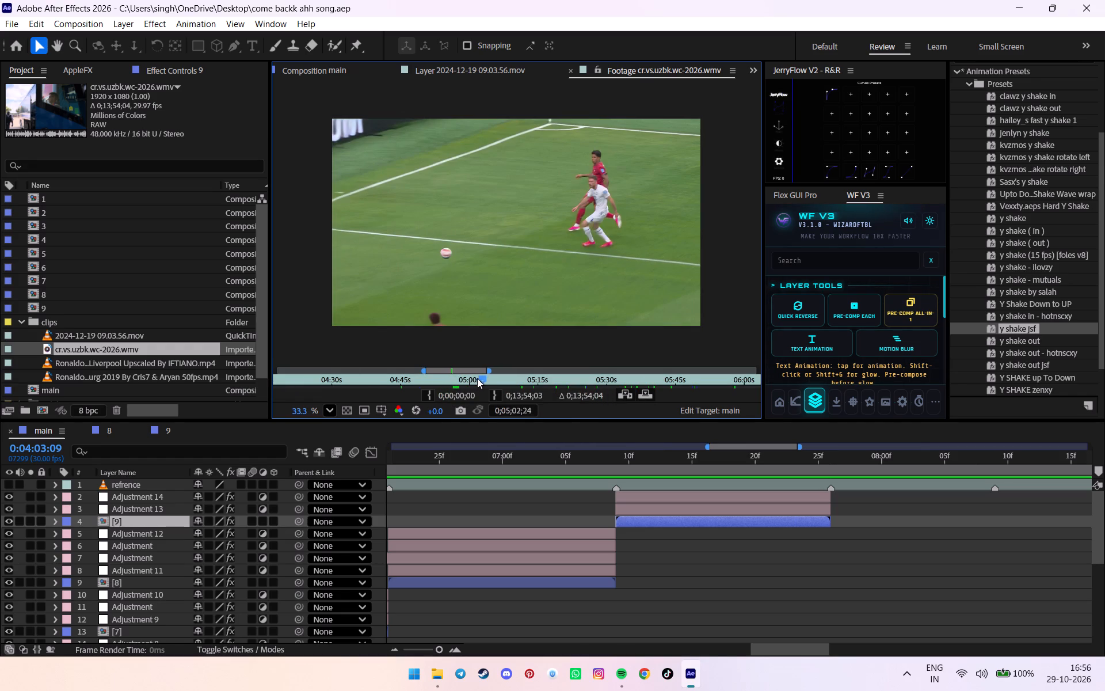
drag(477, 378, 479, 379)
drag(474, 381, 492, 379)
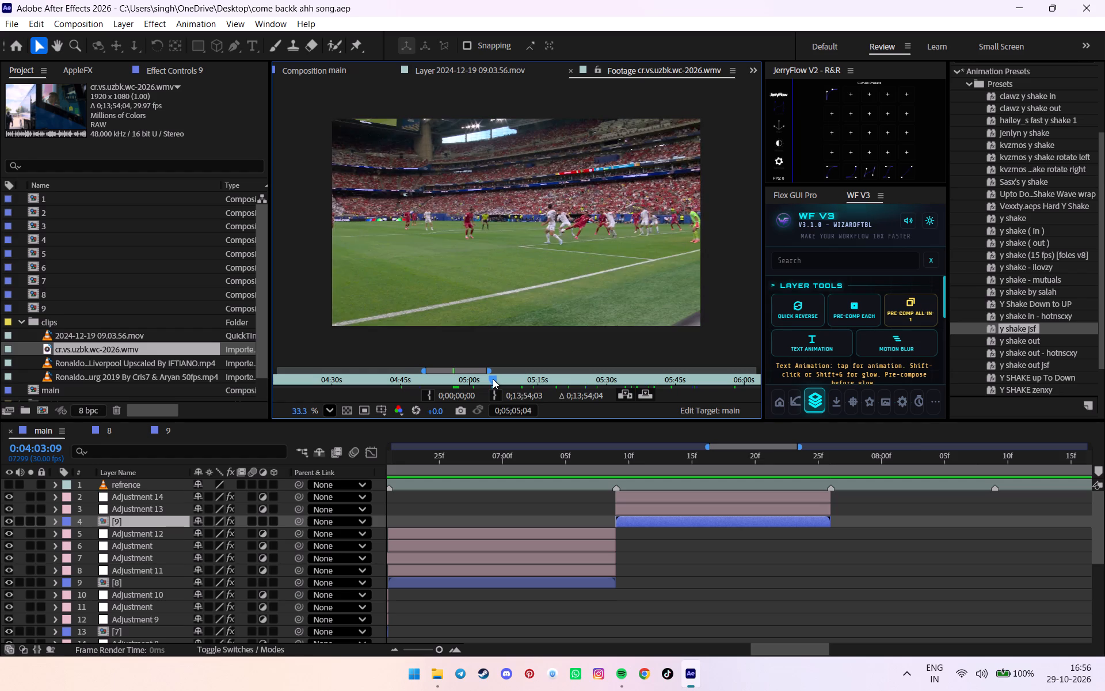
drag(493, 379, 540, 378)
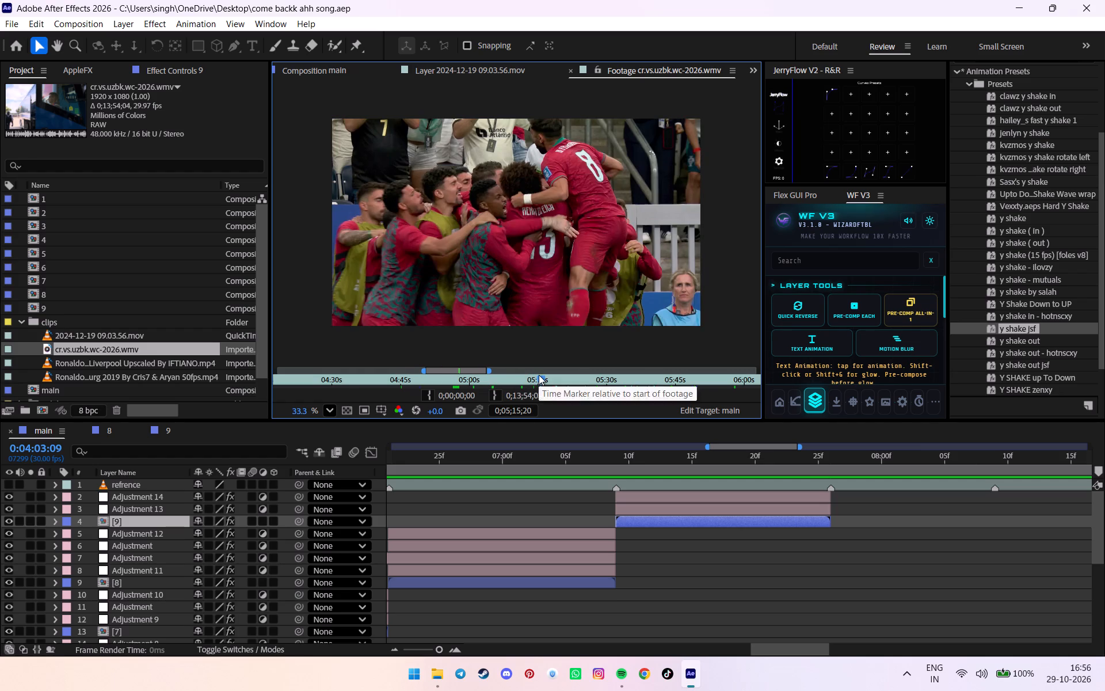
drag(539, 375, 549, 375)
drag(553, 375, 568, 374)
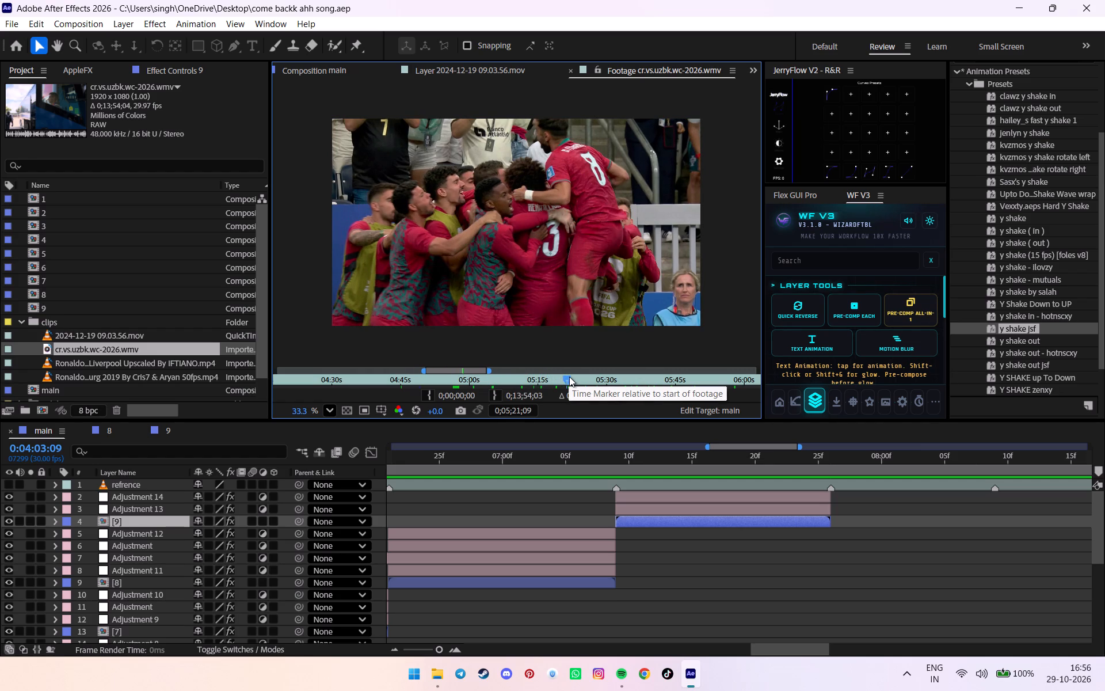
drag(569, 377, 583, 375)
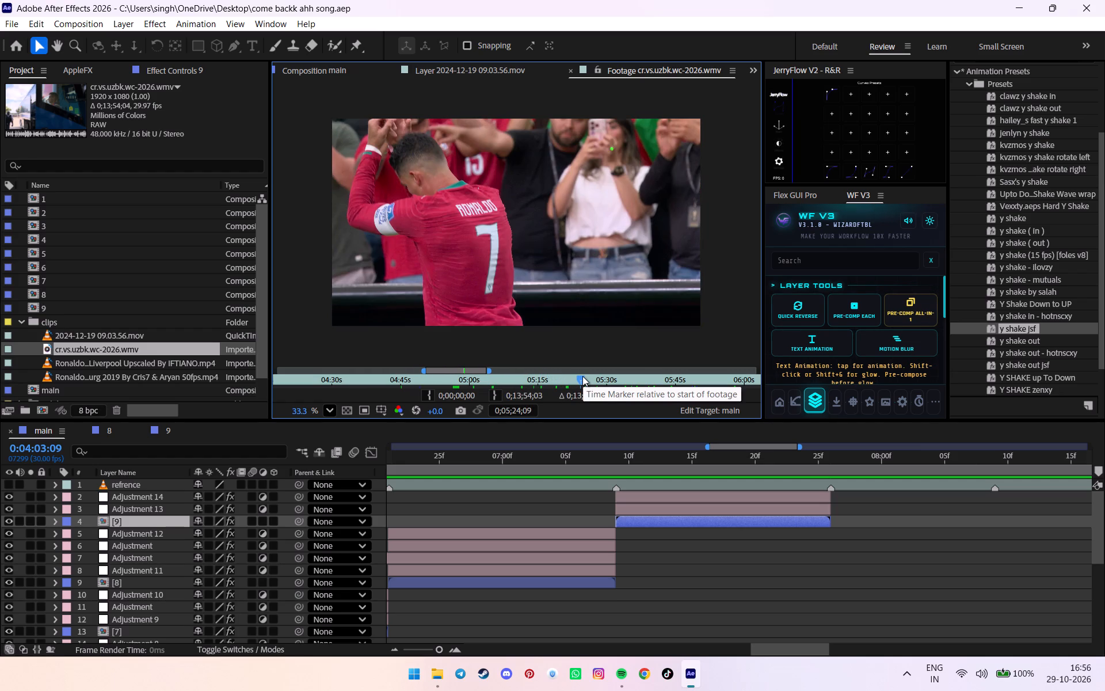
drag(582, 376, 590, 377)
alt+scroll(590, 377, down, 3)
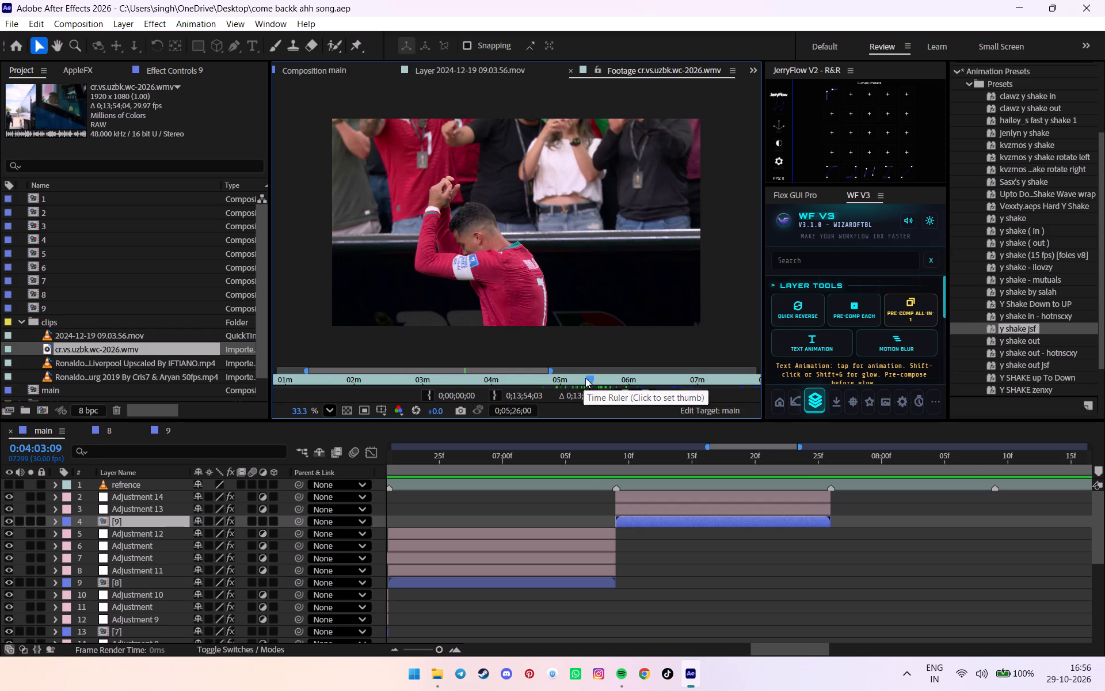
drag(592, 378, 602, 378)
drag(602, 378, 611, 378)
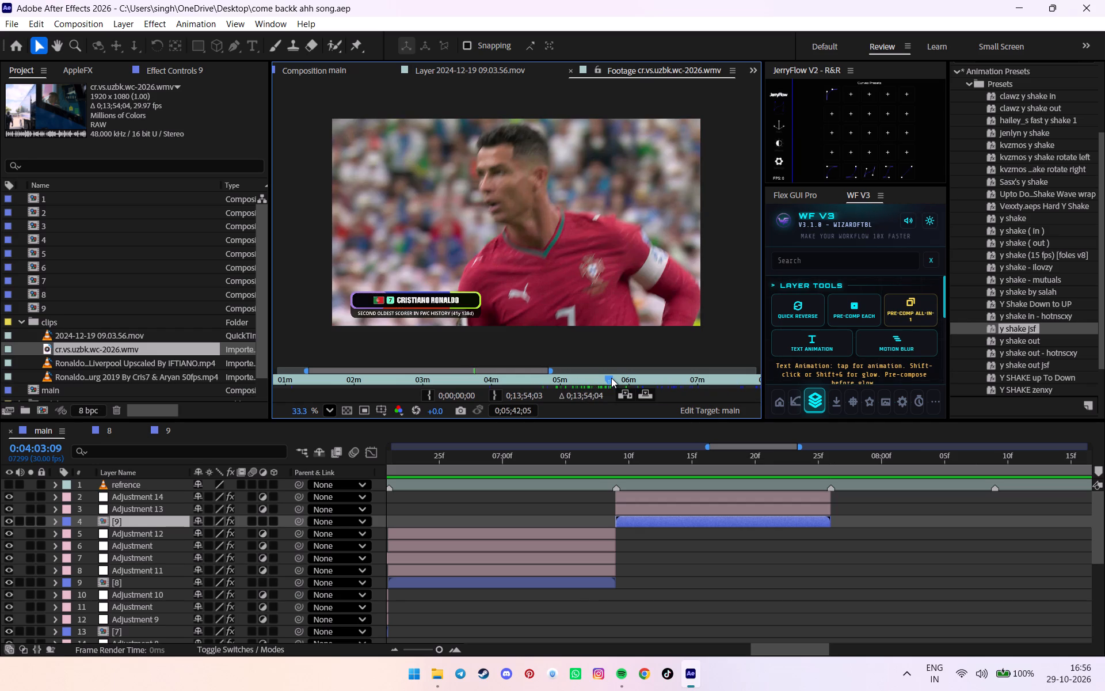
Scan the wider stretch of the match footage between about 4:06 and 9:02, working back to about 5:52.
alt+scroll(611, 378, down, 2)
drag(611, 378, 610, 378)
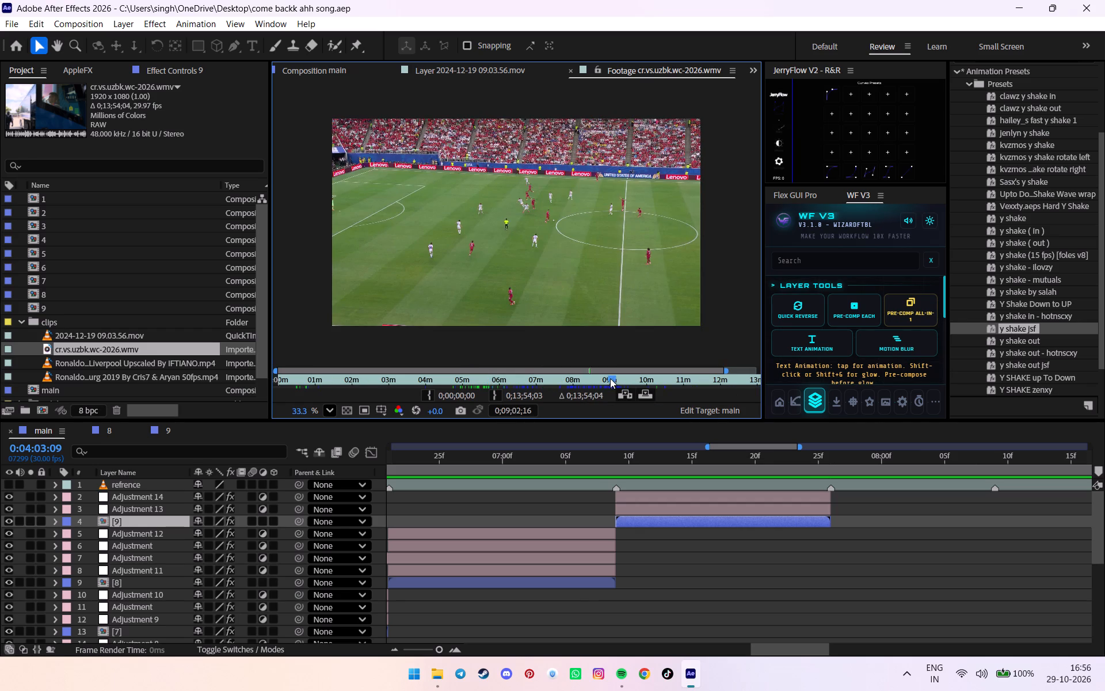
drag(610, 378, 532, 382)
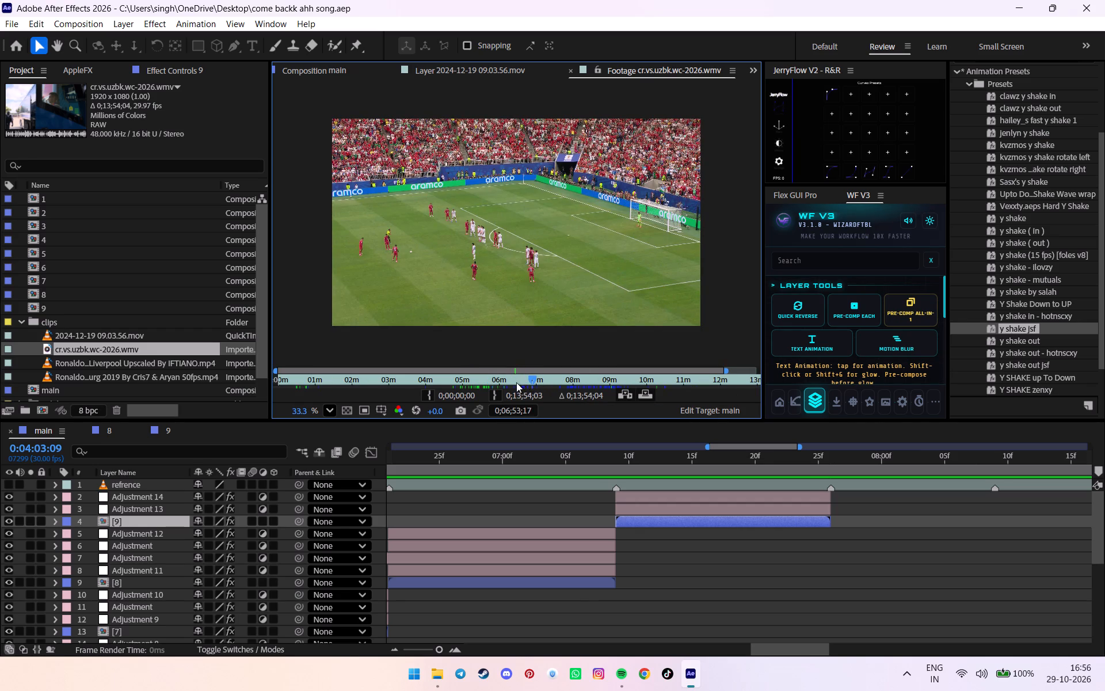
drag(395, 378, 430, 374)
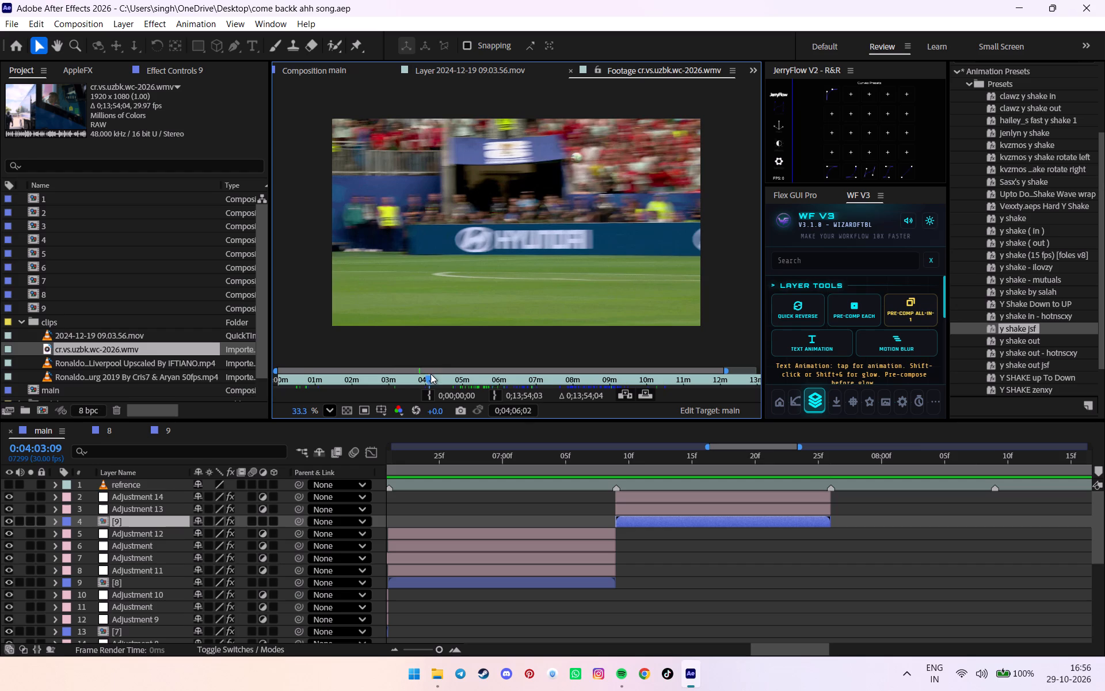
drag(430, 374, 575, 375)
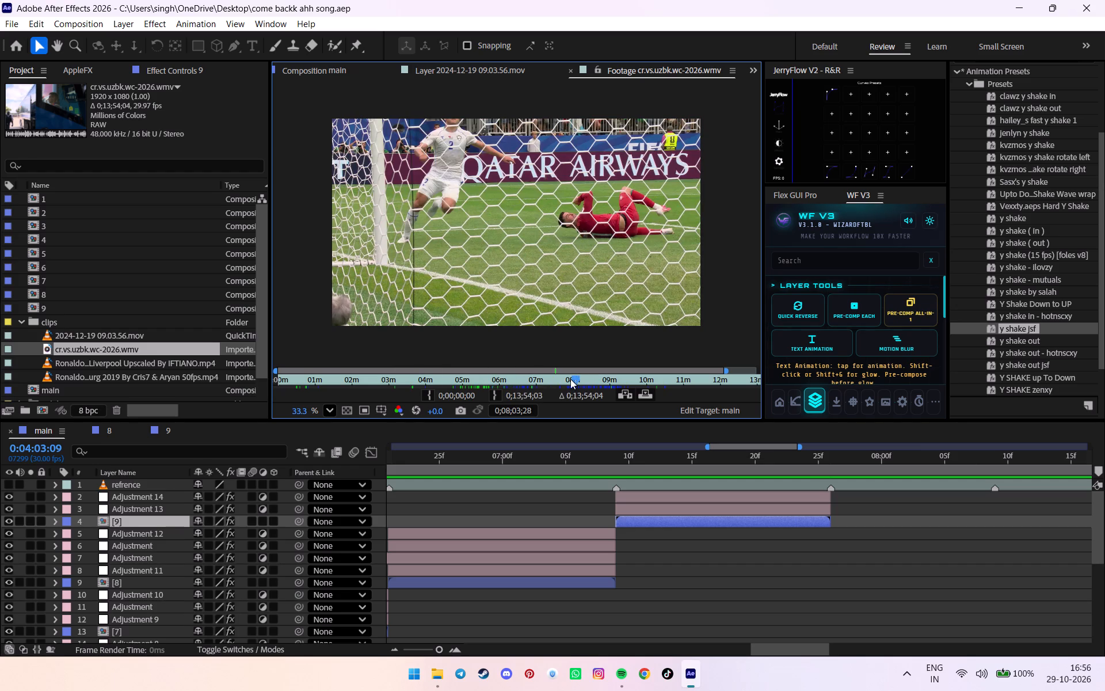
click(570, 379)
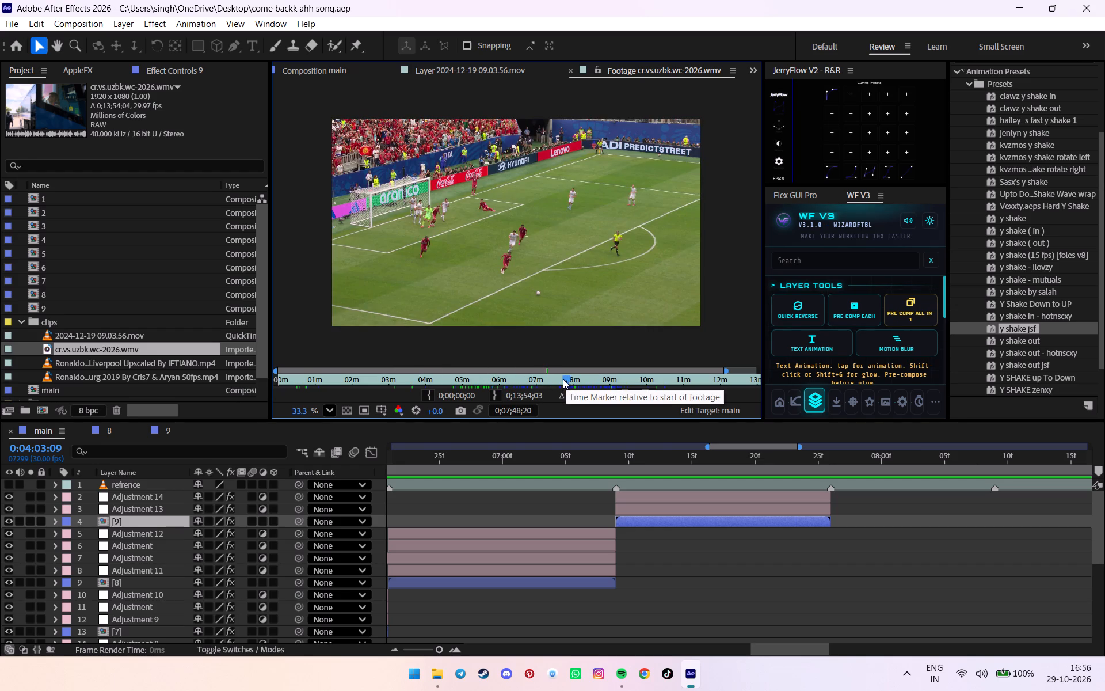
click(563, 379)
drag(560, 379, 535, 379)
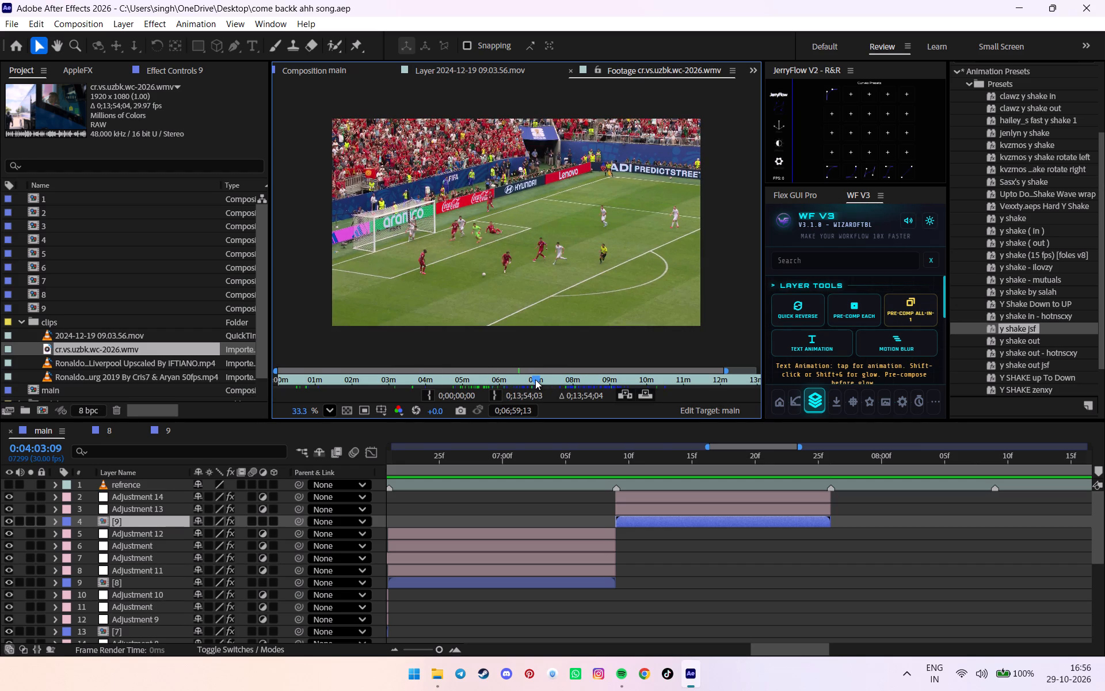
drag(534, 379, 518, 379)
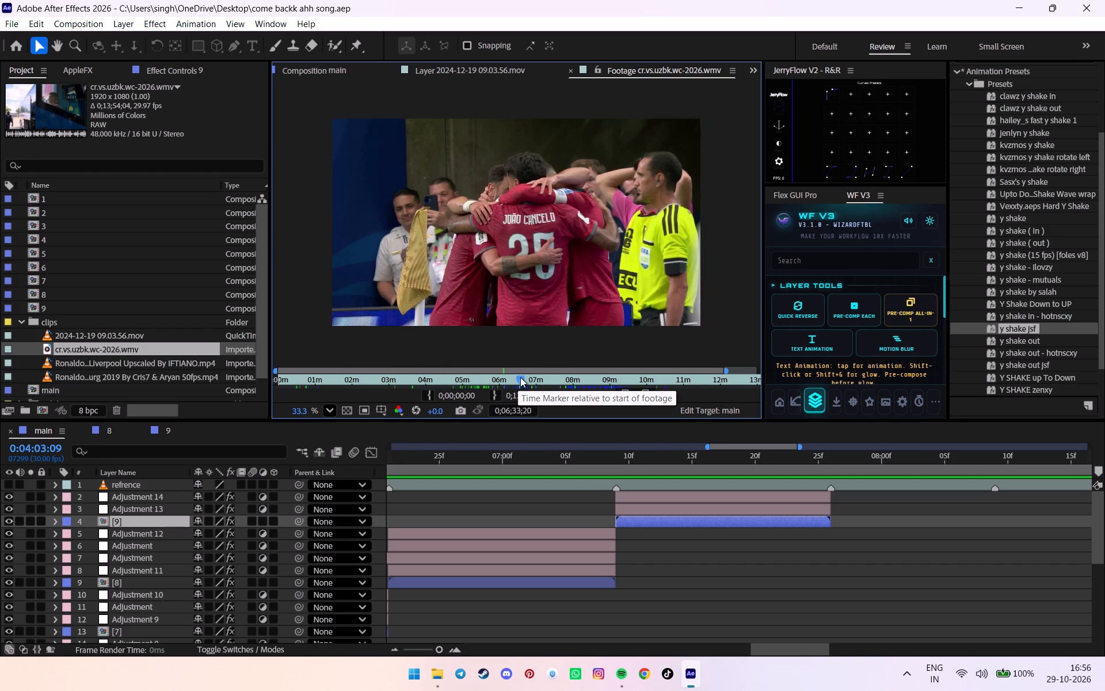
click(520, 377)
drag(518, 377, 508, 378)
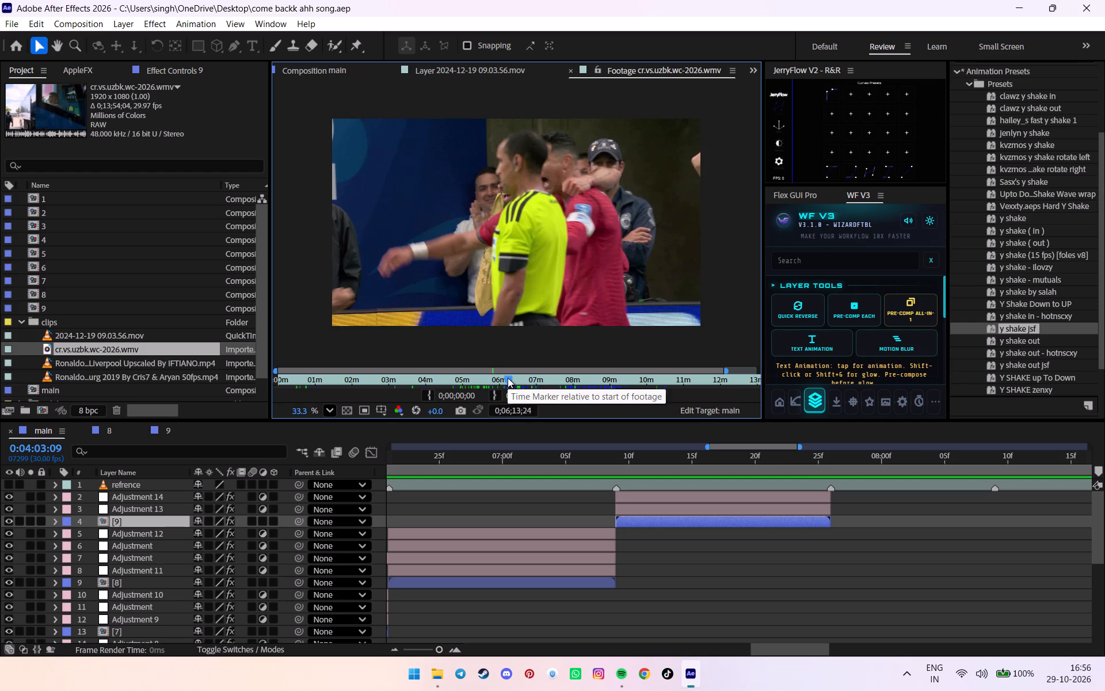
click(508, 378)
drag(505, 378, 497, 378)
click(501, 381)
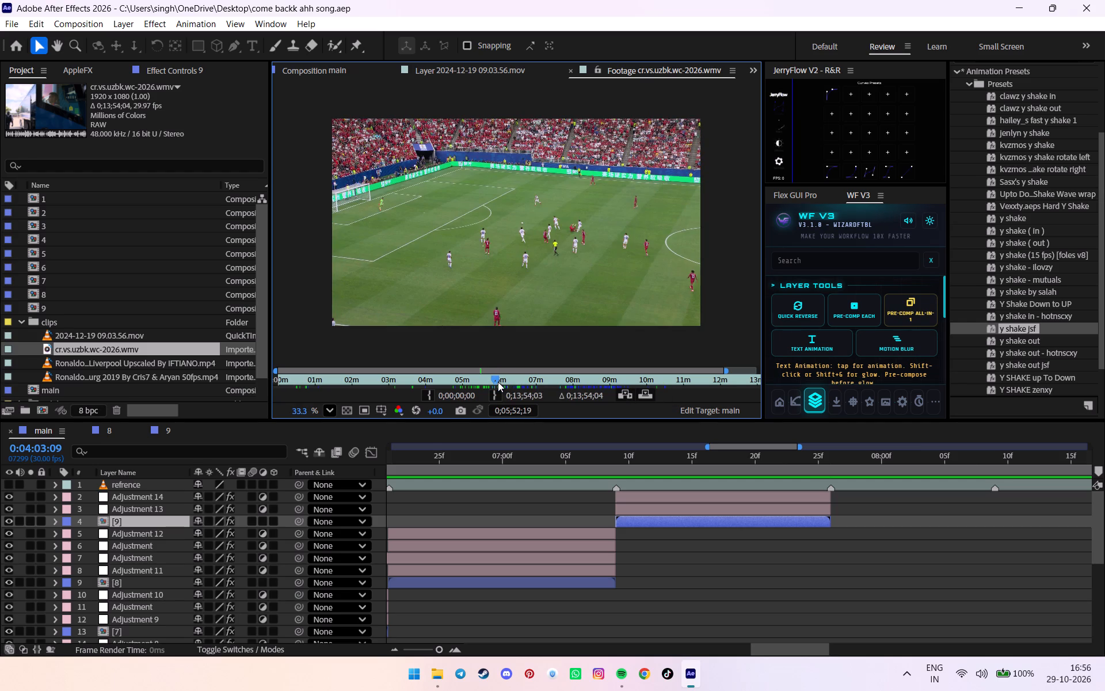
Step back through the match footage from about 5:50 to 4:37, examining the close-ups of Cristiano Ronaldo.
click(498, 382)
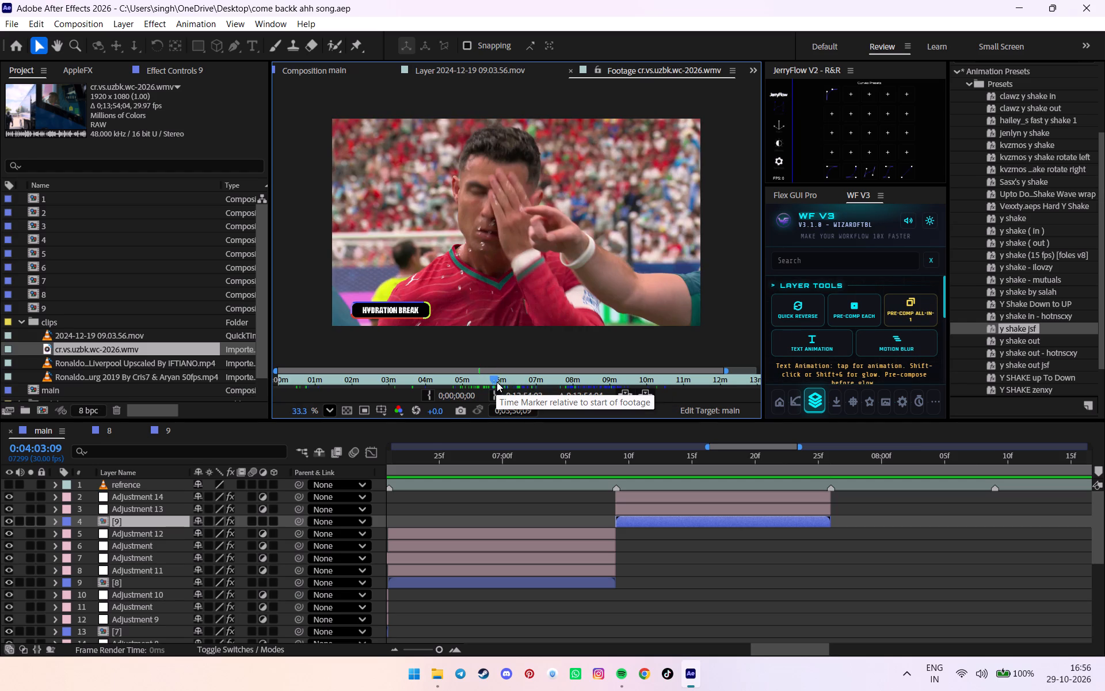
click(497, 382)
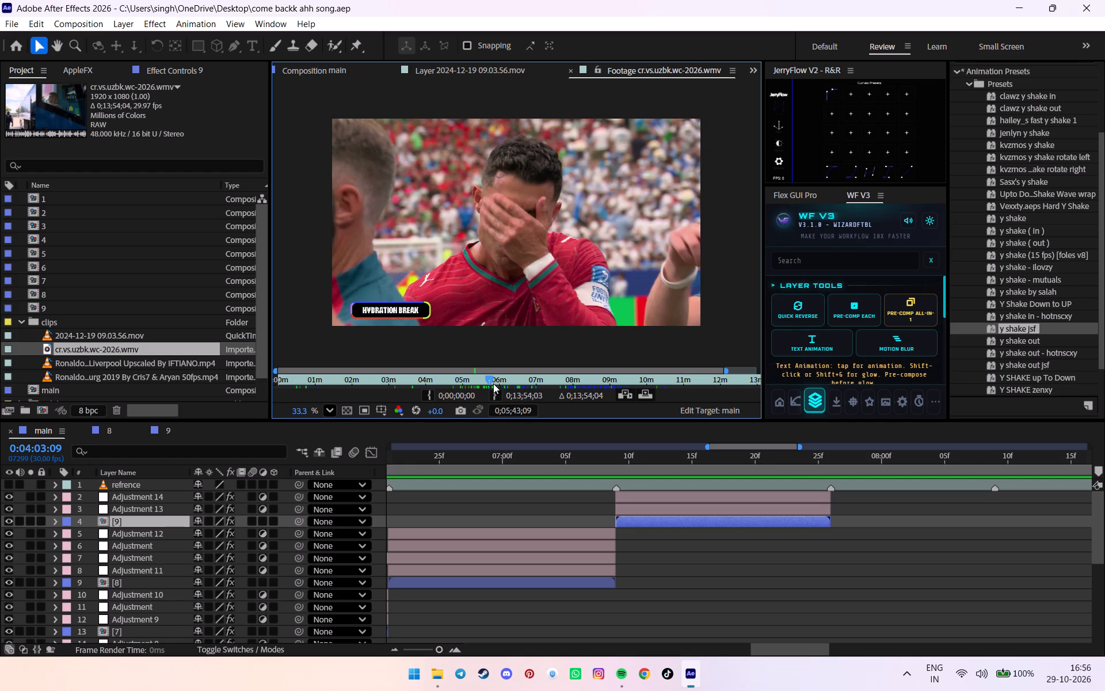
click(493, 384)
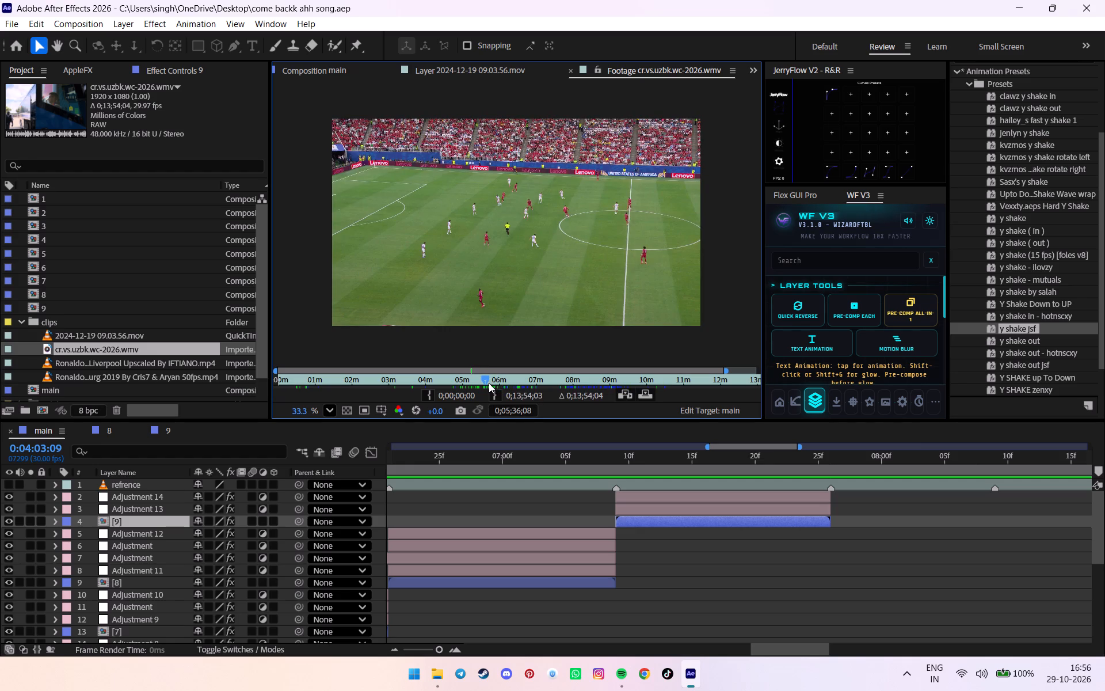
click(489, 383)
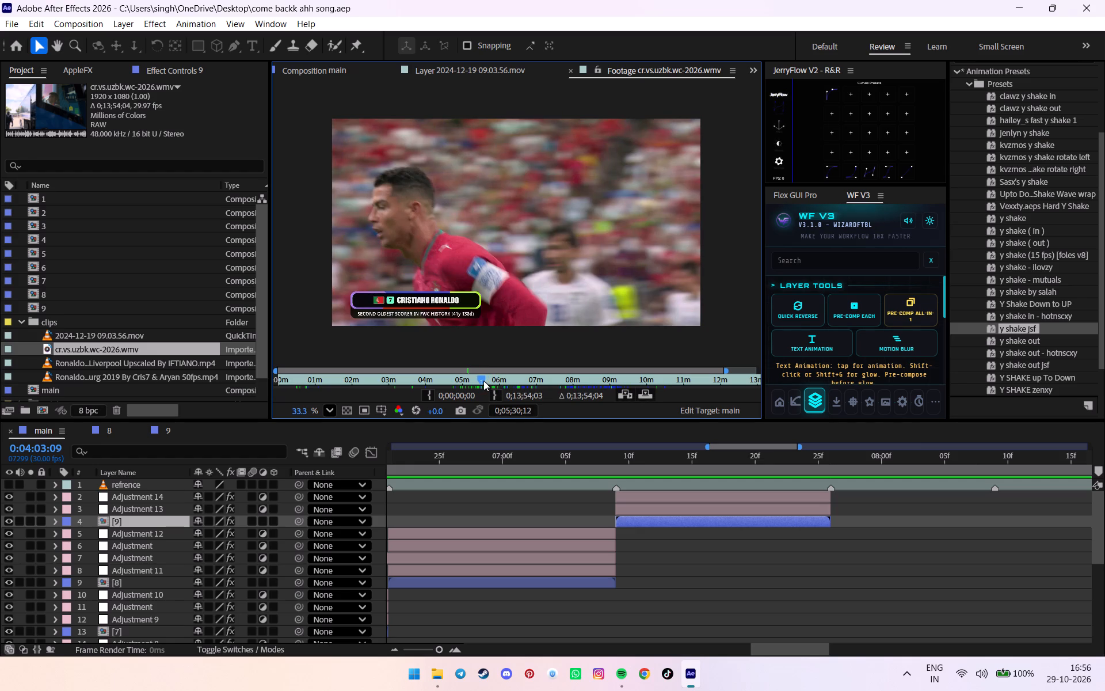
drag(476, 380, 468, 379)
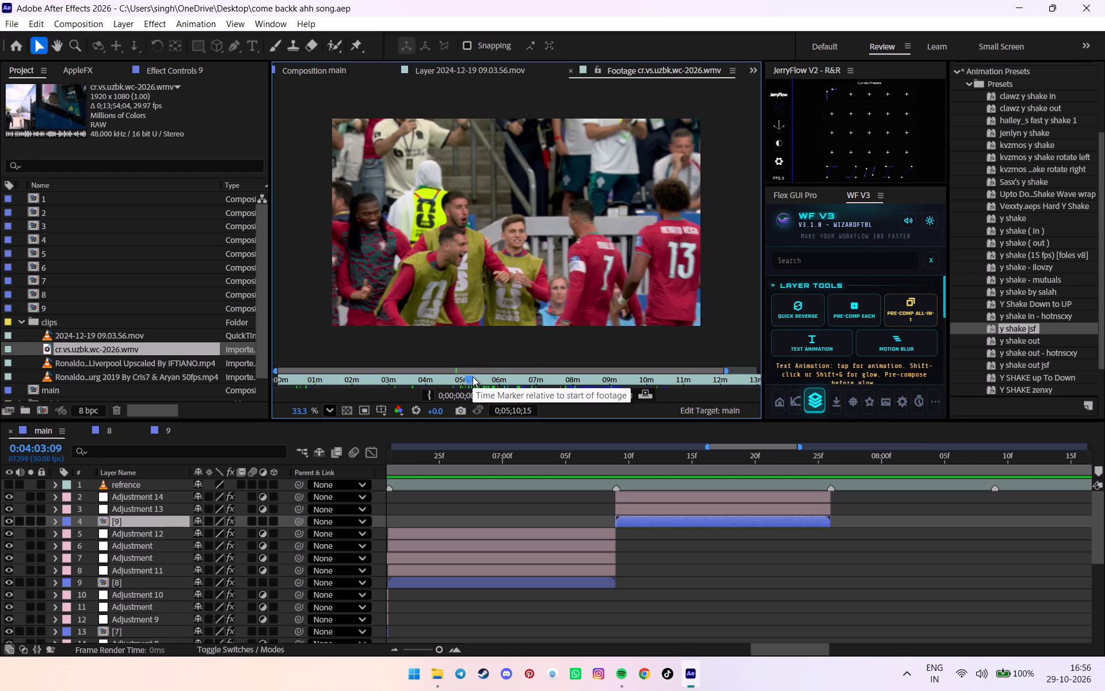
drag(473, 377, 464, 377)
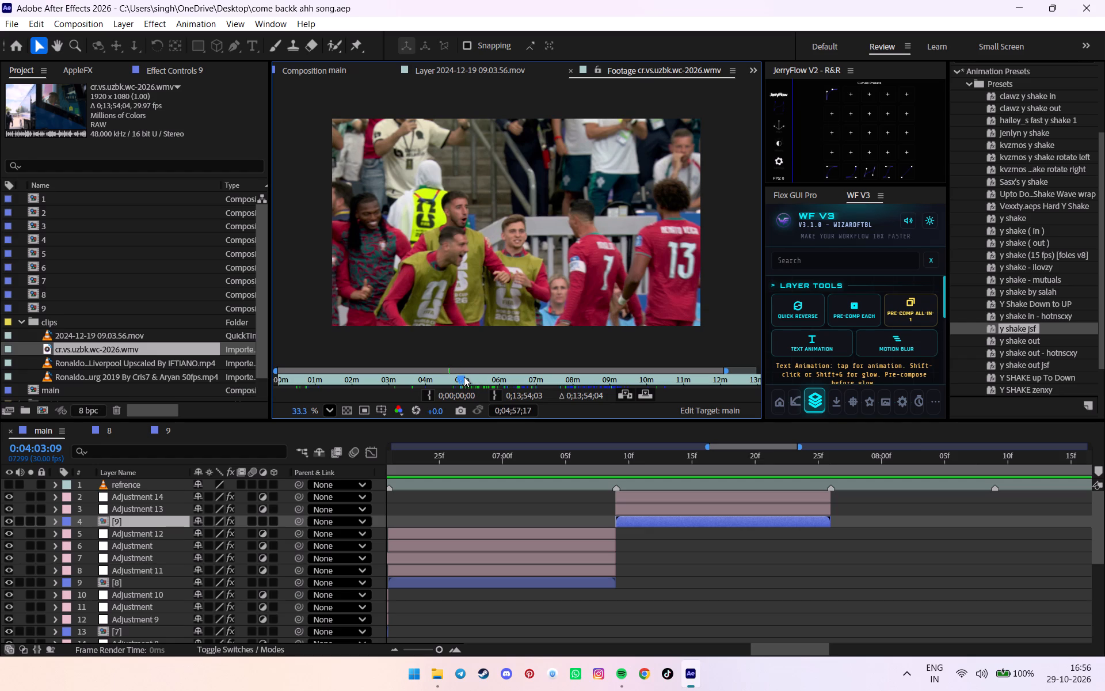
click(459, 380)
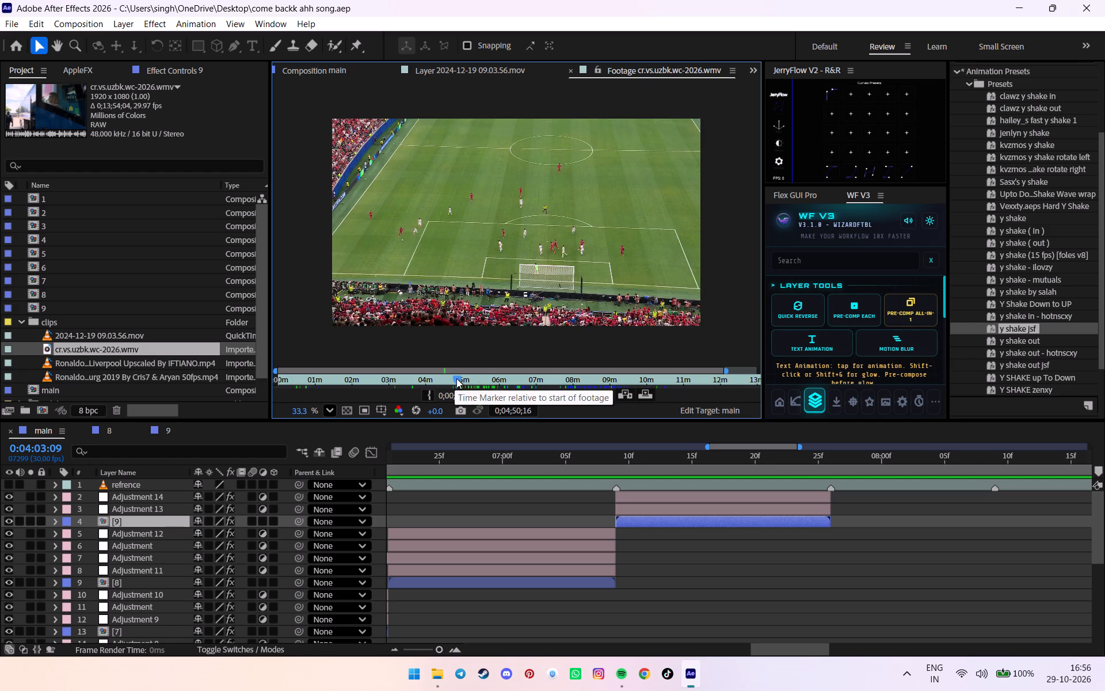
drag(457, 378, 451, 381)
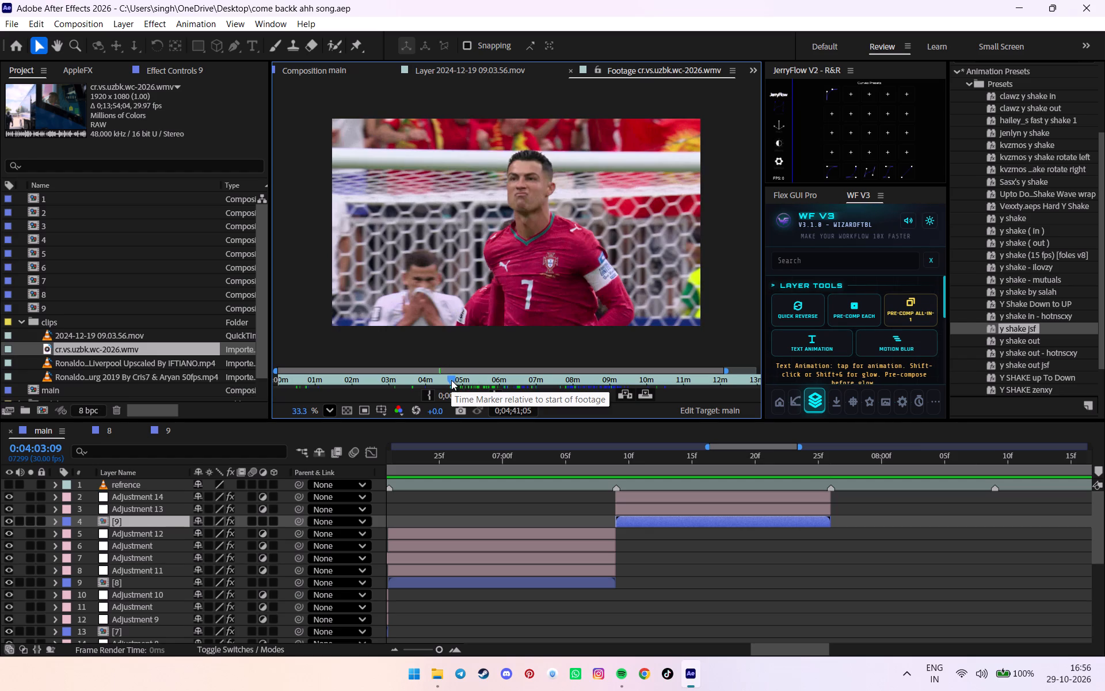
click(451, 380)
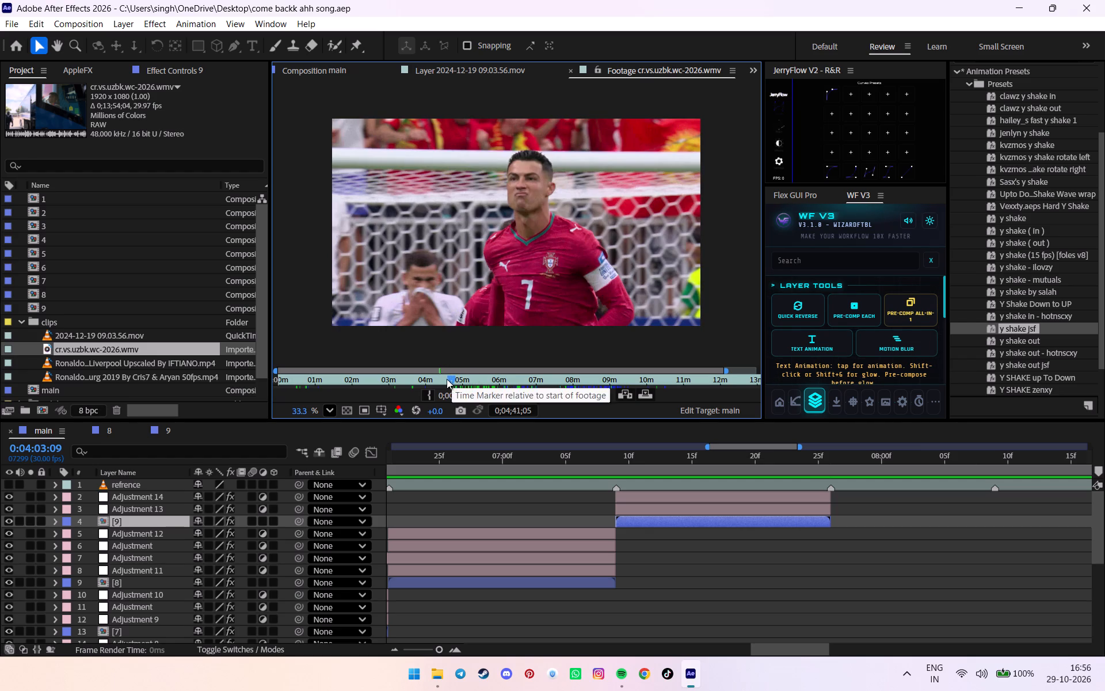
click(446, 379)
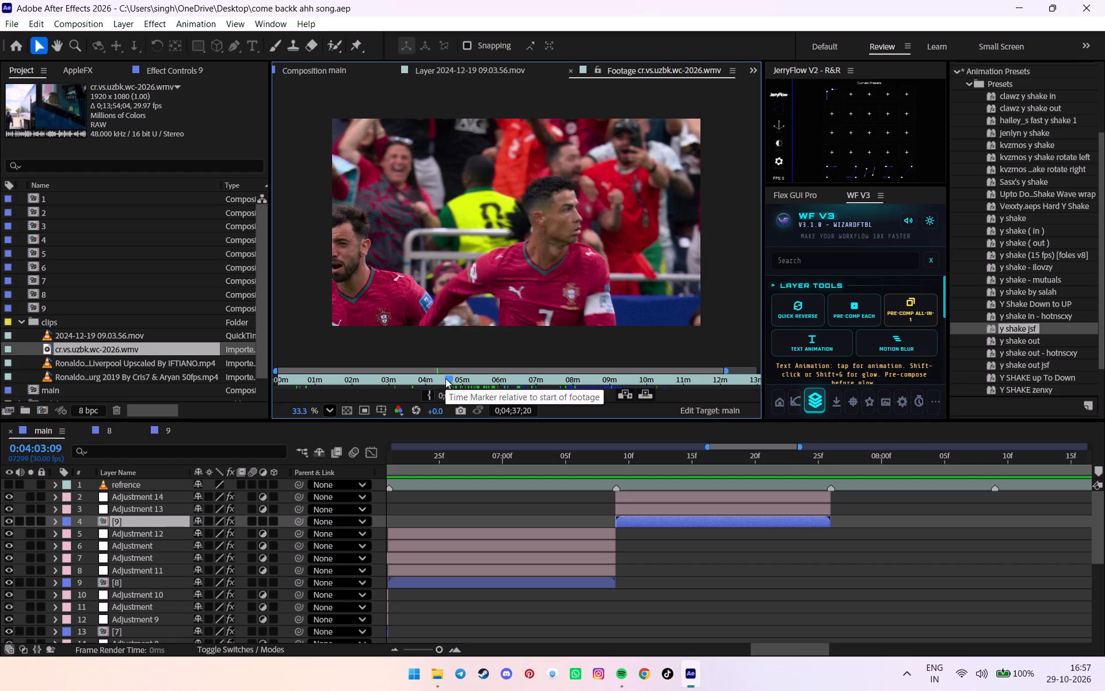
click(445, 378)
Scan the match footage forward from about 4:37 to 6:05 and back to about 5:27 for a usable Ronaldo shot.
drag(446, 378, 486, 374)
alt+scroll(487, 374, up, 2)
drag(490, 379, 506, 379)
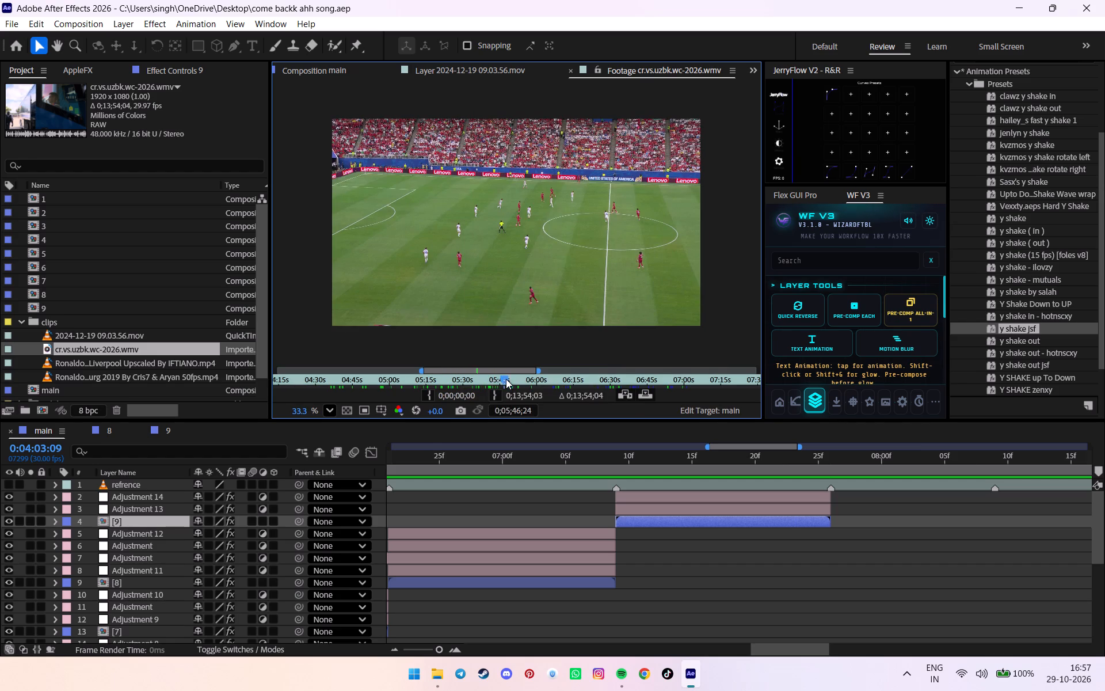
drag(506, 379, 534, 375)
drag(535, 380, 551, 378)
alt+scroll(552, 378, down, 3)
click(478, 382)
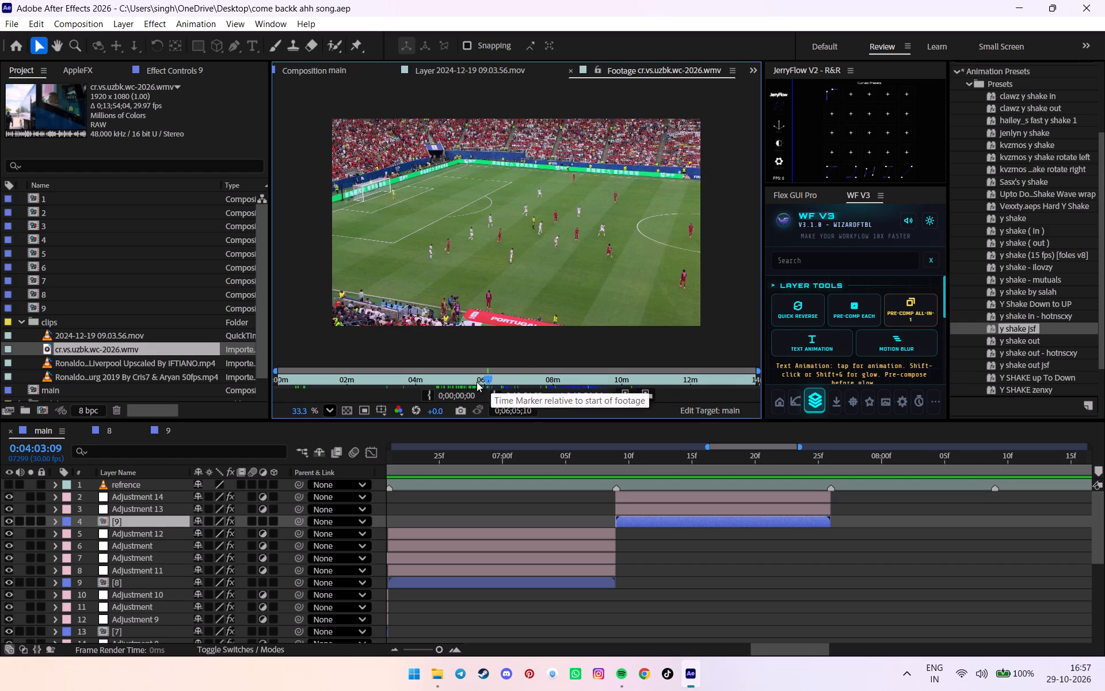
alt+scroll(478, 380, up, 2)
click(477, 379)
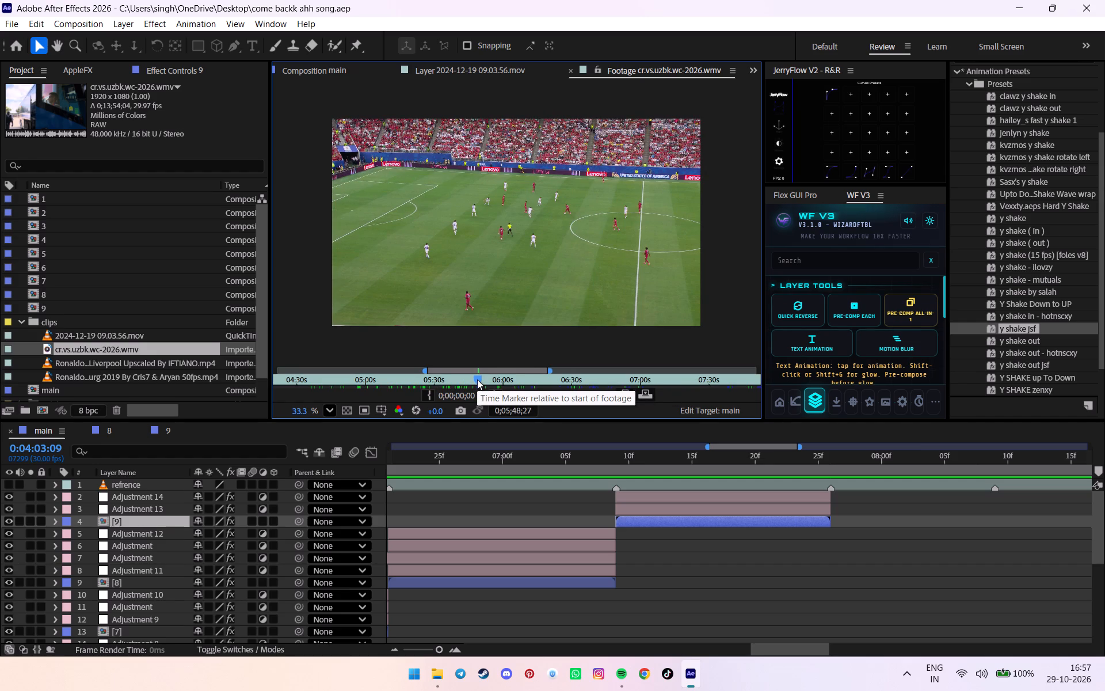
drag(477, 379, 447, 385)
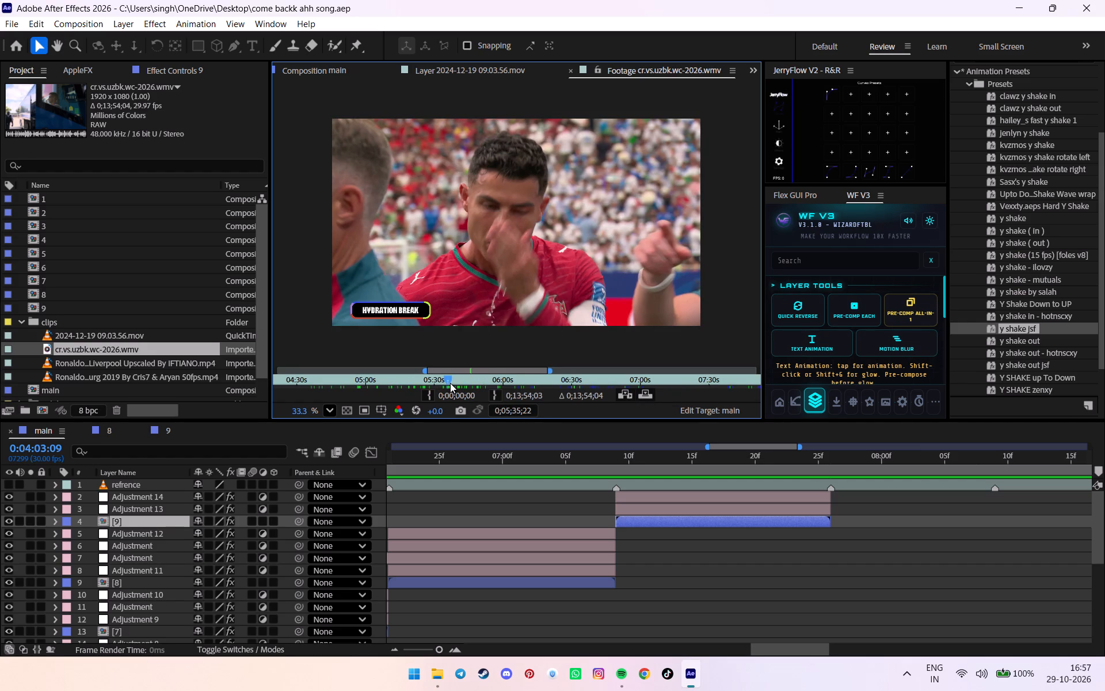
drag(447, 383, 438, 384)
drag(439, 384, 429, 385)
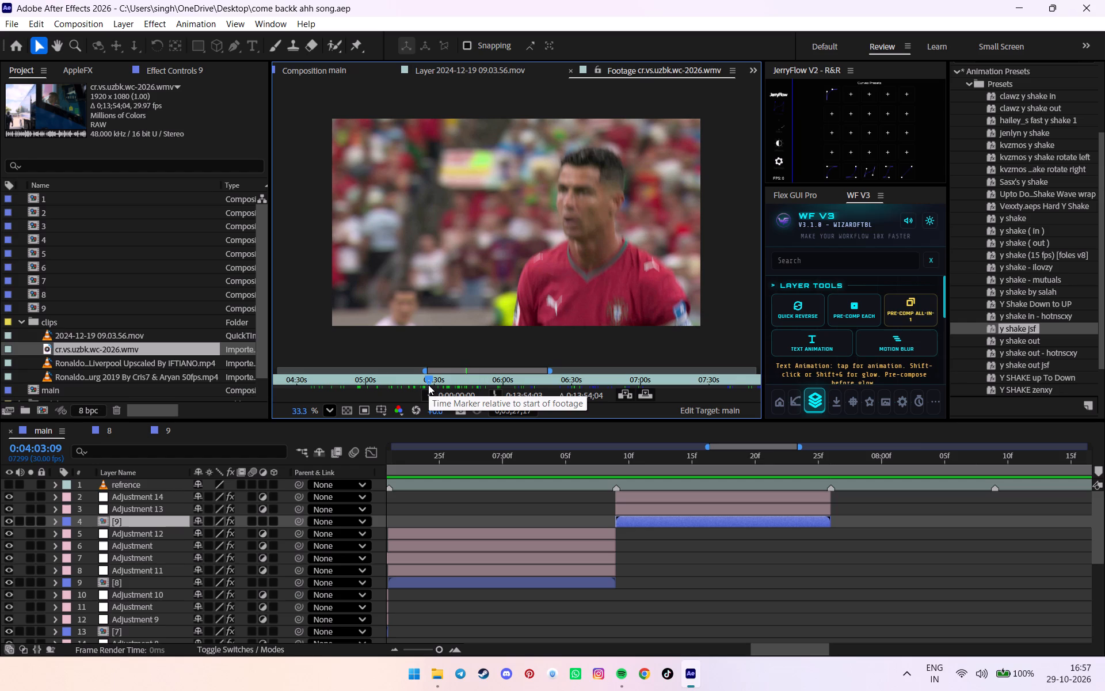
Examine the celebration shots in the match footage between about 5:12 and 5:24.
alt+scroll(425, 385, down, 1)
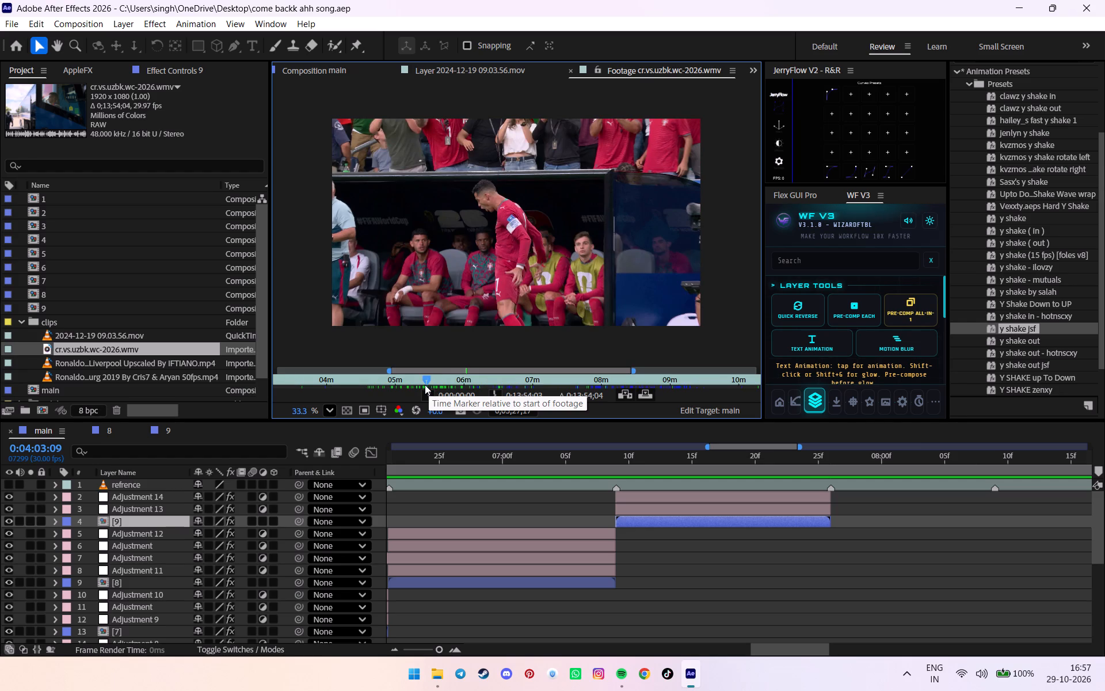
click(424, 385)
click(420, 385)
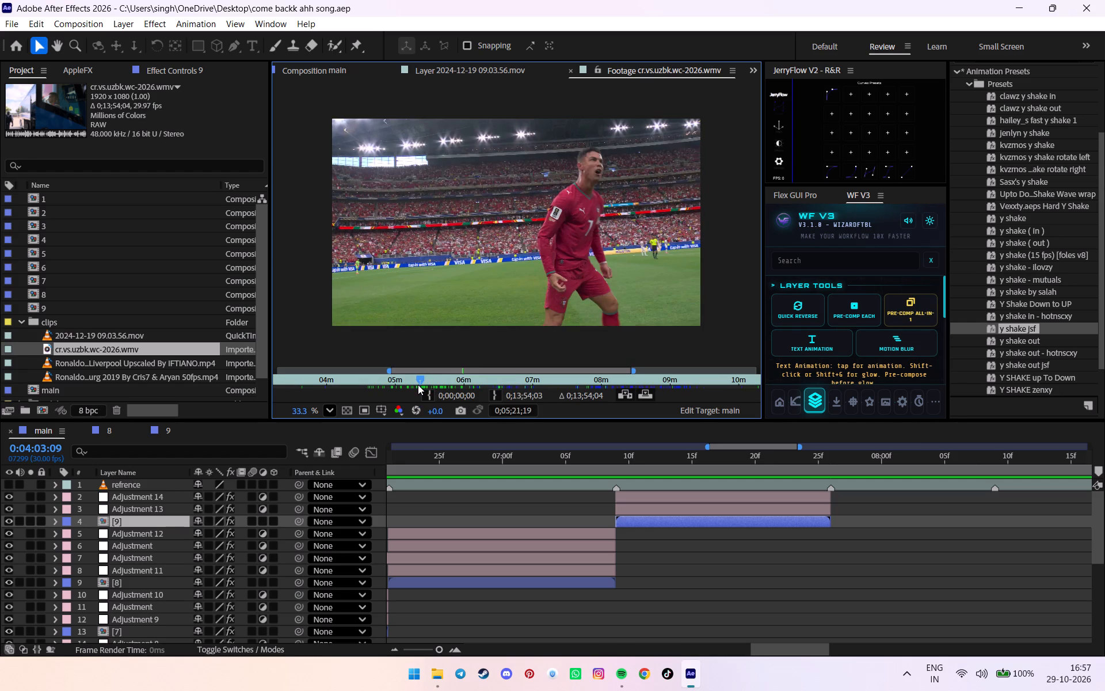
click(418, 385)
click(420, 382)
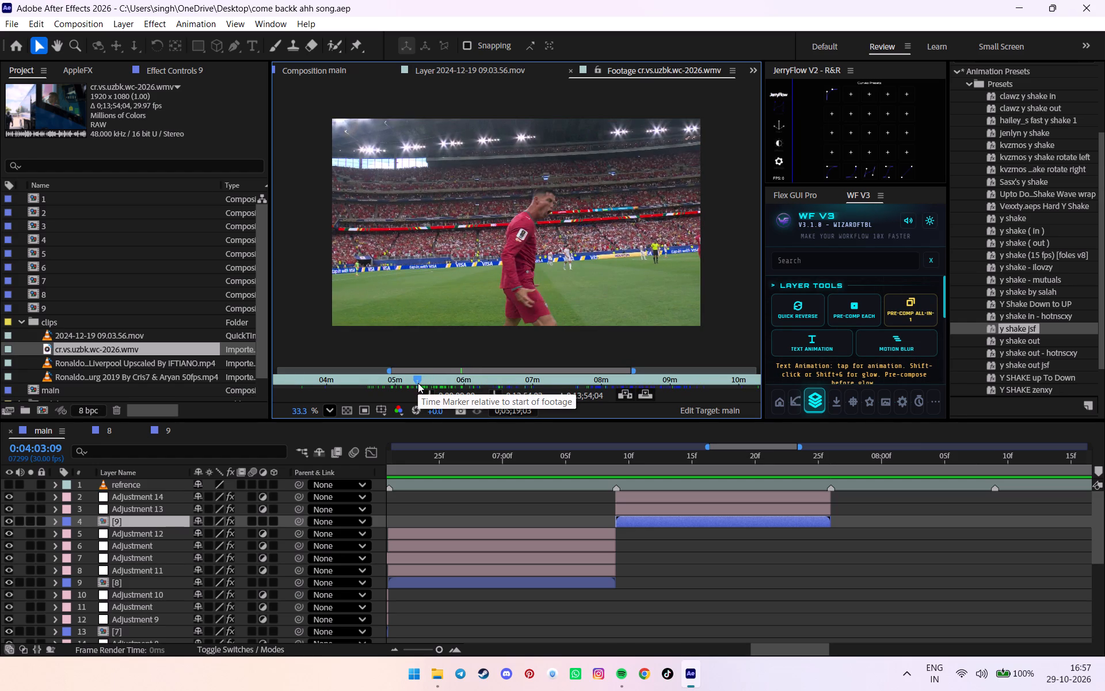
click(418, 384)
click(418, 384)
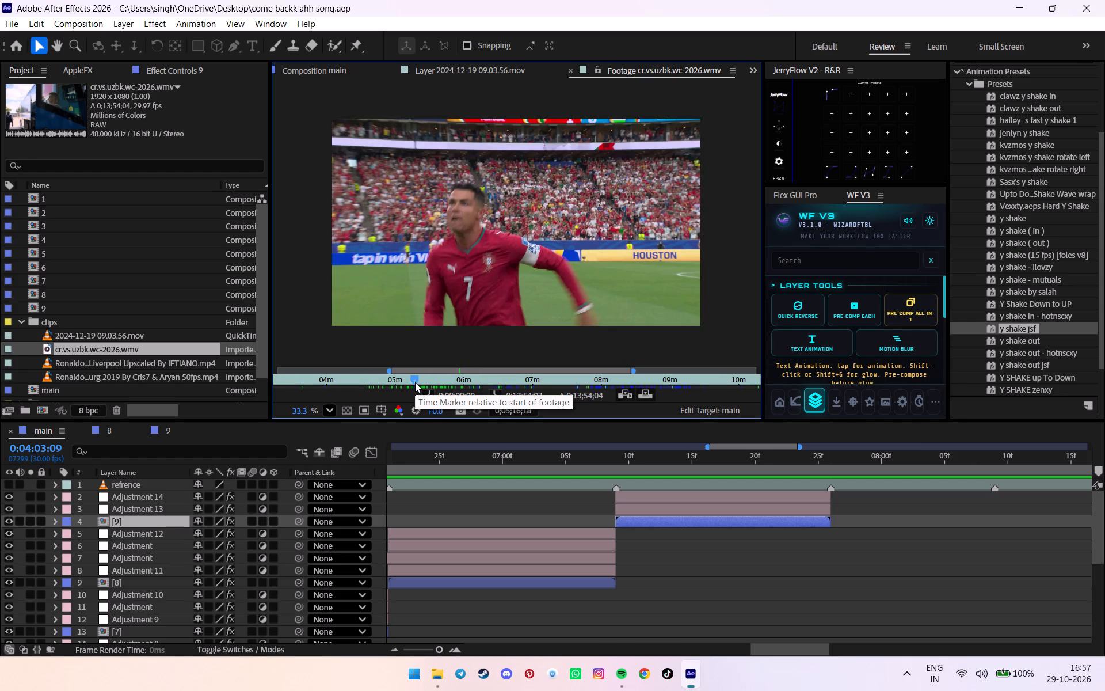
drag(415, 382, 410, 382)
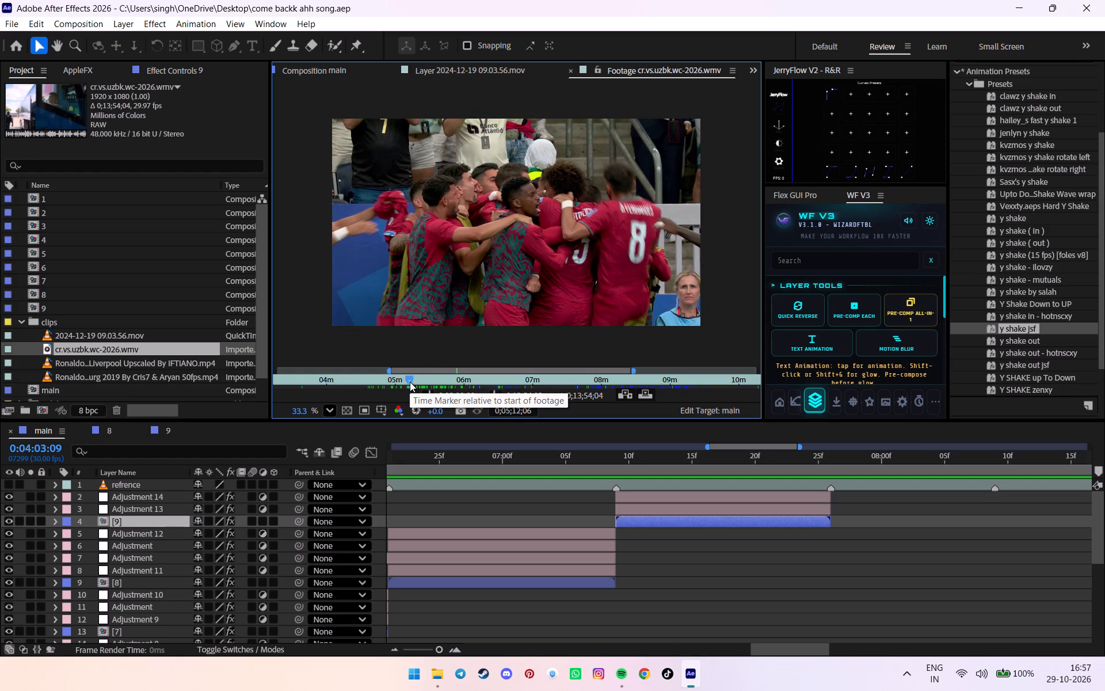
drag(410, 381, 415, 377)
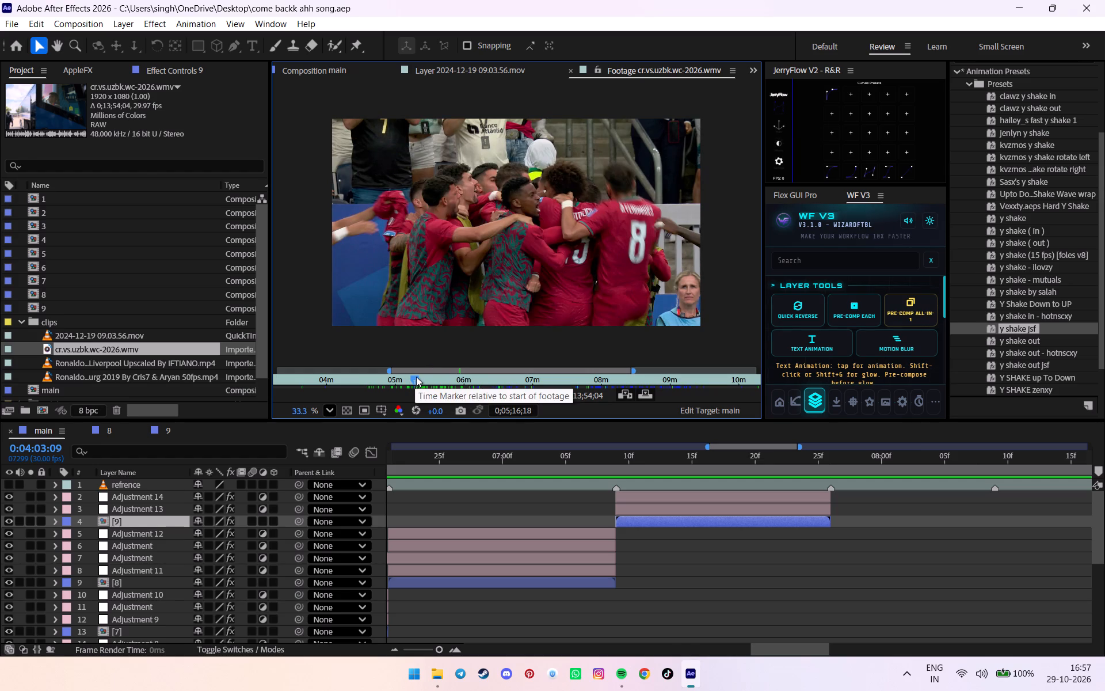
click(418, 377)
click(418, 379)
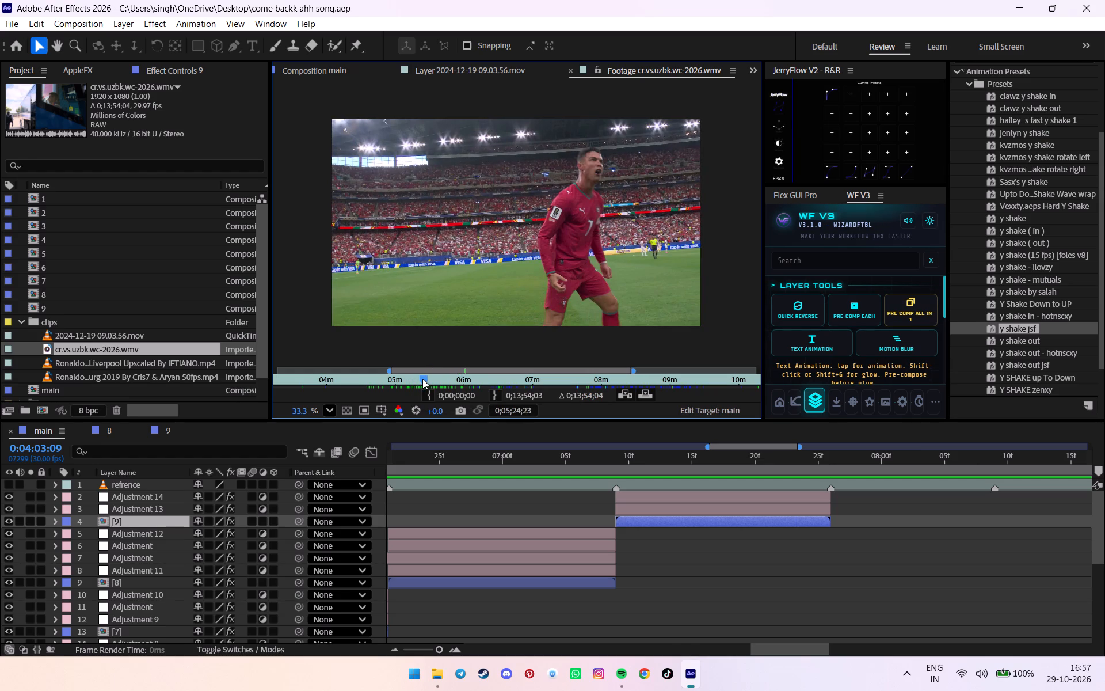
Step forward through the match footage from about 5:26 to 5:52, examining the bench and Ronaldo close-up shots.
alt+scroll(428, 380, up, 2)
click(411, 383)
drag(414, 381, 424, 379)
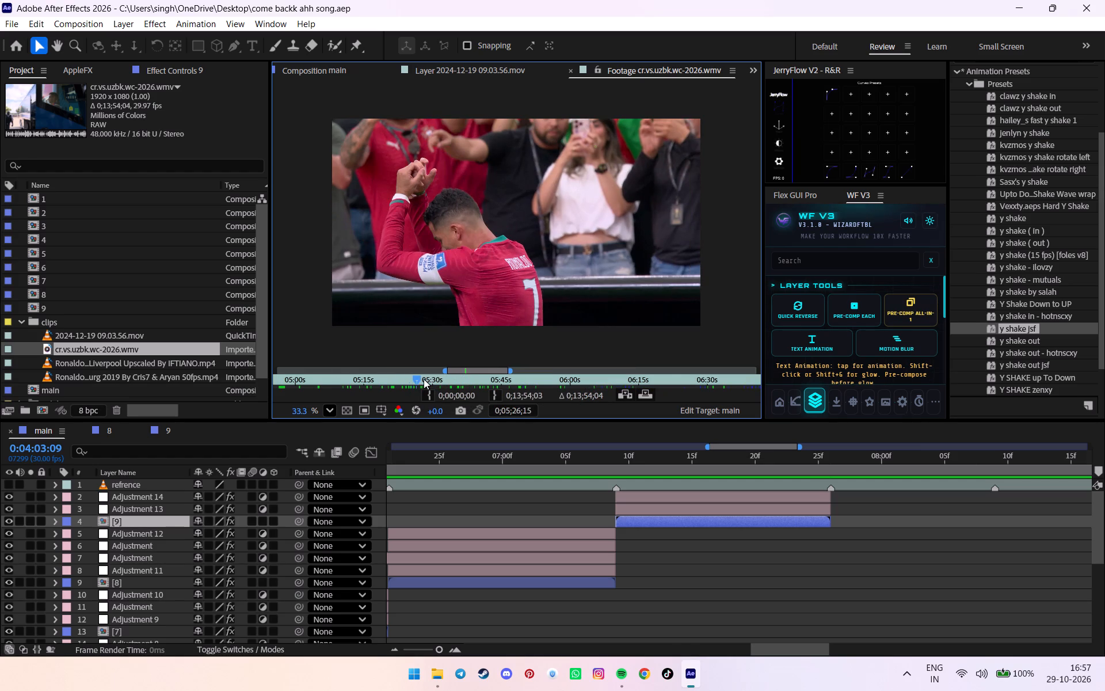
drag(424, 379, 425, 379)
click(427, 379)
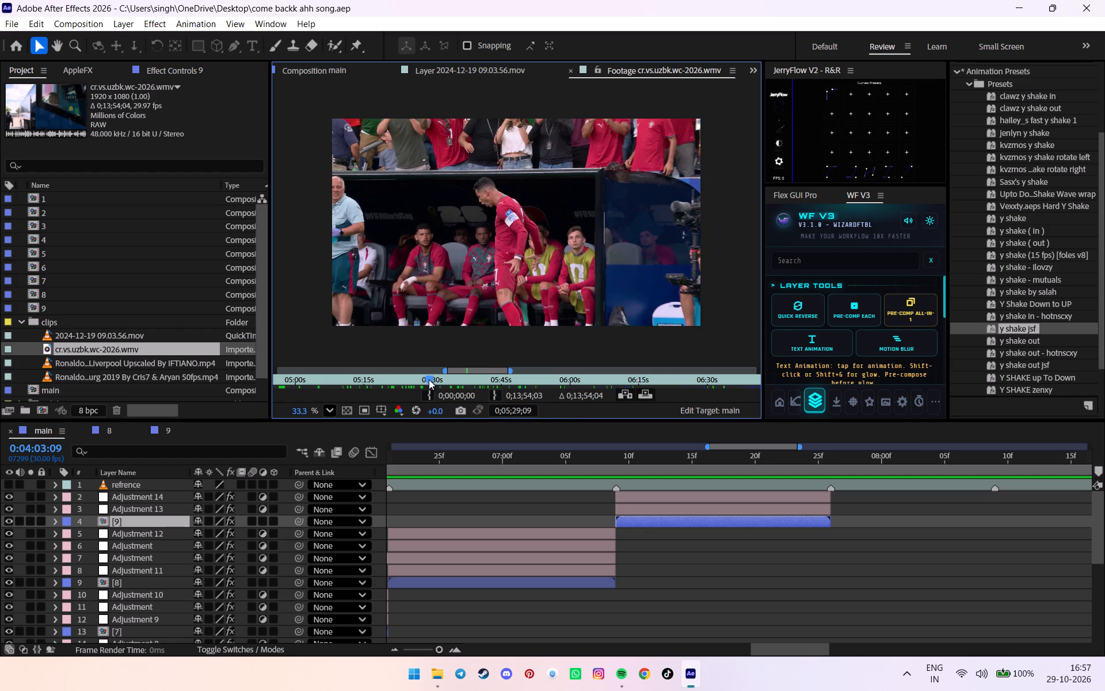
click(429, 379)
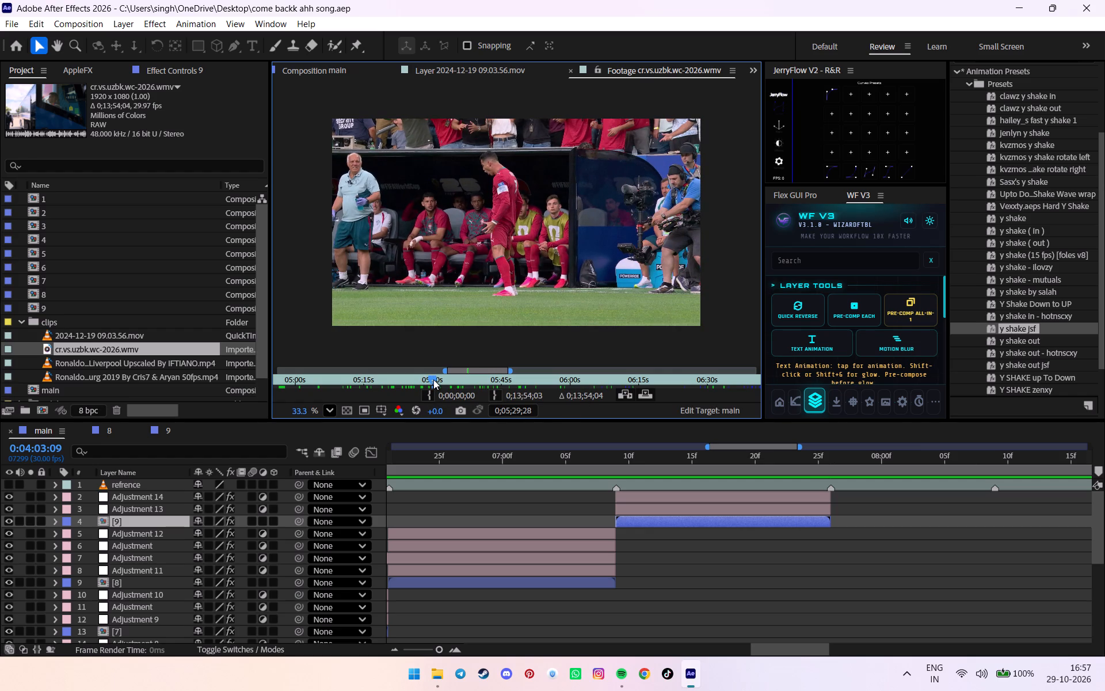
click(433, 379)
drag(438, 379, 446, 380)
drag(447, 380, 455, 380)
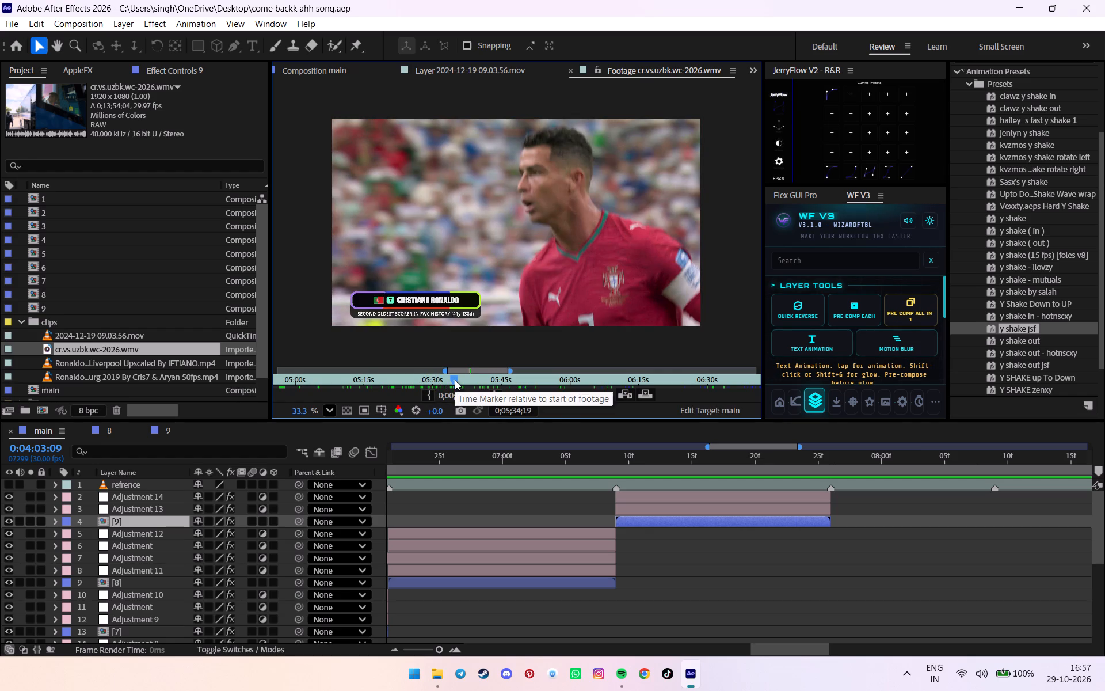
drag(455, 380, 467, 381)
drag(466, 382, 472, 382)
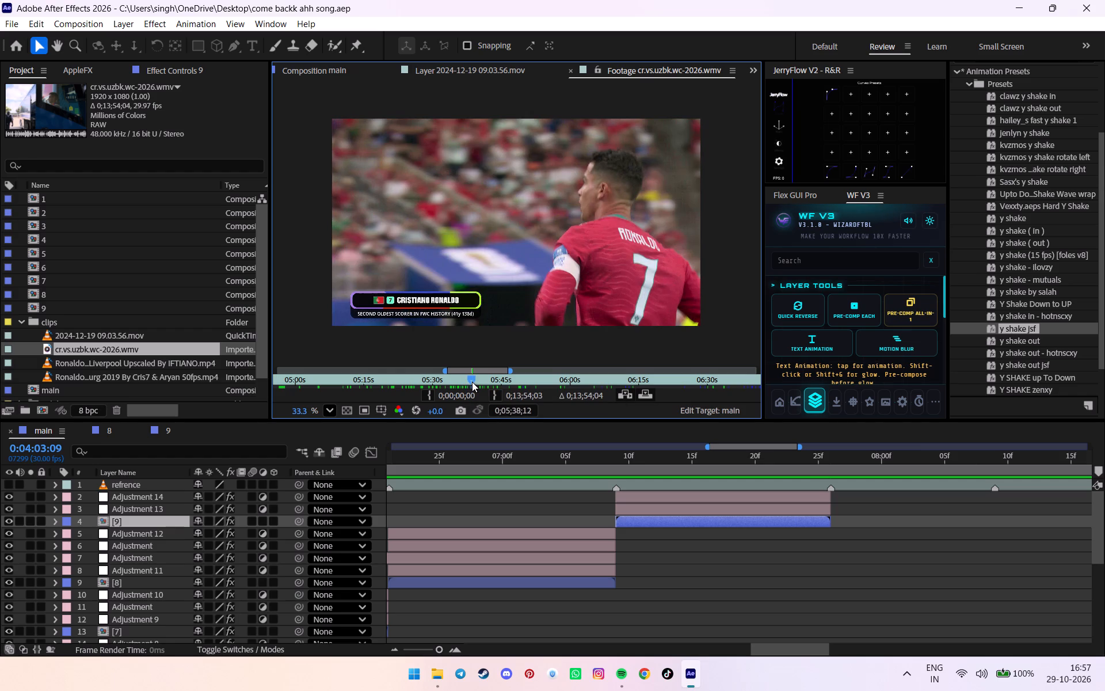
drag(472, 382, 480, 382)
drag(483, 383, 489, 379)
drag(489, 379, 539, 377)
Scan the later part of the match footage up to about 10:28, working back to the hydration-break close-up near 10:04.
alt+scroll(540, 377, down, 4)
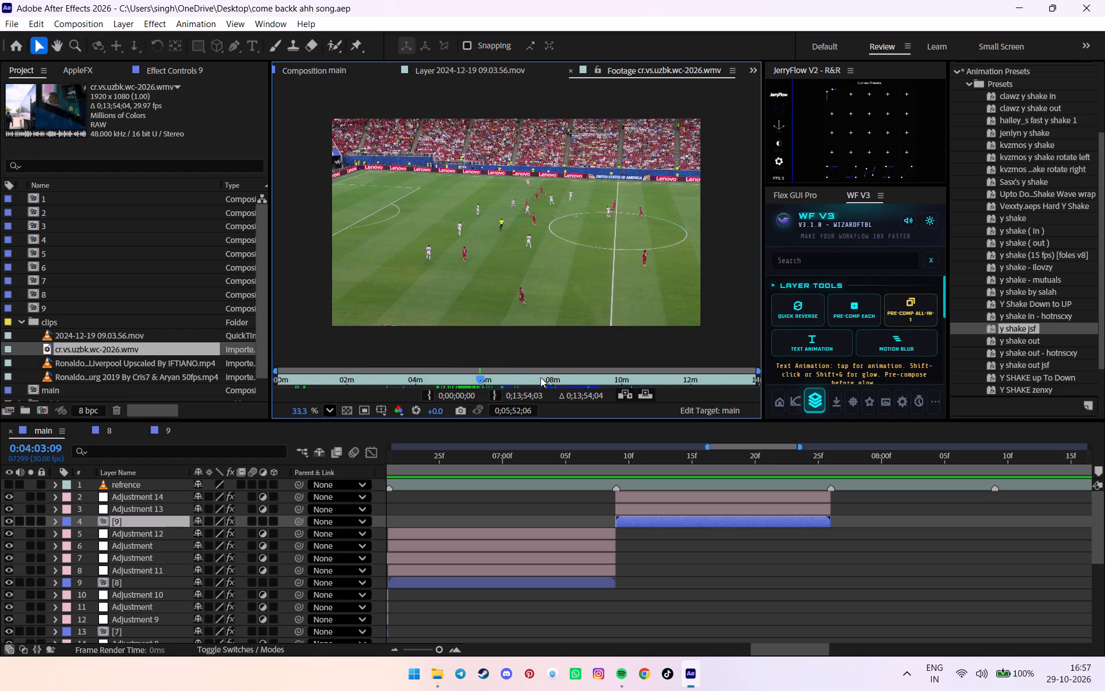
drag(540, 378, 562, 378)
click(586, 377)
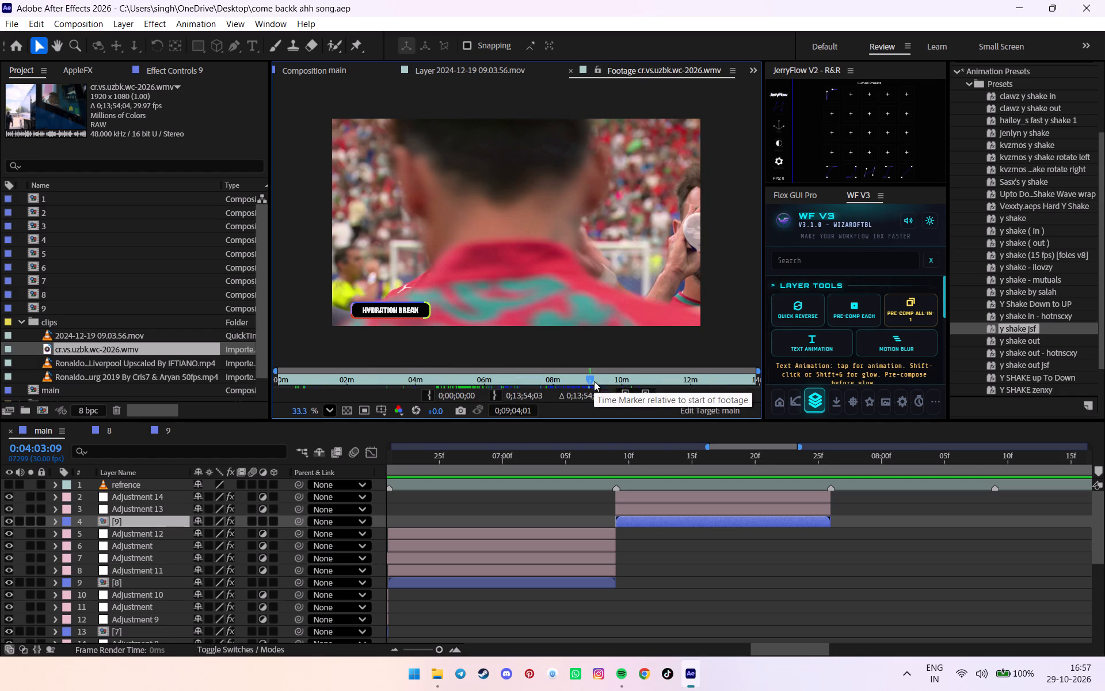
drag(589, 381, 581, 381)
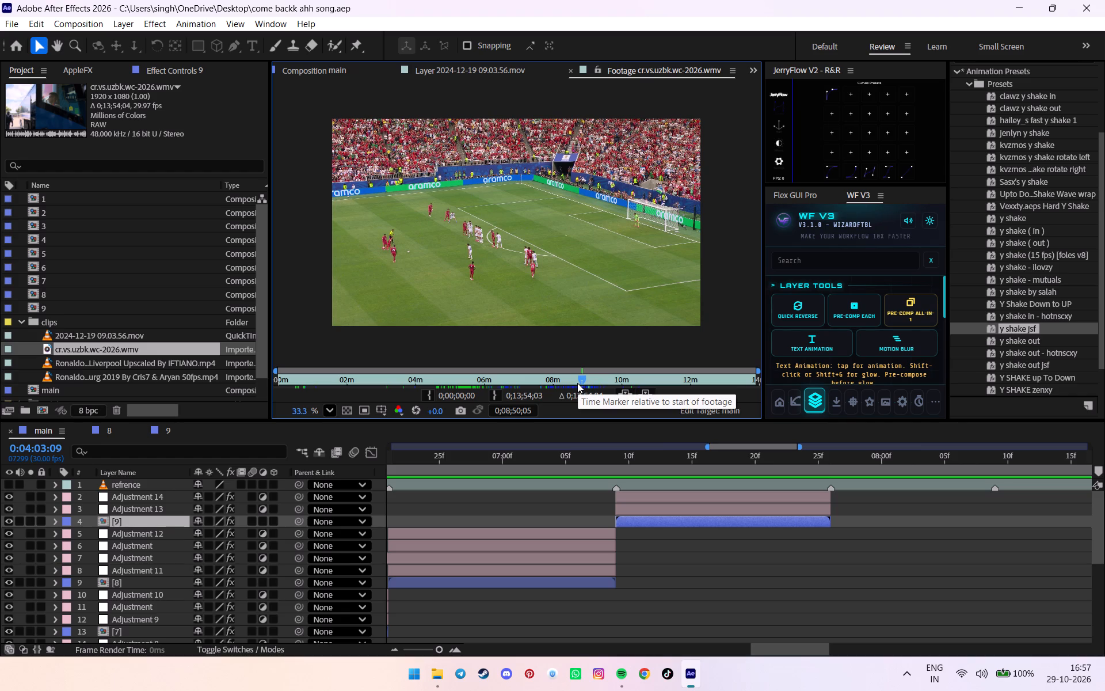
drag(582, 379, 602, 379)
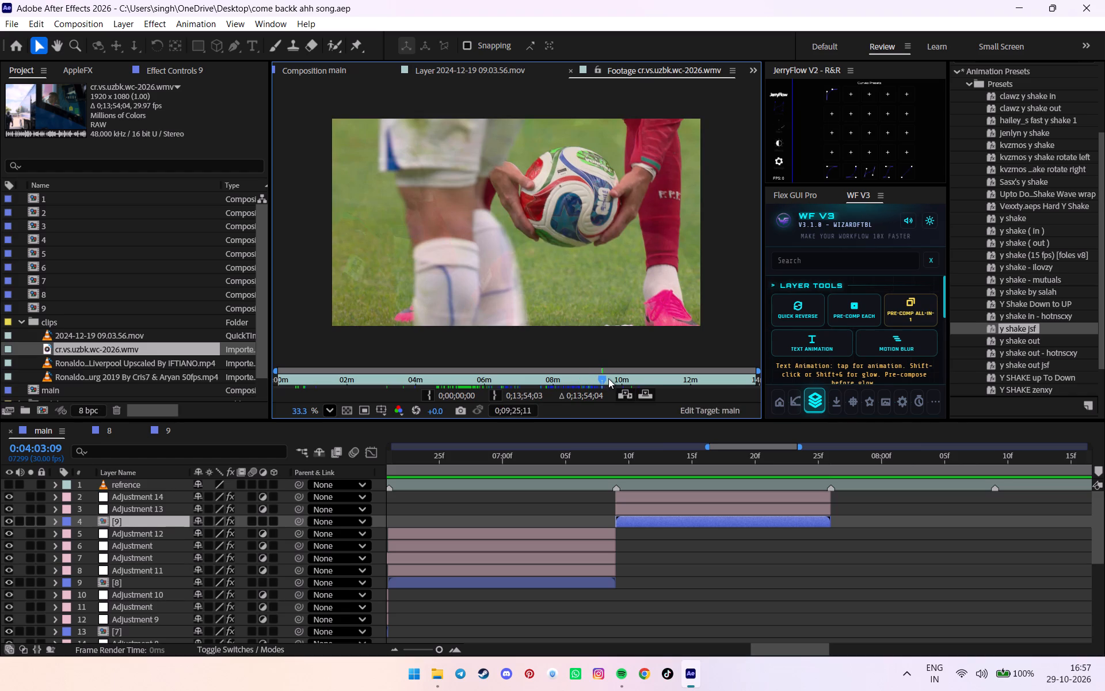
click(608, 378)
click(615, 378)
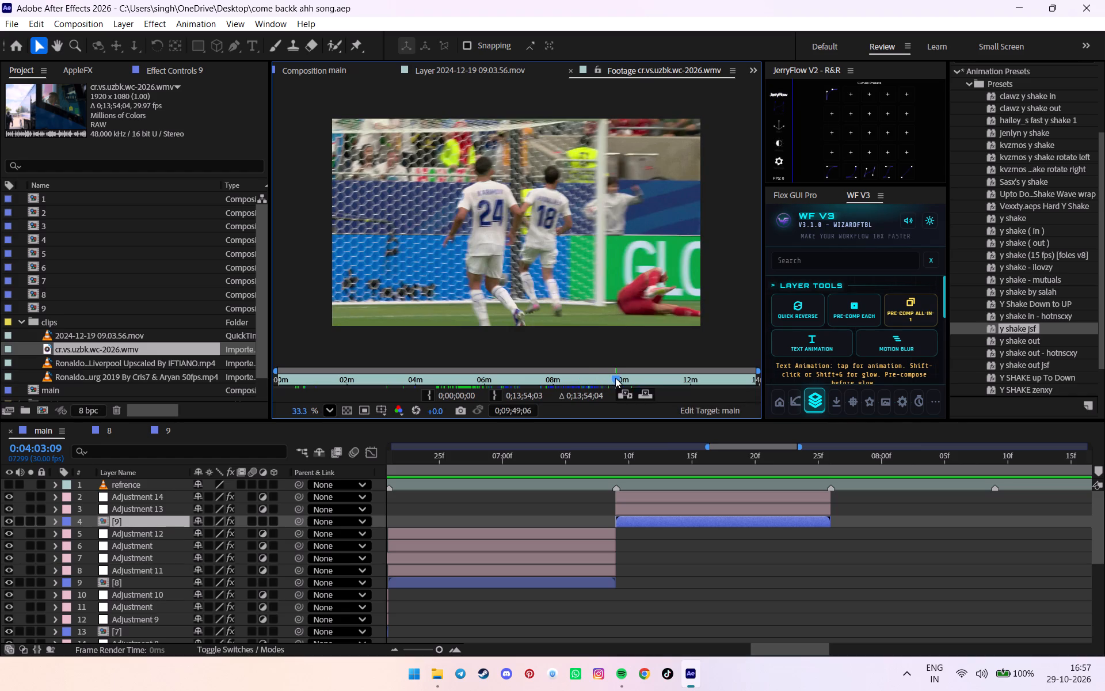
click(626, 378)
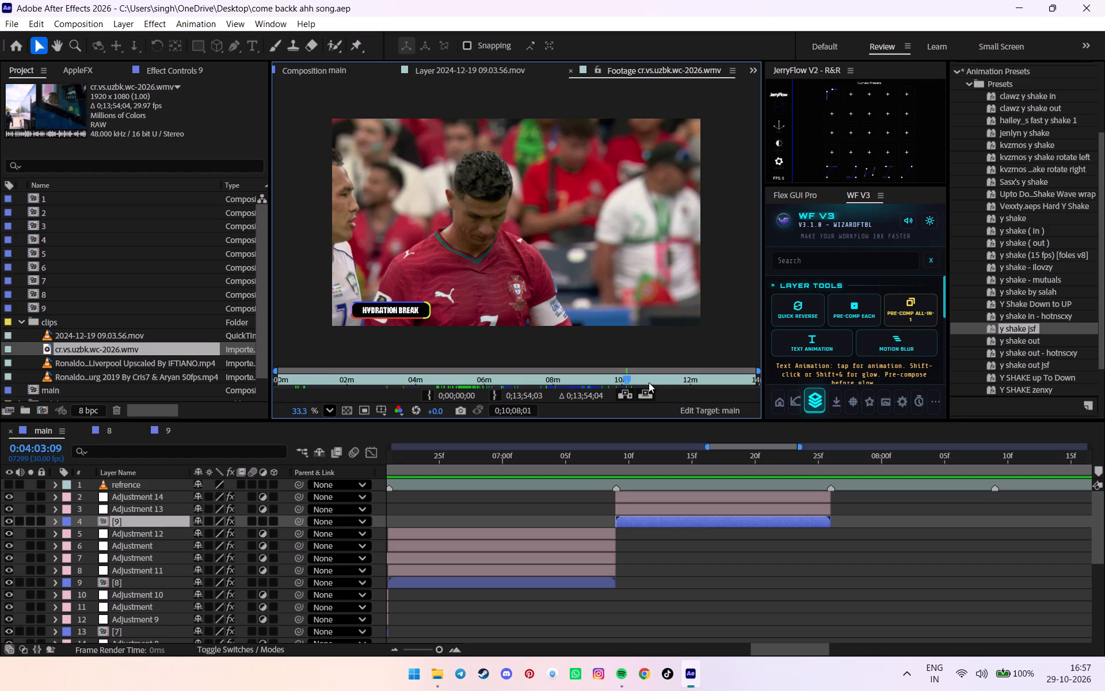
click(638, 379)
click(640, 377)
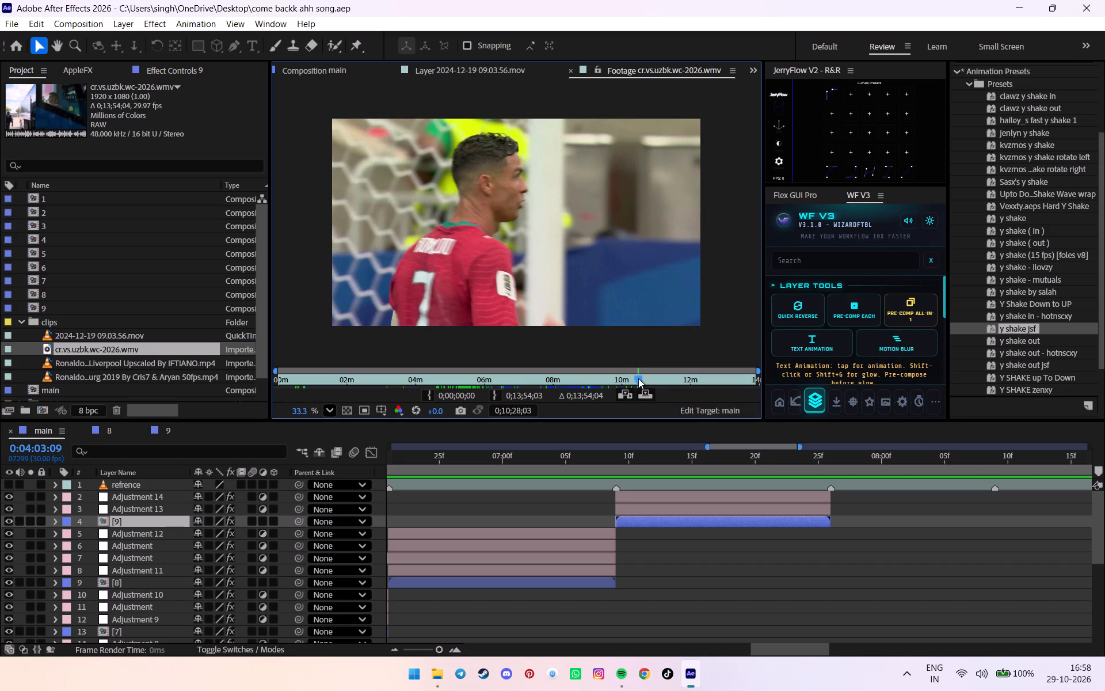
drag(638, 378, 625, 379)
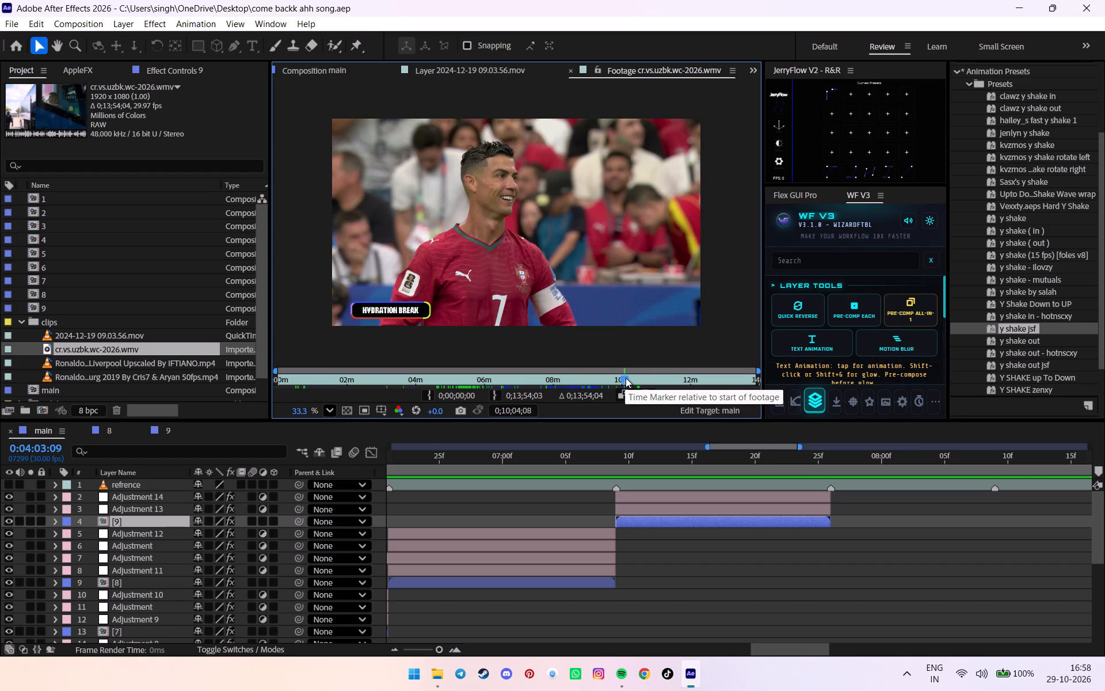
Set the In point of cr.vs.uzbk.wc-2026.wmv to 0;10;03;19, on the smiling Ronaldo close-up.
alt+scroll(625, 381, up, 3)
click(619, 381)
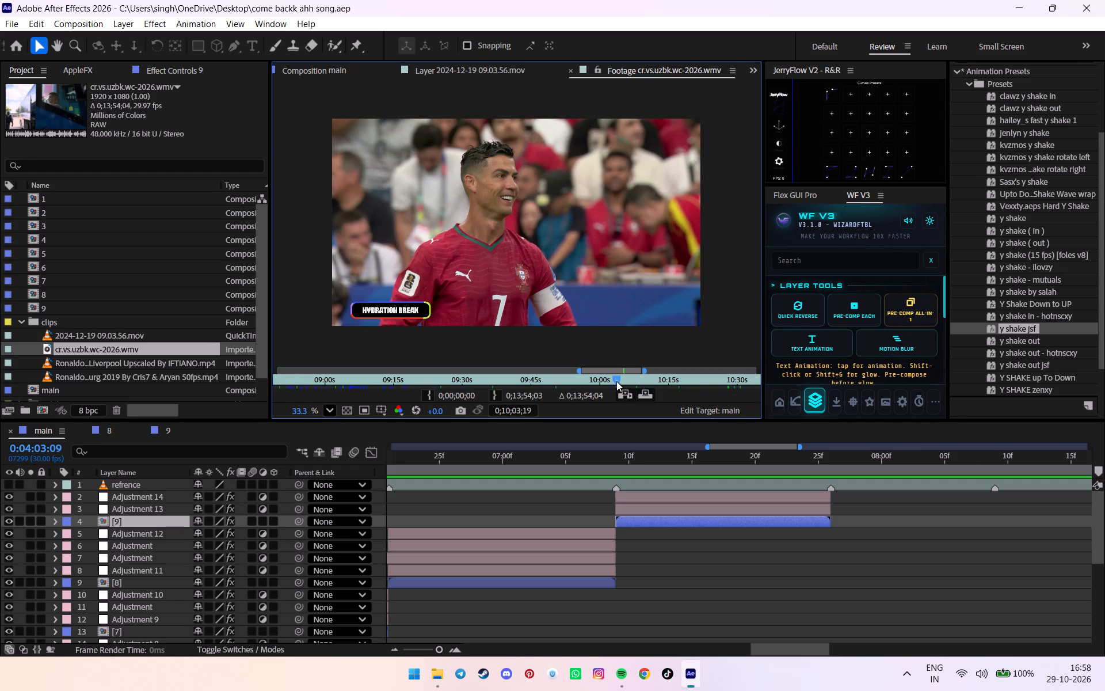
alt+scroll(616, 381, up, 1)
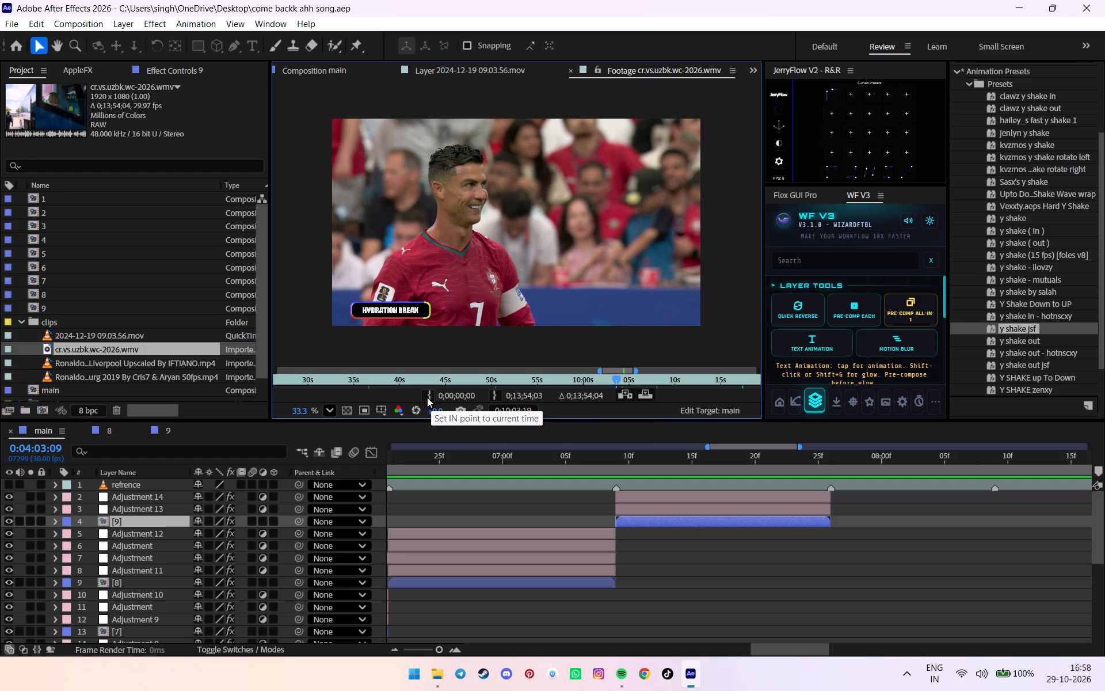
double_click(427, 397)
Add the trimmed cr.vs.uzbk.wc-2026.wmv to the main composition at 0:00:07:26, right after clip 9, and stack it above Adjustment 14.
drag(77, 347, 810, 501)
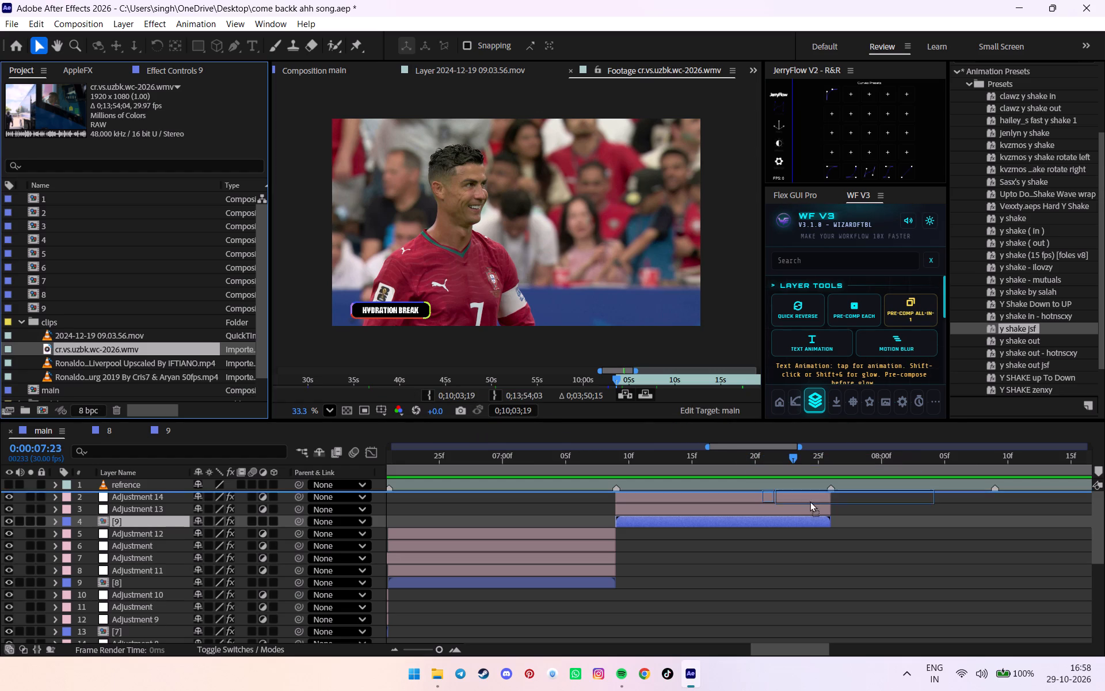
drag(810, 501, 826, 497)
click(828, 474)
alt+scroll(828, 473, down, 4)
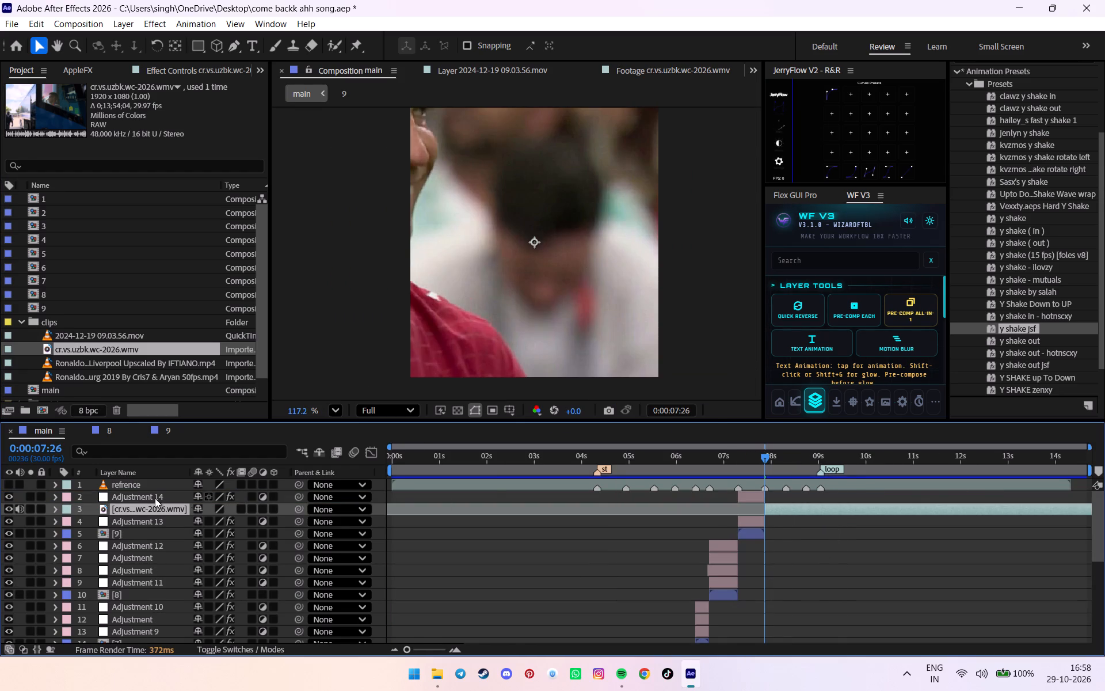
drag(158, 507, 150, 493)
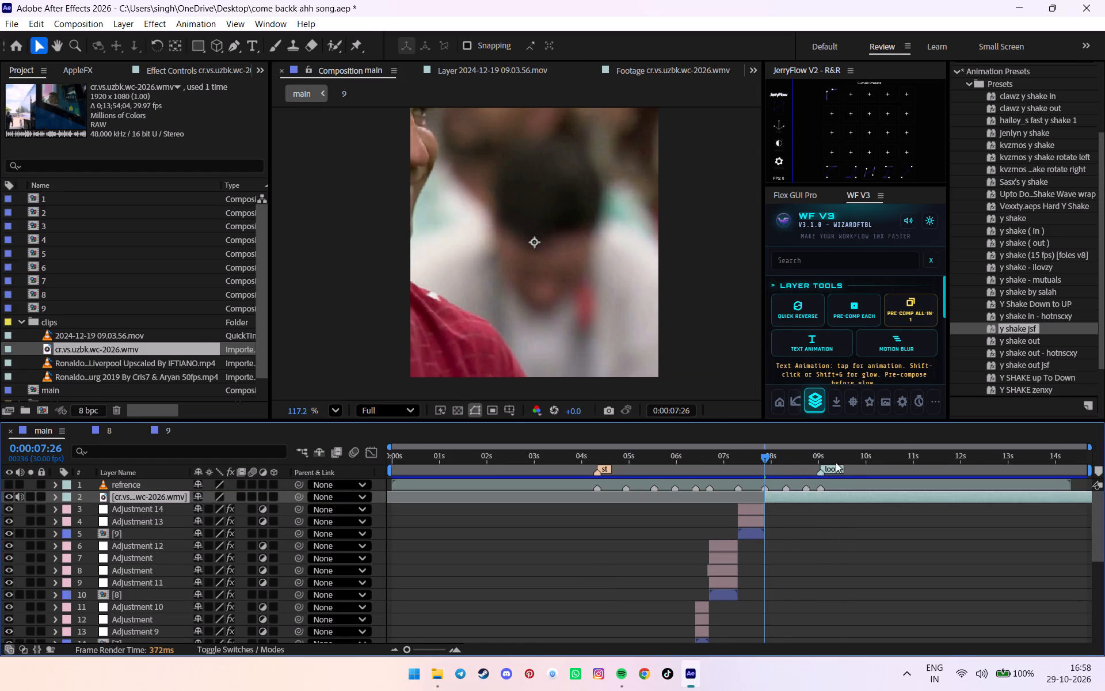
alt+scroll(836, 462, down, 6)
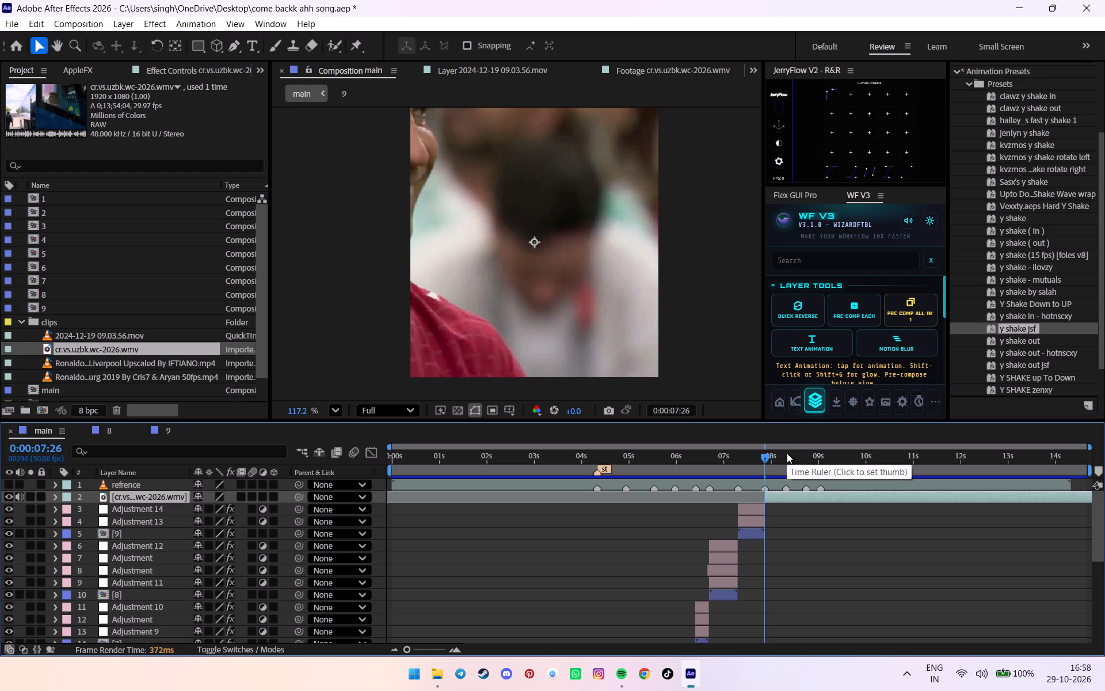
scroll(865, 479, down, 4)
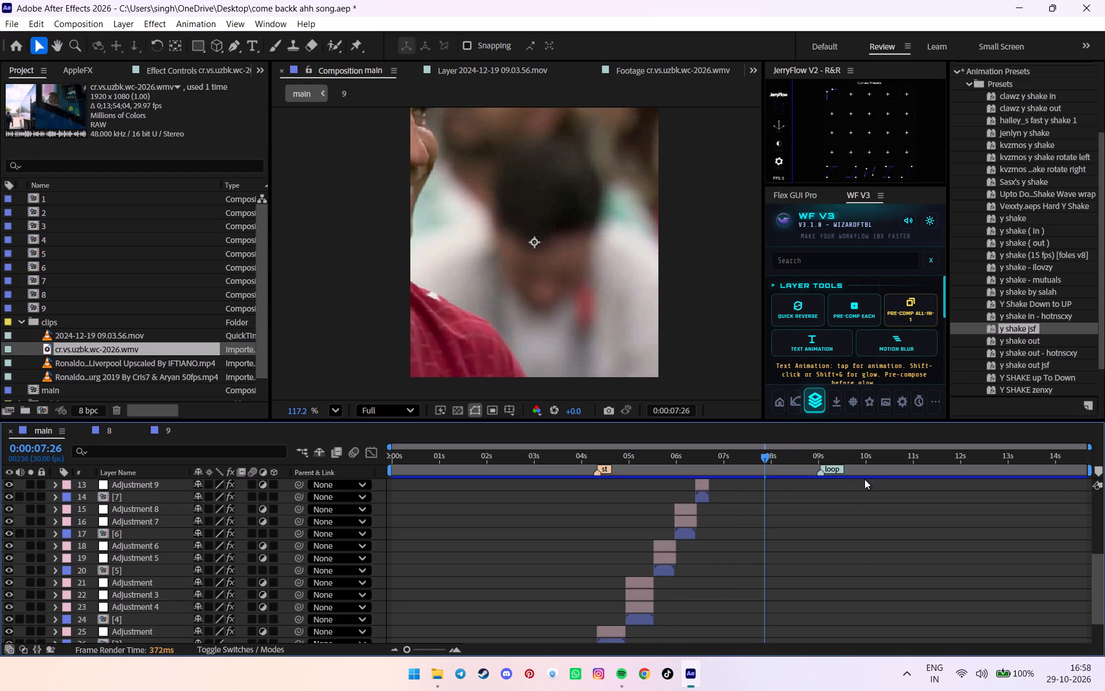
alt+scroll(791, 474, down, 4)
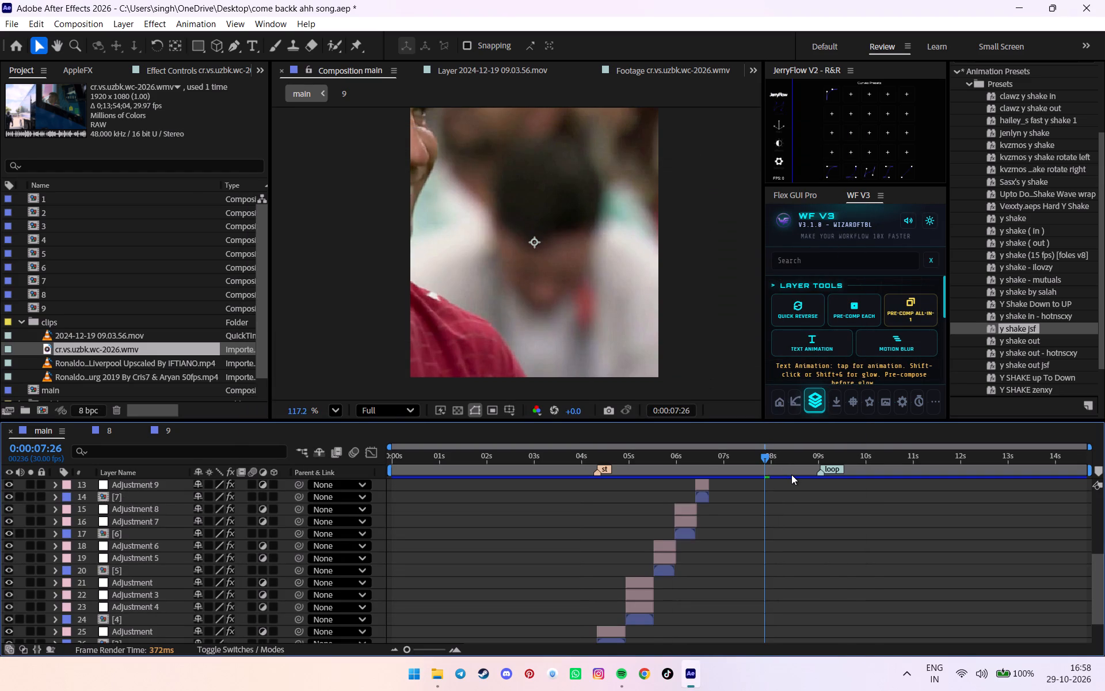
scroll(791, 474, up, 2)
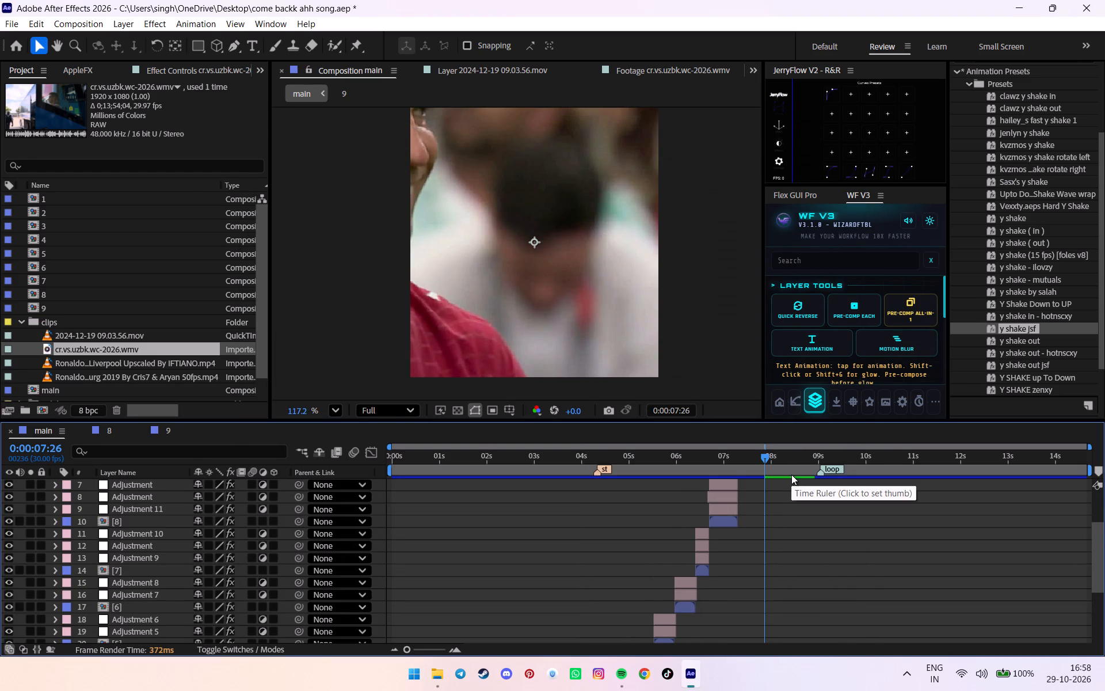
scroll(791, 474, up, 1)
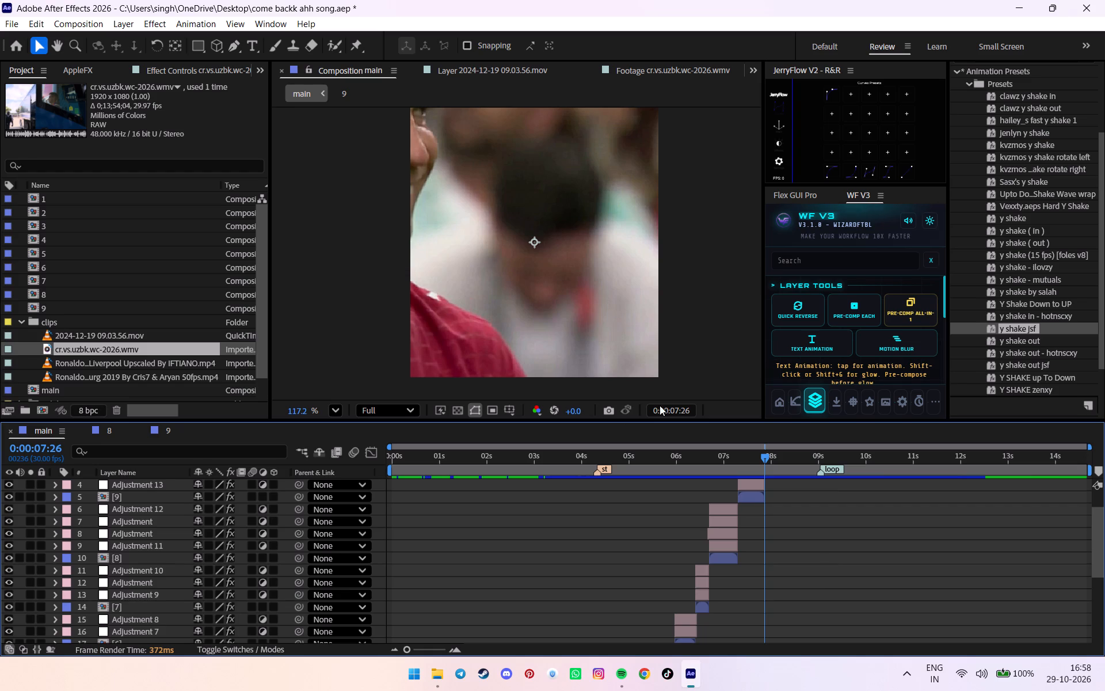
Scale the cr.vs.uzbk.wc-2026.wmv layer in the main composition down to 37%.
scroll(871, 537, up, 5)
key(d)
key(s)
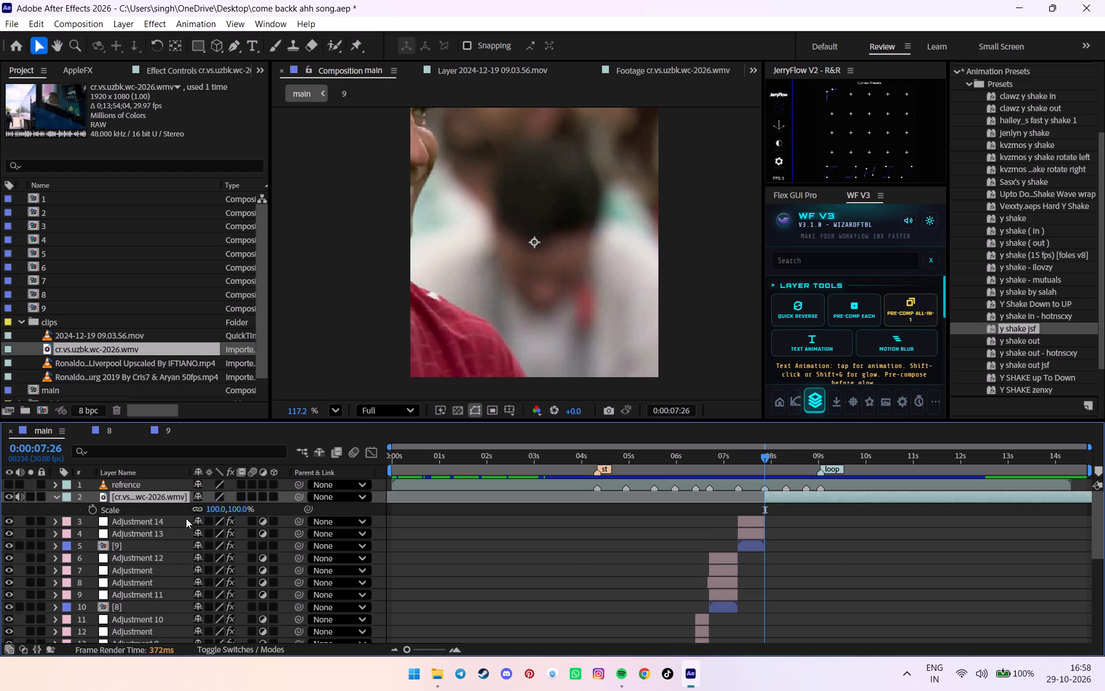
drag(215, 511, 173, 514)
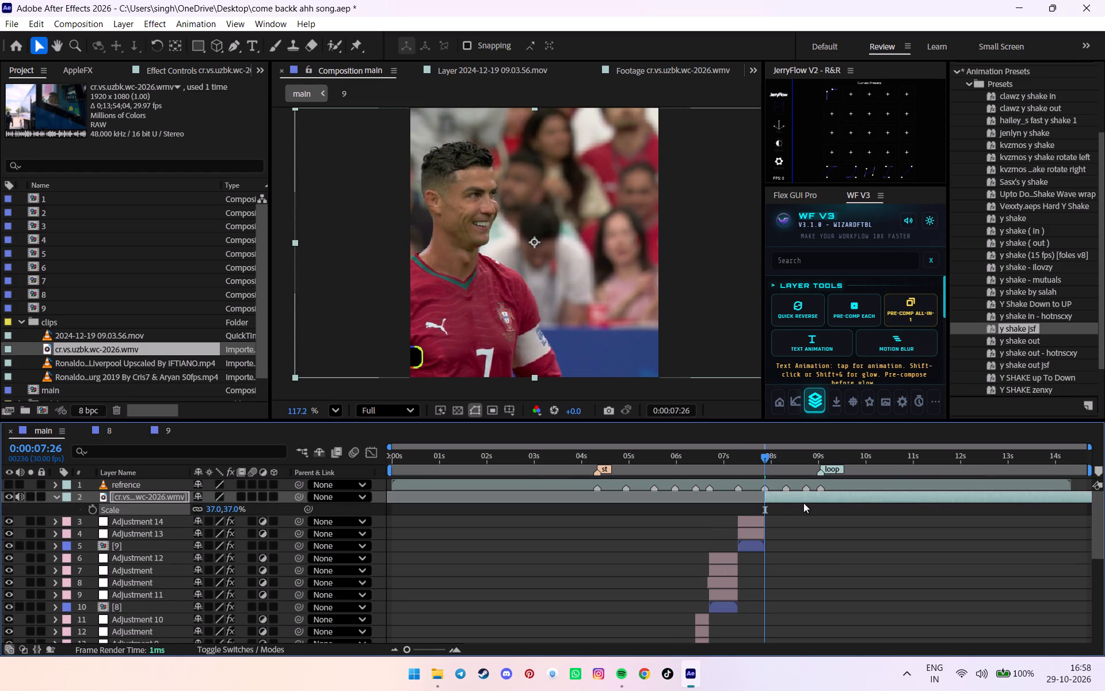
Shift the Ronaldo footage layer slightly in time, keeping its start trimmed to 0:00:07:26.
drag(767, 498, 700, 496)
drag(724, 496, 749, 494)
drag(748, 494, 727, 495)
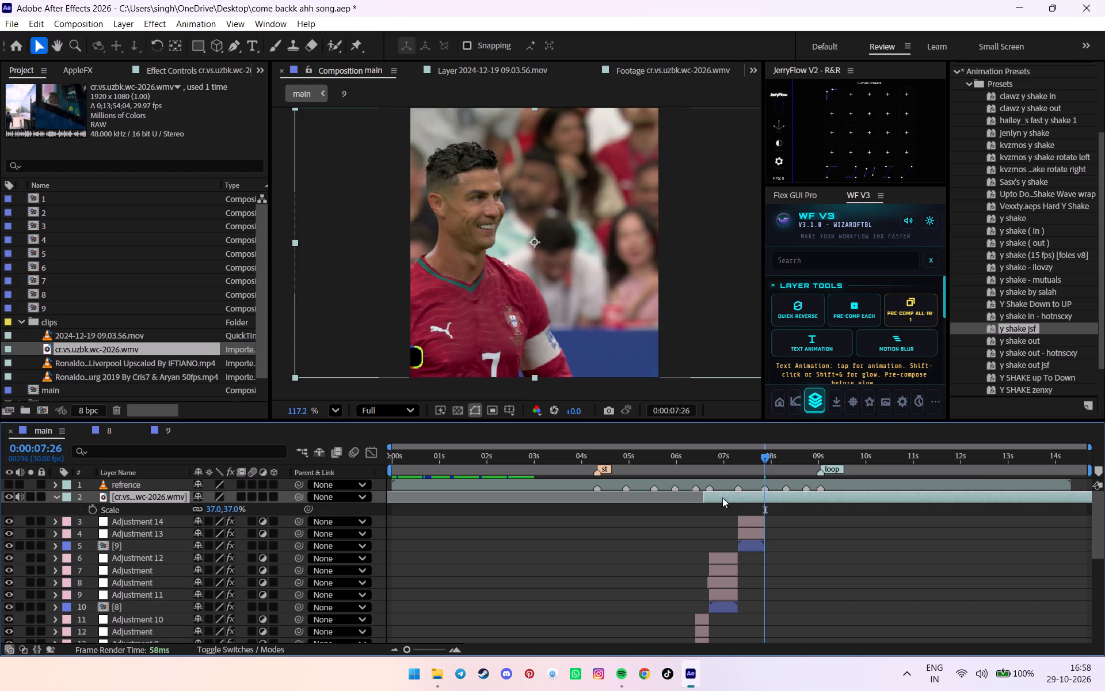
drag(704, 502, 765, 500)
Cut the Ronaldo footage layer at the beat marker at 0:00:08:09 and delete the part after it.
alt+scroll(765, 500, up, 2)
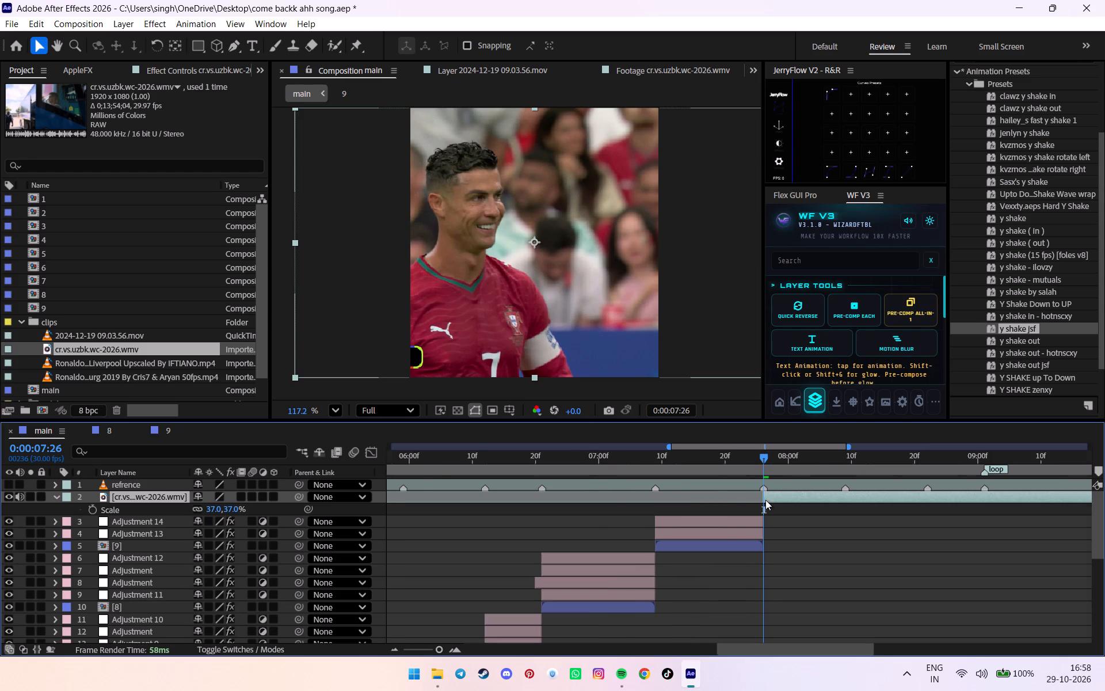
scroll(775, 464, down, 3)
drag(781, 457, 818, 455)
scroll(818, 455, down, 5)
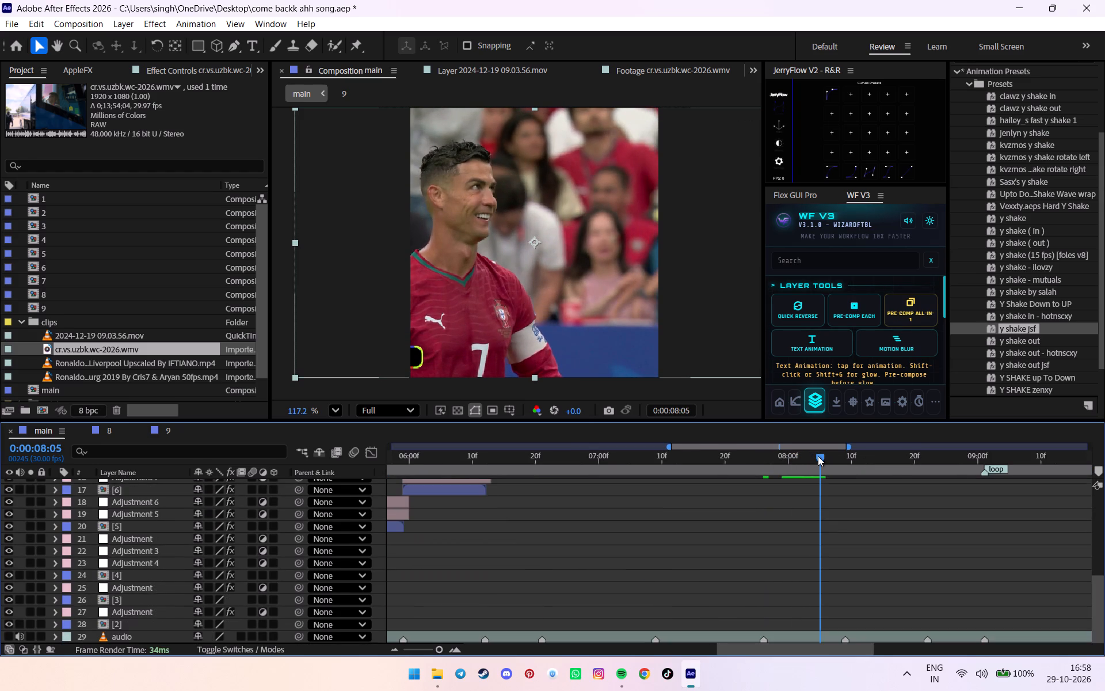
scroll(818, 456, down, 6)
drag(818, 457, 843, 461)
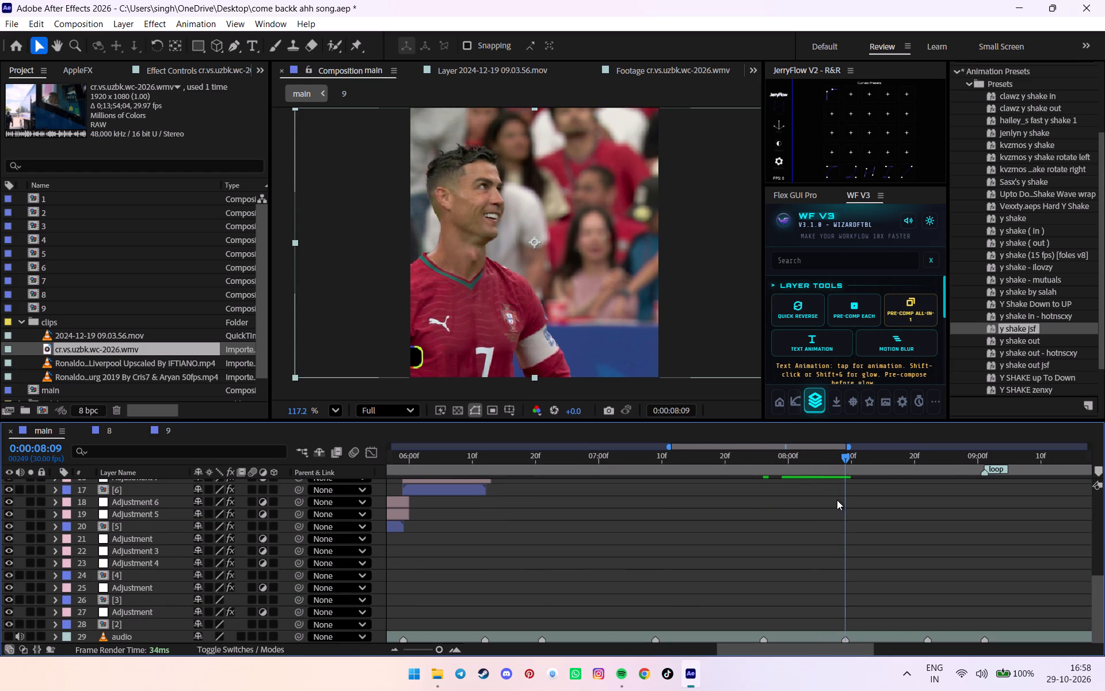
key(ctrl+shift+d)
scroll(820, 514, up, 5)
key(Delete)
Reposition the Ronaldo footage layer horizontally to 307.0, 200.0 so he sits more centrally in the frame.
click(802, 460)
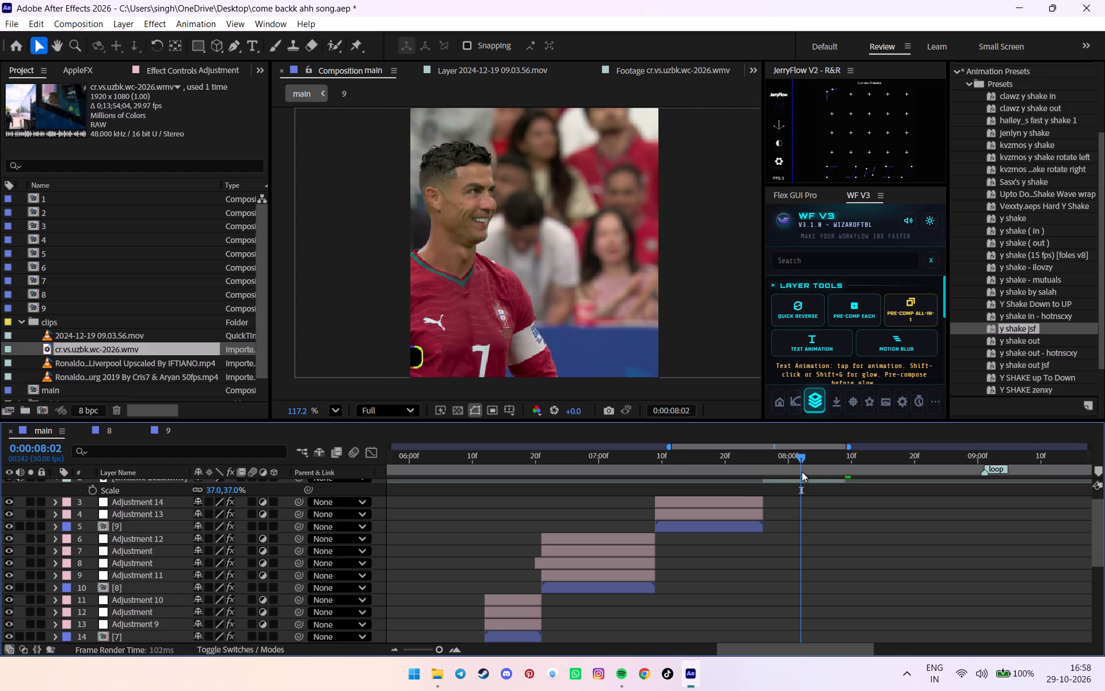
click(795, 478)
scroll(794, 483, up, 2)
click(797, 499)
key(p)
drag(200, 511, 283, 506)
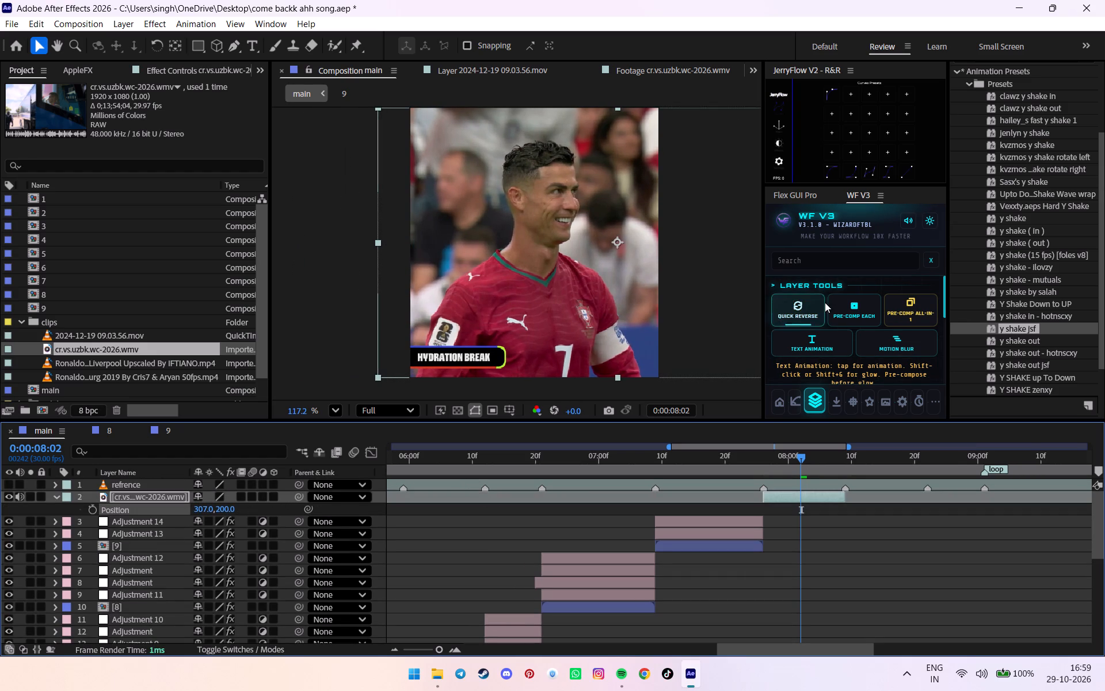
Pre-compose the trimmed Ronaldo clip into its own composition and set the current time to its start at 0:00:07:26.
click(845, 299)
click(771, 466)
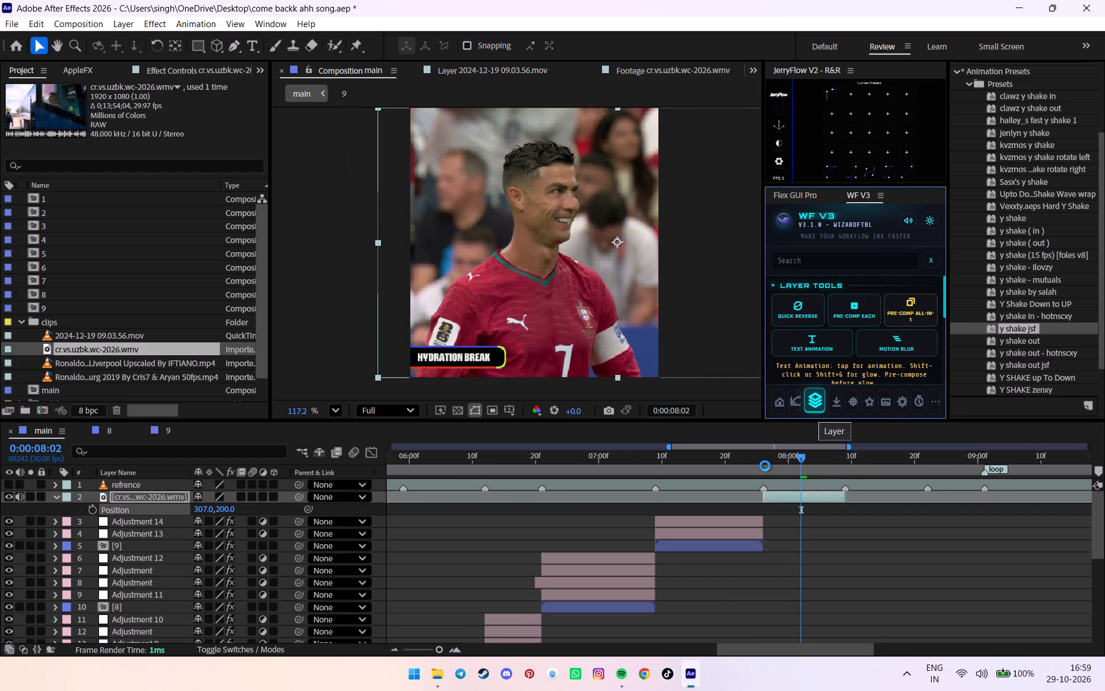
click(766, 455)
click(707, 530)
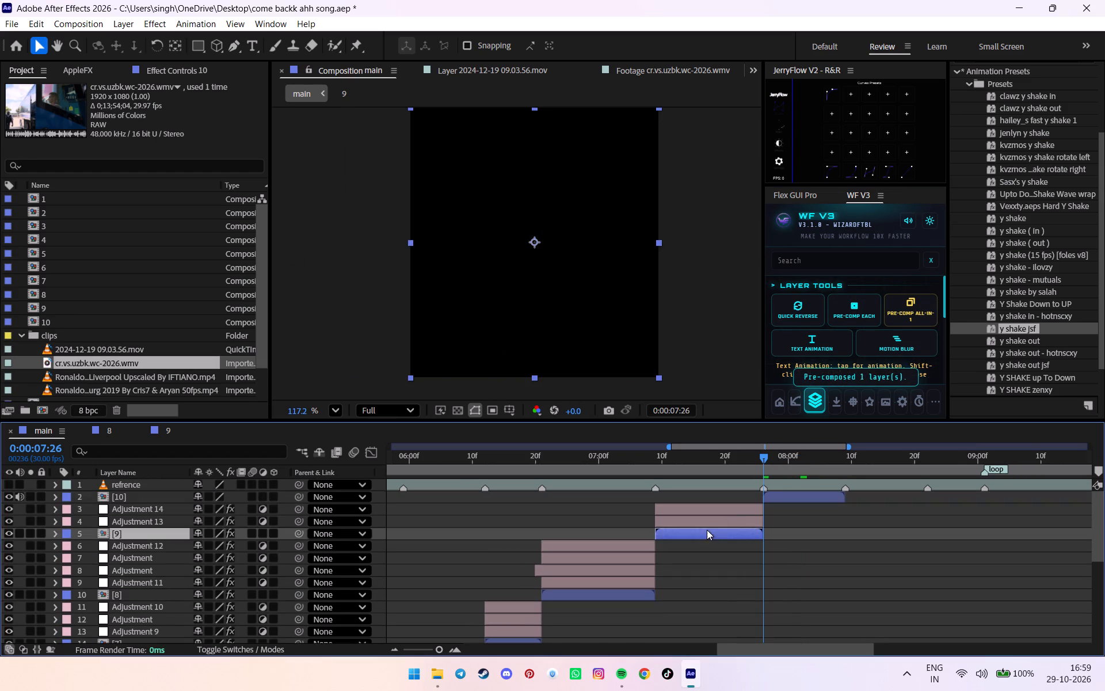
Extend the footage's start inside composition 10 so it covers the first frame, and return to the main composition.
double_click(778, 495)
drag(392, 485, 319, 479)
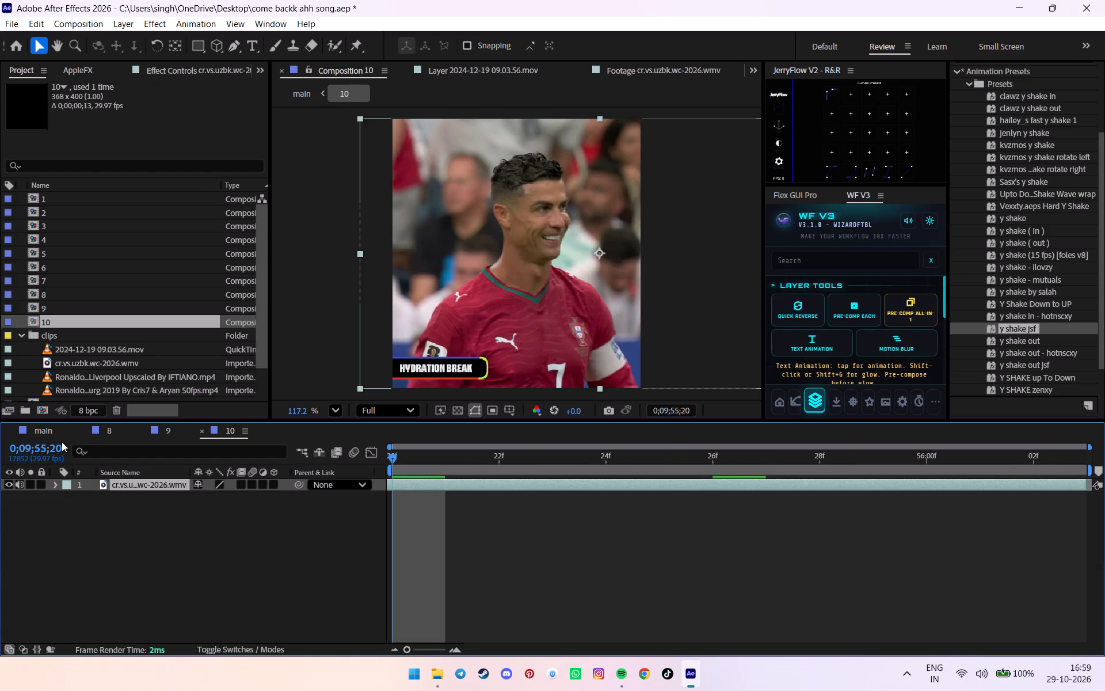
click(44, 435)
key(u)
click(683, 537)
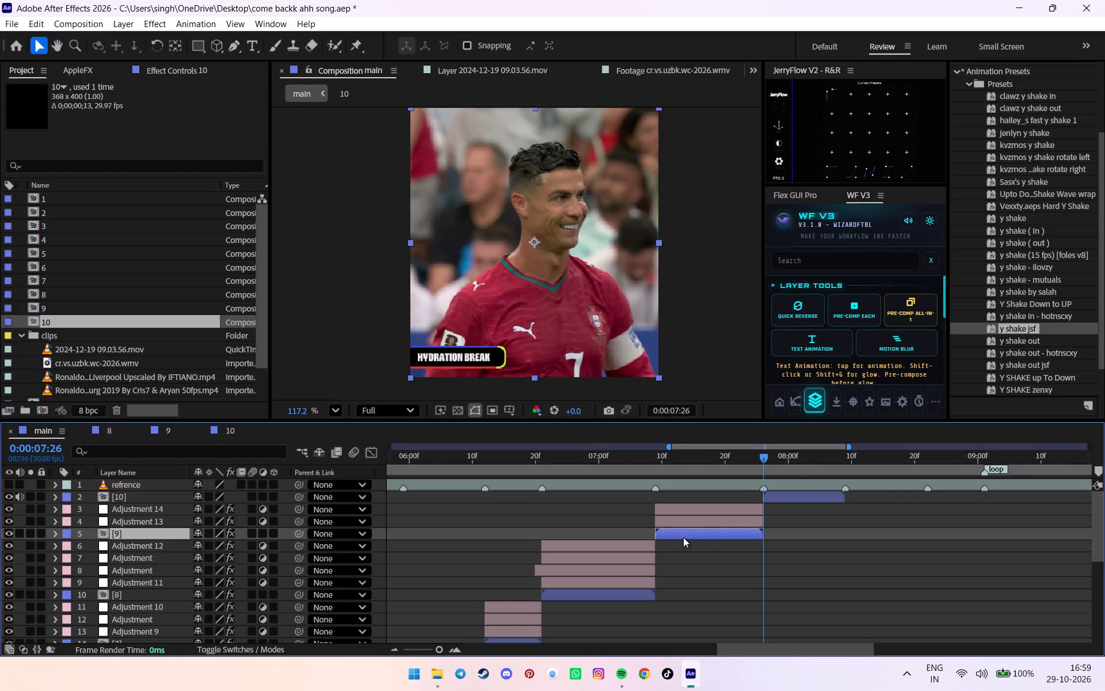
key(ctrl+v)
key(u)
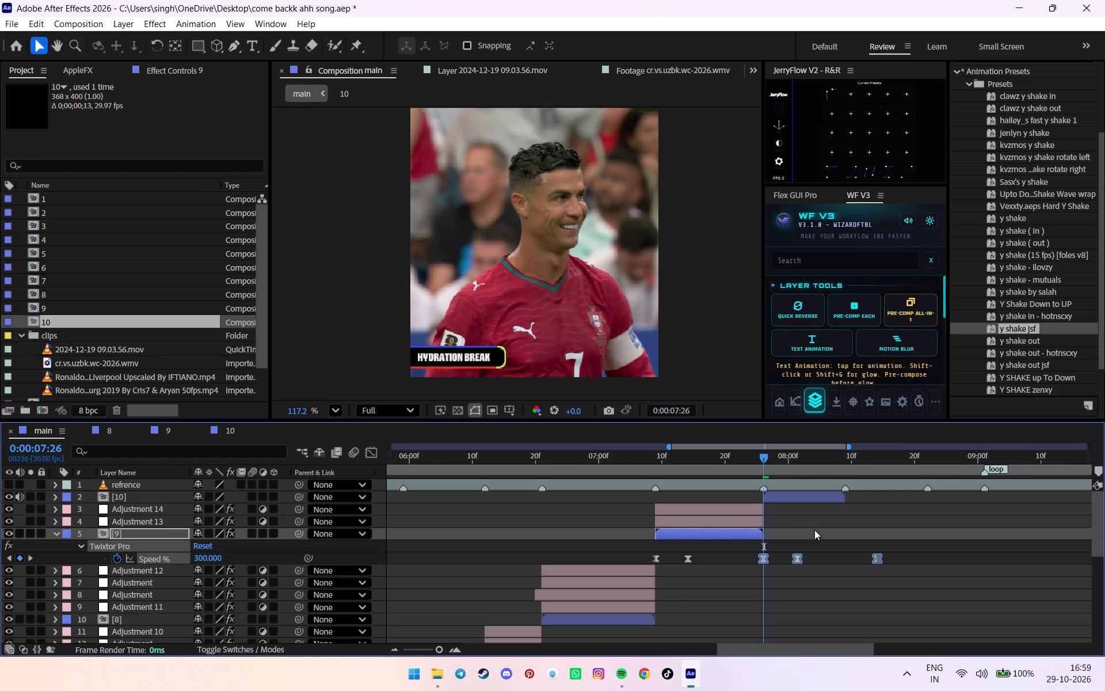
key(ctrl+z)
Paste the Twixtor Pro speed keyframes onto clip 10 and compress them so the last one falls at the clip's end.
click(771, 496)
key(ctrl+v)
key(u)
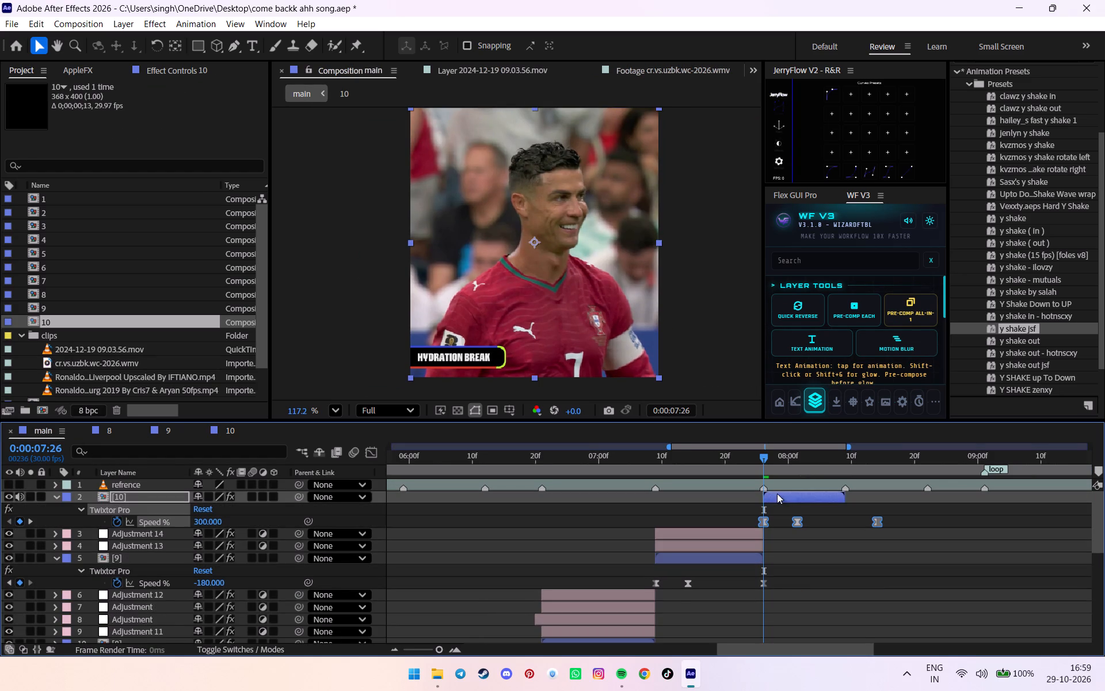
alt+drag(878, 521, 845, 521)
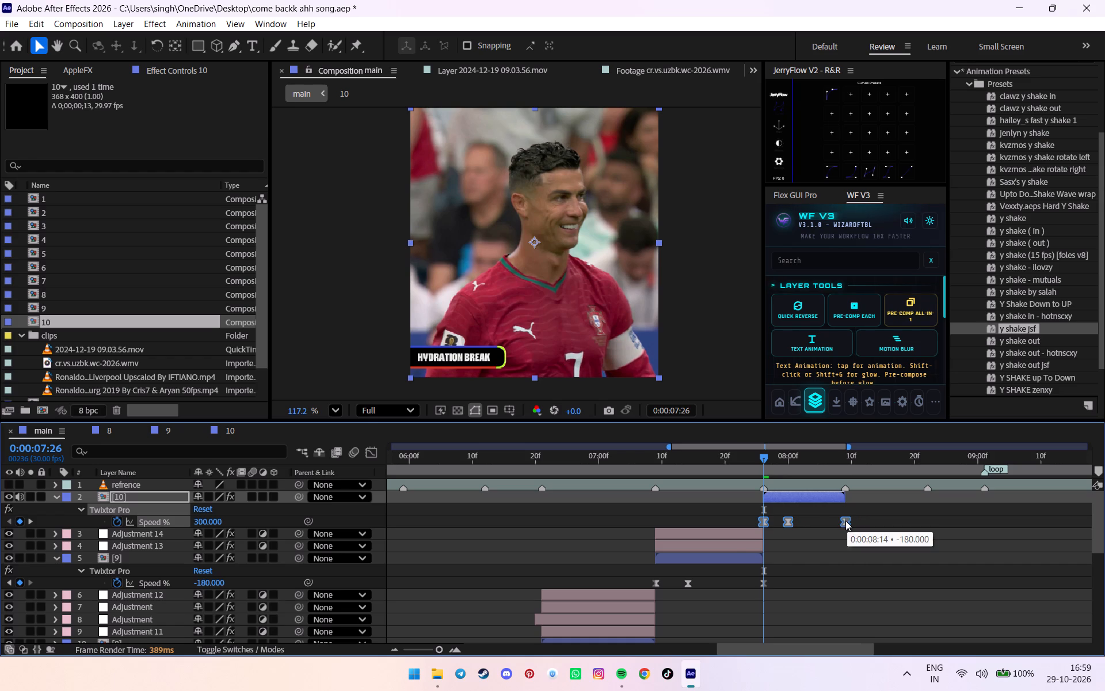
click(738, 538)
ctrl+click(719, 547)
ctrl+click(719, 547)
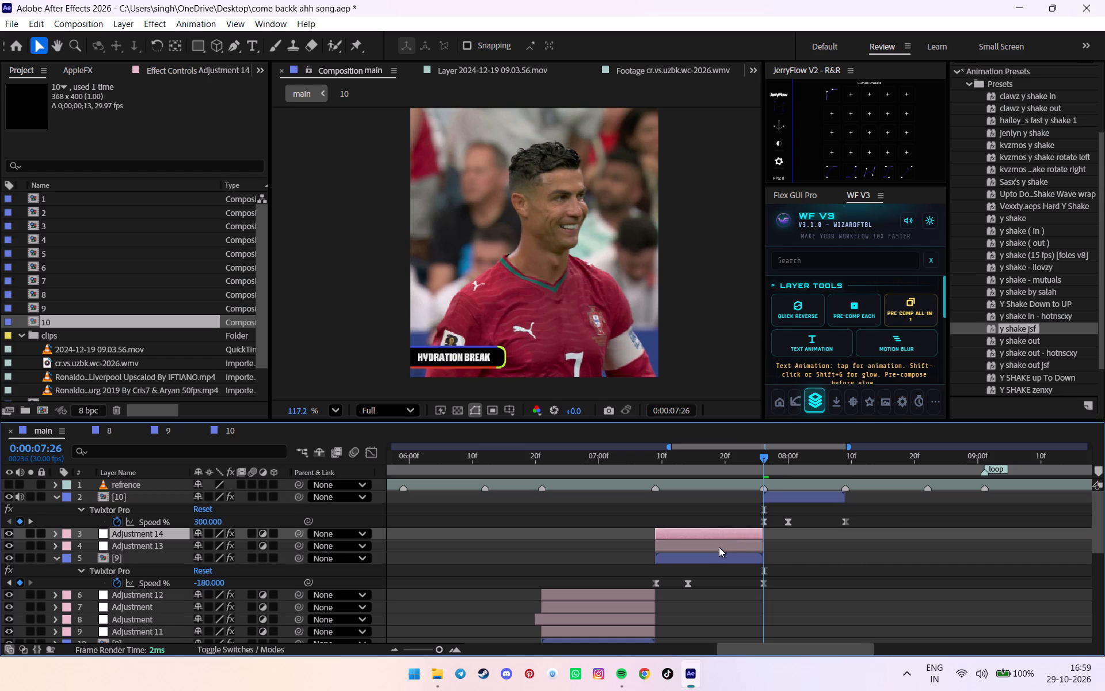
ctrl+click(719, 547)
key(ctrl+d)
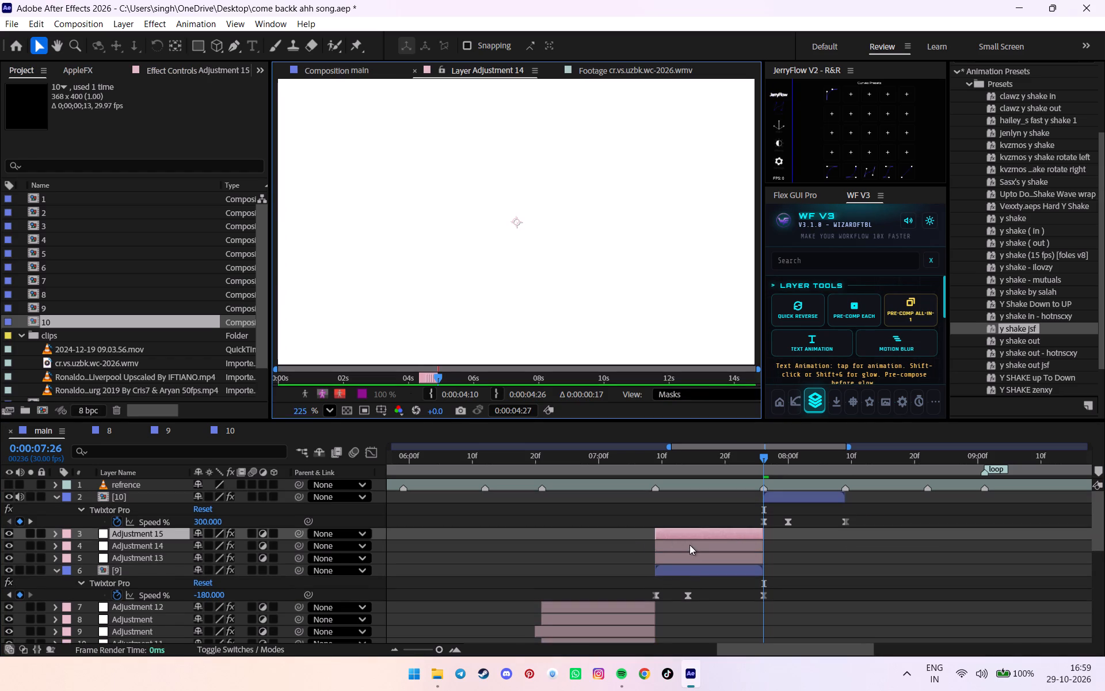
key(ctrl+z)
Duplicate Adjustment 13 and Adjustment 14, stack the copies above clip 10, and fit them to its span from 0:00:07:26 to 0:00:08:09.
ctrl+click(687, 549)
key(ctrl+d)
drag(163, 535, 159, 515)
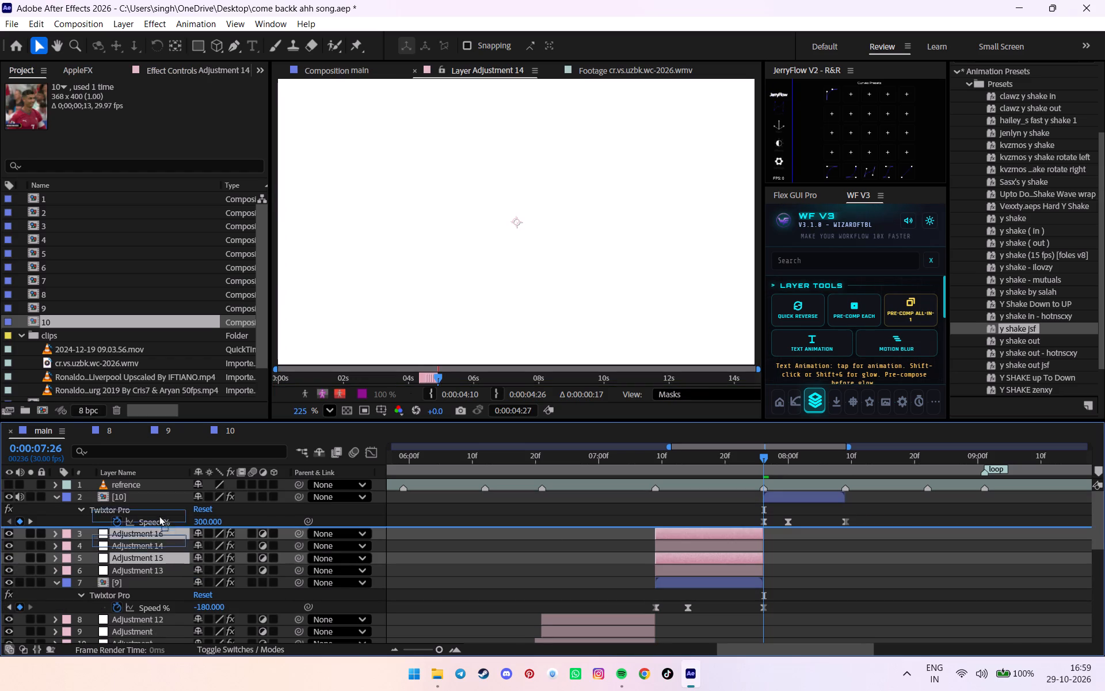
drag(159, 515, 172, 492)
drag(716, 502, 829, 497)
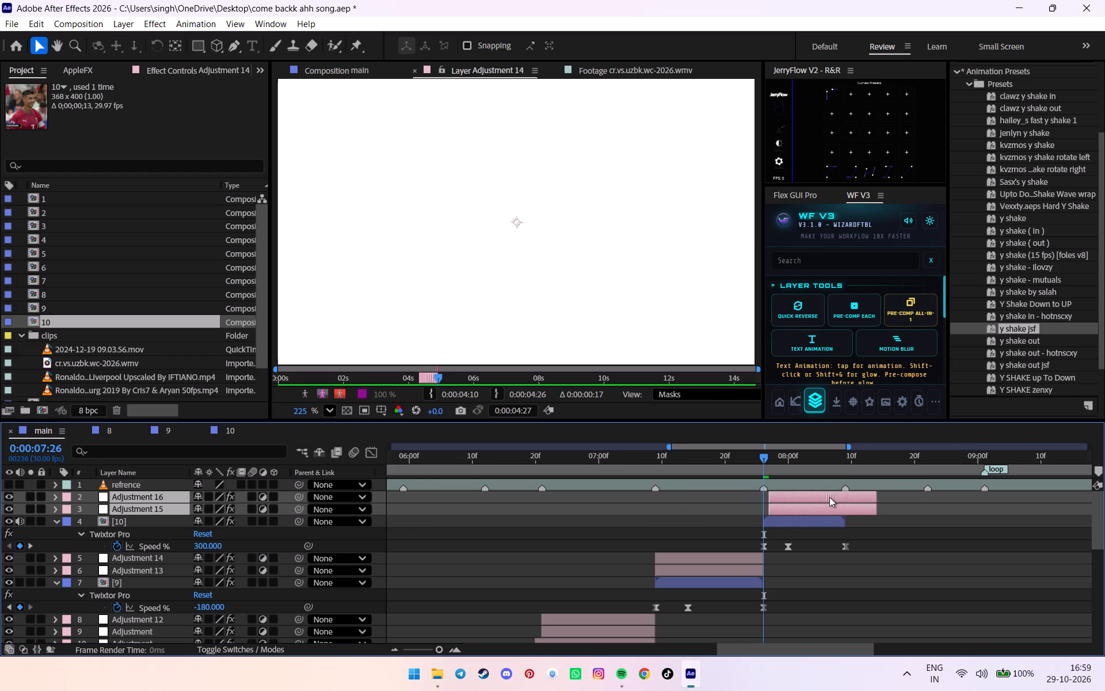
drag(829, 497, 824, 497)
drag(877, 506, 853, 506)
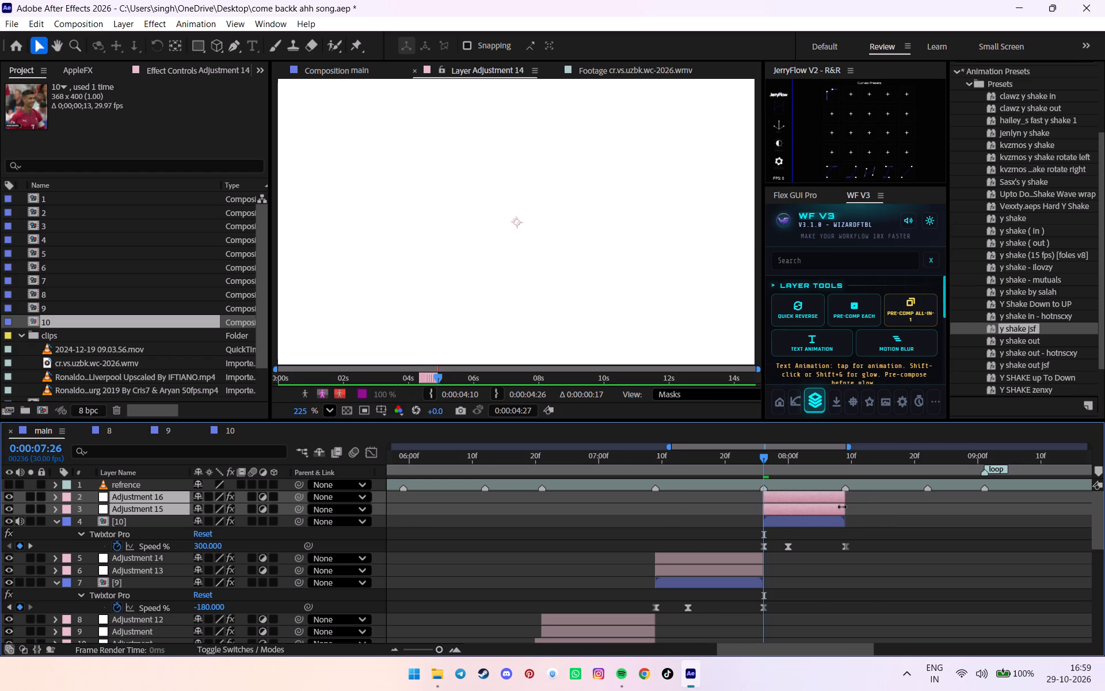
Compress the blur and brightness keyframes of Adjustment 16 so the last ones fall at clip 10's end.
key(u)
drag(670, 503, 940, 636)
scroll(887, 630, down, 2)
scroll(875, 599, up, 2)
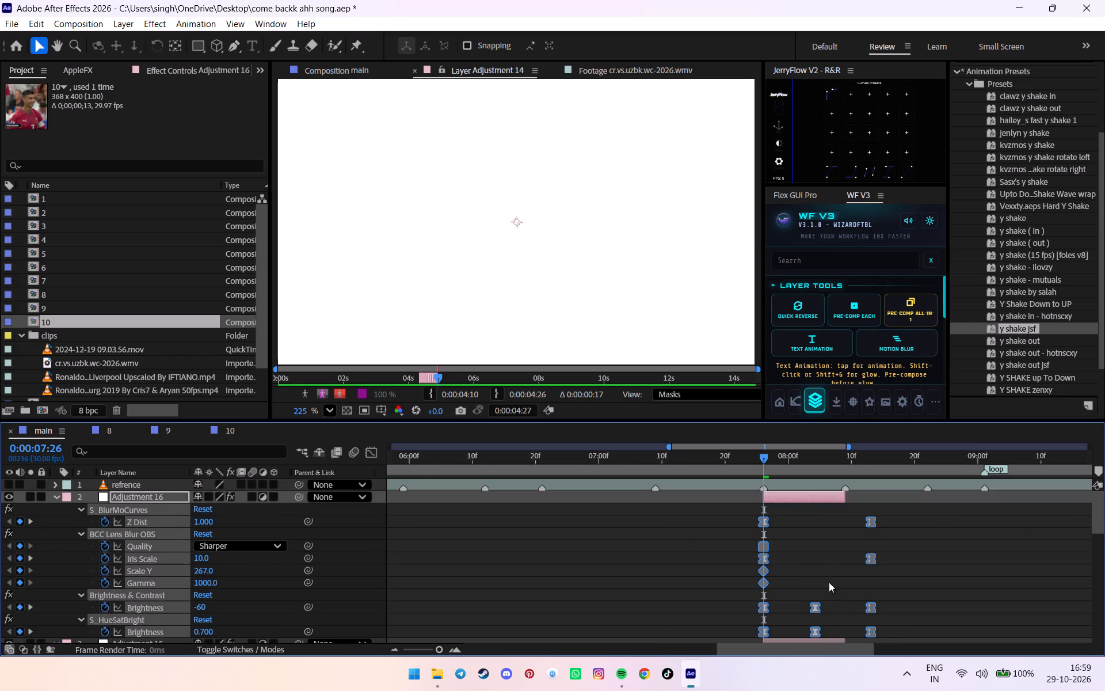
drag(740, 511, 916, 663)
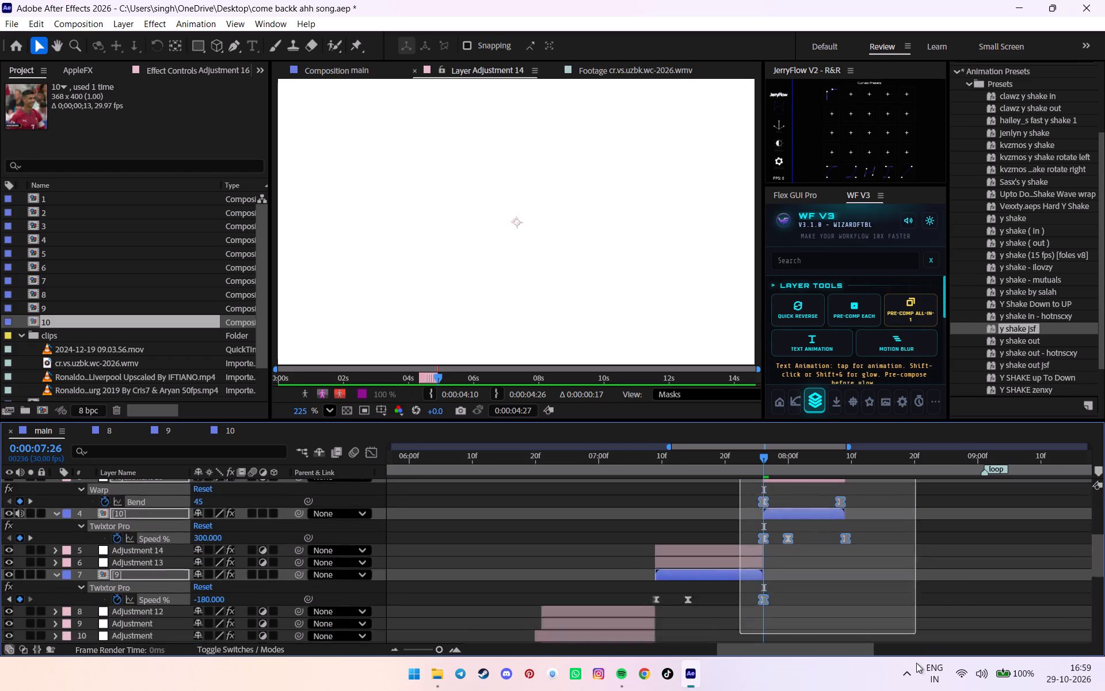
drag(916, 663, 911, 485)
scroll(910, 486, up, 4)
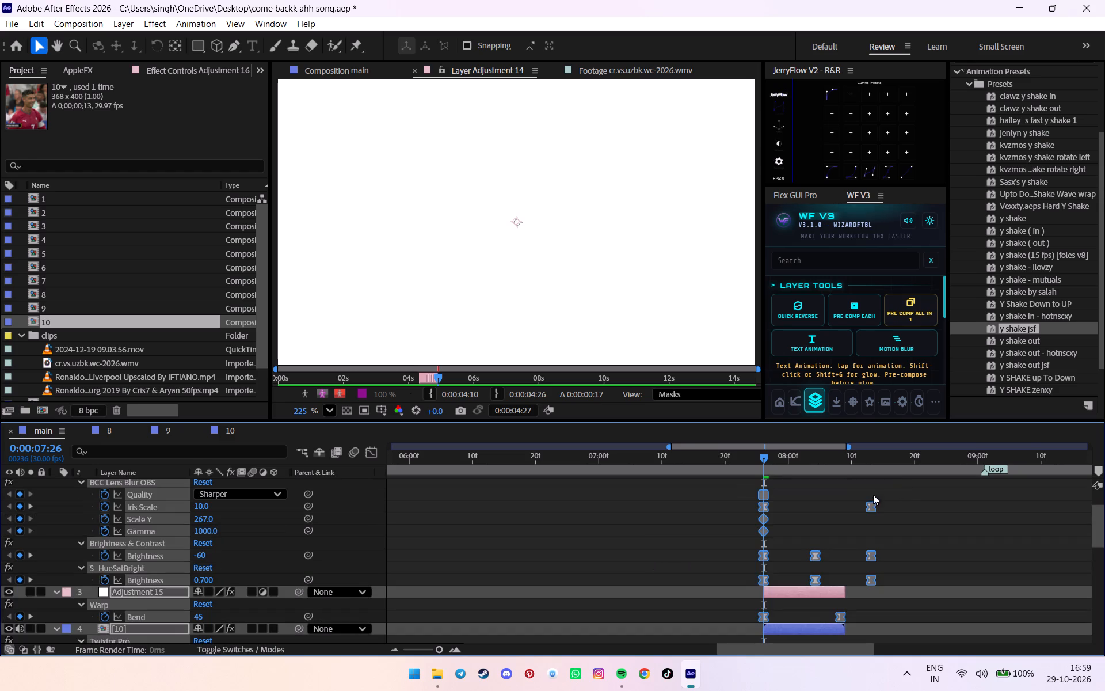
alt+drag(872, 555, 847, 557)
scroll(852, 559, up, 3)
key(u)
click(902, 556)
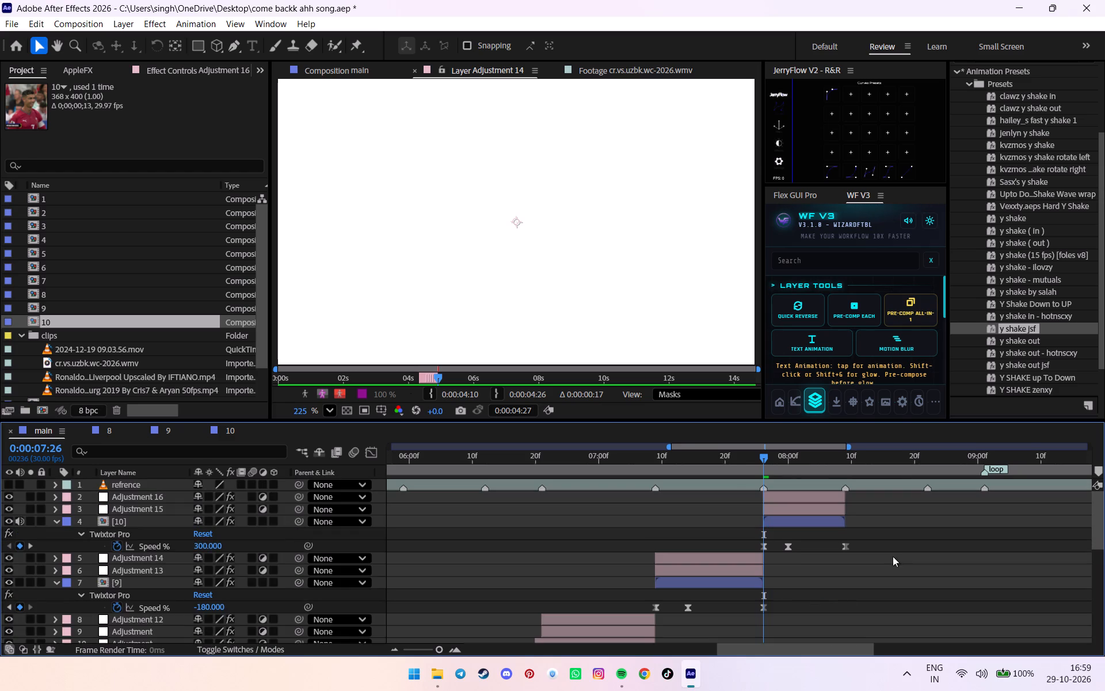
Collapse the expanded keyframe properties of the layers in the main composition.
click(778, 522)
key(u)
click(719, 557)
key(u)
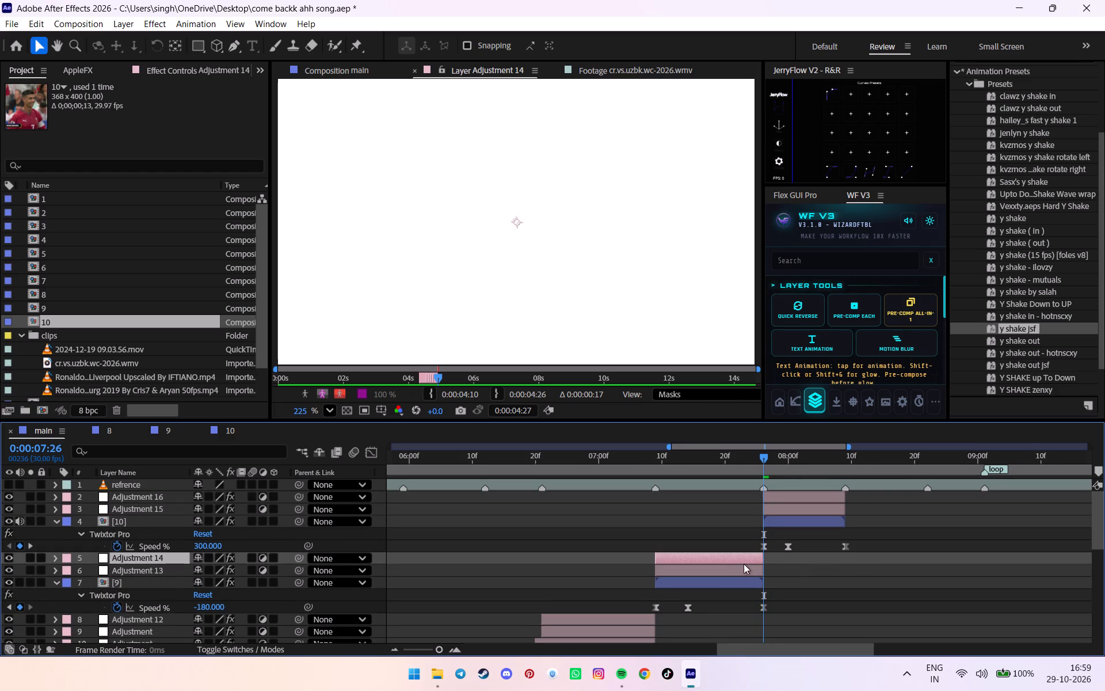
key(u)
key(u)
click(894, 567)
key(u)
key(u)
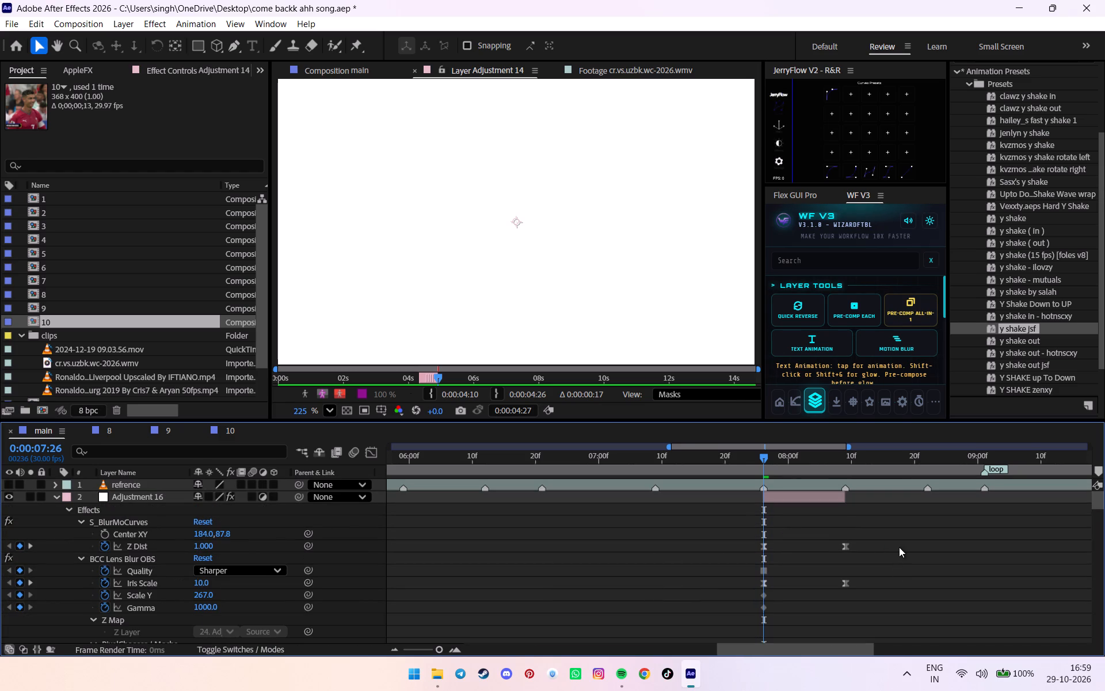
click(883, 545)
key(u)
Save the project and show the main composition in the viewer.
key(ctrl+s)
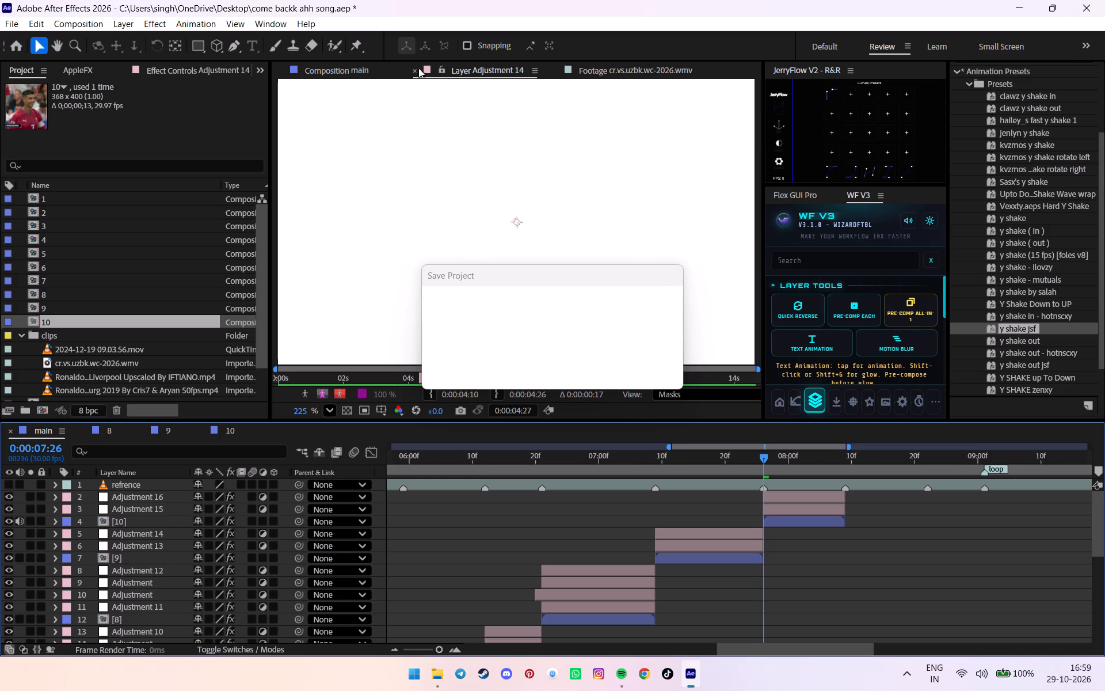
click(362, 75)
key(ctrl+s)
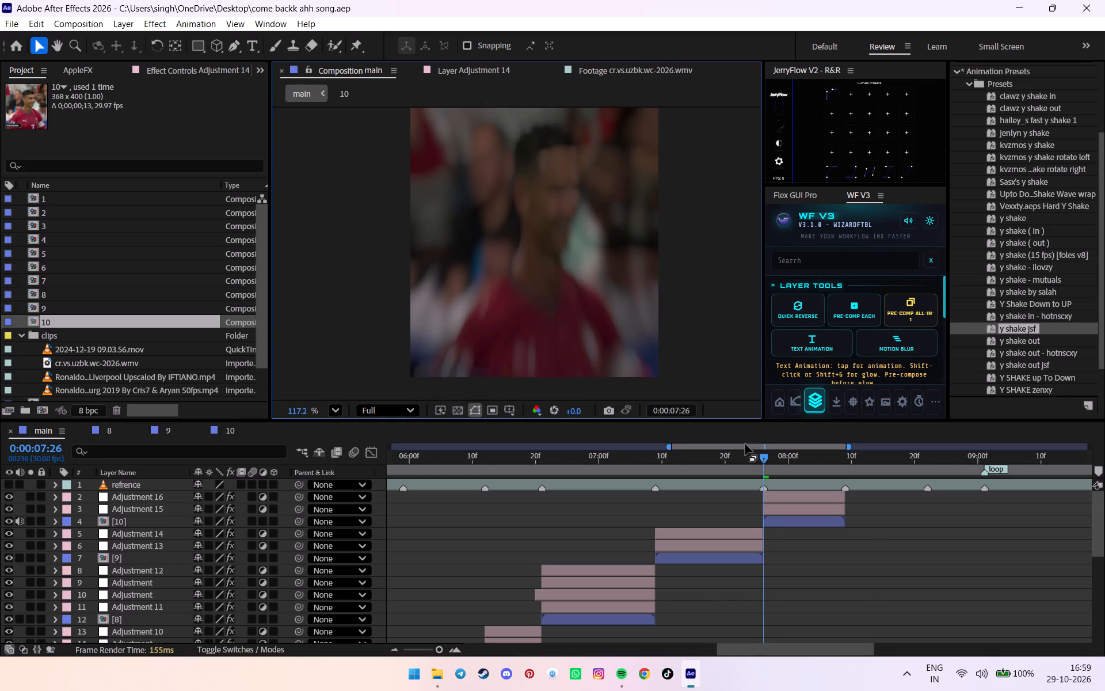
Check clip 10's motion, then shift the footage inside composition 10 about four frames earlier and extend its end to fill the composition.
alt+scroll(765, 465, up, 2)
drag(768, 461, 871, 455)
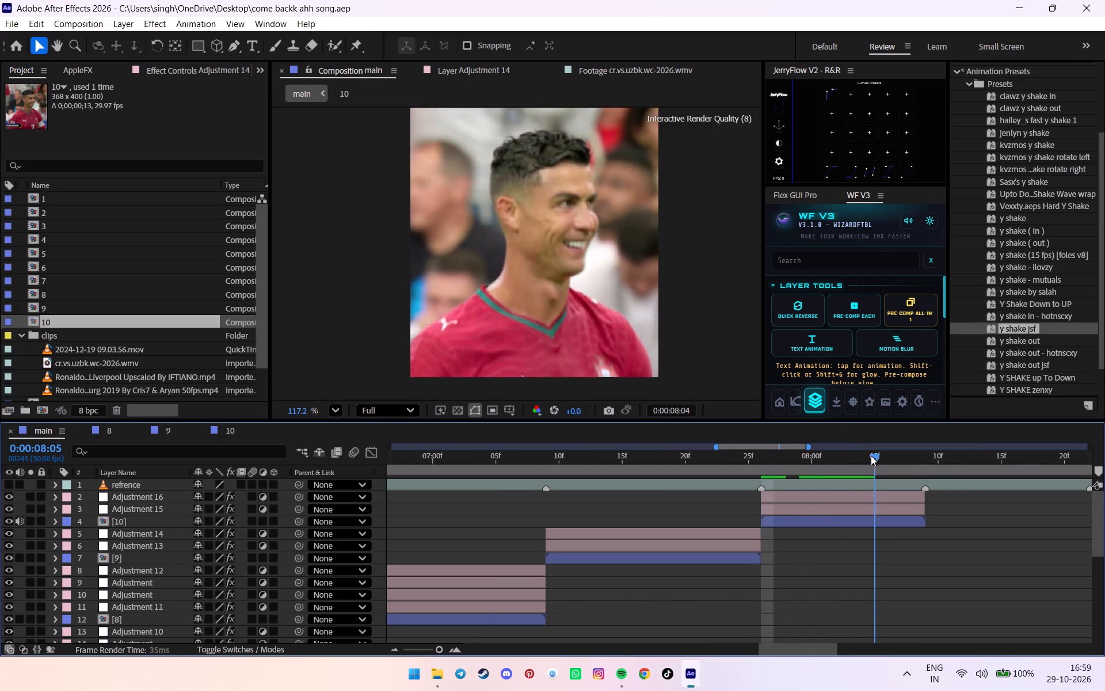
drag(871, 455, 848, 476)
double_click(835, 522)
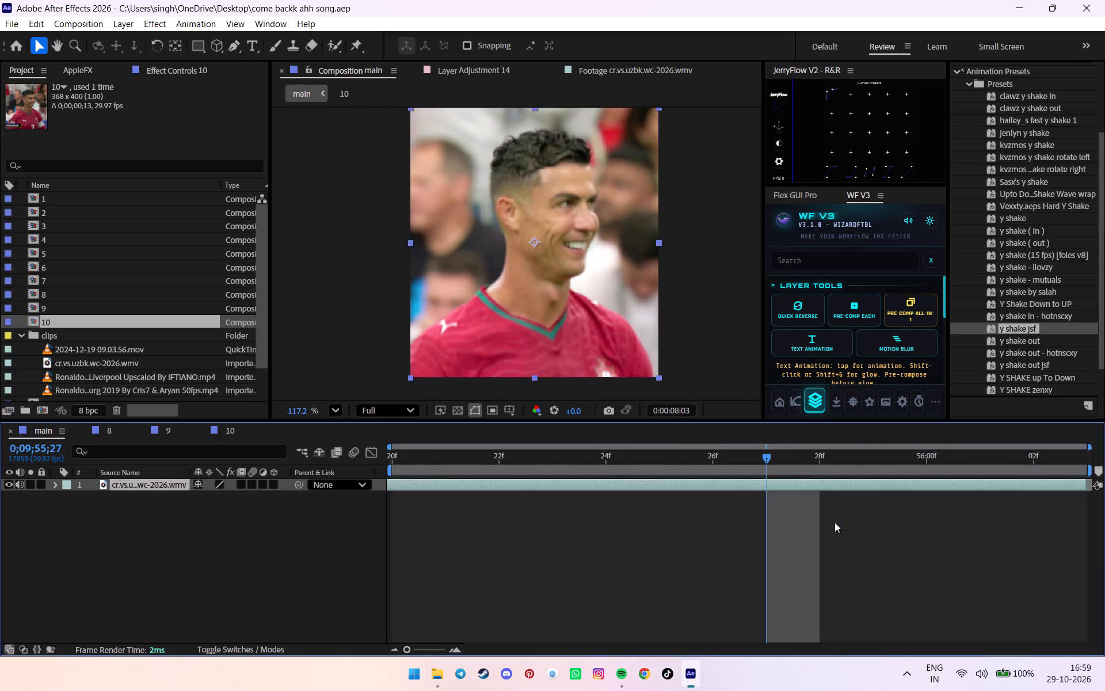
drag(687, 472, 352, 483)
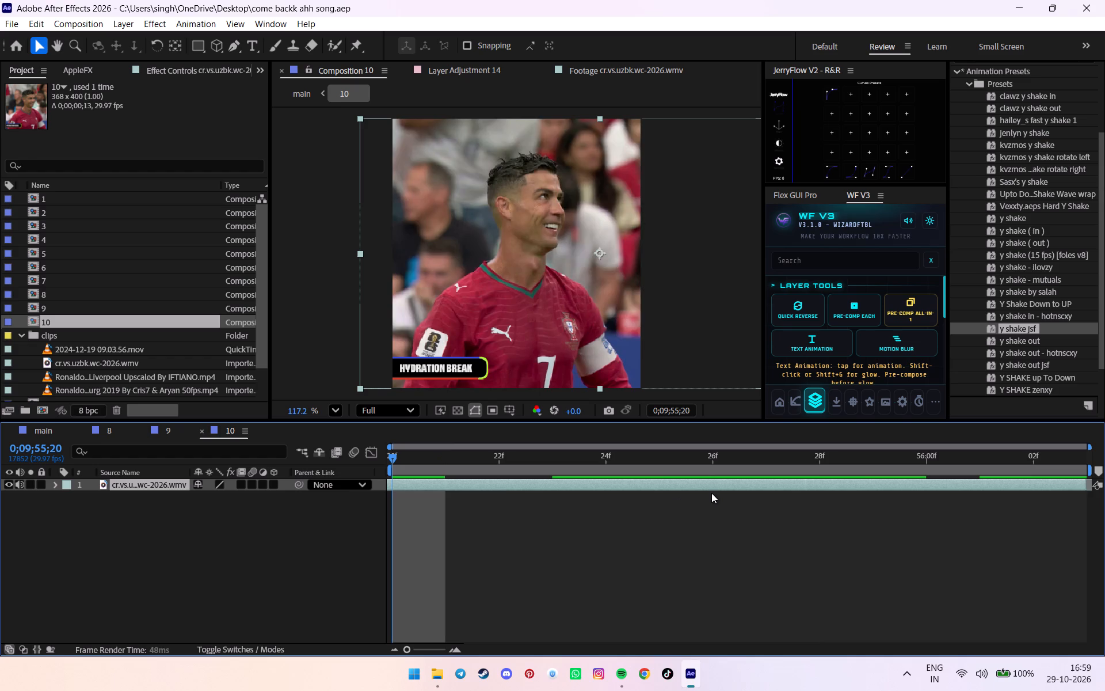
drag(702, 489, 458, 493)
drag(873, 487, 922, 487)
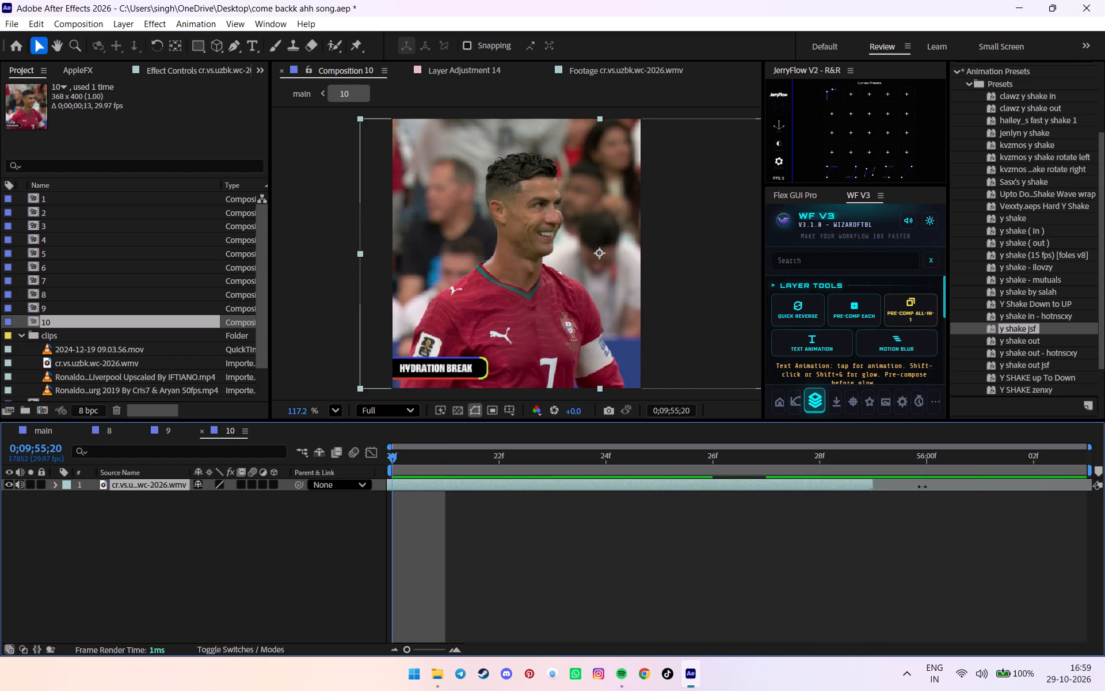
drag(922, 487, 1103, 486)
Shift the footage inside composition 10 a few more frames earlier and extend its end to fill the composition.
drag(835, 482, 900, 474)
drag(900, 474, 858, 477)
drag(867, 492, 651, 481)
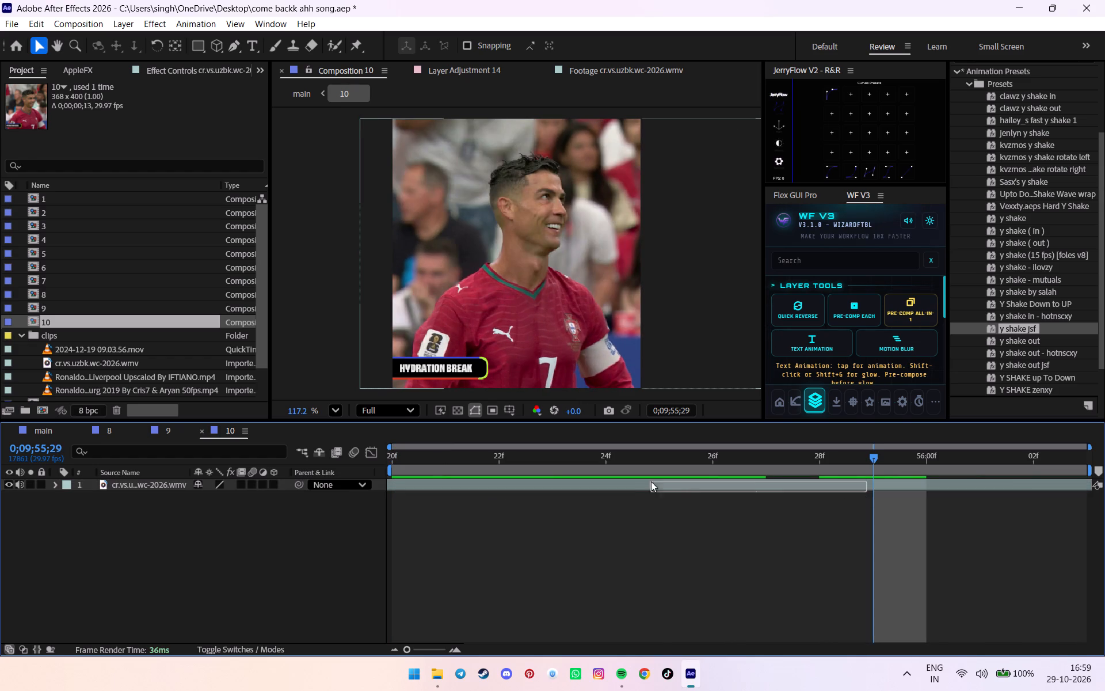
drag(651, 481, 659, 481)
drag(689, 481, 508, 476)
drag(977, 482, 1104, 478)
drag(849, 466, 398, 467)
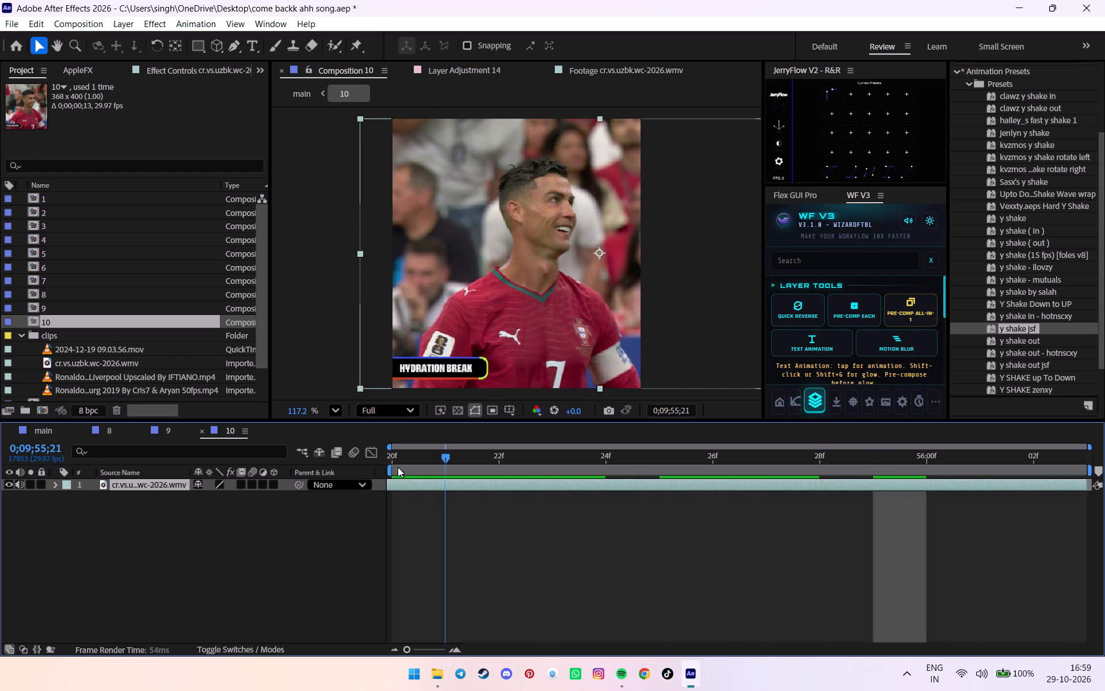
drag(398, 467, 338, 480)
drag(477, 488, 503, 488)
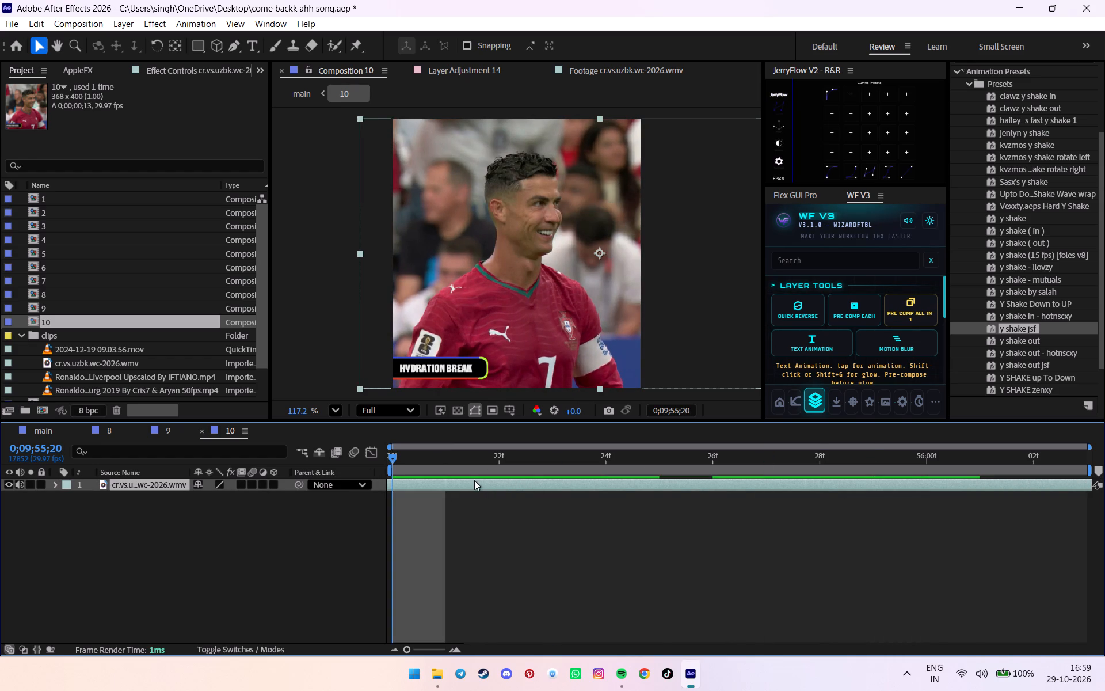
Return to the main composition and save the project.
click(47, 432)
key(ctrl+s)
Set Center XY of Adjustment 16's S_BlurMoCurves effect to 184.0, 143.8 and check clip 10's framing.
scroll(772, 470, up, 2)
drag(771, 465, 873, 463)
scroll(862, 502, up, 3)
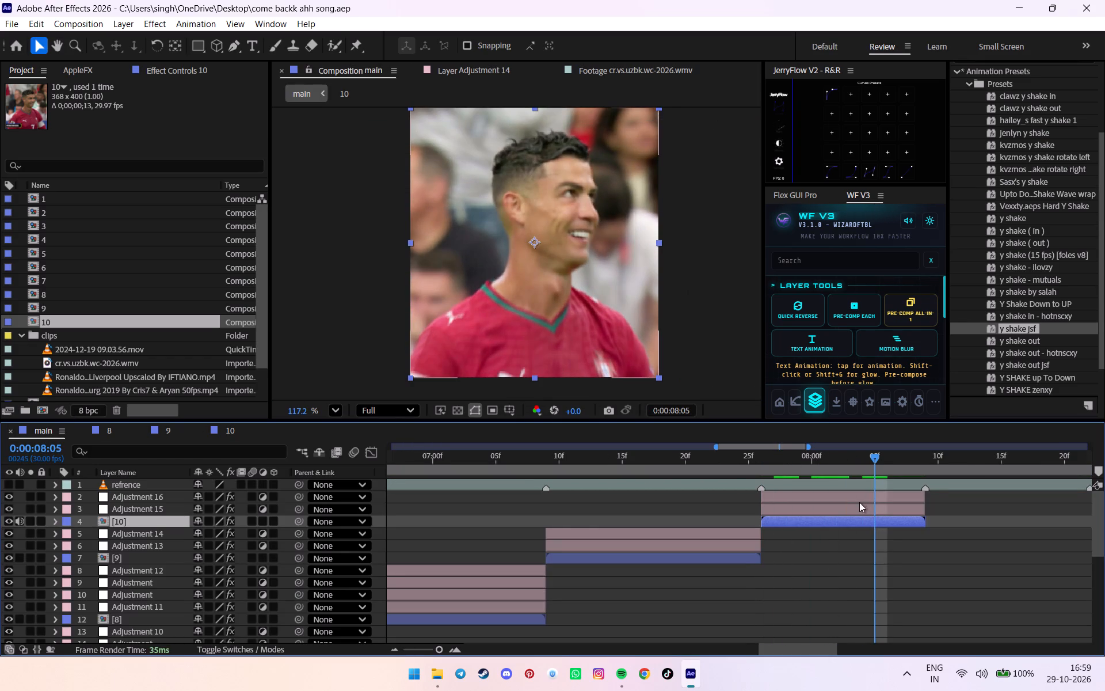
click(847, 498)
click(173, 73)
drag(192, 196, 199, 196)
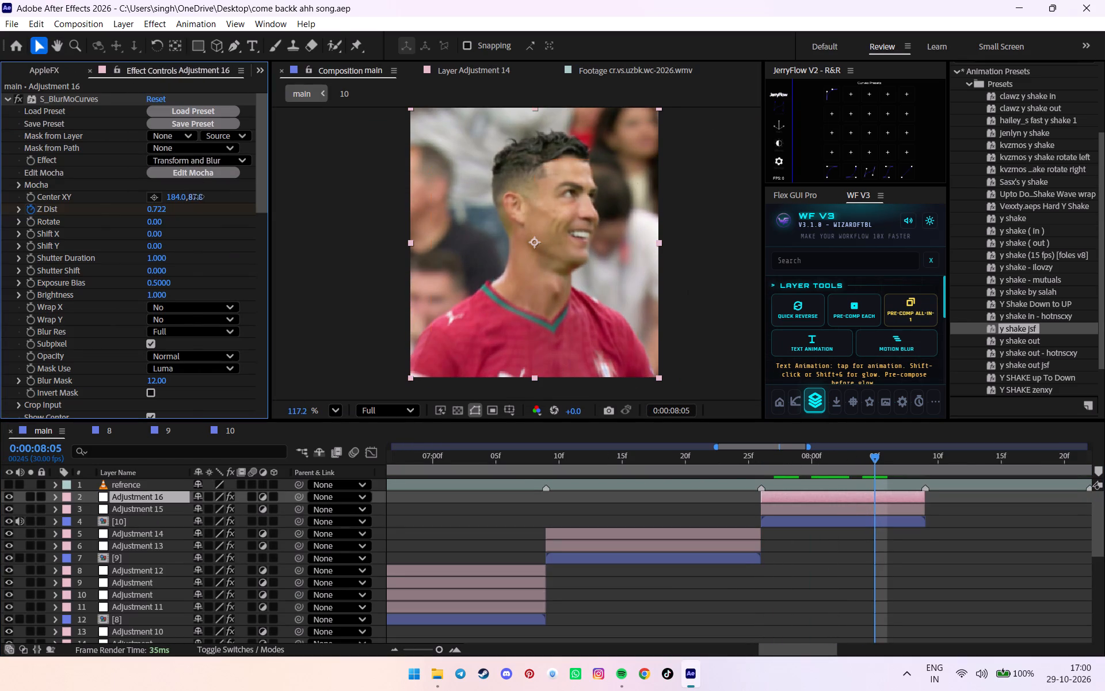
drag(199, 196, 233, 196)
drag(809, 472, 829, 470)
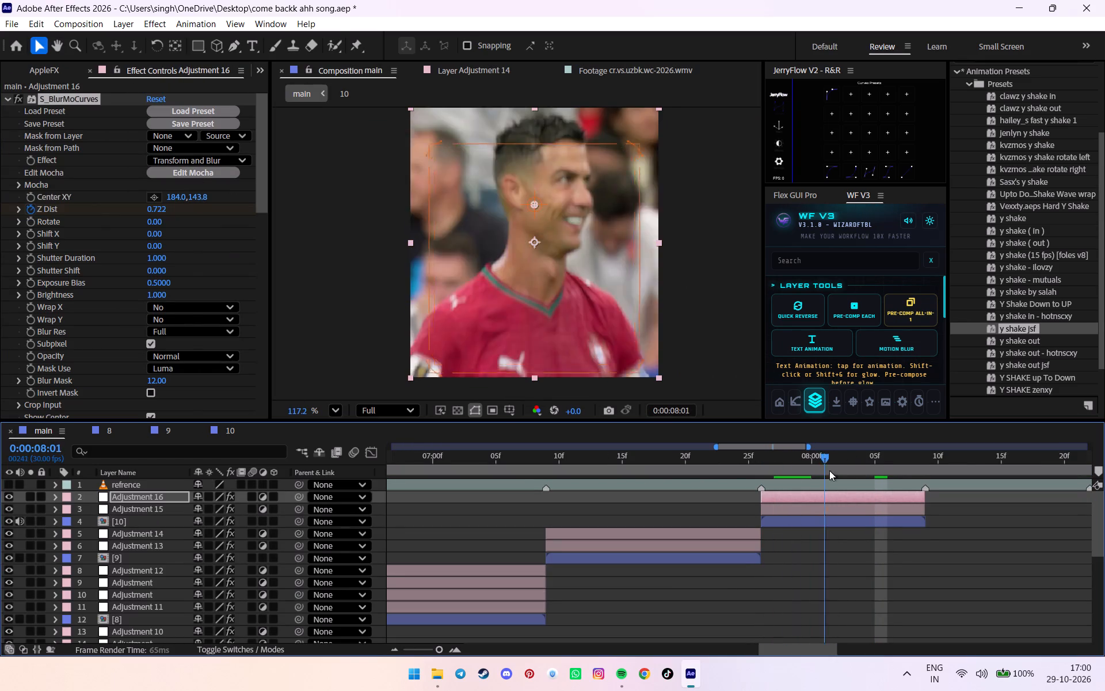
Preview the edit in the main composition.
drag(829, 470, 574, 476)
key(space)
alt+scroll(712, 511, down, 4)
scroll(809, 510, up, 1)
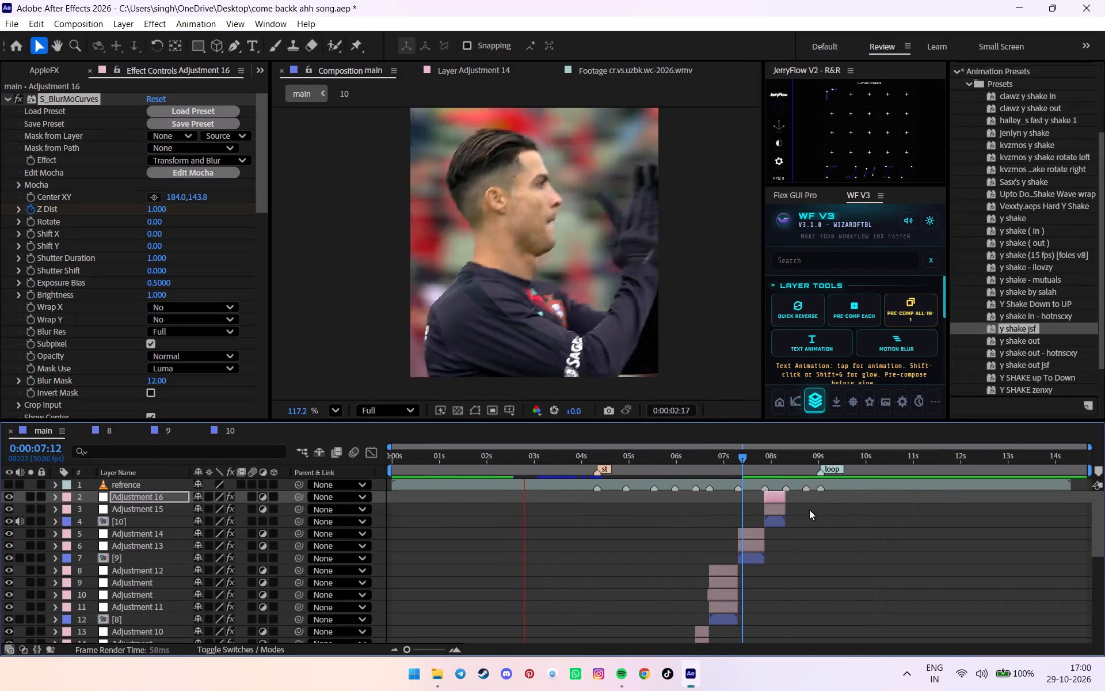
scroll(809, 510, up, 2)
Mute clip 10's audio in the main composition and save the project.
key(ctrl+s)
click(21, 522)
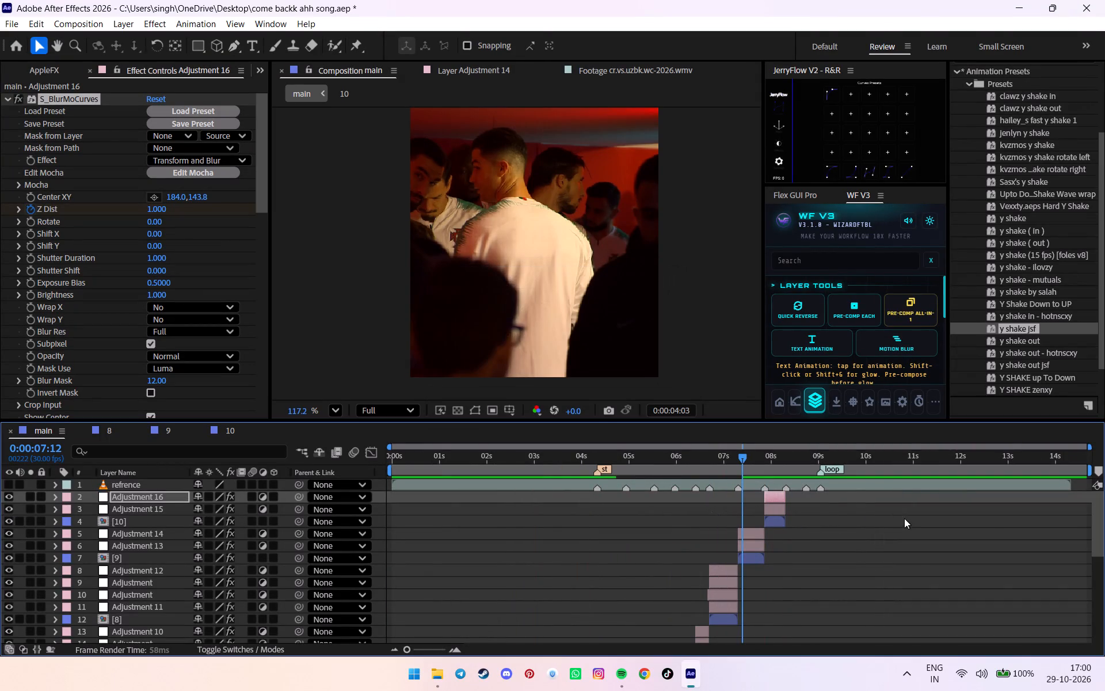
key(ctrl+s)
key(ctrl+s)
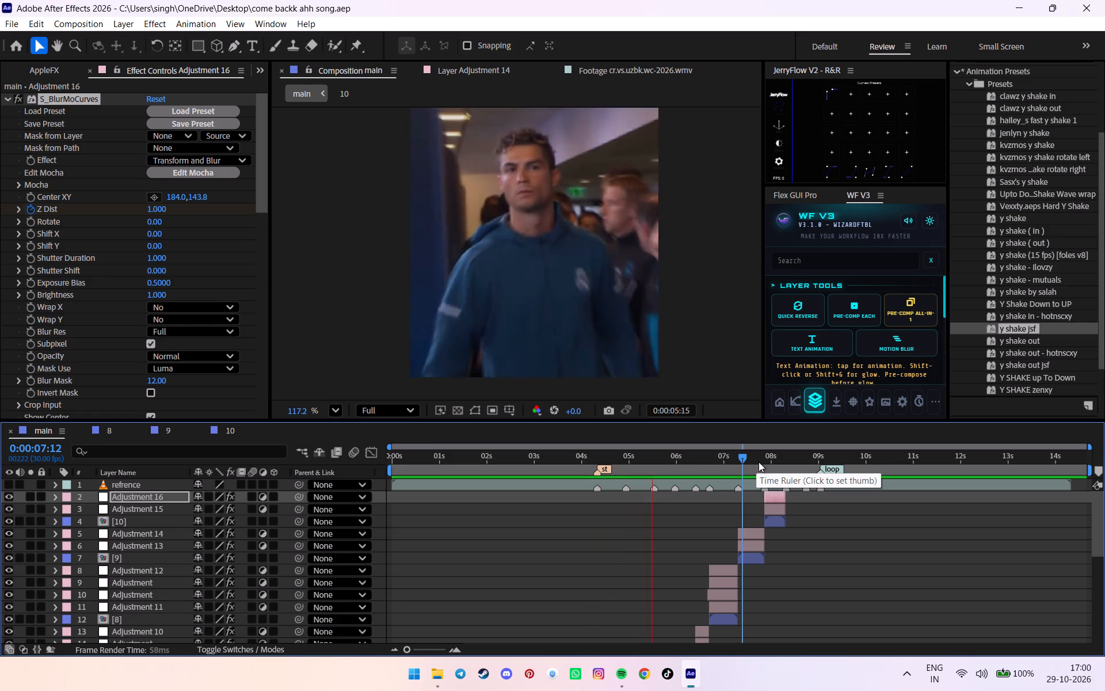
key(ctrl+s)
Extend the ends of Adjustment 15 and Adjustment 16 one frame past clip 10's end at 0:00:08:09.
scroll(779, 485, down, 5)
scroll(780, 485, up, 6)
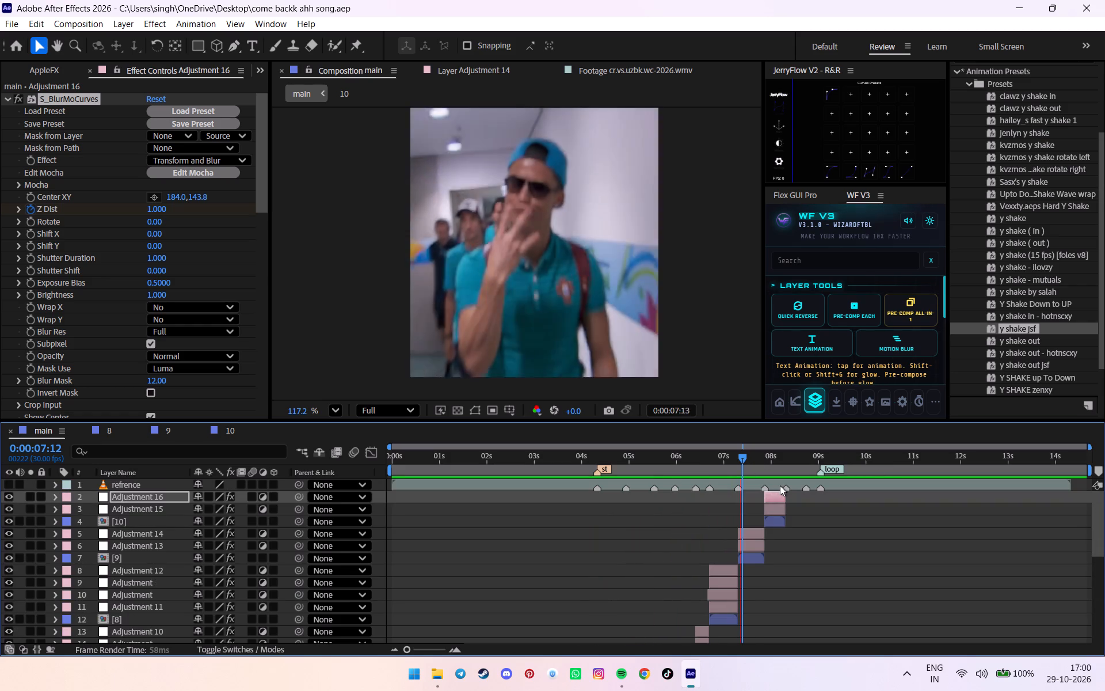
scroll(798, 474, up, 5)
click(766, 471)
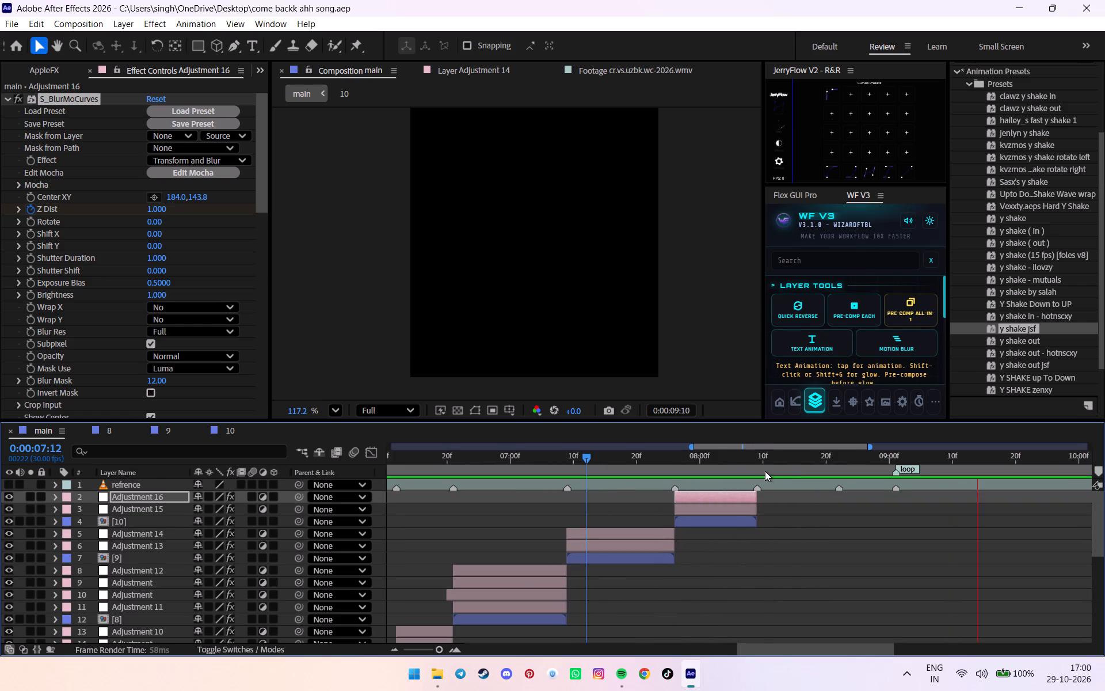
alt+scroll(764, 470, up, 2)
click(760, 464)
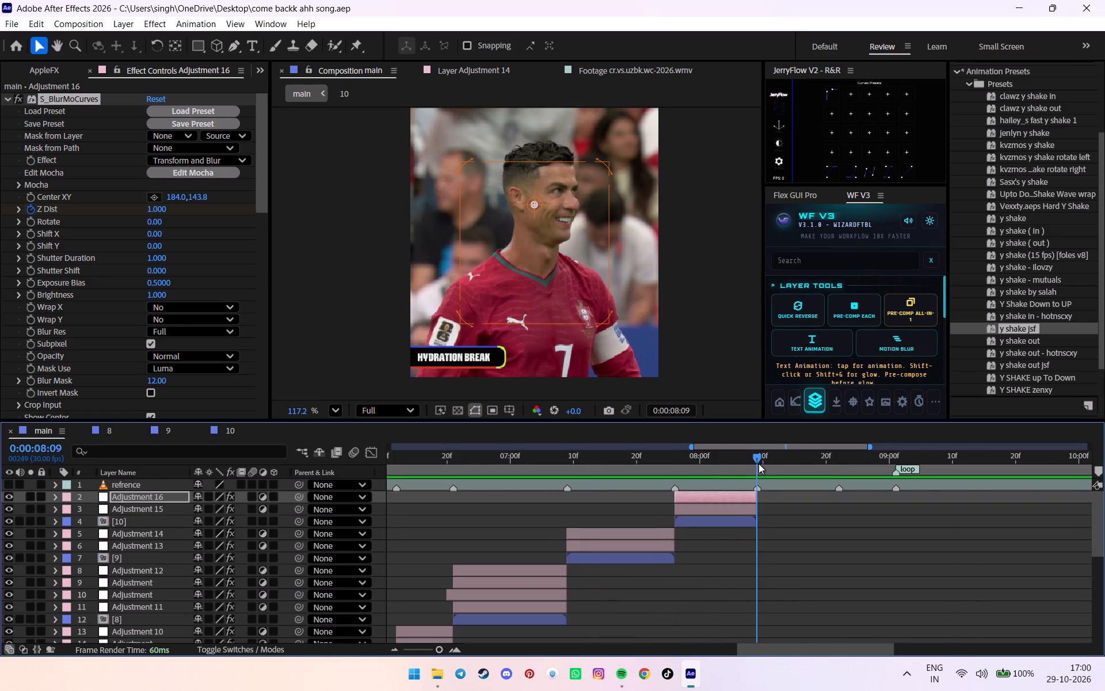
alt+scroll(759, 489, up, 2)
click(752, 502)
ctrl+click(746, 510)
drag(752, 502, 759, 500)
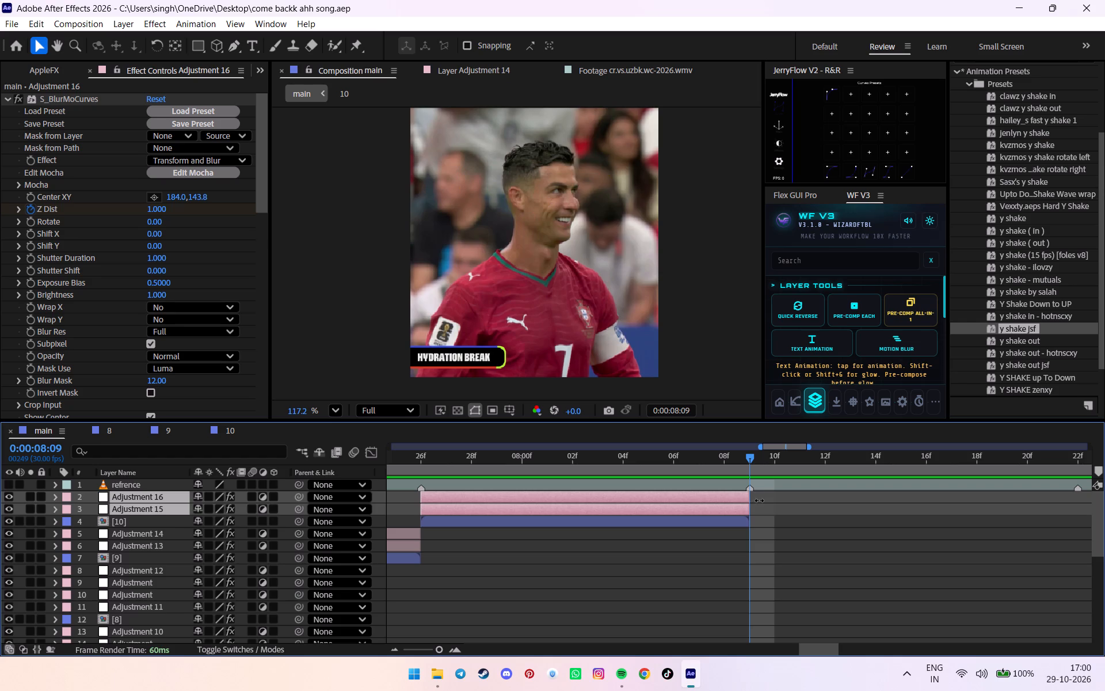
drag(759, 500, 768, 500)
click(807, 500)
drag(748, 453, 758, 450)
alt+scroll(759, 455, down, 3)
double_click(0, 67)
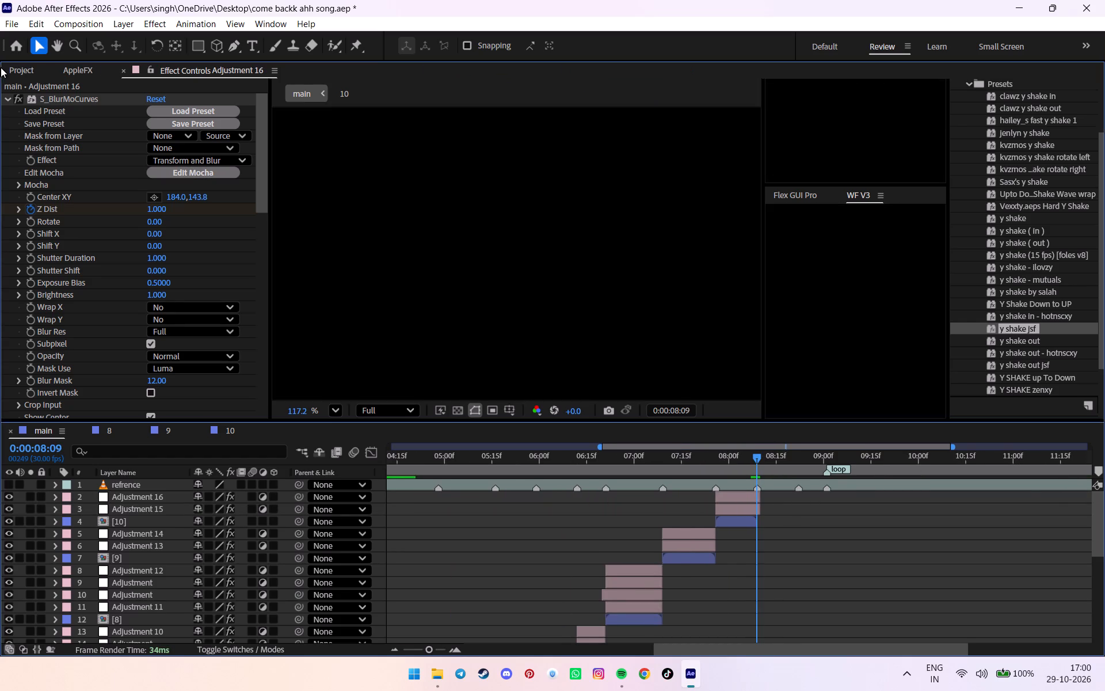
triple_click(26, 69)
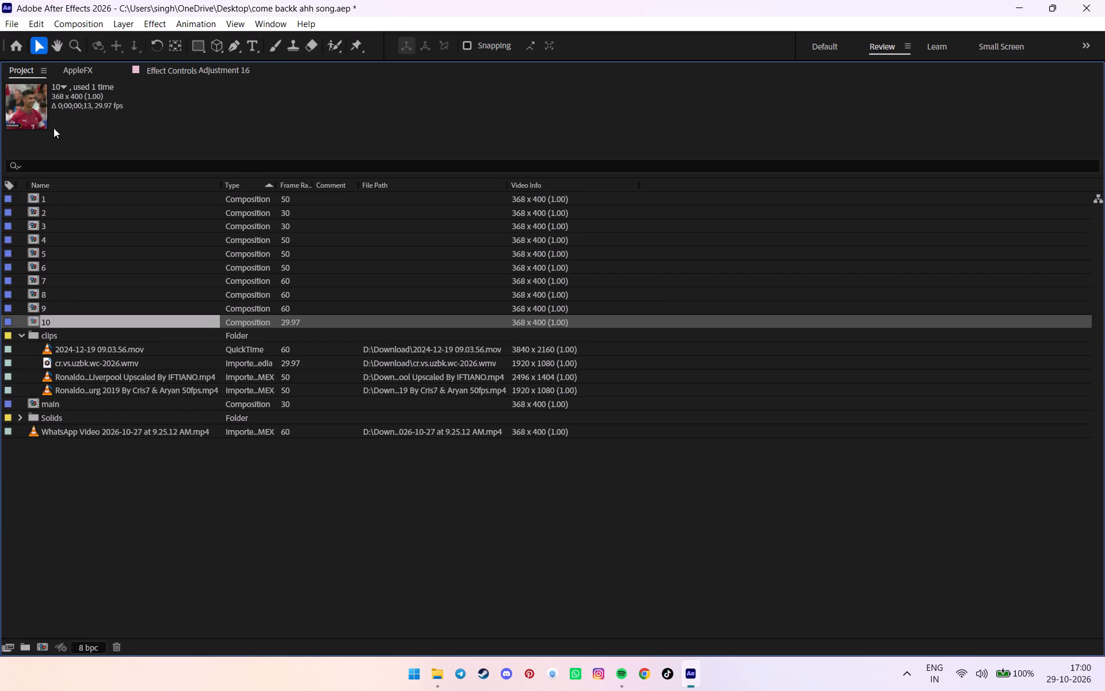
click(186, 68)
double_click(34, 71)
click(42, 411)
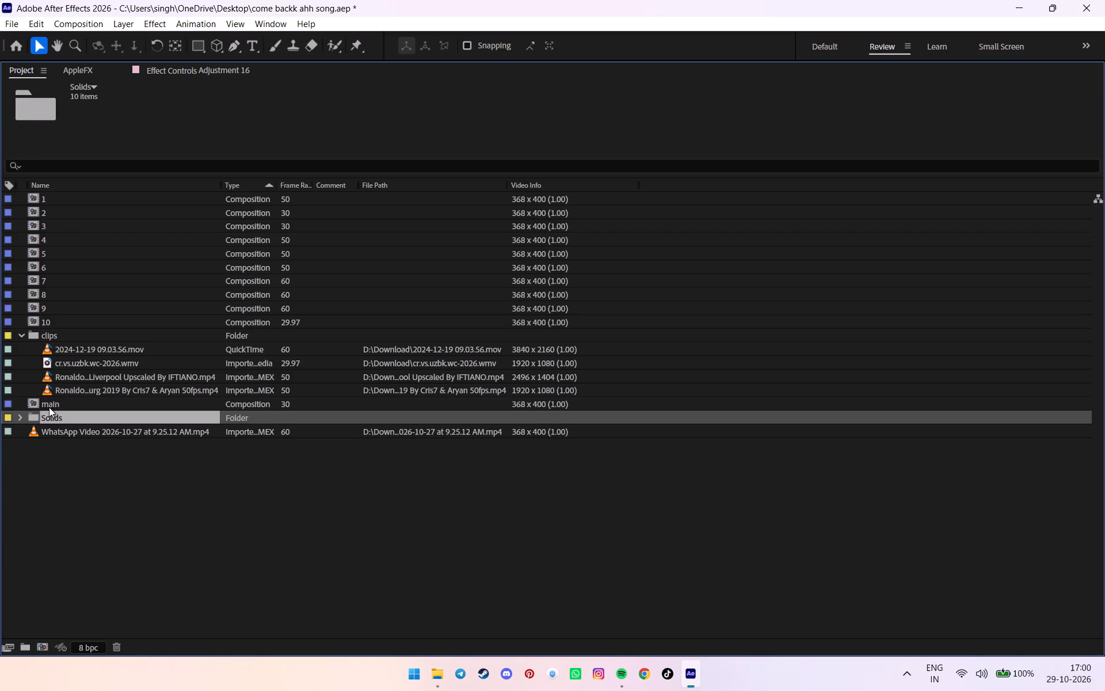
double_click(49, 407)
Open the Ronaldo vs Luxembourg 2019 footage and scan it from about 31 minutes onward for a close-up of Ronaldo.
scroll(51, 226, up, 5)
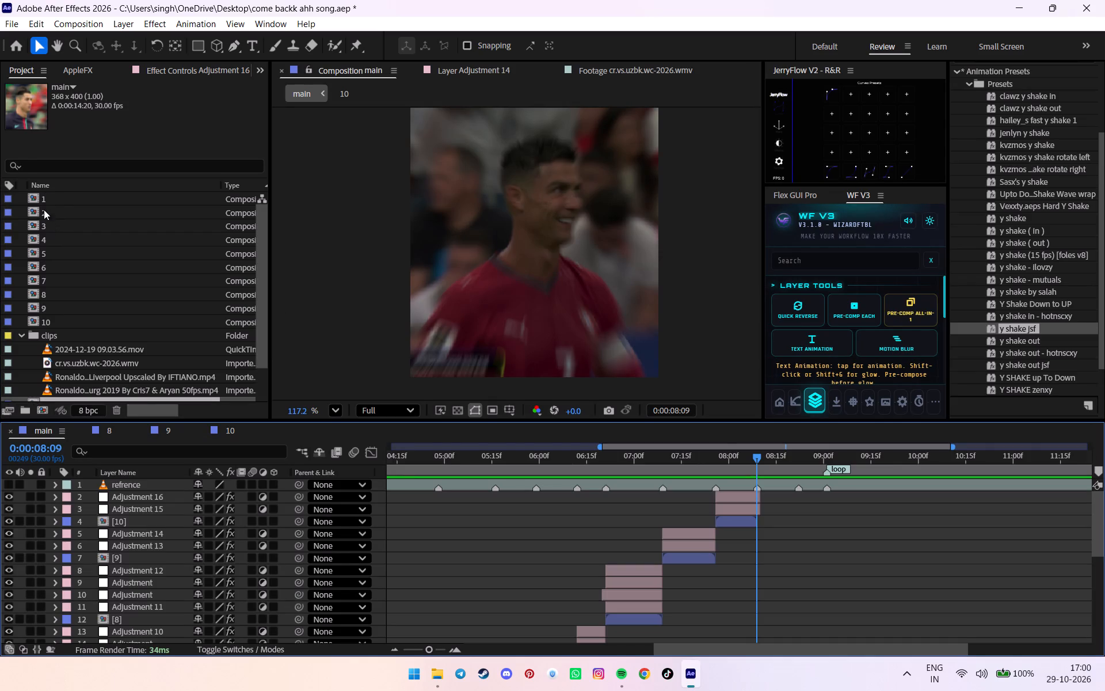
scroll(89, 360, down, 2)
double_click(91, 354)
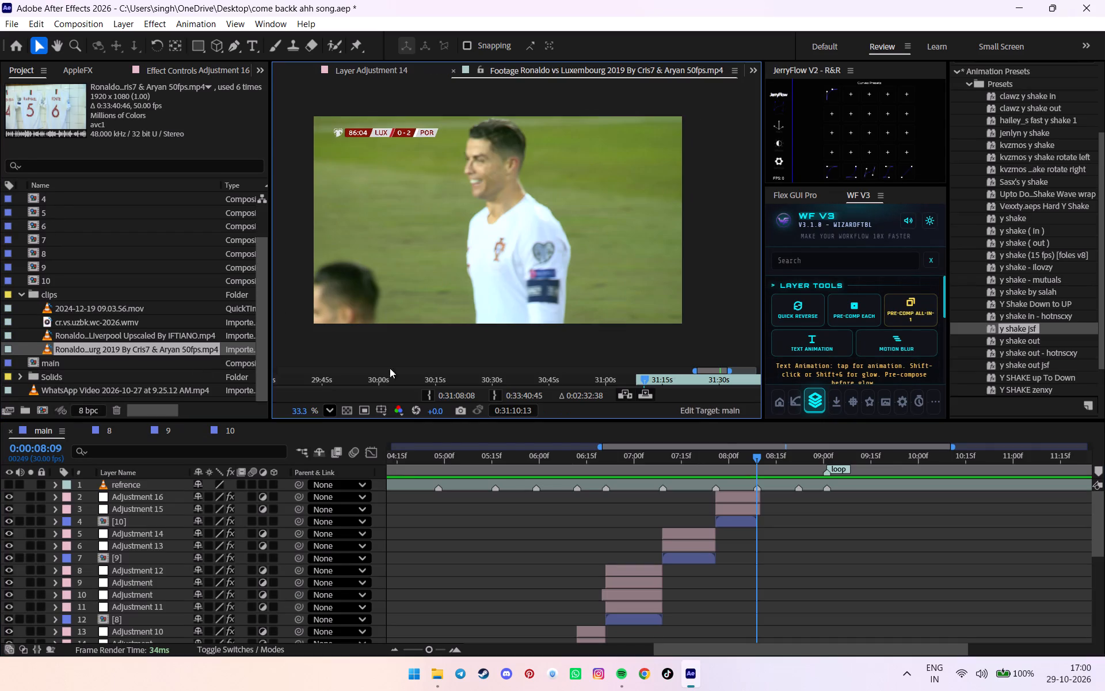
drag(670, 383, 701, 376)
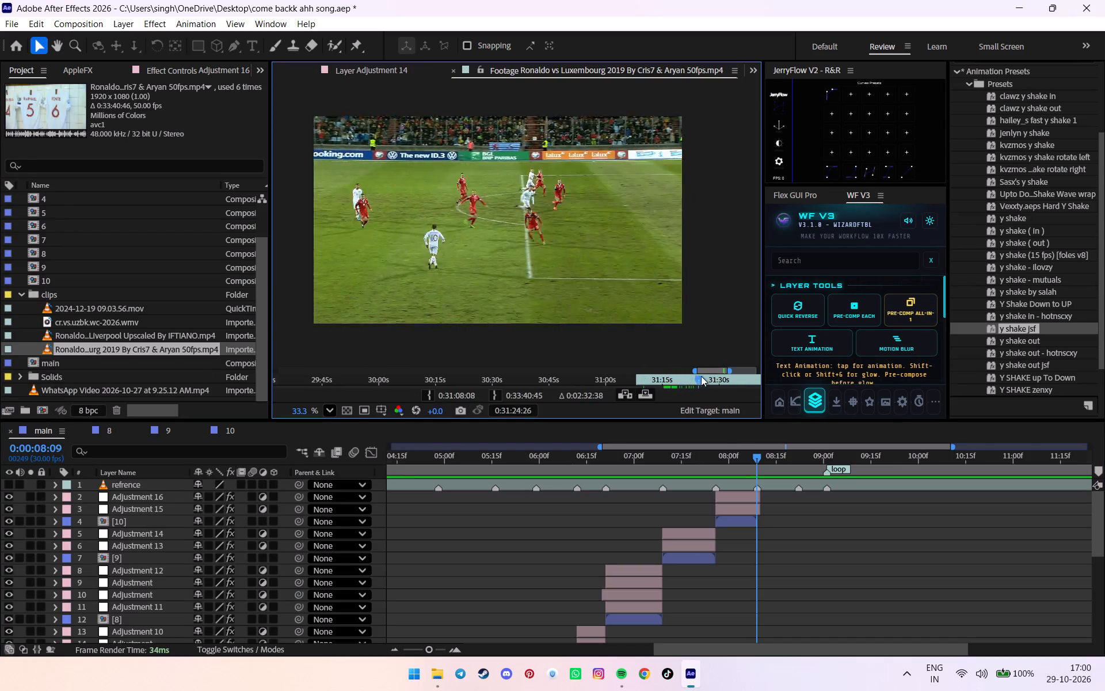
drag(701, 376, 756, 373)
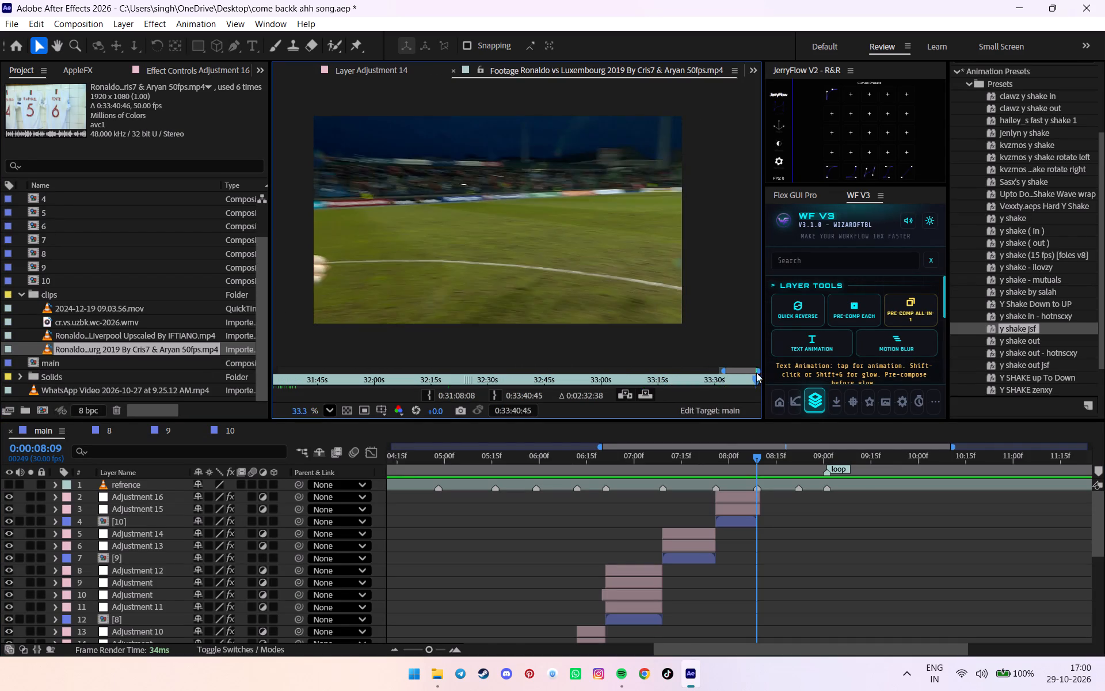
drag(756, 373, 521, 400)
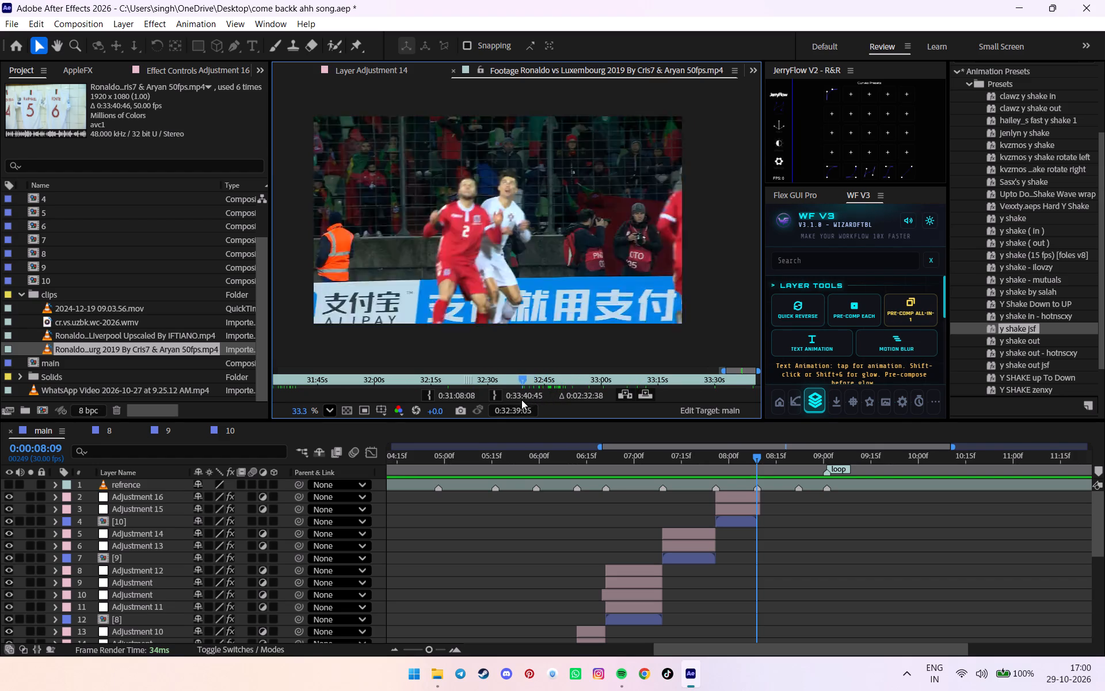
drag(521, 400, 459, 405)
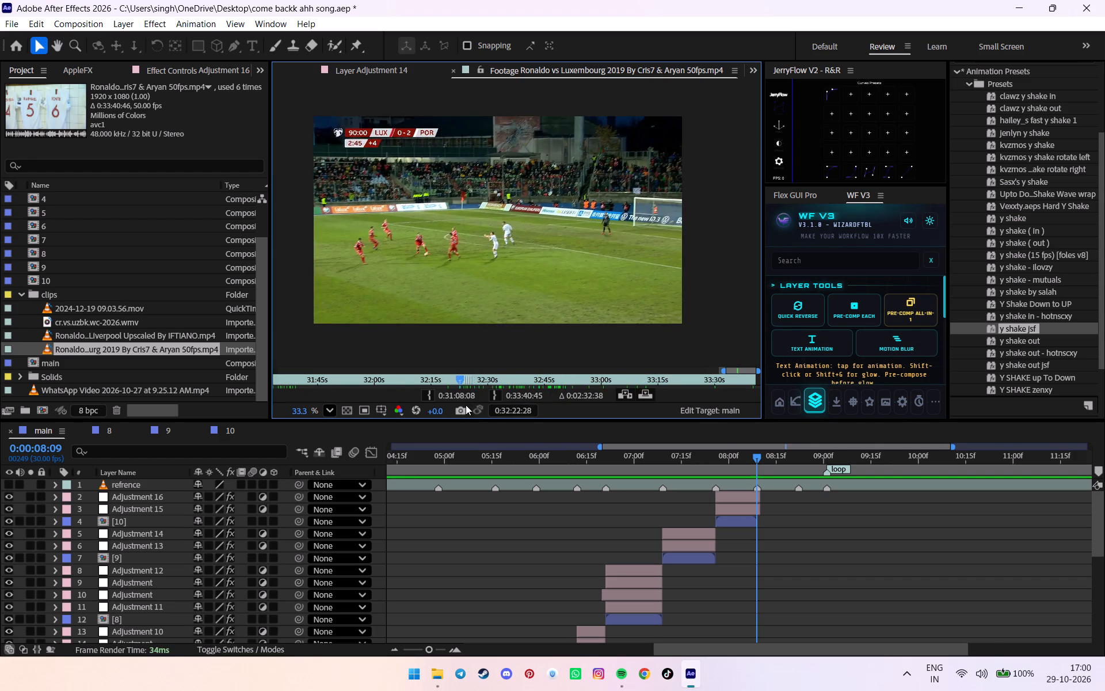
alt+scroll(466, 405, down, 9)
drag(674, 378, 668, 376)
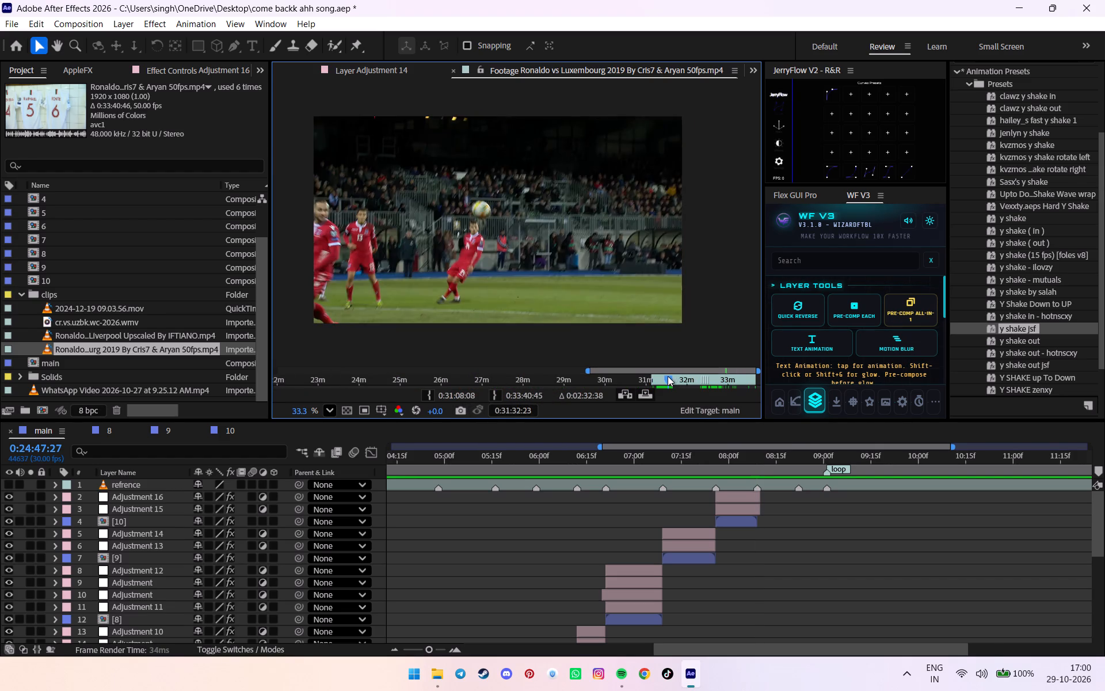
drag(668, 376, 708, 371)
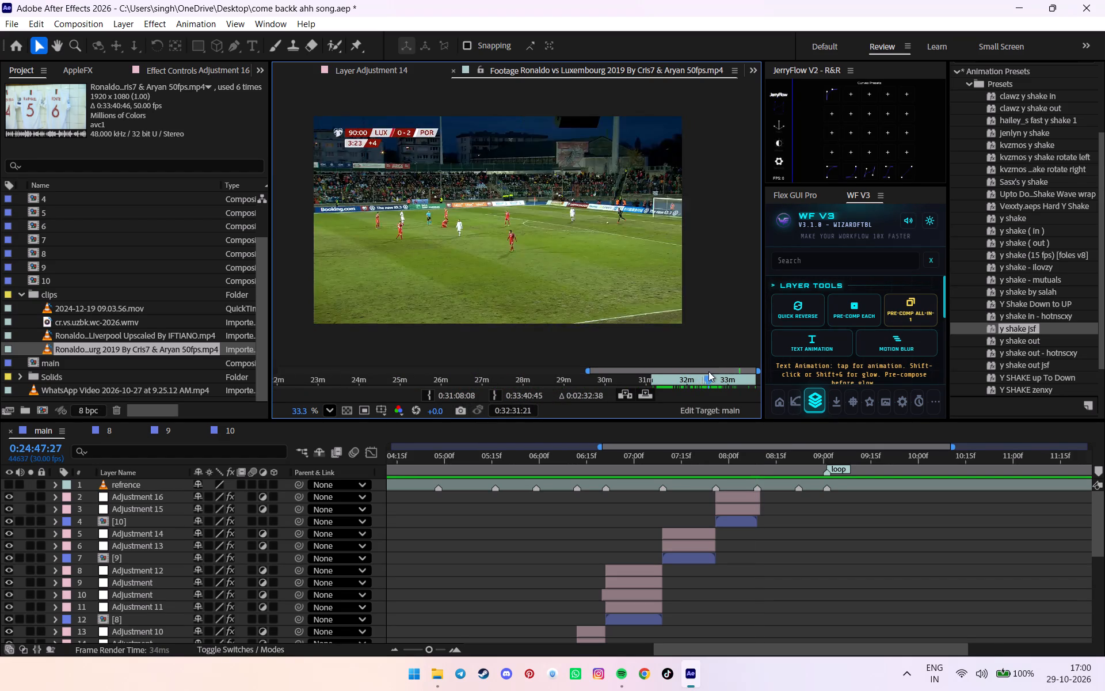
drag(708, 371, 677, 375)
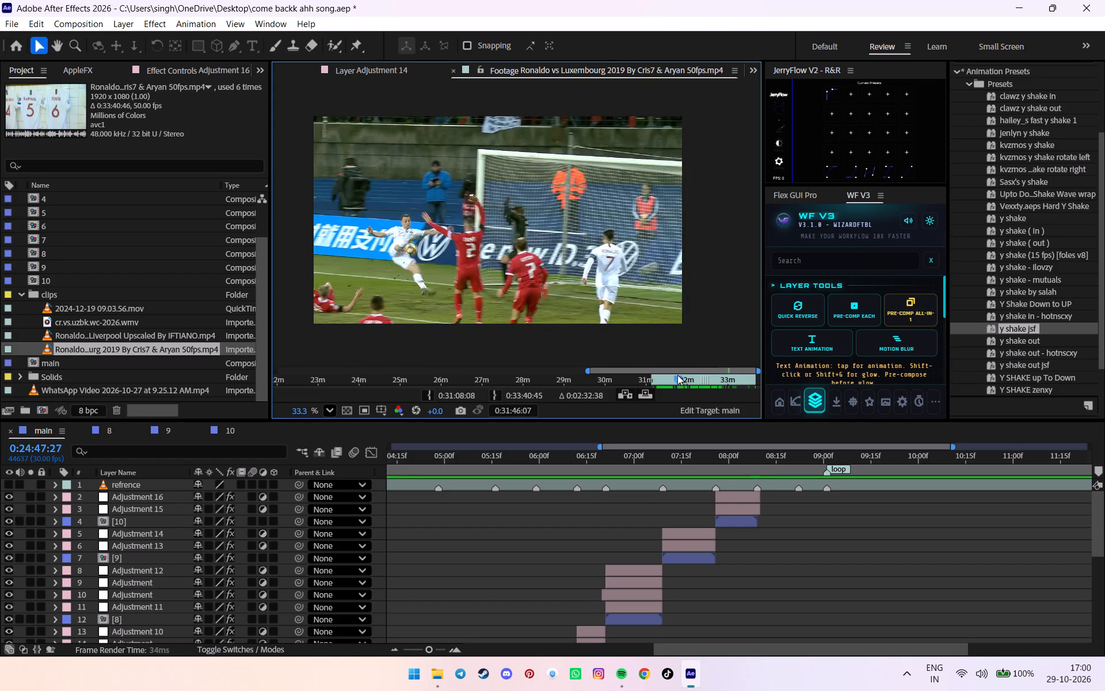
drag(677, 375, 666, 376)
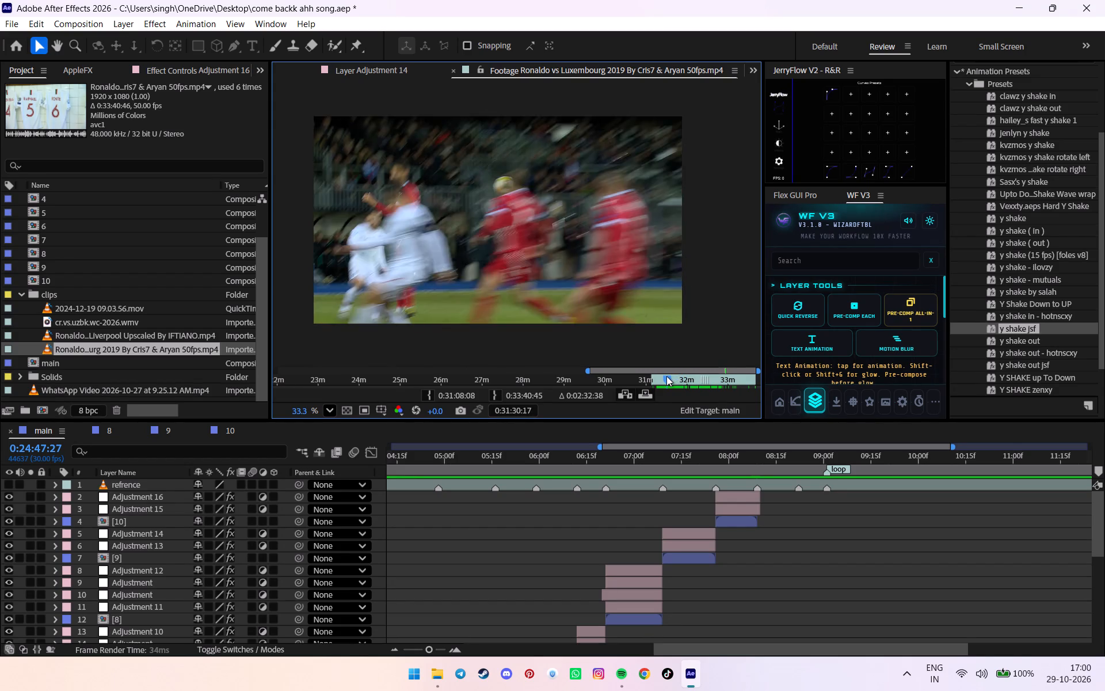
drag(666, 376, 679, 375)
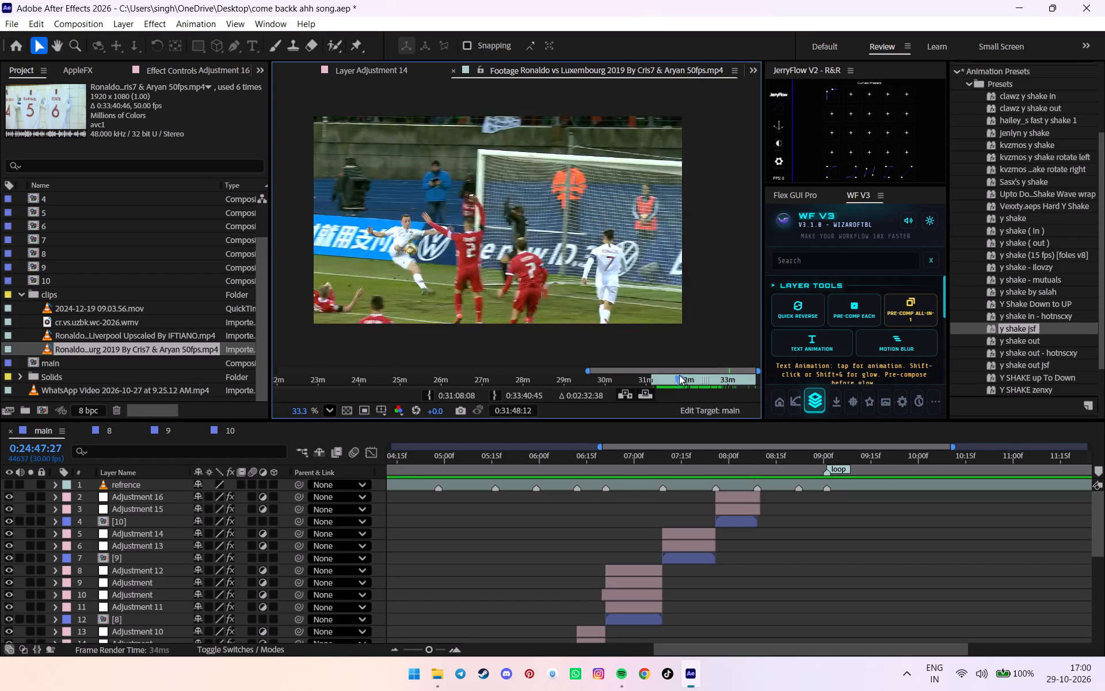
drag(679, 375, 694, 373)
drag(622, 370, 639, 368)
click(692, 378)
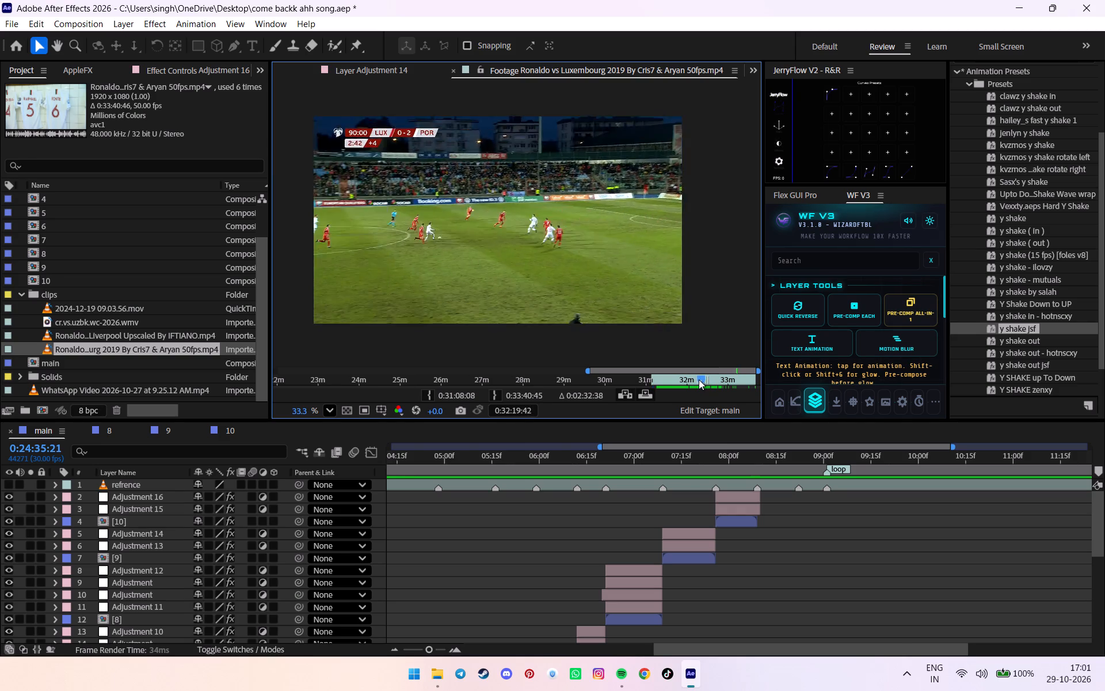
Set the Luxembourg footage's in point to 0:32:16:48, at the front-facing close-up of Ronaldo in the white shirt.
alt+scroll(696, 379, up, 3)
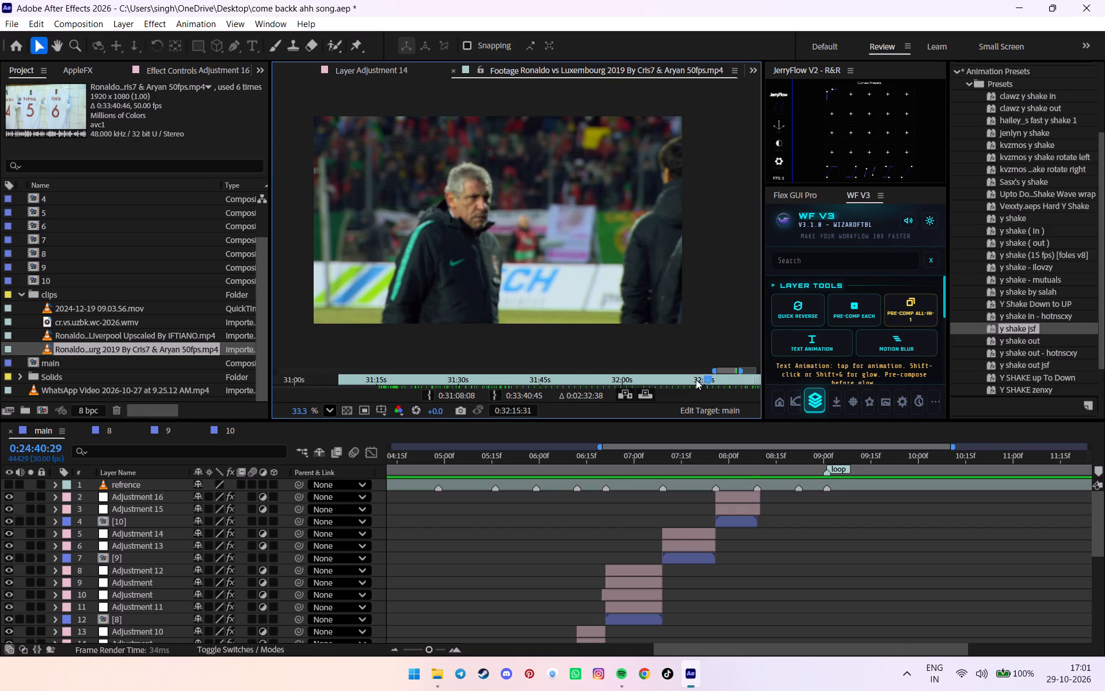
drag(710, 379, 723, 379)
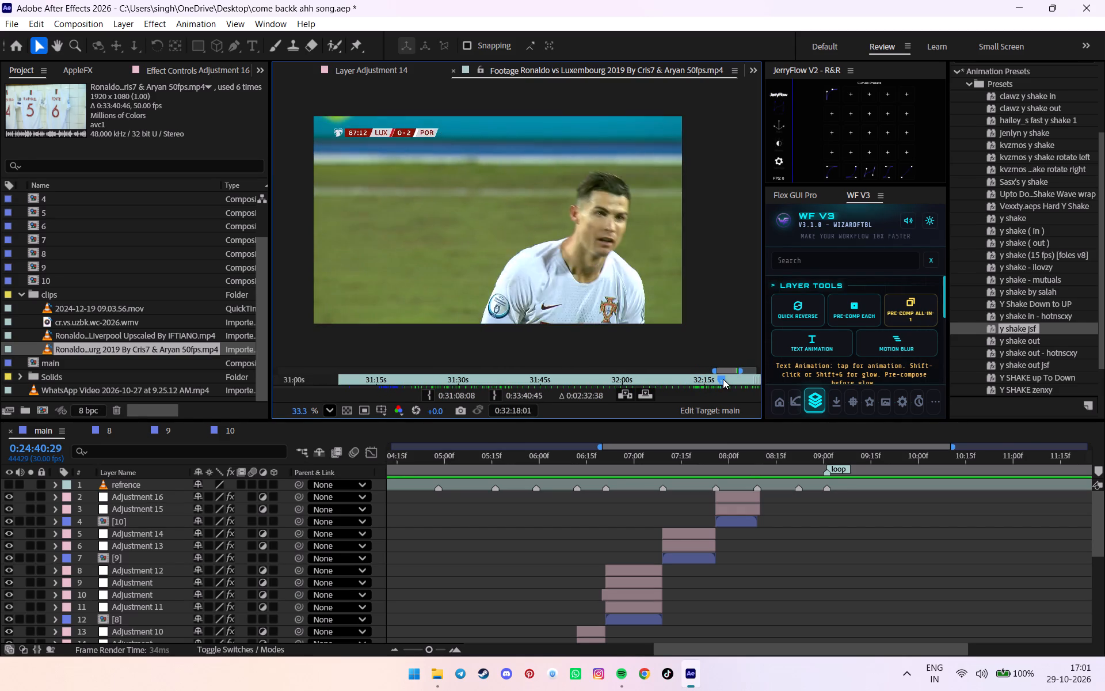
drag(723, 379, 722, 379)
drag(722, 379, 717, 377)
click(437, 392)
click(433, 392)
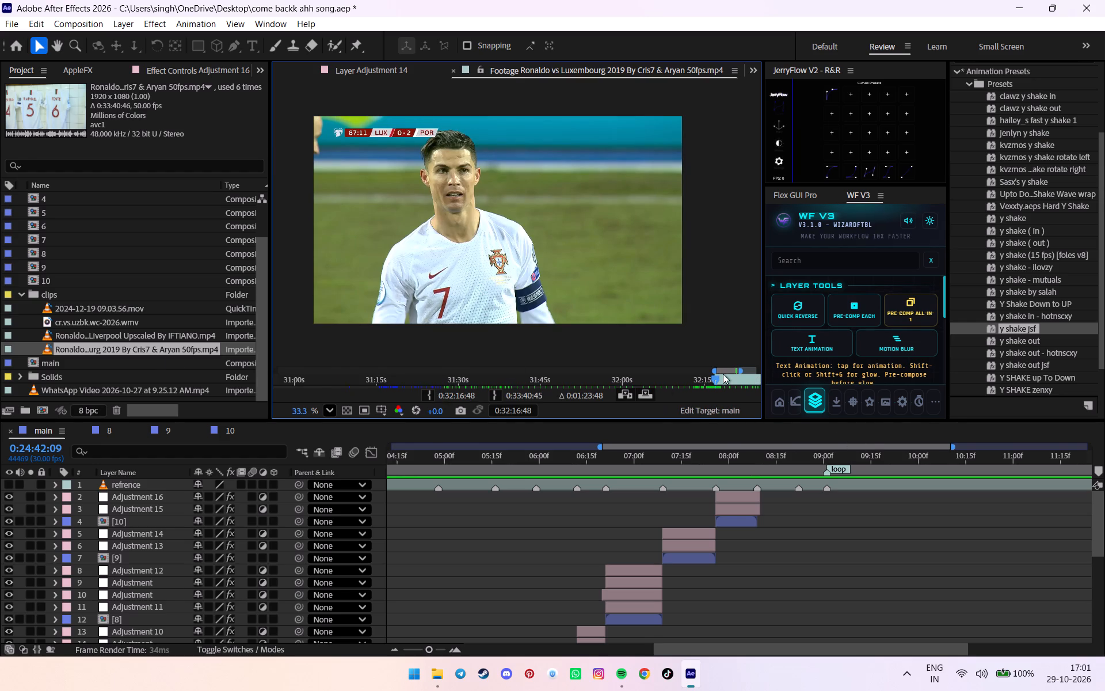
Scan the Luxembourg footage from 0:32:16:48 through to its end for usable Ronaldo shots.
drag(727, 369, 754, 369)
drag(455, 377, 418, 381)
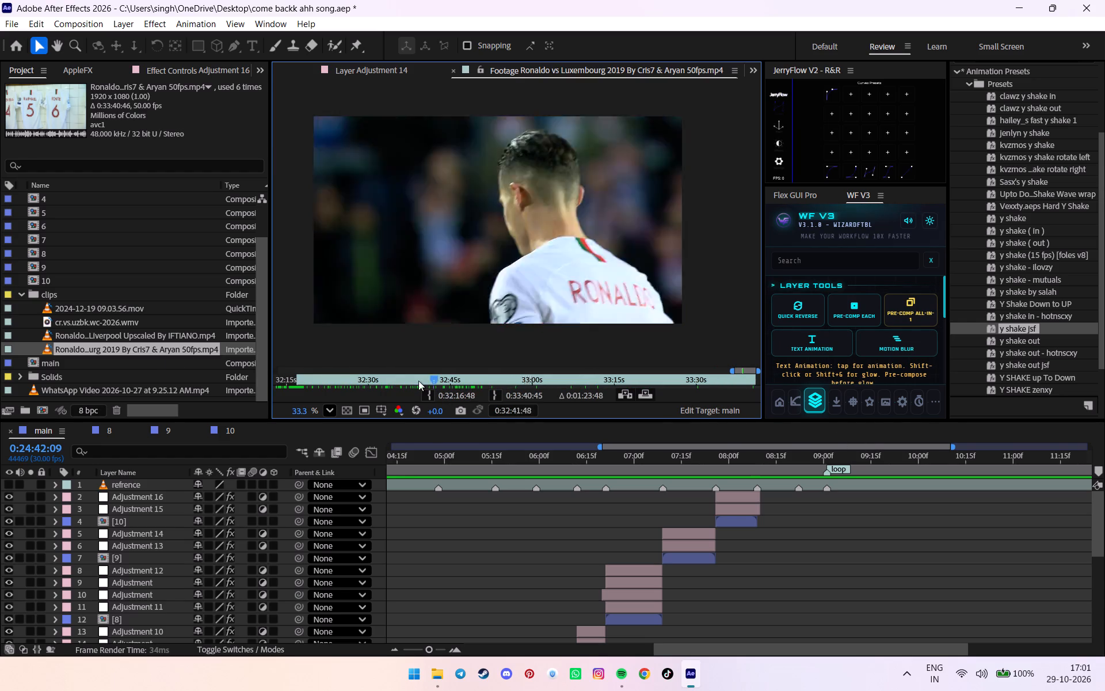
drag(418, 381, 402, 388)
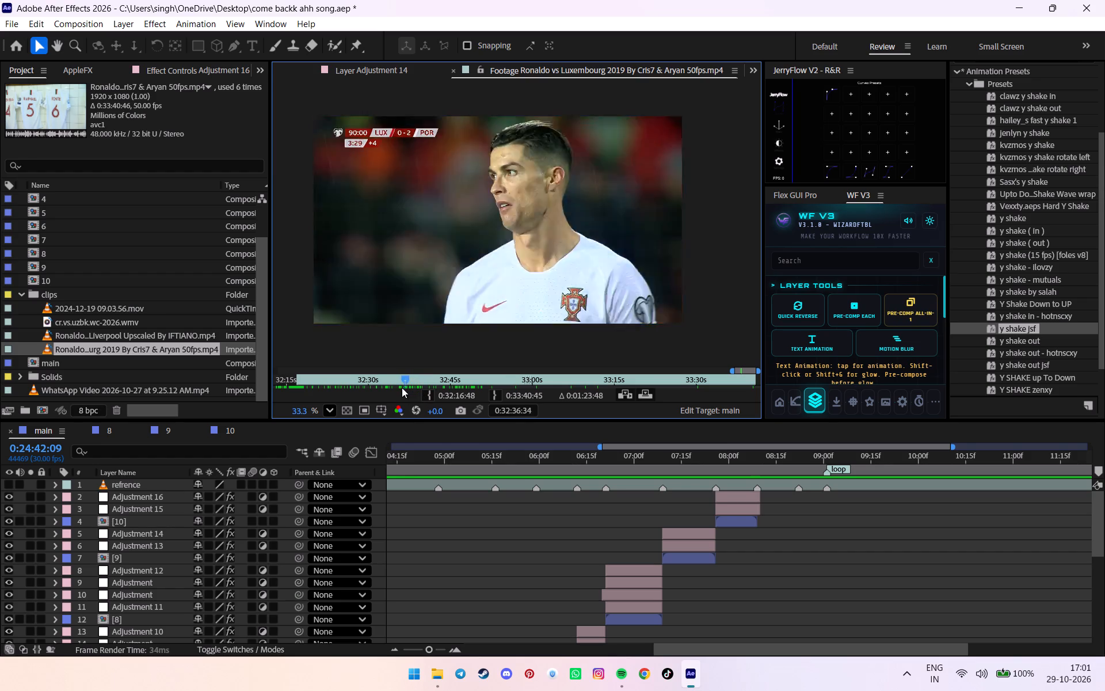
drag(402, 388, 479, 381)
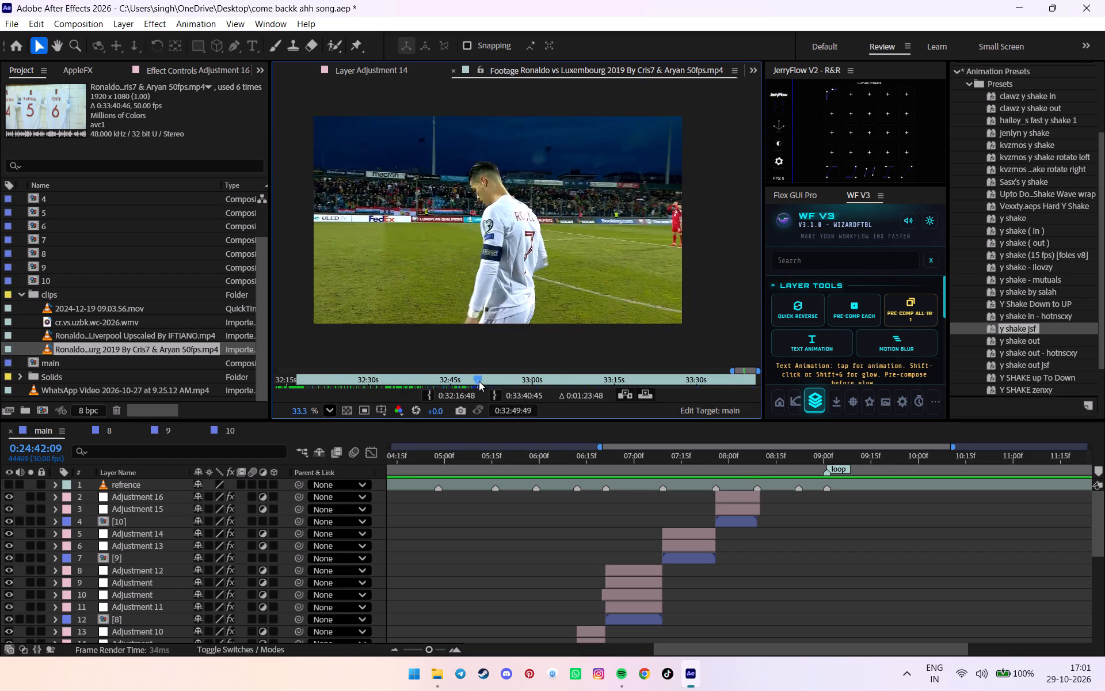
drag(479, 381, 480, 386)
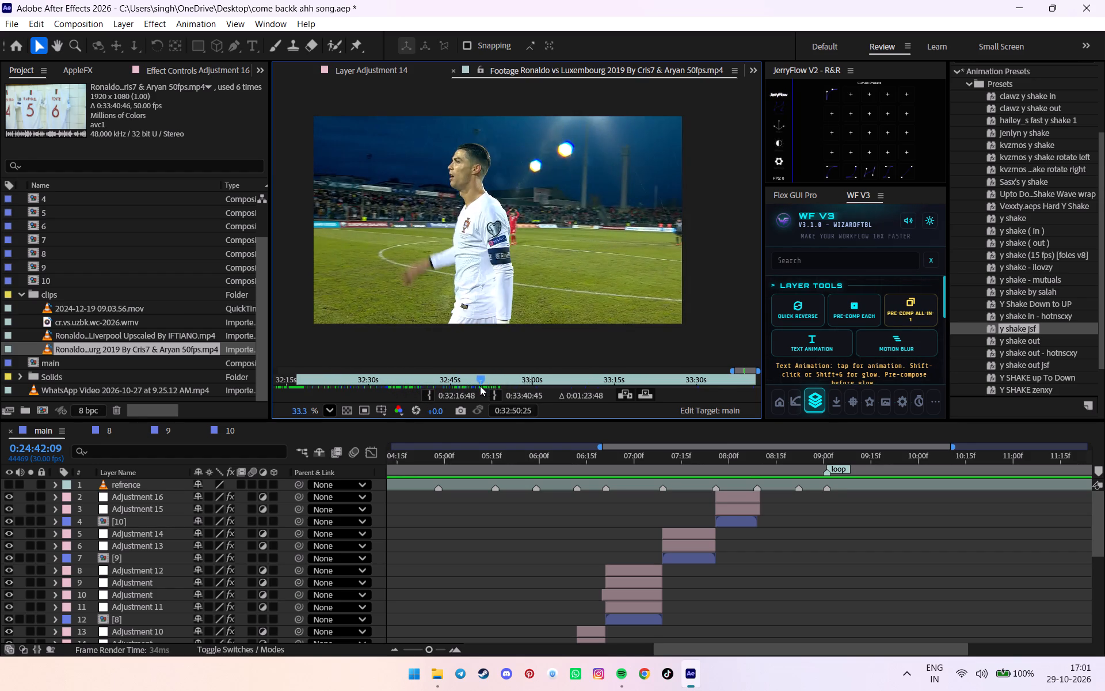
drag(480, 386, 505, 381)
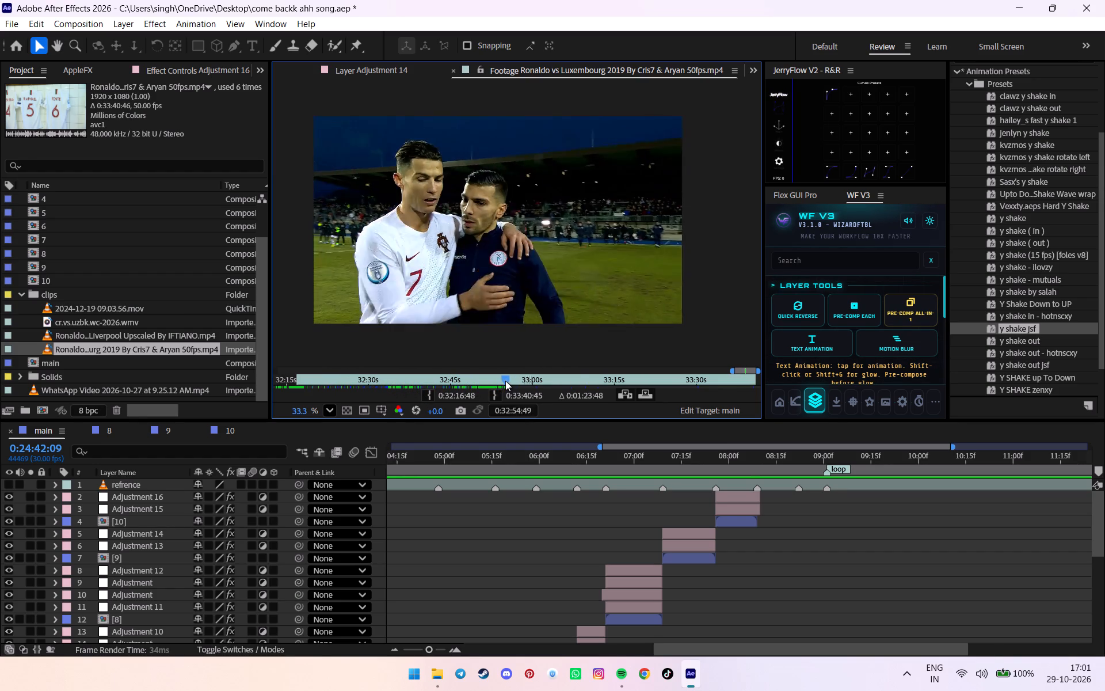
drag(505, 381, 593, 376)
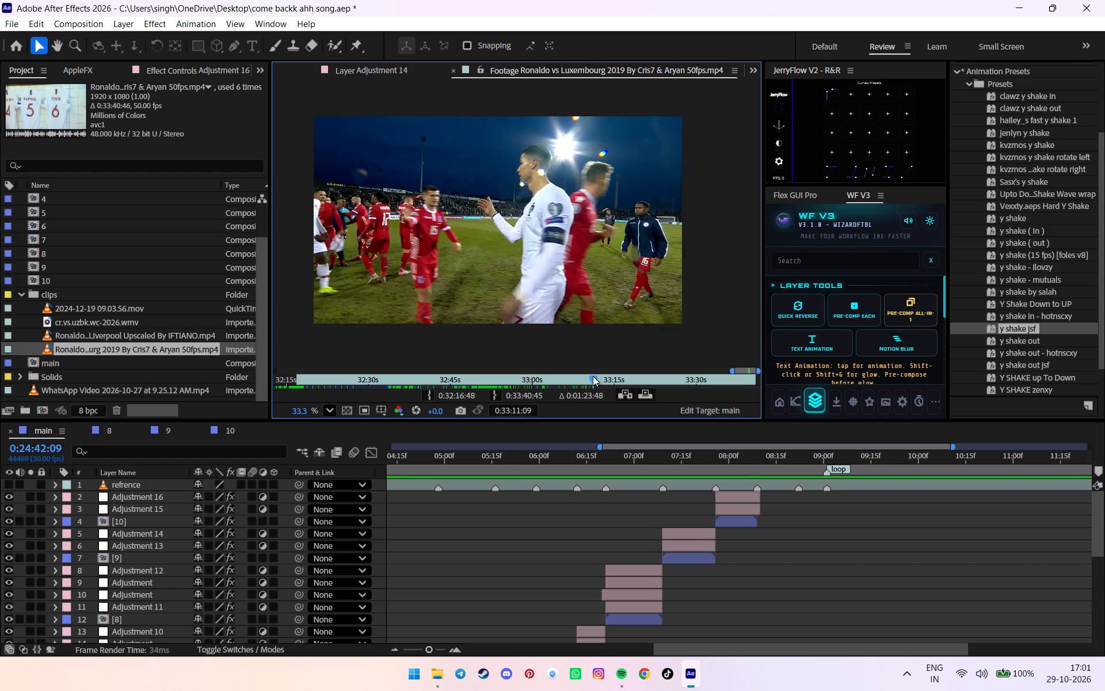
drag(593, 376, 703, 373)
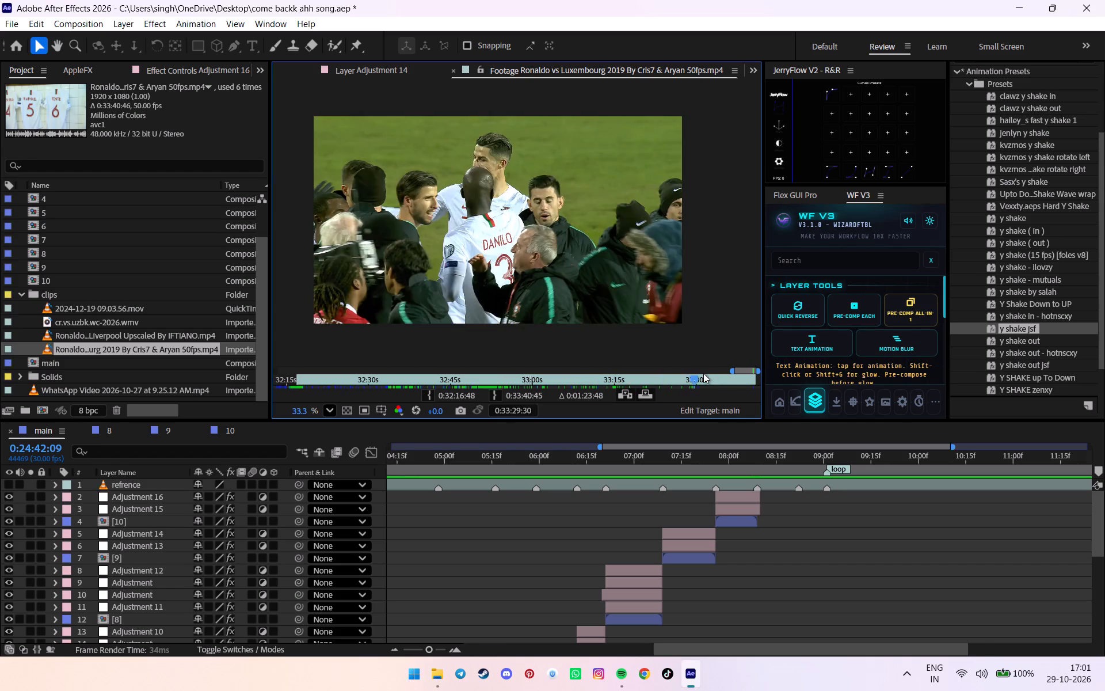
drag(703, 373, 726, 373)
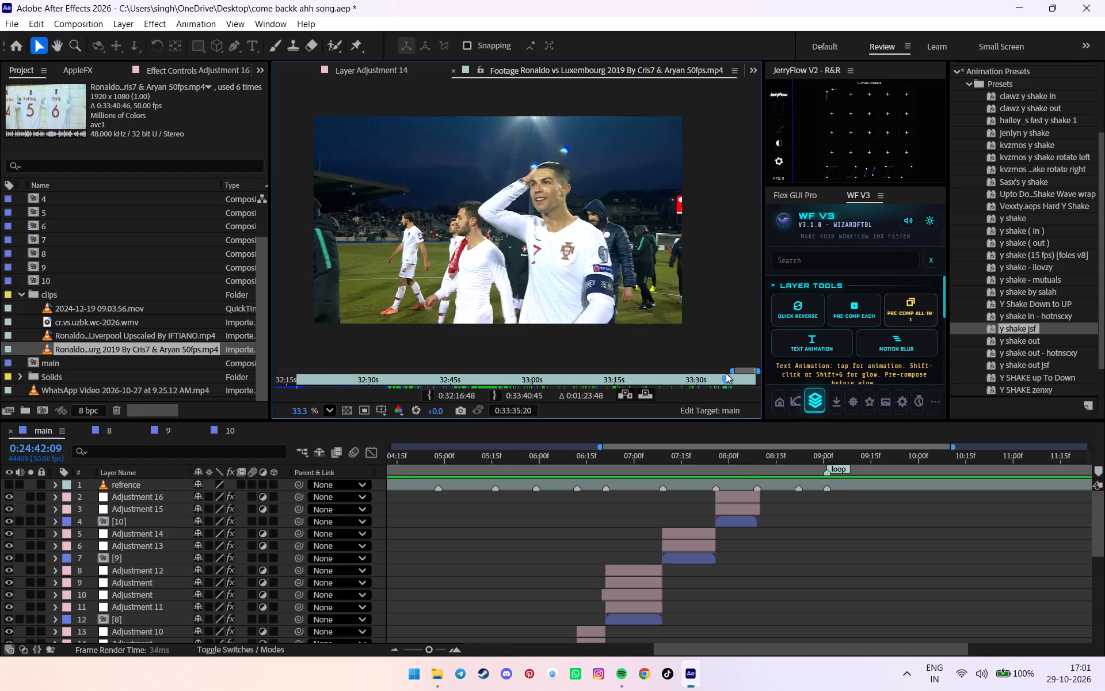
drag(726, 373, 744, 377)
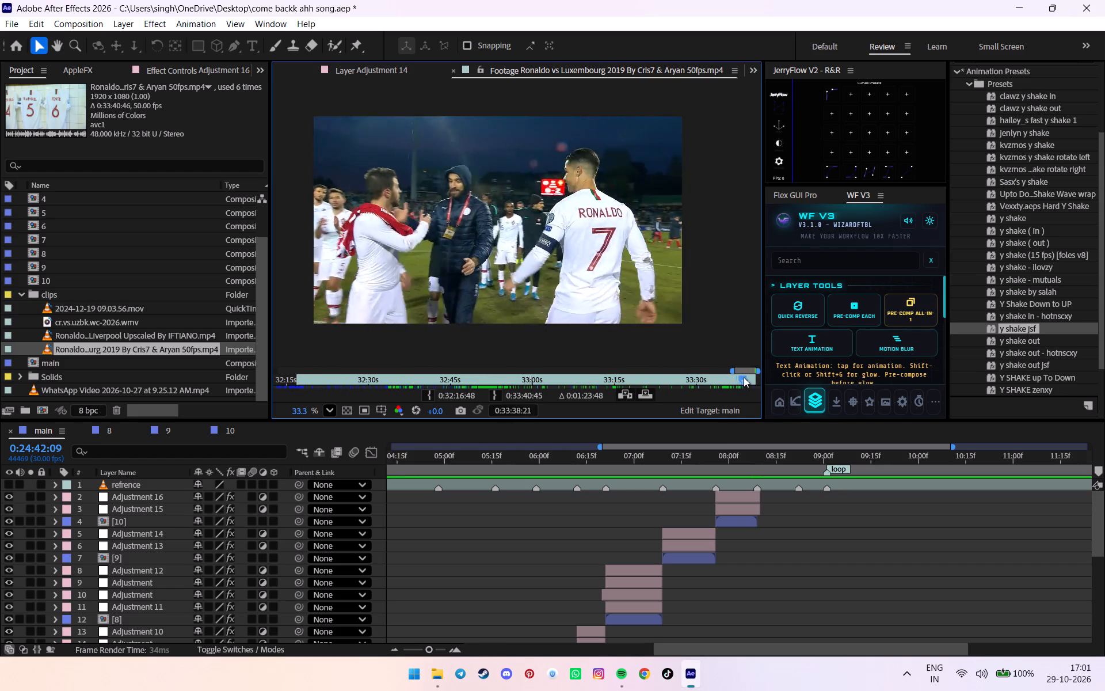
drag(744, 377, 750, 379)
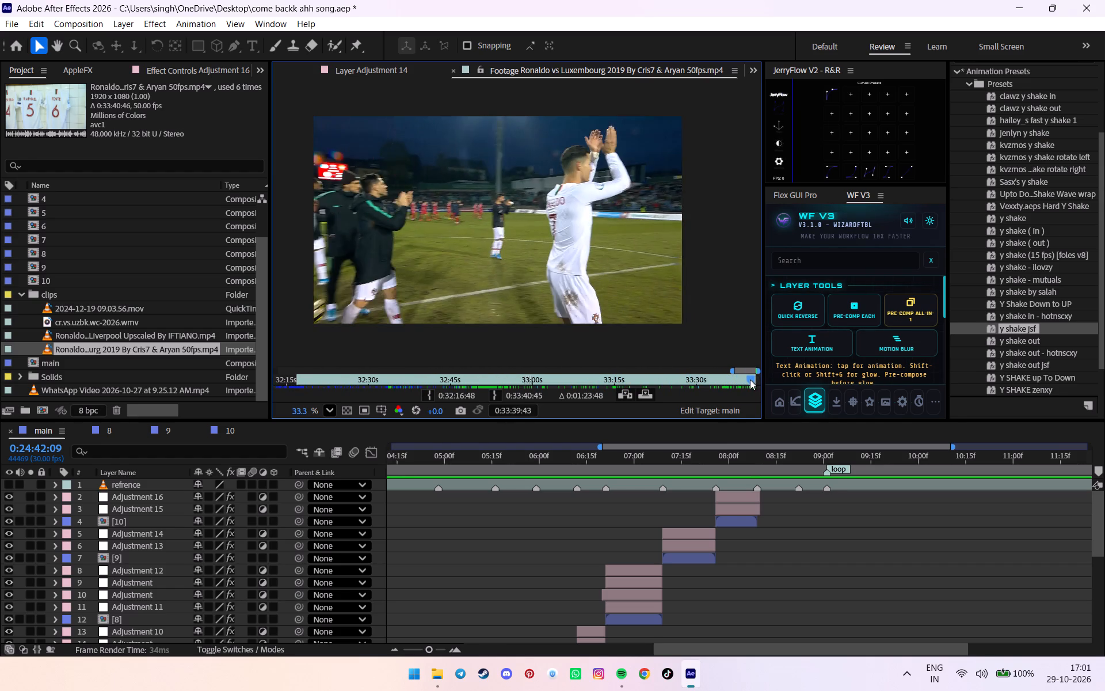
drag(750, 379, 757, 383)
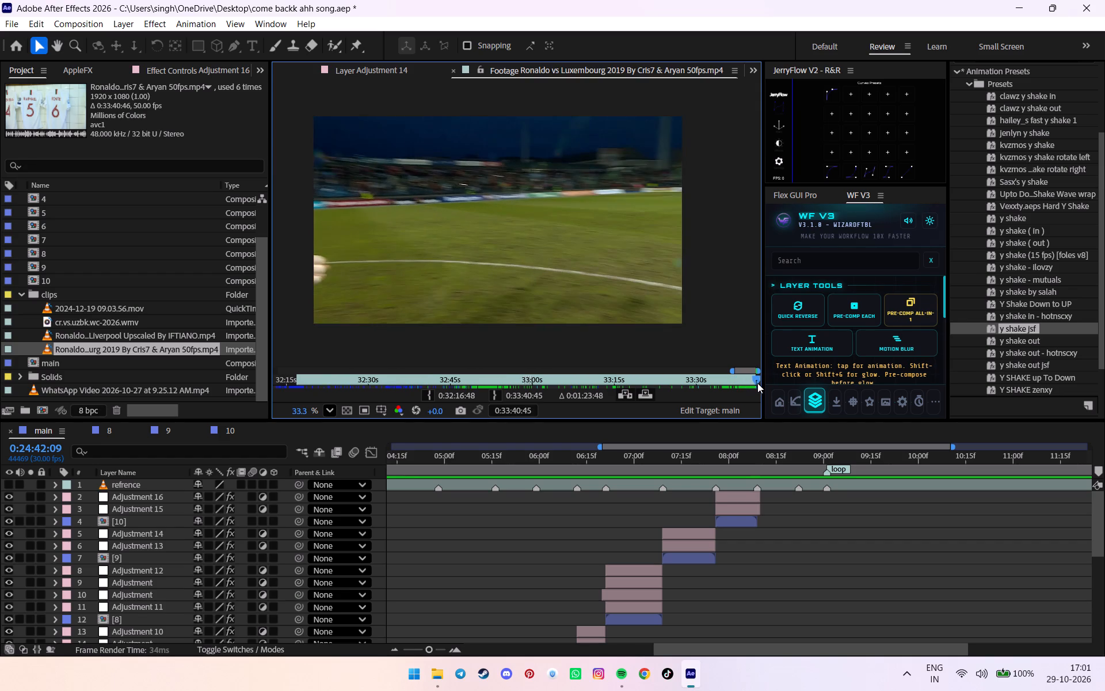
drag(757, 383, 717, 385)
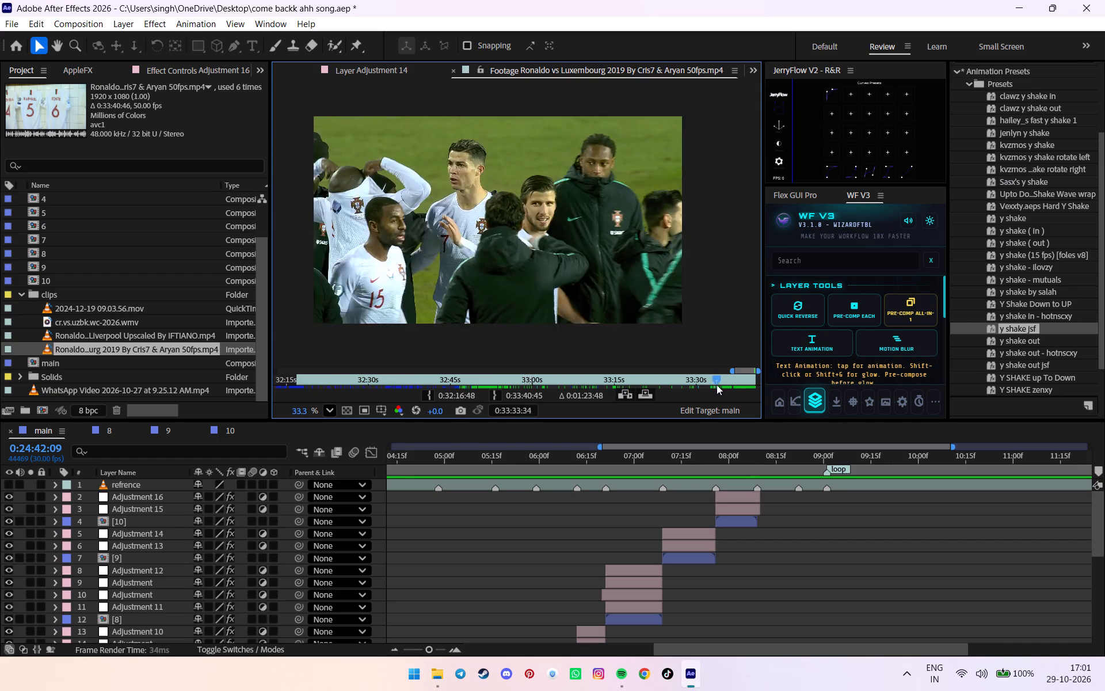
drag(717, 385, 708, 385)
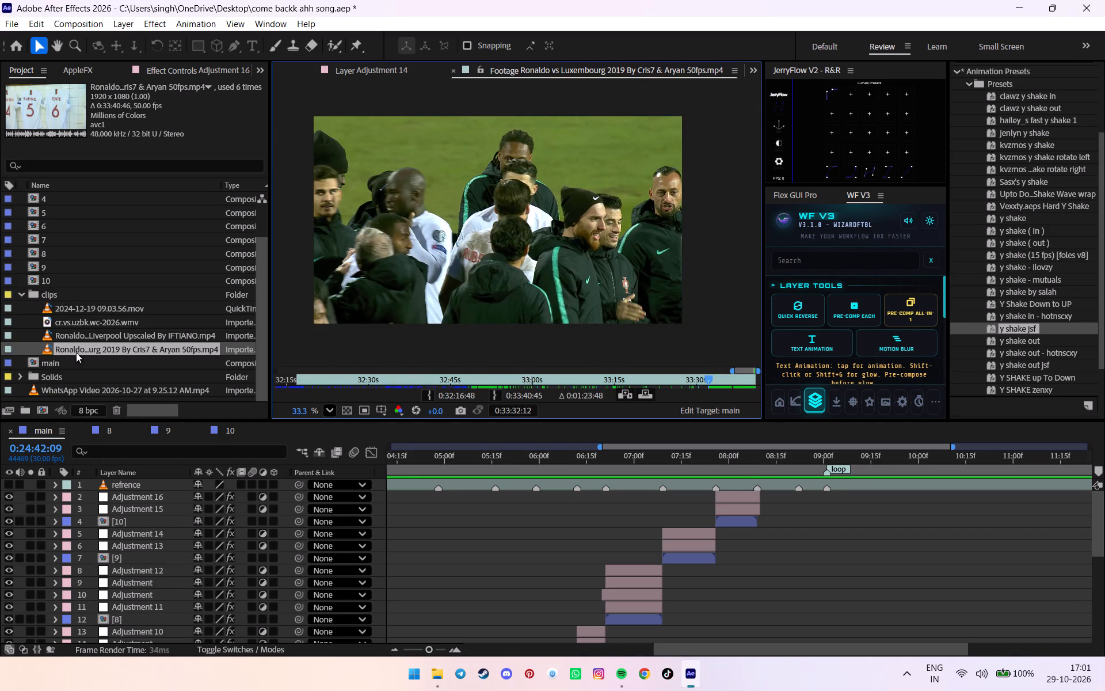
Place the Luxembourg footage in the main composition above Adjustment 16, starting around clip 10's end at 0:00:08:08.
drag(74, 348, 748, 490)
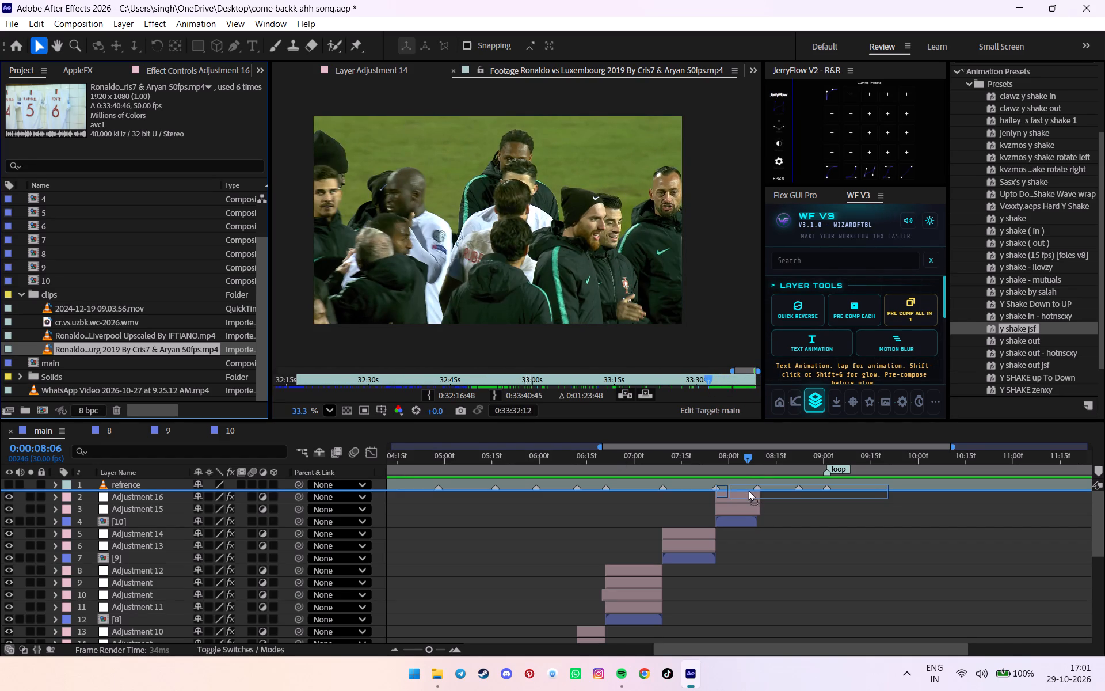
drag(748, 490, 756, 492)
click(753, 468)
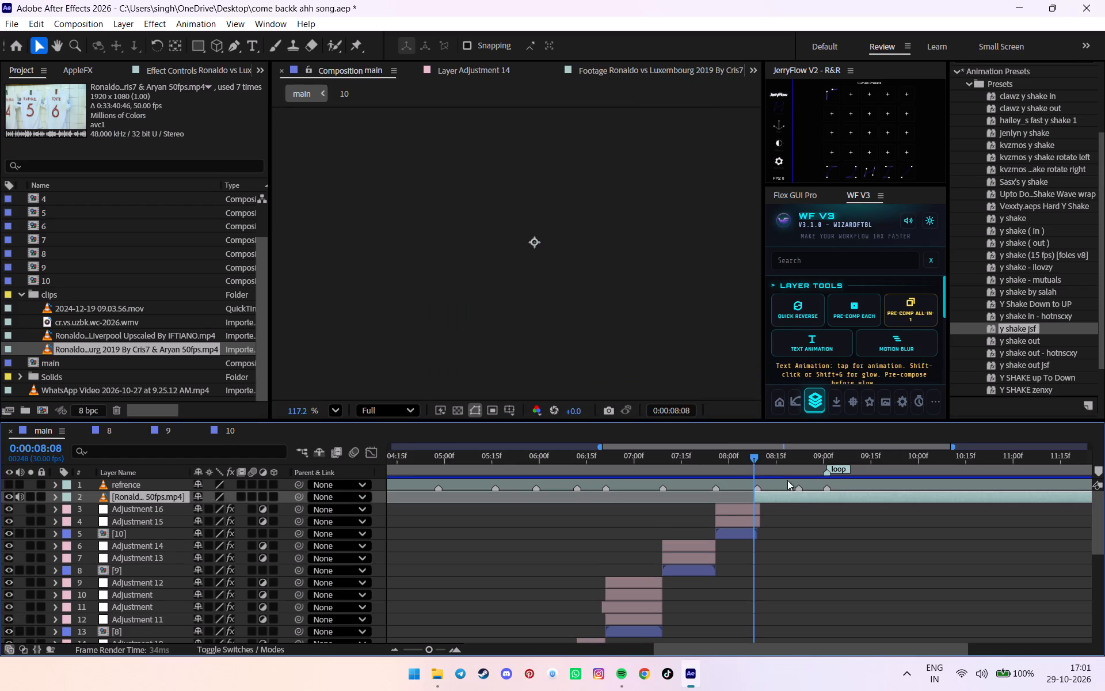
Scale down the new Luxembourg layer and set its position to 268, 200 so Ronaldo's face and upper body fit the frame.
alt+scroll(754, 468, up, 2)
drag(756, 461, 764, 461)
key(s)
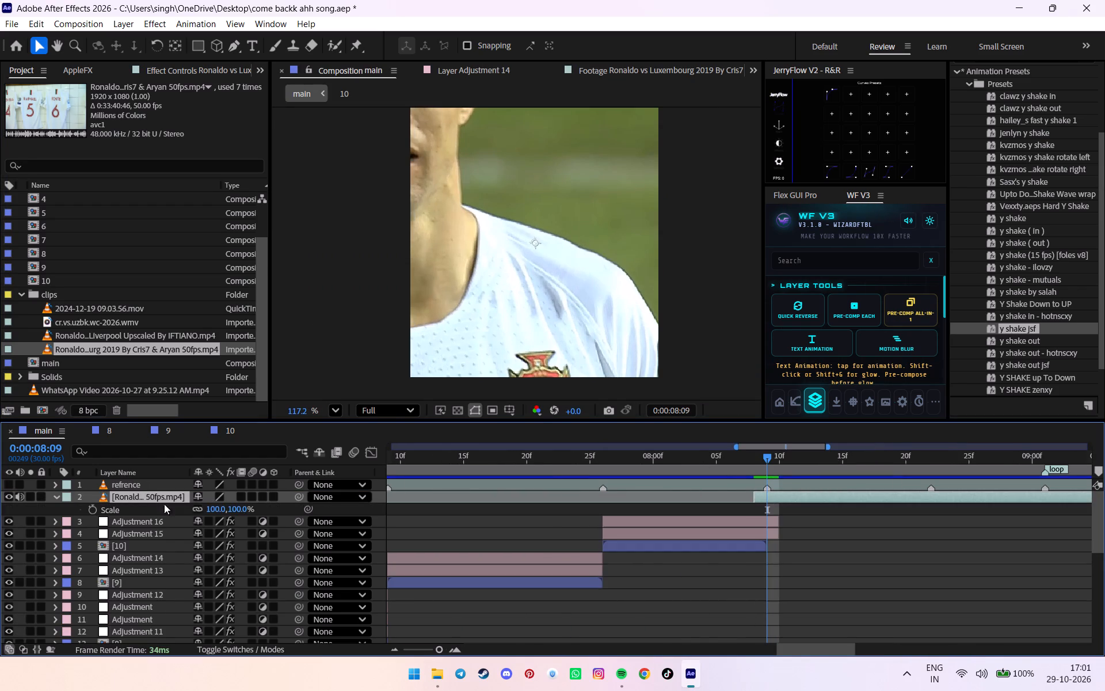
drag(222, 508, 186, 518)
key(p)
drag(205, 511, 253, 506)
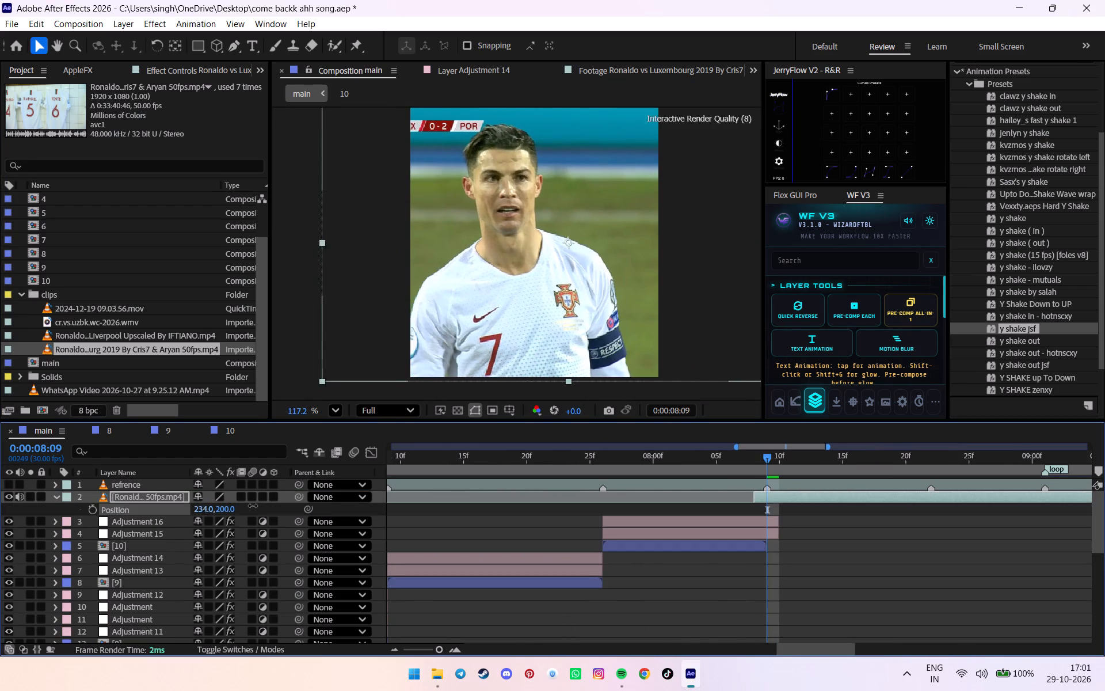
drag(253, 506, 270, 500)
Trim the Luxembourg layer to run from 0:00:08:09 to the beat marker at 0:00:08:22, splitting it there and deleting the remainder.
scroll(765, 503, up, 2)
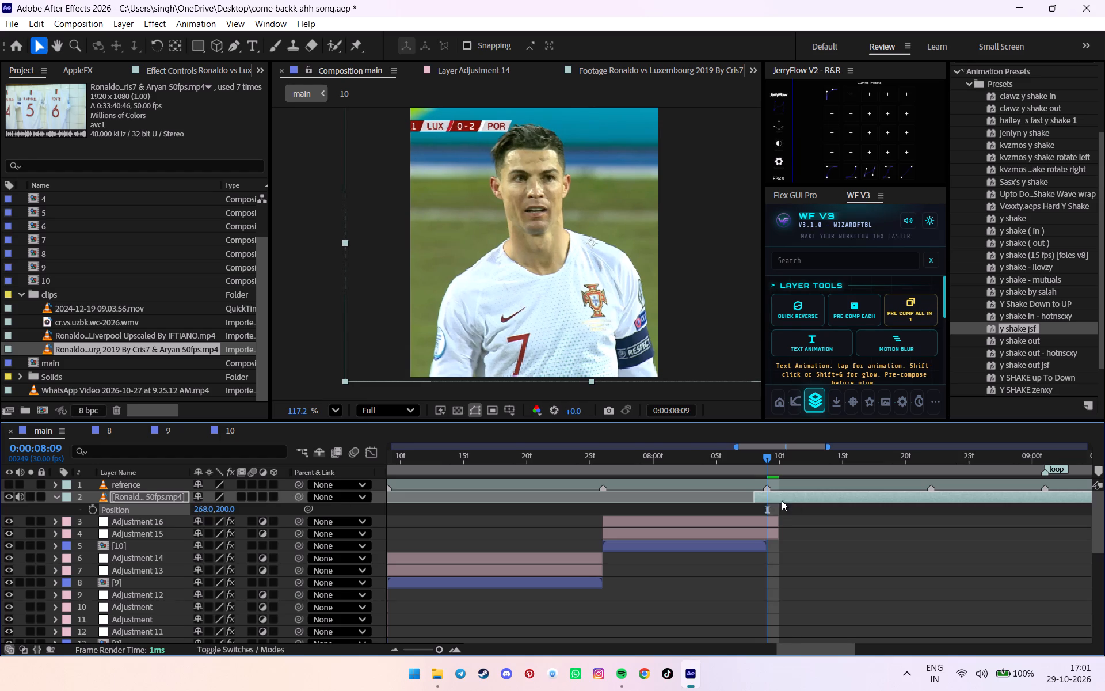
drag(754, 497, 764, 494)
drag(787, 461, 924, 460)
drag(924, 460, 932, 460)
key(ctrl+shift+f)
key(ctrl+shift+d)
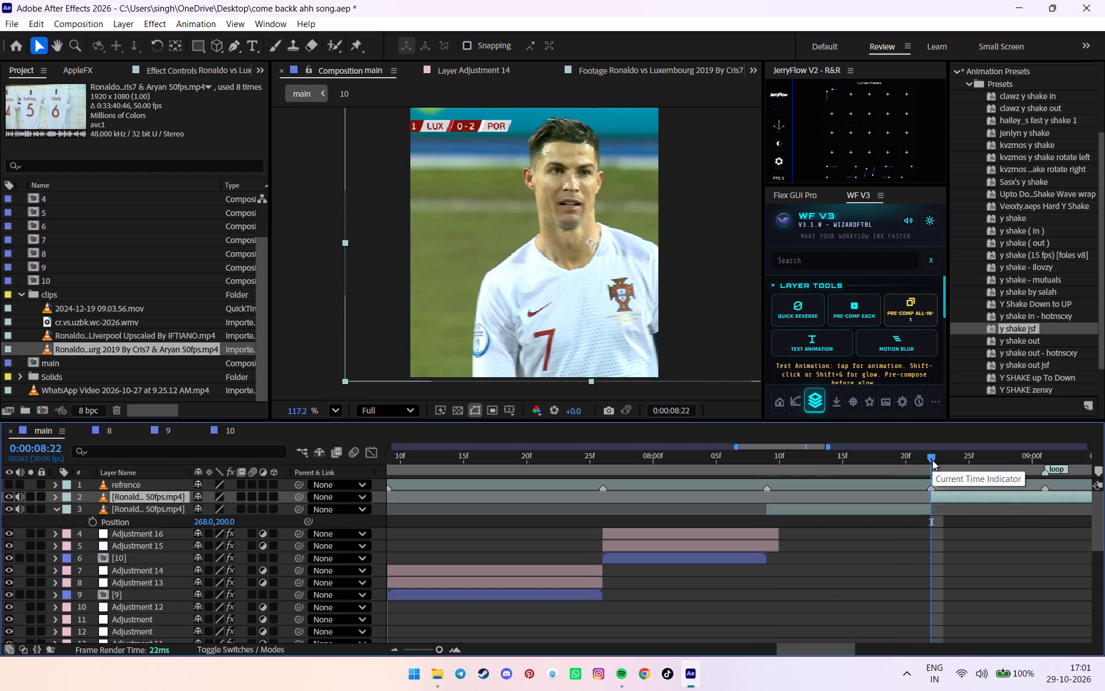
key(Delete)
Pre-compose the trimmed Luxembourg layer starting at 0:00:08:09 into its own composition.
drag(860, 459, 764, 468)
click(780, 501)
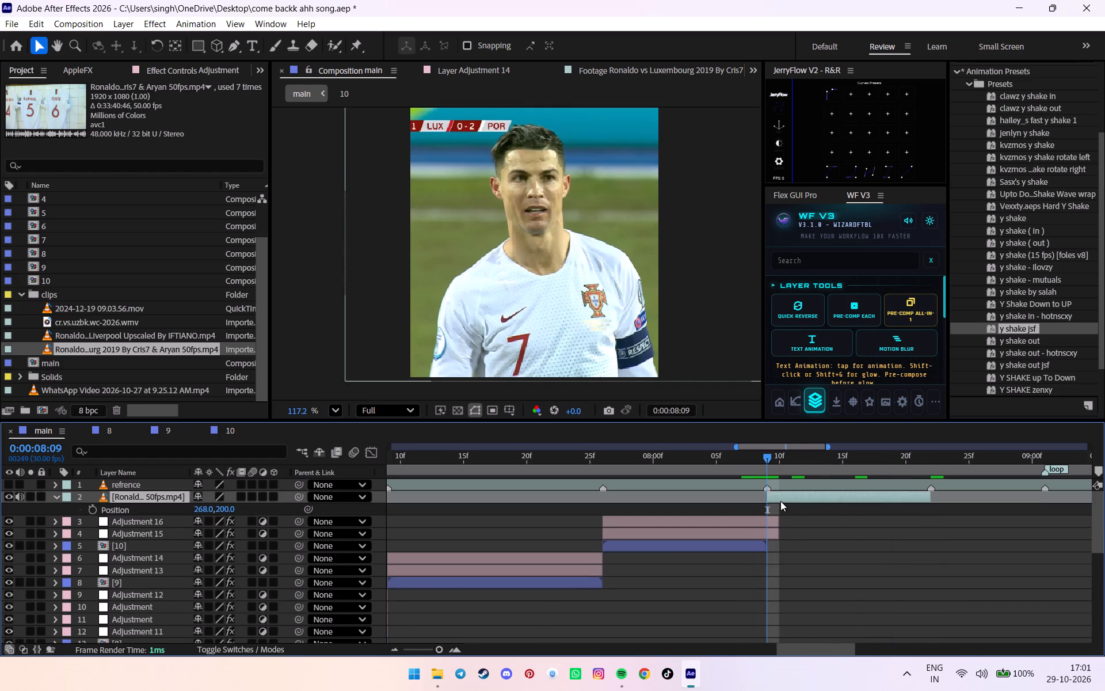
click(856, 312)
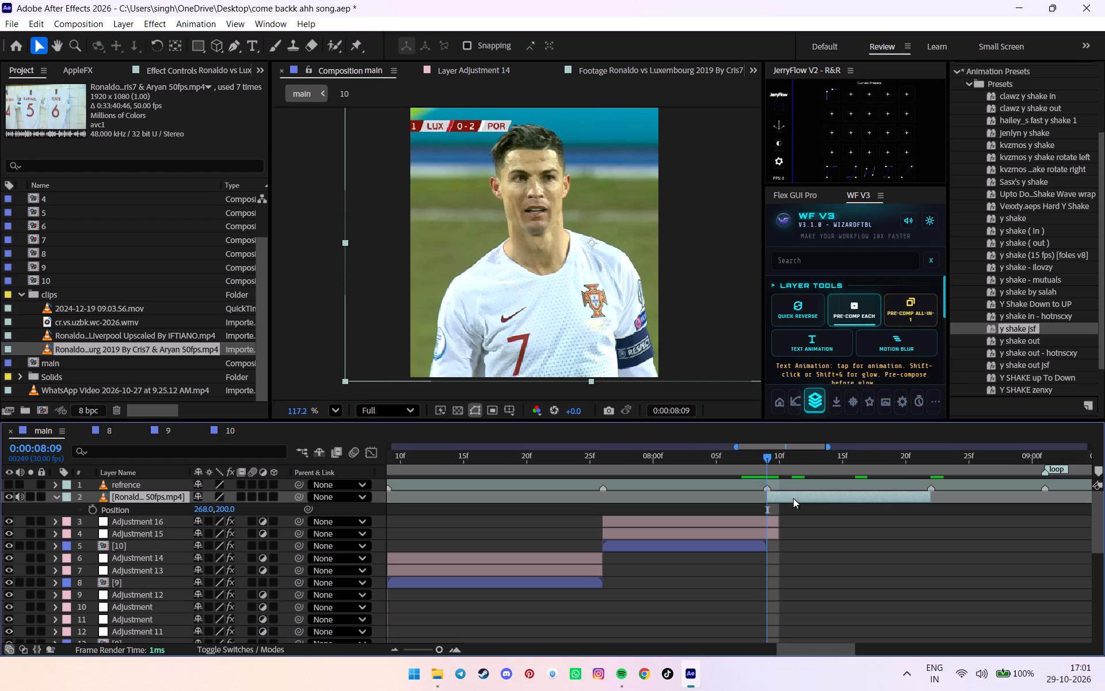
click(787, 498)
click(769, 506)
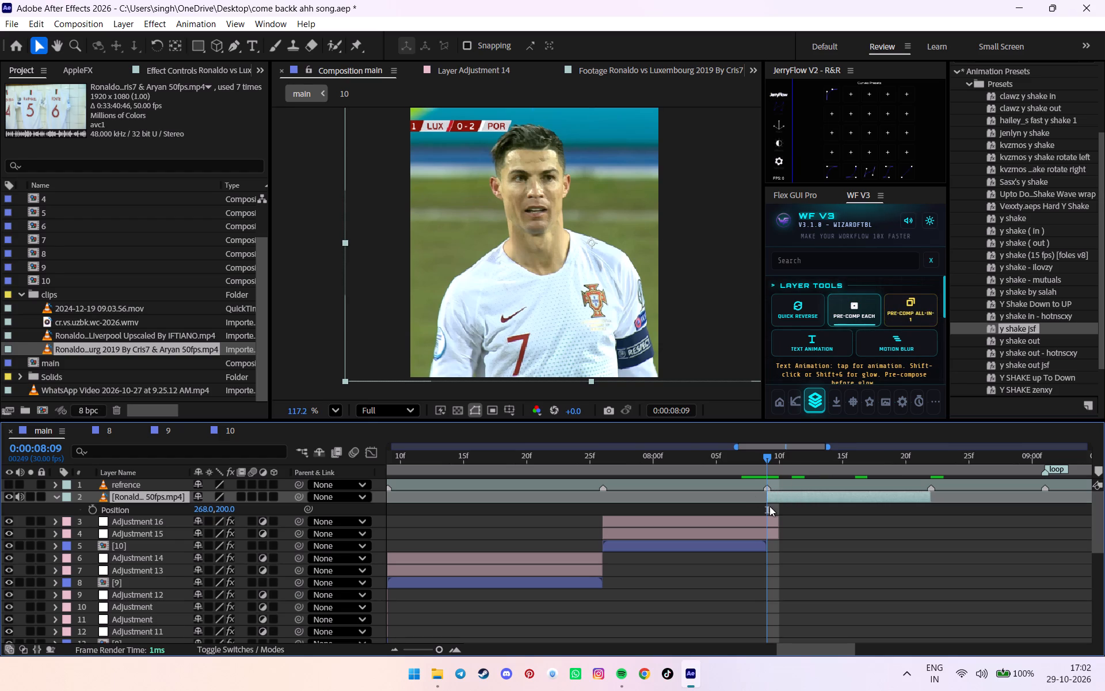
Paste the copied Twixtor Pro speed keyframes onto clip 11 and compress their spacing so the last one lands at the clip's end.
click(778, 502)
key(ctrl+v)
key(u)
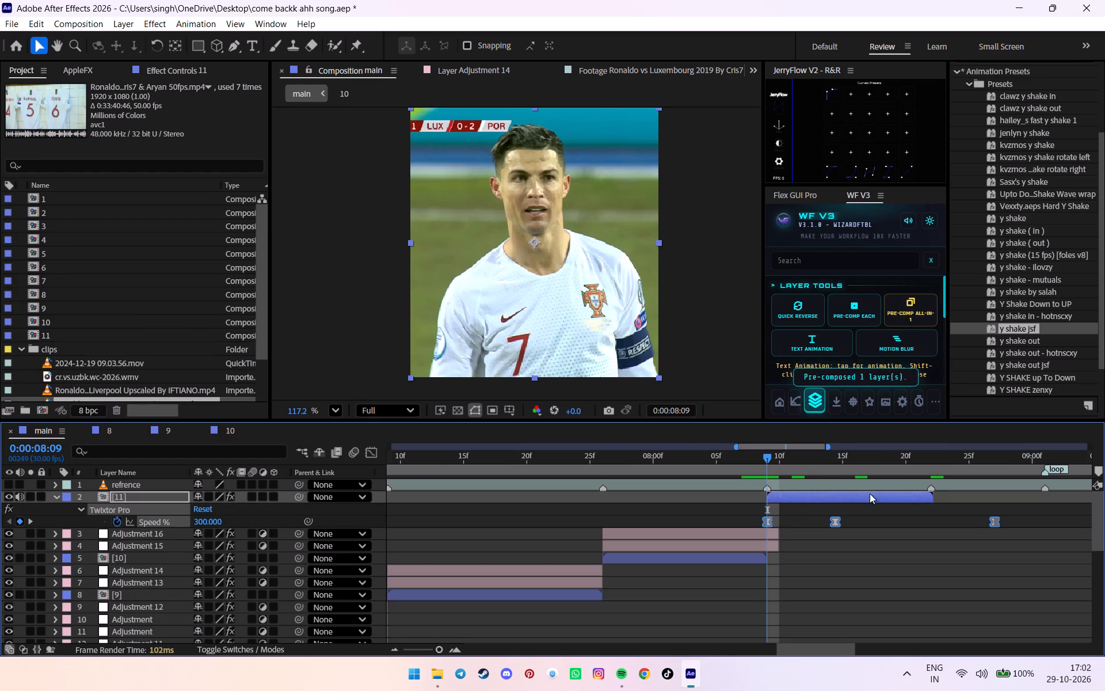
alt+drag(996, 520, 936, 516)
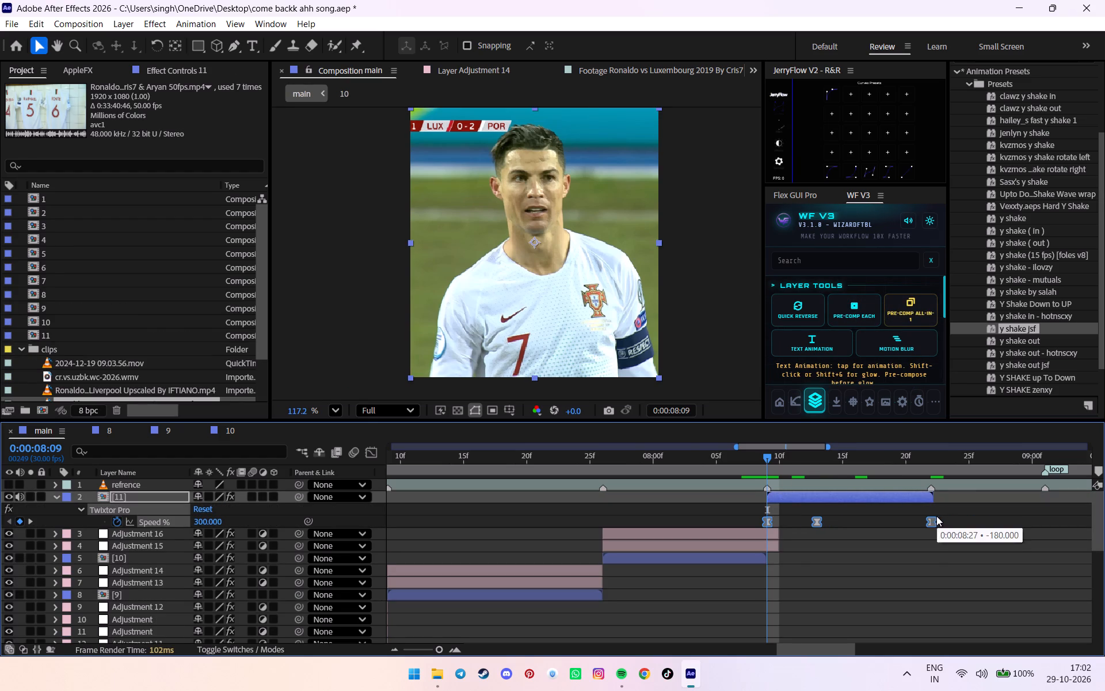
key(u)
Duplicate Adjustment 15 and Adjustment 16 and move the copies above clip 11 in the layer order.
click(667, 529)
ctrl+click(663, 517)
ctrl+click(662, 512)
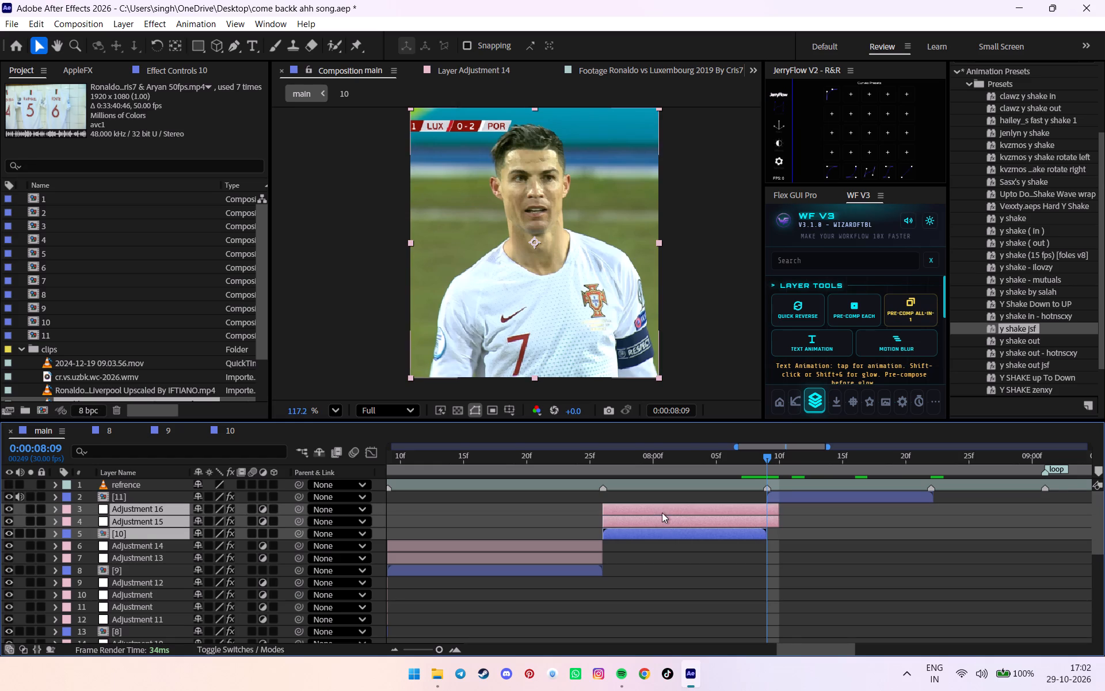
ctrl+click(672, 540)
ctrl+click(667, 531)
key(ctrl+d)
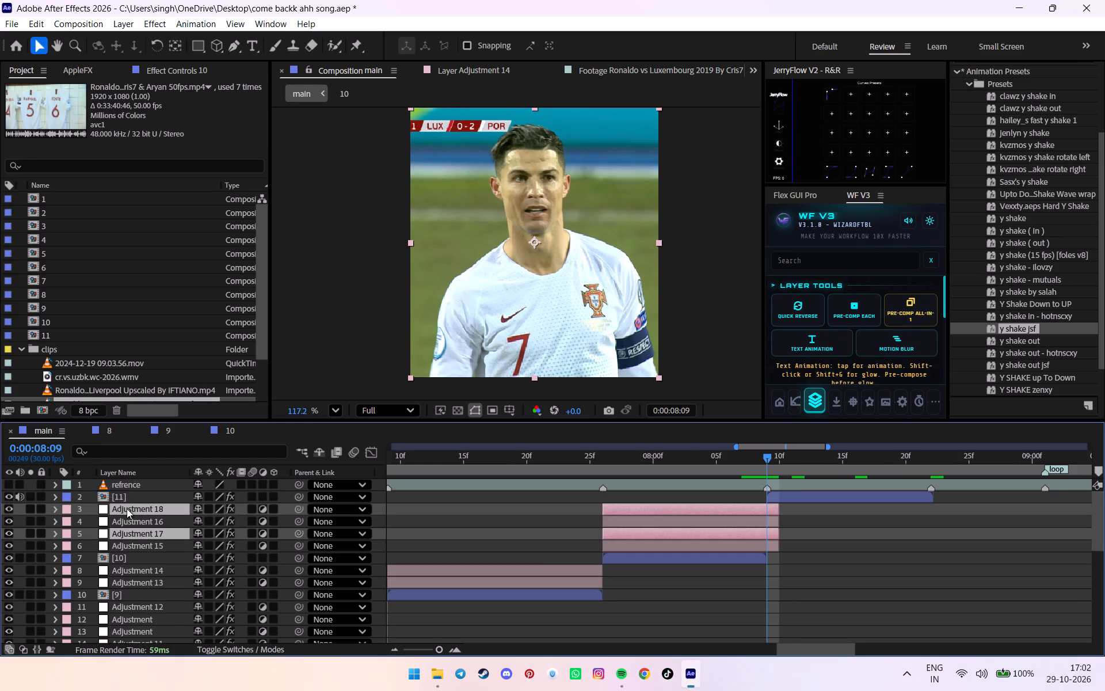
drag(127, 508, 119, 495)
Move Adjustment 17 and Adjustment 18 along the timeline so both start with clip 11 at 0:00:08:09.
drag(756, 484, 801, 496)
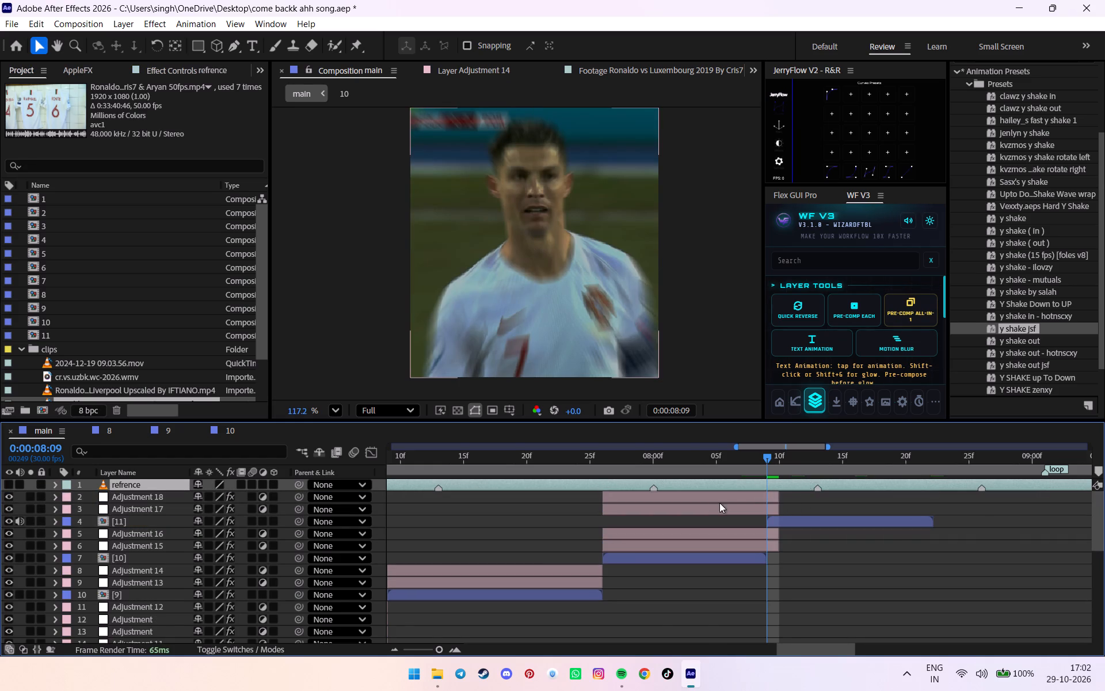
key(ctrl+z)
click(693, 507)
ctrl+click(691, 495)
drag(684, 503, 805, 494)
click(768, 511)
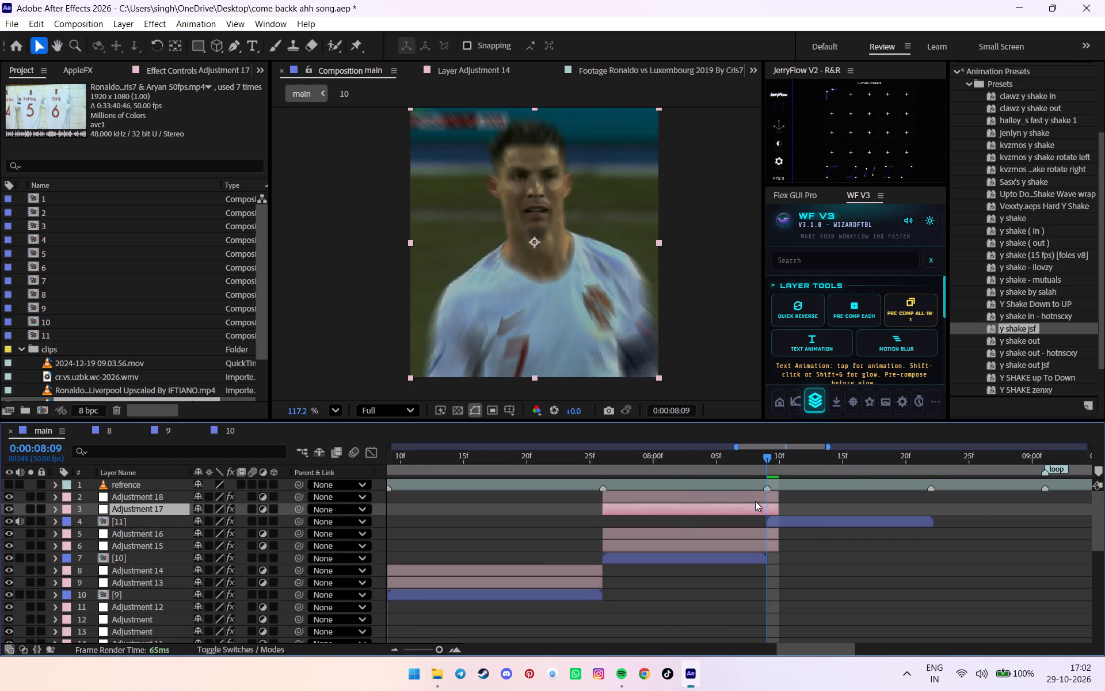
ctrl+click(748, 496)
drag(716, 507, 883, 506)
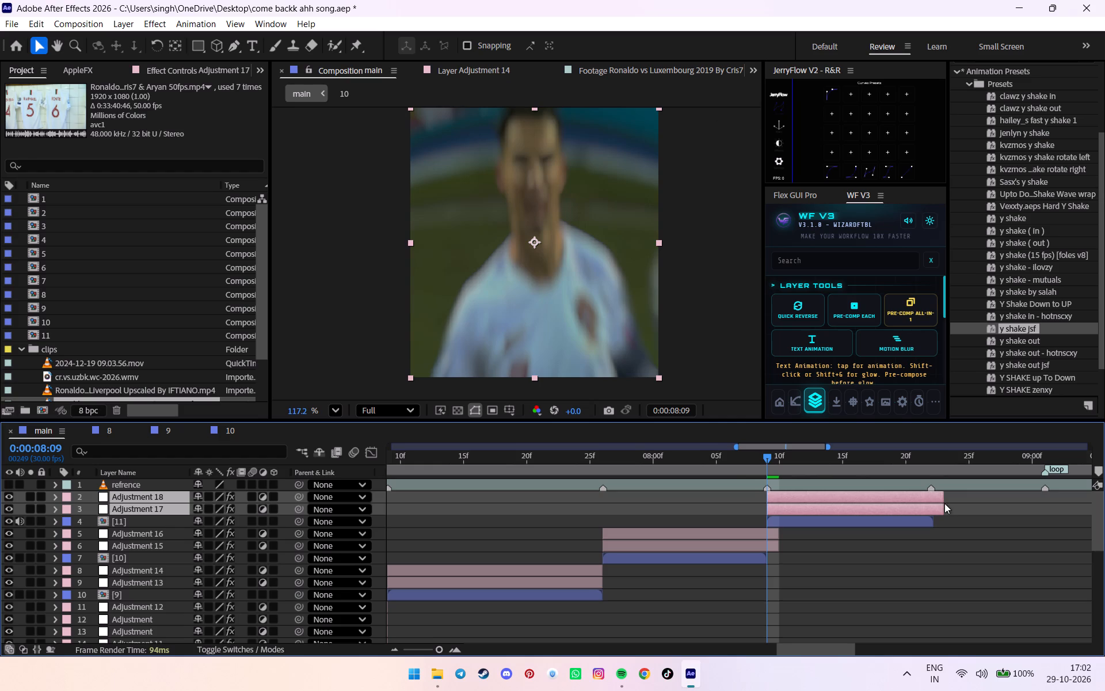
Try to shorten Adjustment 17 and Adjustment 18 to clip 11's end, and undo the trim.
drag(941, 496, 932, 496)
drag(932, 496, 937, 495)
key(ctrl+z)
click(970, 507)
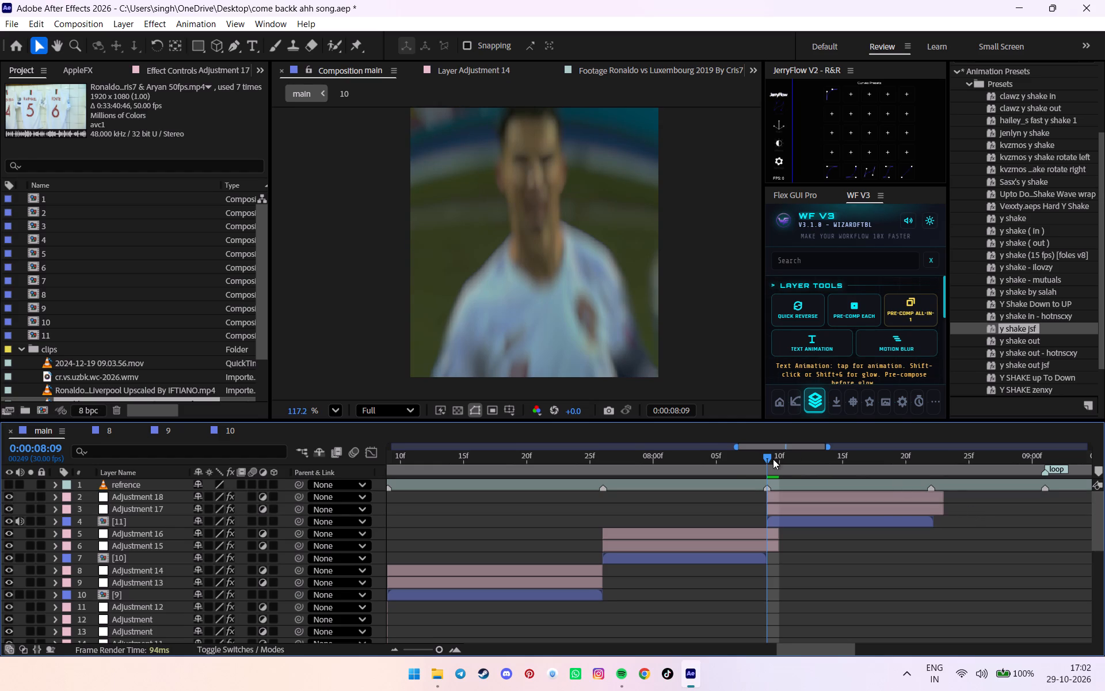
Open composition 11 and shift its Luxembourg footage layer in time so it fills the composition to the end.
drag(776, 460, 772, 475)
click(782, 526)
text(uu)
double_click(780, 523)
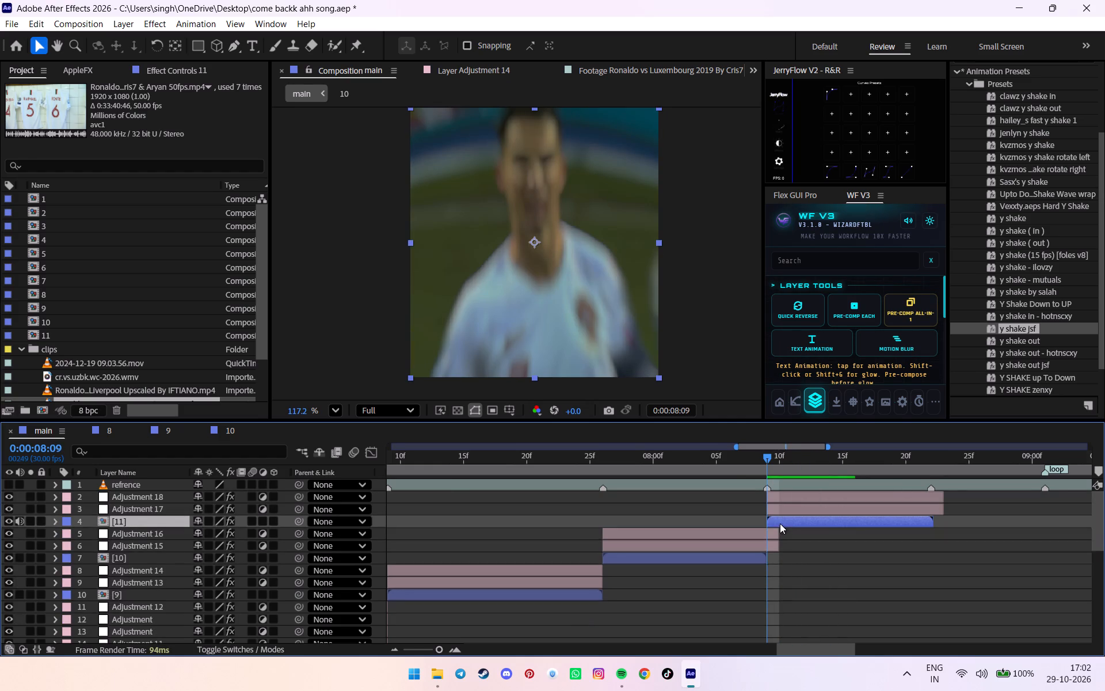
drag(490, 463, 405, 500)
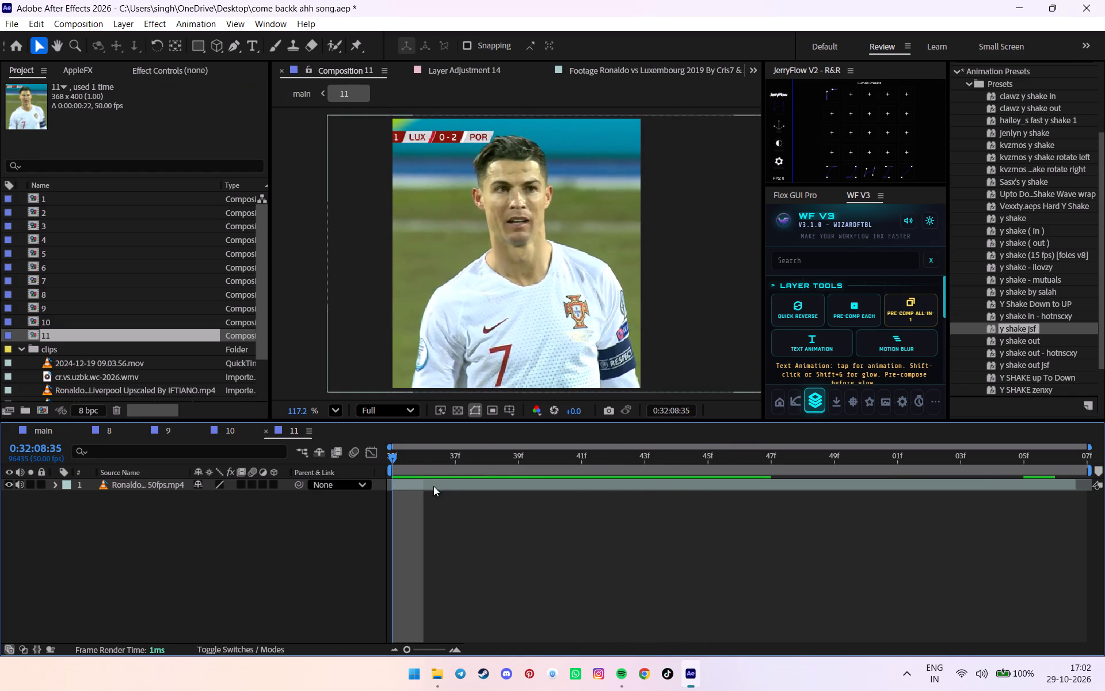
drag(421, 483, 550, 480)
drag(516, 483, 398, 483)
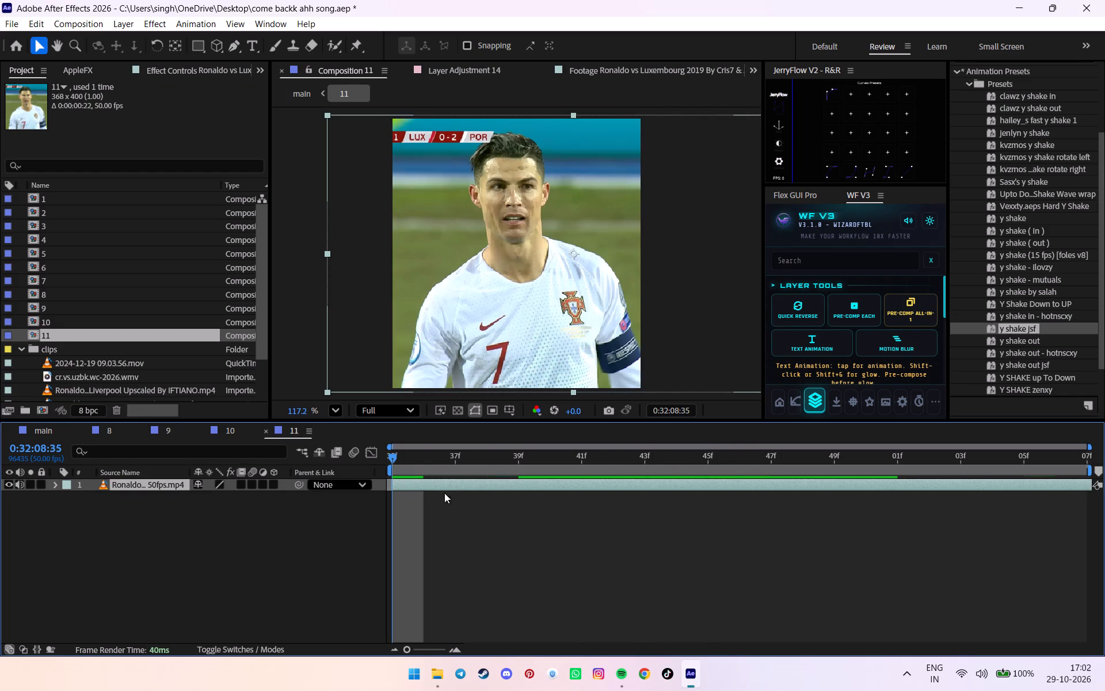
Shift the Luxembourg footage layer in composition 11 in time, keeping it covering the start, and check clip 11 in the main composition.
drag(429, 481, 706, 476)
drag(677, 481, 490, 479)
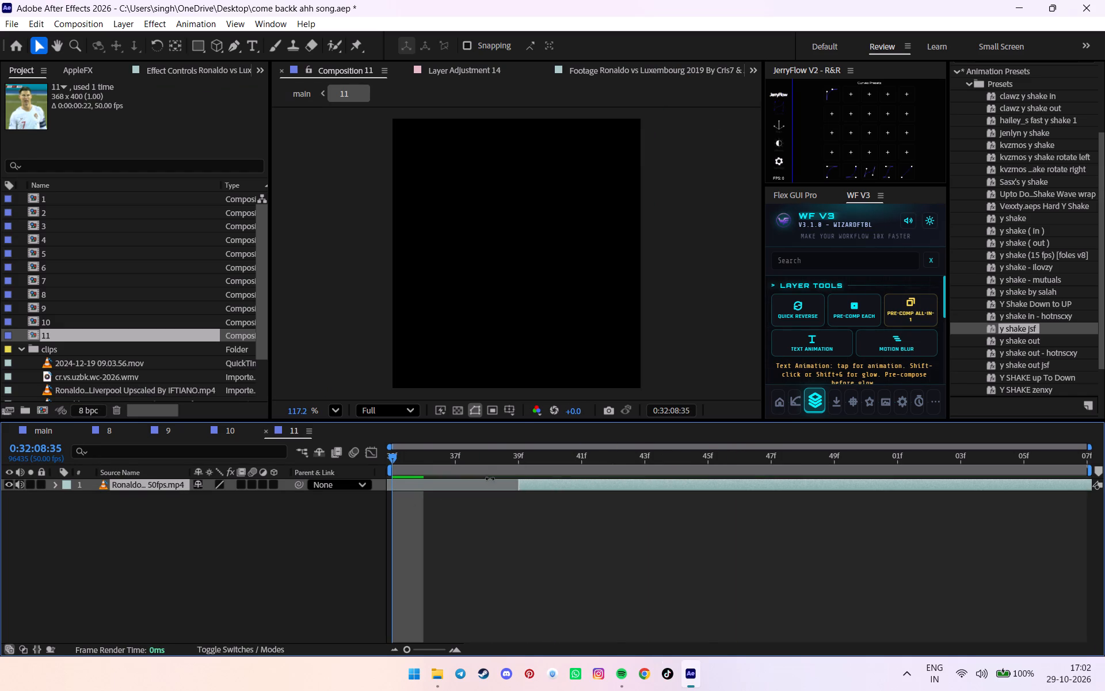
drag(490, 479, 397, 479)
click(57, 431)
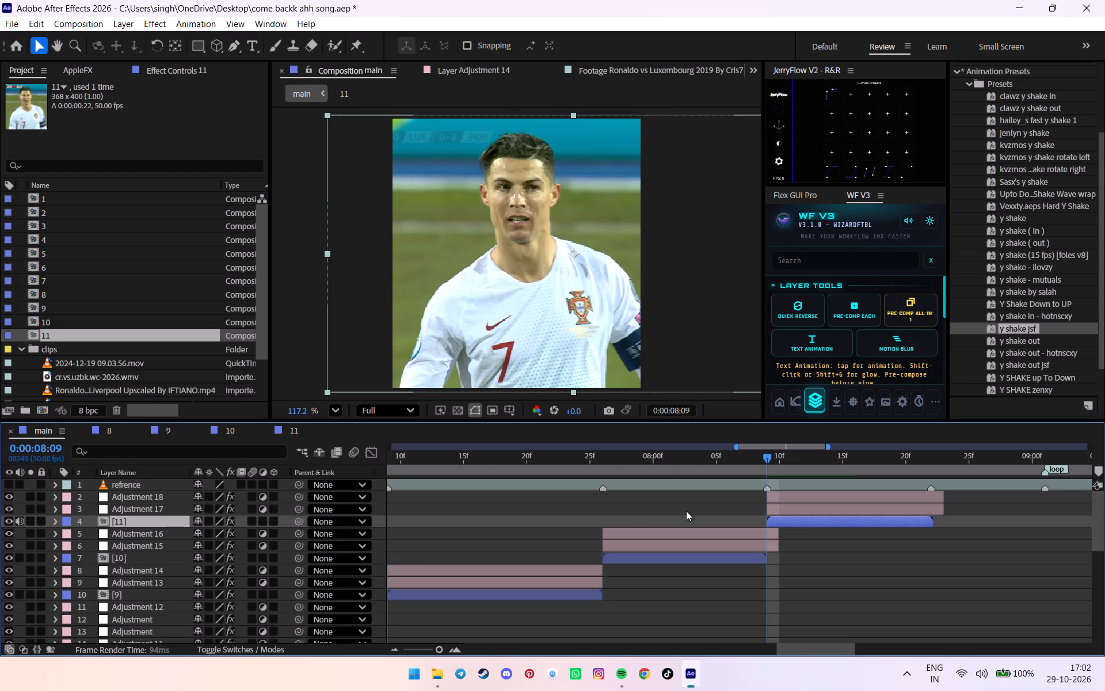
drag(782, 462, 901, 454)
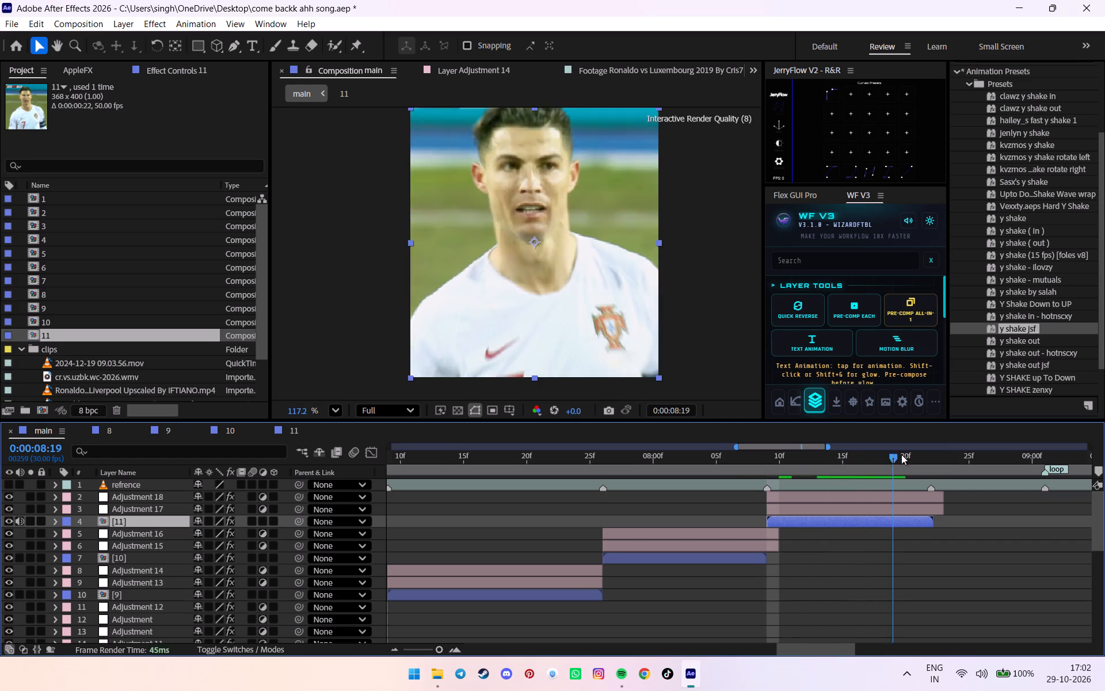
drag(901, 454, 763, 487)
Return to composition 11 and look through the 2024-12-19 09.03.56.mov footage for another usable shot.
double_click(780, 520)
click(104, 369)
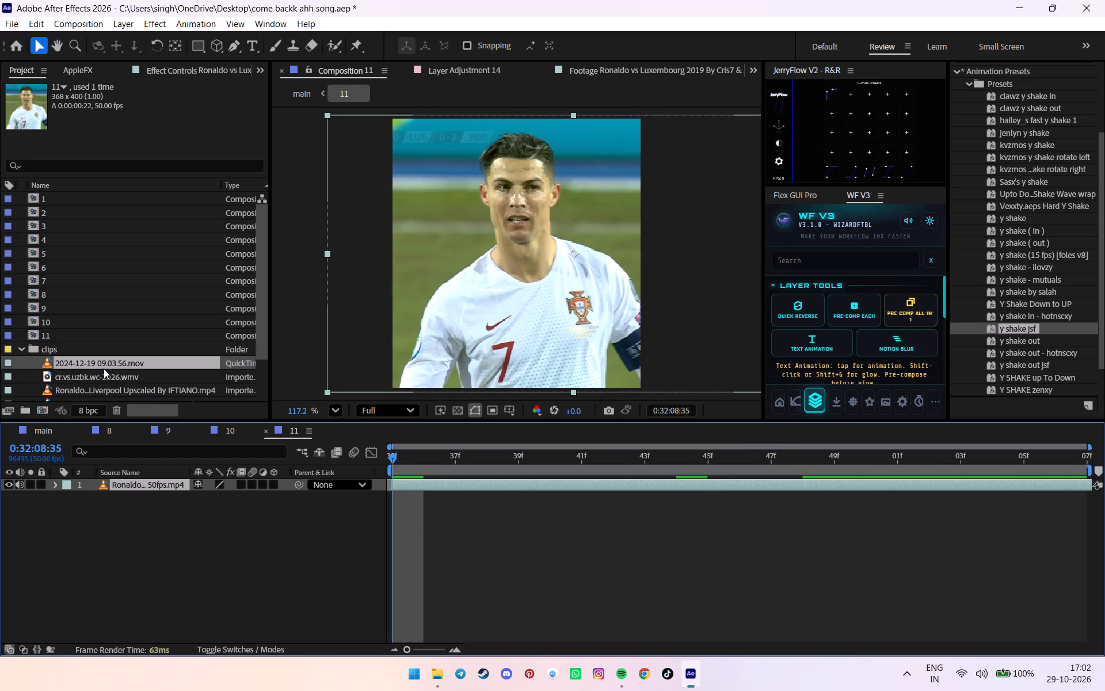
click(104, 369)
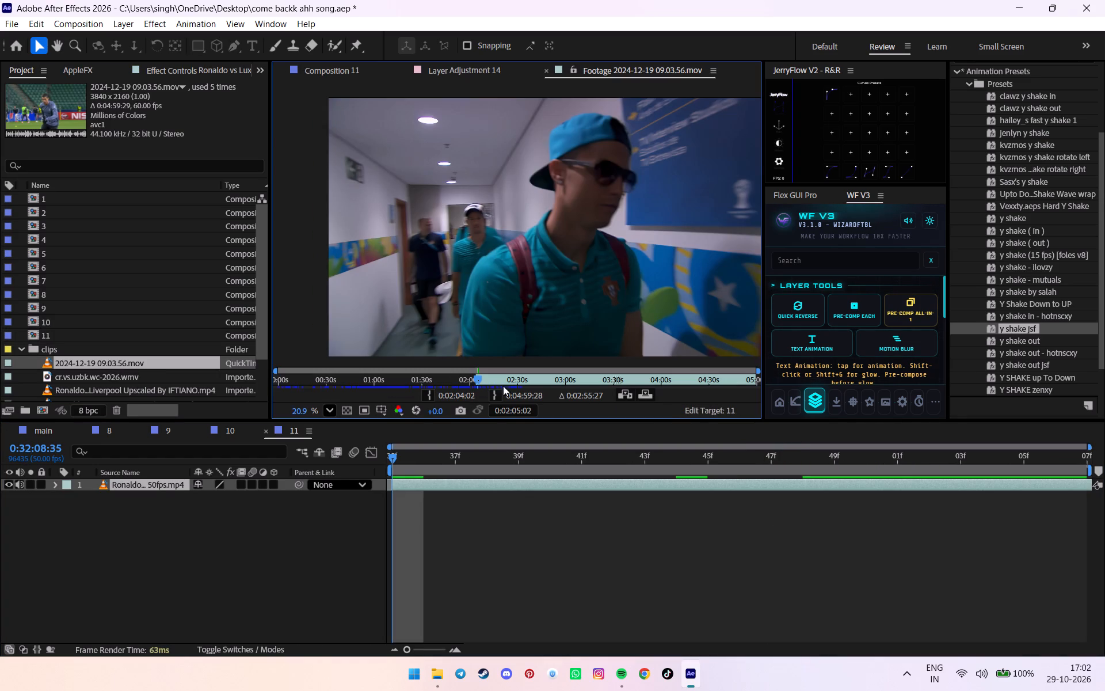
drag(491, 382, 391, 389)
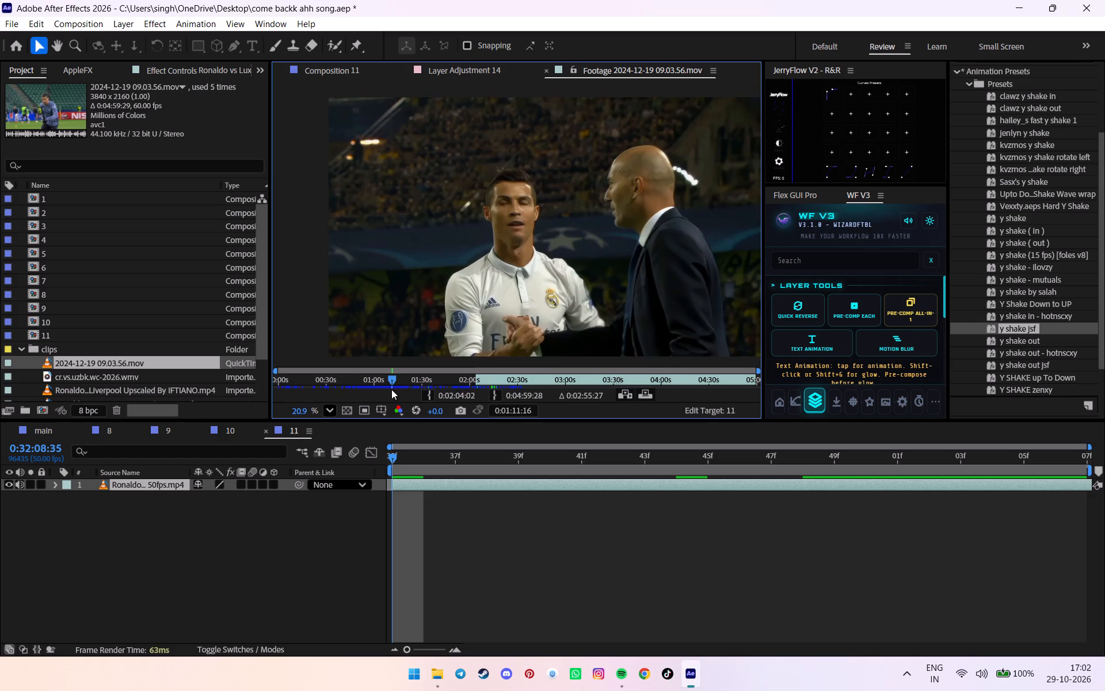
drag(391, 389, 321, 400)
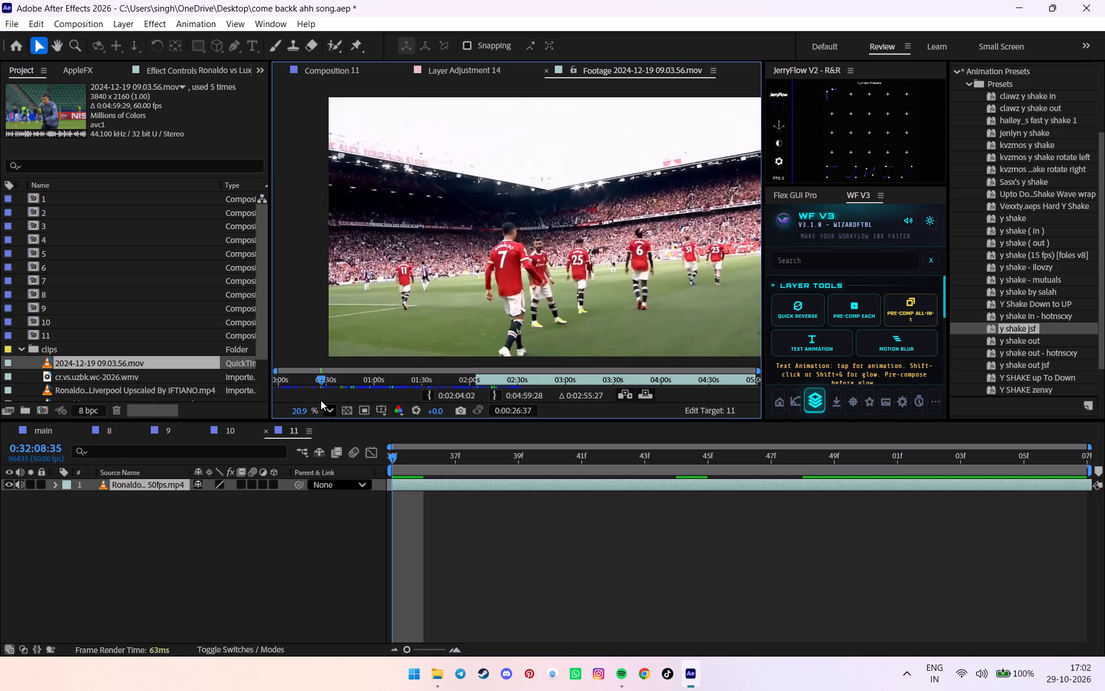
drag(321, 400, 290, 407)
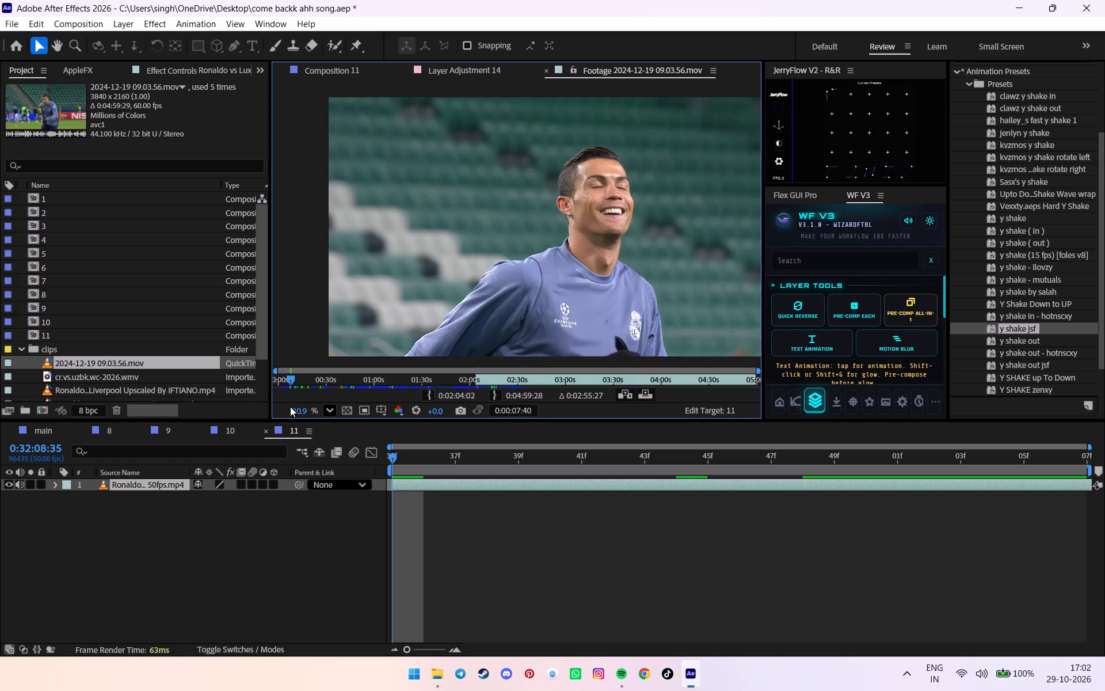
drag(290, 407, 455, 385)
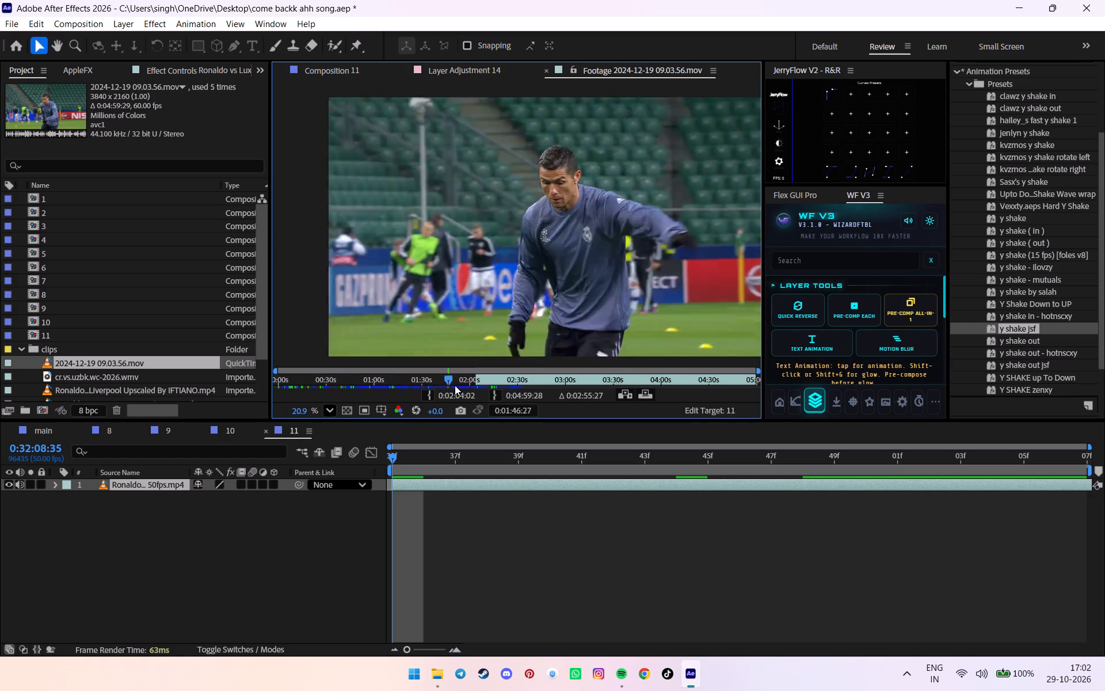
drag(455, 385, 517, 378)
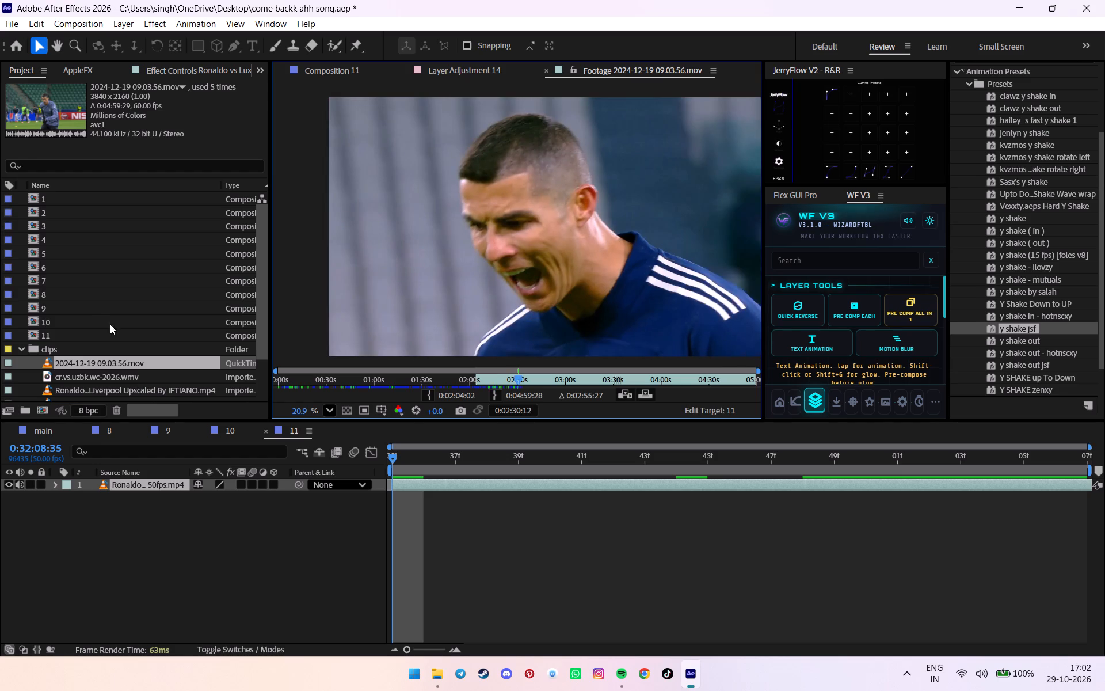
key(ctrl+i)
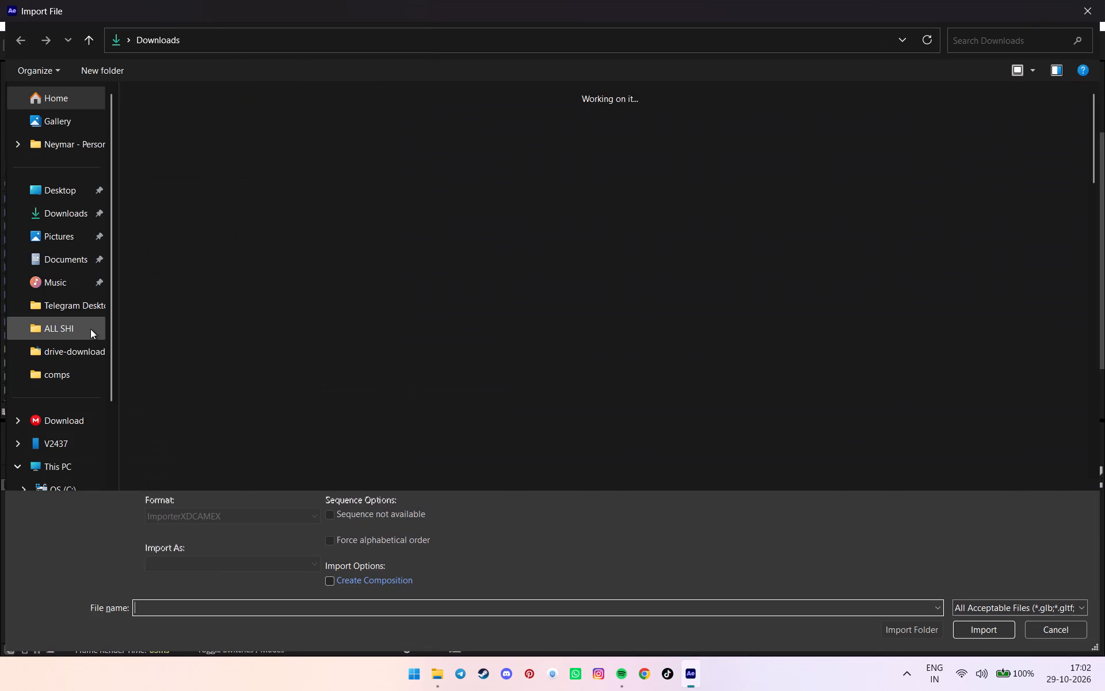
scroll(119, 332, down, 3)
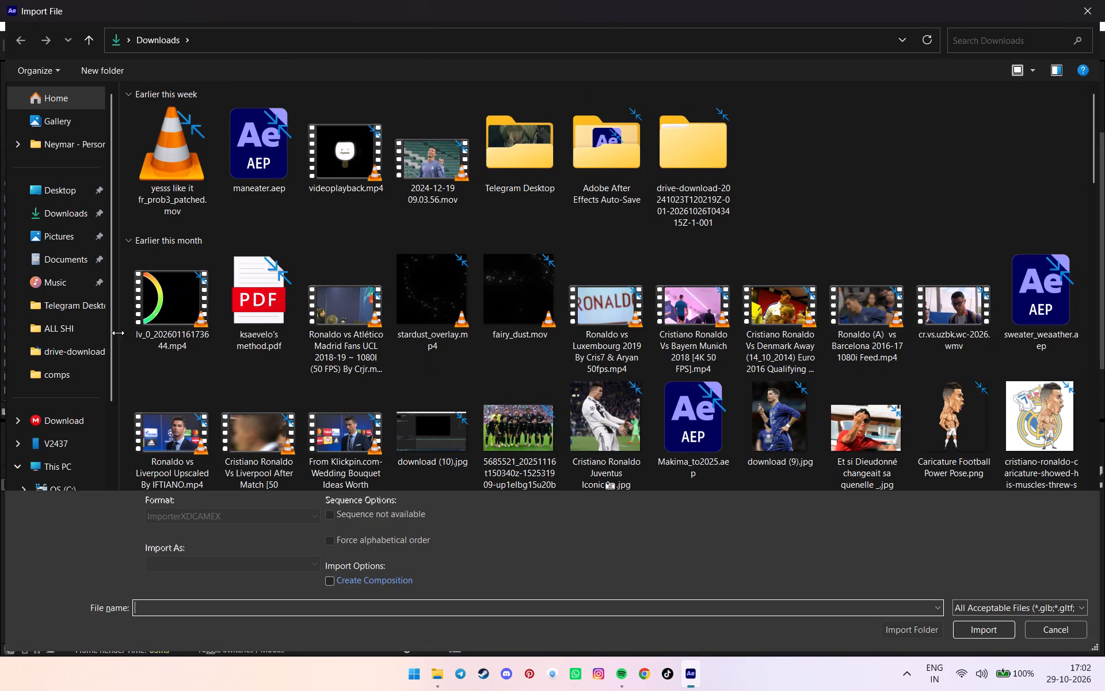
scroll(118, 333, down, 8)
click(74, 407)
double_click(73, 400)
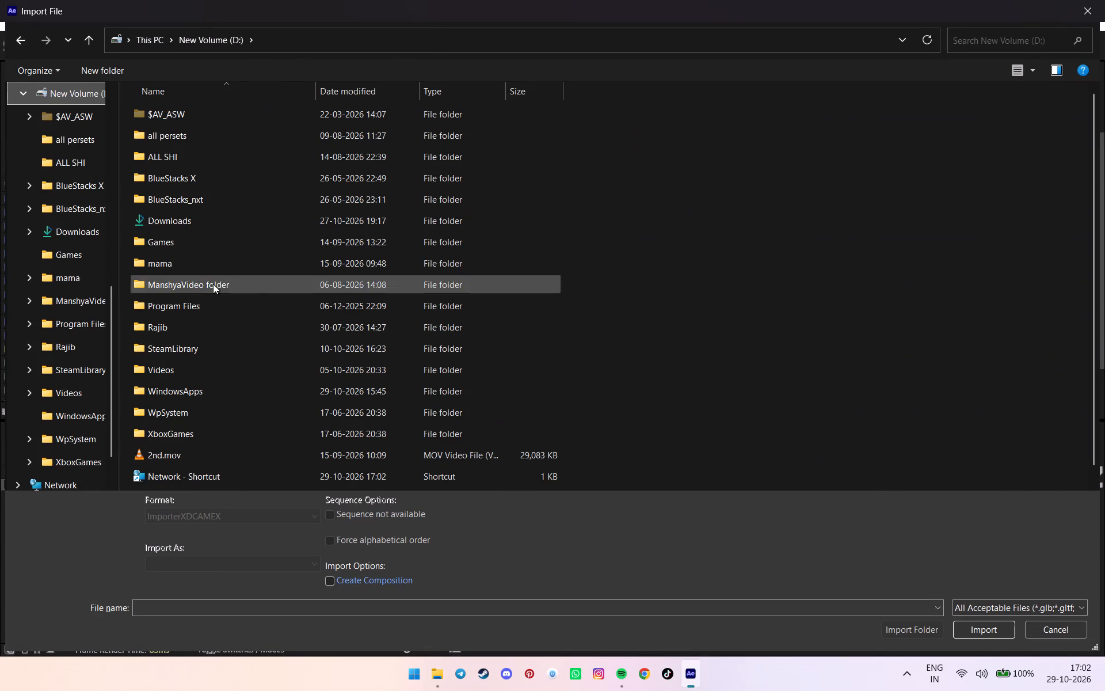
double_click(198, 365)
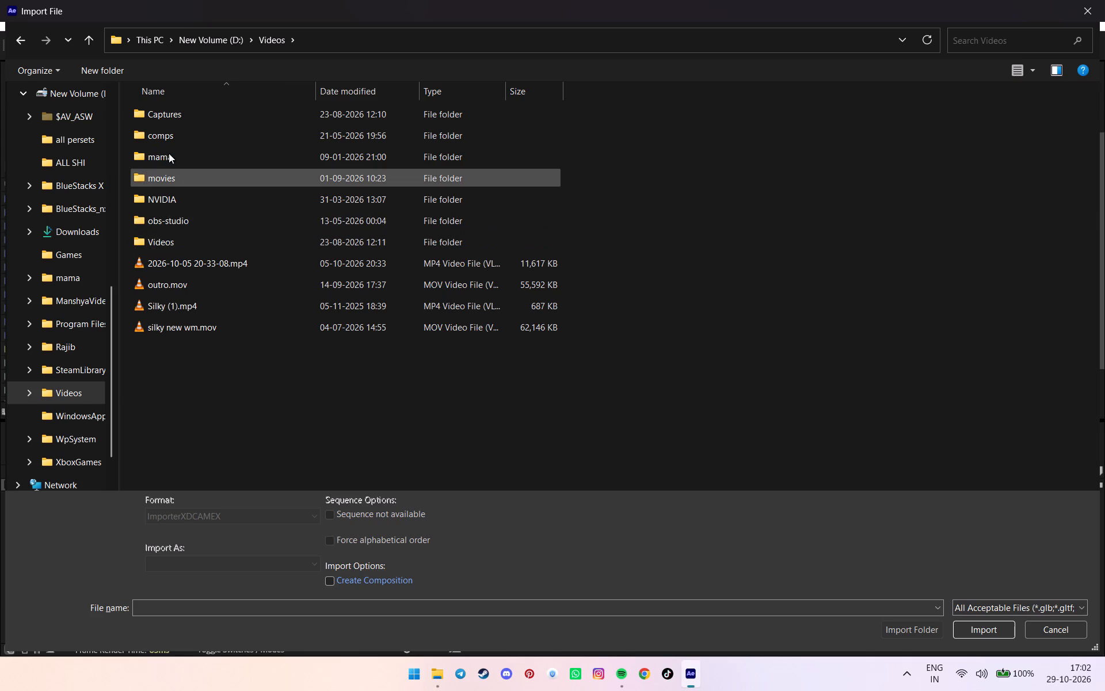
double_click(201, 131)
click(195, 141)
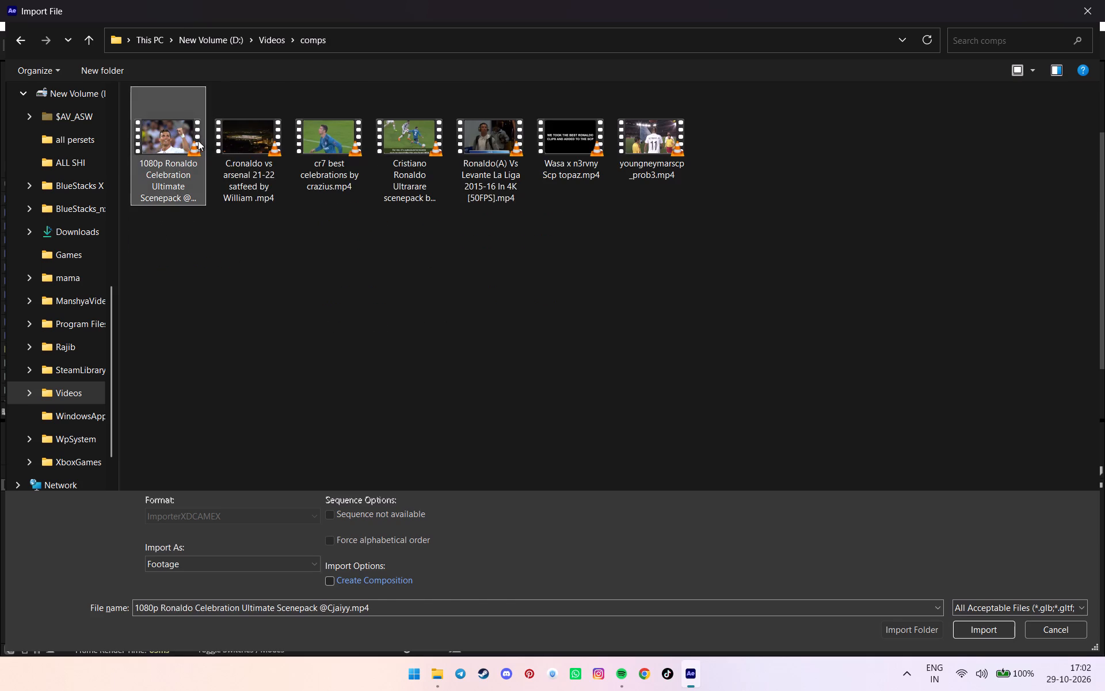
ctrl+click(307, 141)
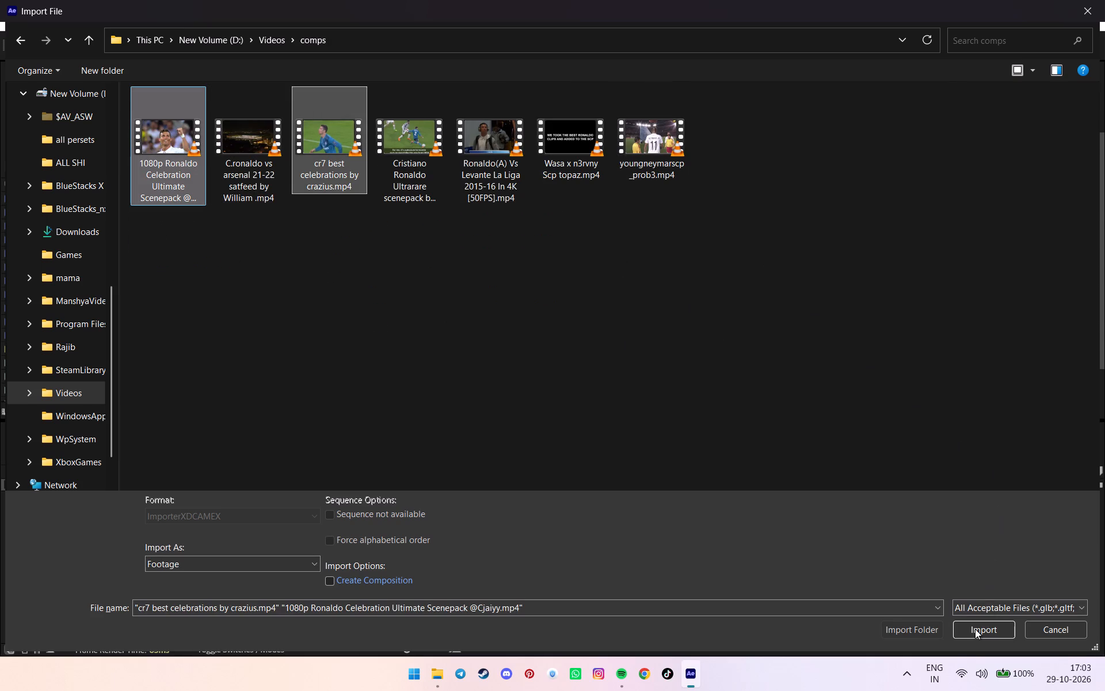
click(974, 629)
Open the cr7 best celebrations footage and look through roughly its first 70 seconds for a usable shot.
scroll(91, 341, down, 4)
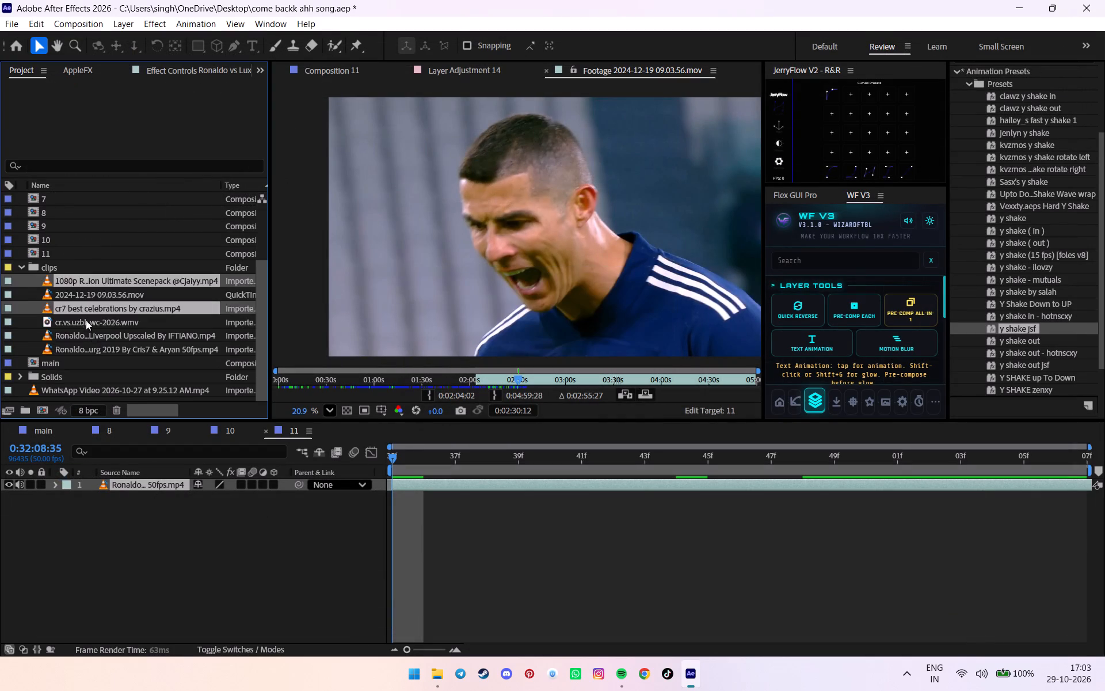
click(85, 317)
double_click(85, 310)
click(303, 381)
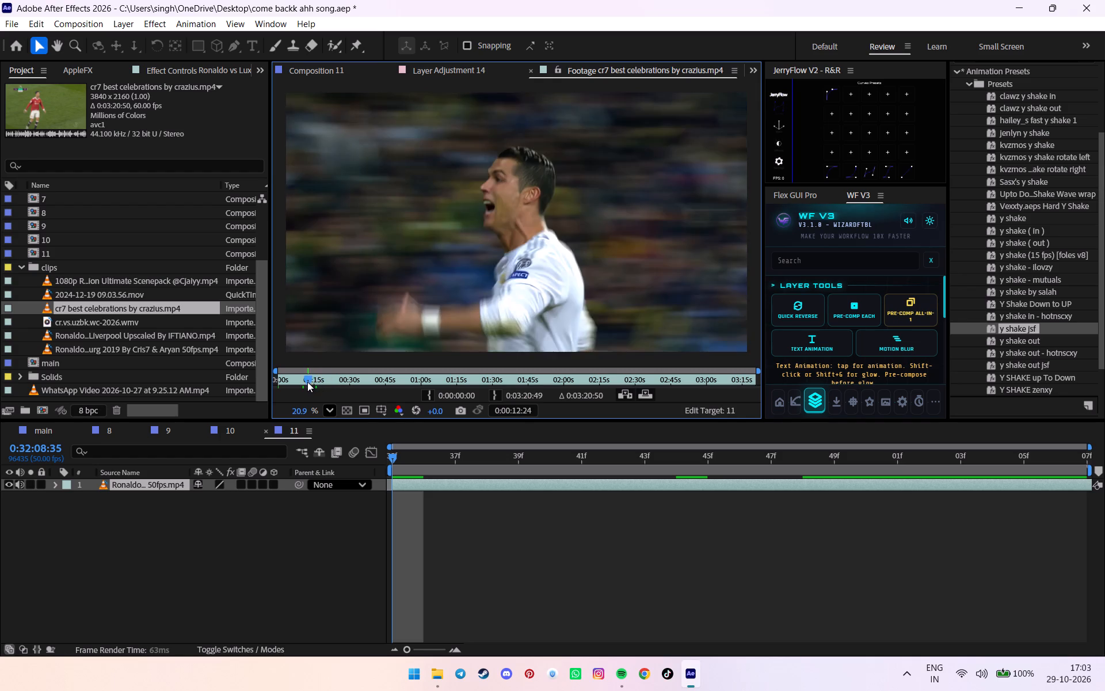
click(336, 378)
click(357, 378)
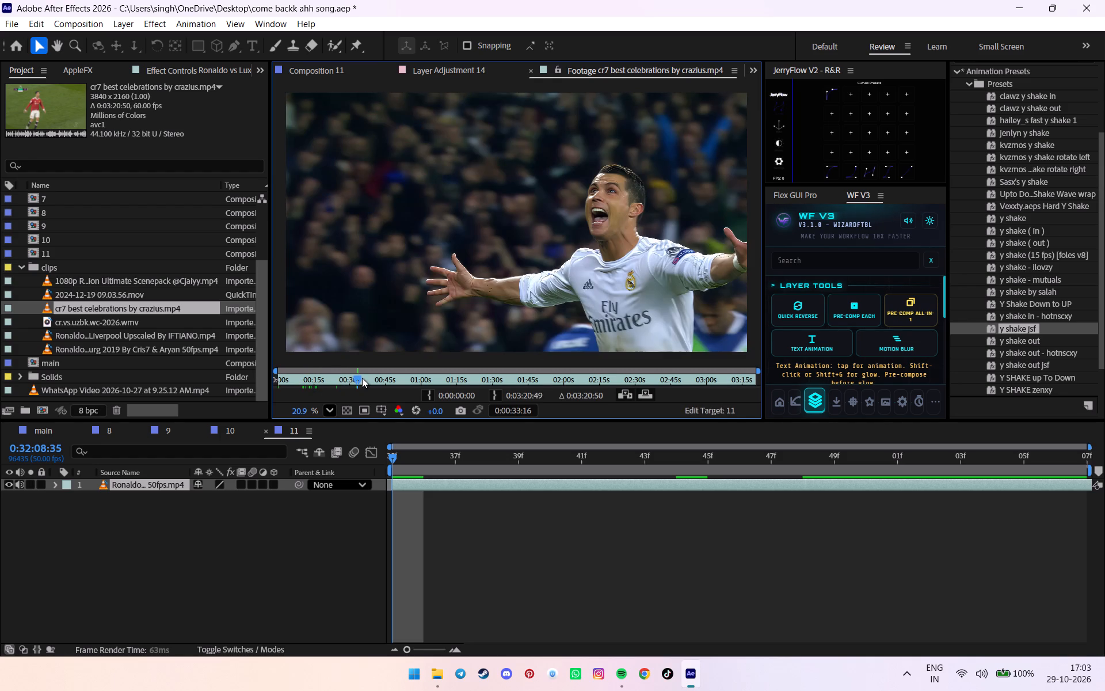
click(363, 378)
click(371, 379)
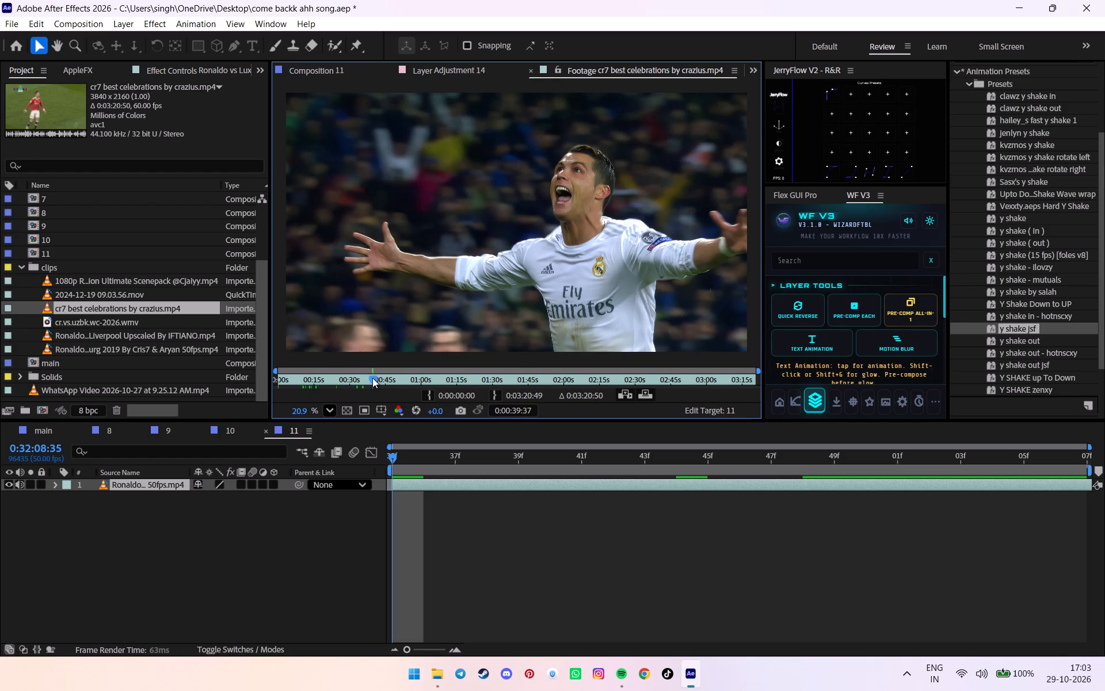
click(378, 377)
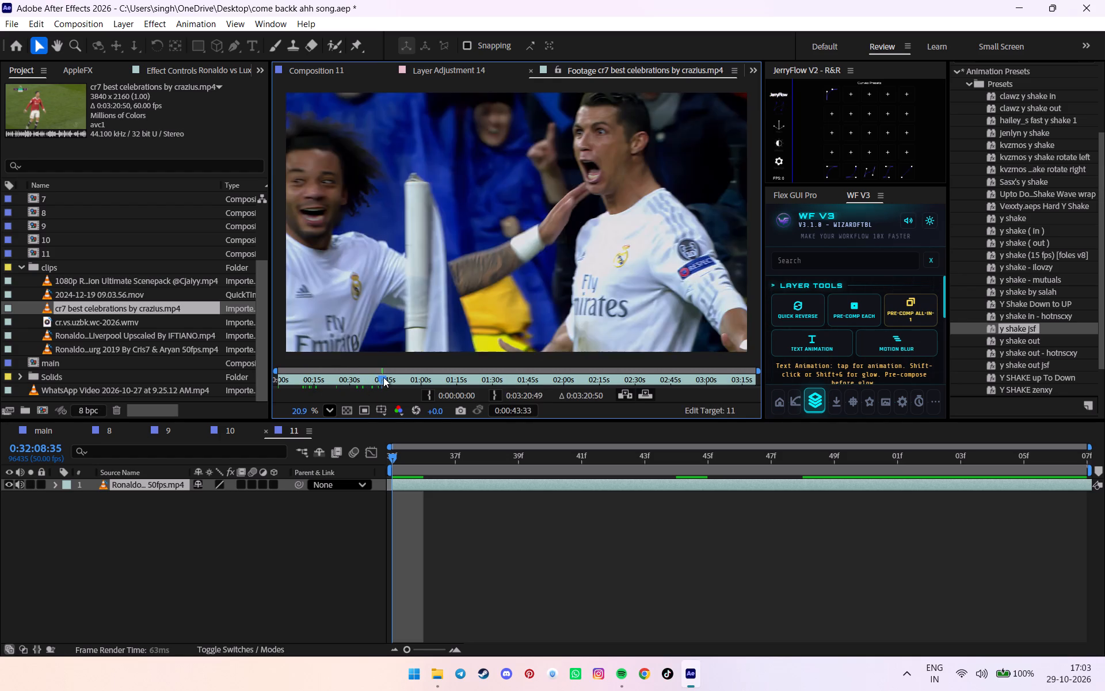
drag(386, 379, 402, 377)
drag(402, 377, 411, 377)
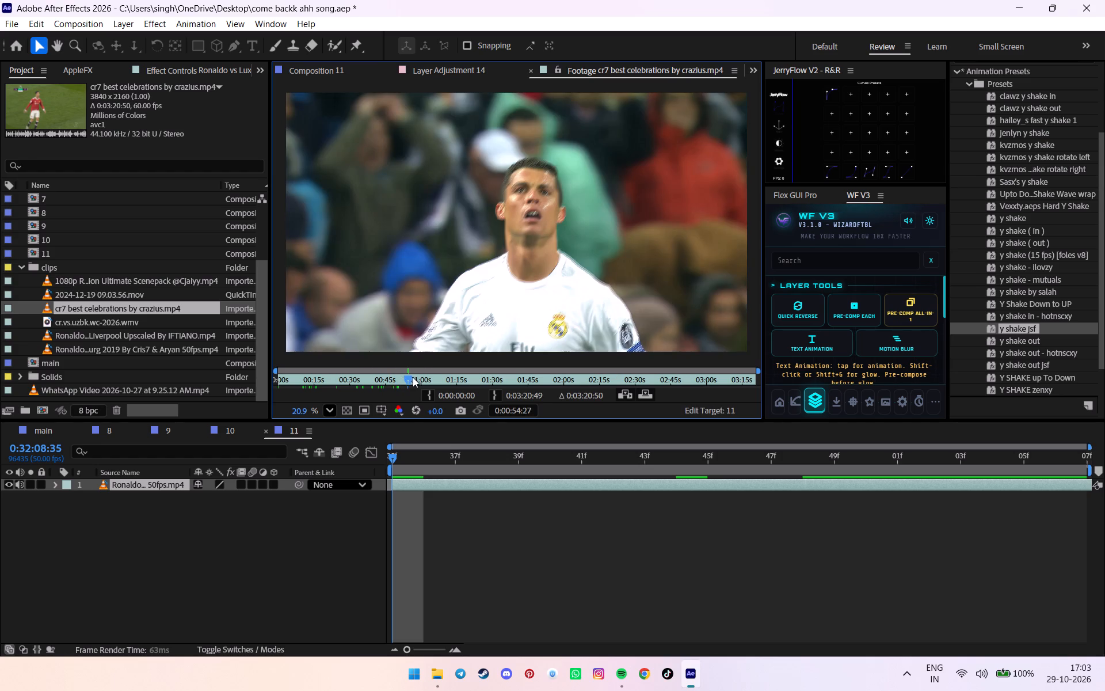
drag(413, 377, 422, 377)
click(424, 378)
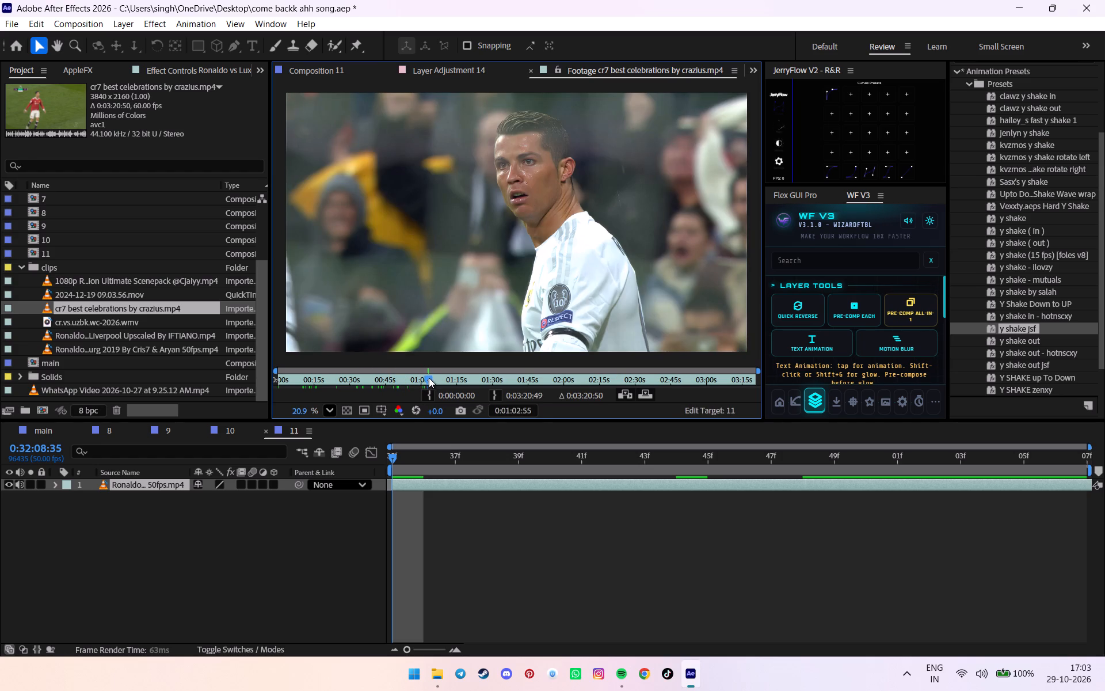
click(439, 384)
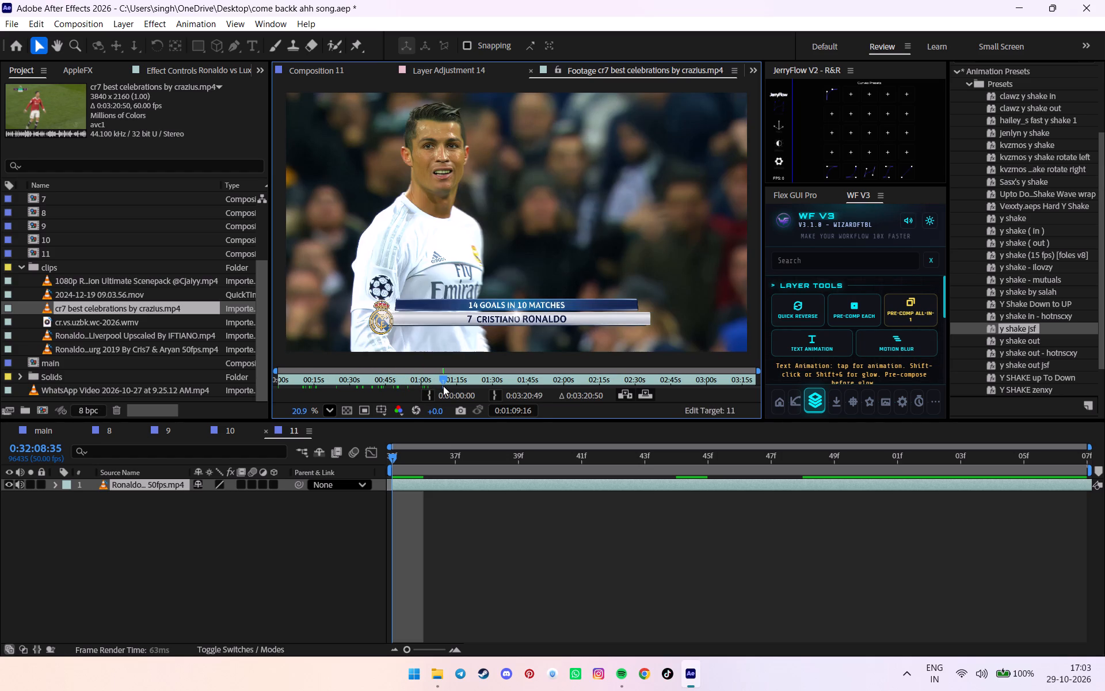
Examine the shots between about 1:05 and 1:13 of the cr7 best celebrations footage more closely.
alt+scroll(443, 386, up, 2)
drag(441, 378, 448, 378)
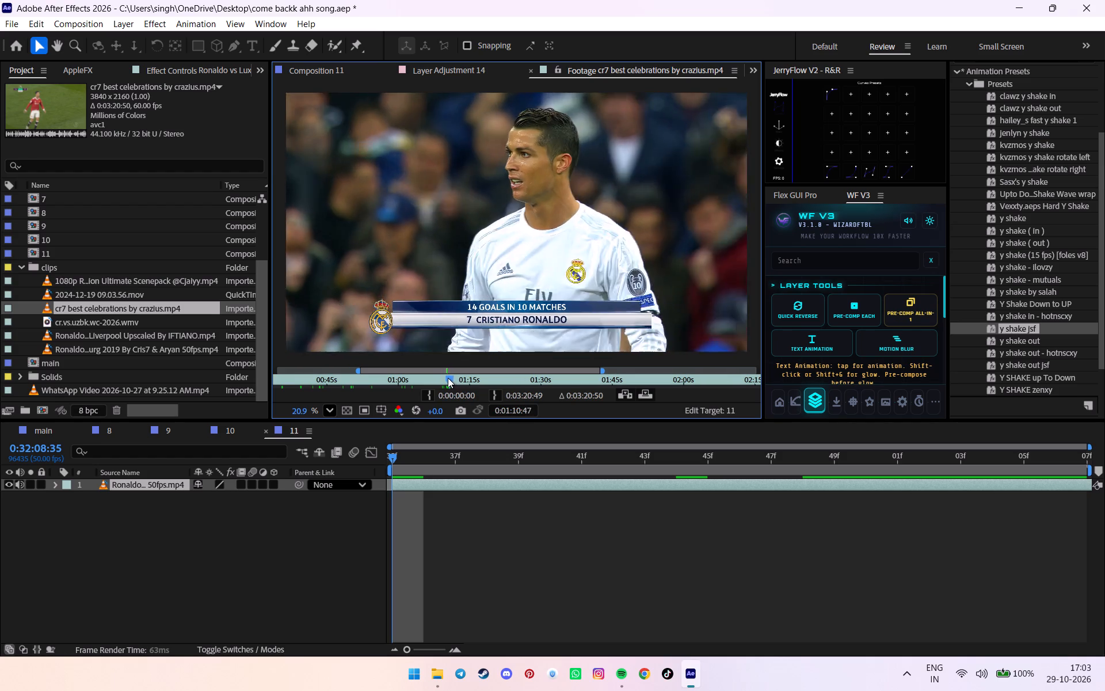
drag(448, 378, 428, 378)
click(427, 378)
drag(432, 378, 436, 378)
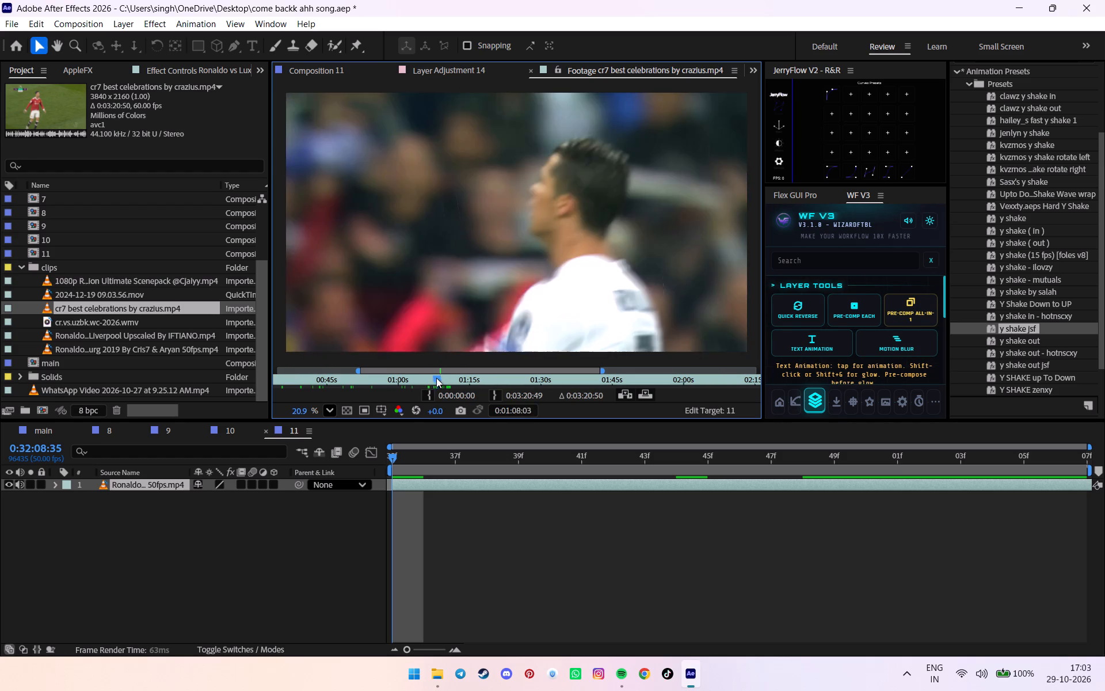
drag(436, 378, 442, 378)
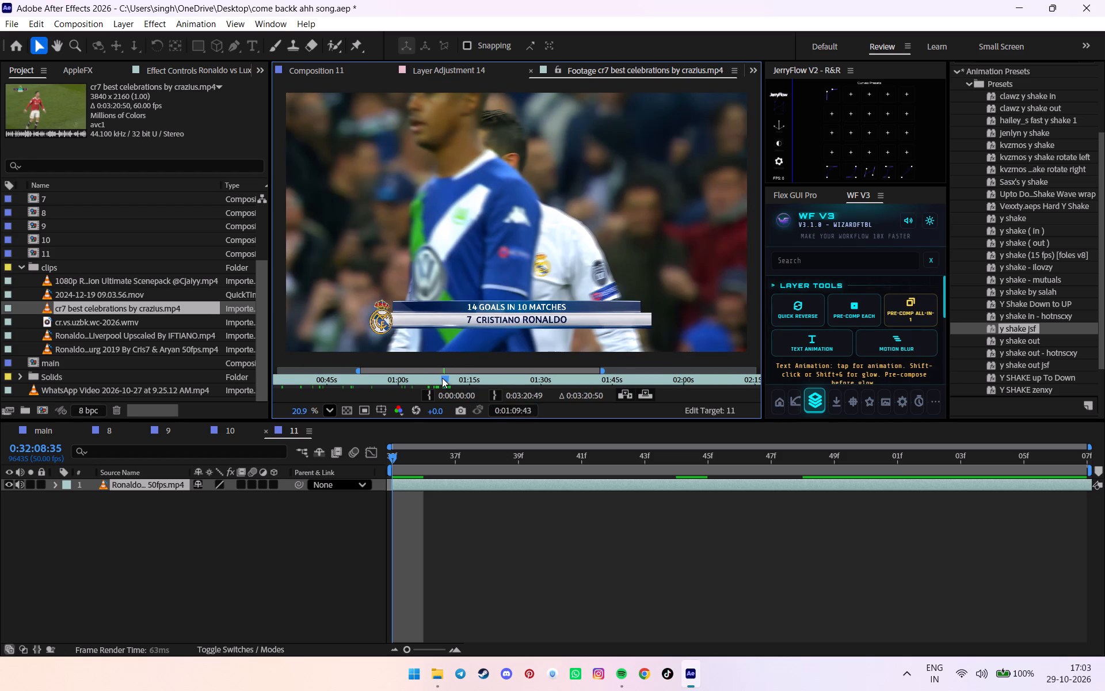
drag(442, 378, 439, 378)
drag(439, 378, 456, 376)
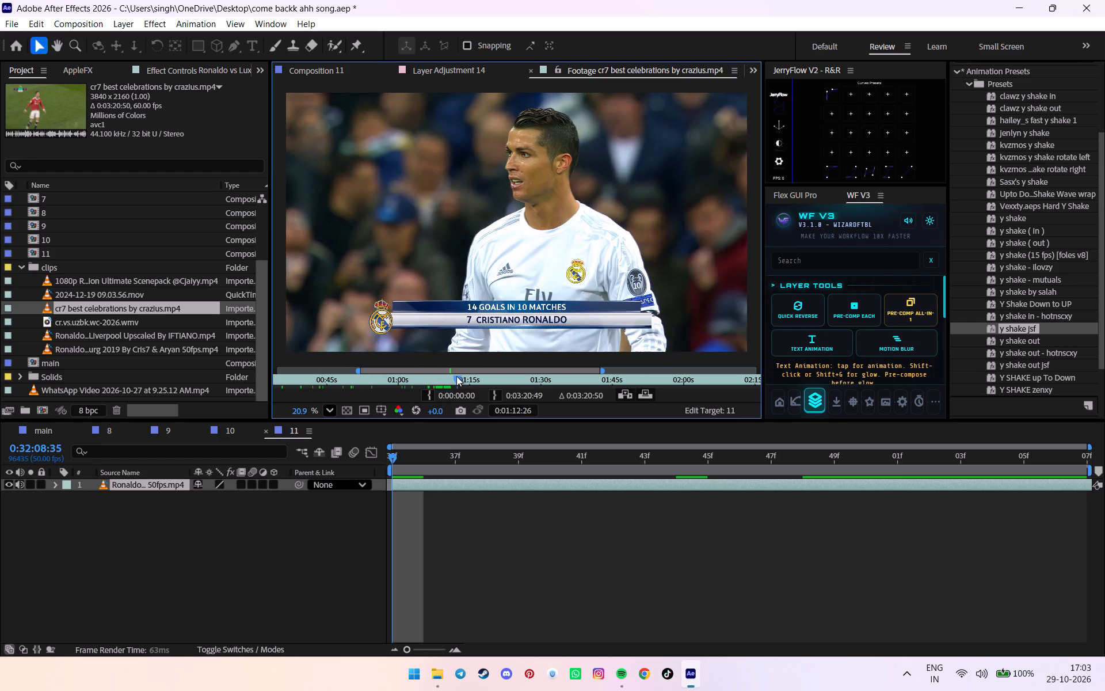
Look through the cr7 best celebrations footage from about 1:12 to 1:58, examining the shots around 1:53 to 1:57 more closely.
drag(456, 376, 499, 376)
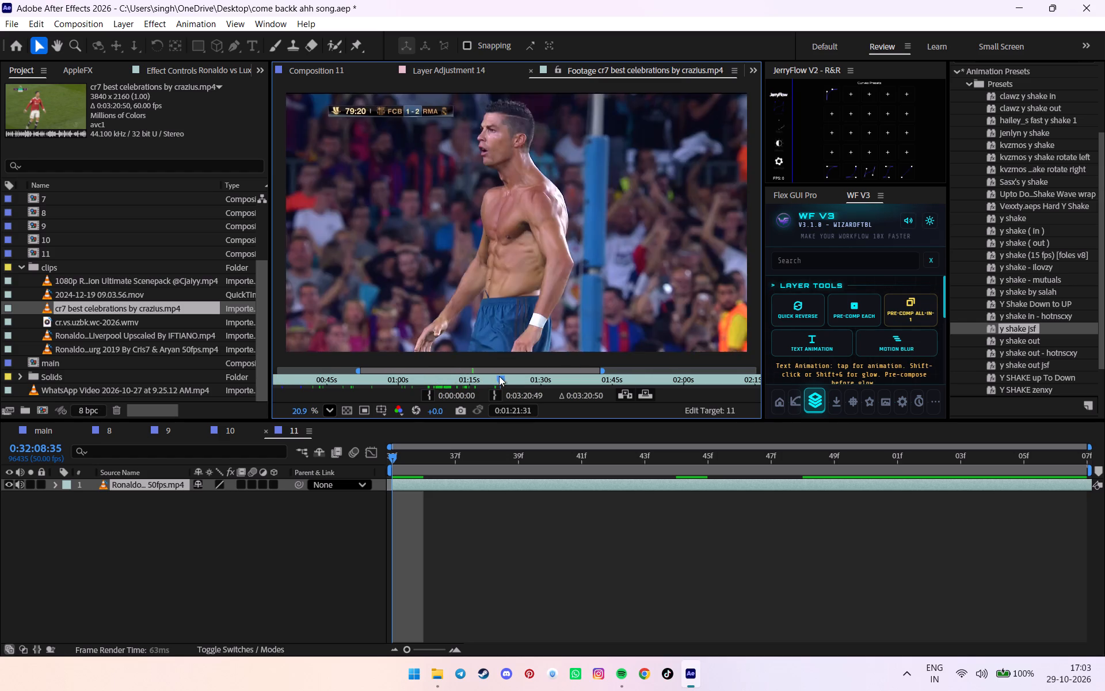
drag(499, 376, 511, 375)
alt+scroll(513, 384, down, 10)
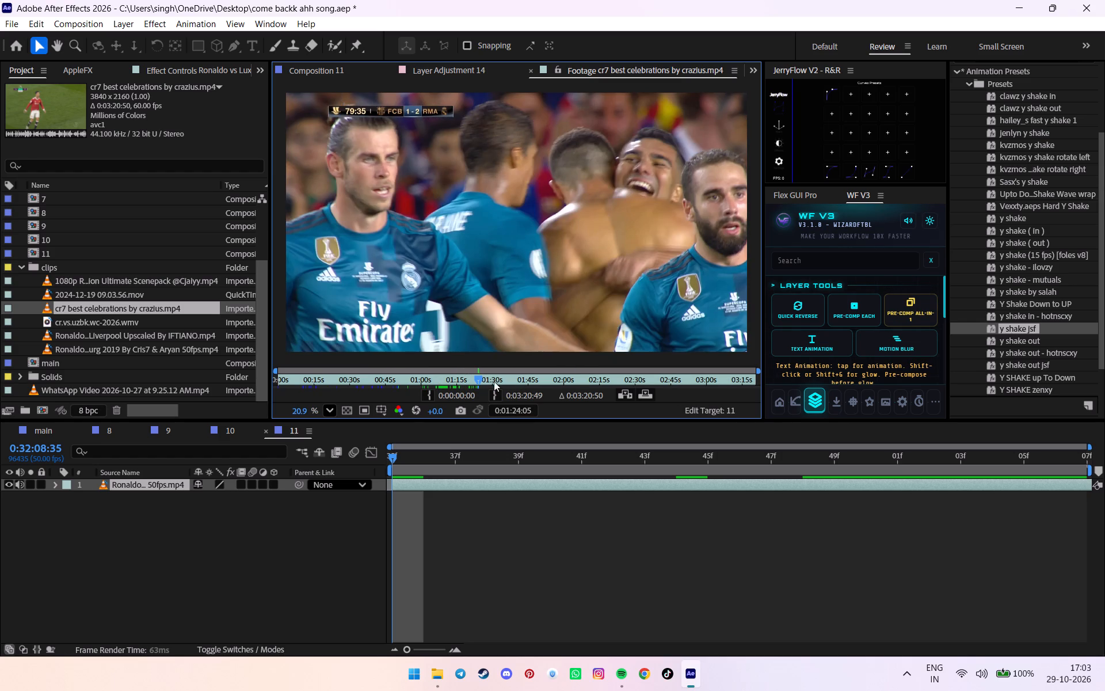
drag(474, 377, 493, 375)
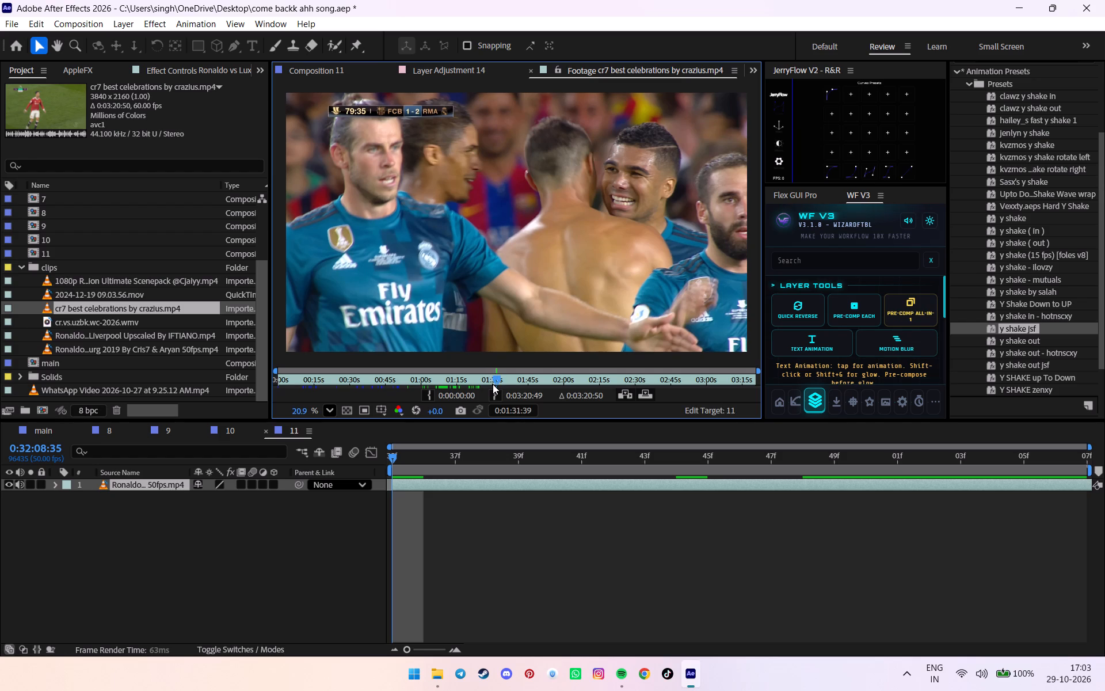
drag(495, 379, 526, 374)
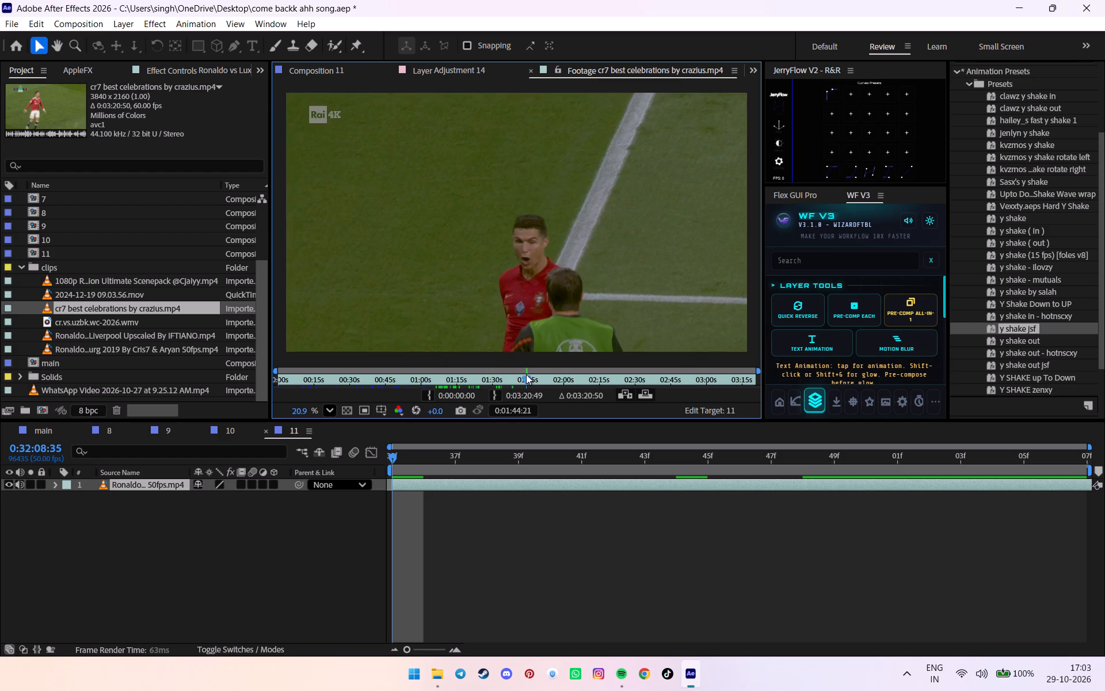
drag(526, 374, 556, 374)
click(559, 382)
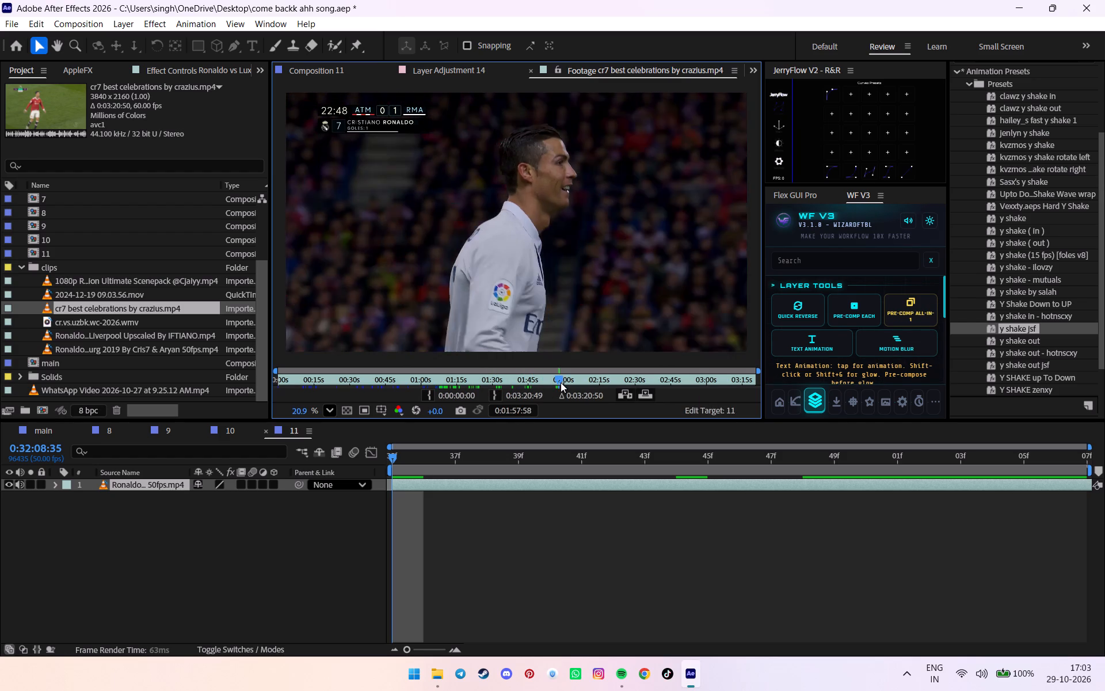
drag(561, 382, 556, 384)
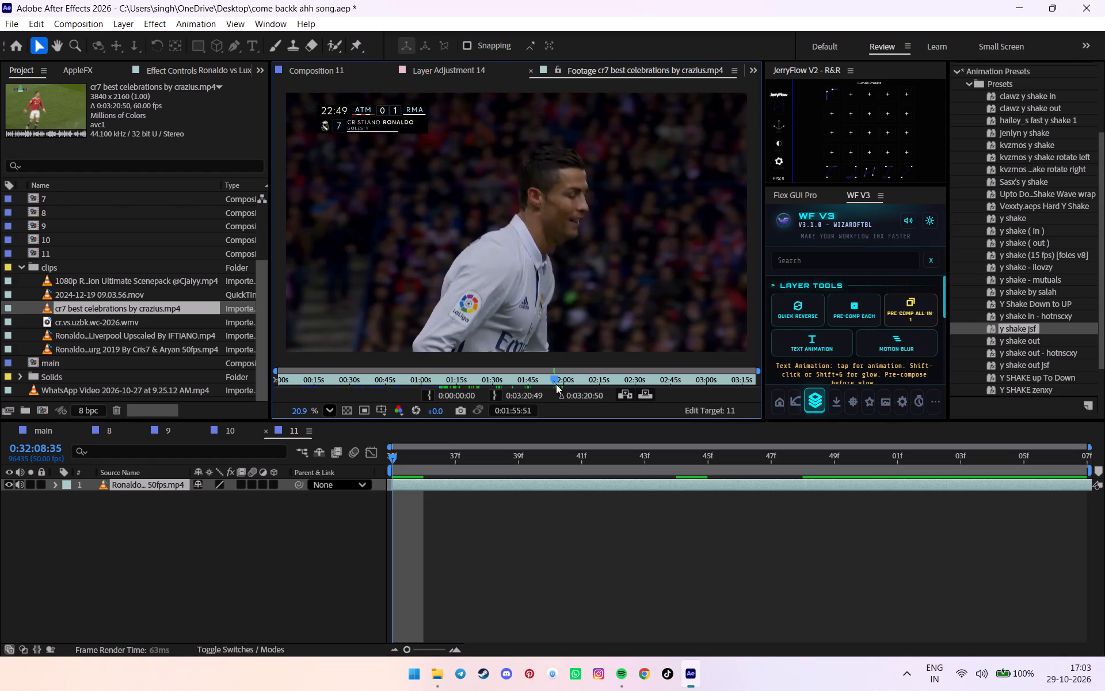
drag(556, 384, 555, 384)
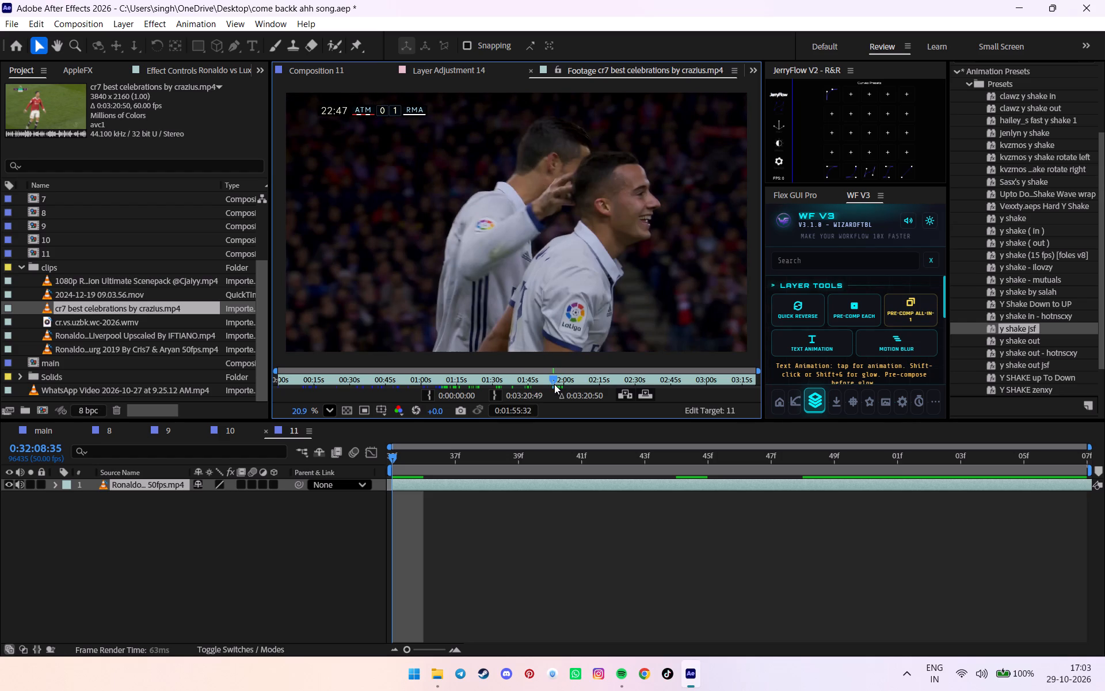
drag(554, 378, 549, 377)
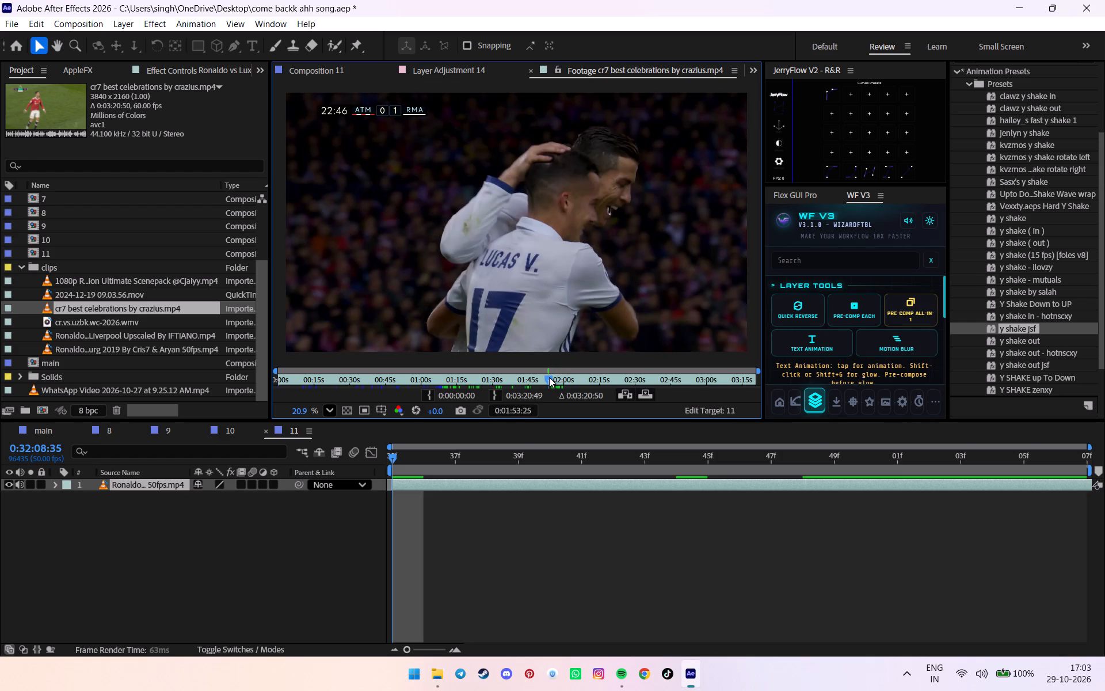
click(547, 378)
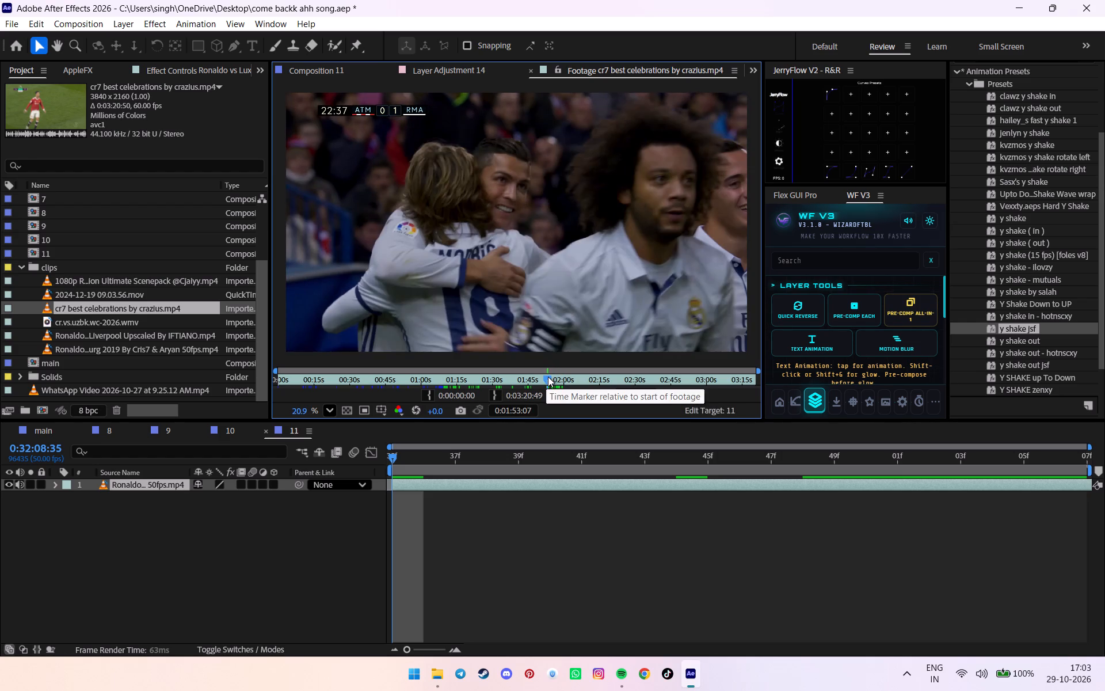
click(548, 377)
drag(551, 377, 556, 377)
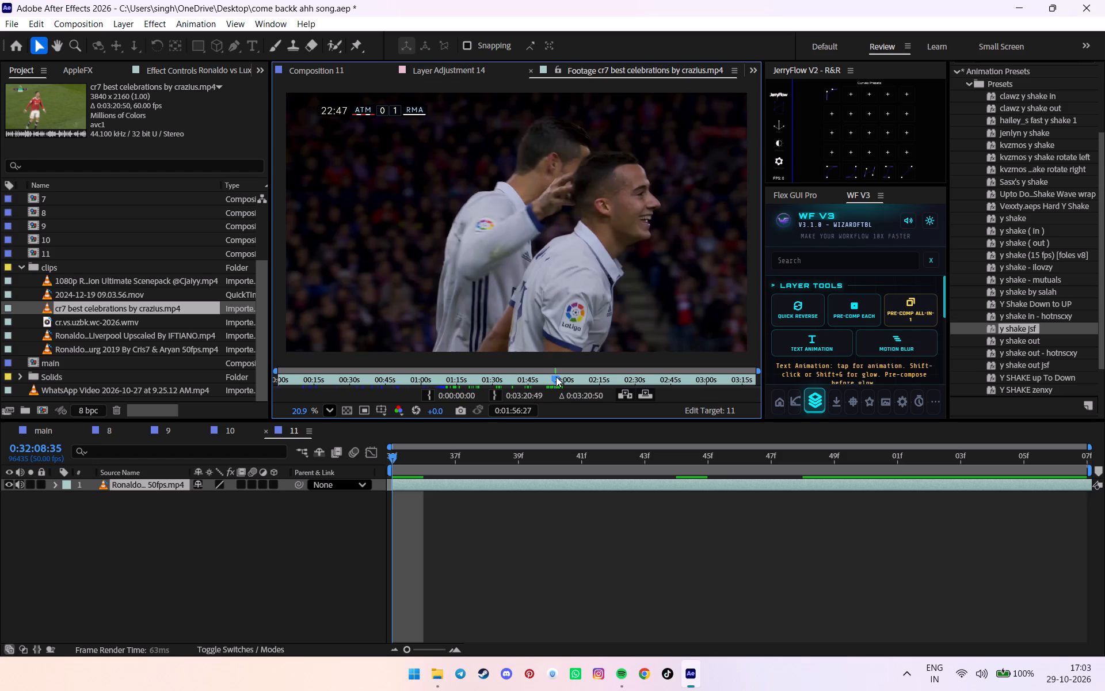
Look through the cr7 best celebrations footage from about 1:56 to 3:02 for a usable shot.
drag(556, 377, 597, 377)
alt+scroll(603, 385, down, 2)
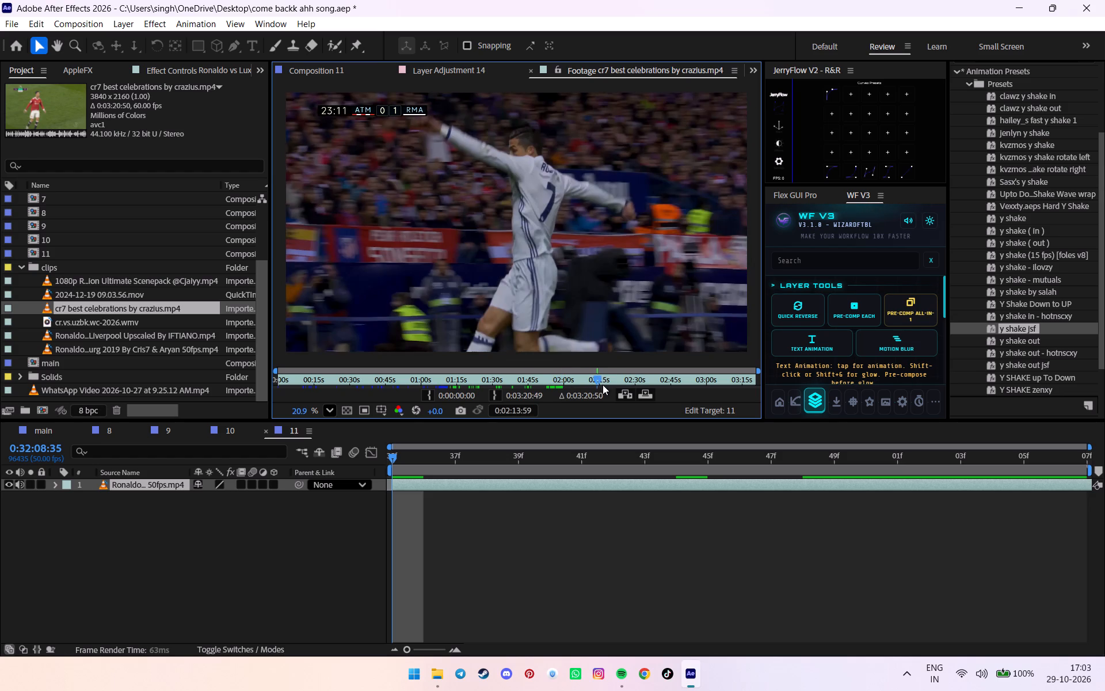
alt+scroll(603, 385, down, 9)
drag(597, 380, 614, 374)
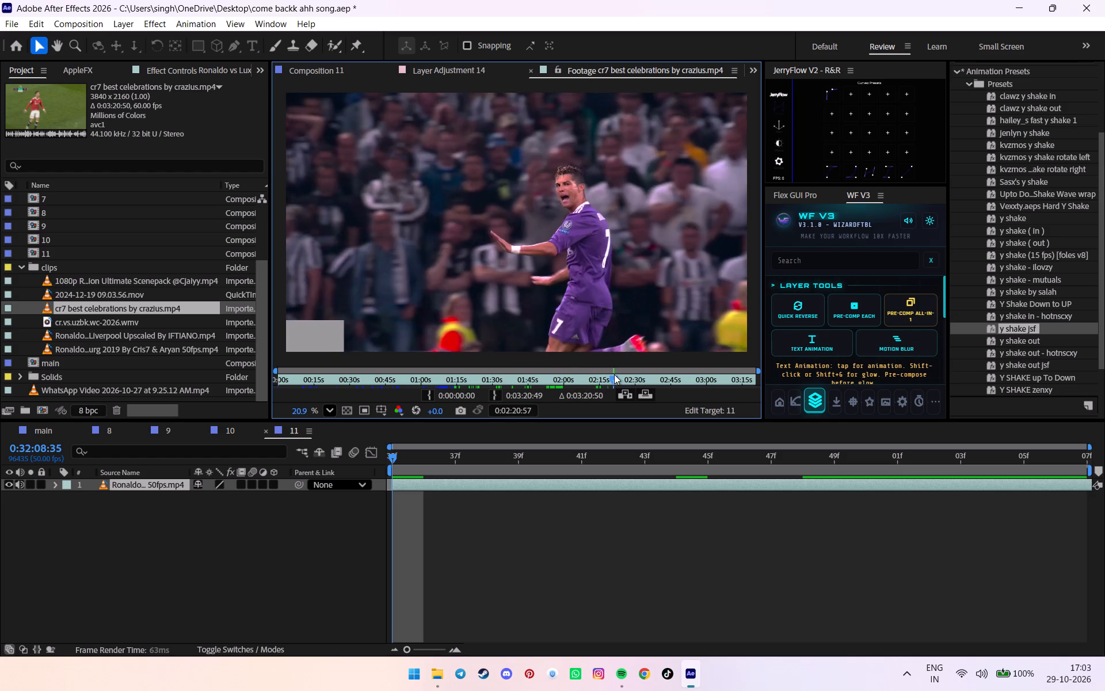
drag(614, 374, 645, 375)
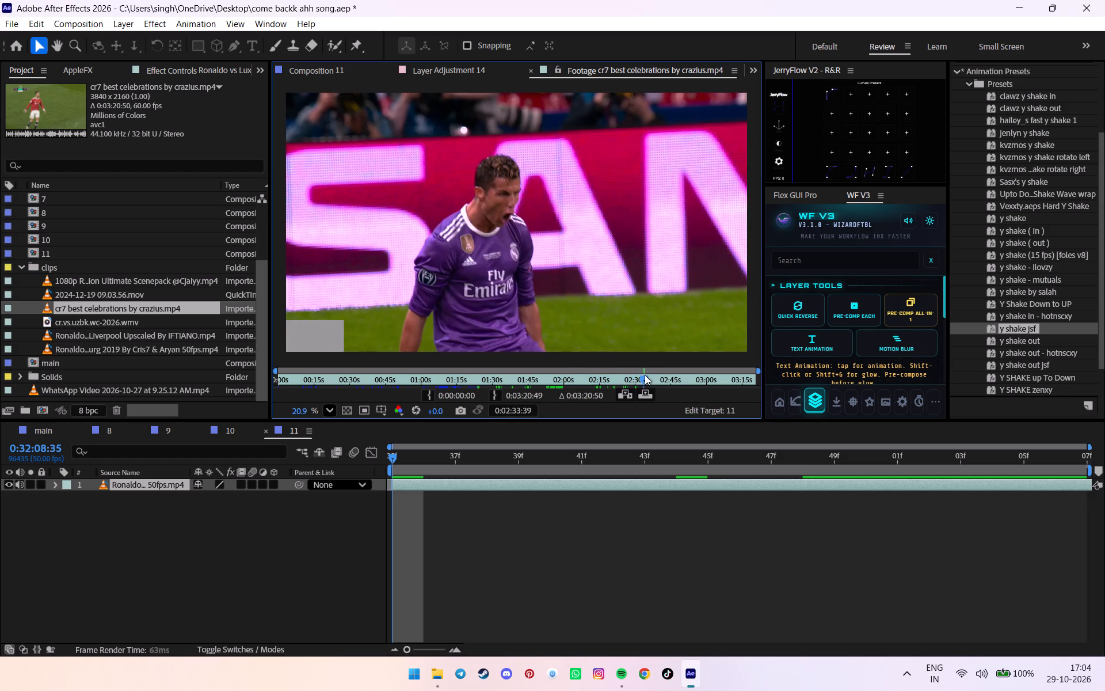
drag(645, 375, 654, 375)
drag(654, 375, 675, 375)
drag(675, 375, 712, 375)
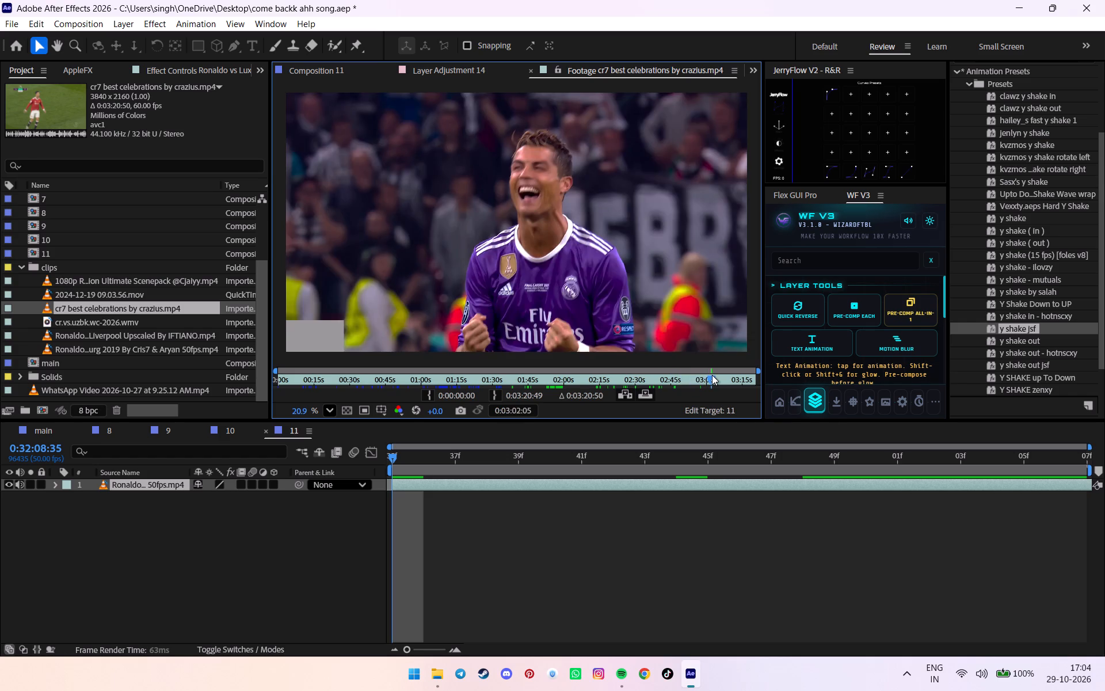
drag(712, 375, 705, 375)
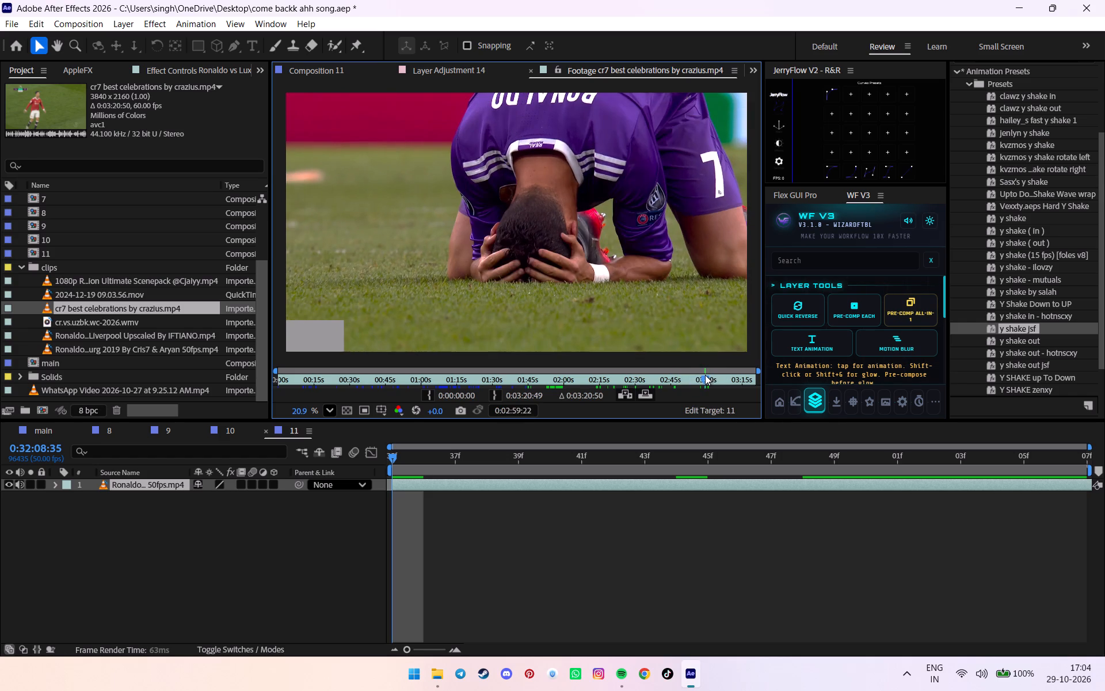
drag(705, 375, 696, 375)
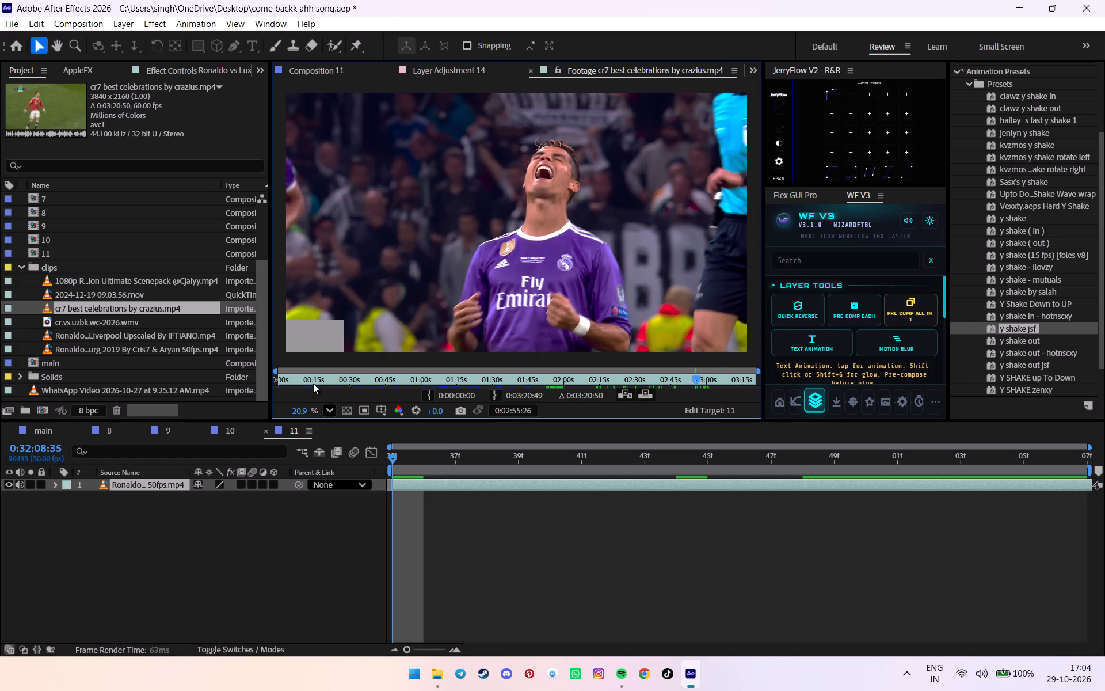
Recheck the early shots of the cr7 best celebrations footage between about 0:15 and 0:48.
drag(313, 383, 330, 379)
click(337, 377)
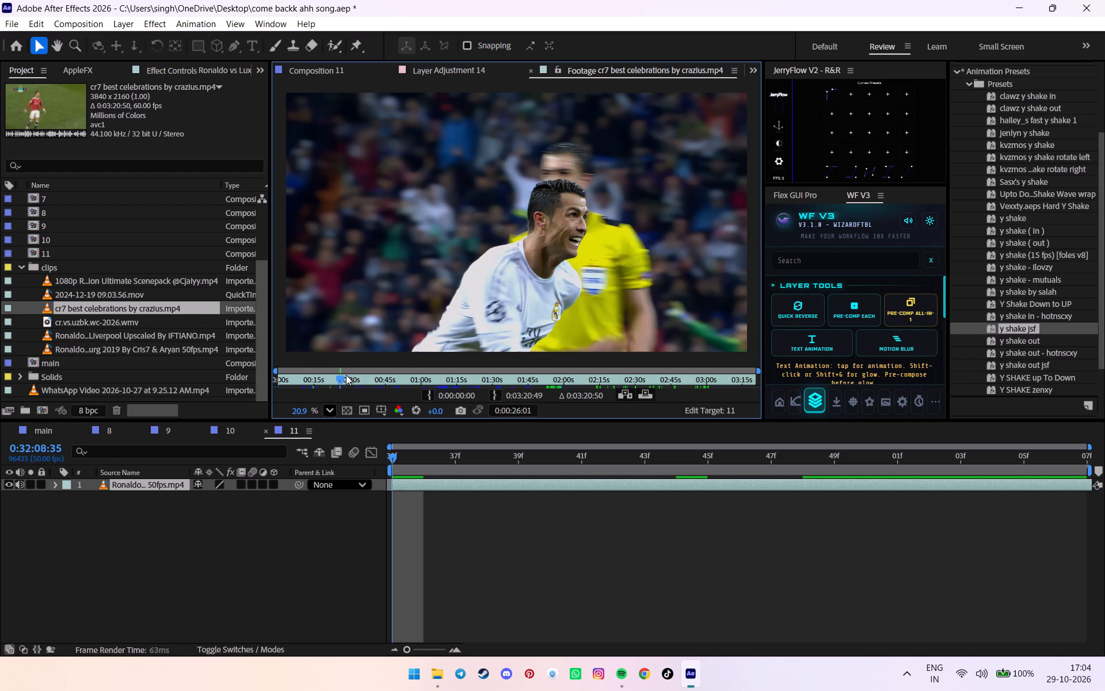
drag(342, 378, 356, 378)
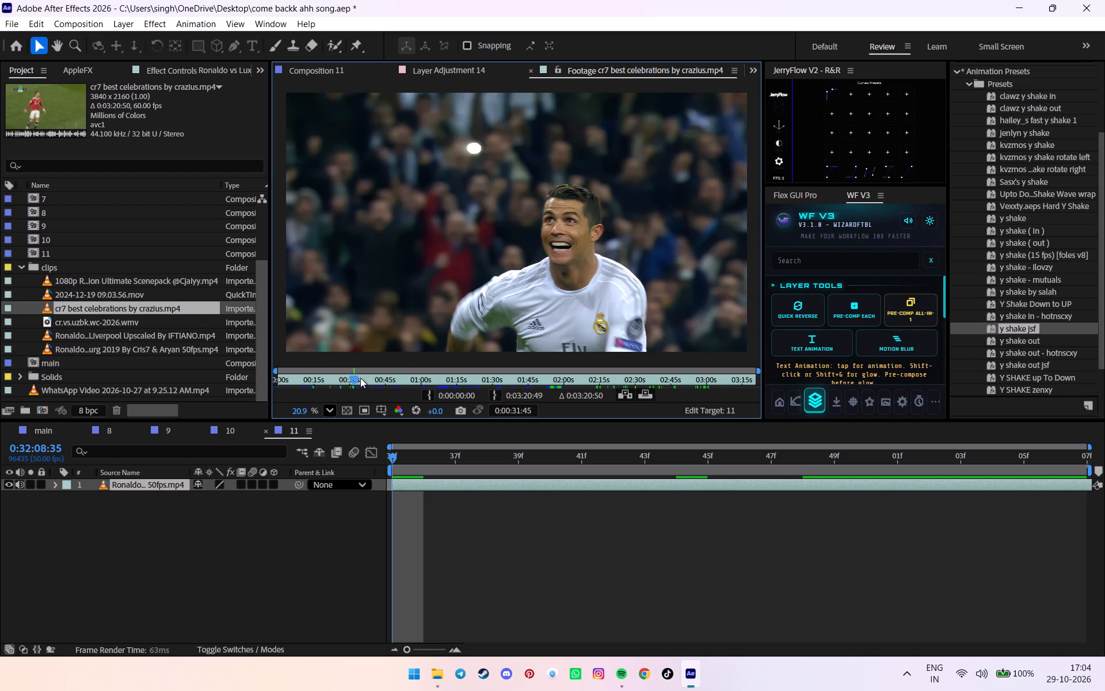
click(360, 378)
drag(369, 377, 379, 376)
drag(386, 376, 393, 376)
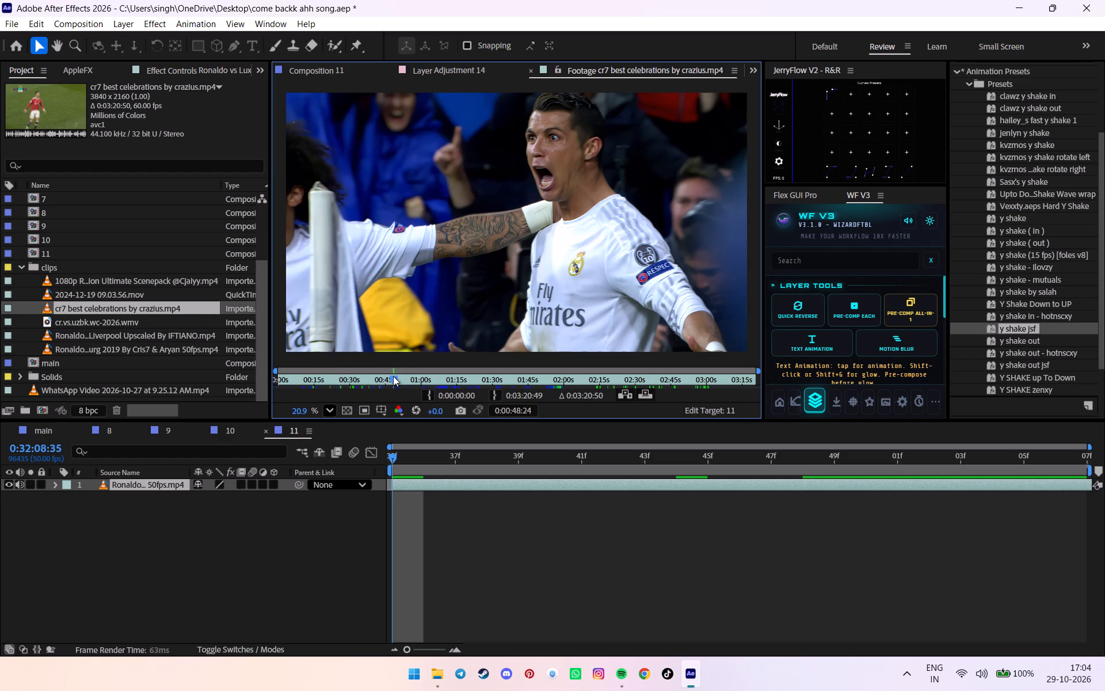
drag(393, 376, 394, 376)
Open the 1080p Ronaldo Celebration Ultimate Scenepack footage and look through it up to about 2:23 for a usable shot.
double_click(91, 278)
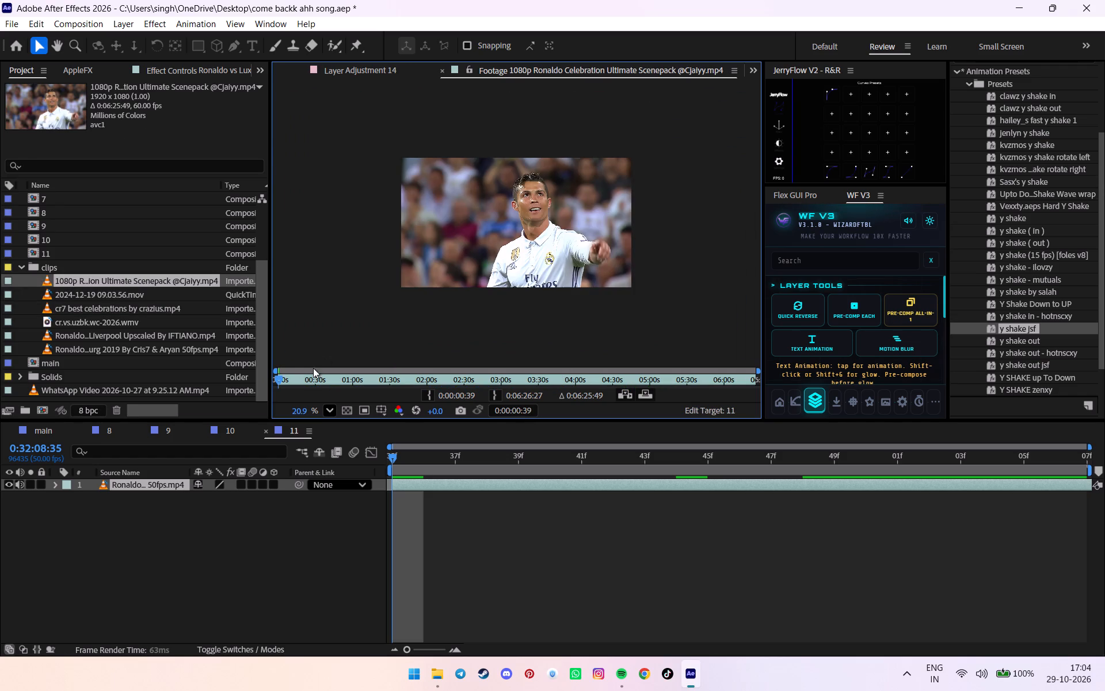
drag(293, 377, 310, 374)
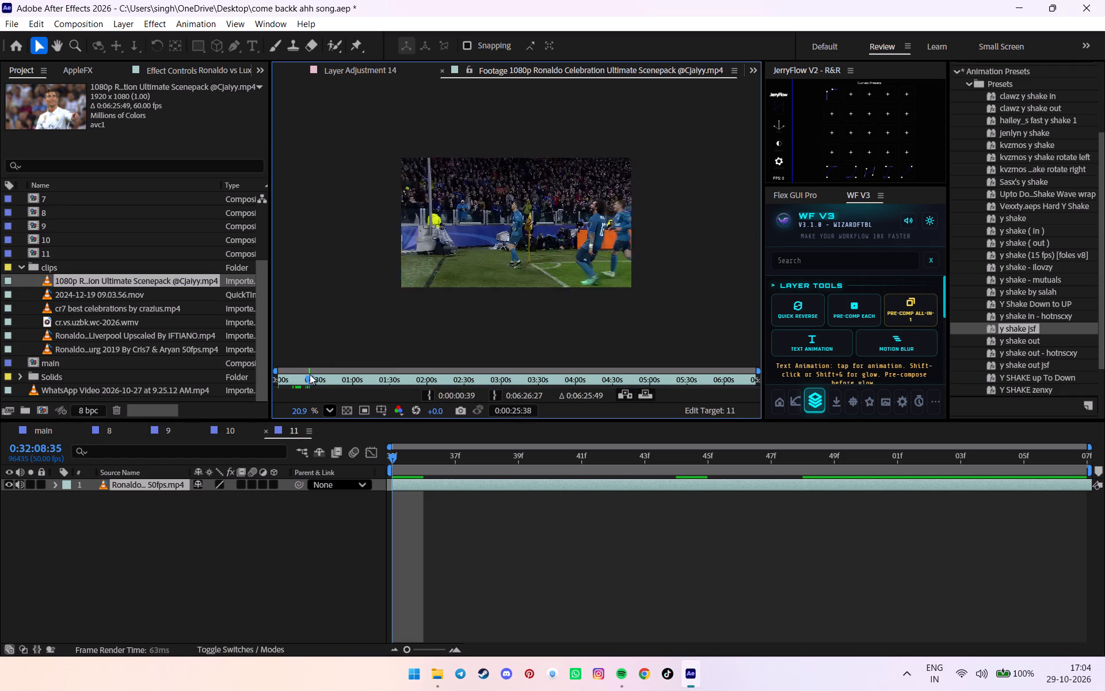
drag(310, 374, 342, 374)
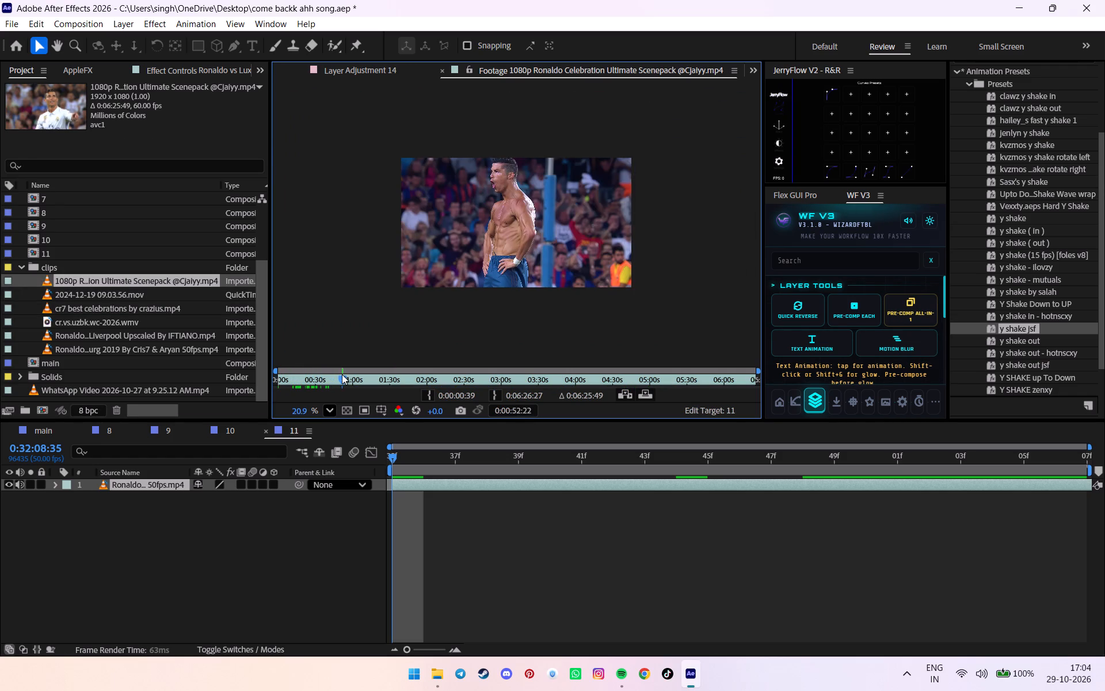
drag(342, 374, 378, 373)
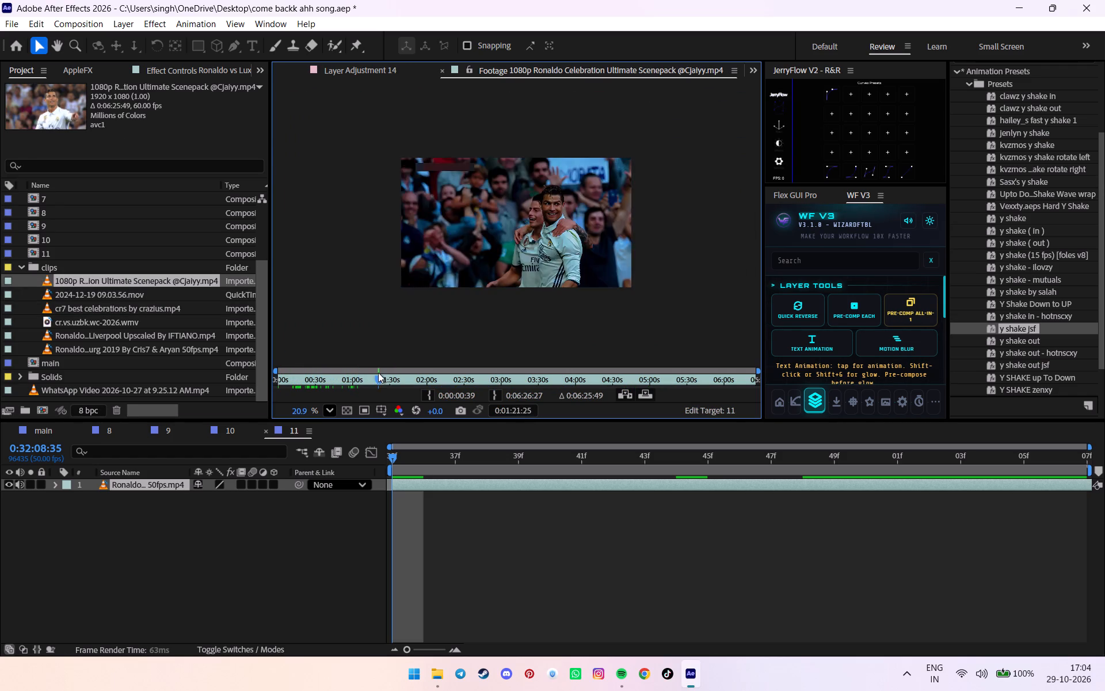
drag(378, 373, 410, 373)
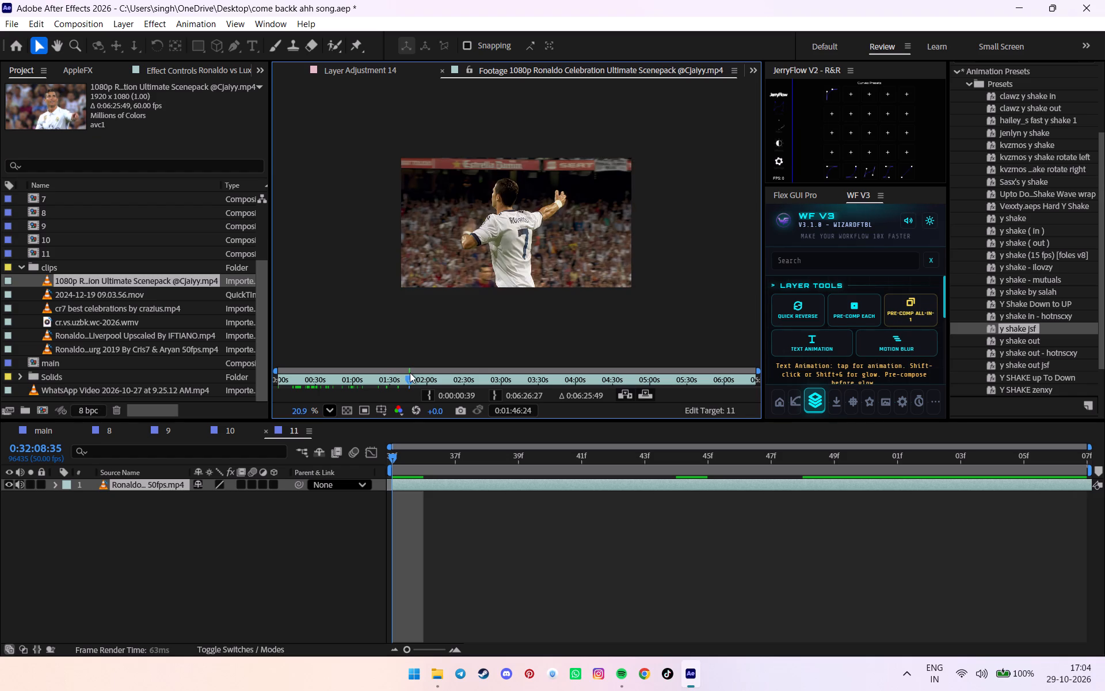
drag(410, 373, 419, 373)
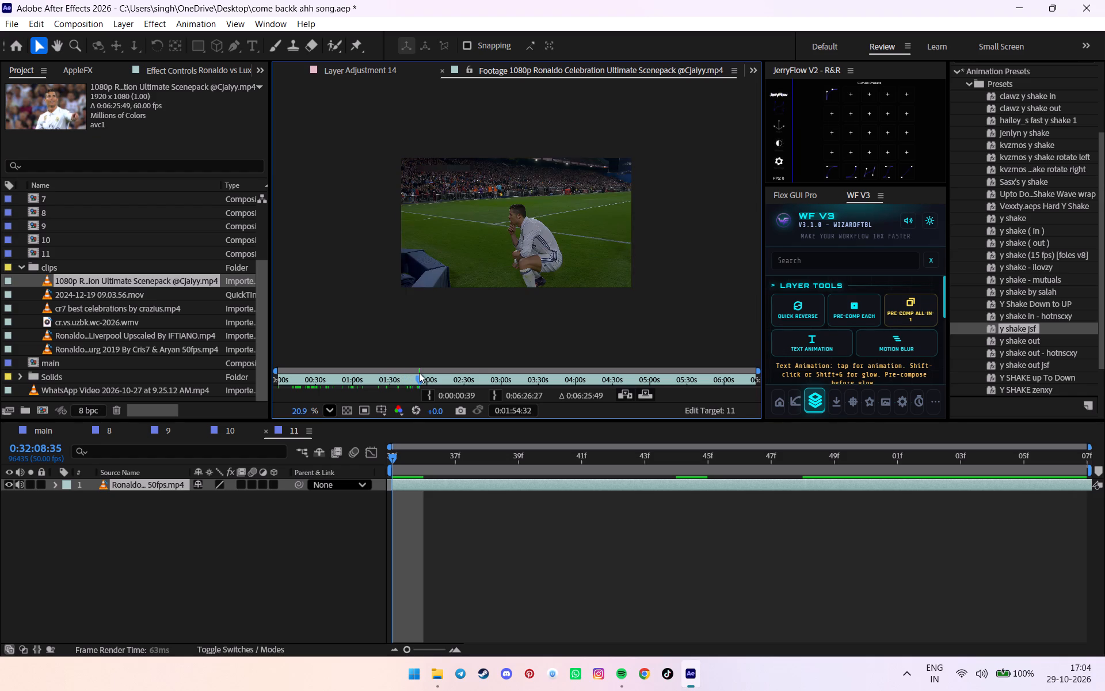
drag(419, 373, 447, 372)
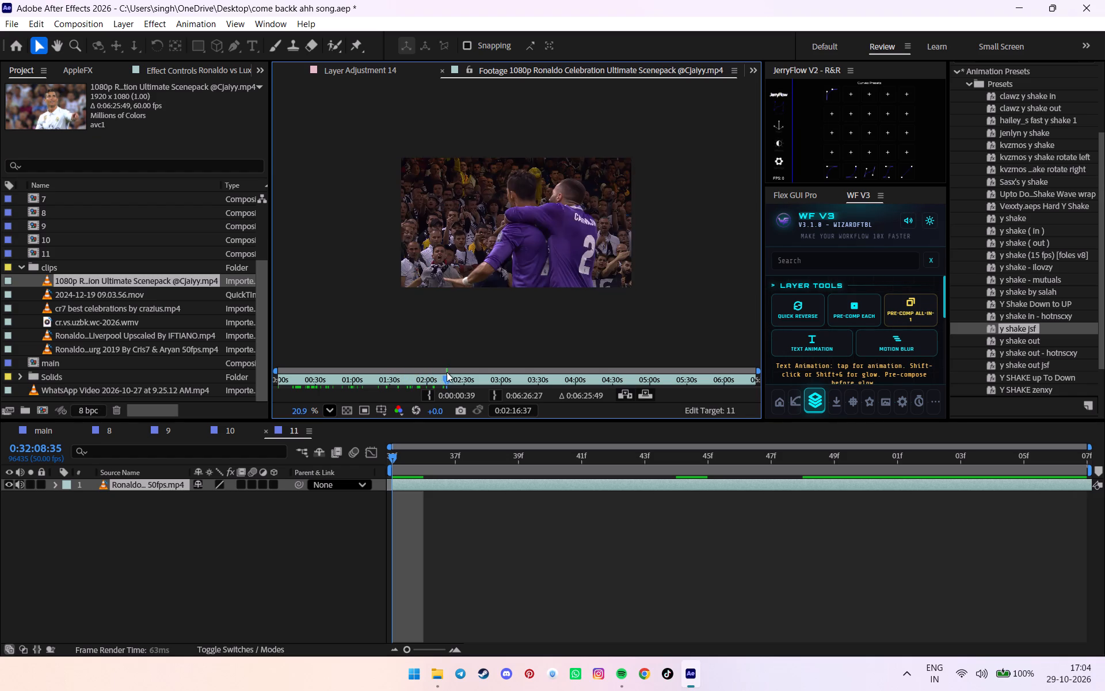
drag(447, 372, 455, 372)
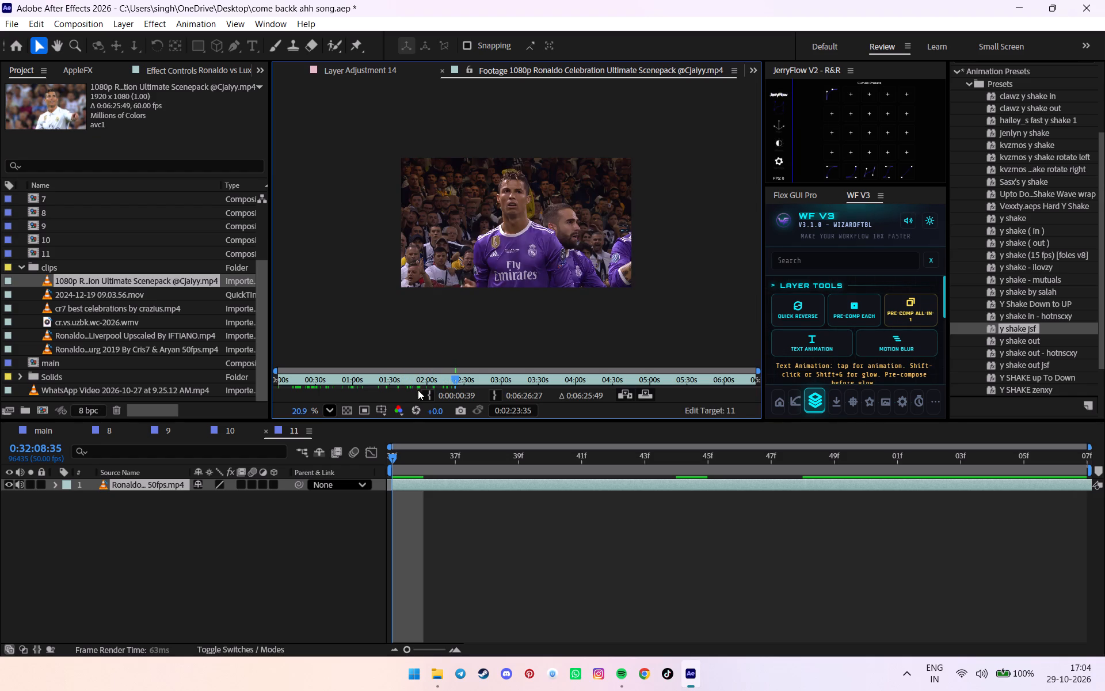
Set the scenepack footage's in point at 0:02:23:35 and place the footage as the top layer of composition 11.
double_click(425, 396)
double_click(433, 393)
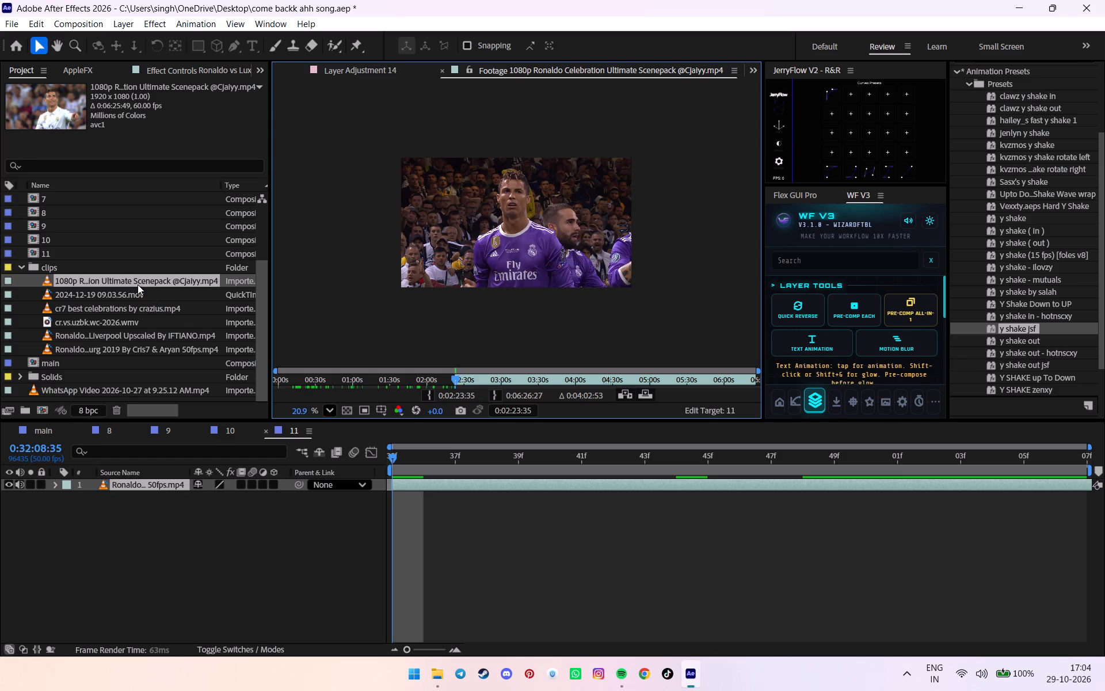
drag(138, 284, 135, 479)
Scale the new scenepack layer in composition 11 to 38%.
key(s)
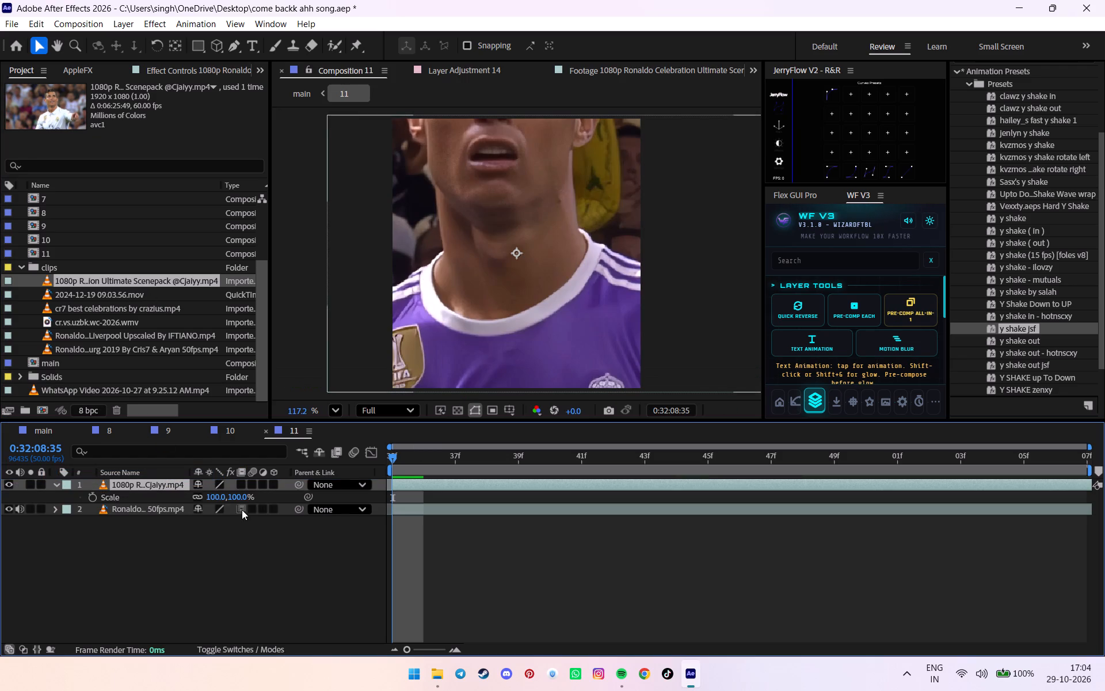
drag(216, 493, 180, 503)
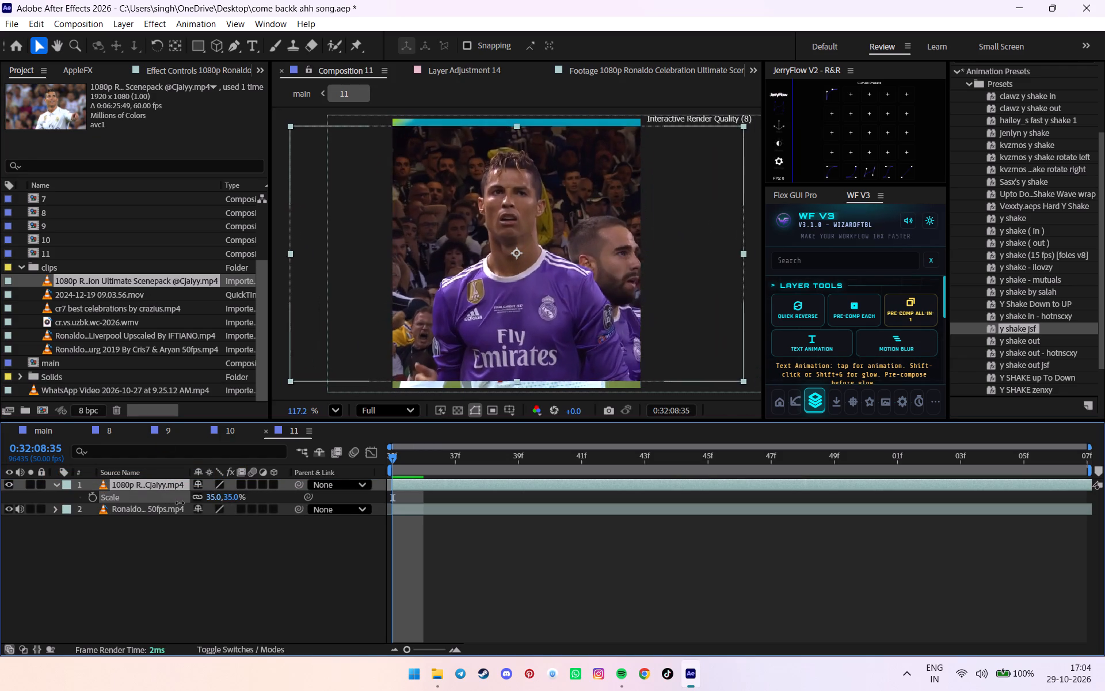
drag(180, 503, 179, 500)
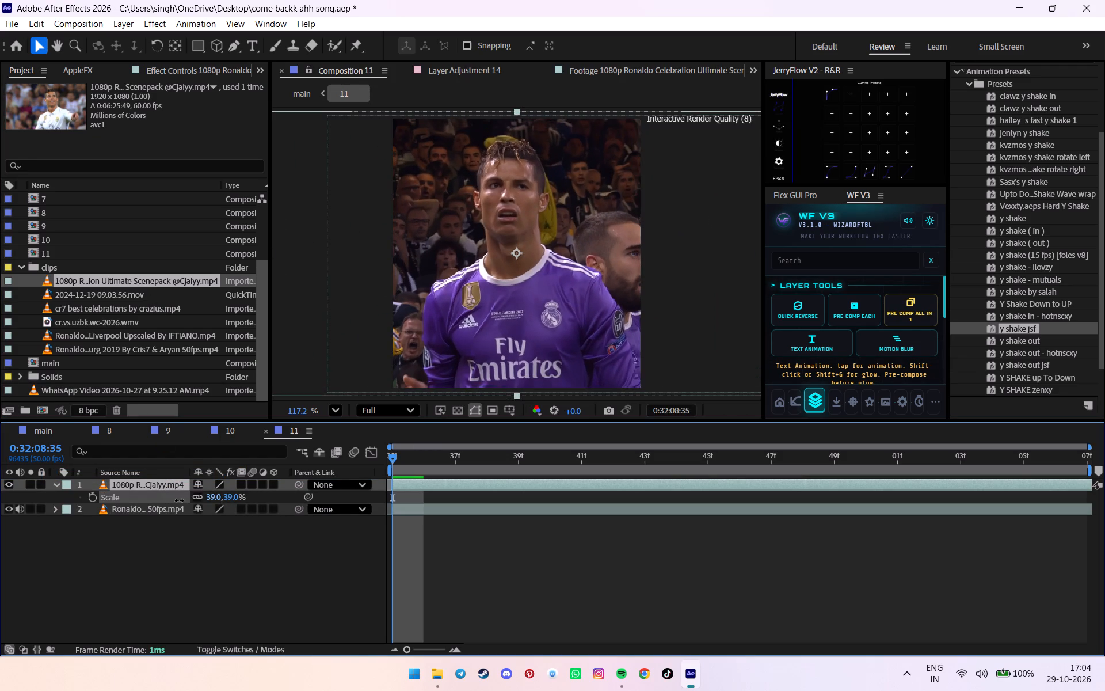
drag(179, 500, 178, 500)
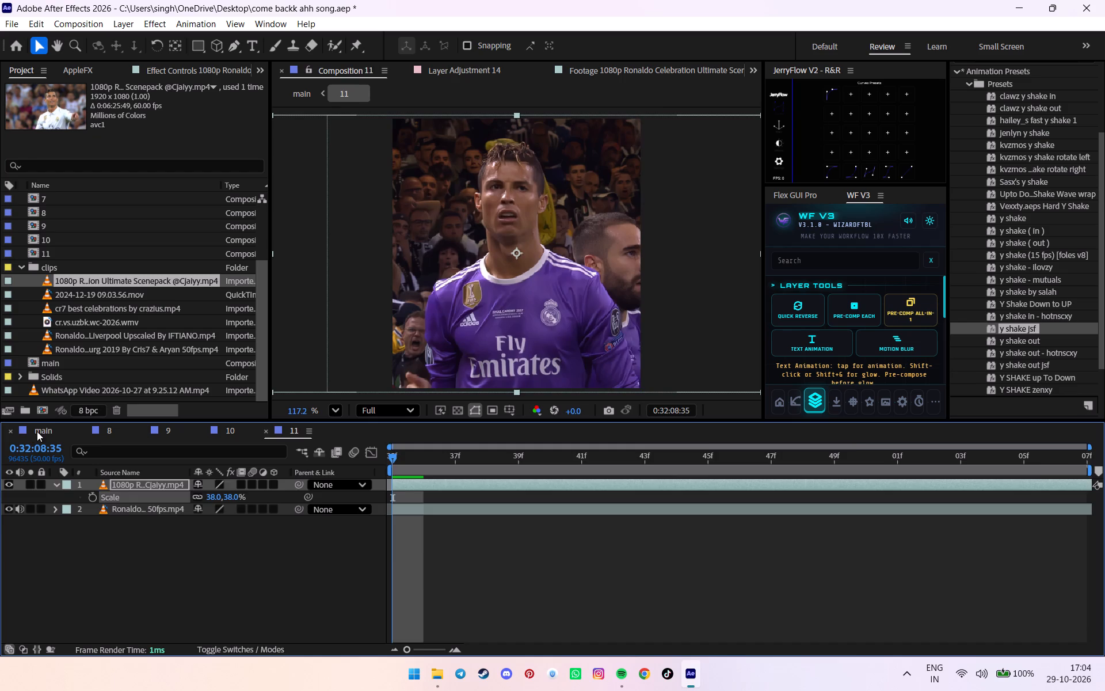
Return to the main composition and save the project.
click(37, 431)
key(ctrl+s)
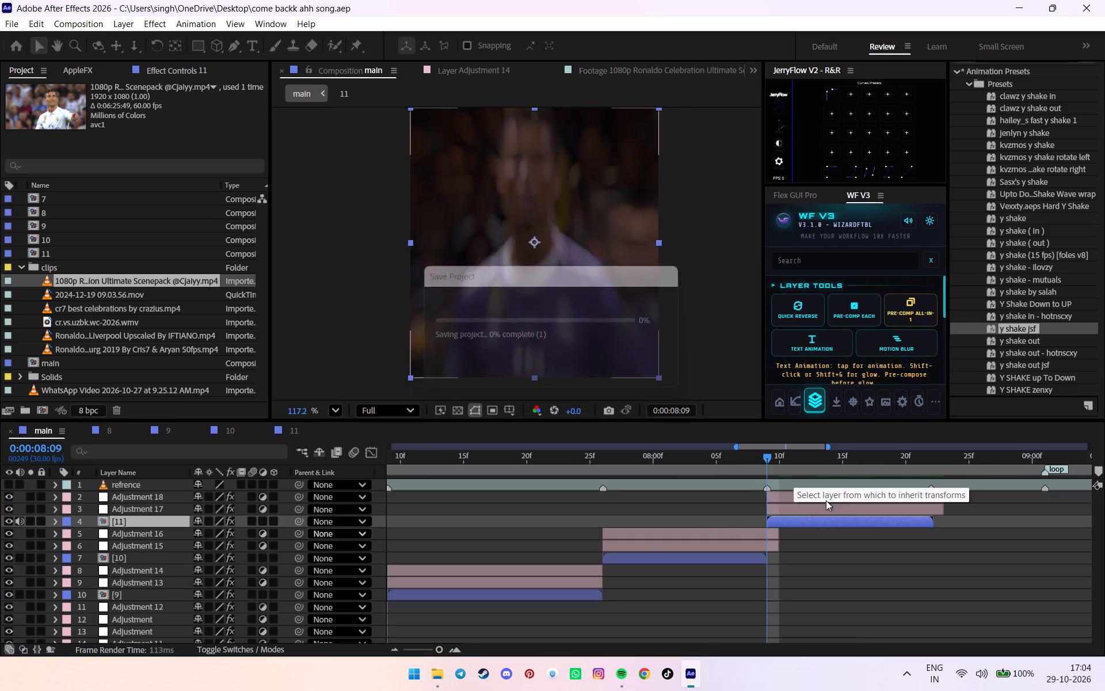
At 0:00:08:15, set the vertical Center XY value of Adjustment 18's S_BlurMoCurves effect to 143.8.
drag(795, 475, 841, 466)
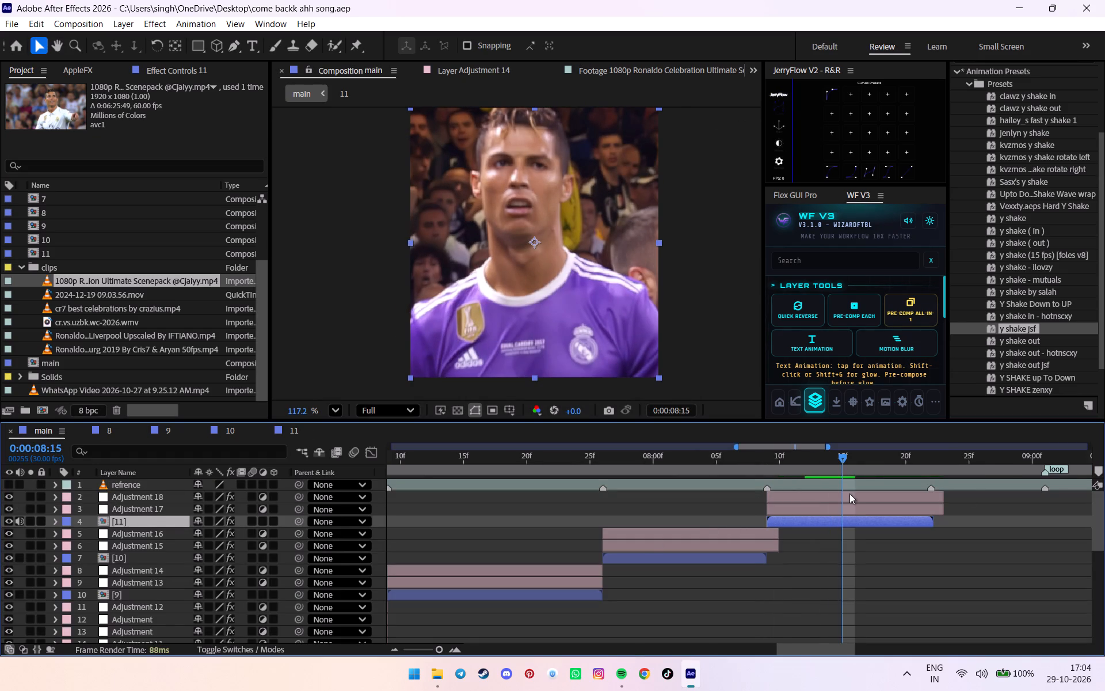
click(849, 493)
click(207, 74)
drag(196, 194, 205, 193)
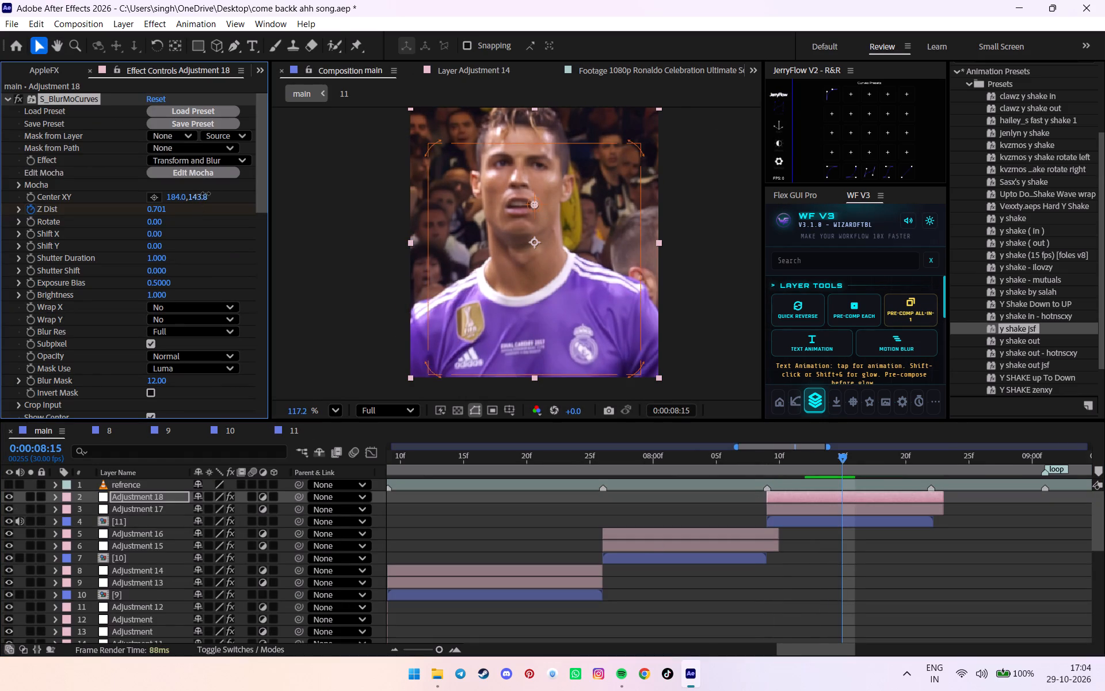
Set the vertical Center XY value of Adjustment 18's S_BlurMoCurves effect to 99.8 and check it at 0:00:08:17.
drag(205, 193, 158, 201)
drag(841, 463, 872, 457)
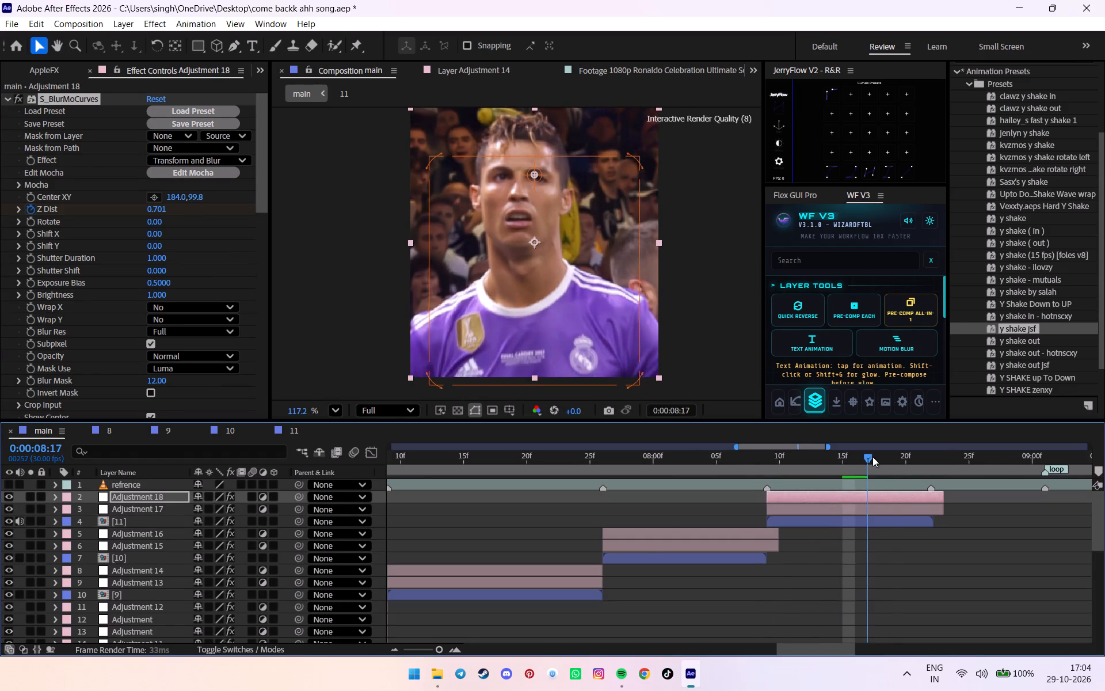
Play back the clips from about 0:00:08:03, mute the audio of layer [11] and save the project.
drag(872, 457, 683, 454)
key(space)
alt+scroll(809, 486, down, 4)
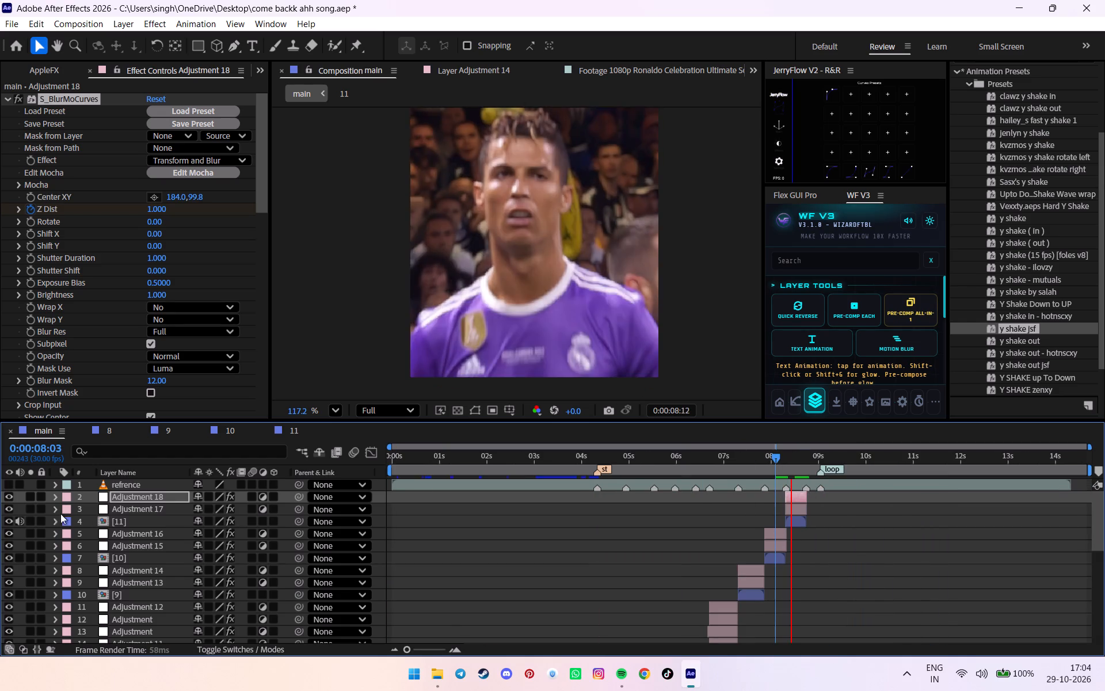
click(24, 525)
key(ctrl+s)
scroll(882, 490, down, 3)
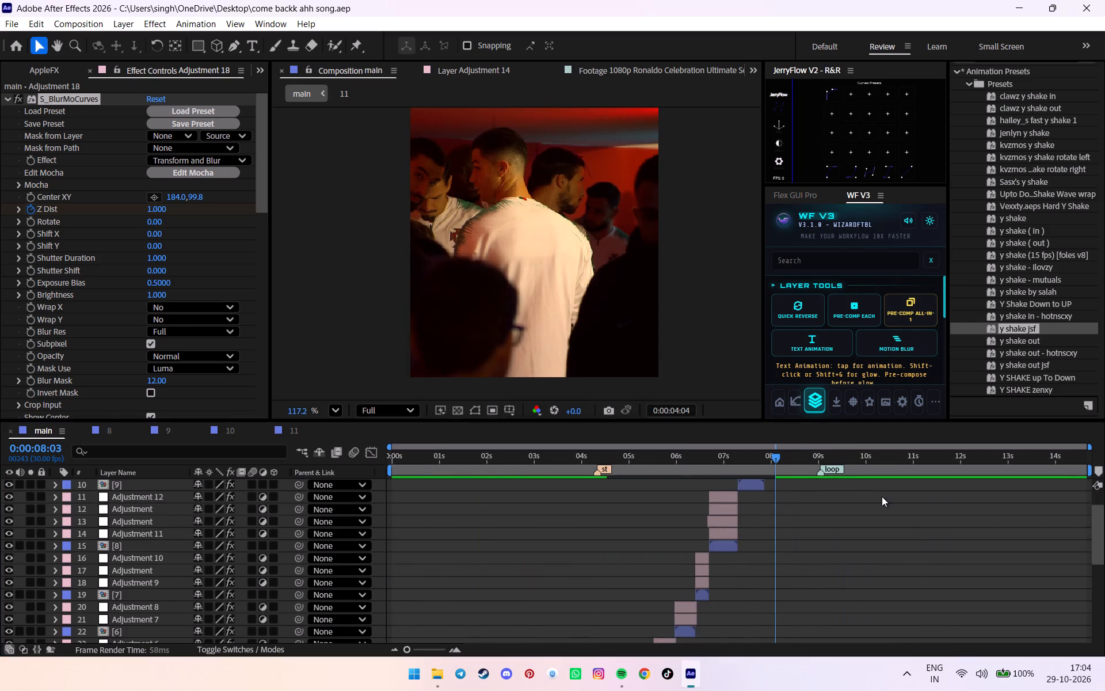
scroll(882, 496, down, 1)
scroll(810, 525, up, 5)
key(ctrl+s)
scroll(857, 549, up, 1)
click(858, 549)
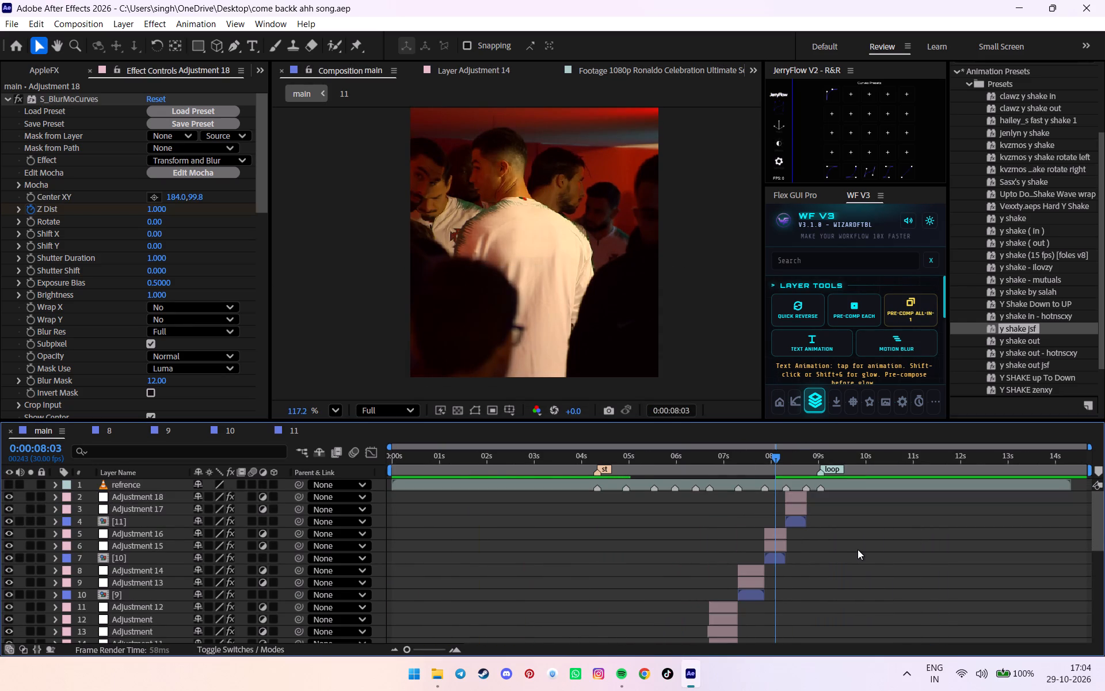
double_click(858, 549)
key(ctrl+s)
Play back clips 9, 10 and 11 from several points between about 0:00:07:05 and 0:00:08:06 to check their transitions.
scroll(794, 465, down, 4)
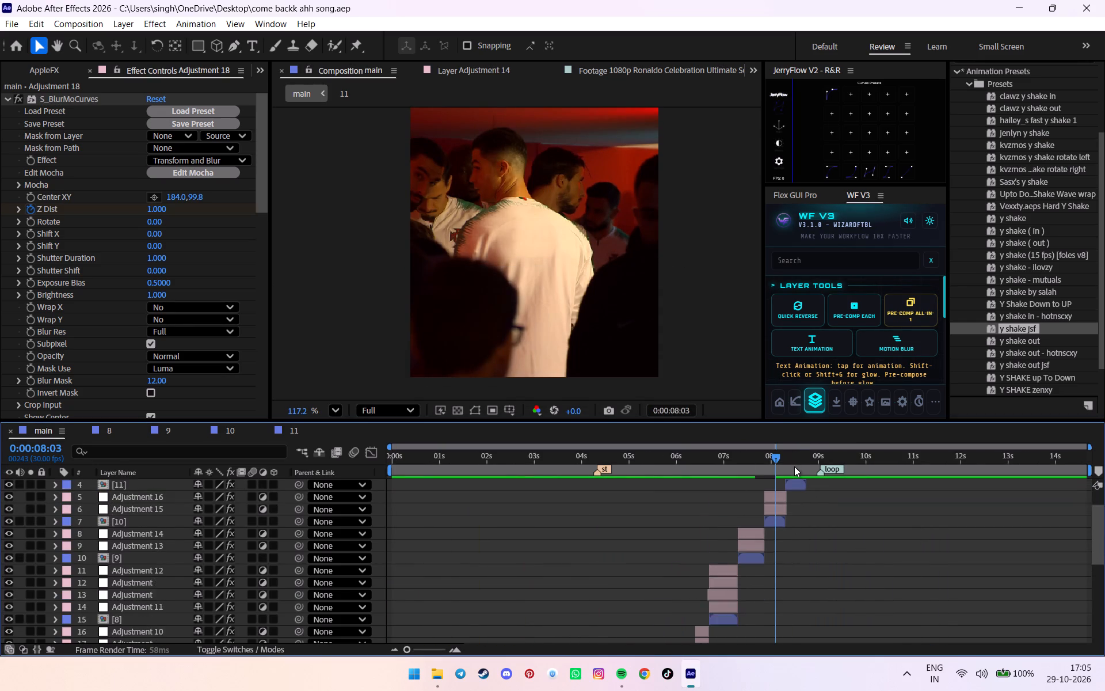
scroll(794, 468, up, 6)
drag(778, 458, 757, 458)
key(space)
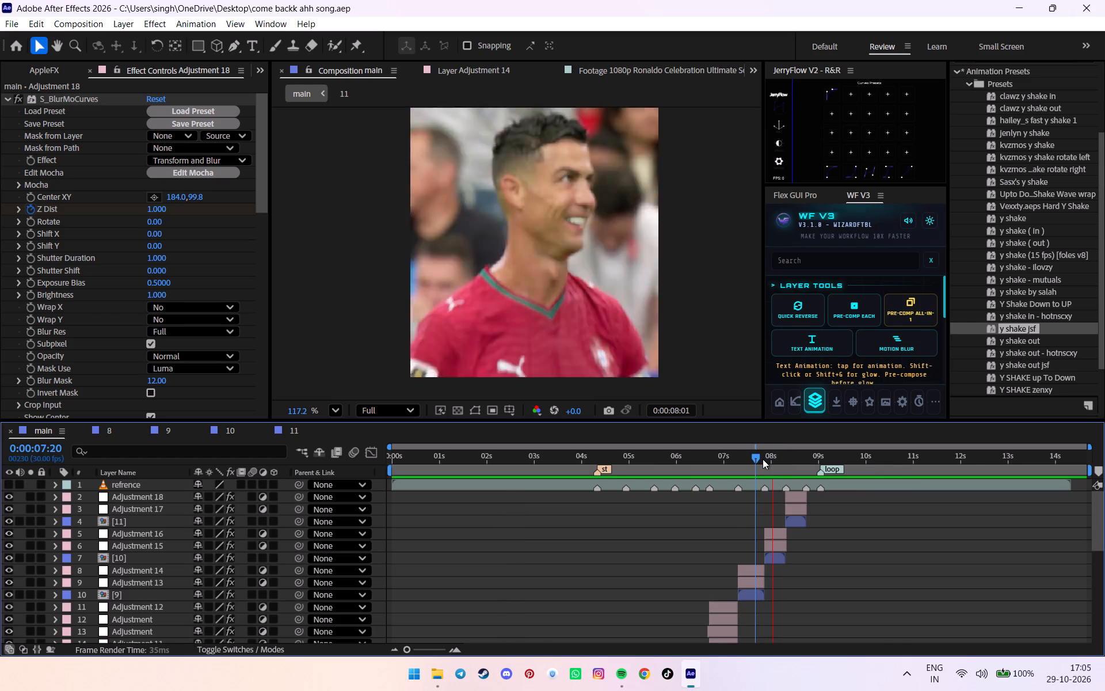
drag(763, 459, 731, 459)
key(space)
scroll(763, 465, down, 1)
scroll(778, 460, up, 2)
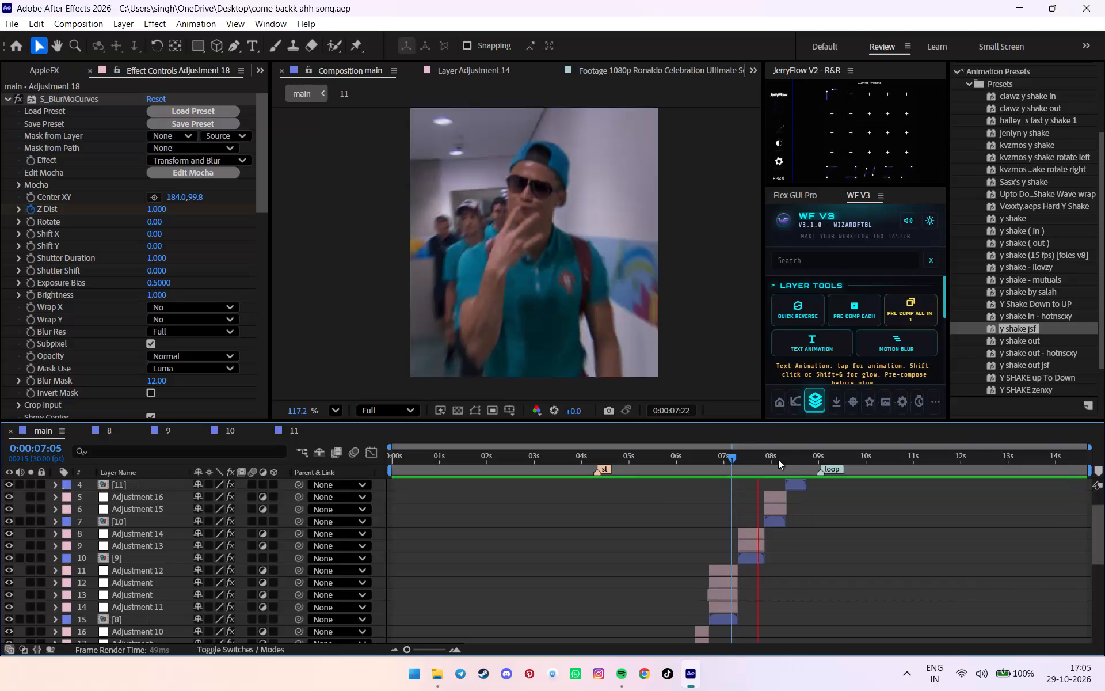
scroll(778, 460, up, 2)
drag(794, 454, 780, 454)
key(space)
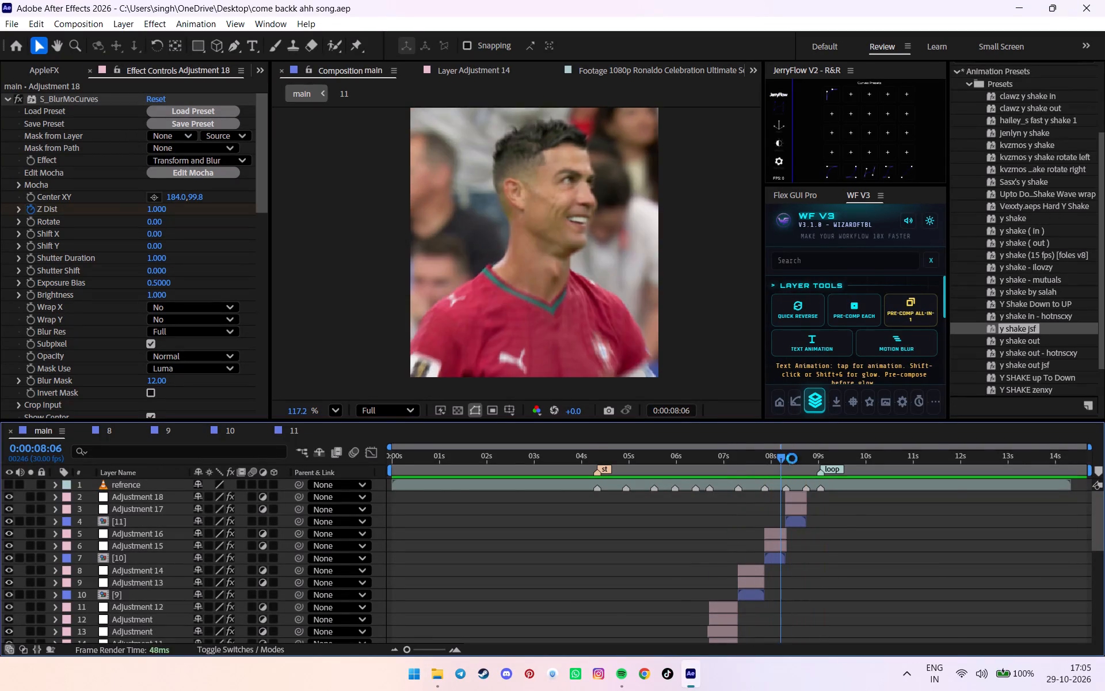
alt+scroll(792, 458, up, 2)
drag(807, 460, 638, 458)
key(space)
alt+scroll(695, 471, down, 6)
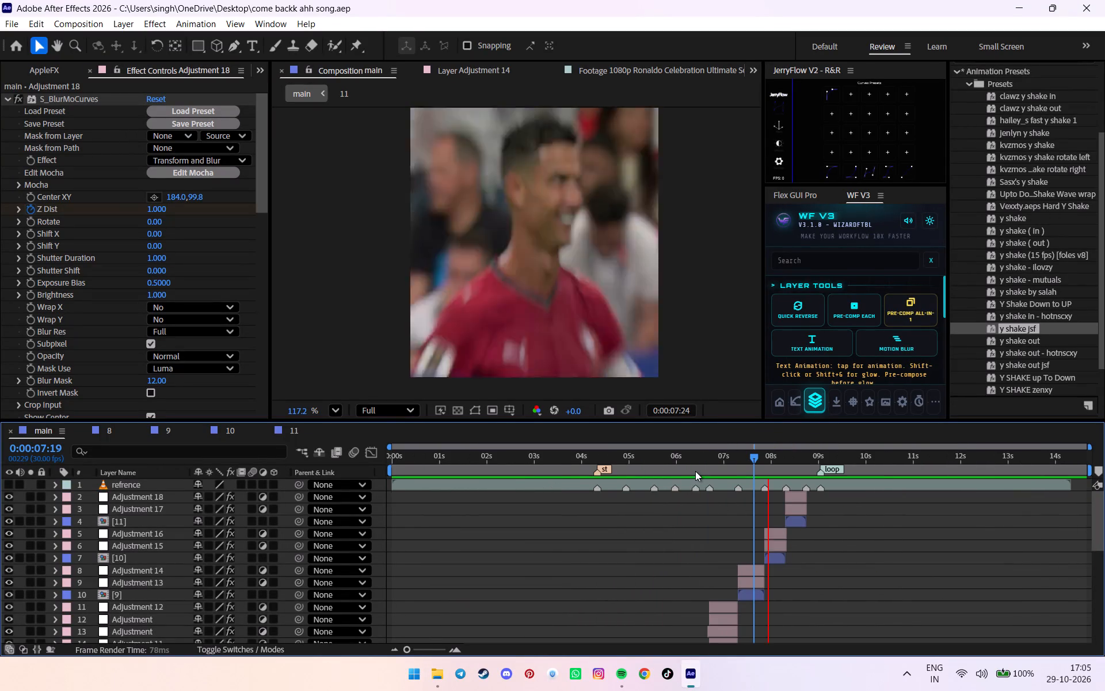
Save the project and review the edit in playback from 0:00:01:04 through the end of clip 11.
key(ctrl+s)
drag(728, 455, 443, 477)
key(space)
scroll(631, 485, down, 2)
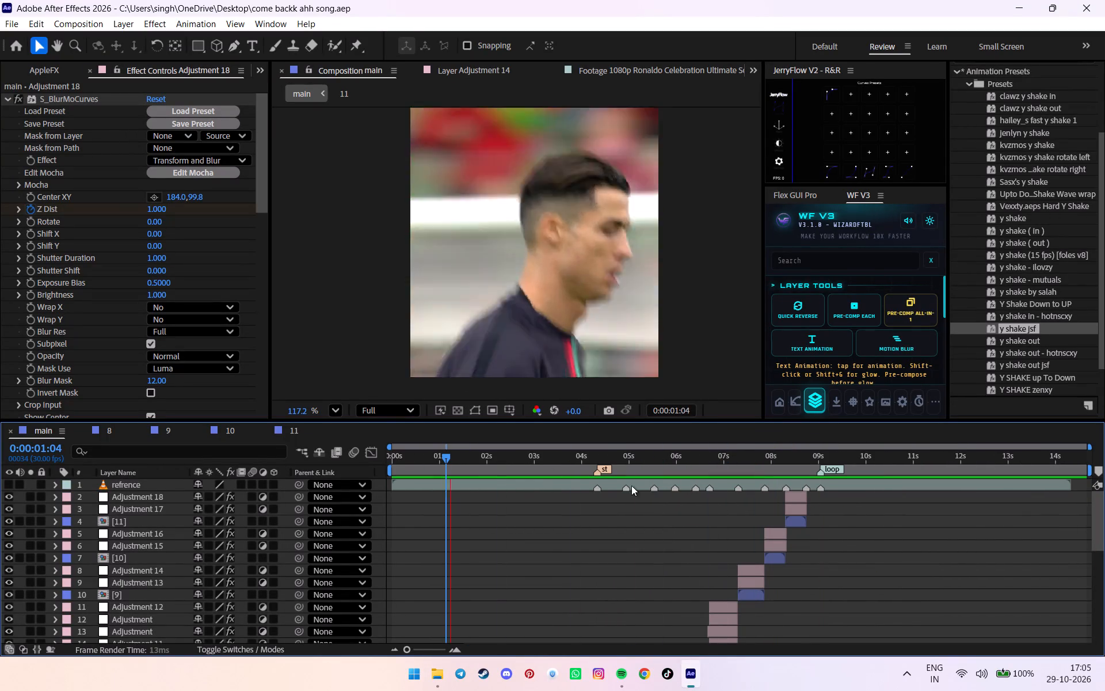
scroll(631, 485, down, 10)
key(ctrl+s)
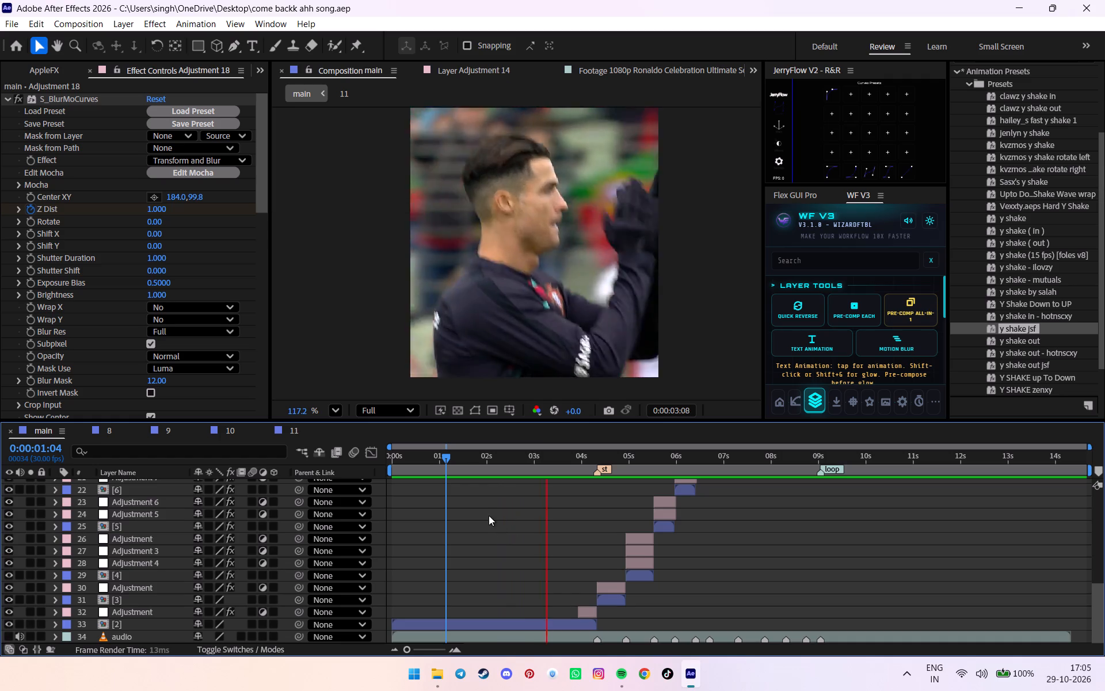
scroll(489, 515, down, 6)
scroll(512, 526, up, 4)
scroll(531, 526, down, 3)
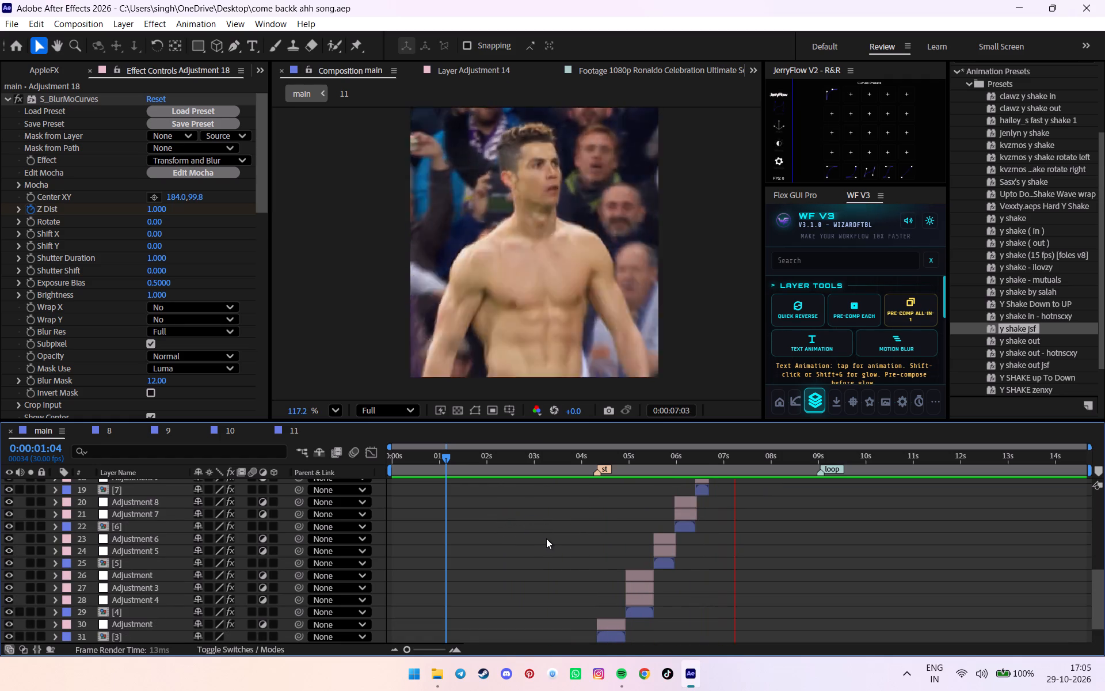
scroll(705, 518, up, 1)
alt+scroll(705, 518, up, 2)
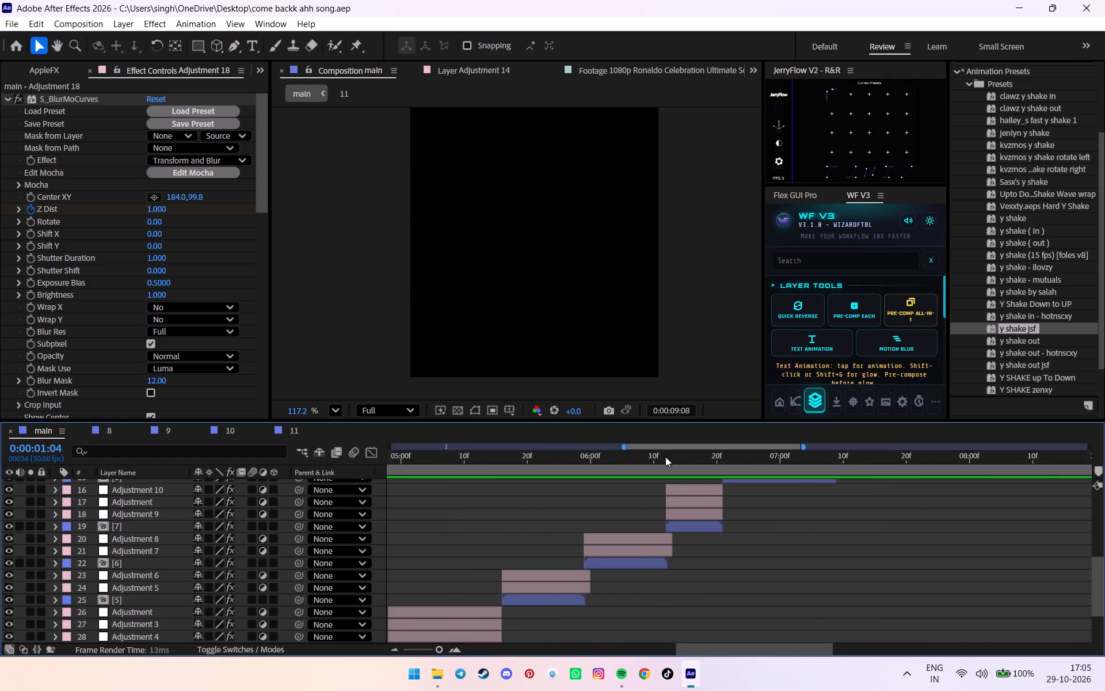
Examine the transitions between clips 6, 7 and 8, scrubbing and replaying between 0:00:06:01 and 0:00:06:21, then play on into clip 11.
drag(630, 442, 590, 451)
click(597, 457)
key(space)
alt+scroll(637, 467, down, 3)
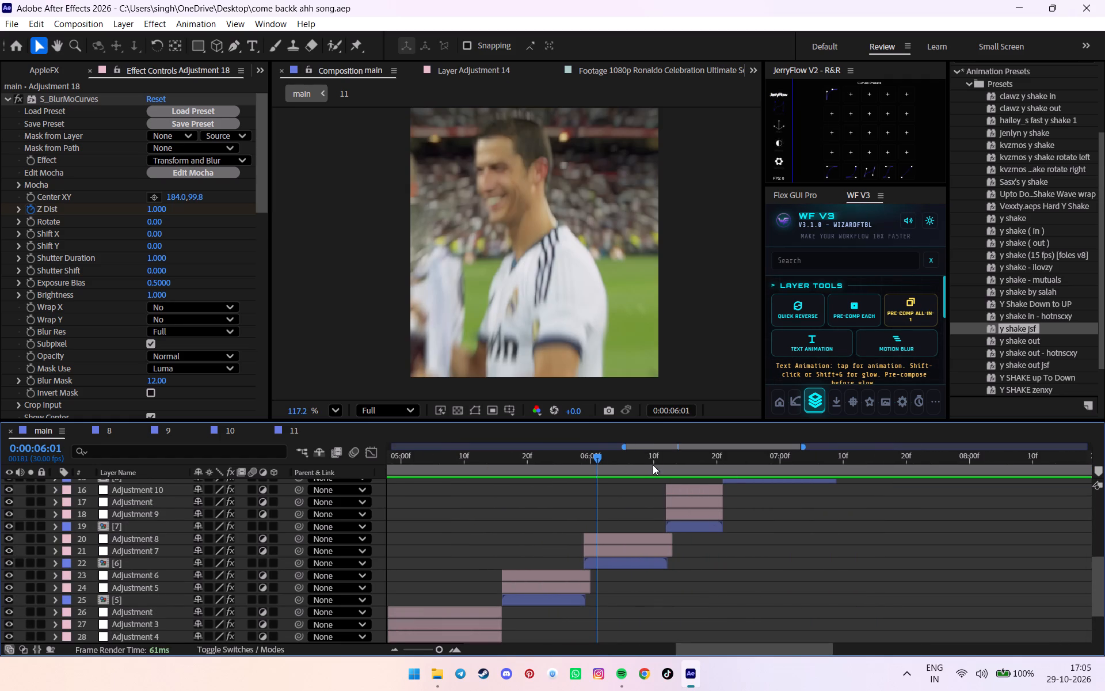
scroll(654, 465, up, 3)
drag(669, 456, 718, 460)
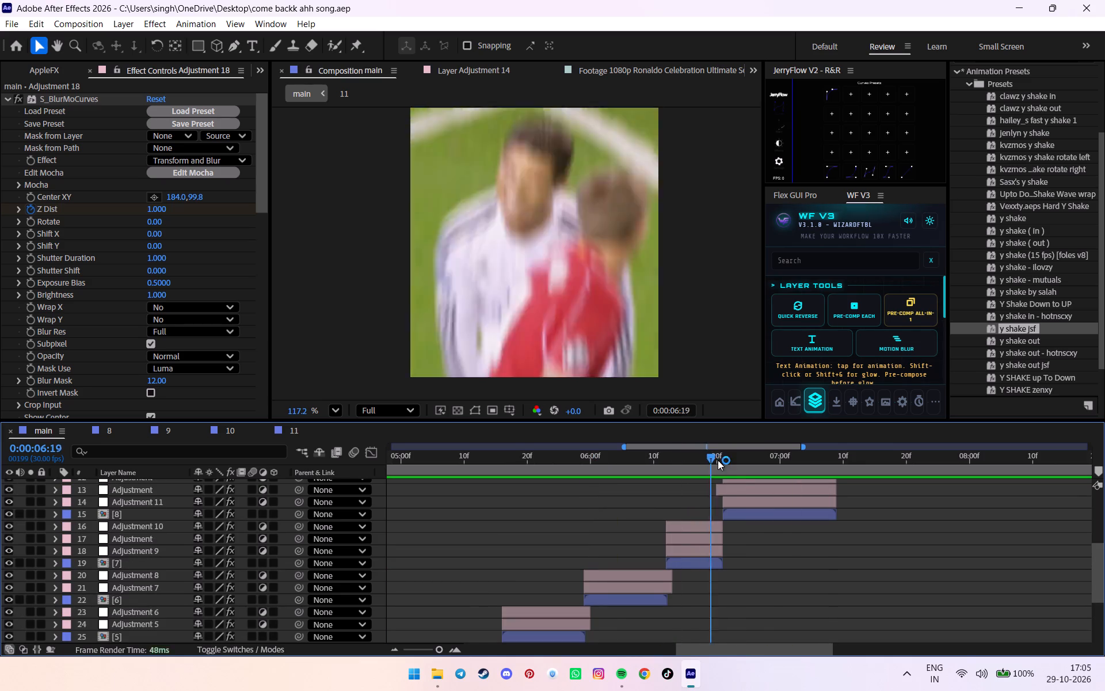
drag(718, 460, 725, 468)
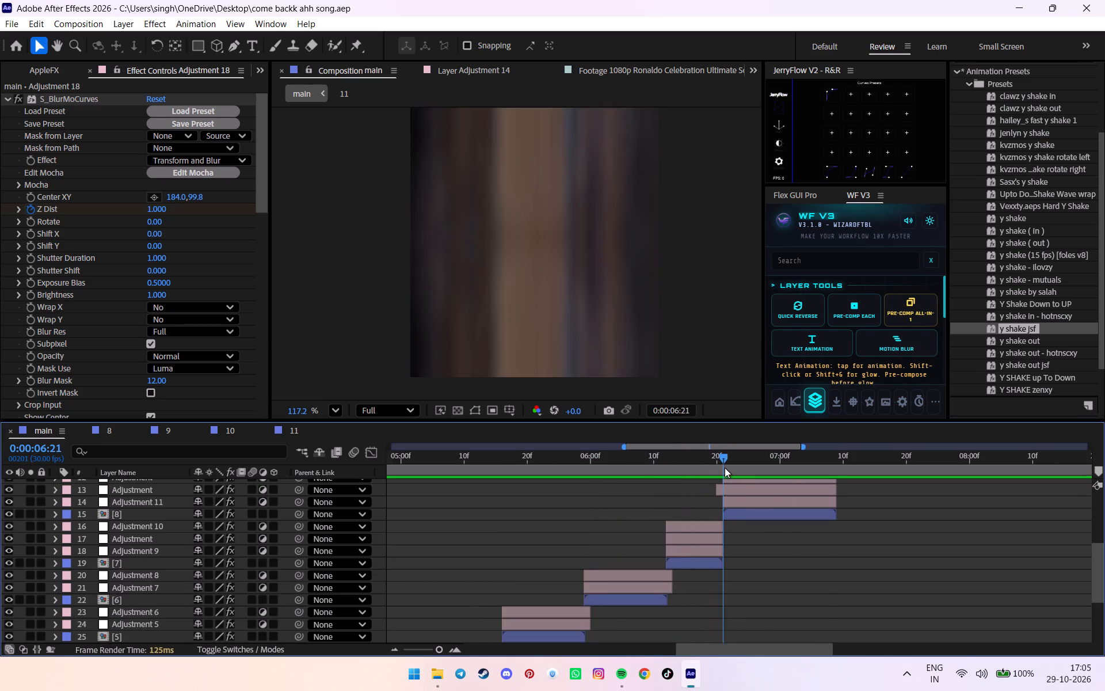
drag(725, 468, 650, 472)
key(space)
drag(675, 464, 639, 461)
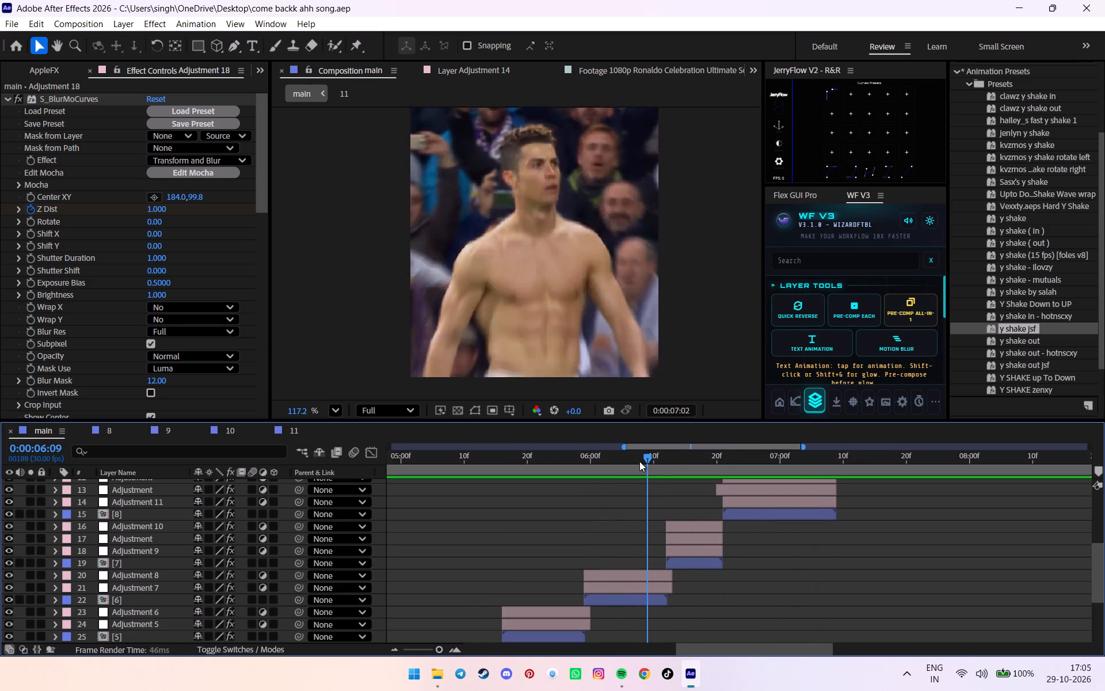
drag(639, 461, 638, 461)
key(space)
click(657, 460)
key(space)
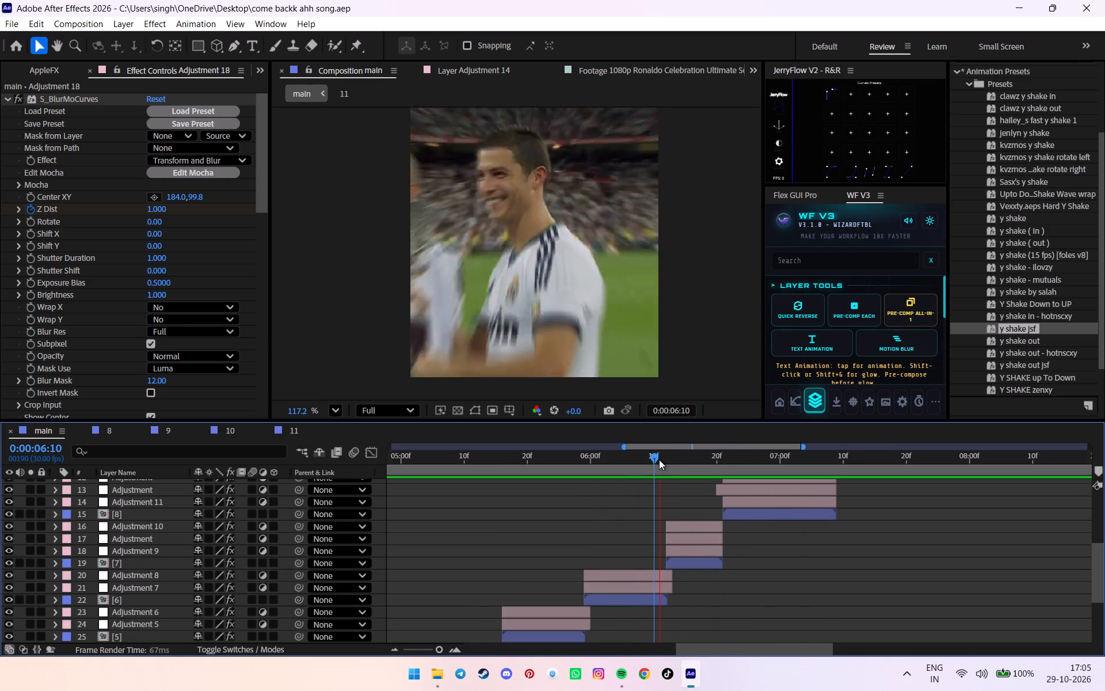
alt+scroll(671, 462, down, 4)
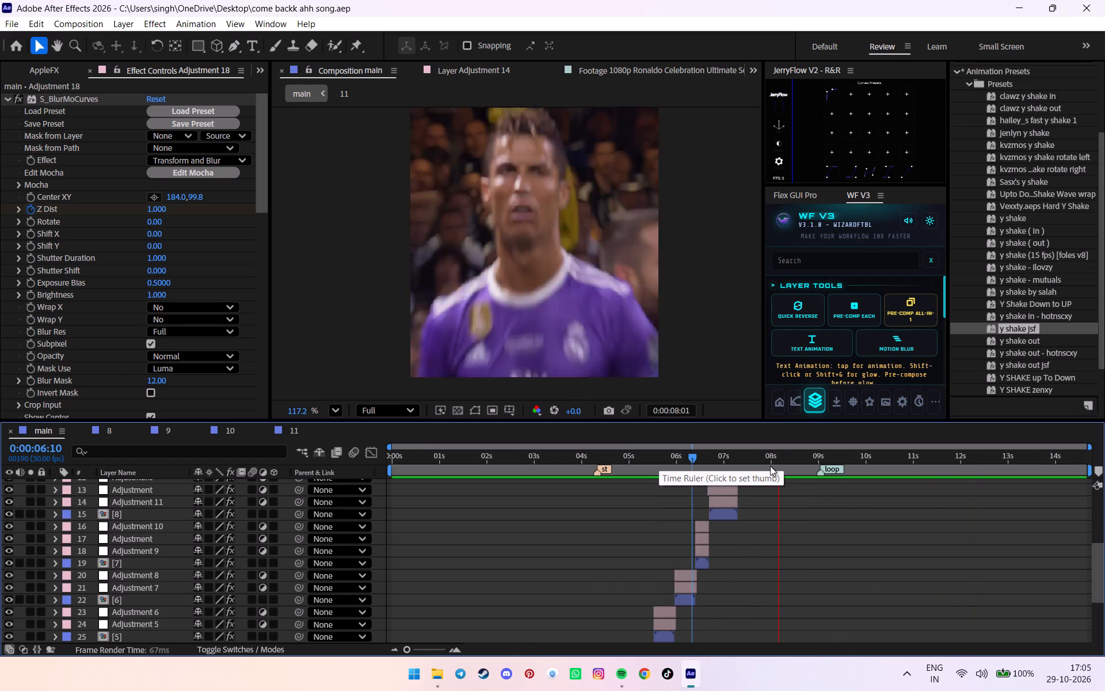
At 0:00:08:22 in main, look through the 2024-12-19 09.03.56.mov footage up to about 0:03:45 for a shot for the next clip.
scroll(770, 466, up, 5)
click(802, 461)
alt+scroll(806, 462, up, 2)
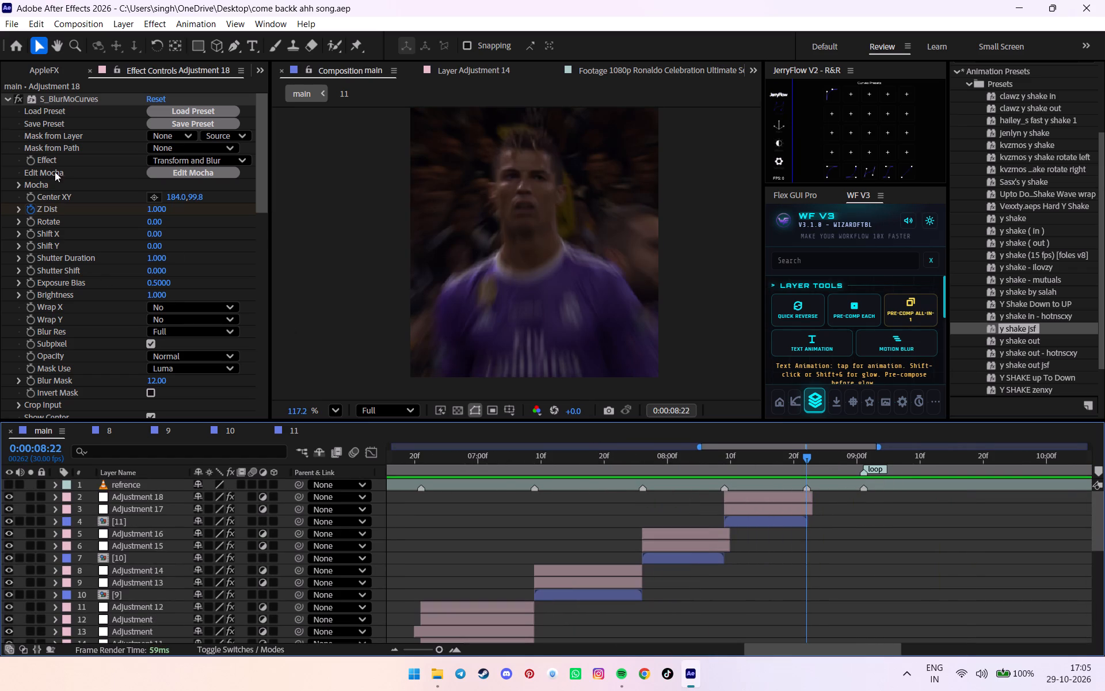
click(0, 70)
click(5, 69)
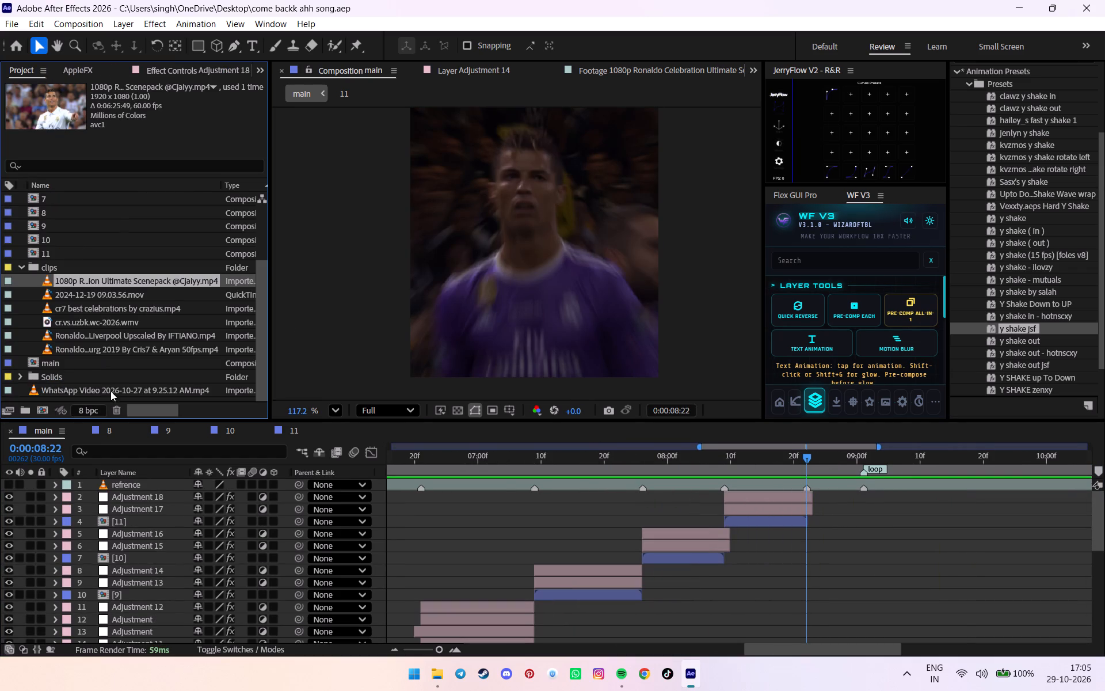
click(113, 311)
click(108, 334)
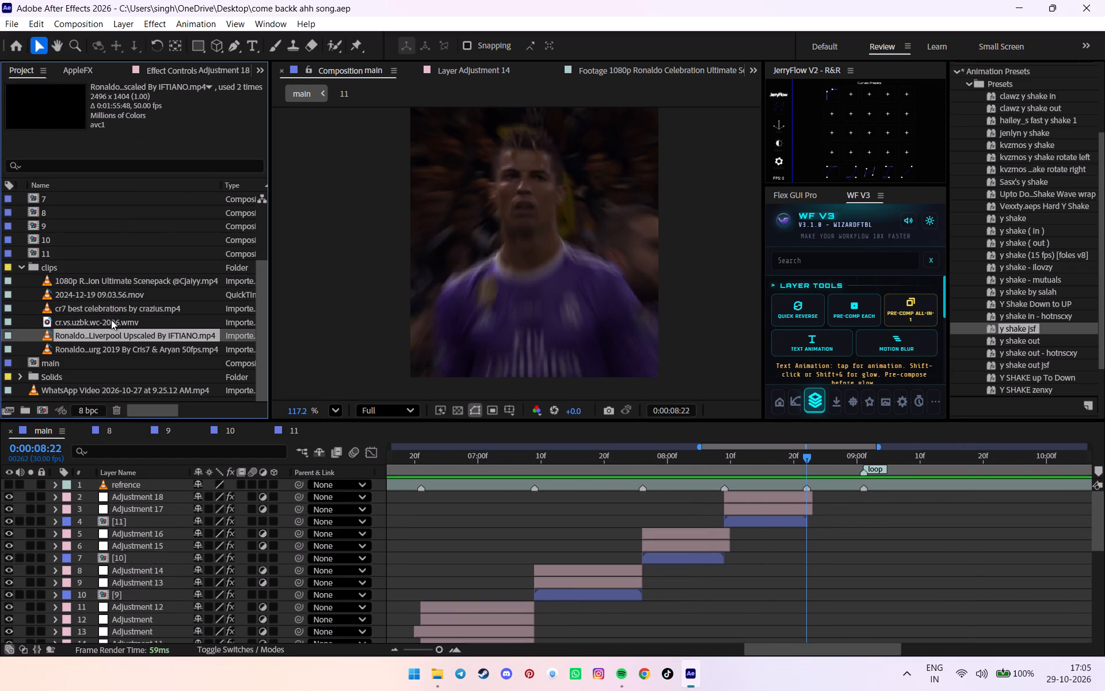
click(102, 294)
double_click(99, 301)
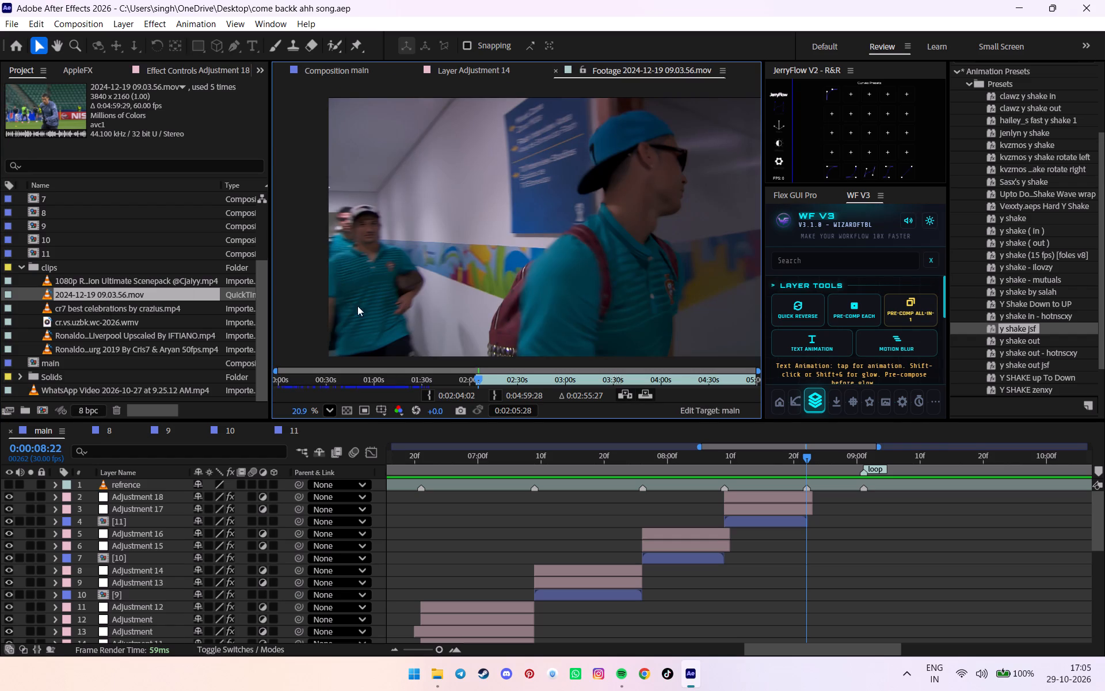
drag(493, 375, 532, 376)
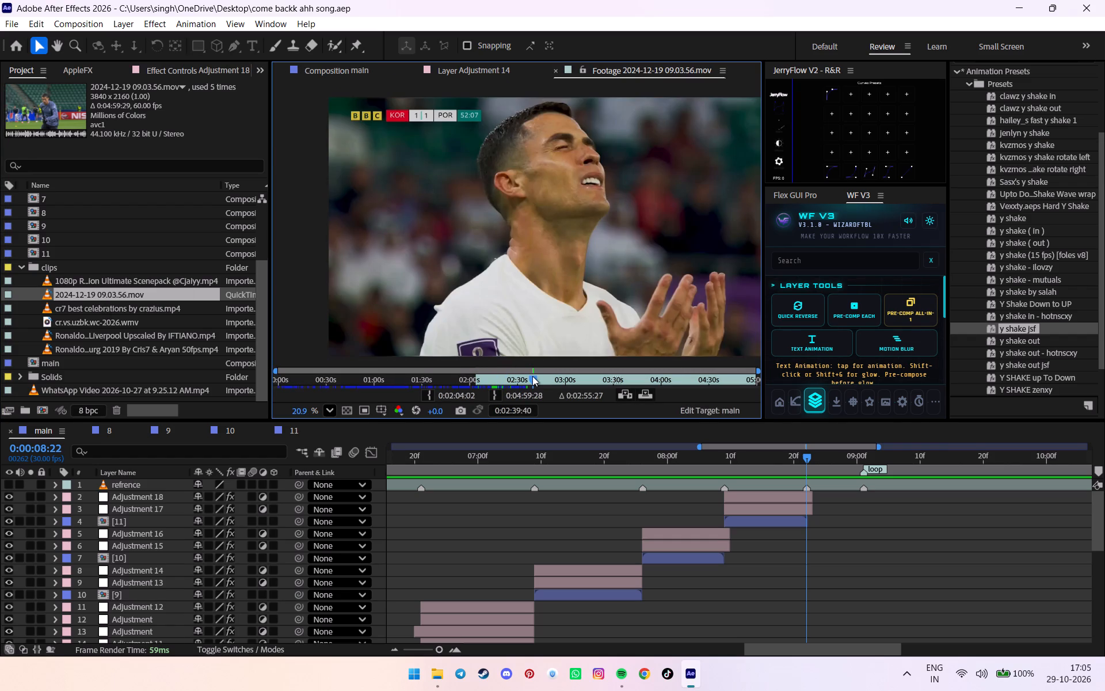
drag(532, 376, 604, 376)
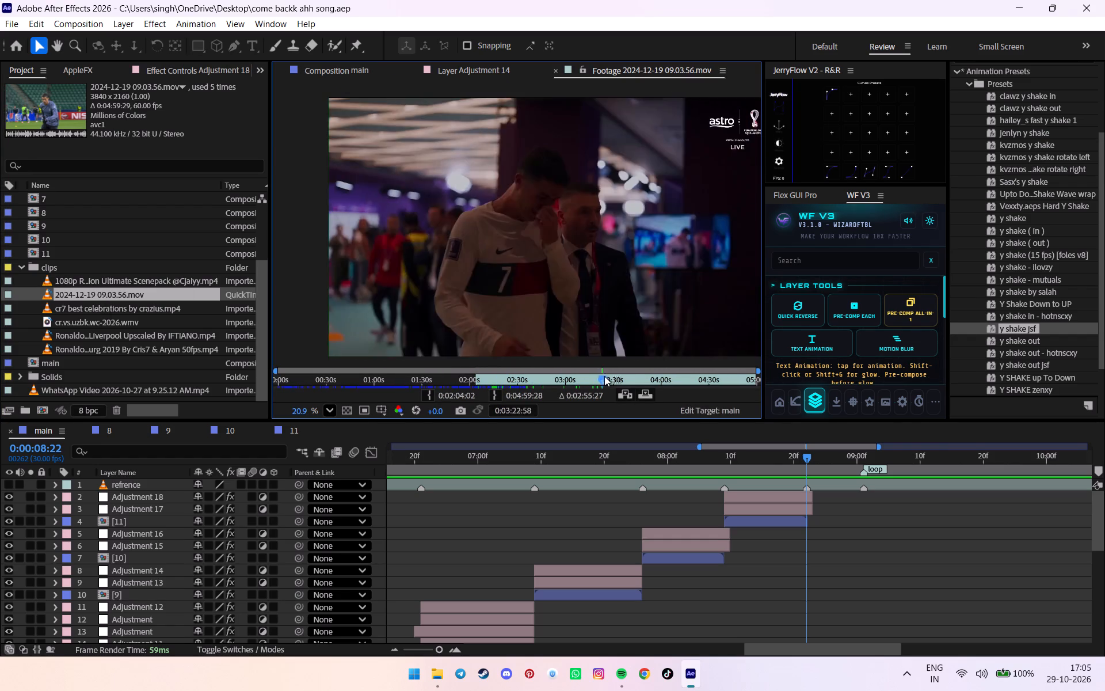
drag(604, 376, 639, 371)
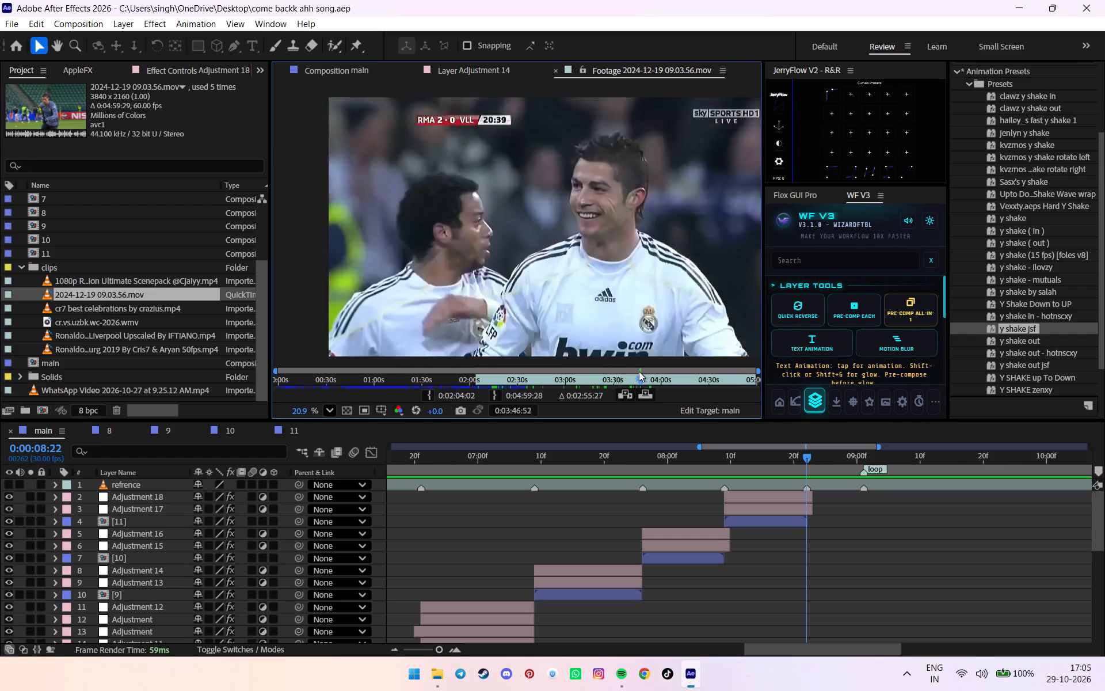
drag(639, 371, 637, 371)
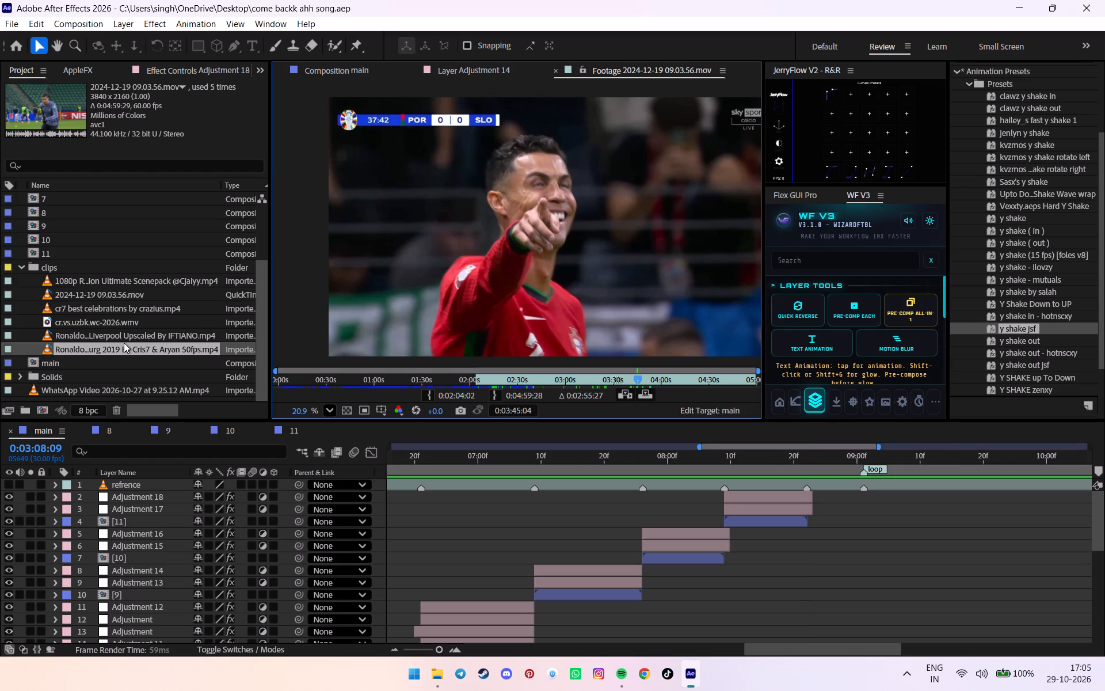
Check the Ronaldo vs Liverpool and cr7 best celebrations footage for a shot for the next clip.
double_click(124, 343)
double_click(117, 336)
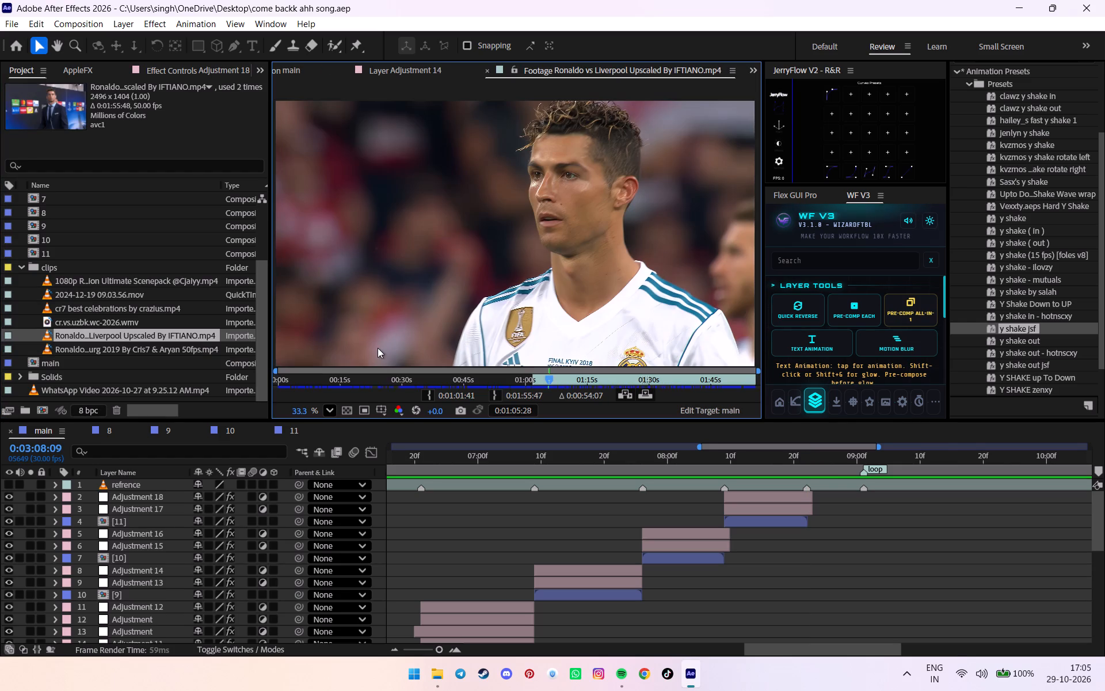
click(569, 382)
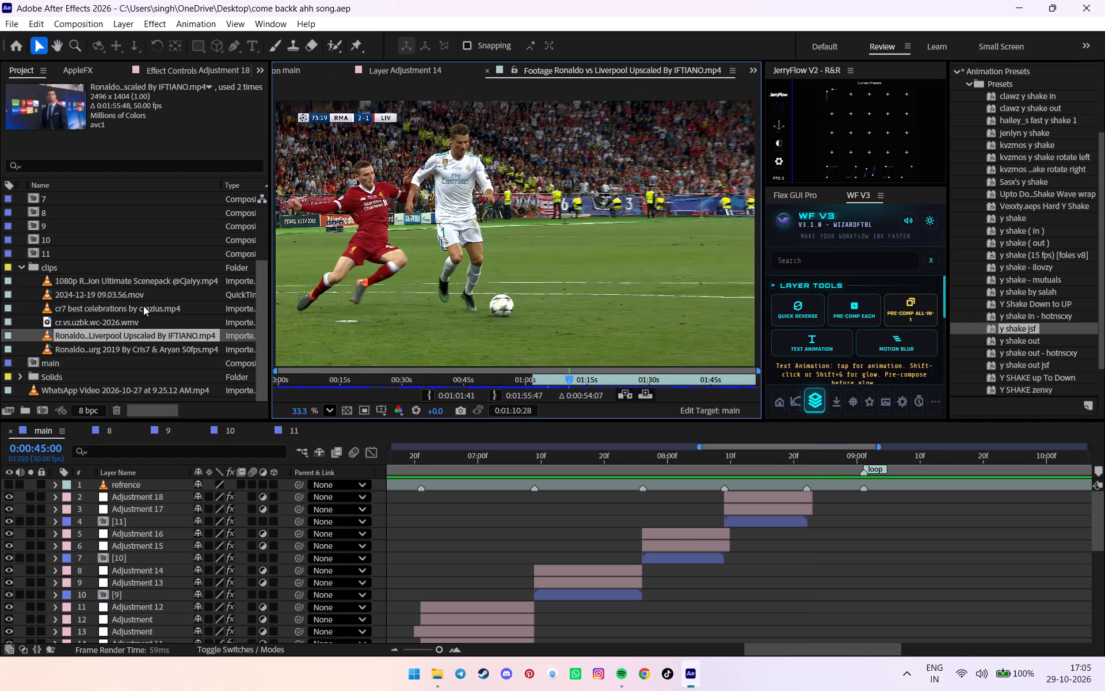
double_click(144, 301)
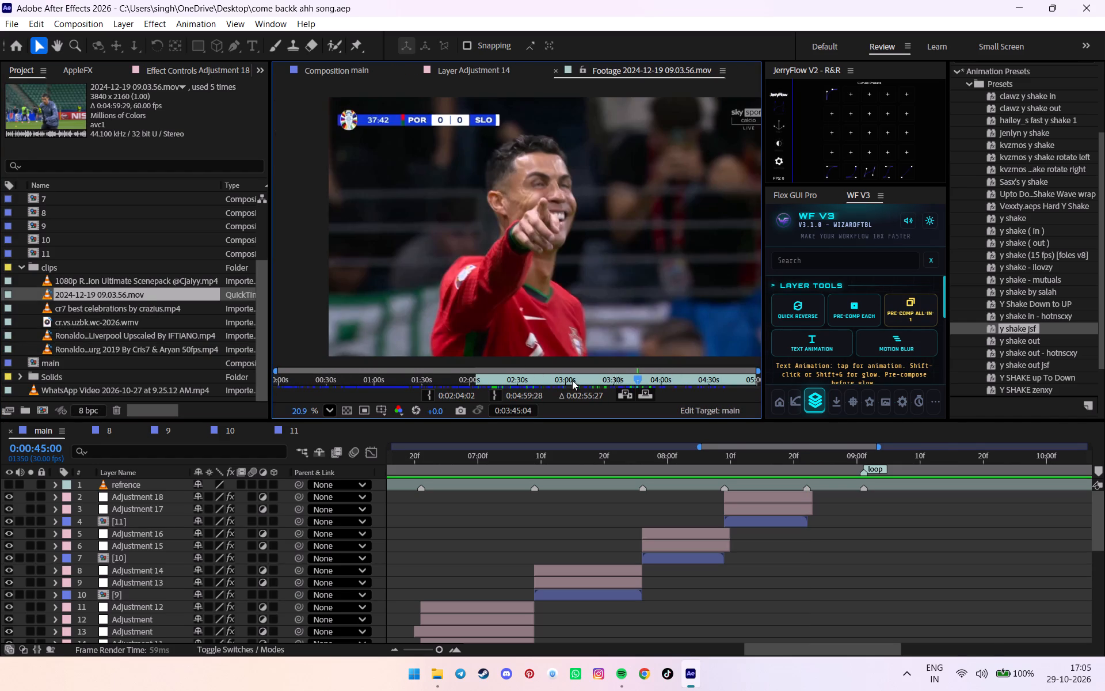
double_click(119, 311)
click(351, 380)
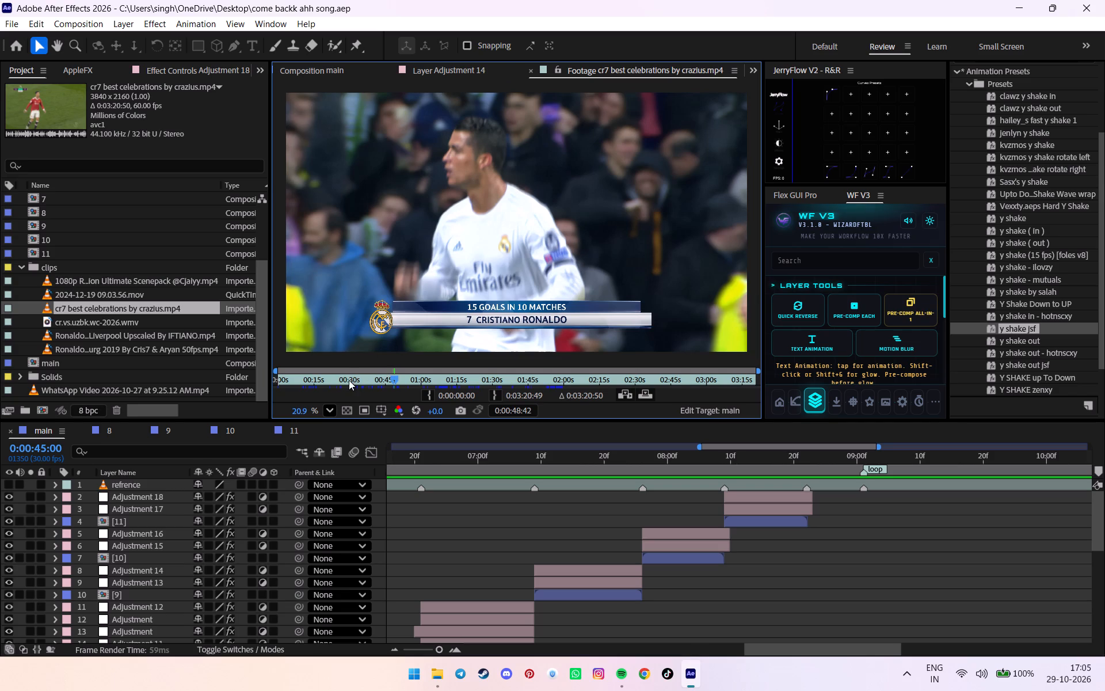
Look through the 1080p Ronaldo Celebration Ultimate Scenepack footage from about 0:02:24 to 0:05:28 for a shot for the next clip.
double_click(119, 276)
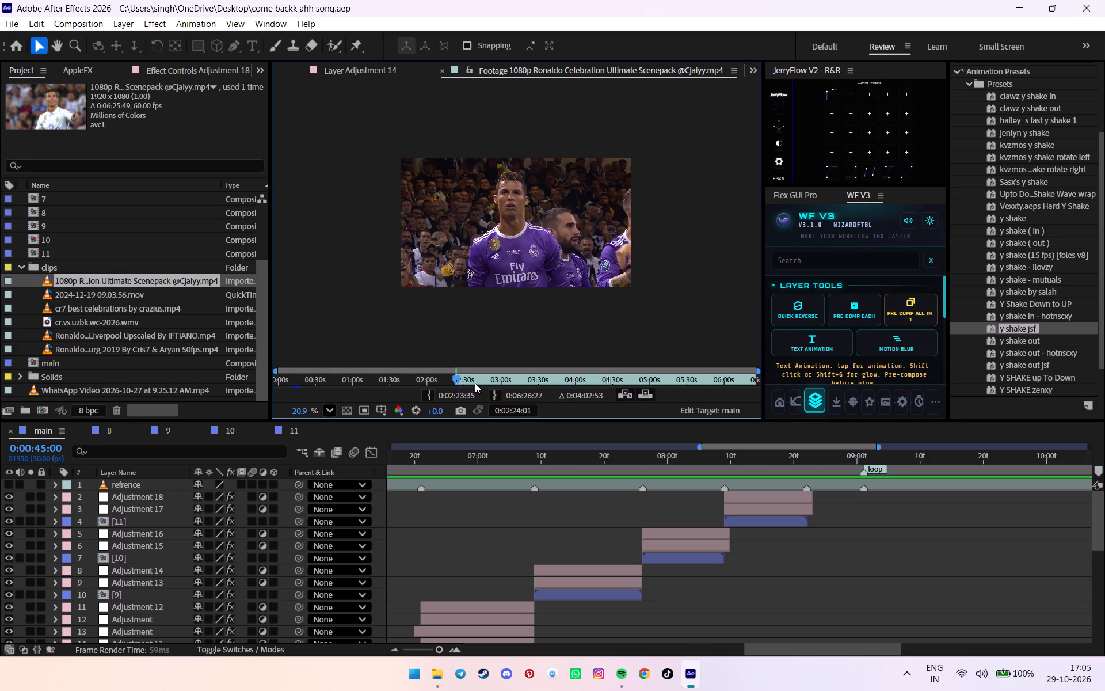
drag(475, 379, 481, 379)
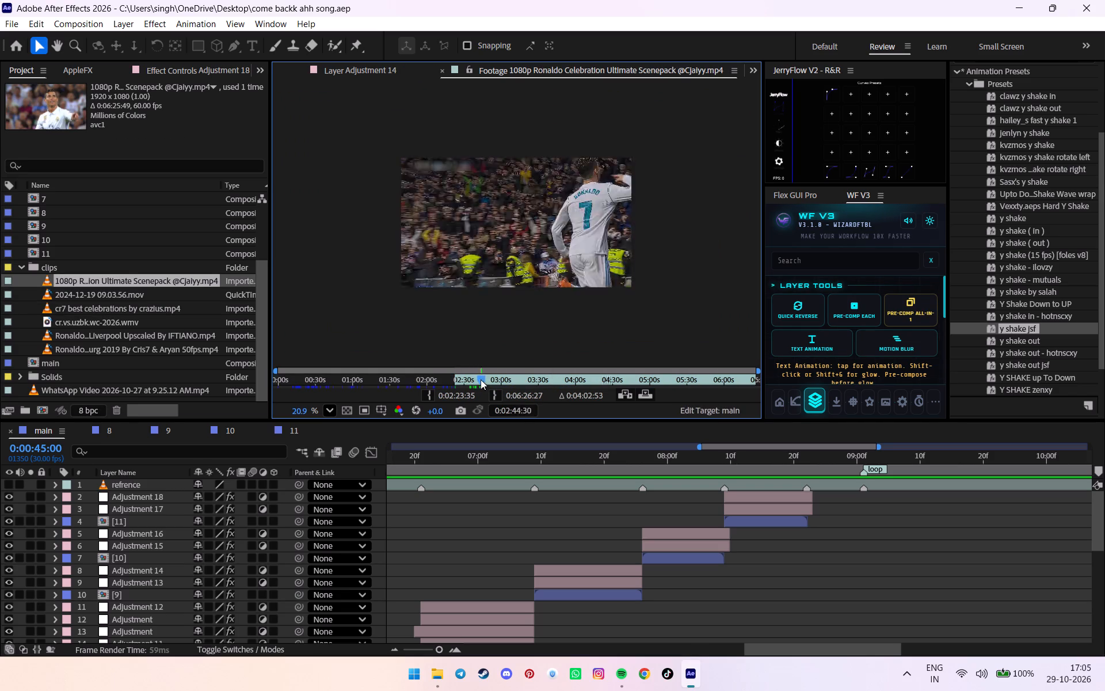
drag(481, 379, 501, 379)
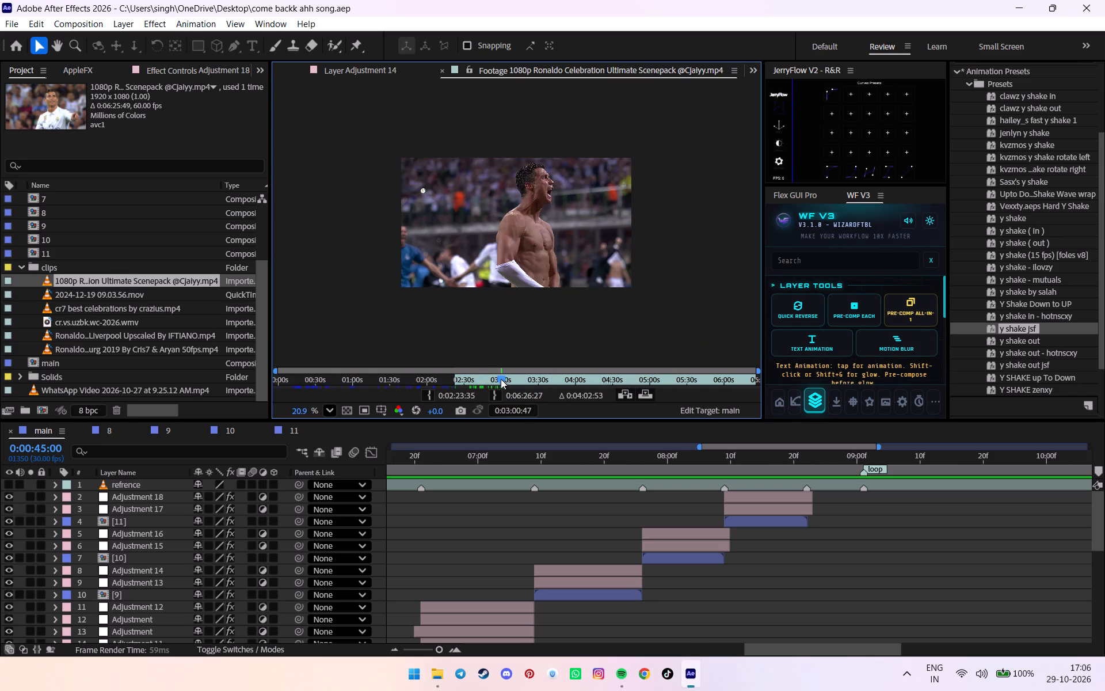
drag(501, 379, 527, 376)
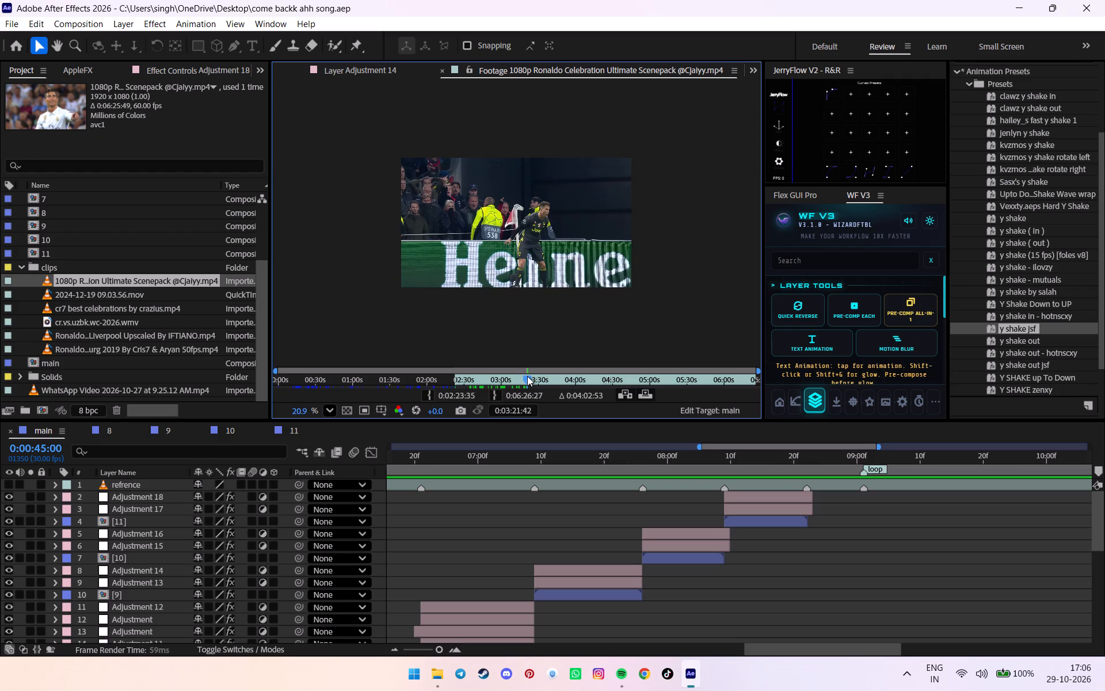
drag(527, 376, 545, 374)
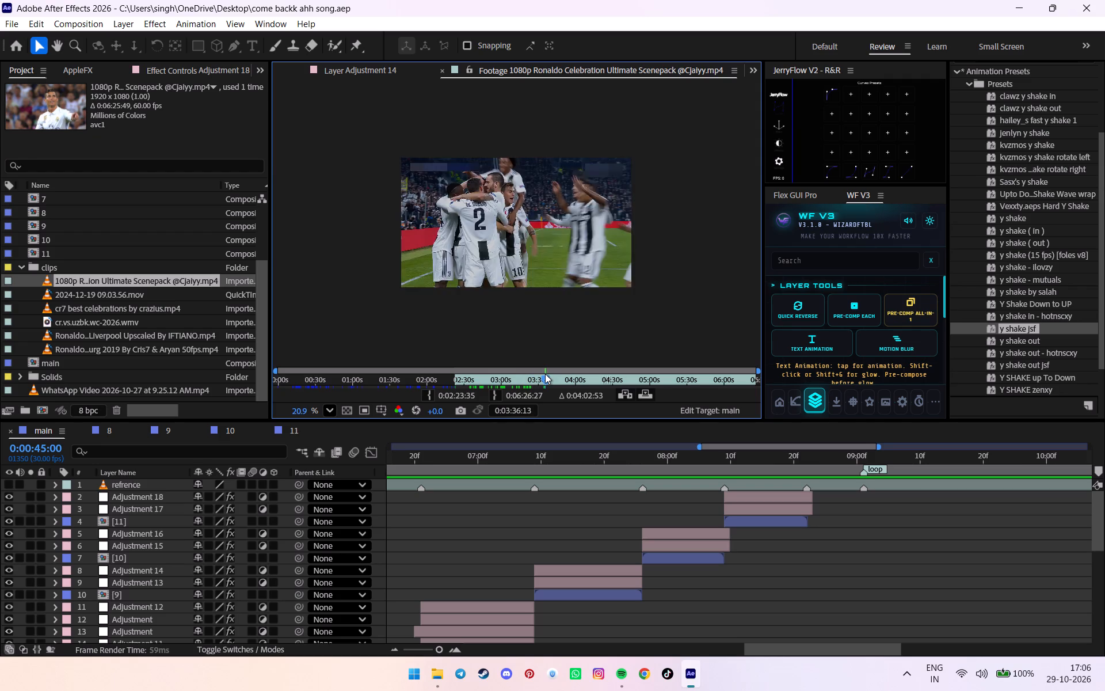
drag(545, 374, 598, 375)
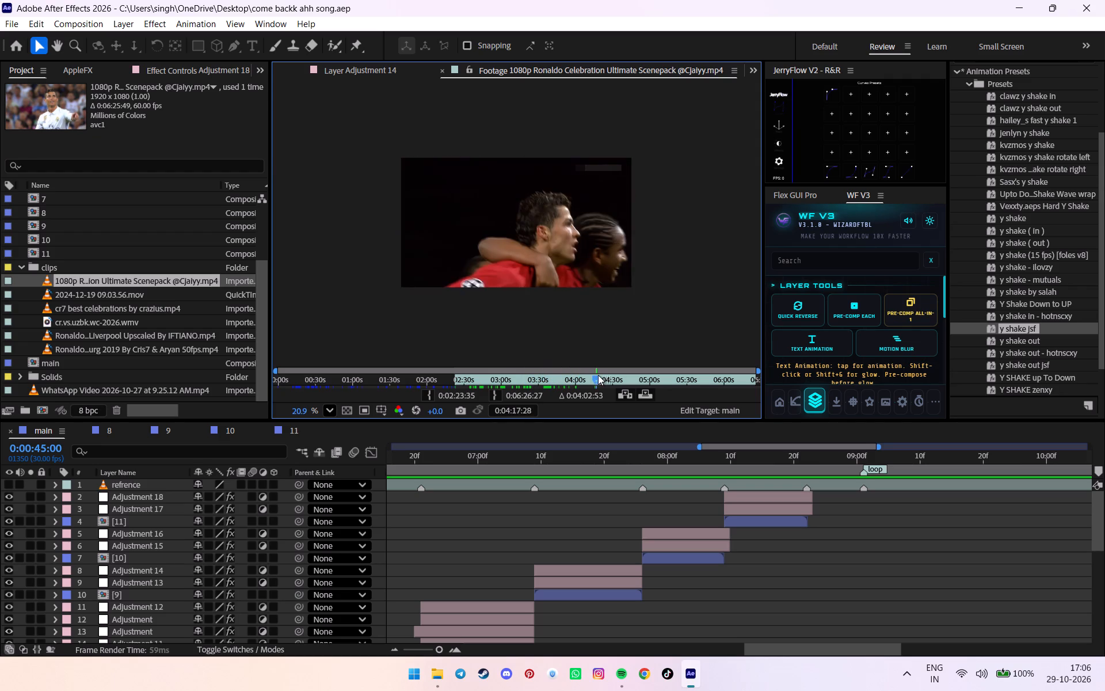
drag(598, 375, 619, 374)
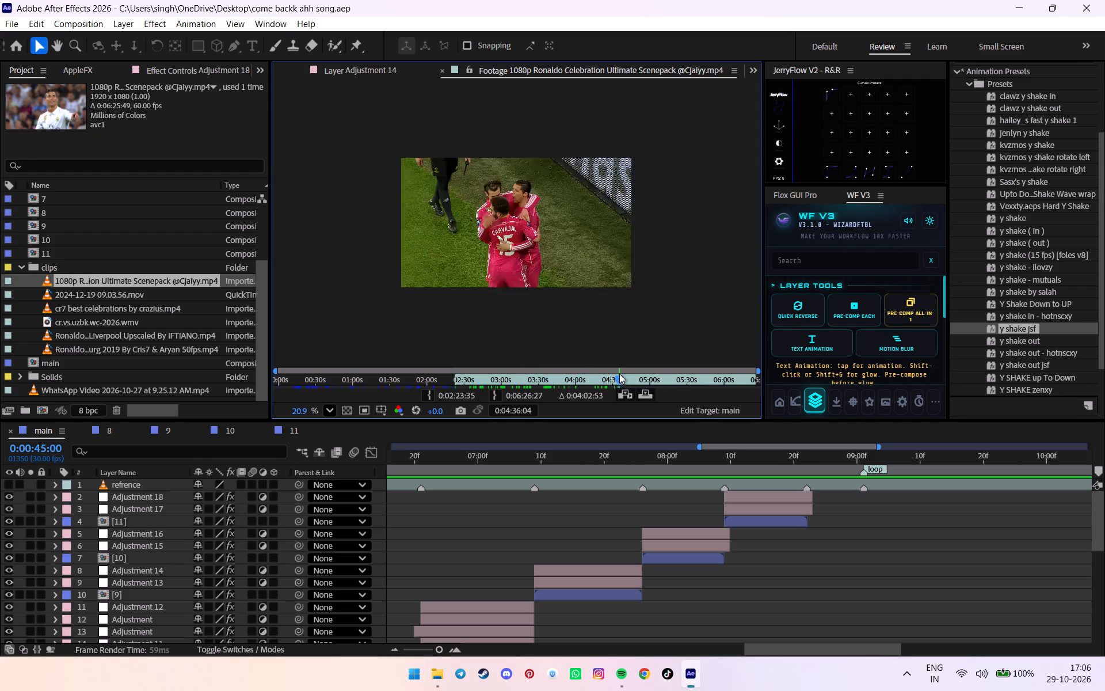
drag(619, 374, 668, 372)
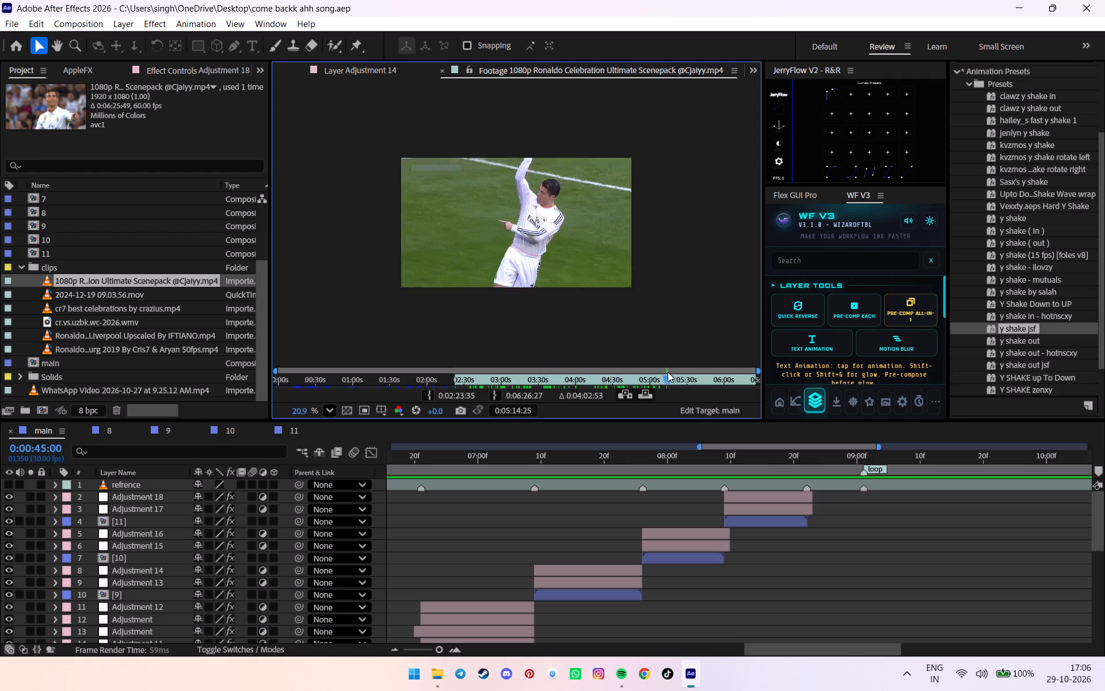
drag(668, 372, 683, 370)
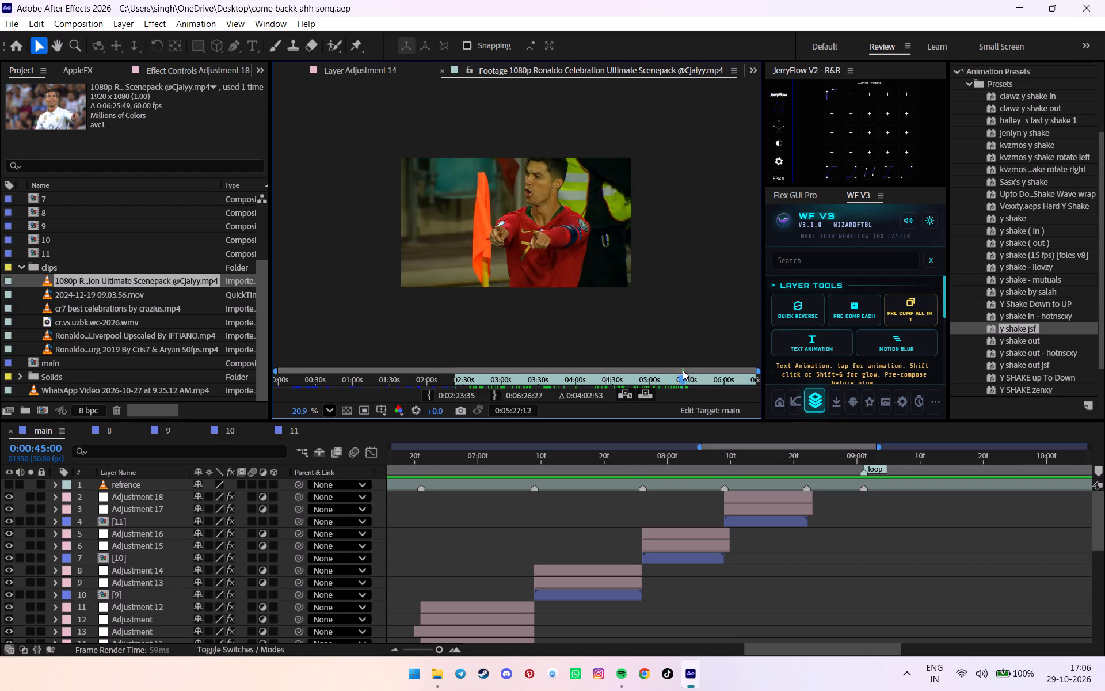
drag(683, 370, 674, 371)
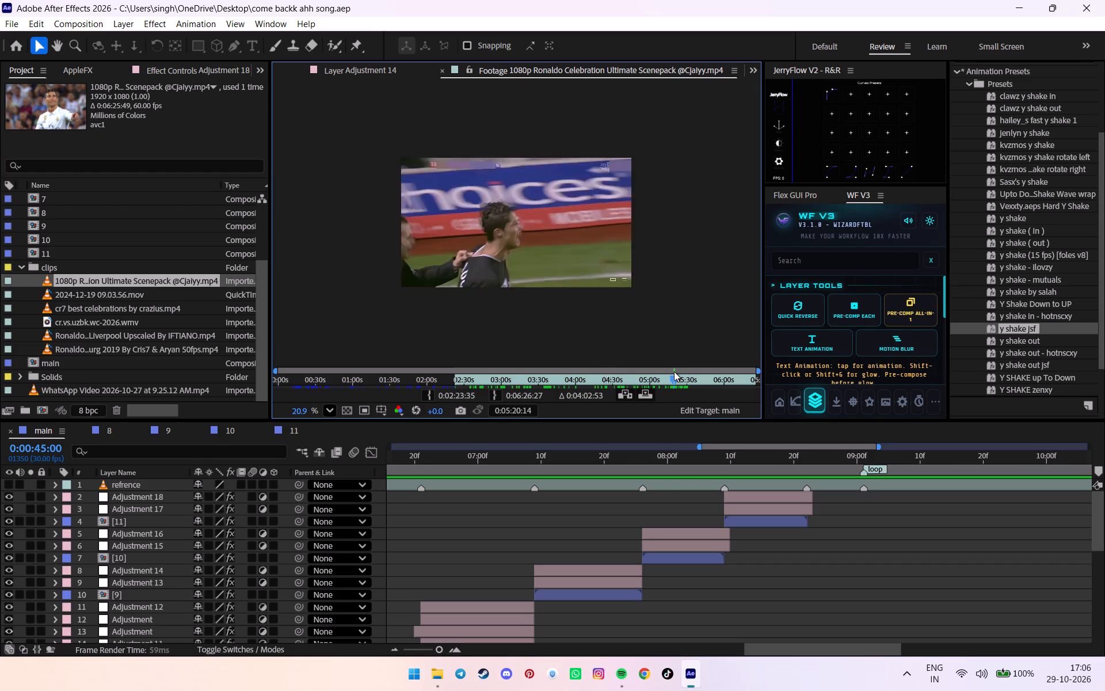
drag(674, 371, 683, 369)
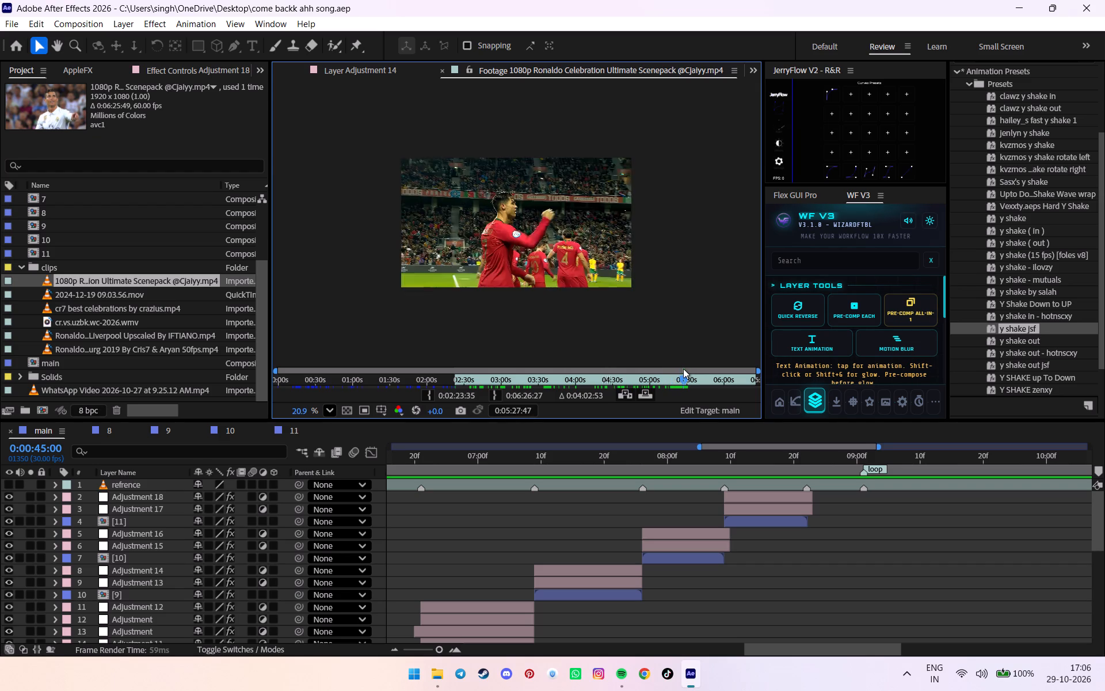
drag(683, 369, 681, 369)
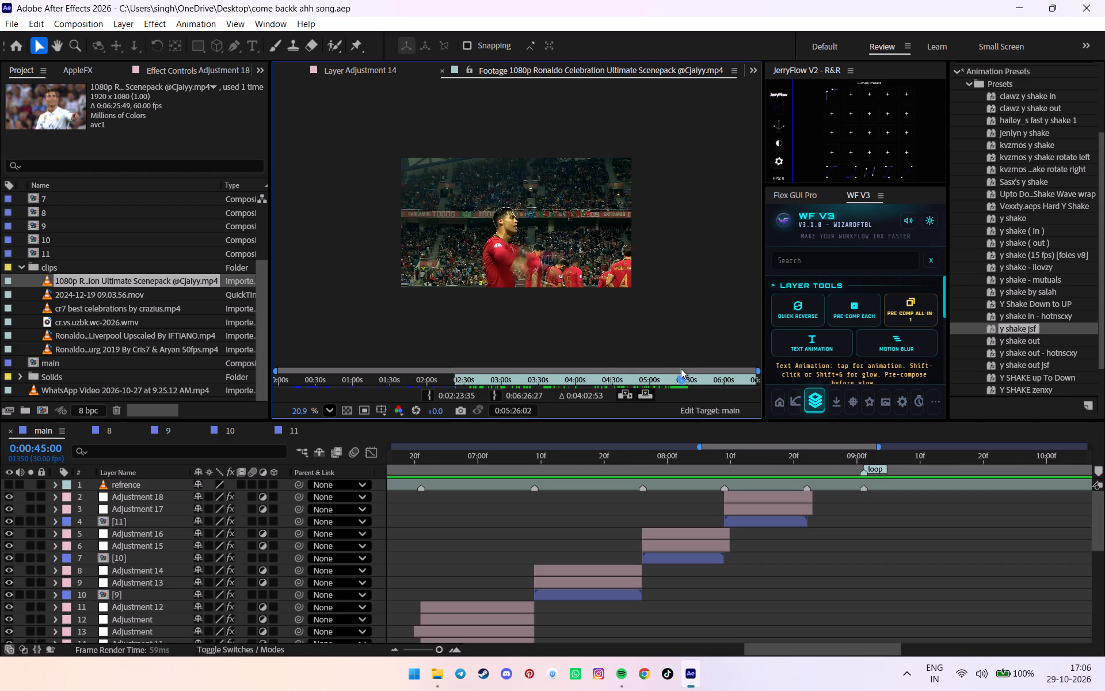
drag(681, 369, 684, 369)
Set the scenepack footage's in point to 0:05:28:22 and add it to main above clip 11's layers, starting at 0:00:08:22.
double_click(427, 393)
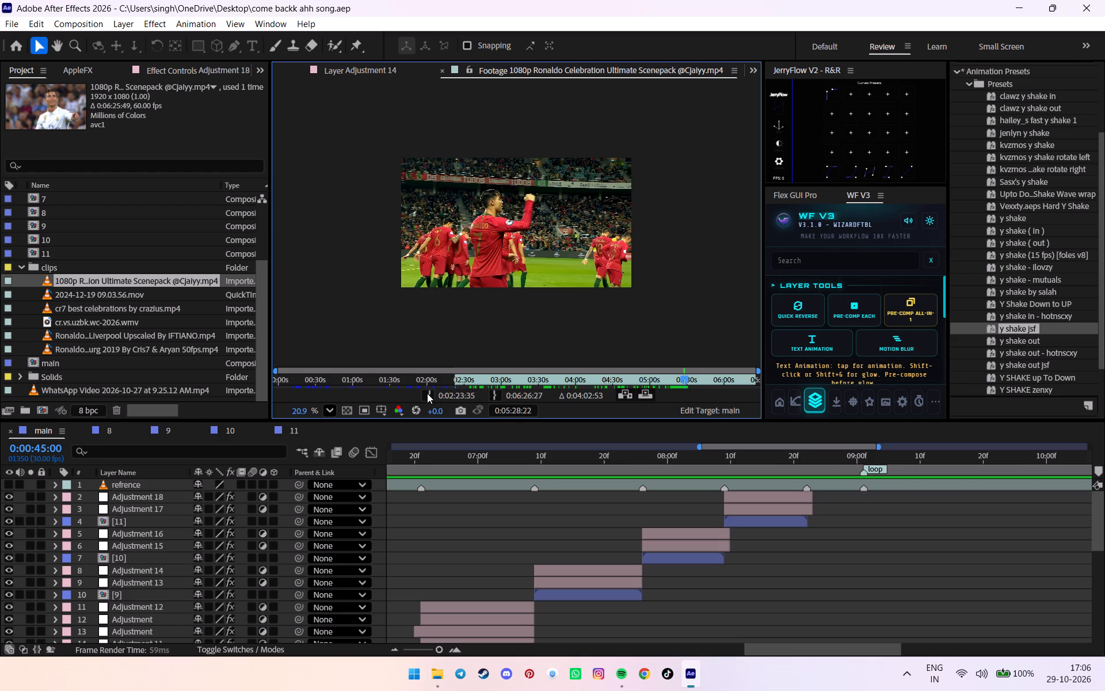
double_click(427, 394)
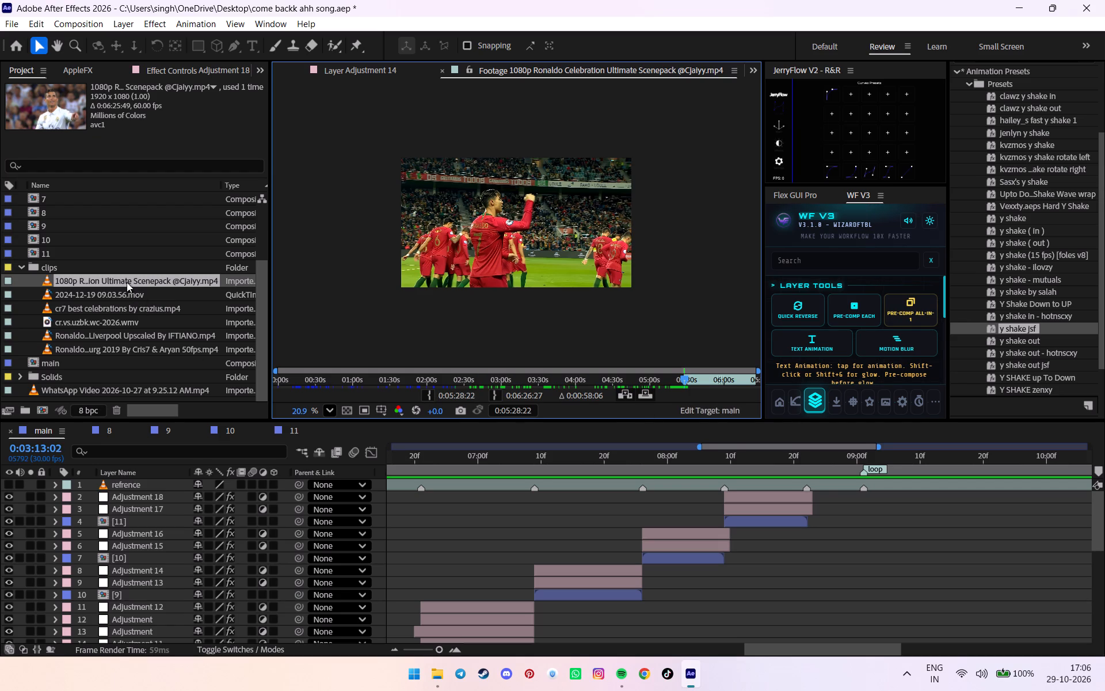
drag(127, 282, 808, 491)
At 0:00:08:22, scale the new Ronaldo clip to 39% and set its position to 237, 200.
click(803, 469)
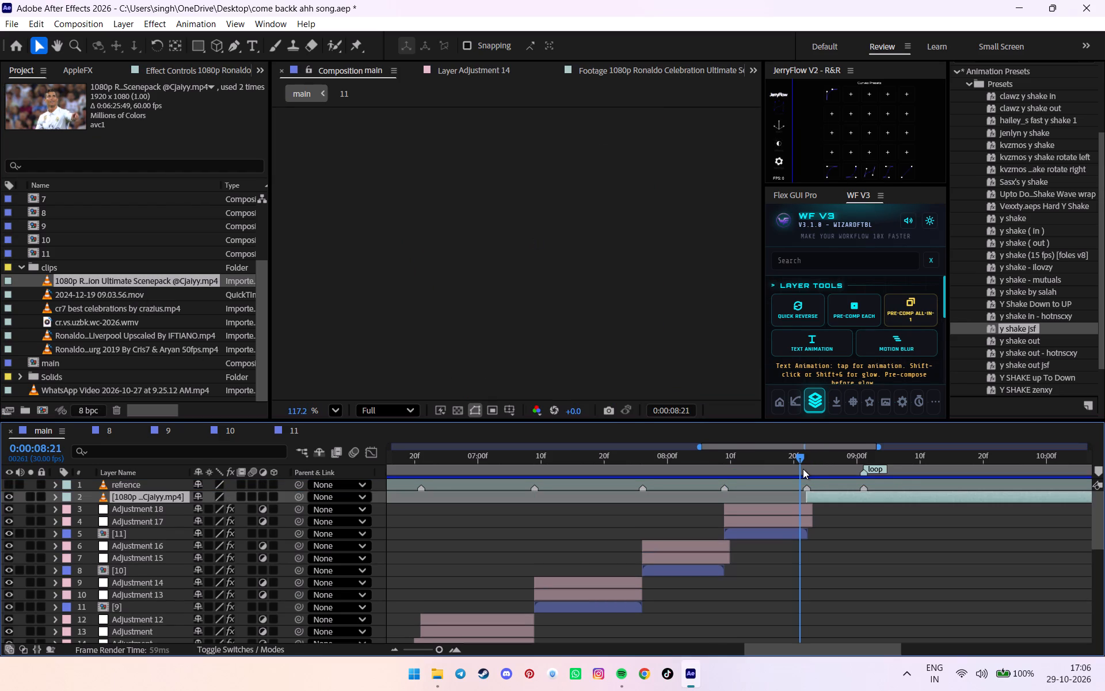
click(803, 469)
key(s)
drag(216, 512, 211, 512)
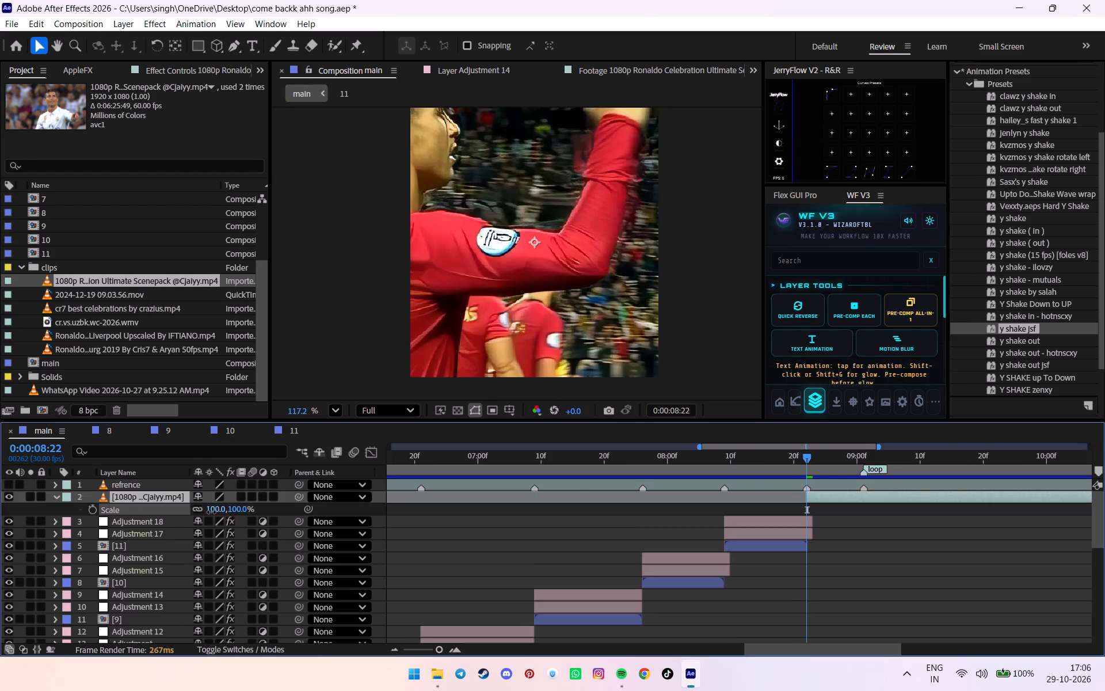
drag(211, 512, 181, 517)
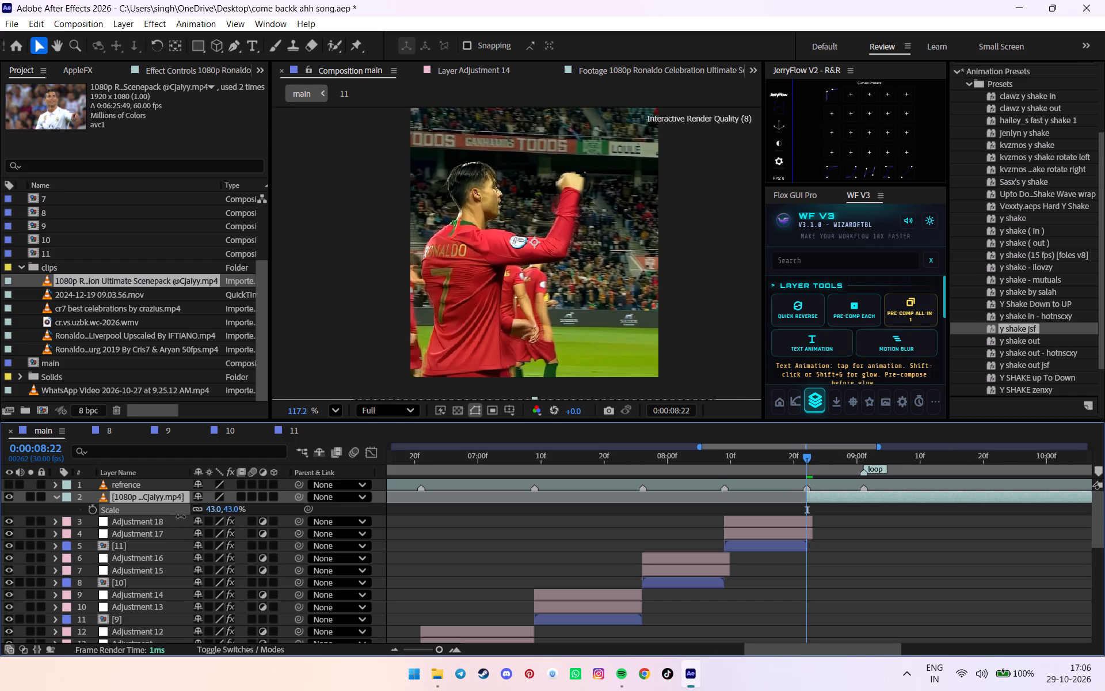
drag(181, 517, 178, 517)
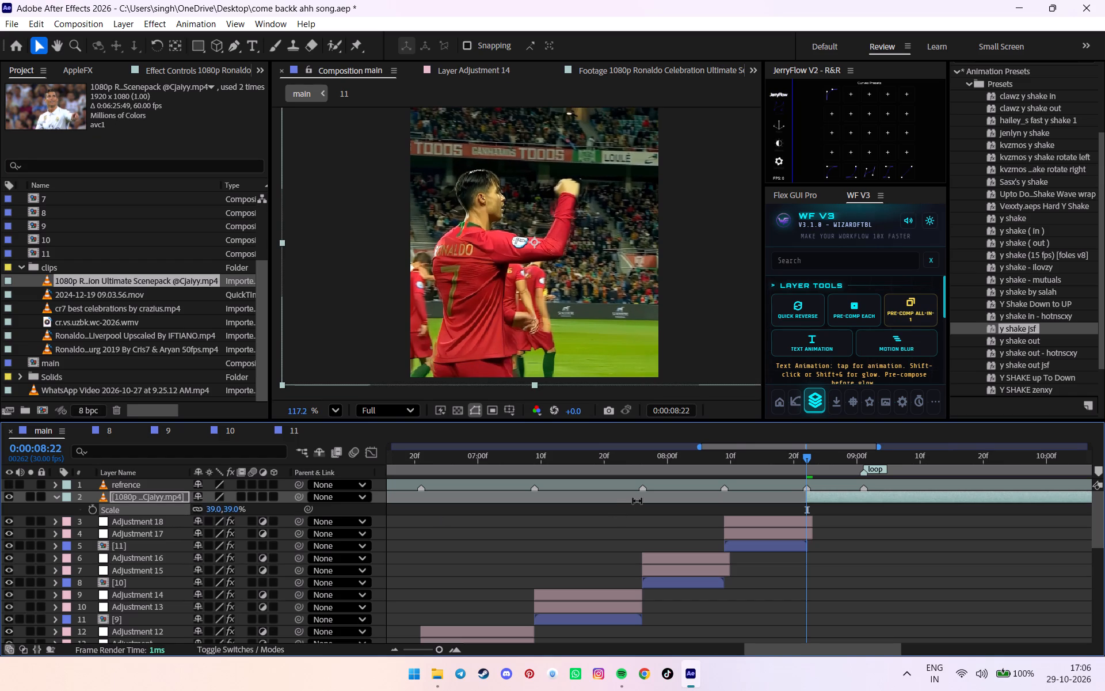
key(p)
drag(205, 508, 247, 506)
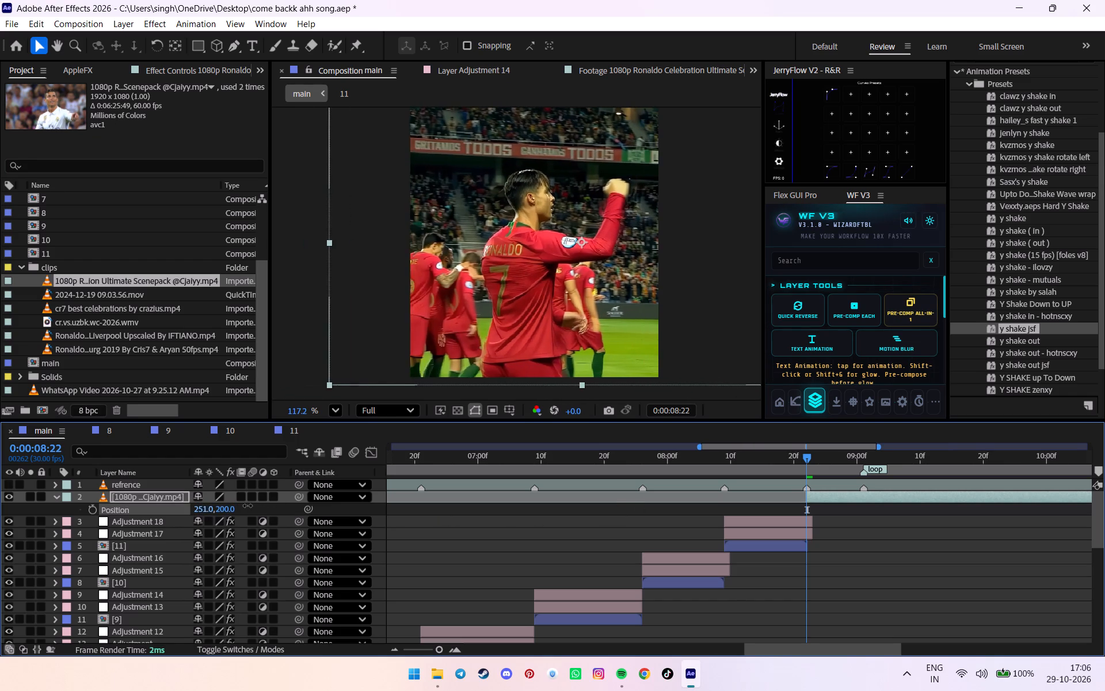
drag(247, 506, 241, 506)
Slide the Ronaldo clip earlier, trim its start to 0:00:08:22, split it at the 0:00:09:01 loop marker and delete the remainder.
alt+scroll(814, 487, up, 2)
drag(816, 457, 1017, 457)
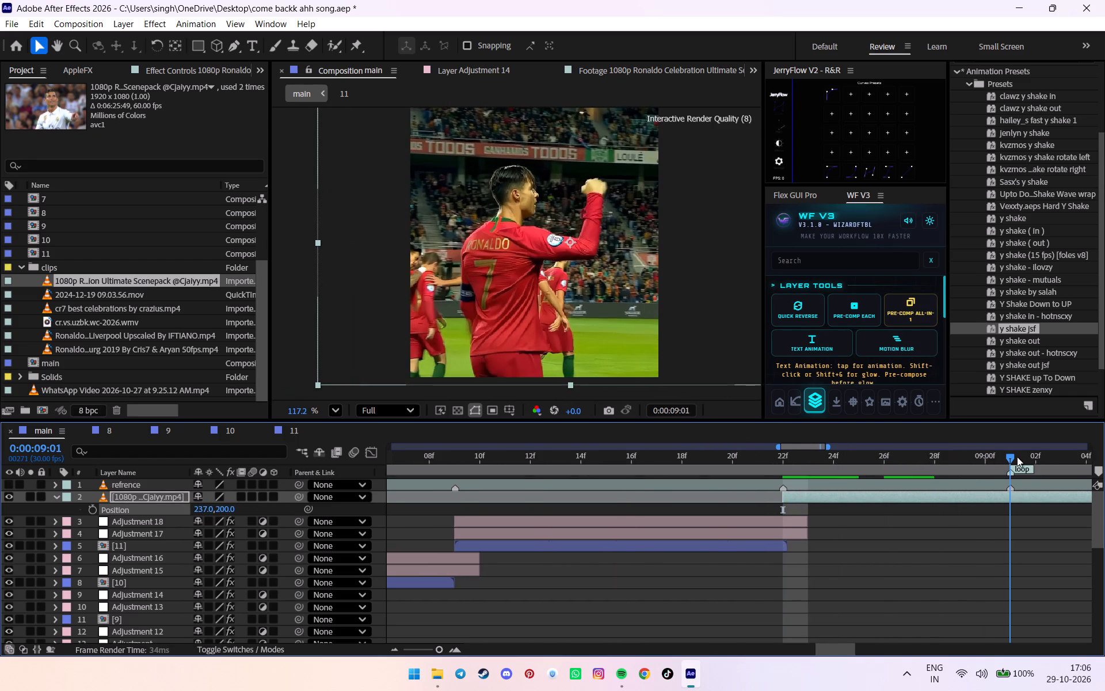
drag(1017, 457, 1018, 457)
alt+scroll(996, 489, down, 5)
drag(1008, 501, 966, 502)
alt+scroll(967, 505, down, 2)
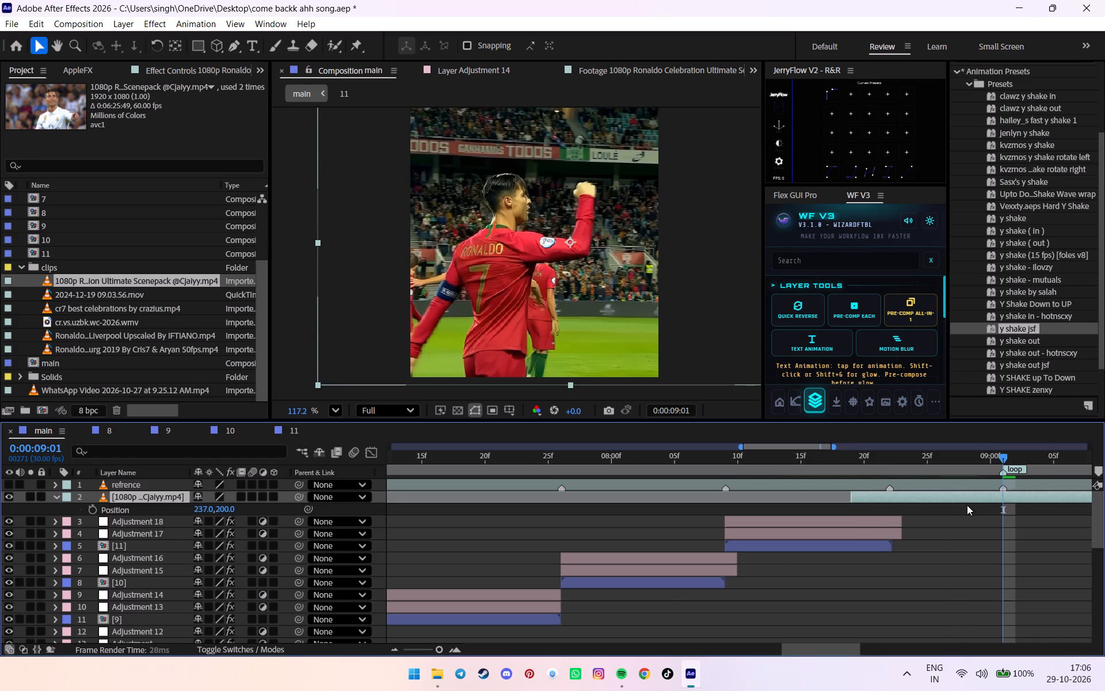
alt+scroll(967, 505, down, 3)
alt+scroll(812, 499, up, 3)
drag(859, 498, 806, 500)
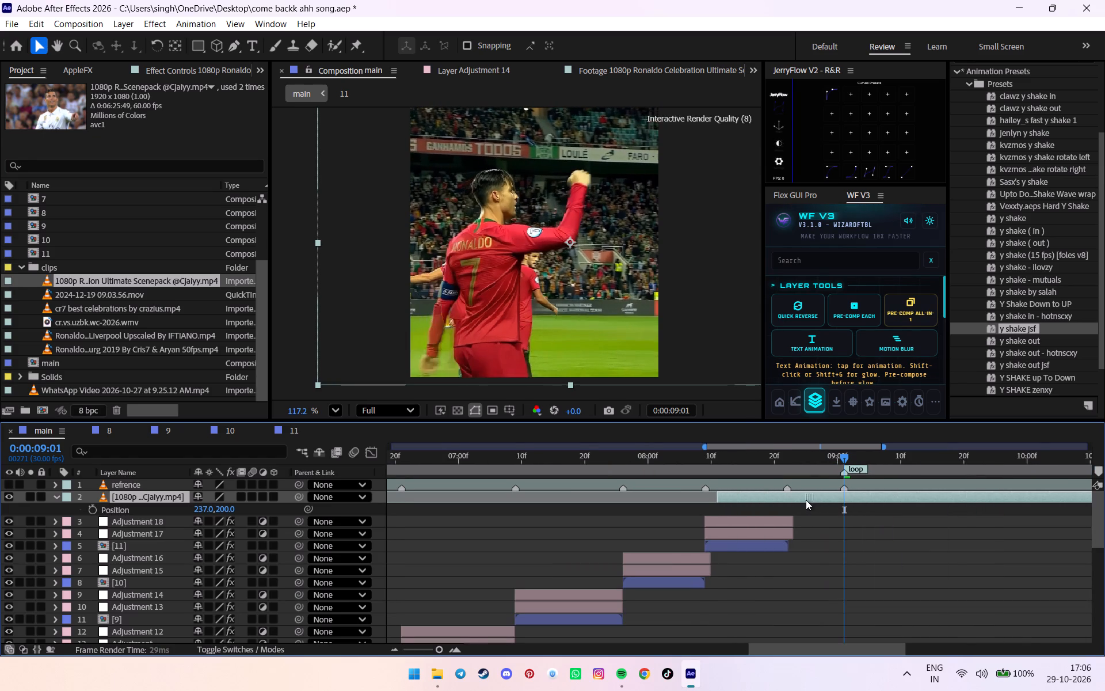
drag(806, 500, 798, 500)
drag(704, 498, 783, 497)
key(ctrl+shift+d)
key(Delete)
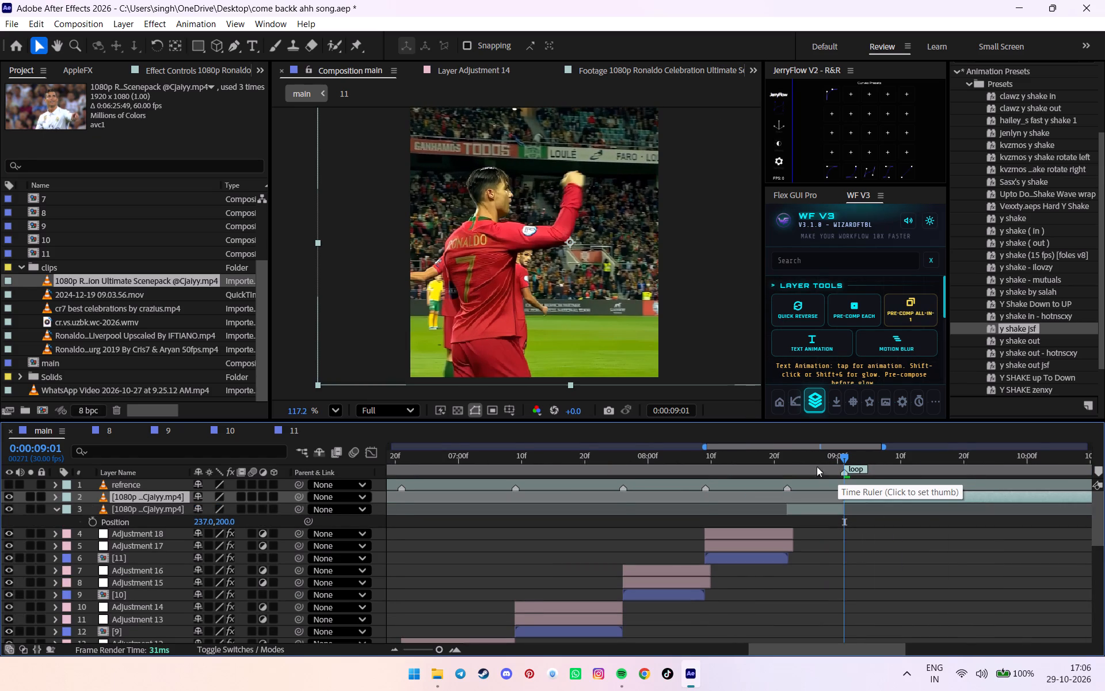
Adjust the trimmed clip so it spans 0:00:08:22 to 0:00:09:01, and return to the main composition view.
click(785, 472)
click(799, 495)
drag(783, 499, 773, 499)
drag(784, 499, 801, 498)
drag(799, 497, 811, 496)
drag(858, 497, 845, 497)
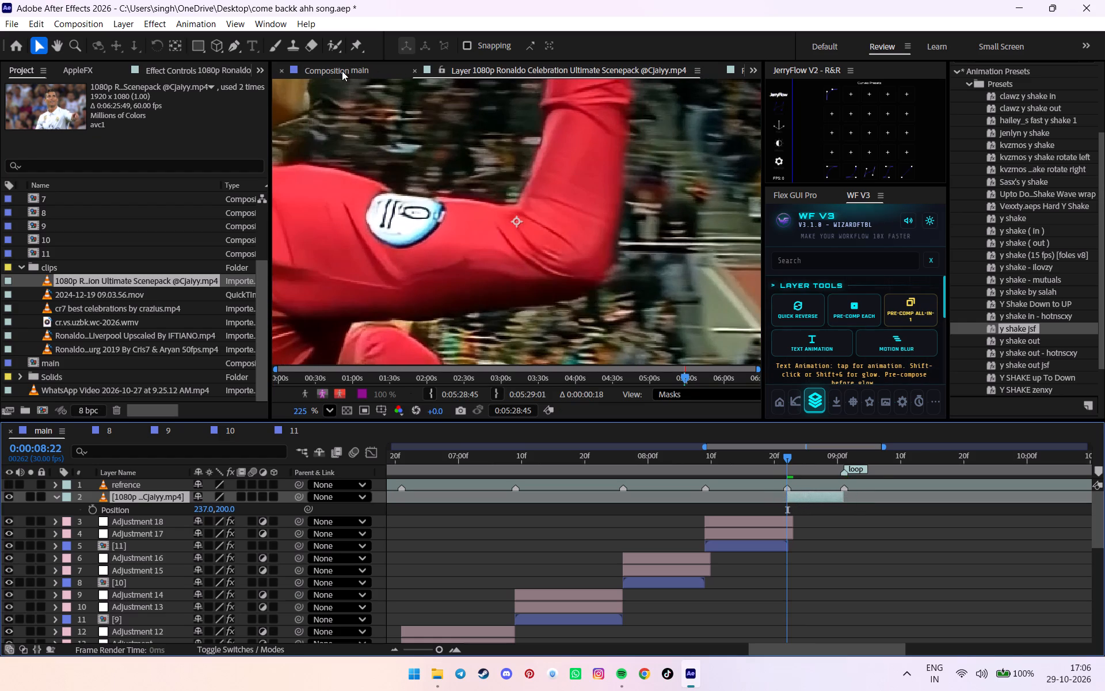
click(342, 71)
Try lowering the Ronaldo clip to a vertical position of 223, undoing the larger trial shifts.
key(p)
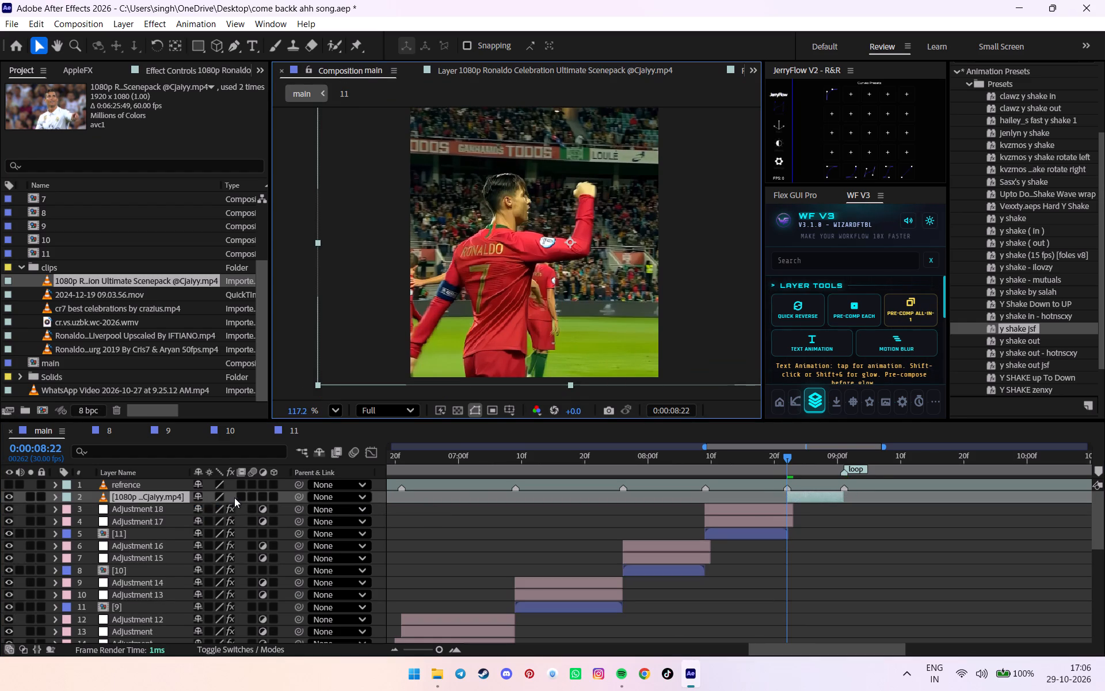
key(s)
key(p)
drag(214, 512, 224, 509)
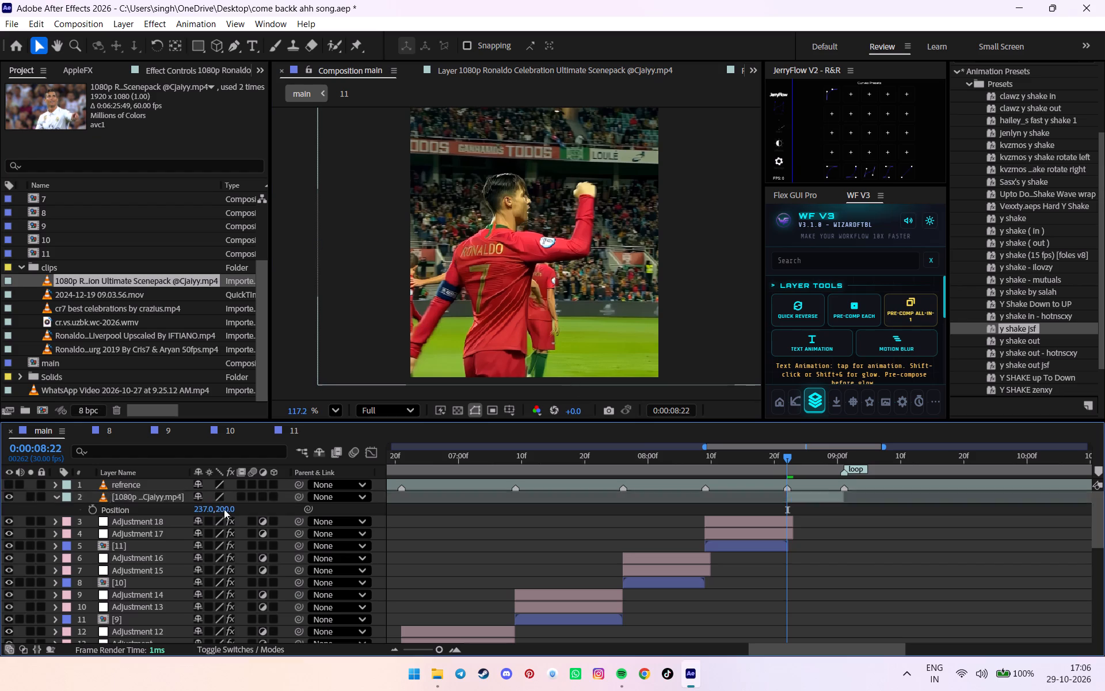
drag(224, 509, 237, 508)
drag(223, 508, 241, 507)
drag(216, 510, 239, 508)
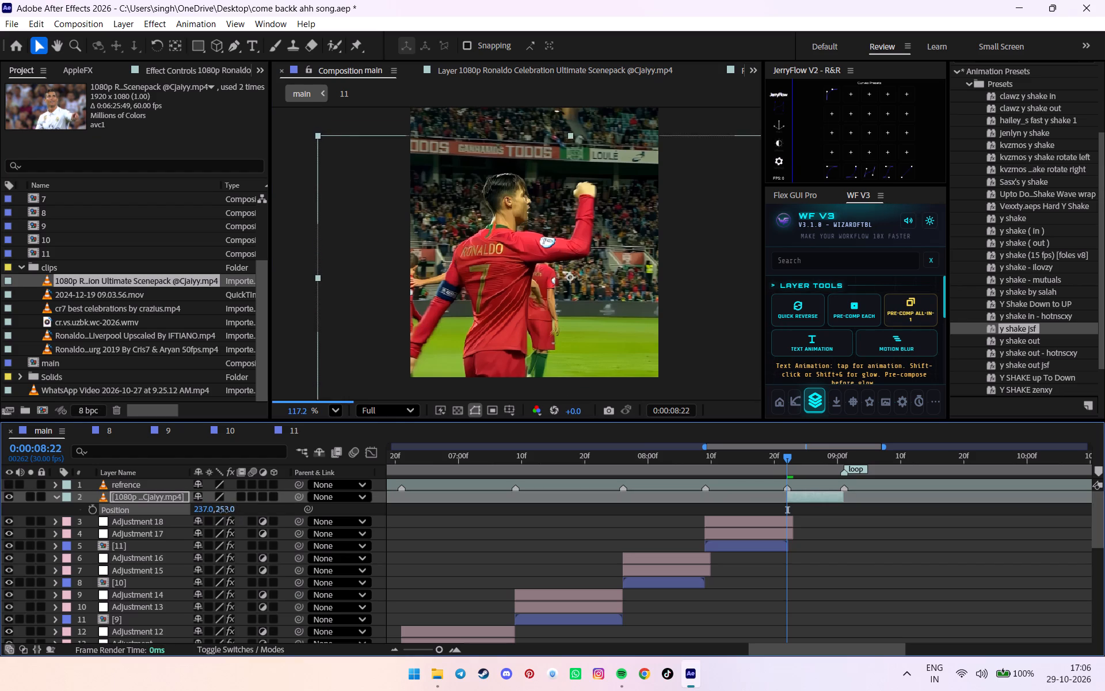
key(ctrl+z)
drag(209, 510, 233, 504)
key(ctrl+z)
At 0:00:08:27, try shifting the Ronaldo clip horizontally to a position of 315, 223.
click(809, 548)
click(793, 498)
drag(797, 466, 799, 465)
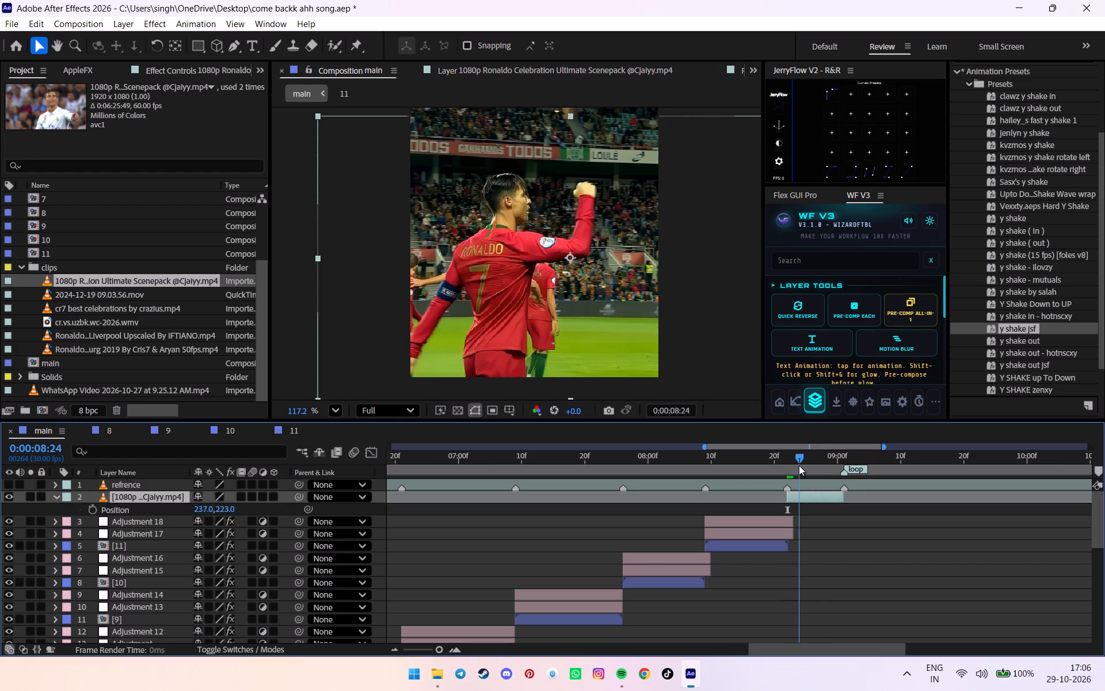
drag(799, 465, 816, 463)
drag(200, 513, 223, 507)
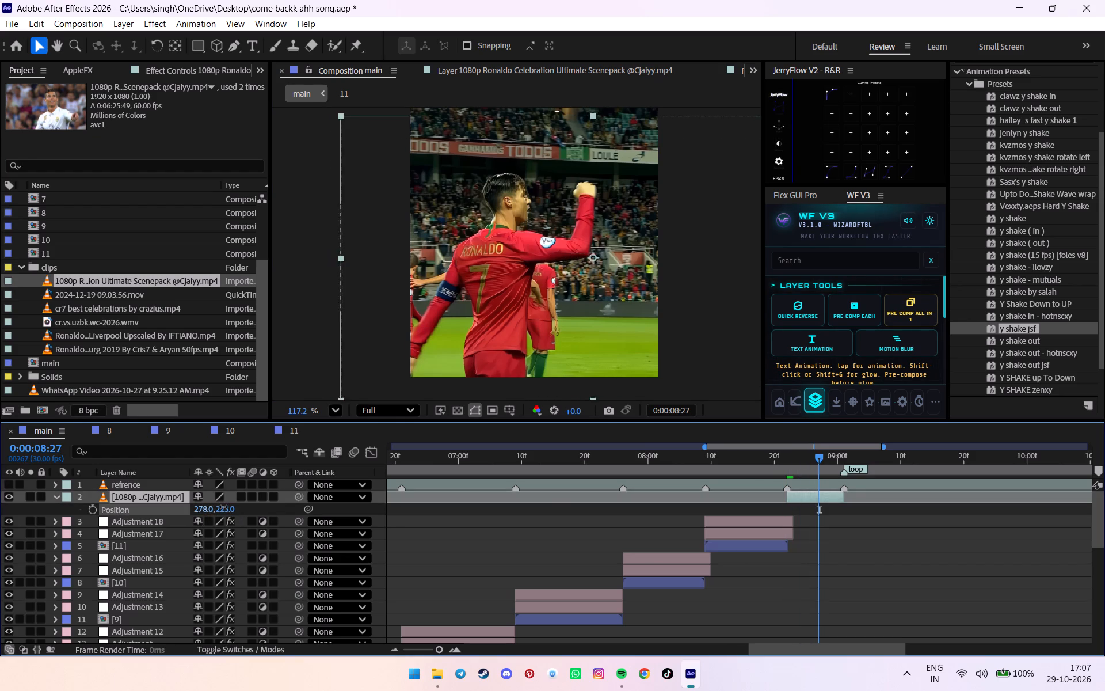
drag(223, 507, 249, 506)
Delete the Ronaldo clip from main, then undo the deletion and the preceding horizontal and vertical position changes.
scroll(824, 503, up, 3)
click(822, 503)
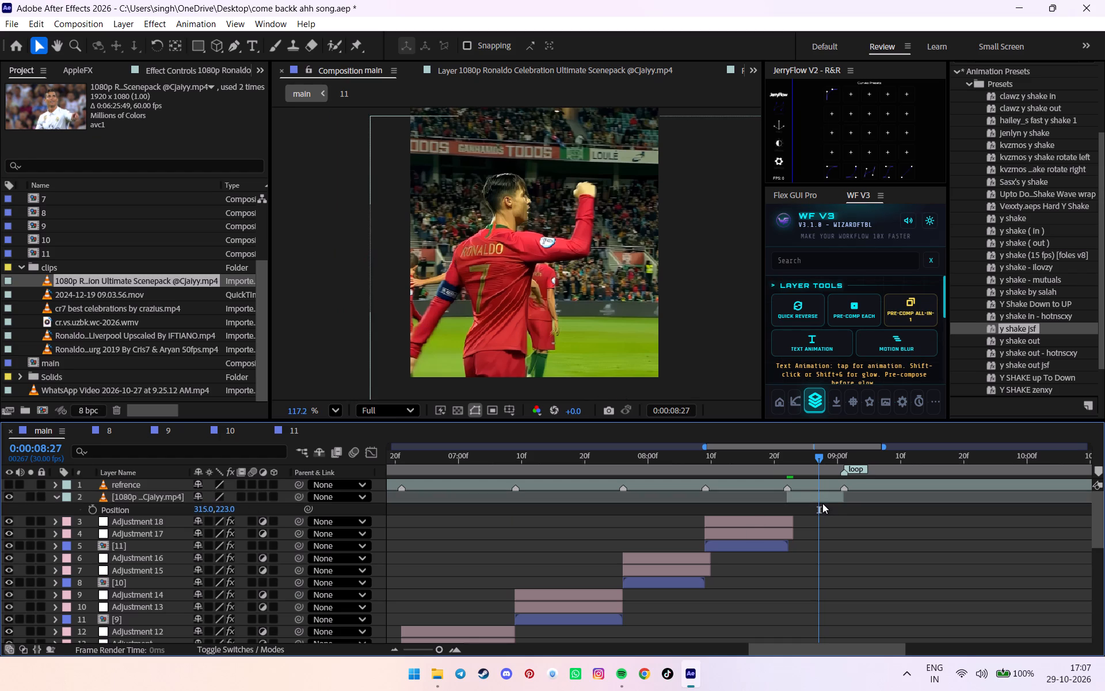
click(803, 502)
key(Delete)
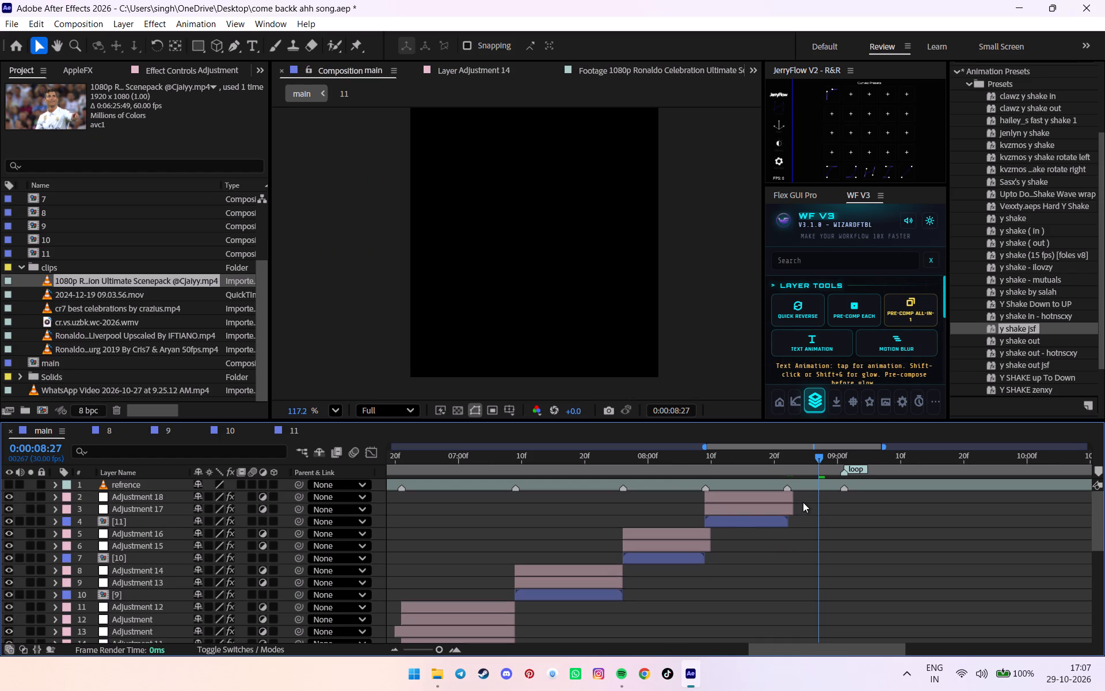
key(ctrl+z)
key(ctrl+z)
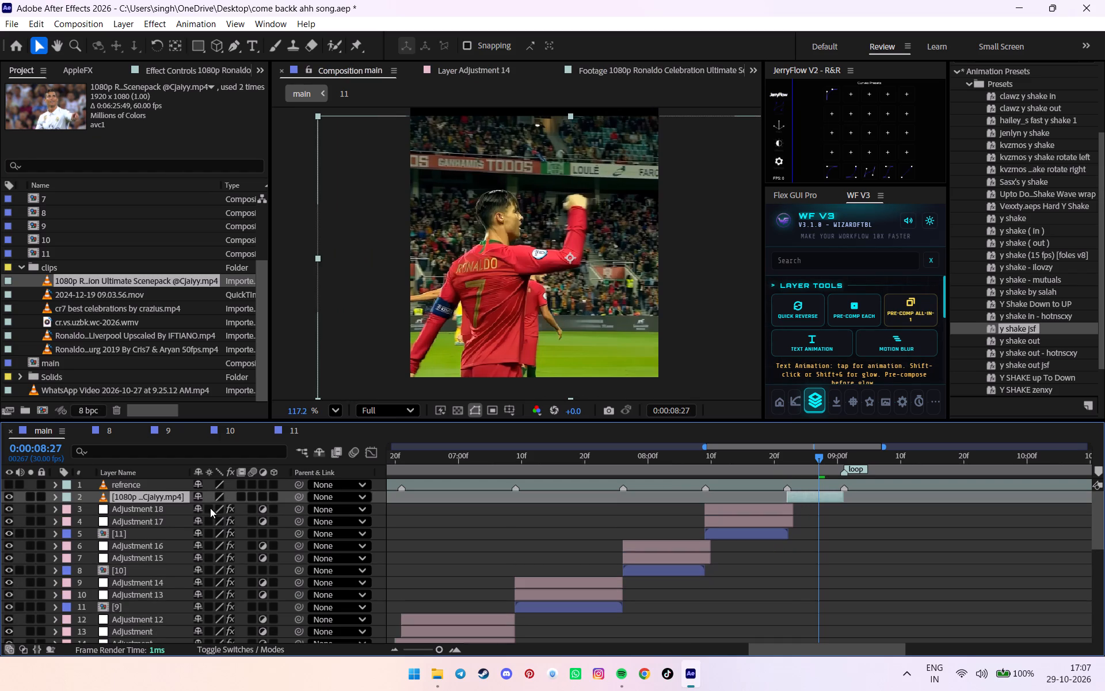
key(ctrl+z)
Set the Ronaldo clip's position to 261, 200 at 0:00:08:22.
key(p)
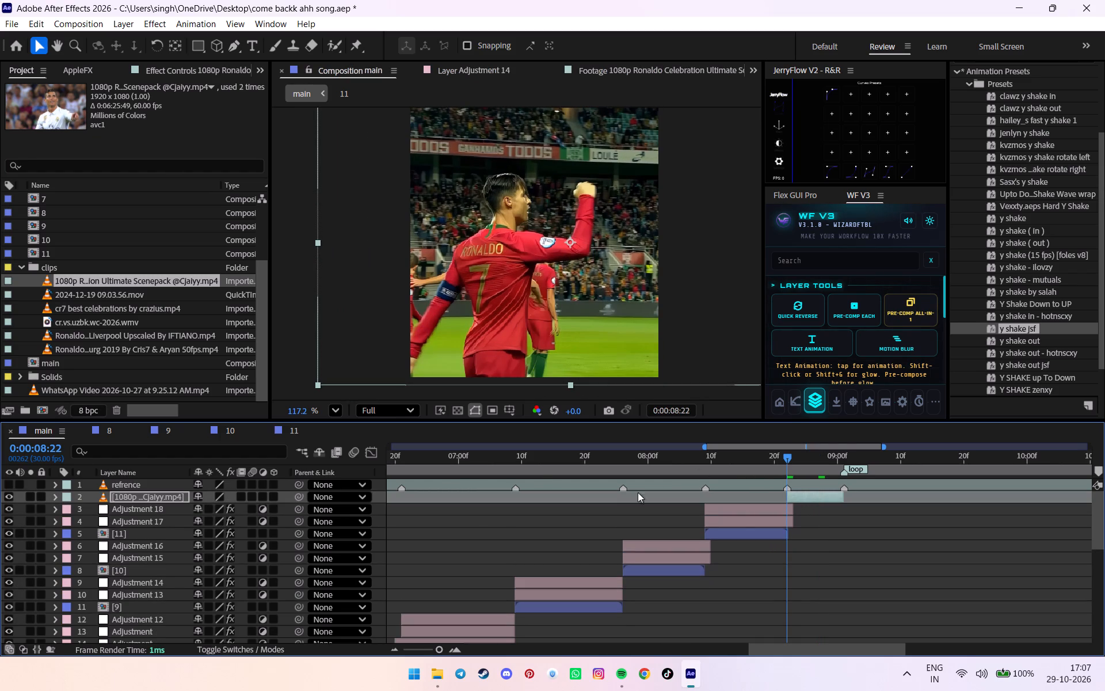
drag(206, 512, 217, 506)
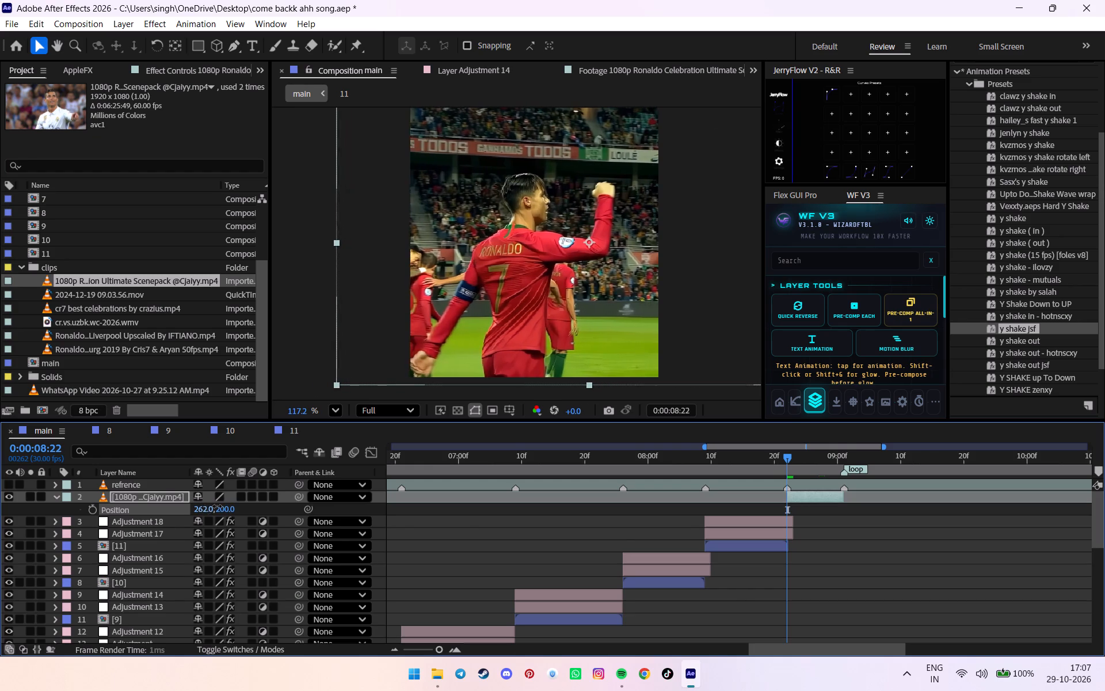
drag(217, 506, 216, 506)
Pre-compose the framed Ronaldo celebration clip in main with the Pre-comp Each layer tool.
click(879, 302)
click(795, 497)
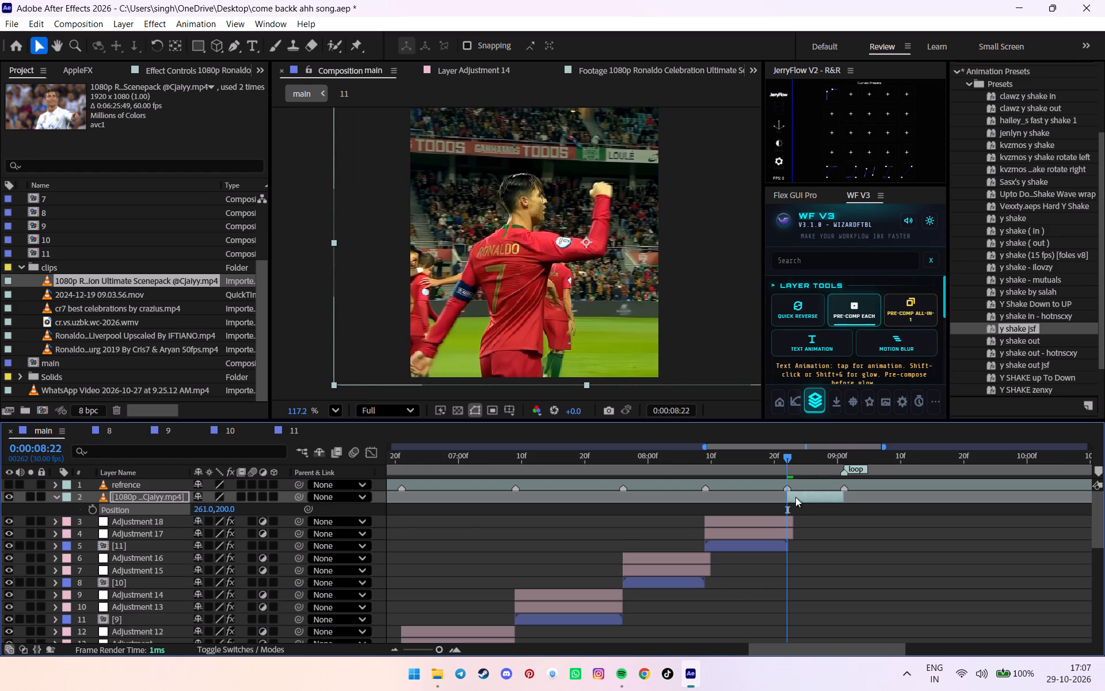
Paste the Twixtor Pro effect onto comp 12 and compress its Speed % keyframes to fit within the clip.
click(795, 497)
key(ctrl+v)
key(u)
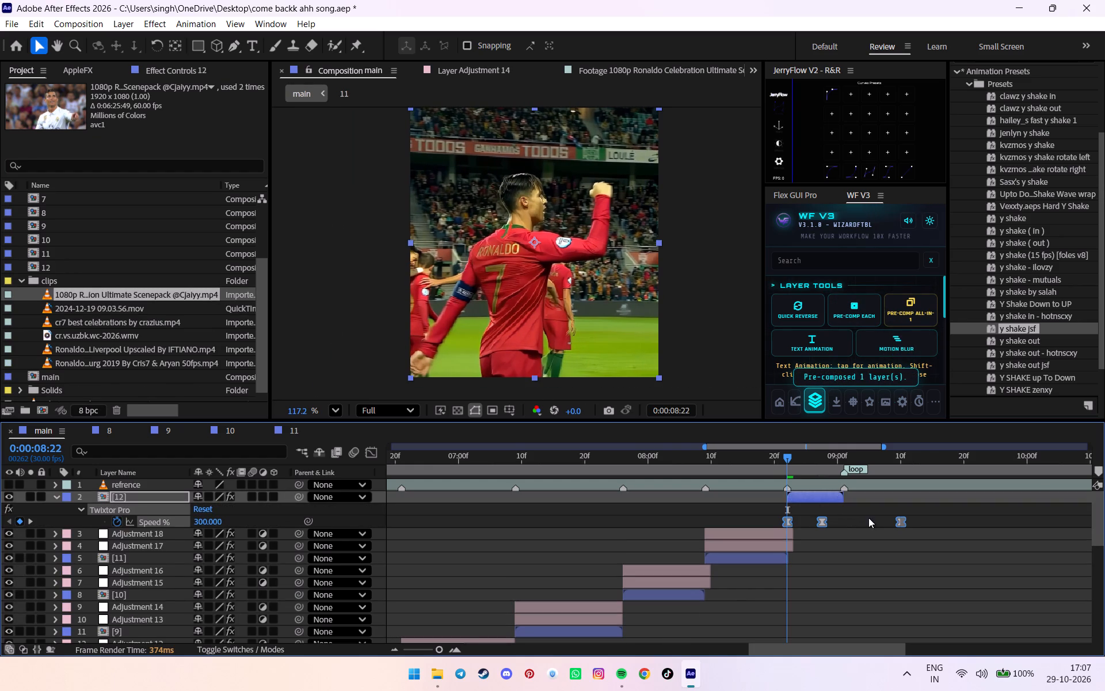
alt+drag(900, 523, 839, 512)
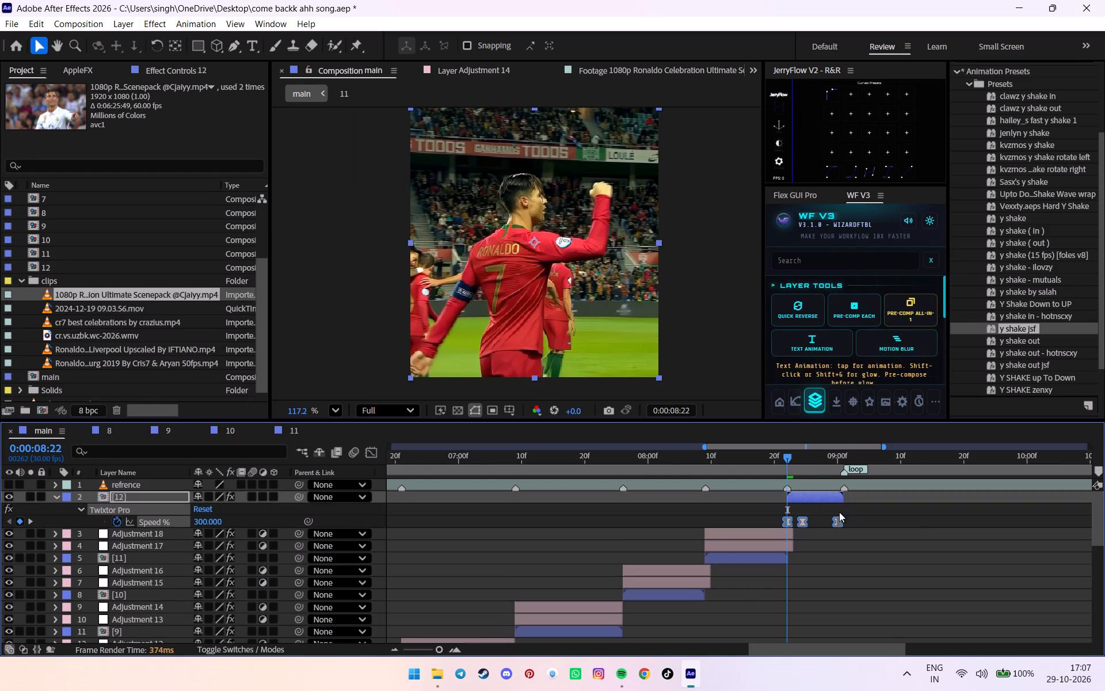
alt+click(838, 523)
key(u)
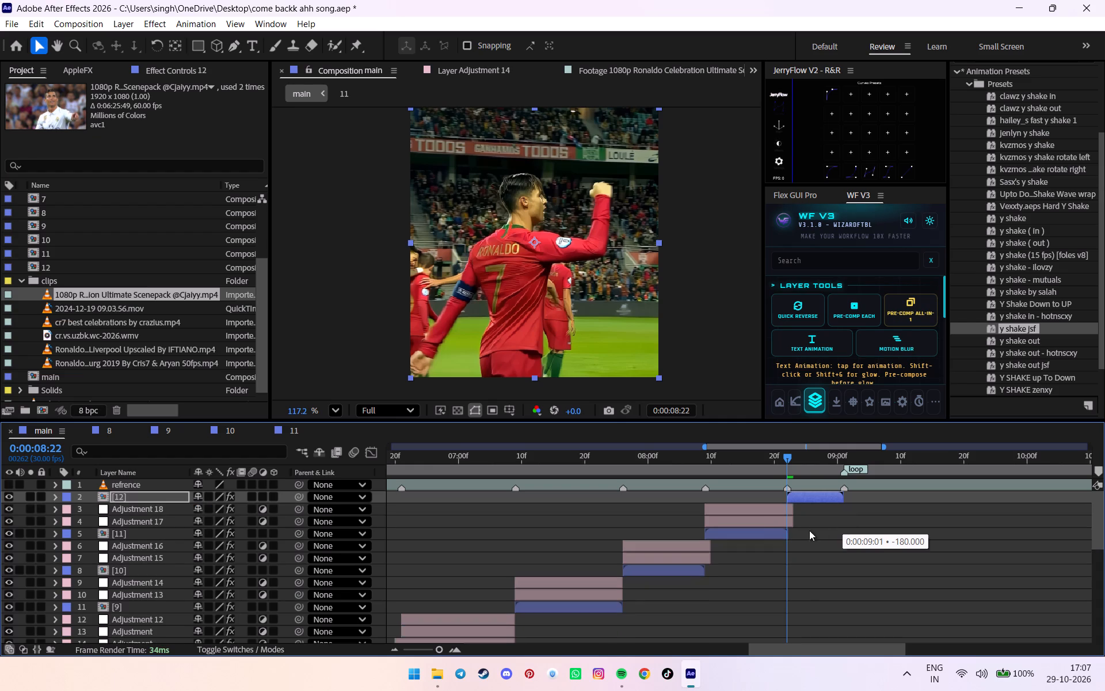
Duplicate Adjustment 17 and 18 above comp 12, starting at 0:00:08:22 and trimmed to end at the loop marker.
click(757, 523)
ctrl+click(755, 510)
key(ctrl+d)
drag(163, 504, 157, 491)
drag(731, 500, 811, 492)
drag(874, 498, 844, 503)
Compress the effect keyframes of Adjustment 20 and Adjustment 19 so they all fall within the shot before the loop marker.
key(u)
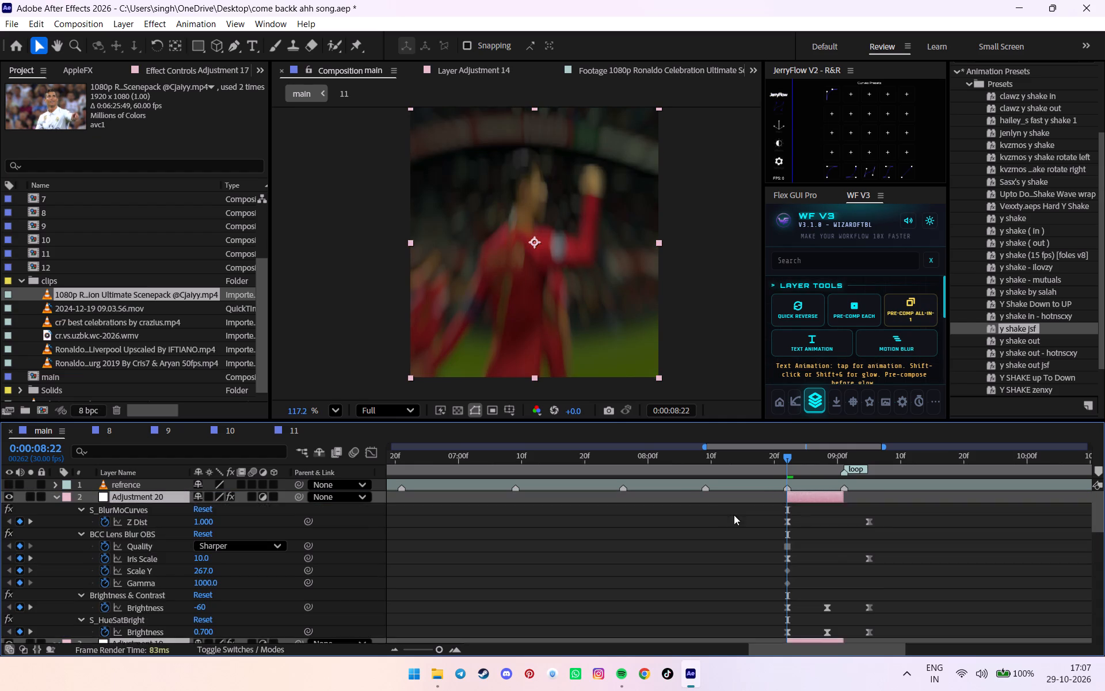
drag(723, 509, 920, 673)
scroll(884, 642, down, 2)
alt+drag(871, 561, 859, 559)
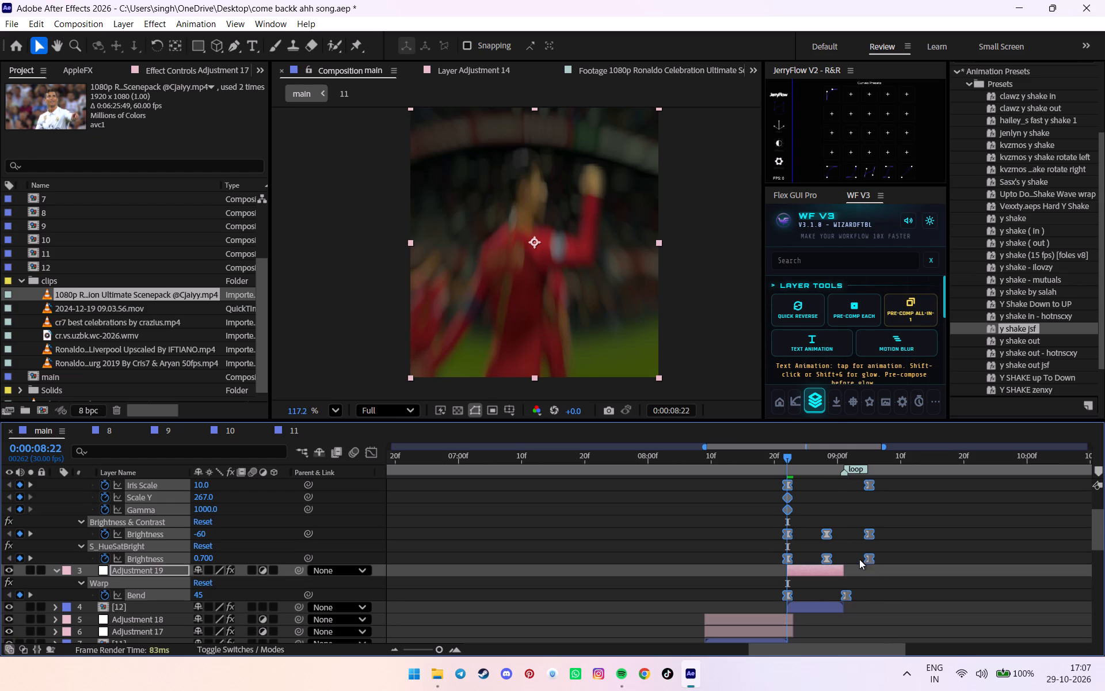
alt+drag(859, 559, 843, 559)
alt+scroll(844, 558, up, 2)
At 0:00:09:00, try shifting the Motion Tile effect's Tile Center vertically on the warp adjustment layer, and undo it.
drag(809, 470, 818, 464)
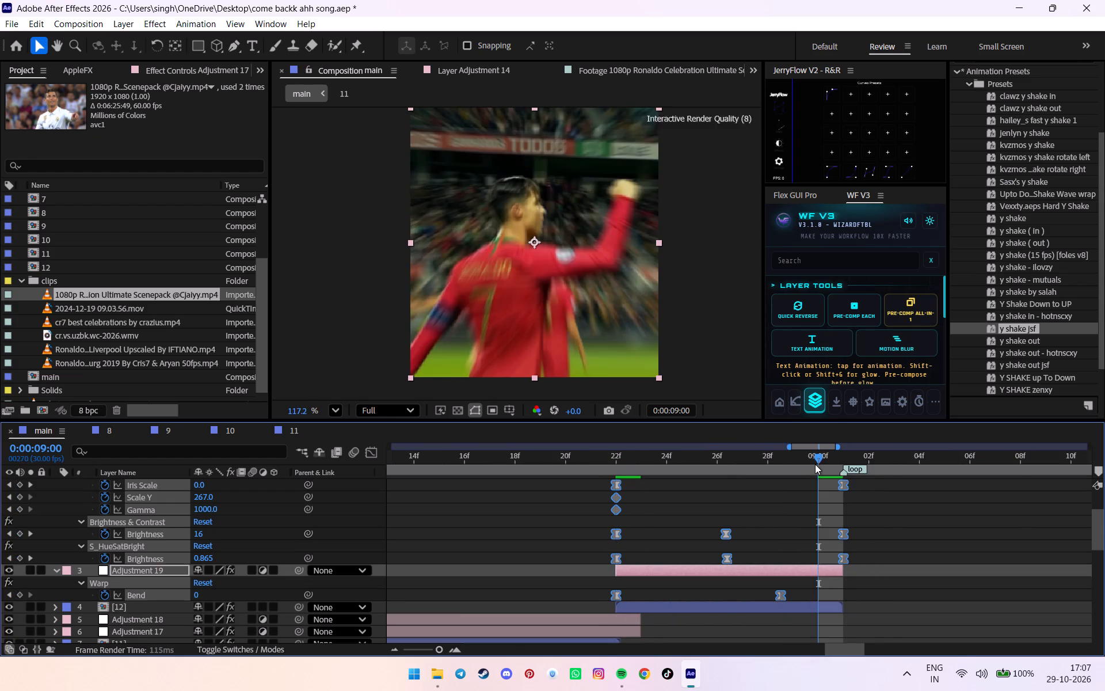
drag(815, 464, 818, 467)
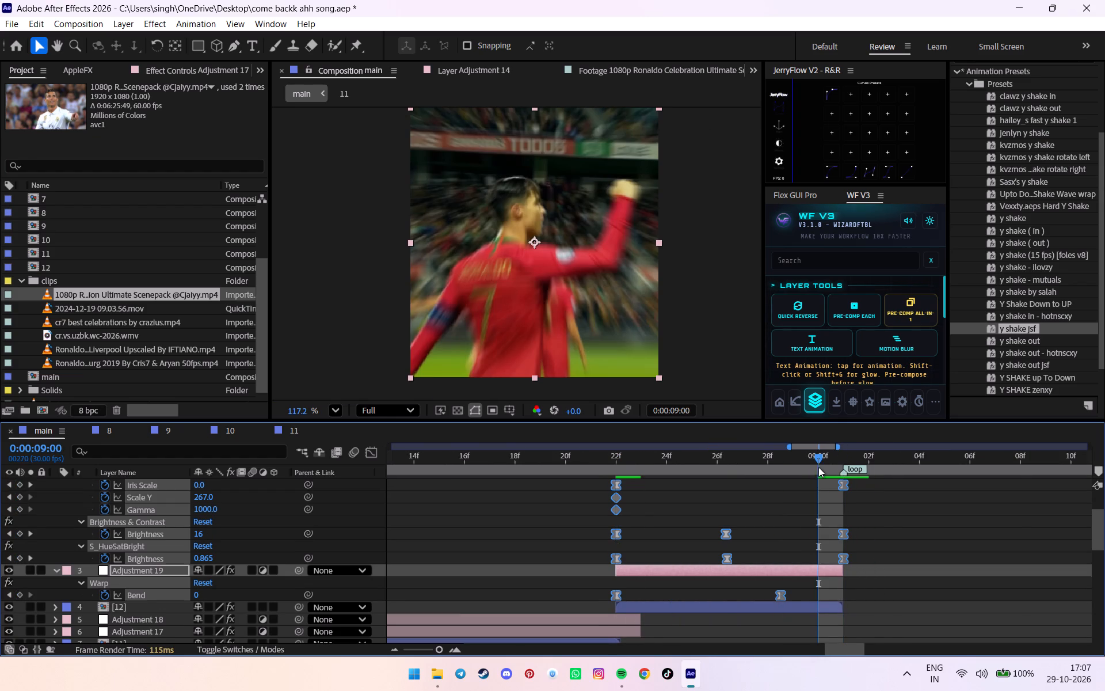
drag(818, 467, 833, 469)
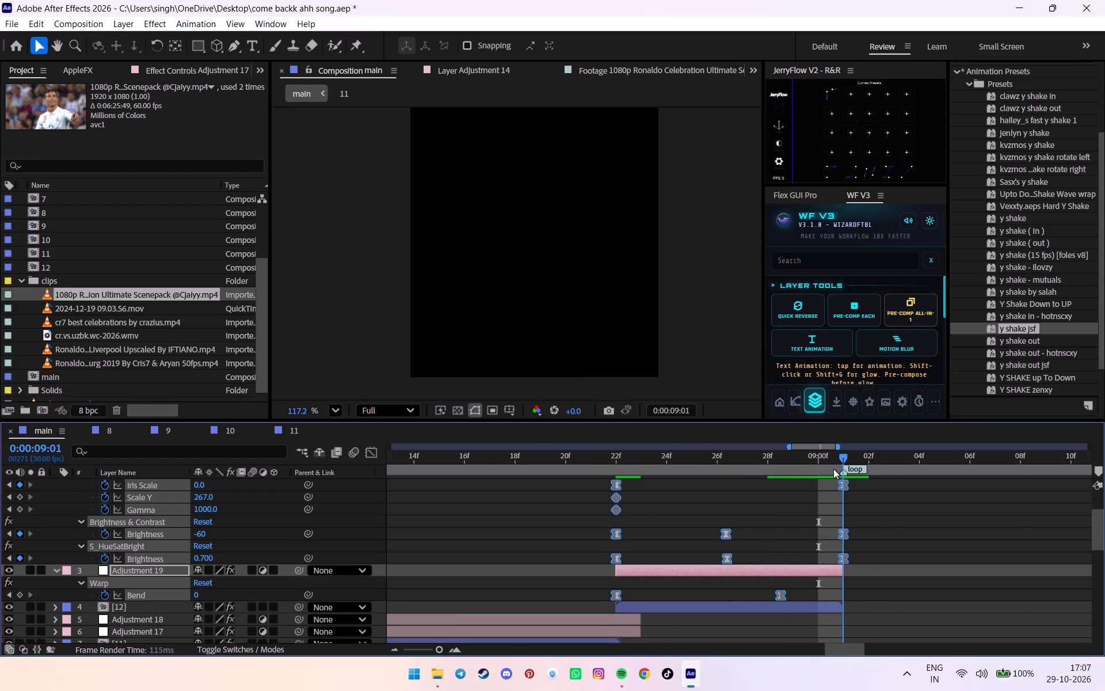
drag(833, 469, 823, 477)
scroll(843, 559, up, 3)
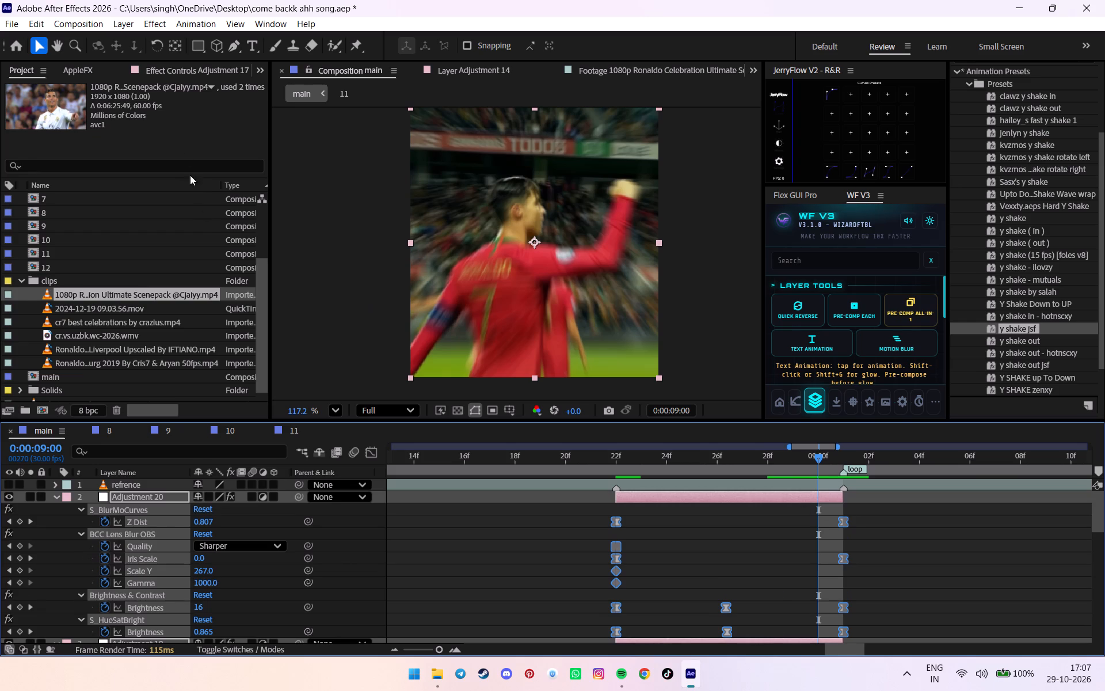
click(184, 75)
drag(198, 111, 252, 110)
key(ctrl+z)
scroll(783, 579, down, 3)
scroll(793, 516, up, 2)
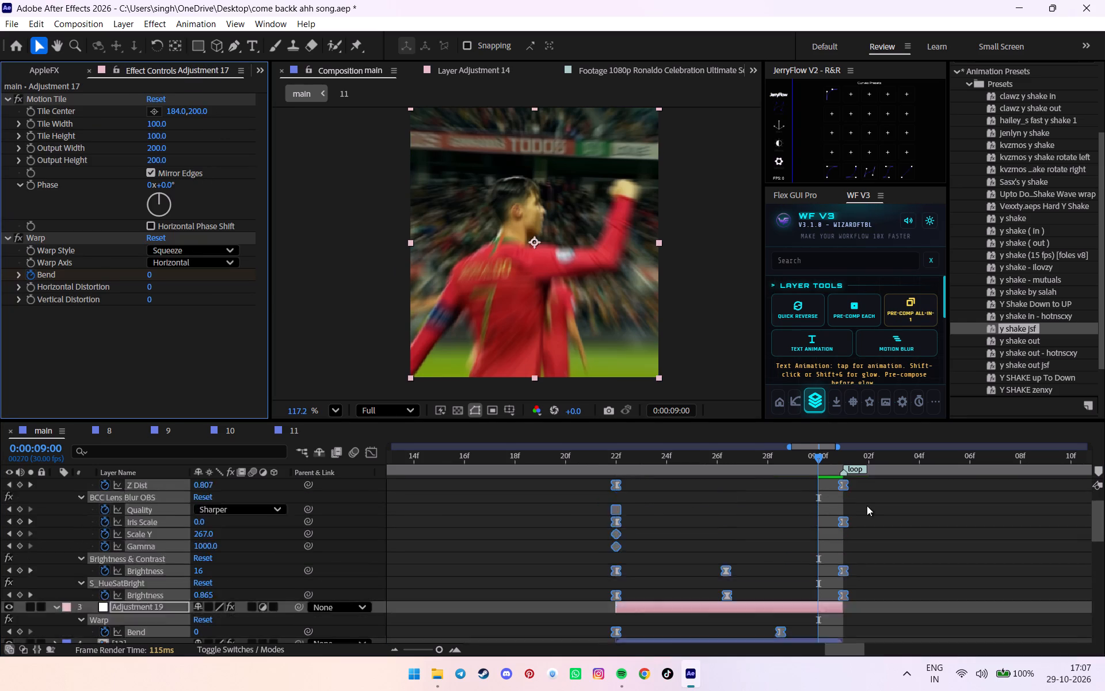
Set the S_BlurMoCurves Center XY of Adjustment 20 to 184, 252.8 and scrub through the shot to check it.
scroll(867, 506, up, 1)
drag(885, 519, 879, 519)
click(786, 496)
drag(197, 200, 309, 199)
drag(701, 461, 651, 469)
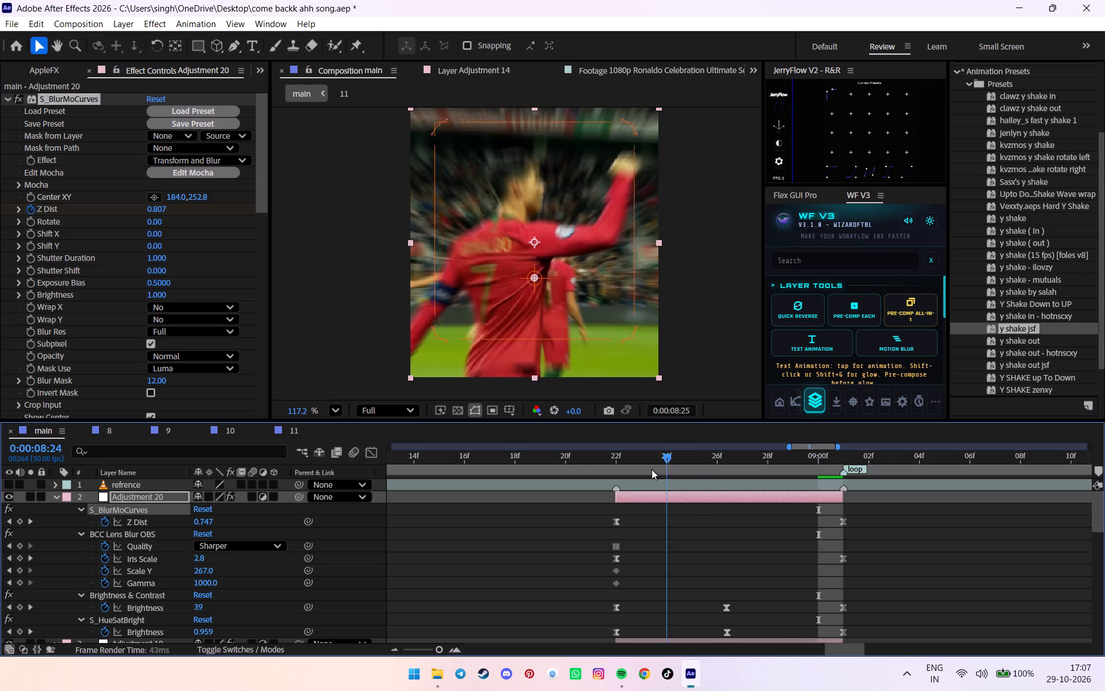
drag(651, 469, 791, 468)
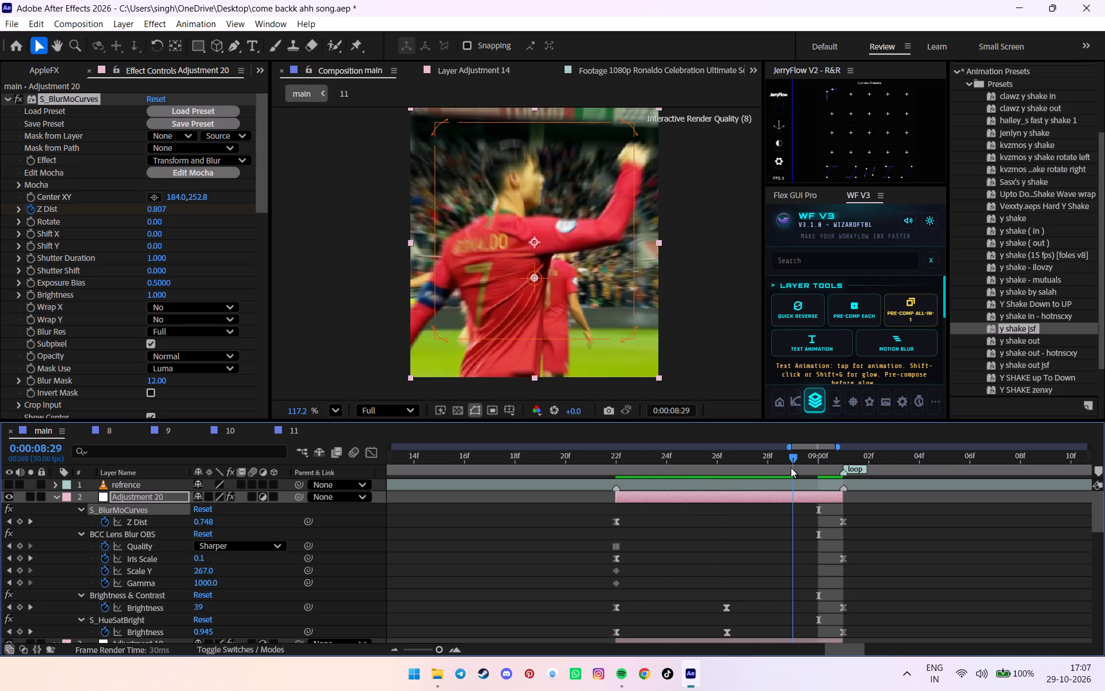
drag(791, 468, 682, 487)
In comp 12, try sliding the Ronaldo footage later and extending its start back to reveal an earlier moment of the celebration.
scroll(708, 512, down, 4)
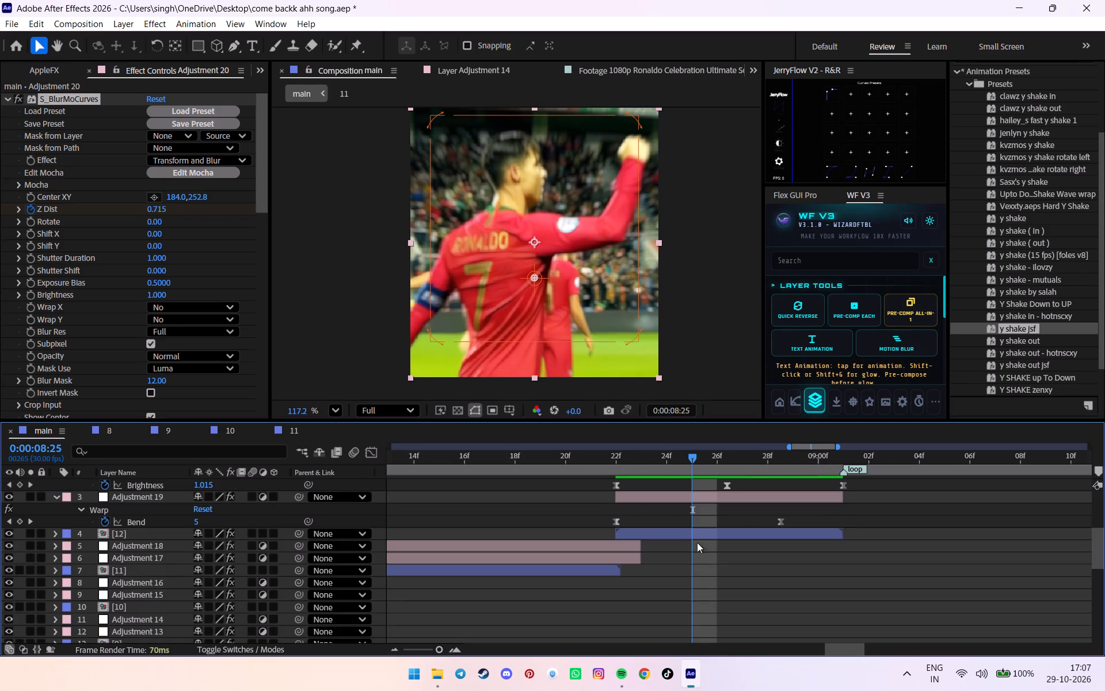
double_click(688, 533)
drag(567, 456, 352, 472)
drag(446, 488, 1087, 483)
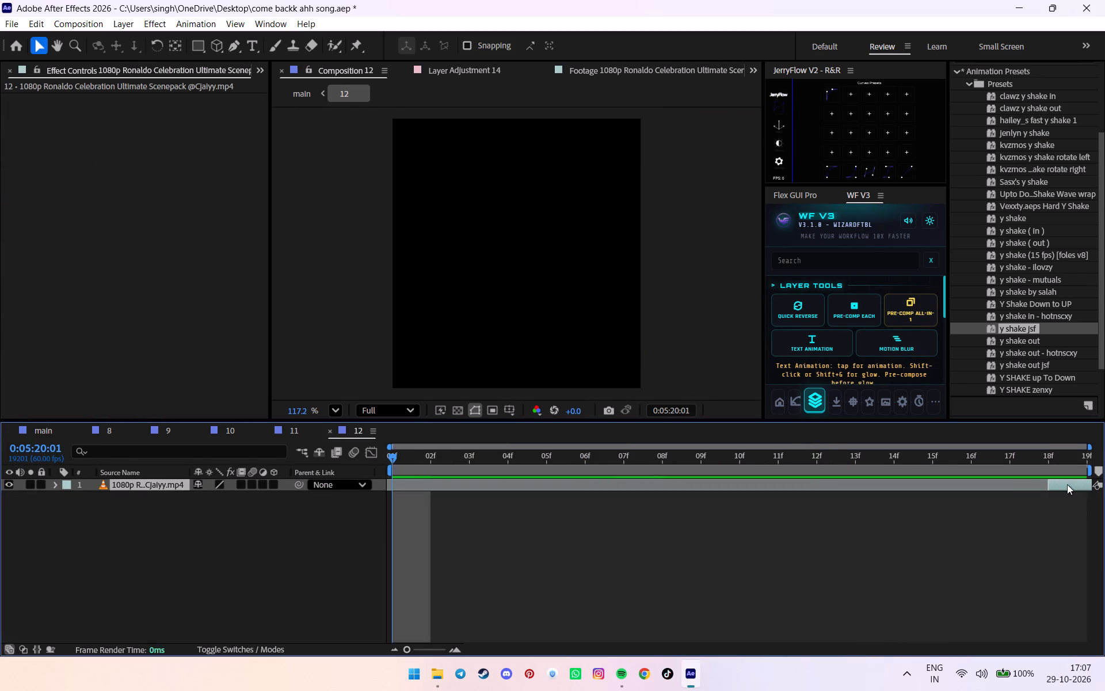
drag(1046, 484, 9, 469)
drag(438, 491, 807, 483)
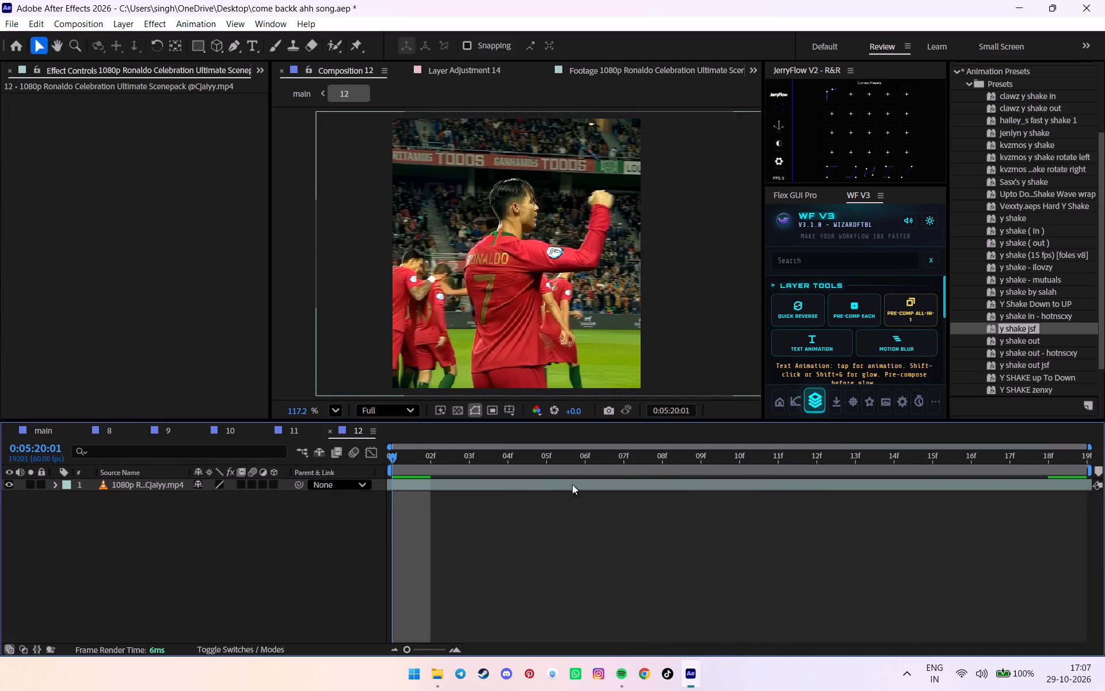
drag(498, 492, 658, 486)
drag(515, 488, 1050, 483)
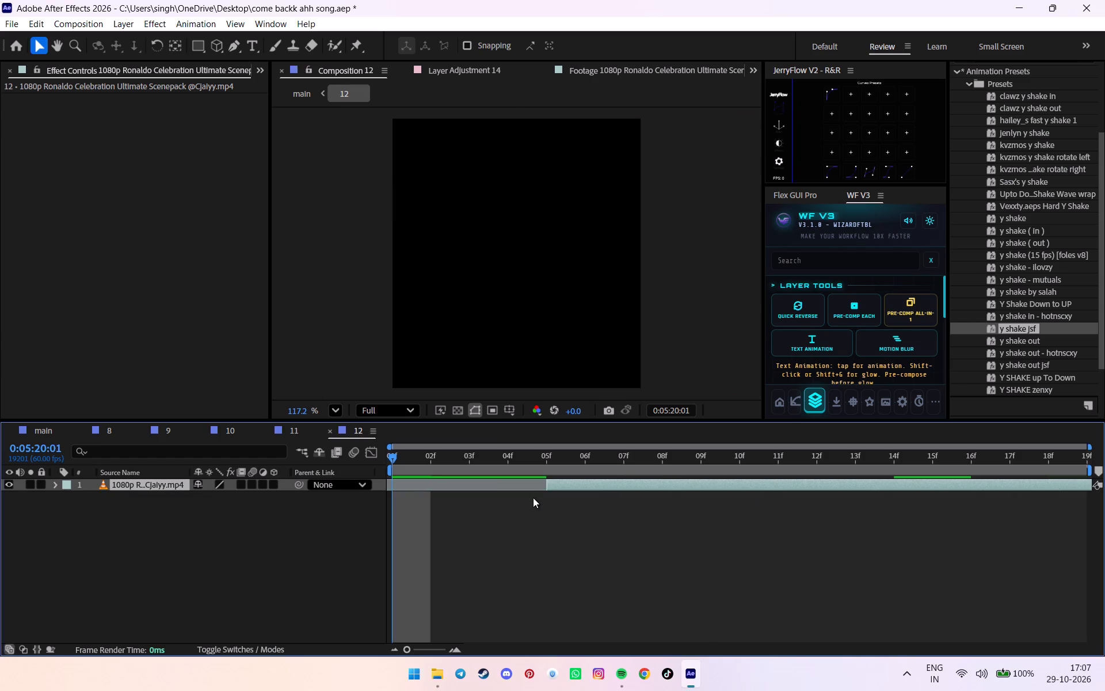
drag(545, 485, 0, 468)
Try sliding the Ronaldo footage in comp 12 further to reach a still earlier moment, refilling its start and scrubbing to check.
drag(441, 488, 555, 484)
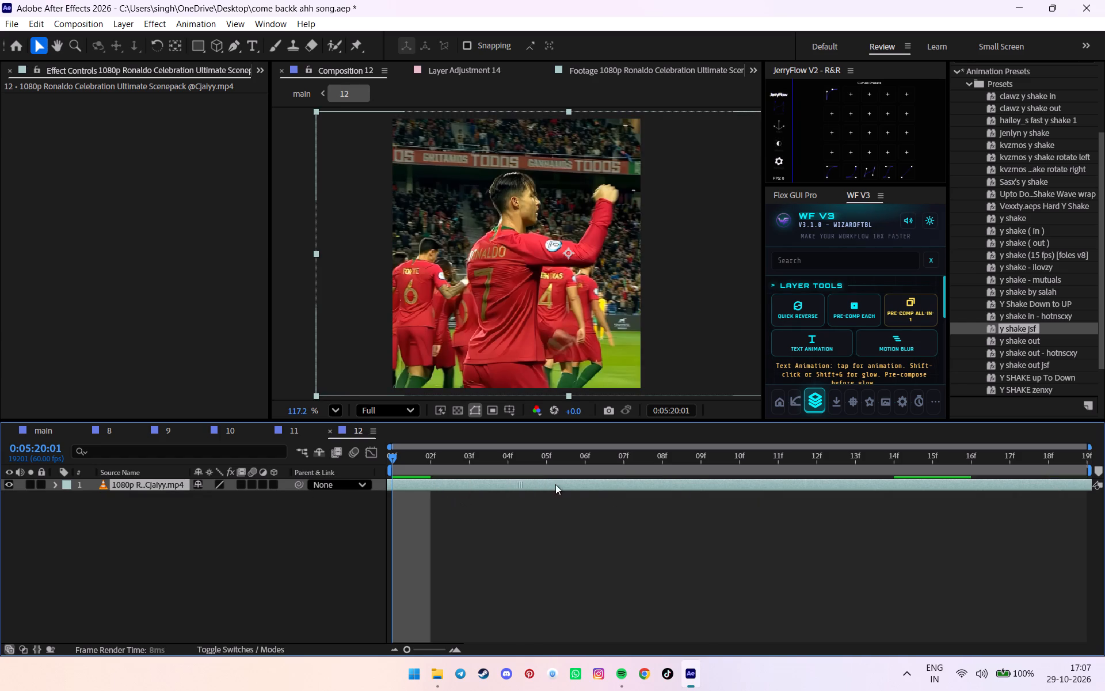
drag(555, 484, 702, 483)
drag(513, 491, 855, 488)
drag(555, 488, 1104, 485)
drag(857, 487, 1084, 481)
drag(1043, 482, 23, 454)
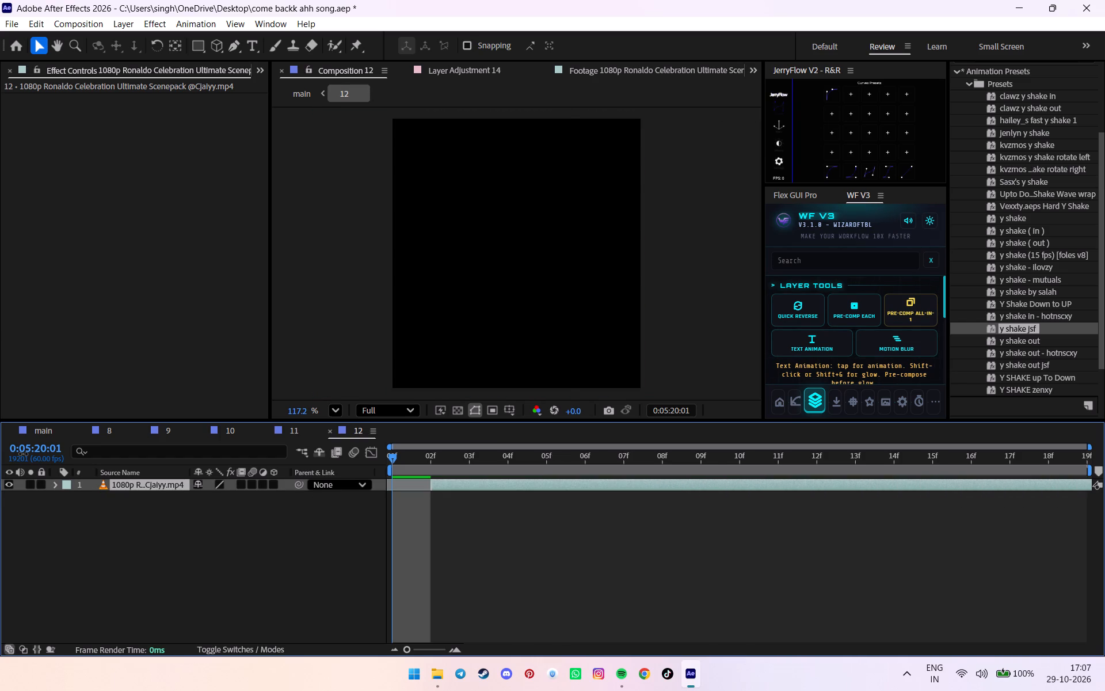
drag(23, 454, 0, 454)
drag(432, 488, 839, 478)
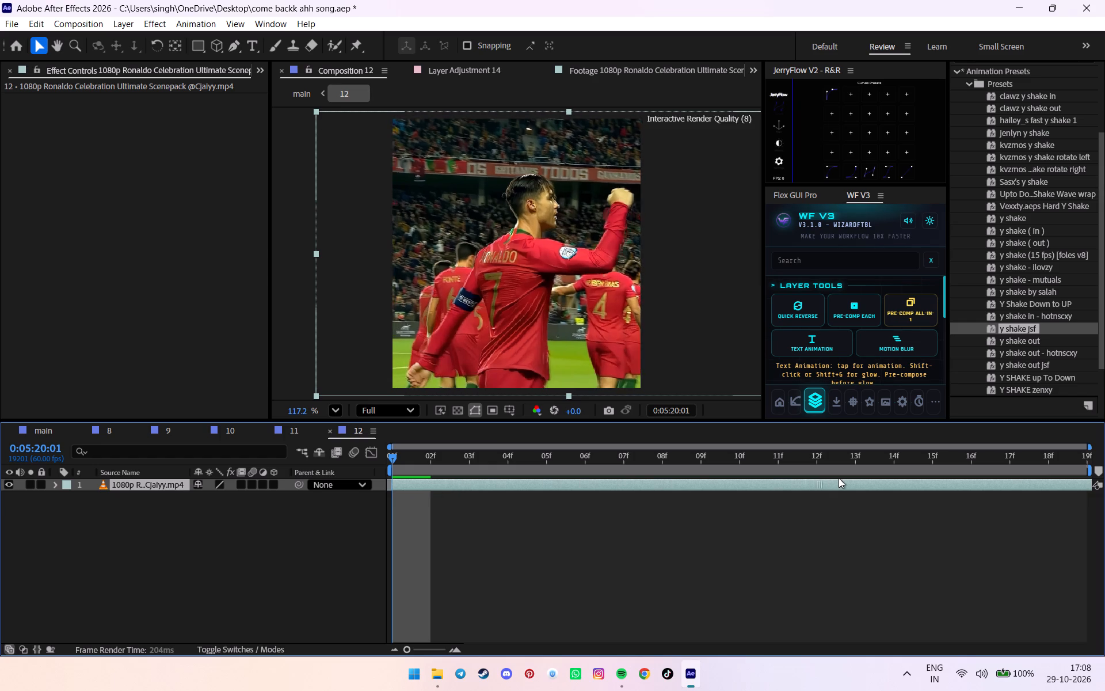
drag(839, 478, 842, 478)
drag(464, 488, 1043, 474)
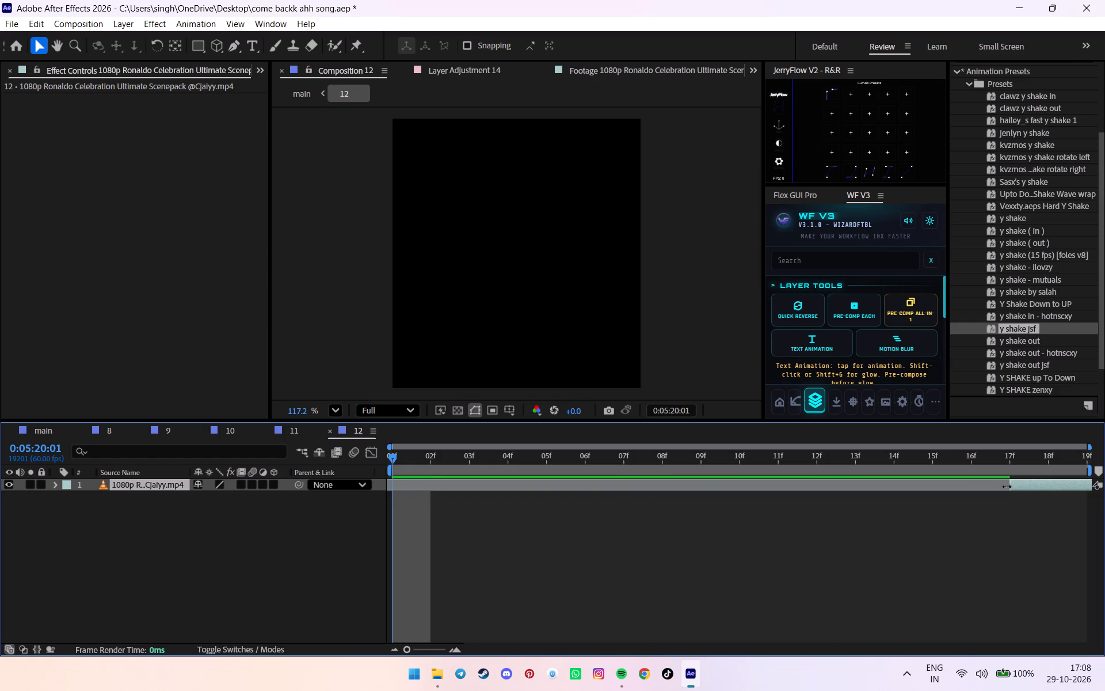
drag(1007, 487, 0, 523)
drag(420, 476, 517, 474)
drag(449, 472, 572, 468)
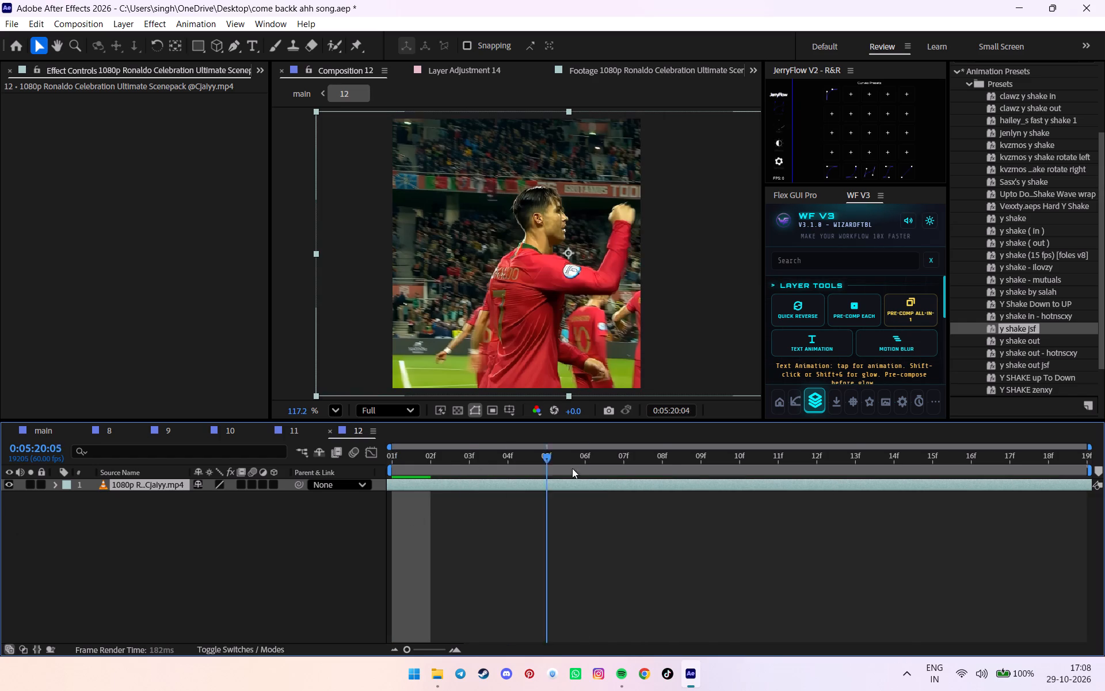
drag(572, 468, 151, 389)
Open the 1080p Ronaldo Scenepack footage and set its In point at 0:05:23:08, where he raises both arms.
click(261, 71)
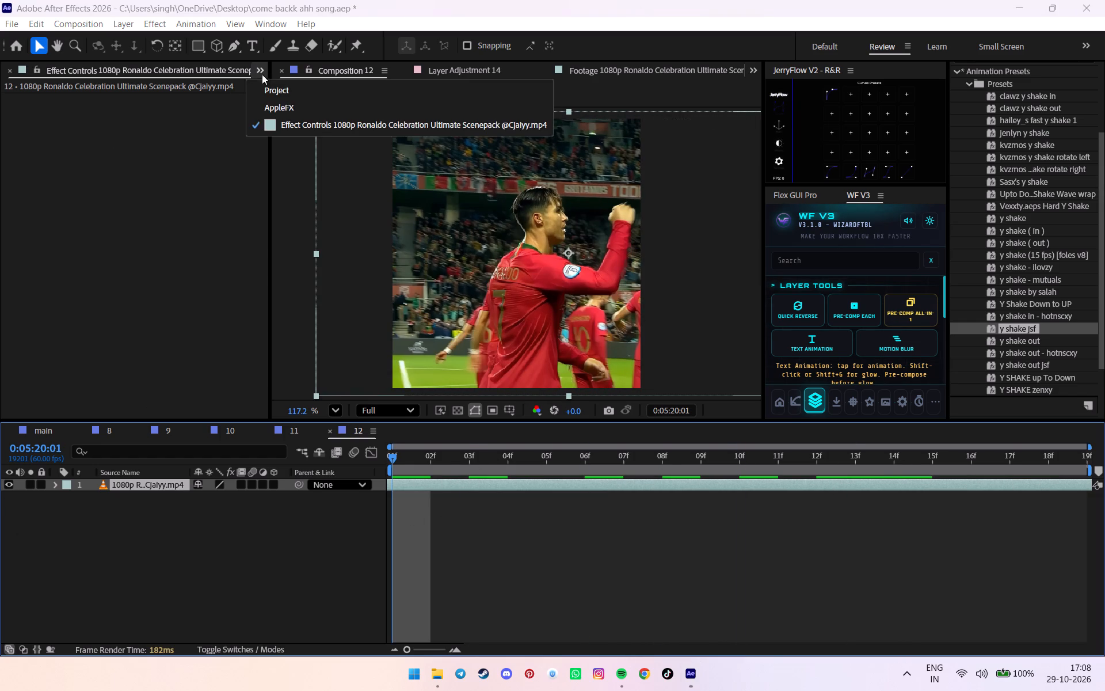
click(279, 82)
click(134, 304)
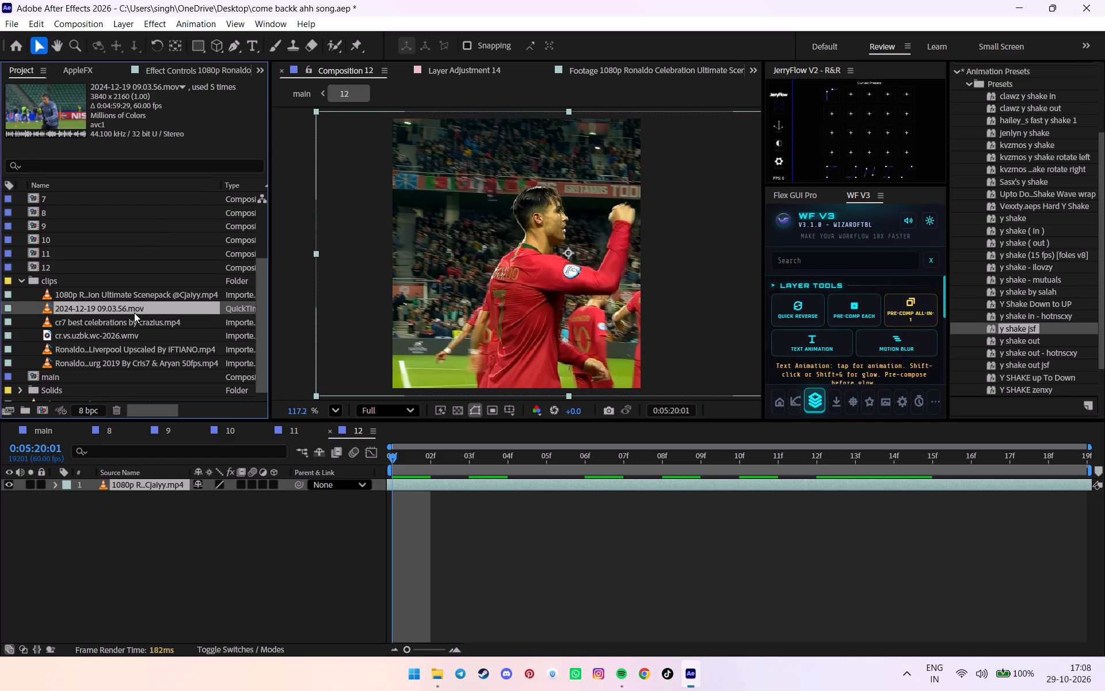
double_click(126, 294)
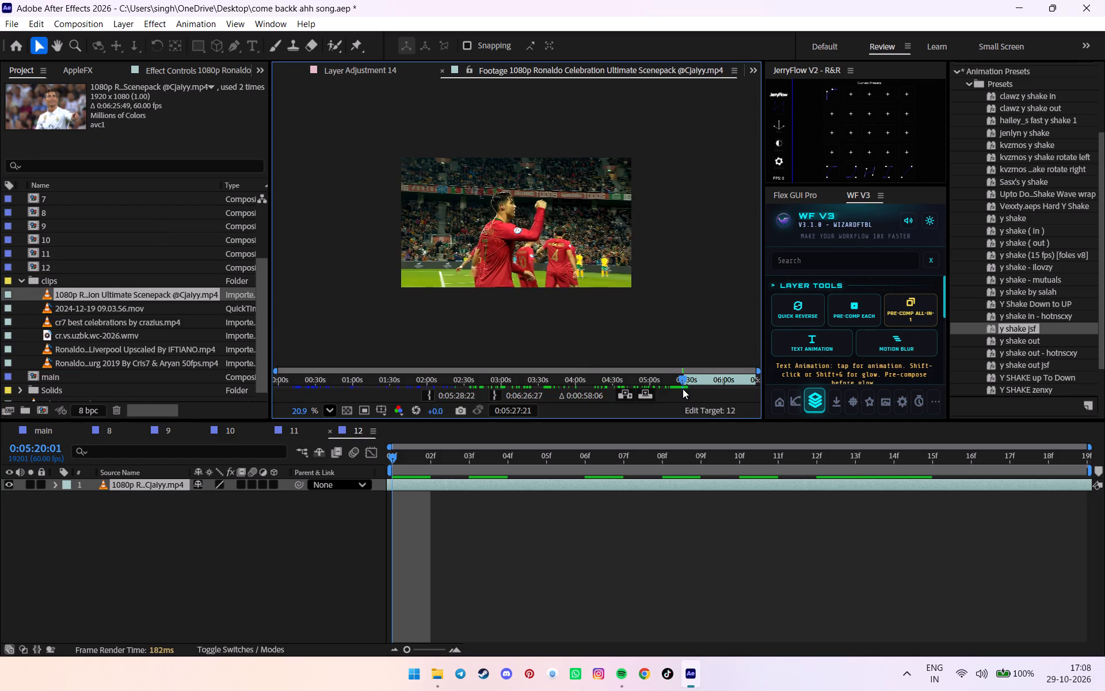
alt+scroll(683, 389, up, 2)
drag(681, 383, 670, 383)
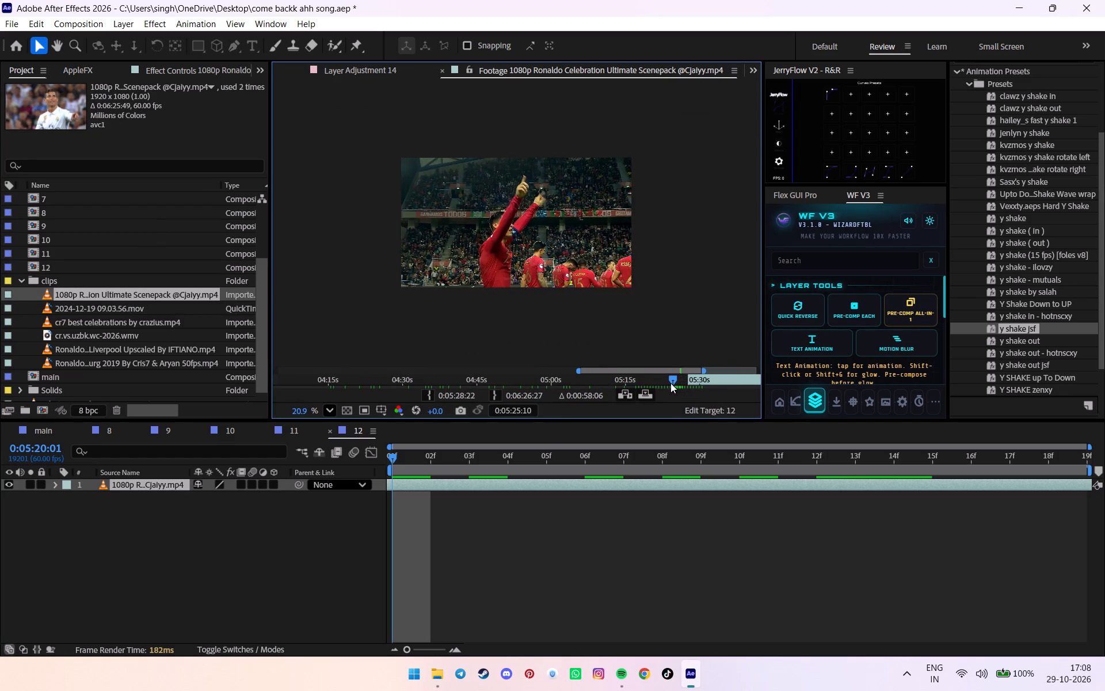
drag(670, 383, 661, 384)
double_click(429, 393)
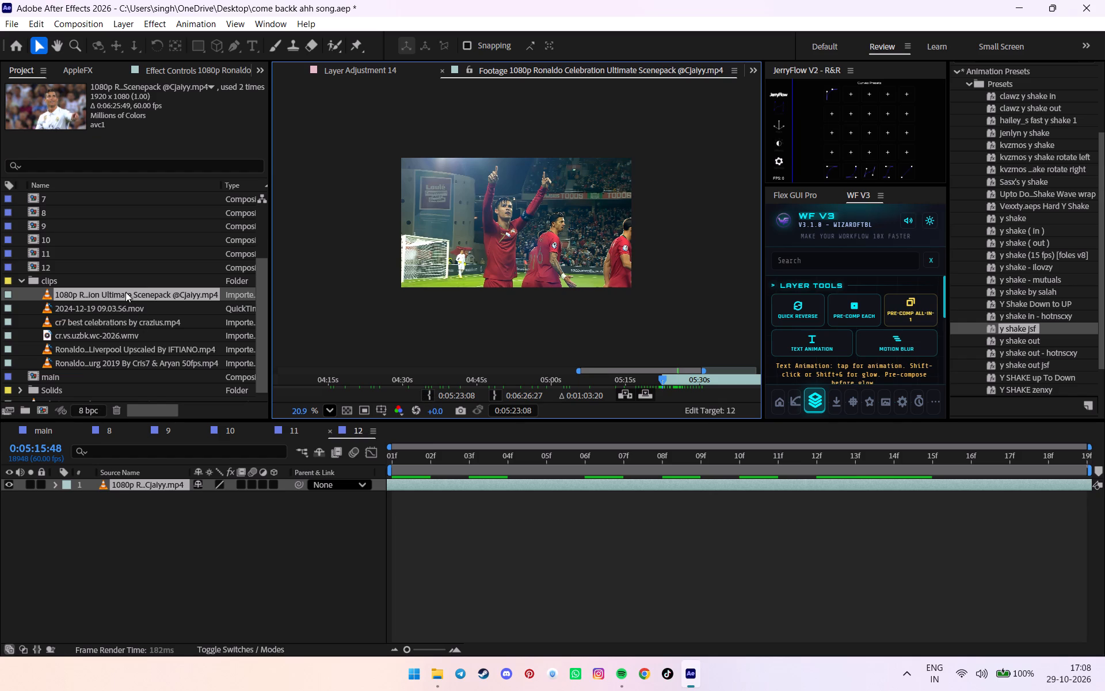
Add the re-cut Ronaldo footage above the existing clip in comp 12, scale it down and shift it horizontally to frame him.
drag(125, 292, 141, 481)
key(s)
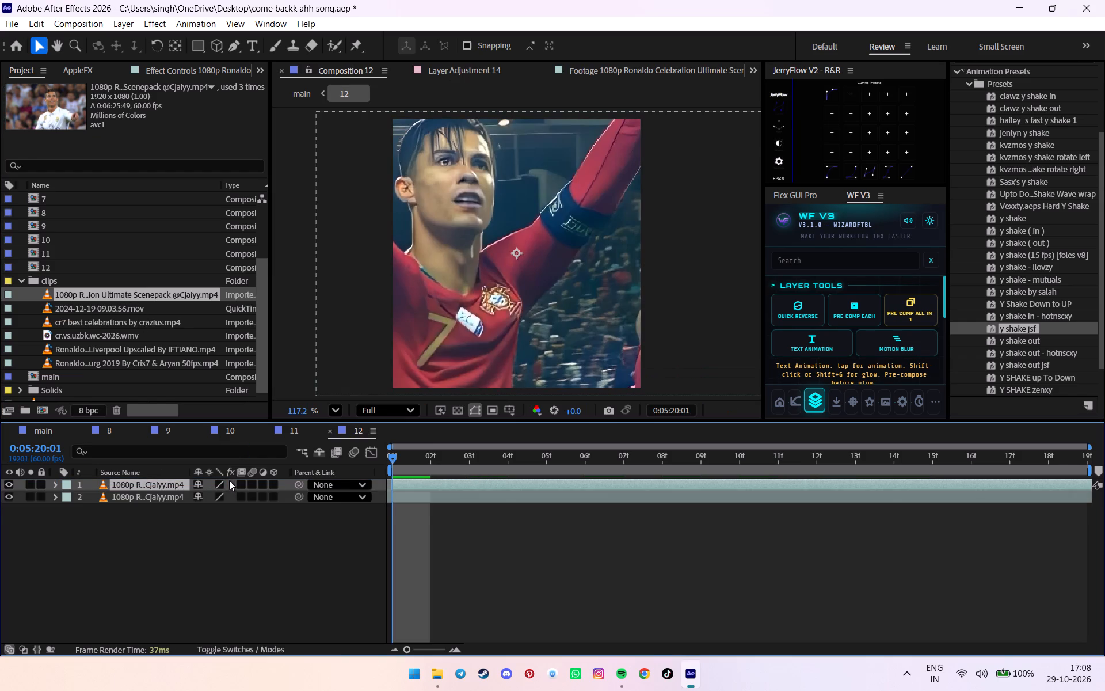
drag(217, 495, 178, 496)
key(p)
drag(205, 496, 232, 498)
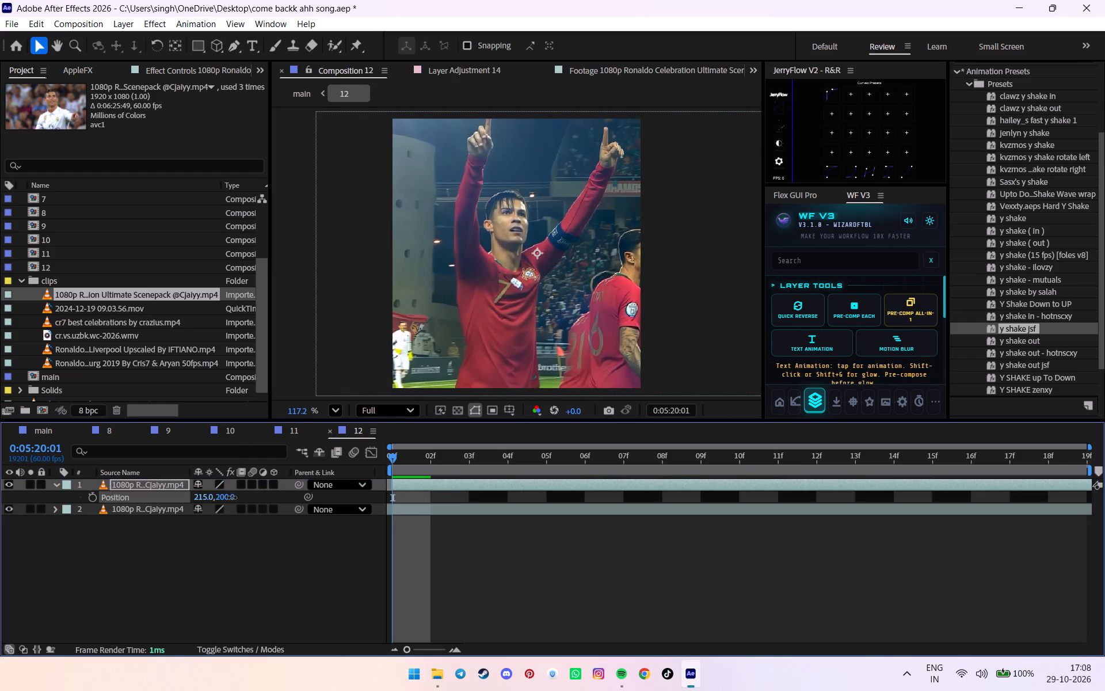
drag(232, 498, 238, 495)
Return to the main composition and save the project.
click(51, 436)
key(ctrl+s)
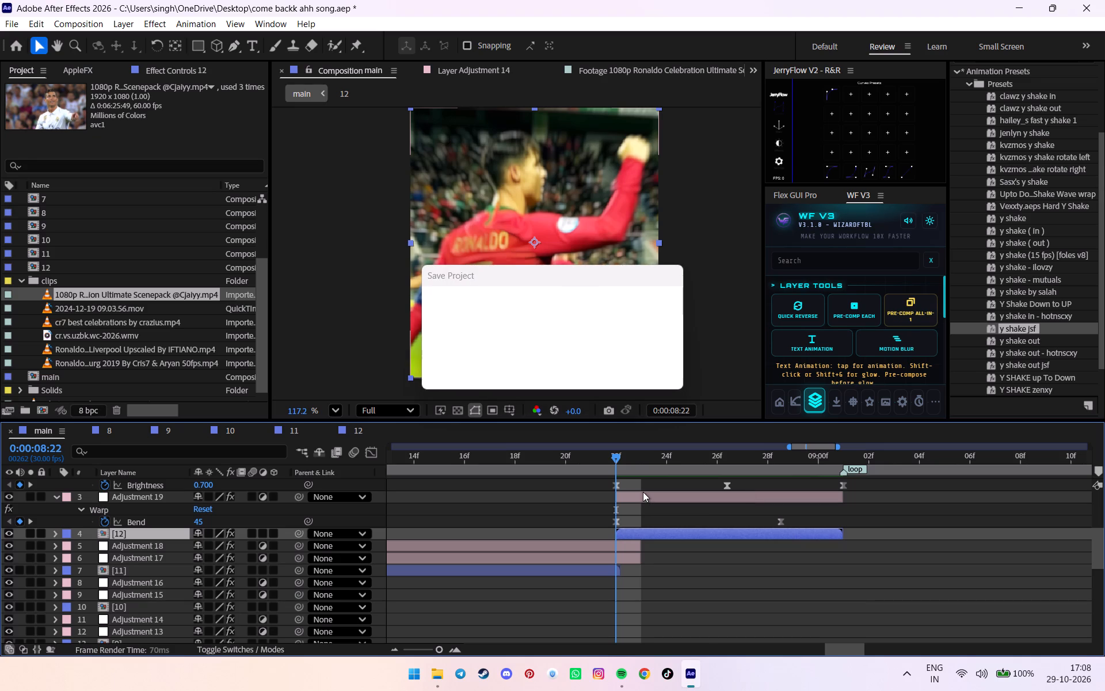
Collapse the keyframe properties of Adjustment 20 and Adjustment 19 in main and save the project.
scroll(643, 492, up, 5)
click(842, 536)
key(u)
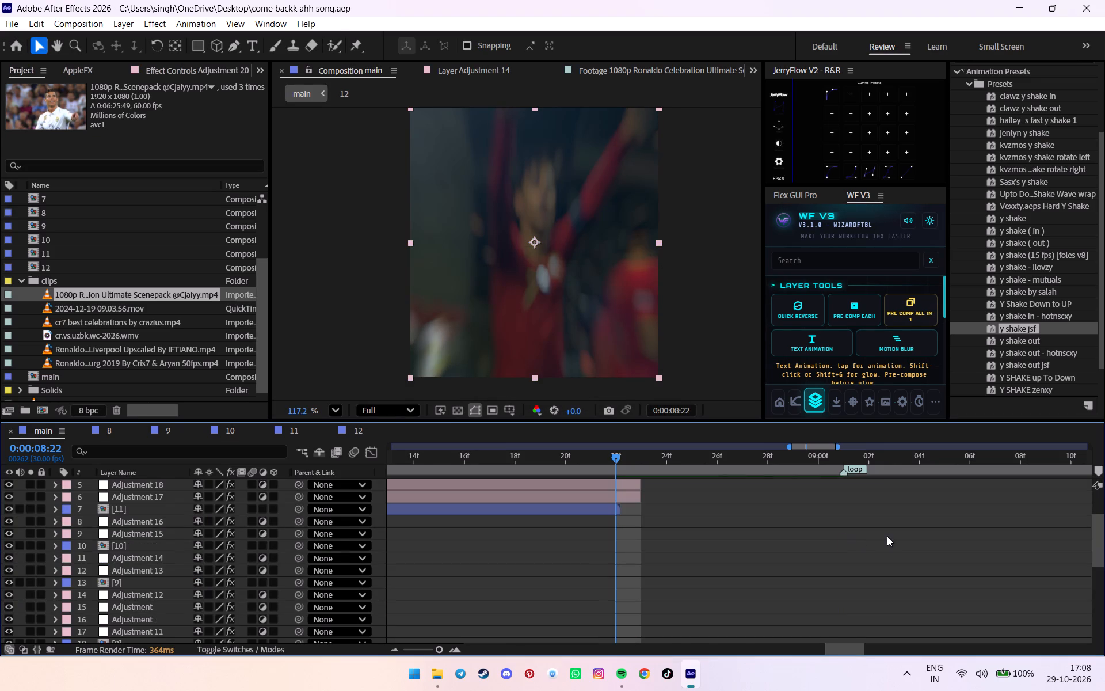
click(887, 536)
scroll(529, 521, up, 4)
click(627, 508)
key(u)
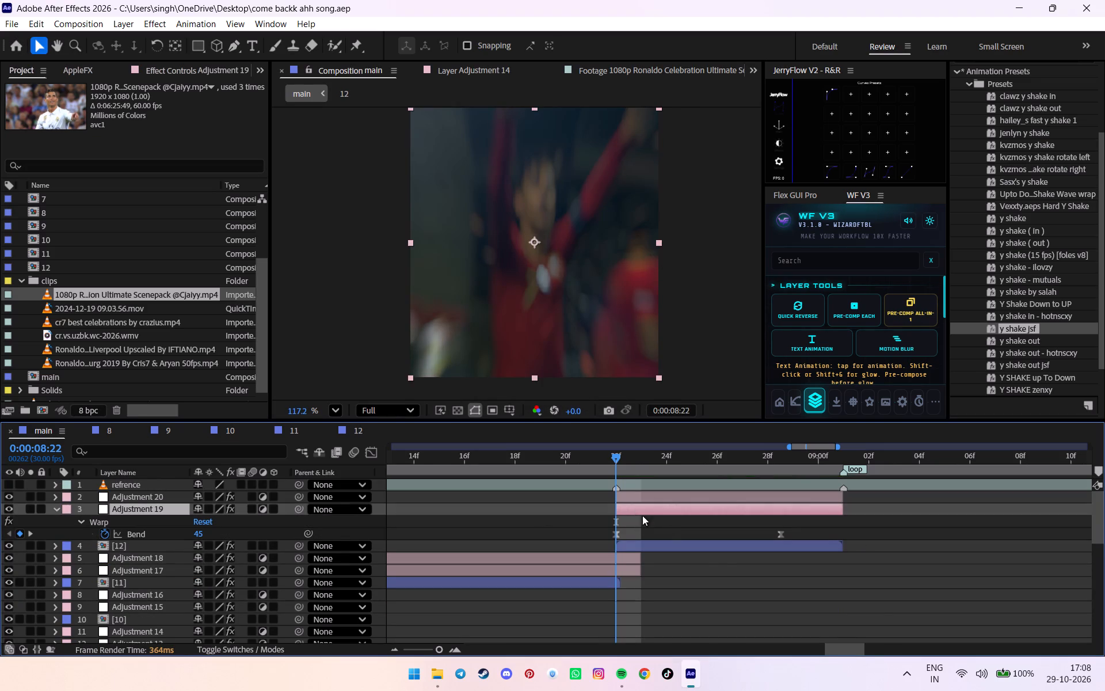
click(721, 555)
key(ctrl+s)
Set the S_BlurMoCurves Center Y of Adjustment 20 to 179.8, check the shot's opening frames, and save the project.
drag(624, 468, 642, 464)
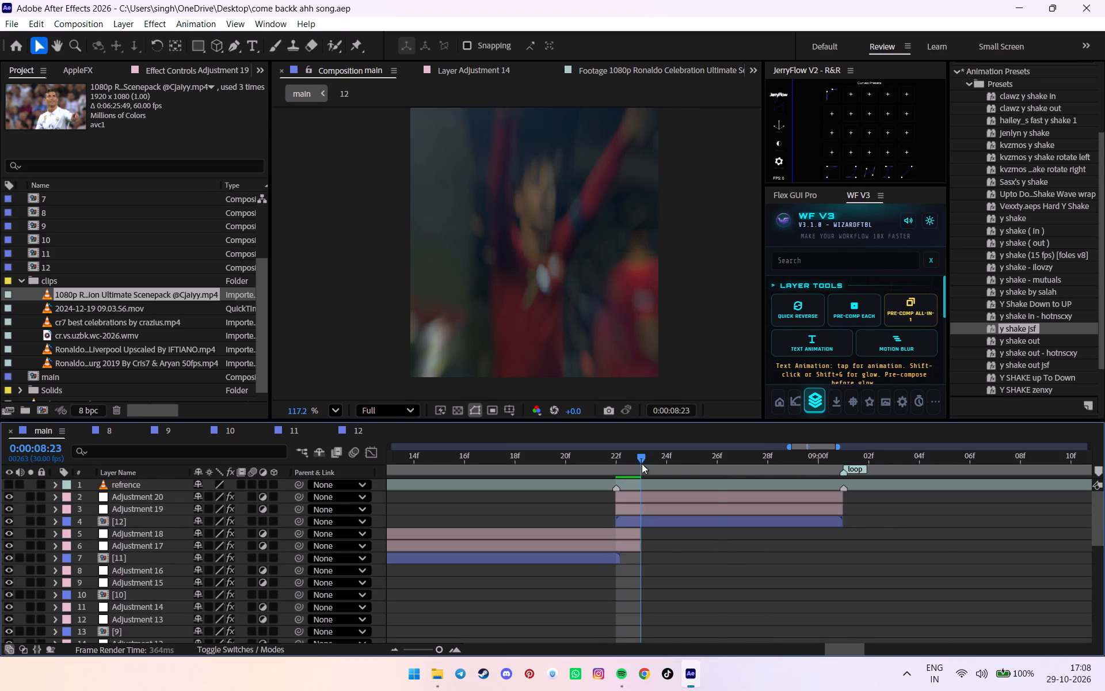
drag(642, 464, 750, 465)
click(719, 499)
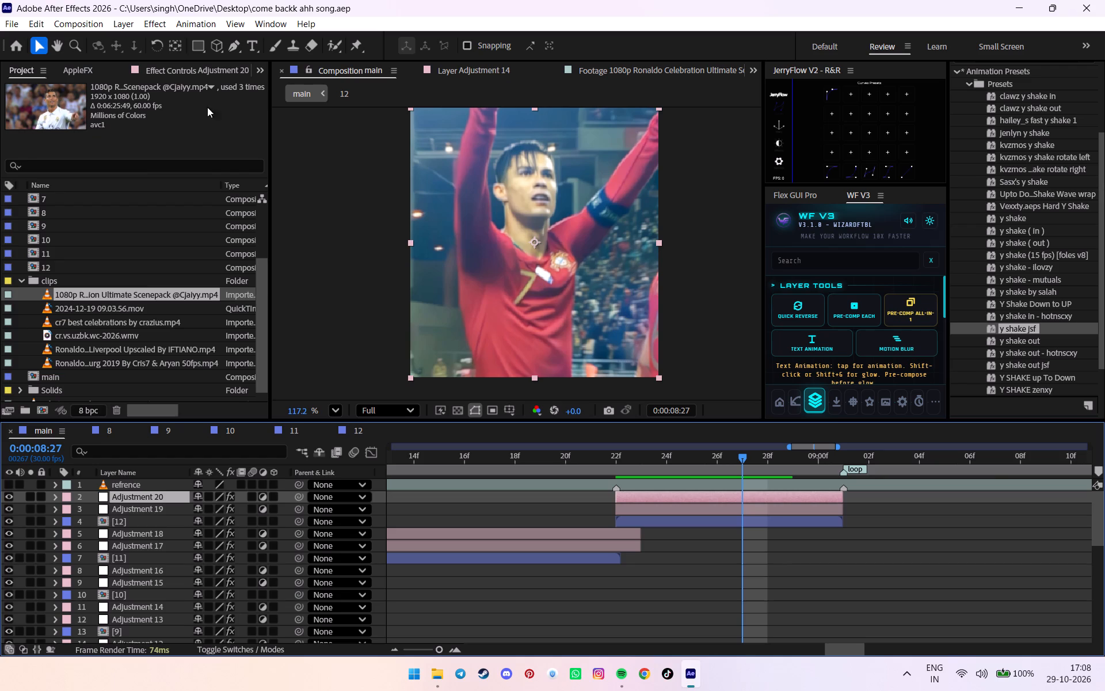
click(188, 77)
drag(195, 196, 147, 202)
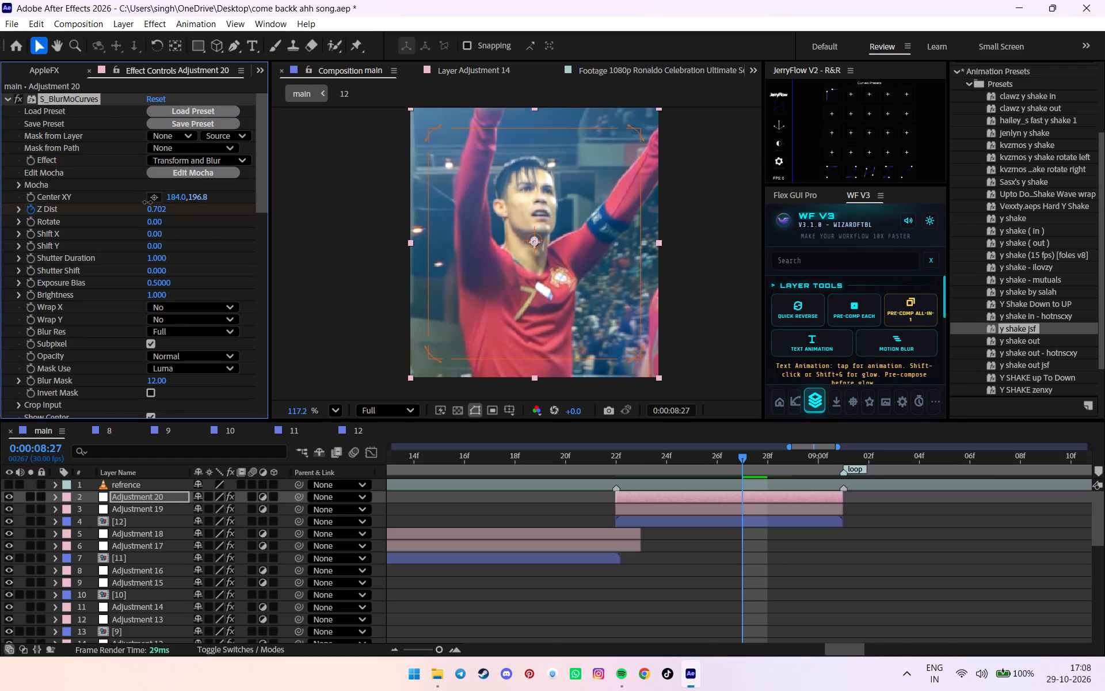
drag(147, 202, 129, 208)
drag(669, 466, 619, 467)
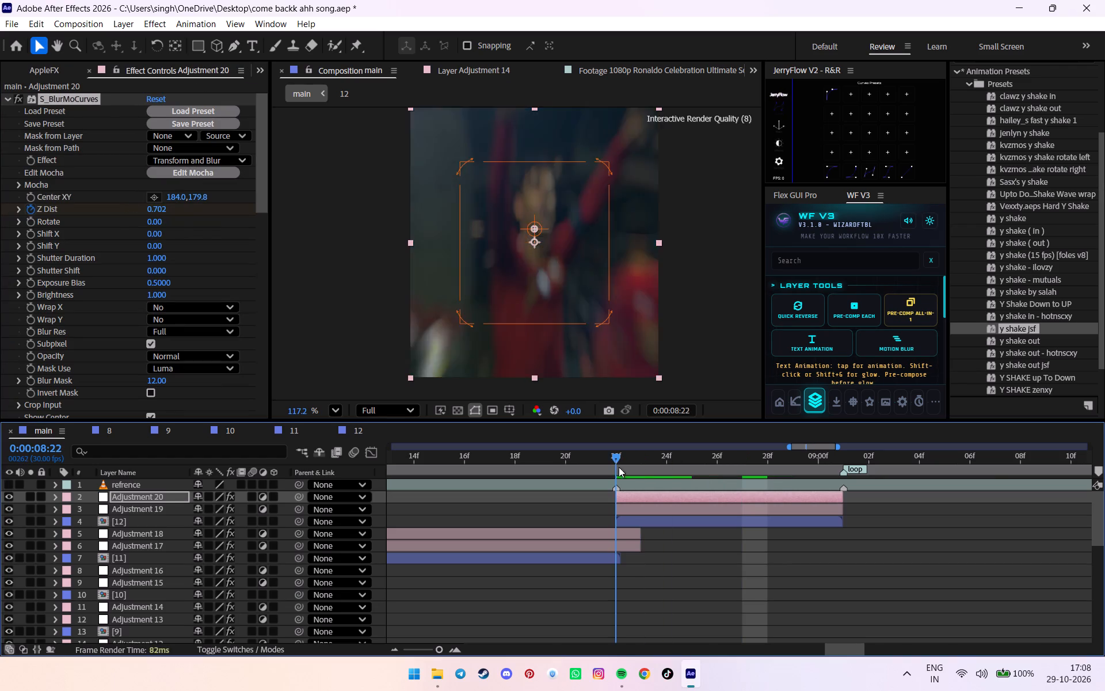
drag(619, 467, 607, 485)
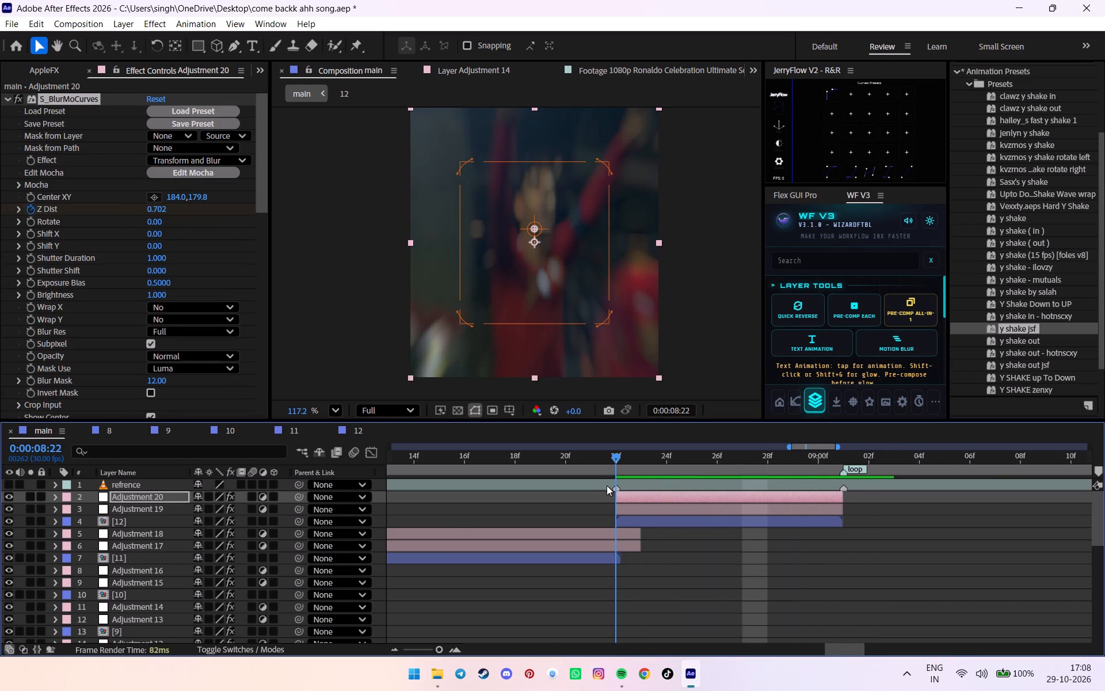
alt+scroll(636, 507, down, 1)
key(ctrl+s)
click(826, 508)
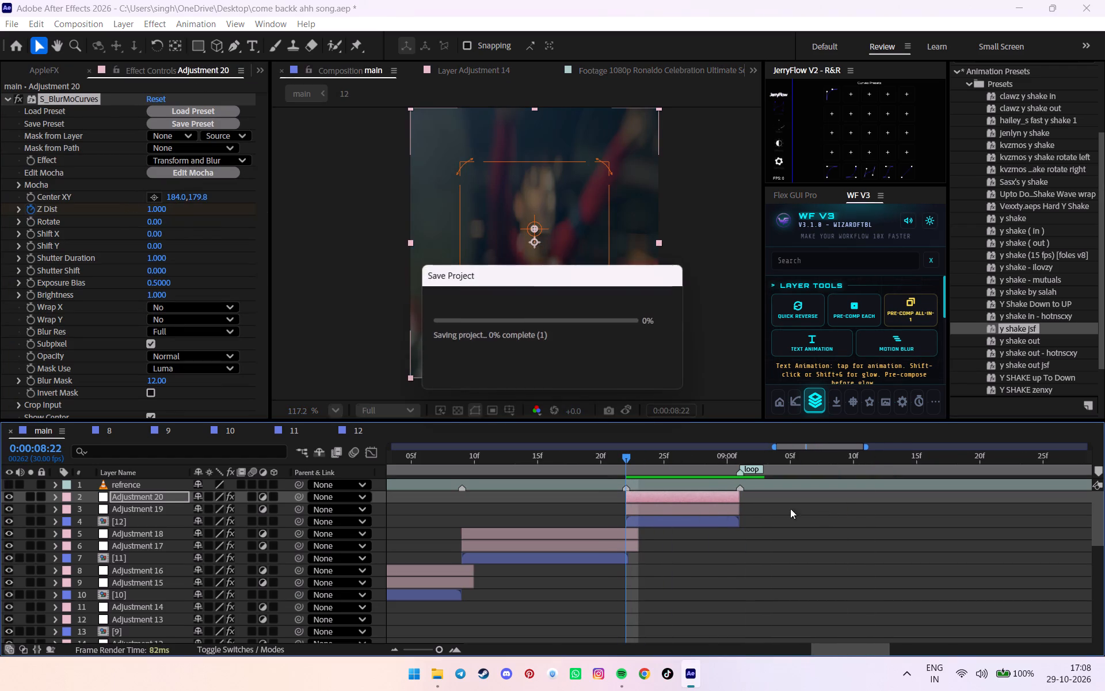
click(662, 561)
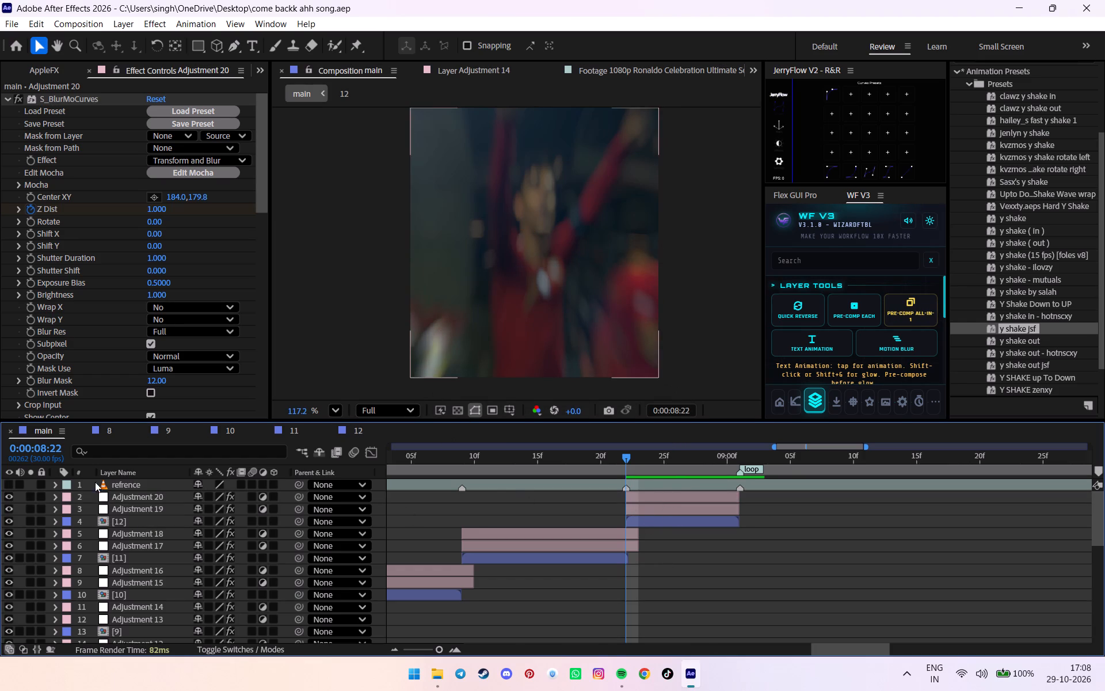
Show the refrence layer, examine its cuts and transitions between about 0:00:07:08 and the loop marker, and hide it again.
click(10, 489)
alt+scroll(683, 519, down, 3)
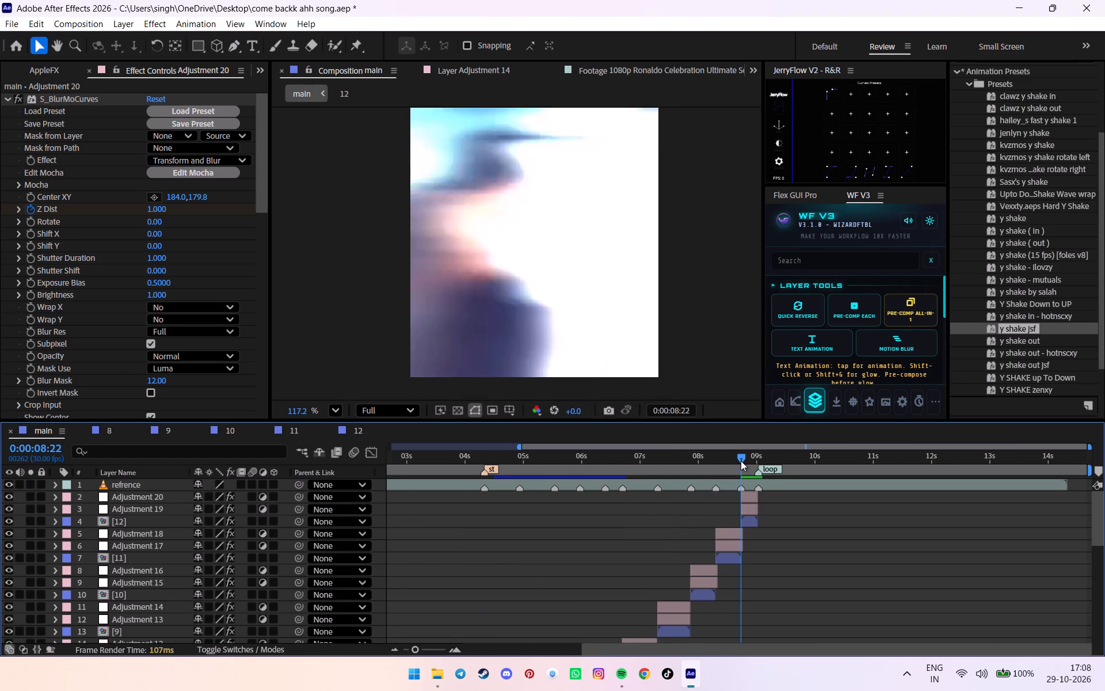
drag(741, 461, 753, 467)
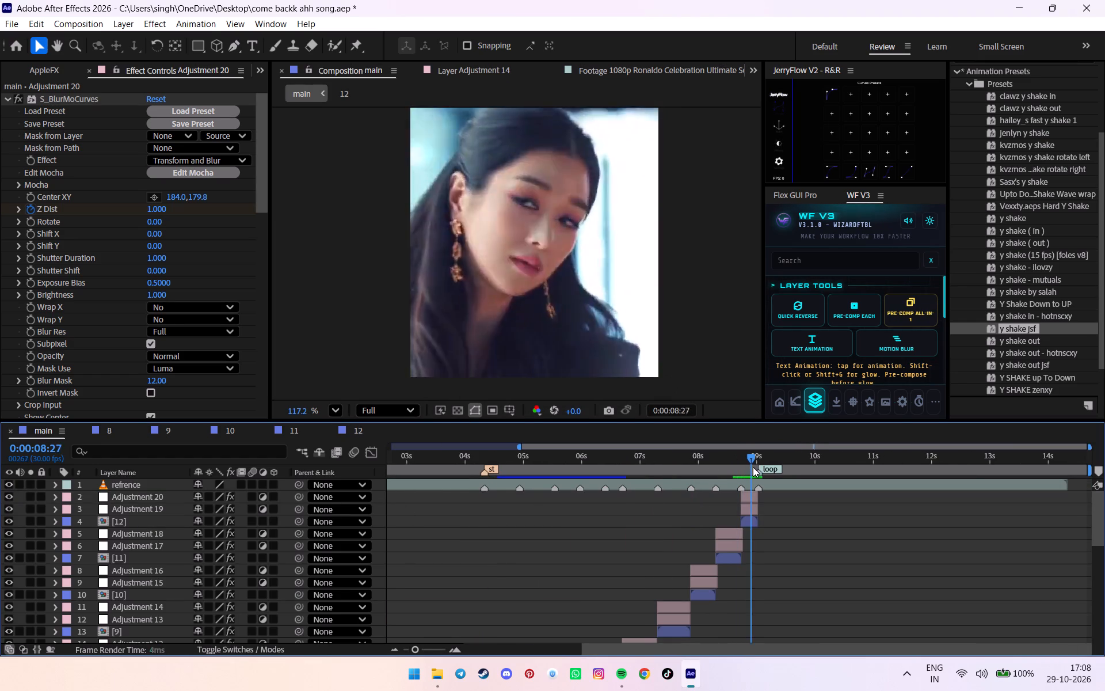
drag(753, 467, 738, 473)
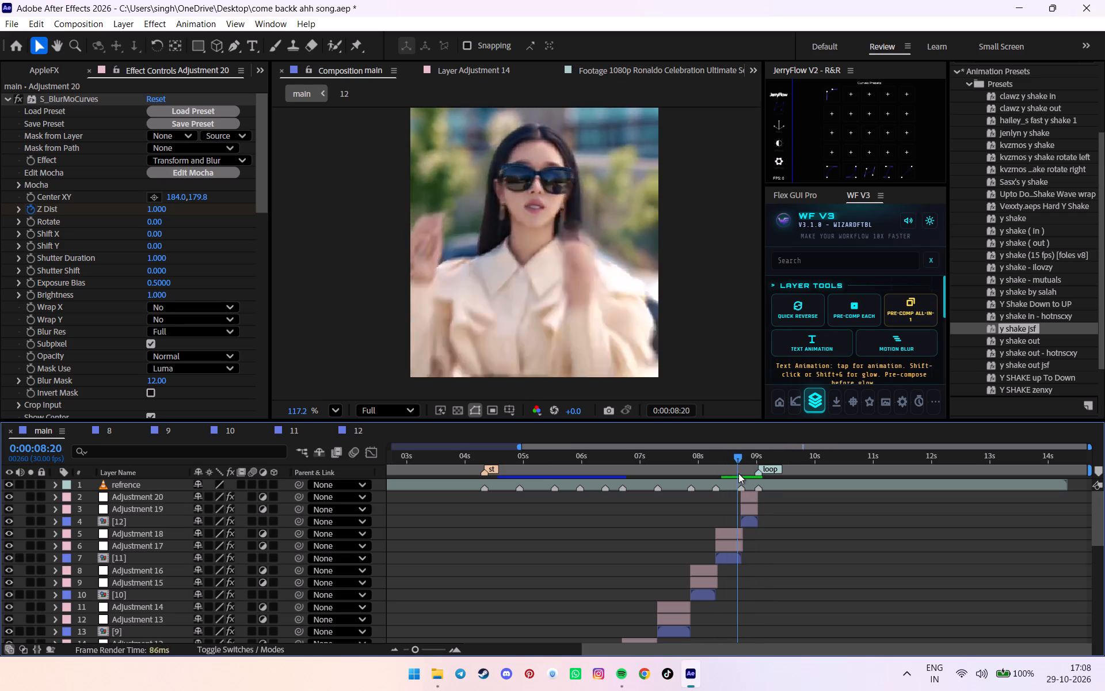
drag(738, 473, 758, 468)
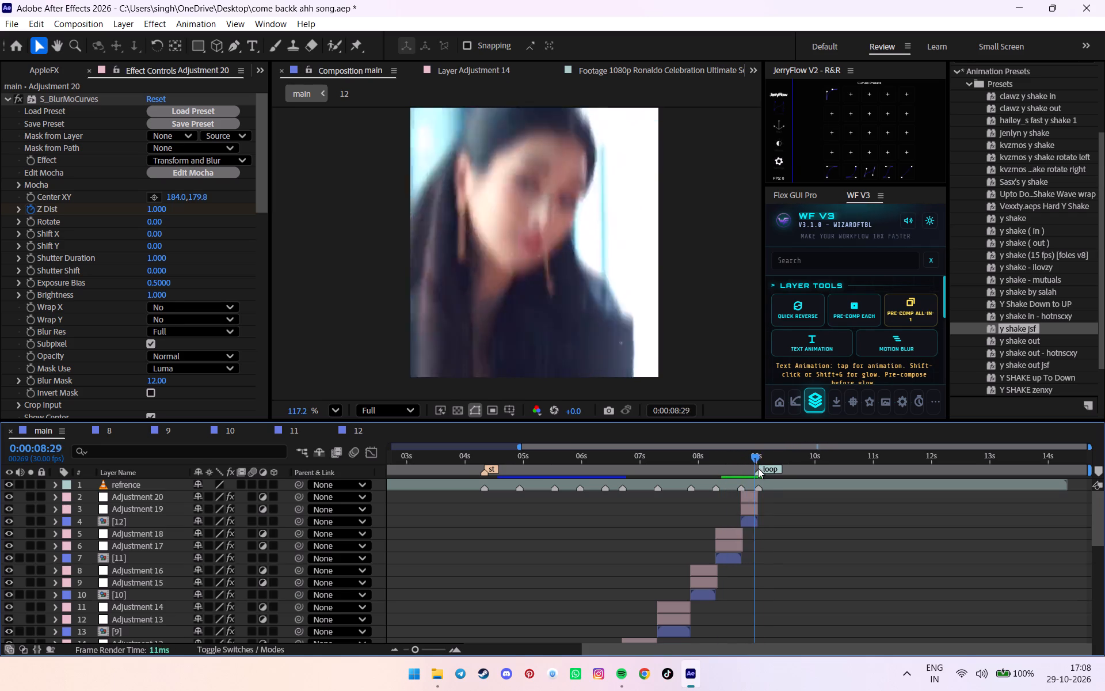
drag(758, 468, 707, 479)
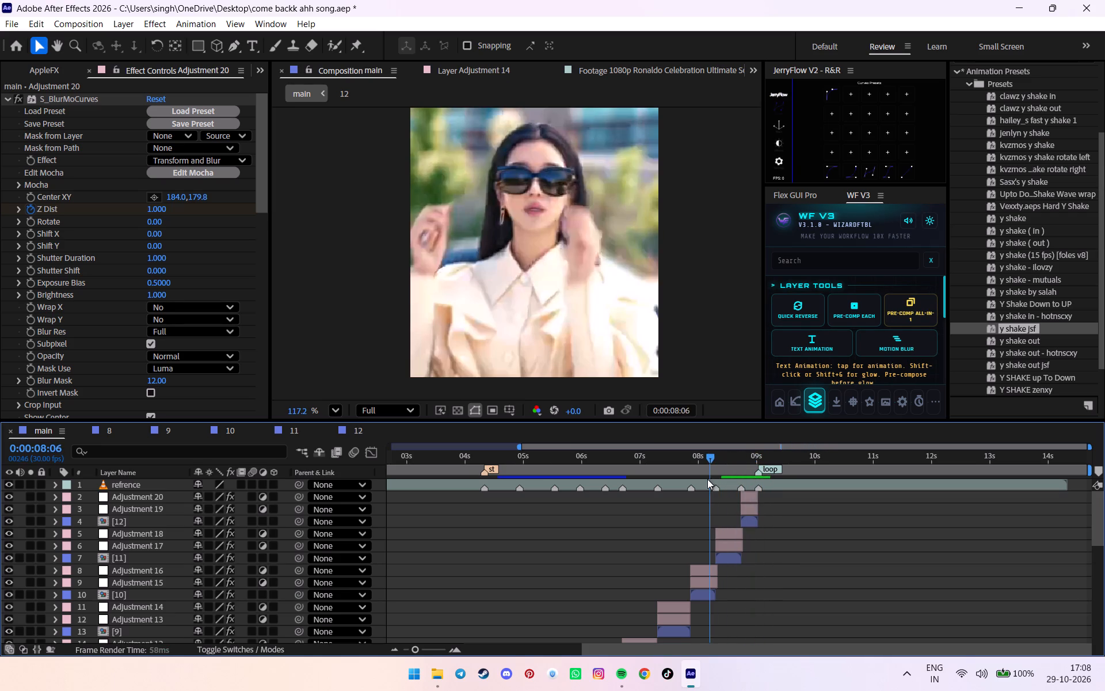
drag(707, 479, 711, 476)
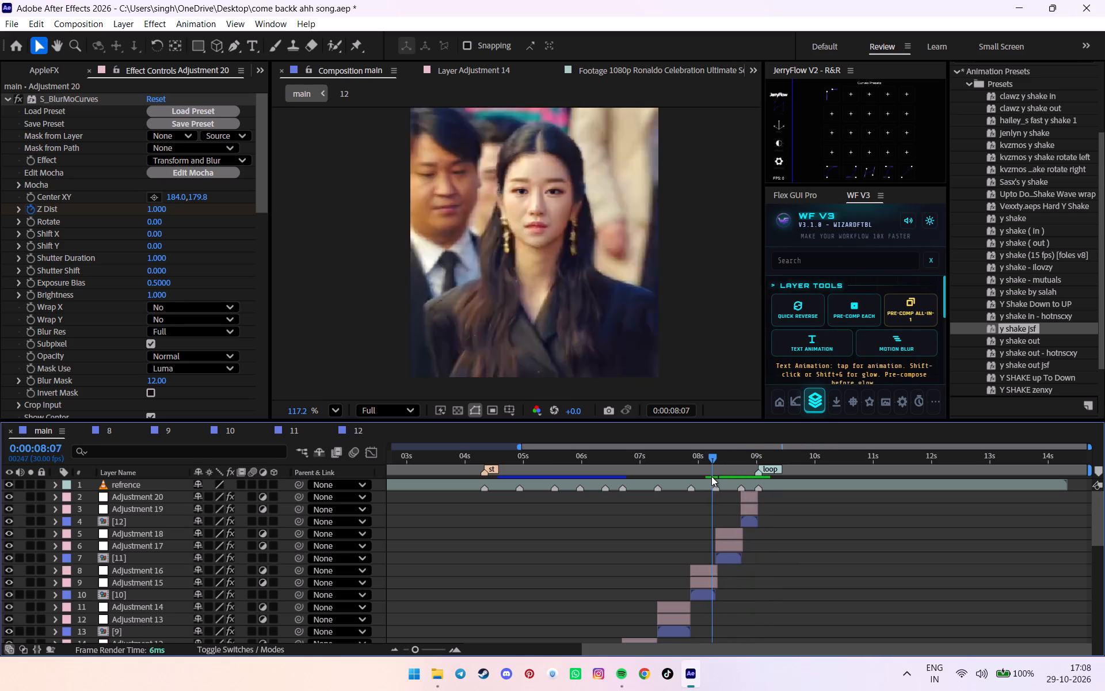
drag(711, 476, 679, 479)
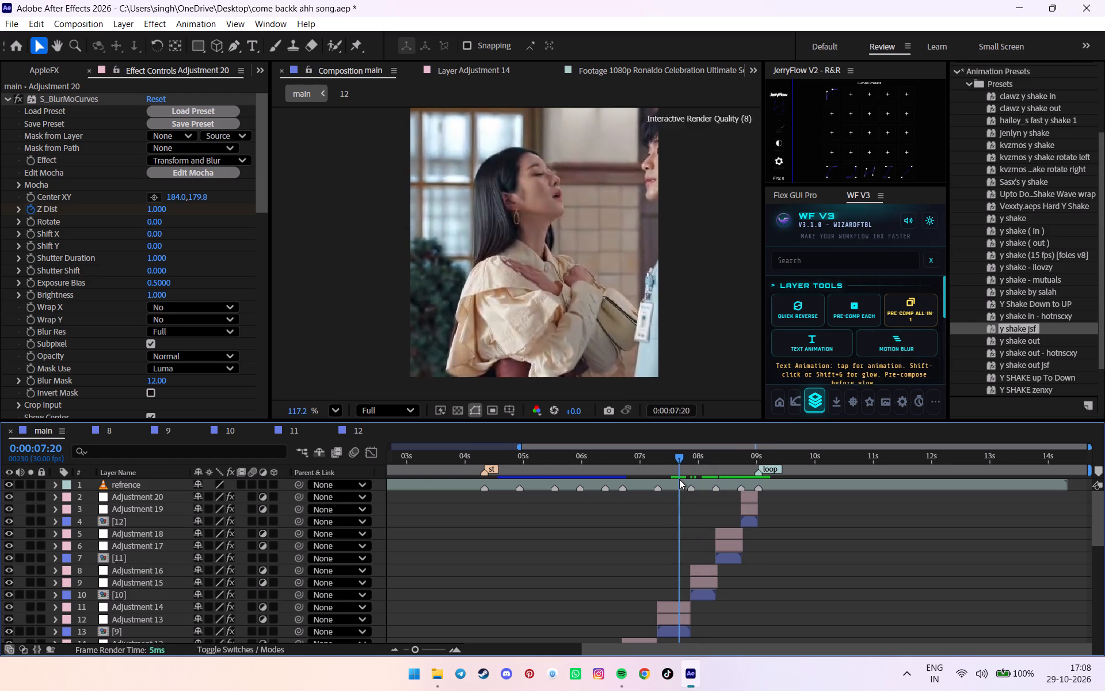
drag(679, 479, 700, 471)
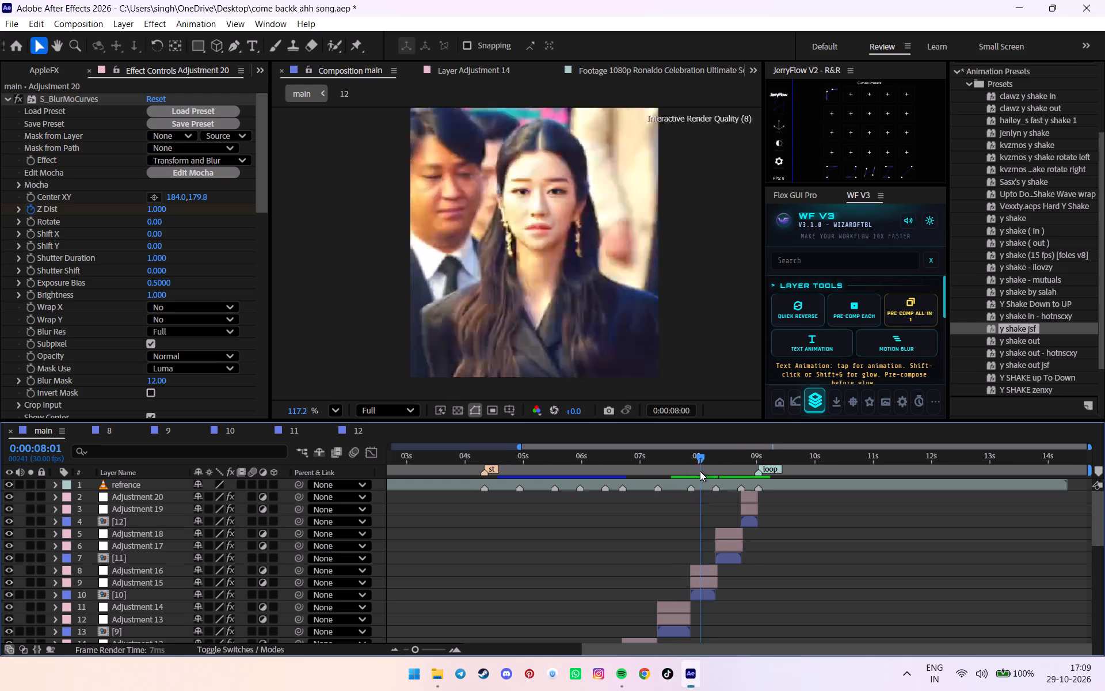
drag(700, 471, 746, 461)
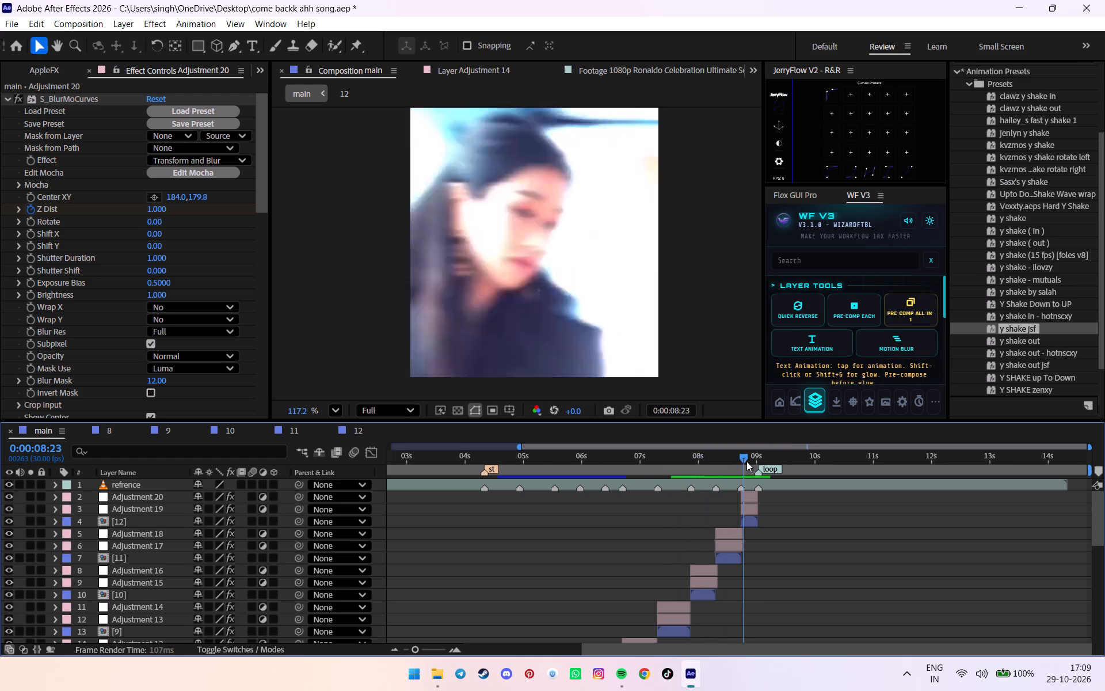
drag(746, 461, 670, 489)
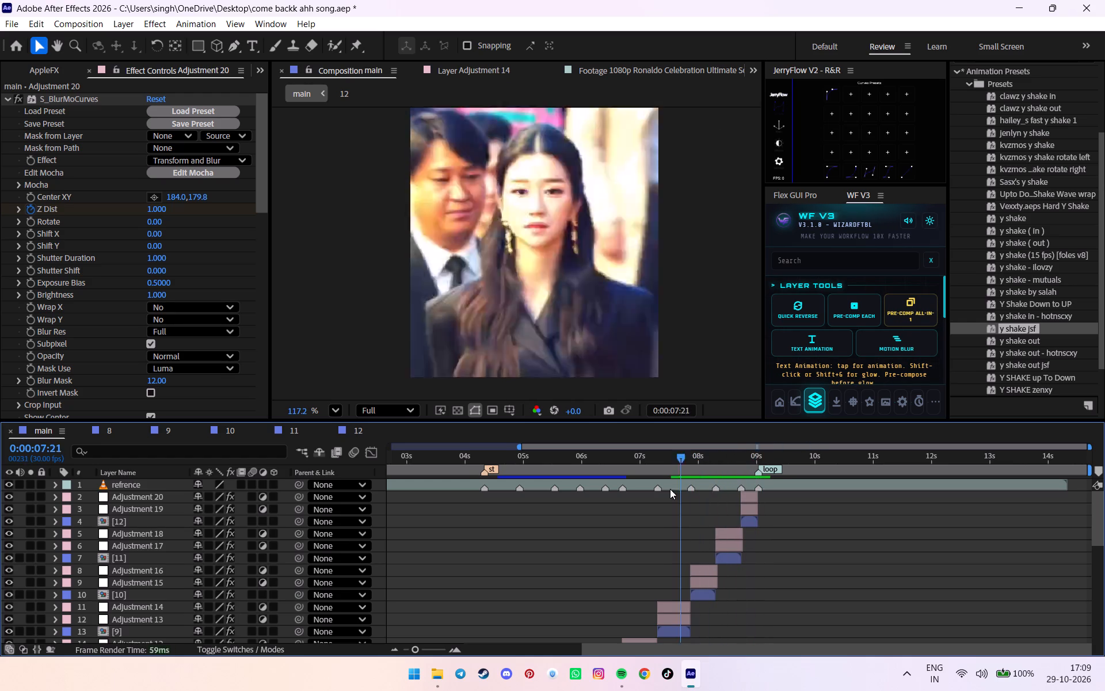
drag(670, 489, 659, 490)
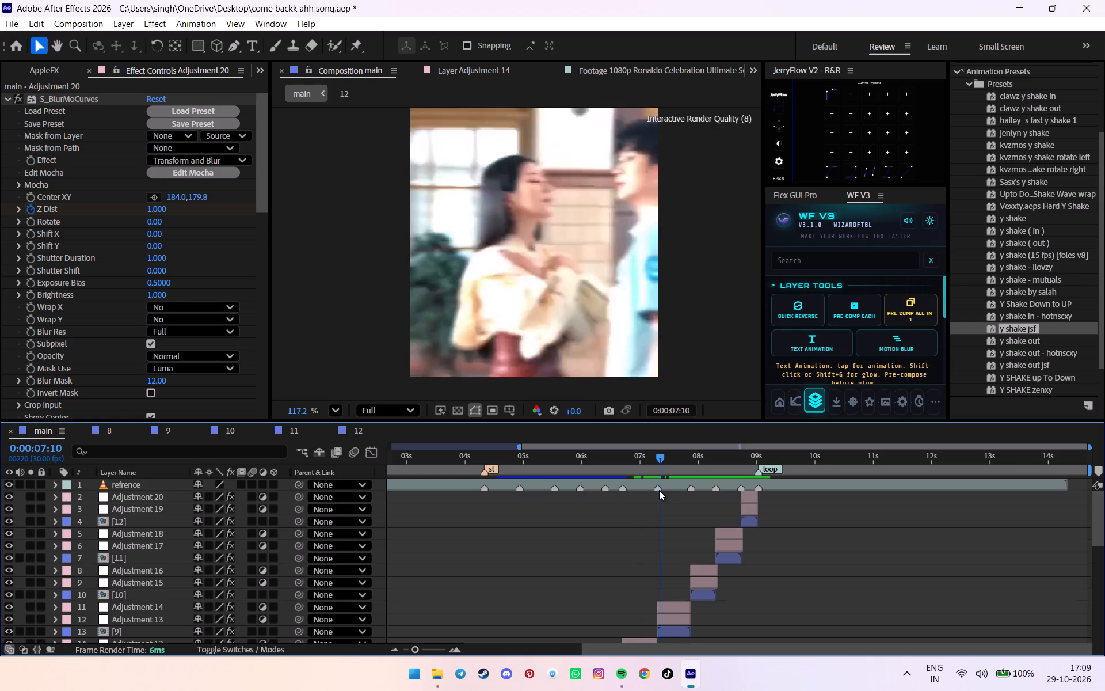
drag(659, 490, 655, 491)
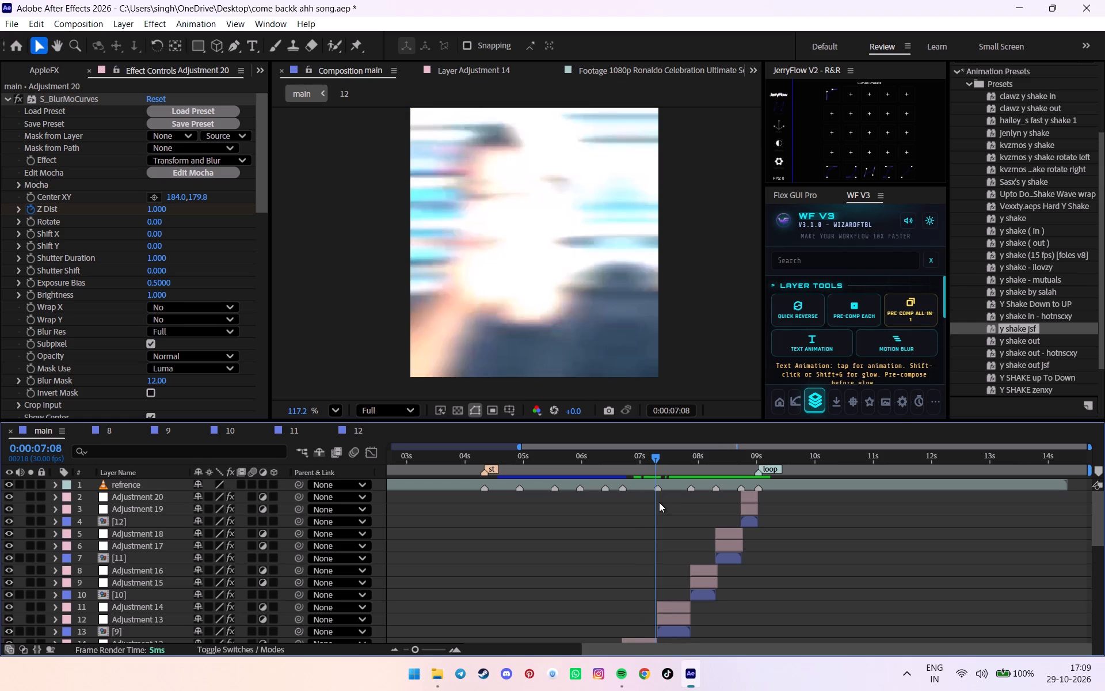
alt+scroll(659, 502, up, 5)
scroll(16, 532, up, 5)
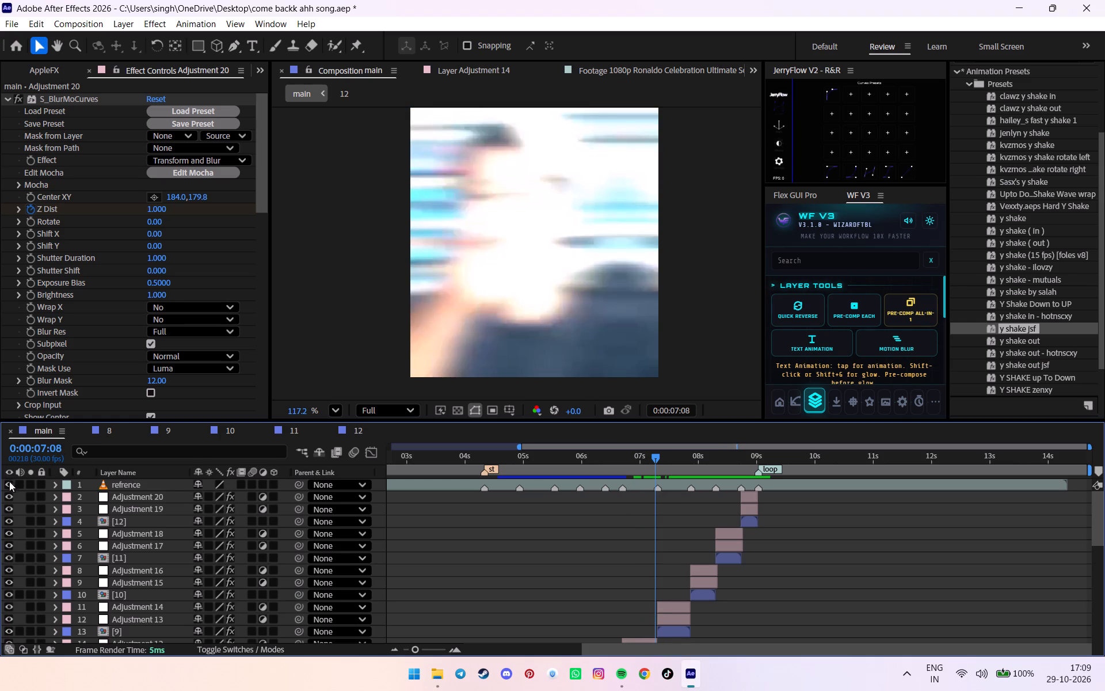
click(8, 486)
Examine the adjustment layers around the cut between comps 3 and 4, including the keyframes of Adjustment 3.
scroll(656, 534, down, 10)
drag(532, 464, 515, 468)
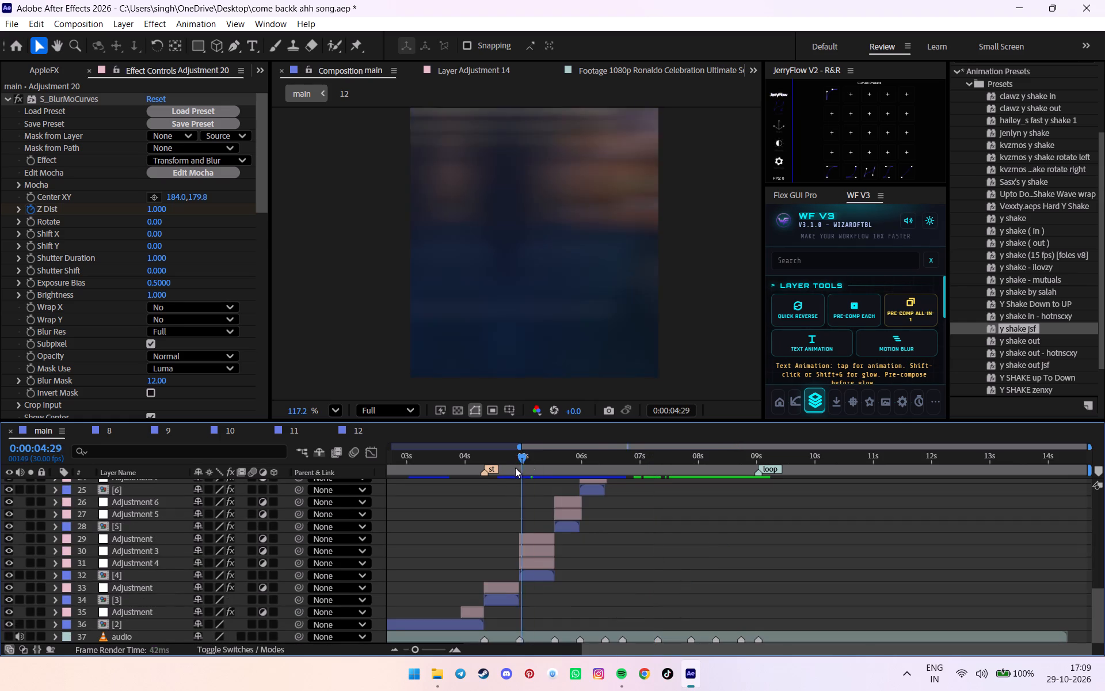
drag(515, 468, 517, 468)
ctrl+click(502, 591)
ctrl+click(529, 538)
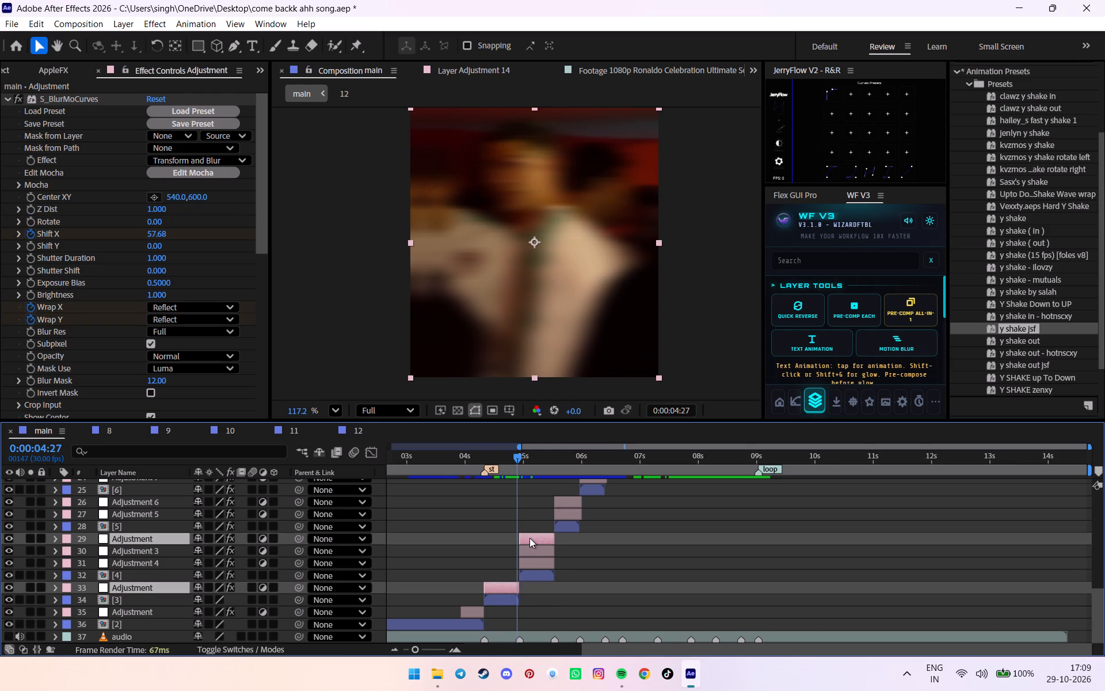
click(529, 545)
click(526, 548)
key(u)
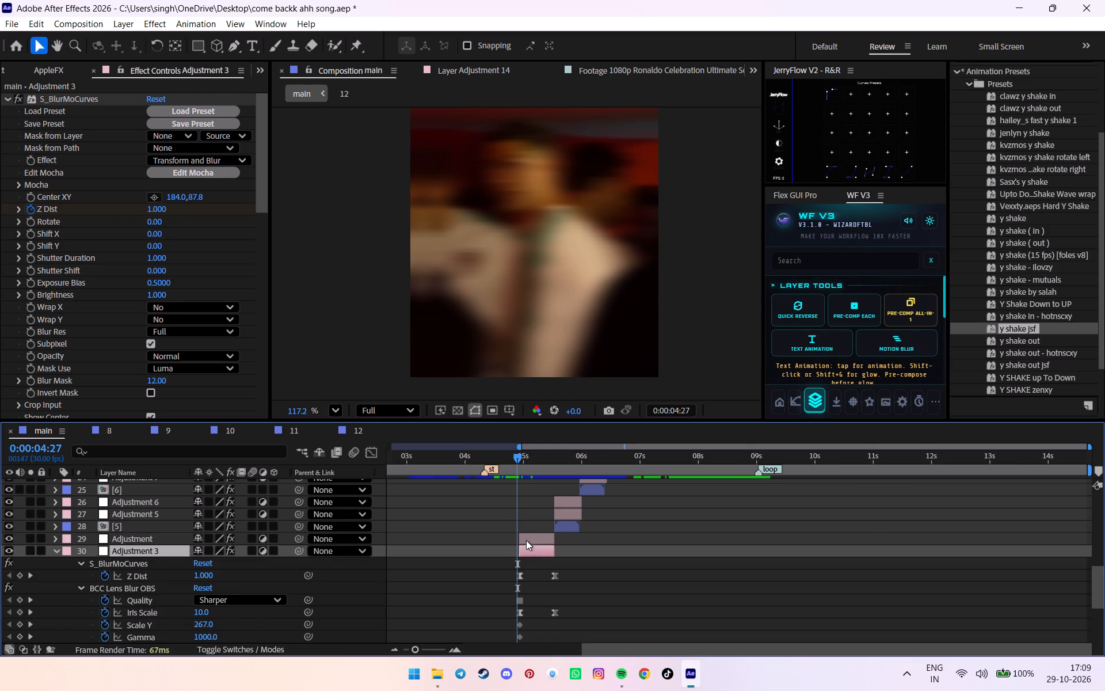
key(u)
Duplicate the two Shift X blur adjustment layers from the comp 3 to 4 cut and place the copies between comp 7 and Adjustment 8.
click(526, 538)
key(u)
key(u)
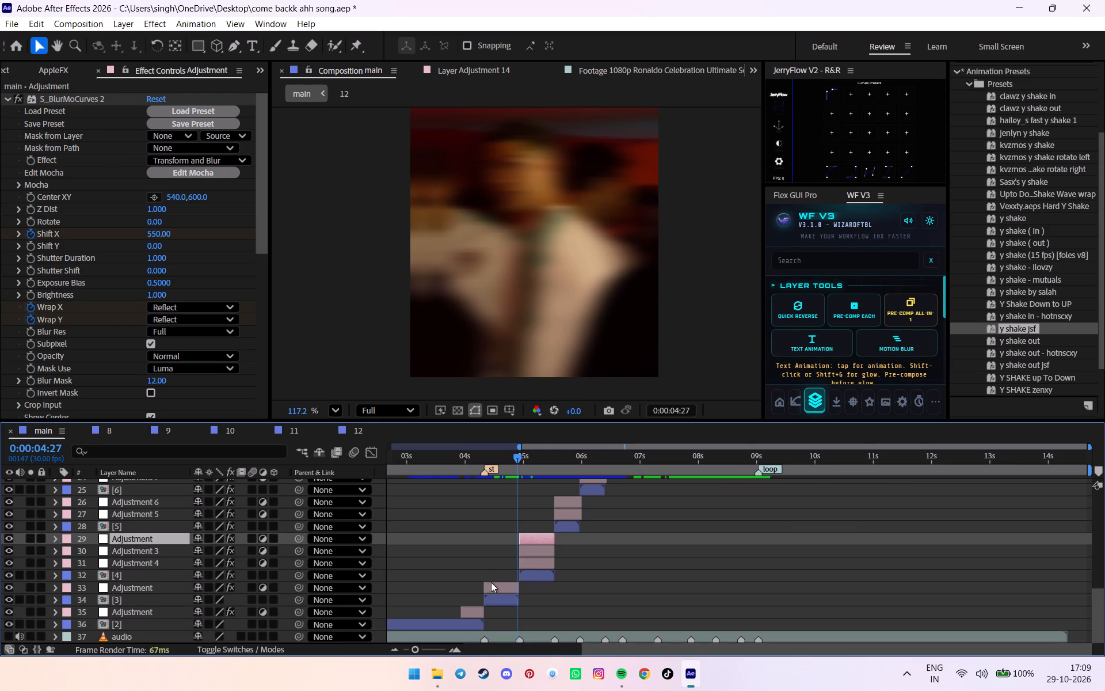
ctrl+click(492, 585)
key(ctrl+d)
drag(143, 537, 146, 506)
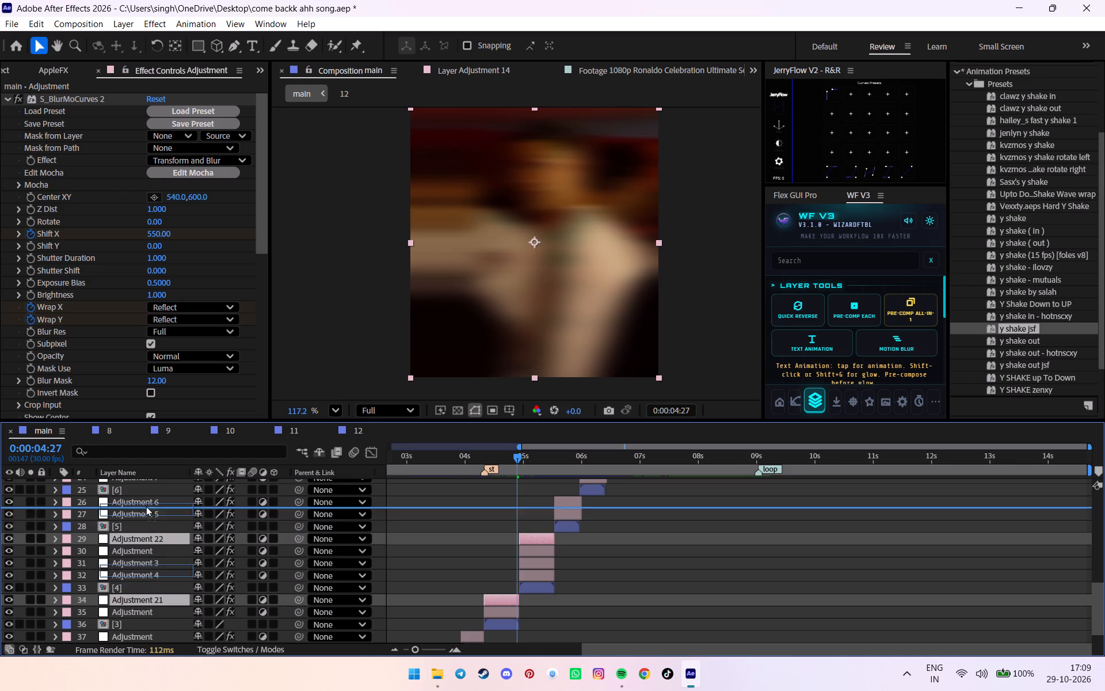
drag(146, 506, 160, 517)
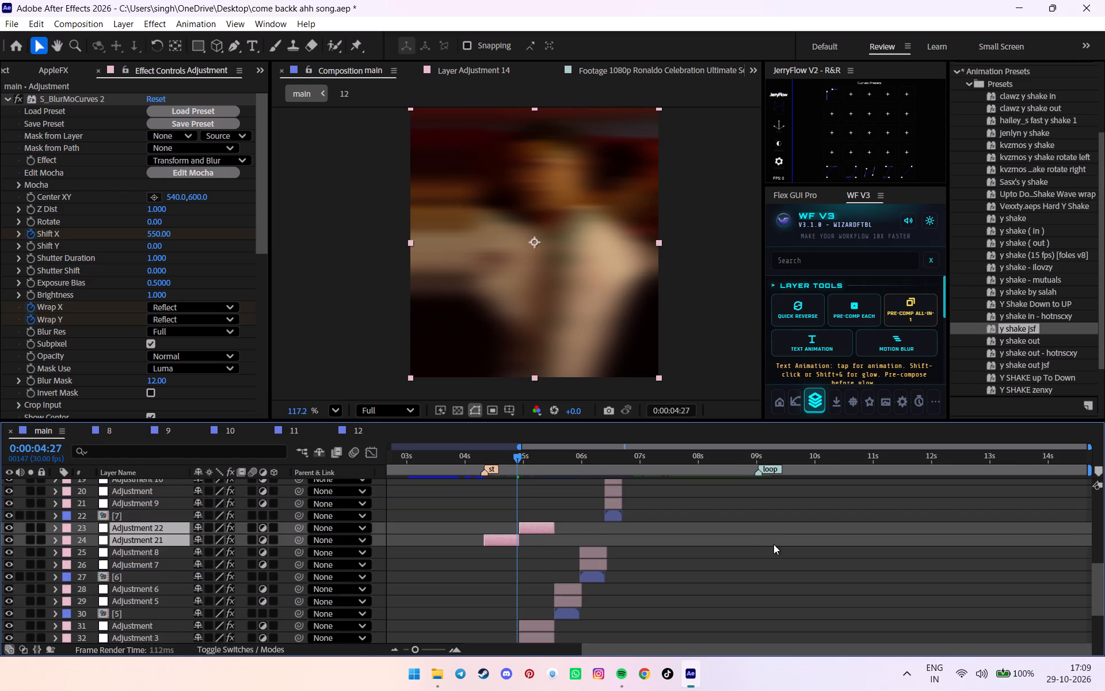
Slide the duplicated blur pair in time so the layers meet at the comp 5 to 6 cut at 0:00:05:29, and preview the transition.
drag(533, 529, 597, 525)
alt+scroll(596, 527, up, 3)
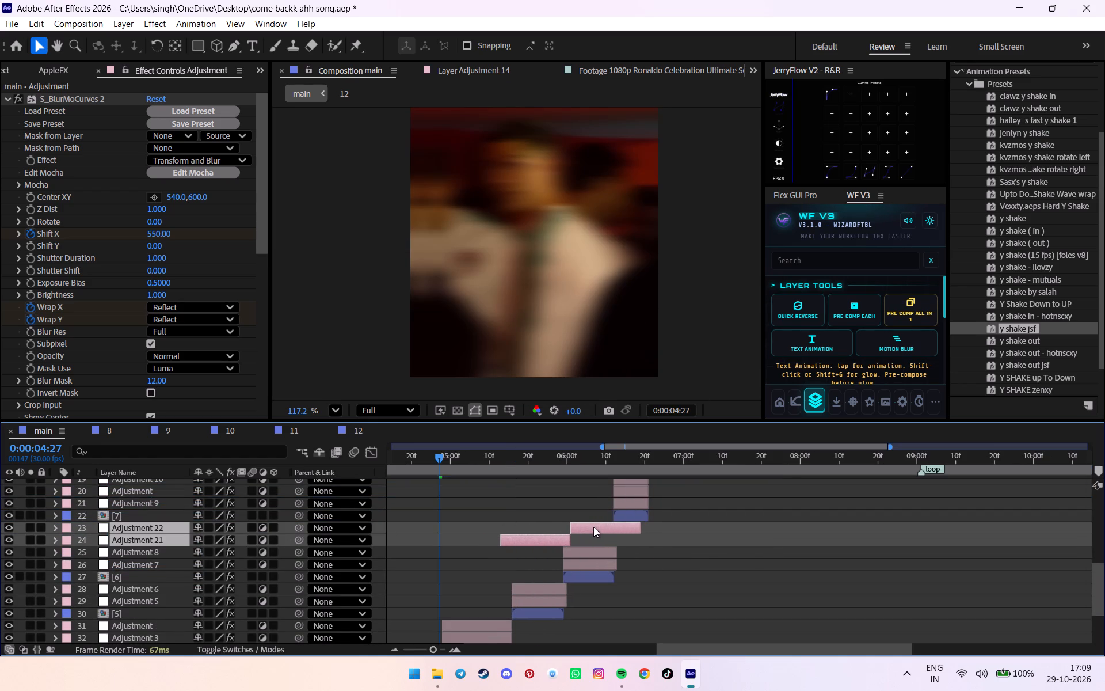
drag(592, 527, 580, 525)
alt+scroll(580, 525, up, 2)
drag(577, 525, 590, 521)
alt+scroll(590, 521, down, 2)
drag(520, 464, 520, 464)
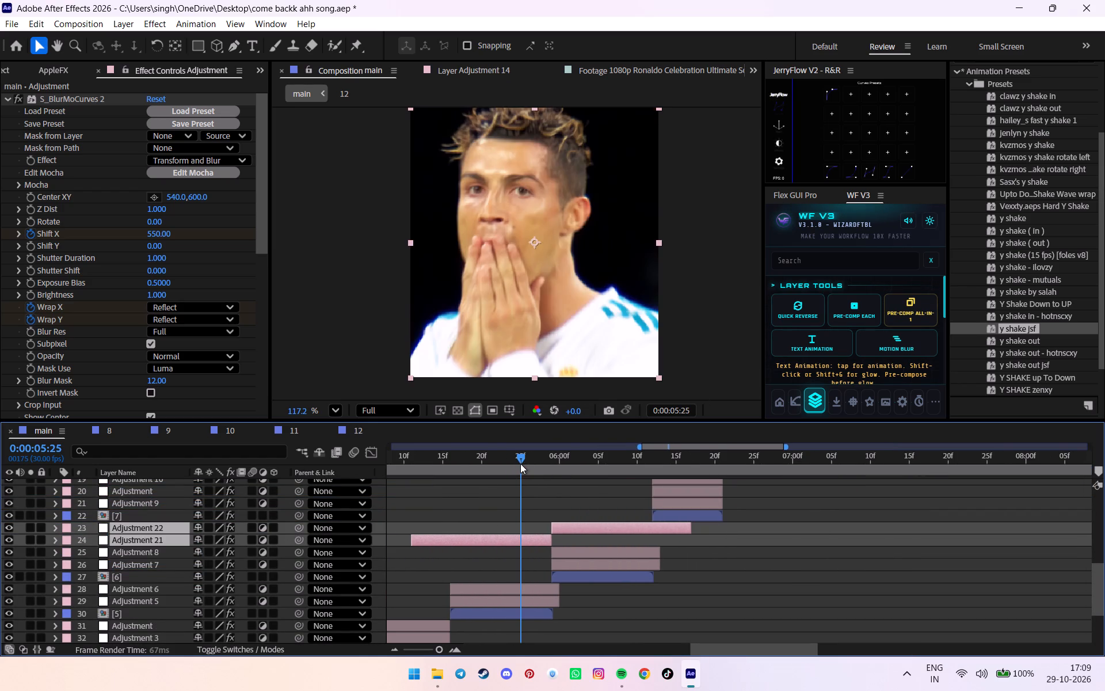
drag(520, 464, 552, 462)
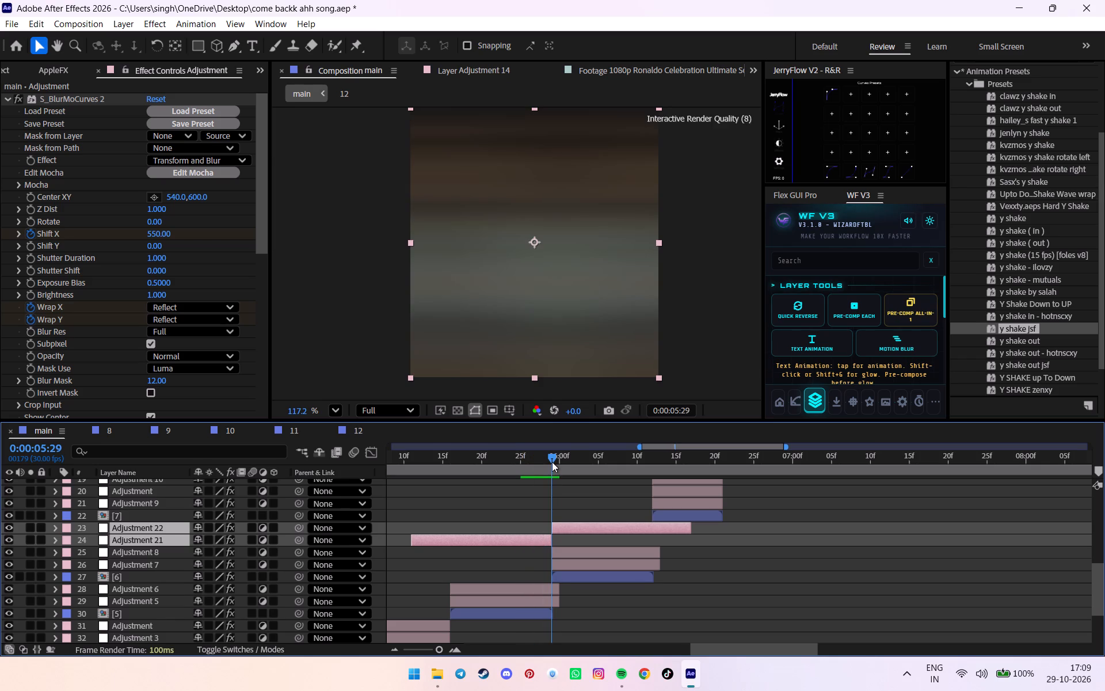
drag(552, 462, 647, 459)
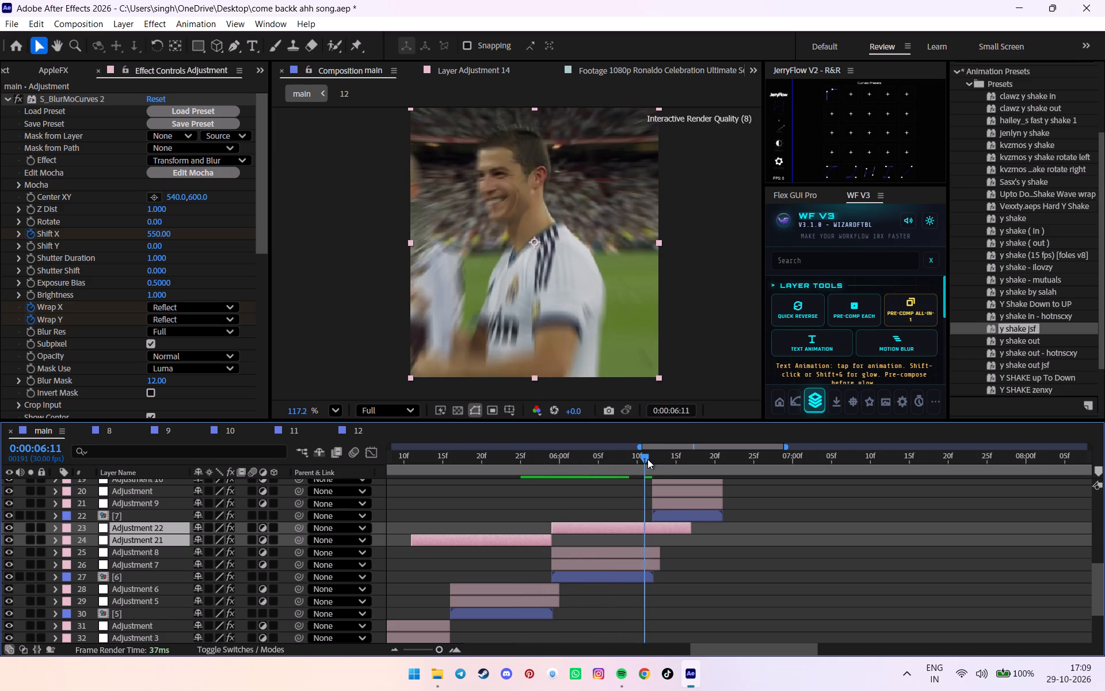
drag(647, 459, 522, 480)
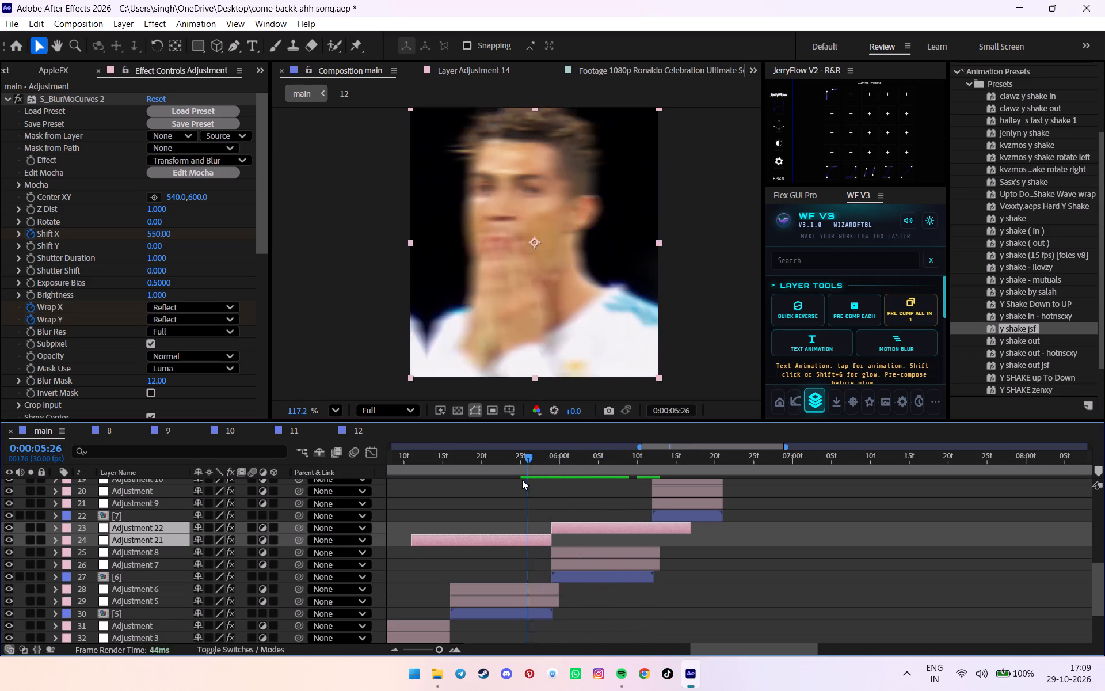
drag(522, 480, 650, 466)
Duplicate the blur transition pair again and place the copies directly above comp 9 in the layer stack.
alt+scroll(656, 491, down, 1)
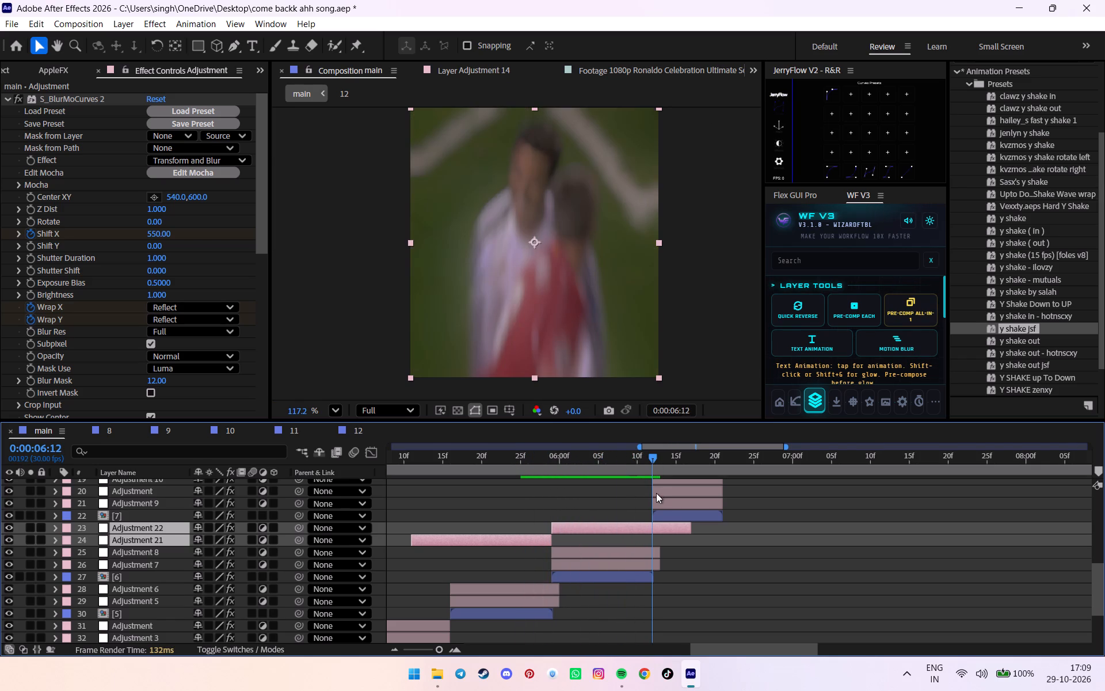
alt+scroll(654, 495, down, 1)
scroll(654, 504, up, 2)
alt+scroll(654, 504, down, 1)
scroll(654, 504, up, 2)
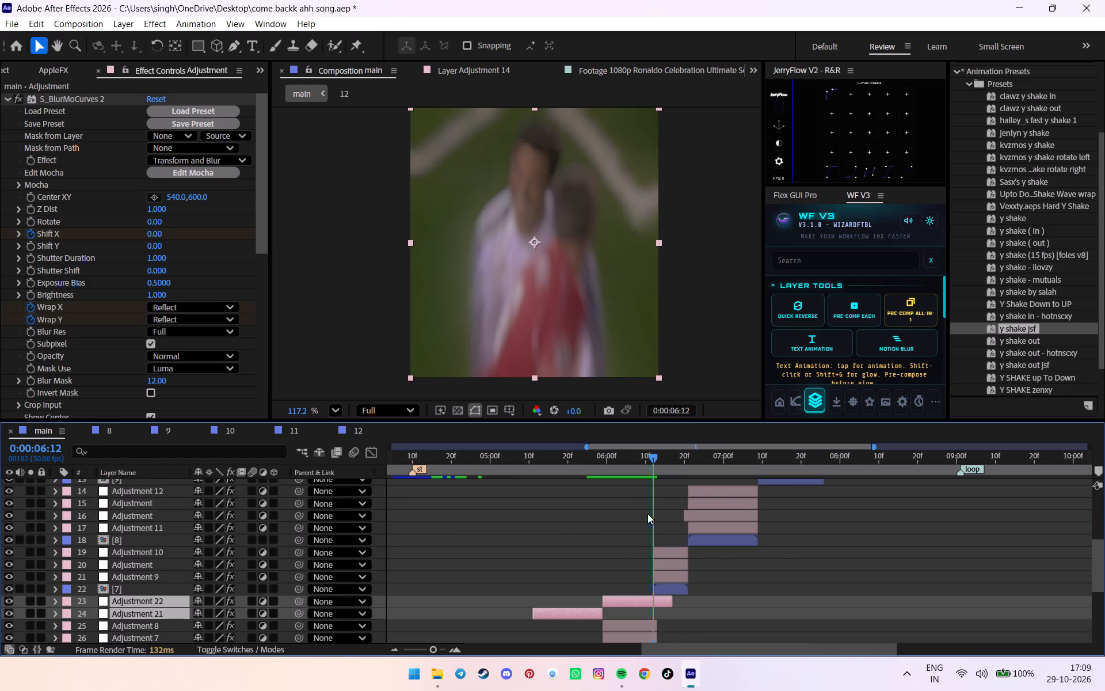
key(ctrl+d)
drag(158, 600, 164, 549)
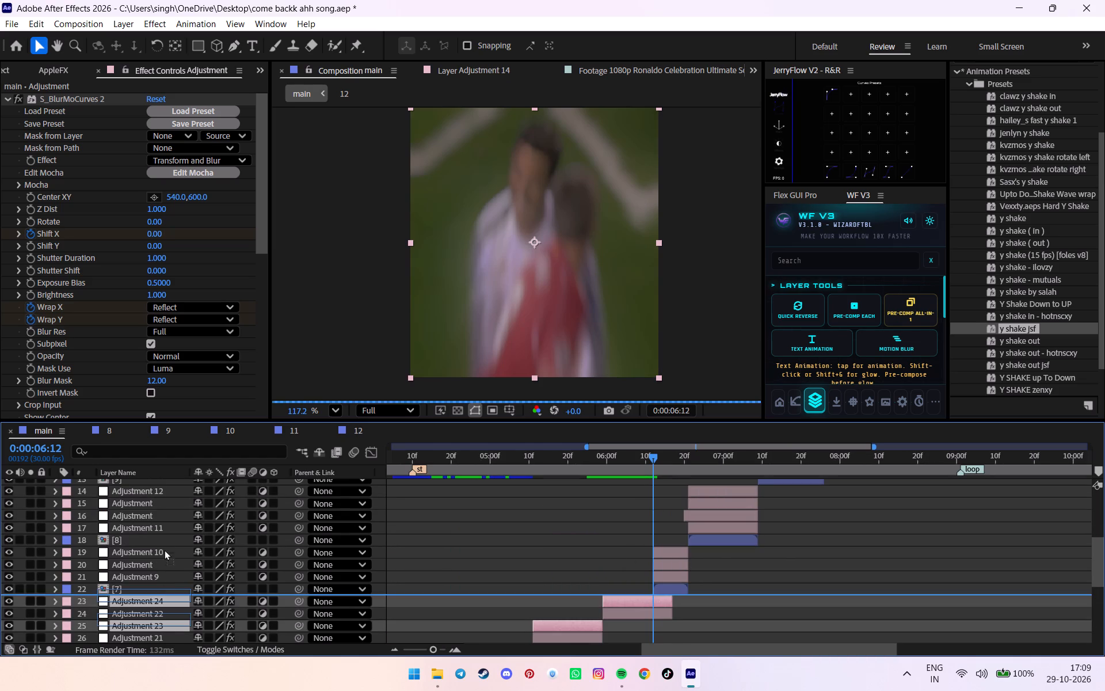
drag(164, 549, 186, 488)
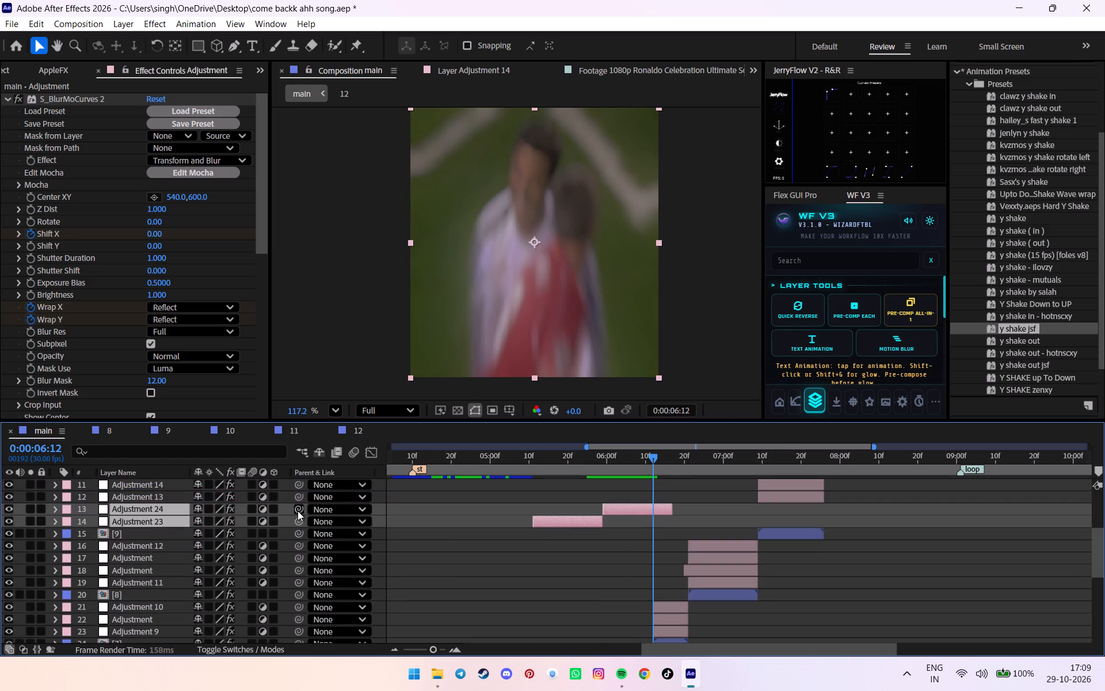
Move the duplicated blur transition pair, Adjustment 23 and 24, directly above Adjustment 14 in the layer stack.
drag(660, 508, 728, 501)
alt+scroll(662, 465, up, 2)
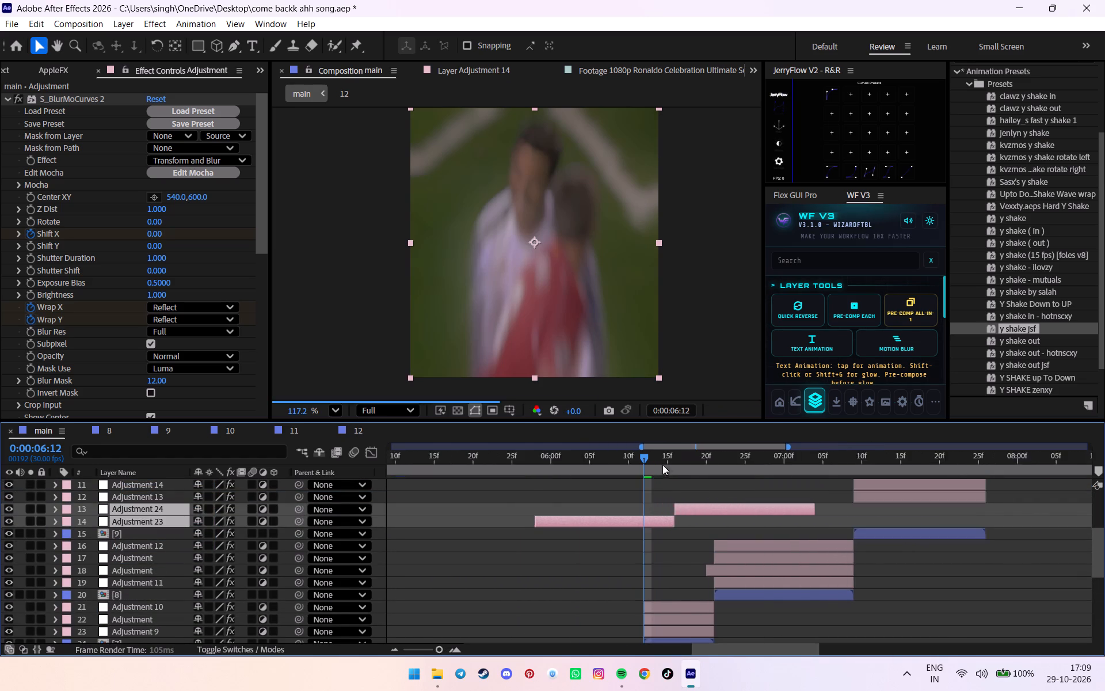
drag(666, 458, 764, 451)
alt+scroll(763, 469, down, 2)
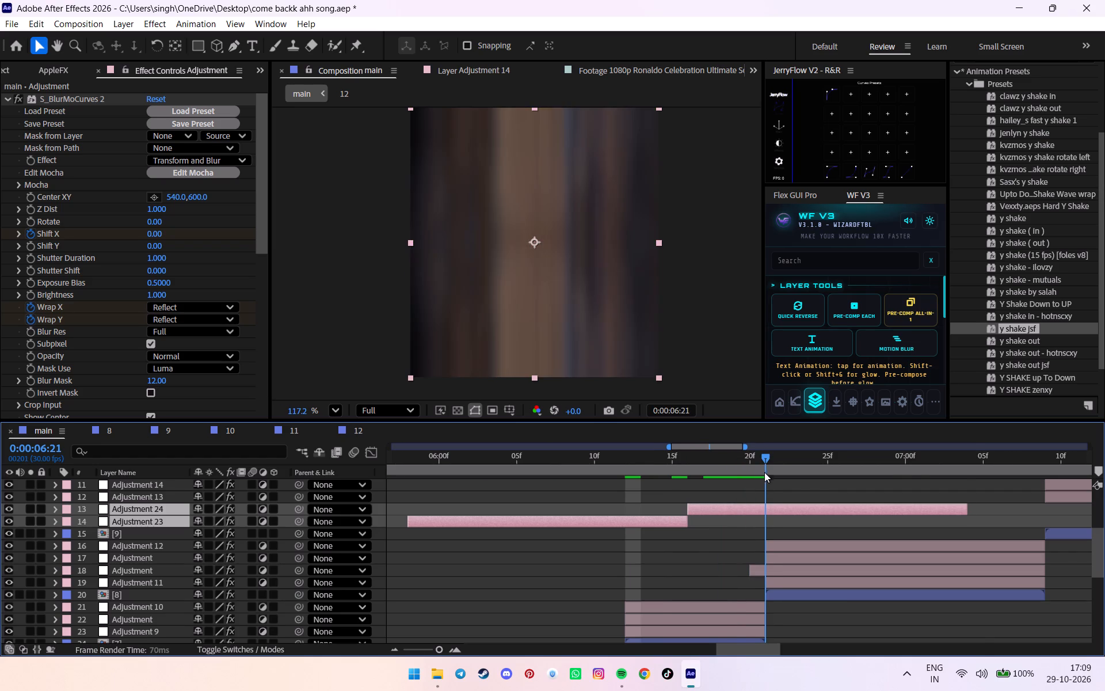
alt+scroll(764, 472, down, 2)
scroll(779, 513, up, 4)
scroll(780, 530, down, 2)
drag(163, 562, 163, 537)
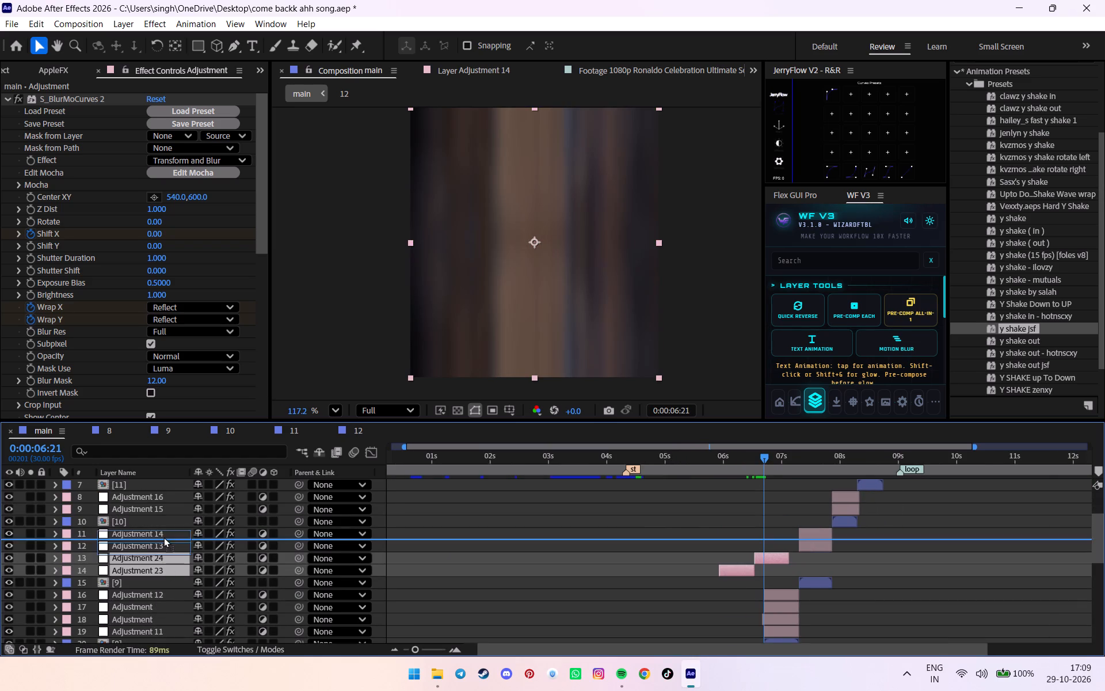
drag(163, 537, 166, 527)
Slide the Adjustment 23 and 24 pair in time so the layers meet at the comp 8 to 9 cut at 0:00:07:09.
drag(776, 532, 824, 528)
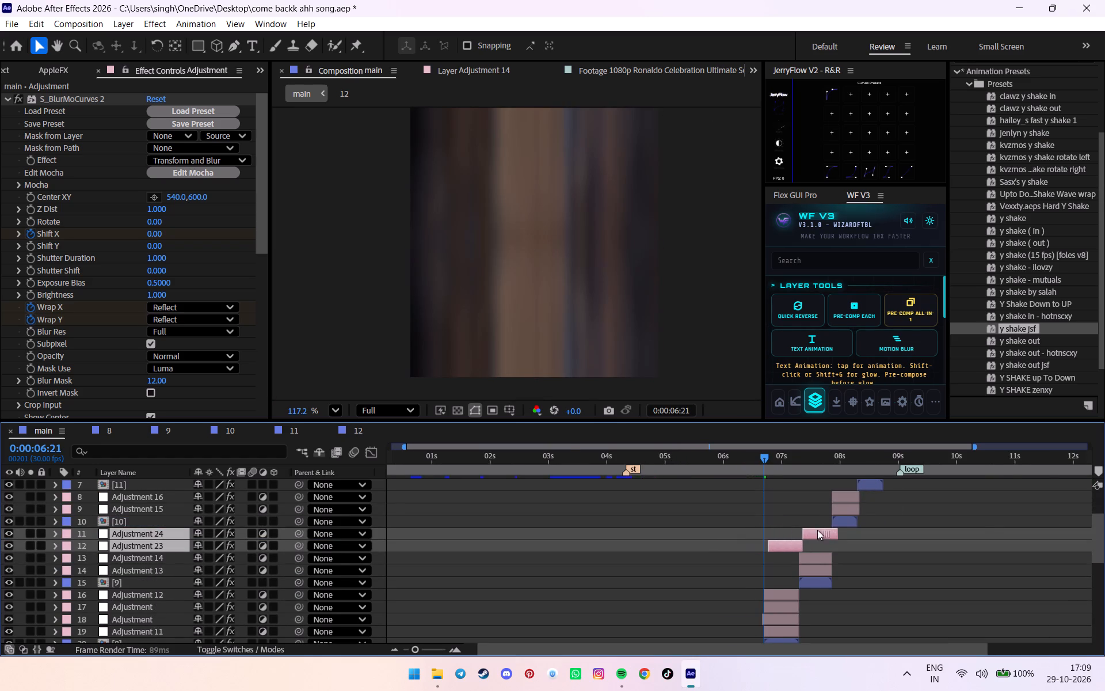
alt+scroll(813, 530, up, 2)
click(786, 462)
click(783, 462)
drag(809, 532, 803, 533)
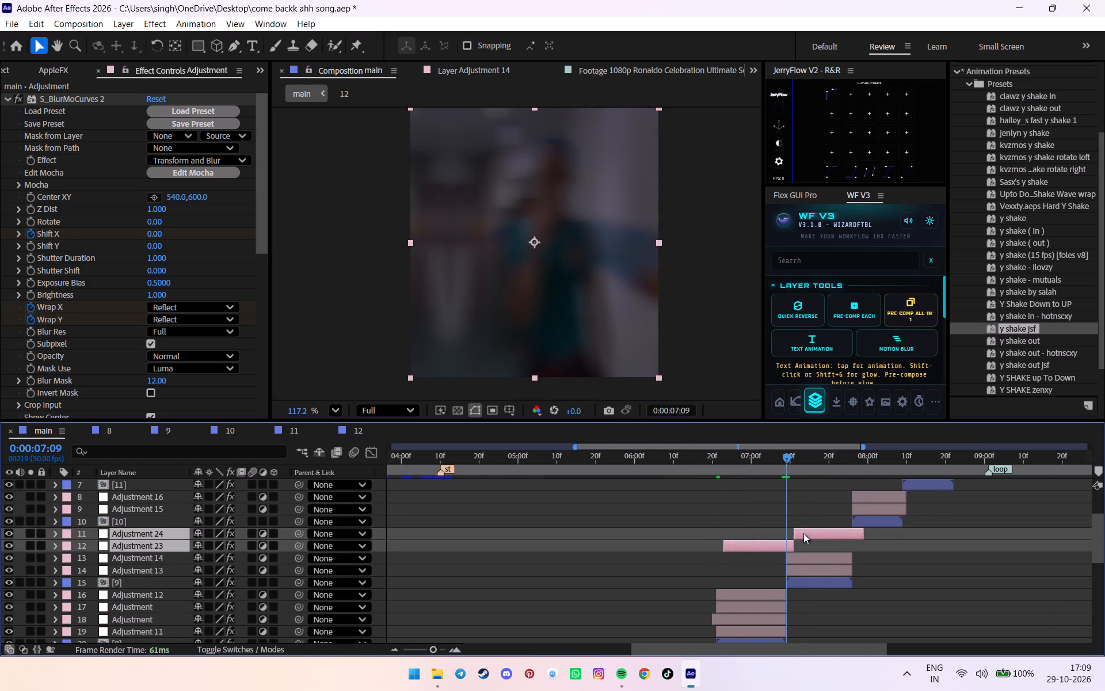
drag(803, 533, 801, 531)
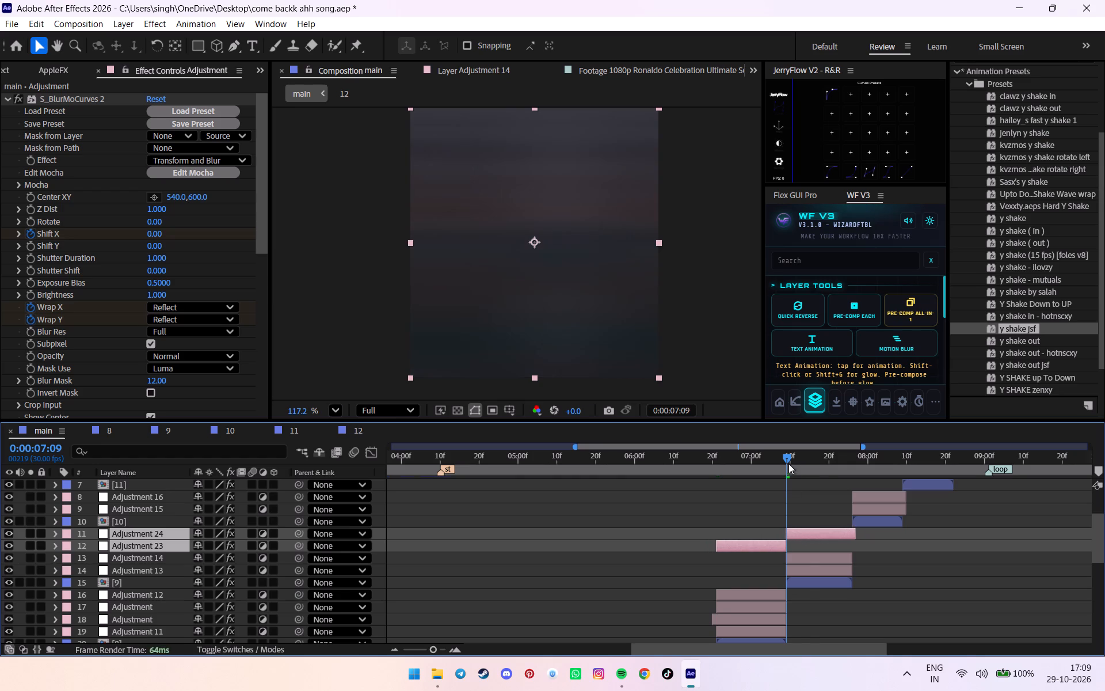
Duplicate the blur transition pair and place the copies directly above Adjustment 16, below comp 11.
drag(788, 464, 861, 462)
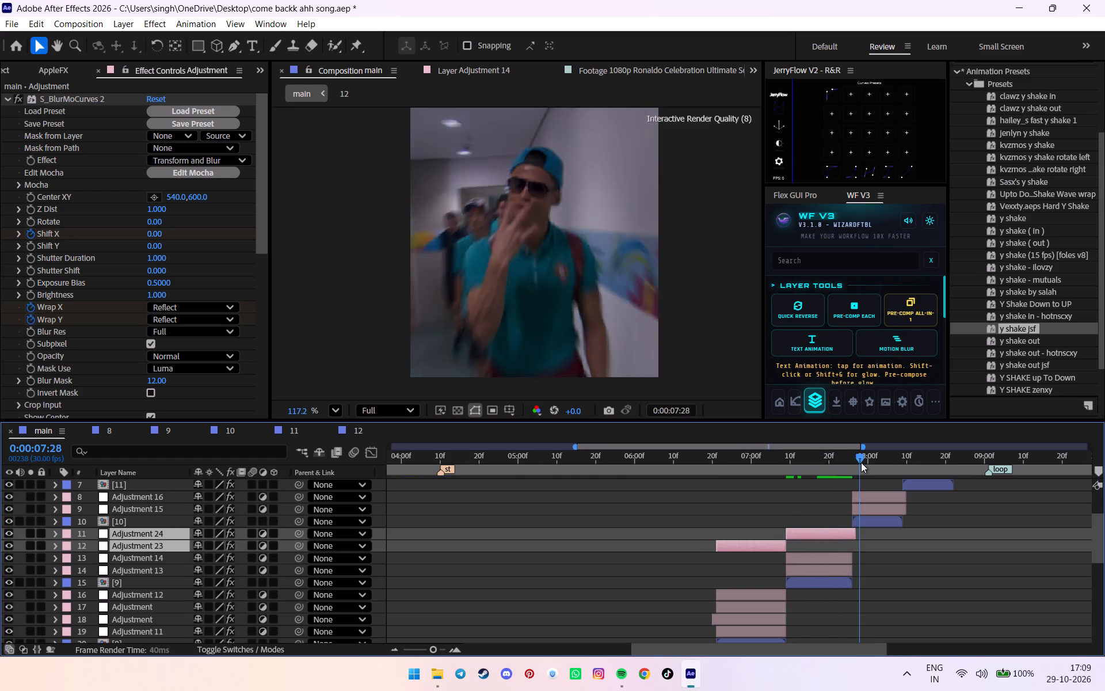
drag(861, 462, 853, 462)
key(ctrl+d)
drag(166, 538, 166, 537)
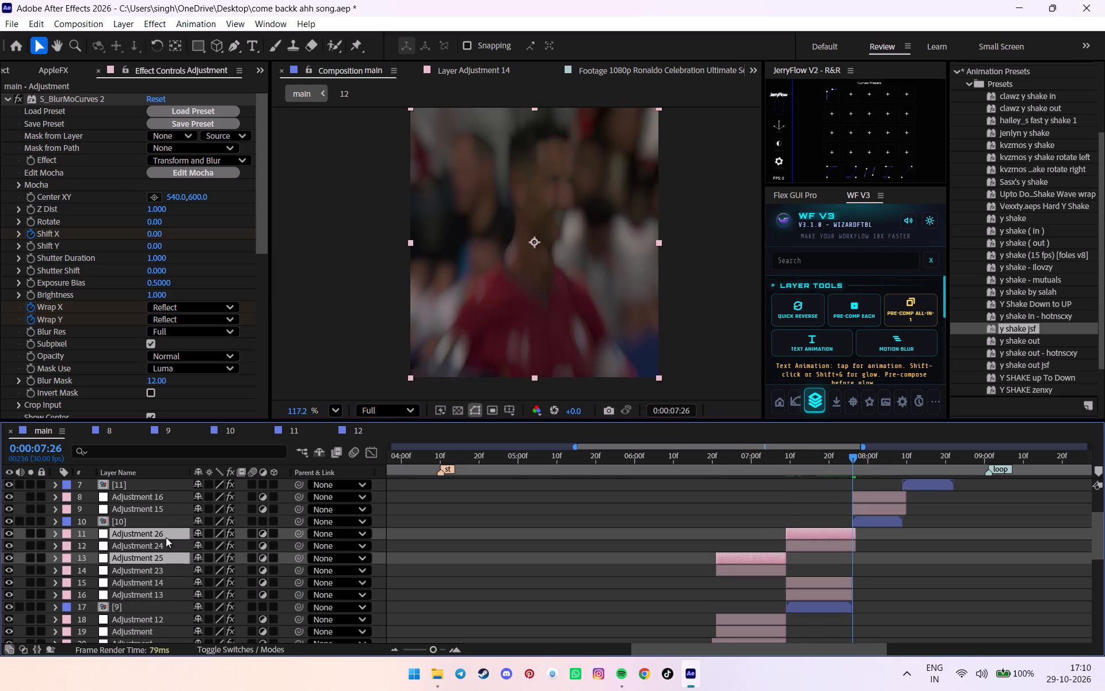
drag(166, 537, 191, 511)
Slide the new blur pair so its layers meet at the comp 9 to 10 cut at 0:00:07:26, and preview up to 0:00:08:10.
drag(807, 506, 896, 500)
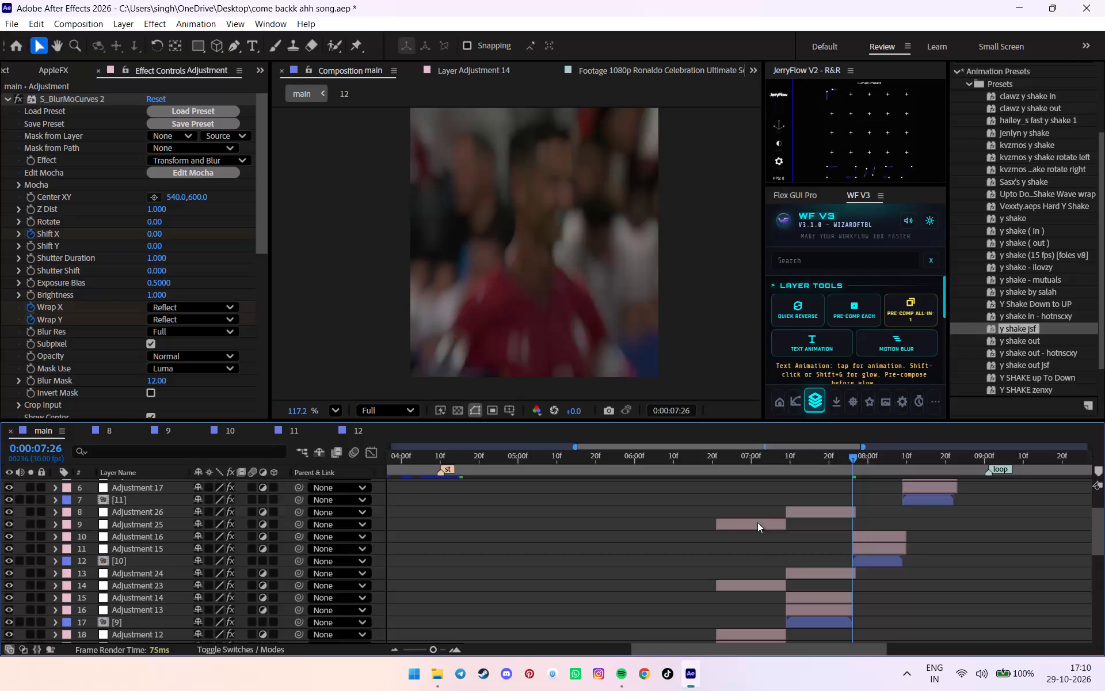
click(757, 522)
ctrl+click(793, 512)
drag(804, 512, 867, 508)
alt+scroll(867, 508, up, 2)
drag(865, 511, 873, 510)
alt+scroll(873, 510, down, 2)
drag(855, 464, 863, 464)
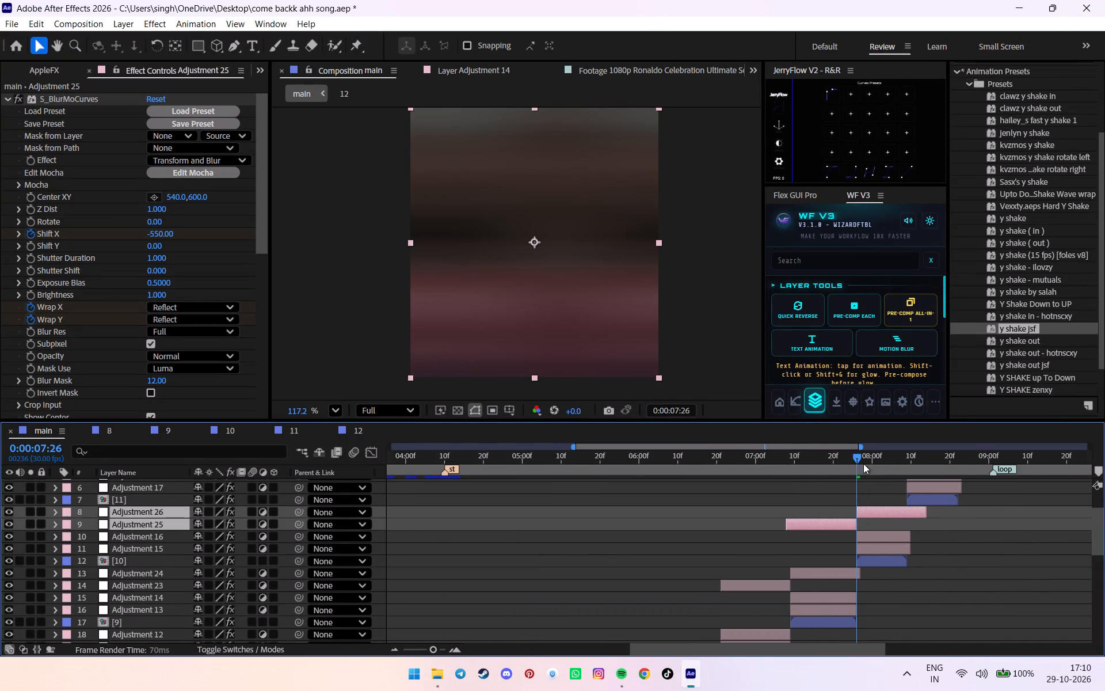
drag(863, 464, 910, 459)
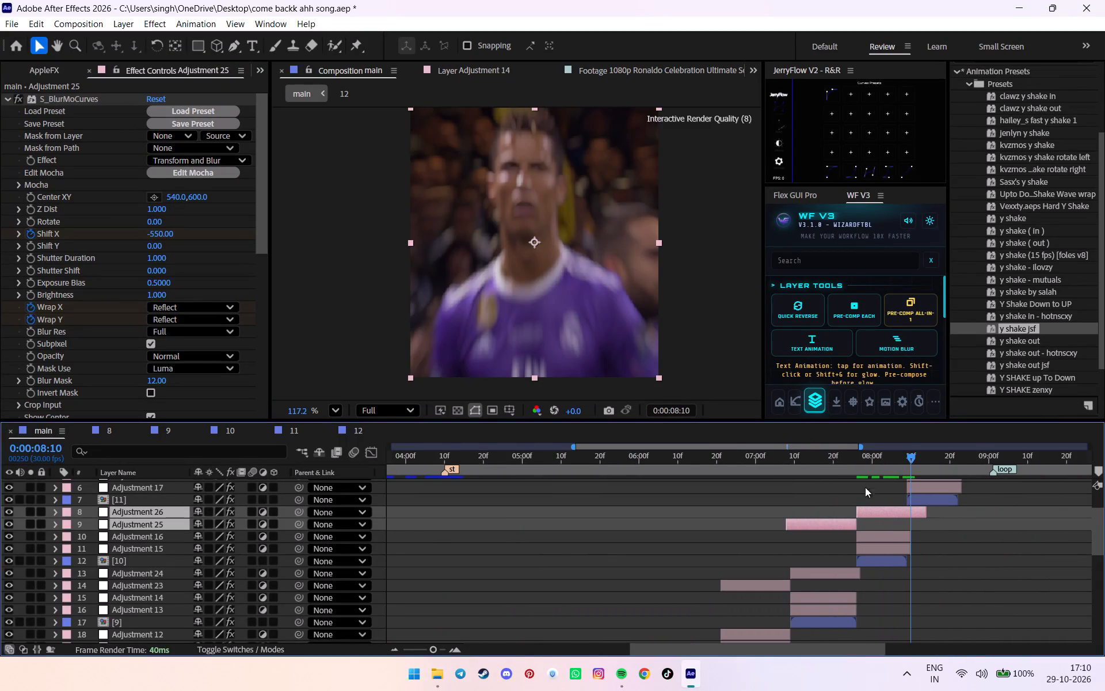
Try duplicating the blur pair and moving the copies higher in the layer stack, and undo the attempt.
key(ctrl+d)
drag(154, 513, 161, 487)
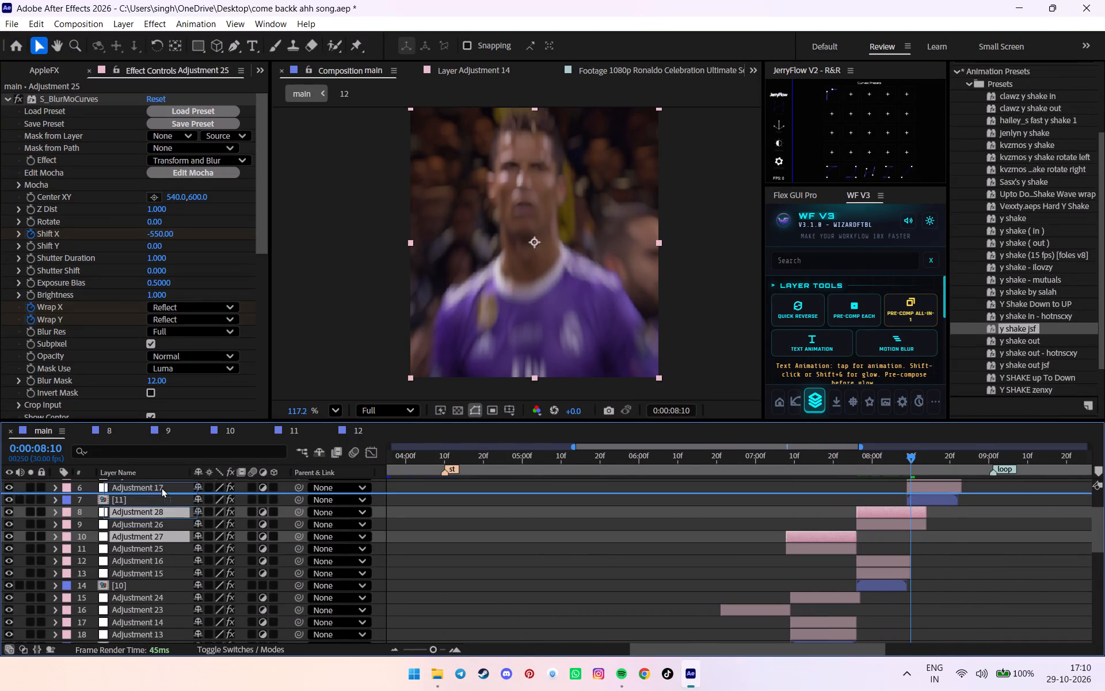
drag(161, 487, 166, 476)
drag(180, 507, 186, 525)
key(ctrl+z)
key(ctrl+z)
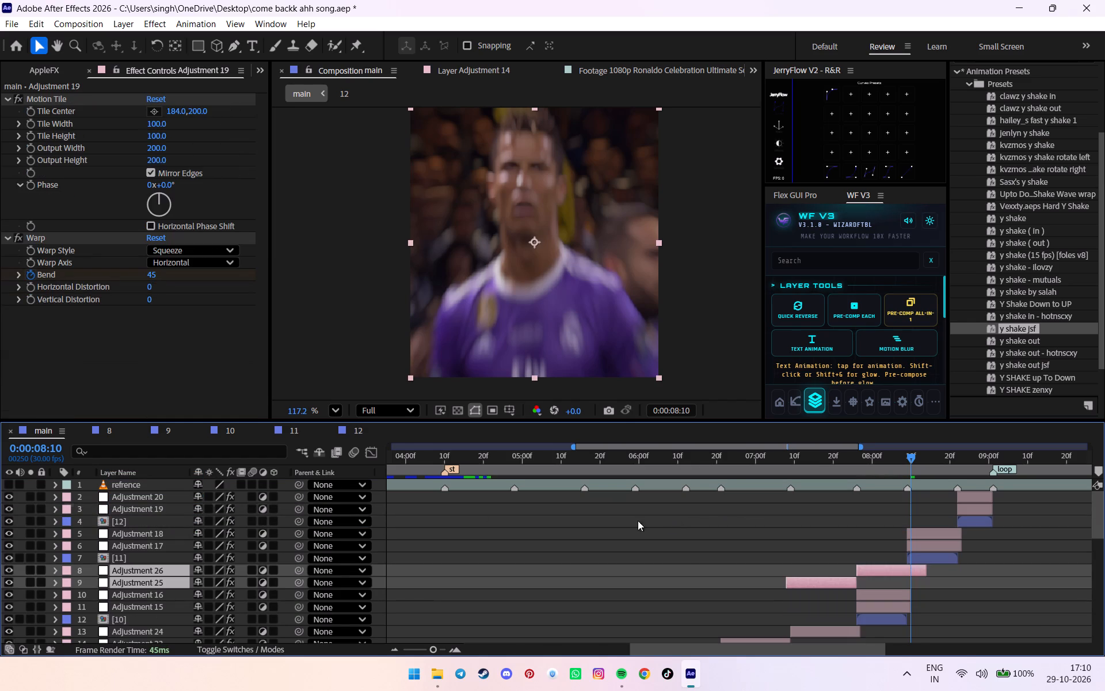
Duplicate the blur pair, place the copies above Adjustment 18, and slide them so they meet at 0:00:08:10.
key(ctrl+d)
drag(147, 571, 151, 527)
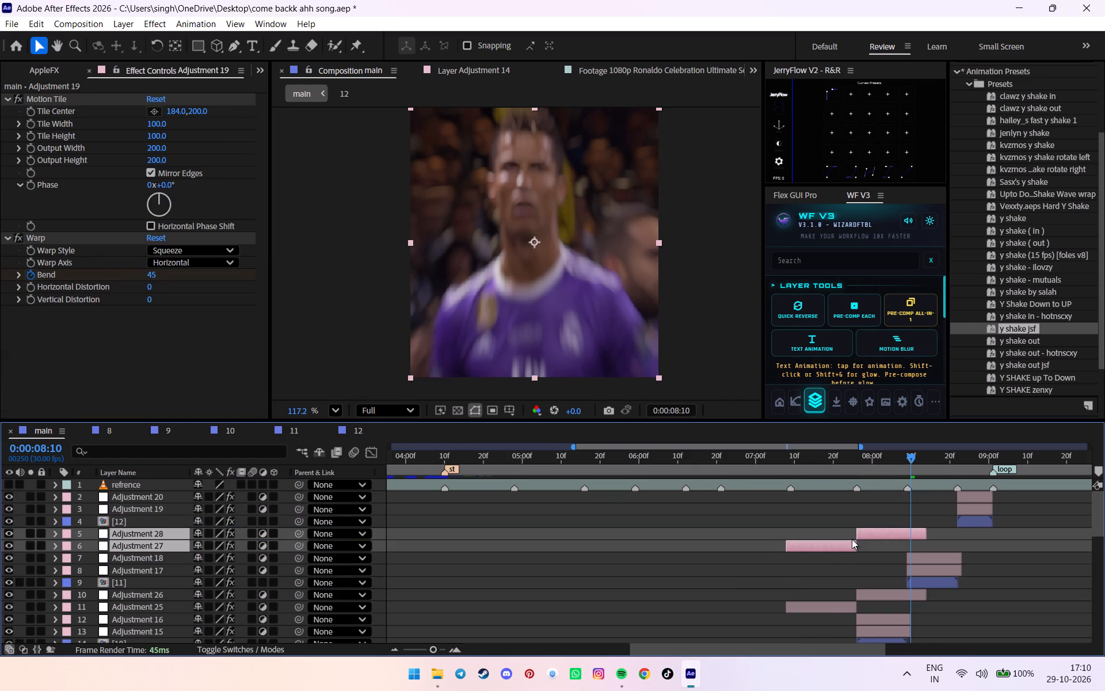
drag(860, 534, 915, 525)
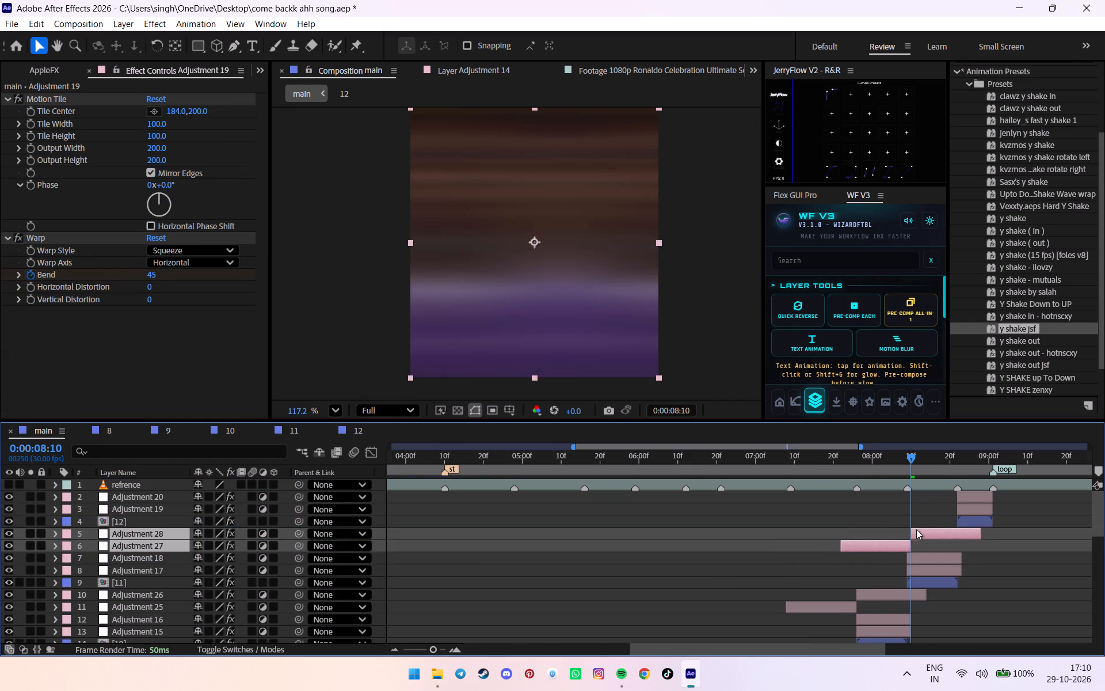
Duplicate the blur pair above Adjustment 20 and align the copies to meet at the comp 11 to 12 cut at 0:00:08:22.
key(ctrl+d)
drag(143, 529, 146, 495)
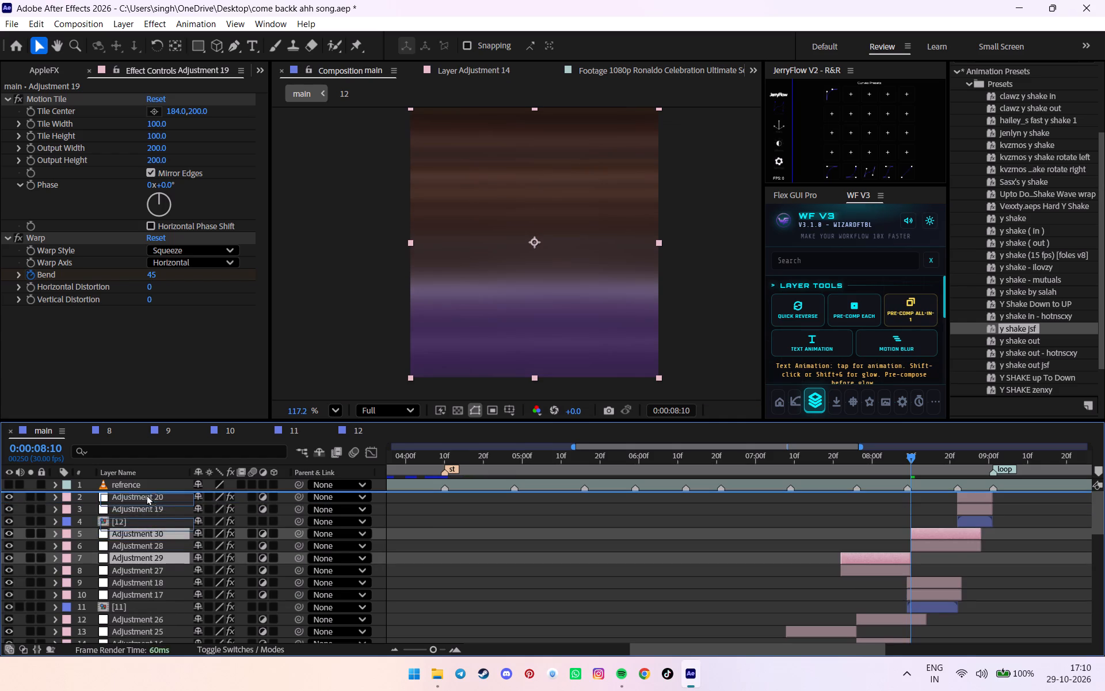
drag(146, 495, 146, 493)
drag(926, 501, 988, 494)
alt+scroll(978, 498, up, 2)
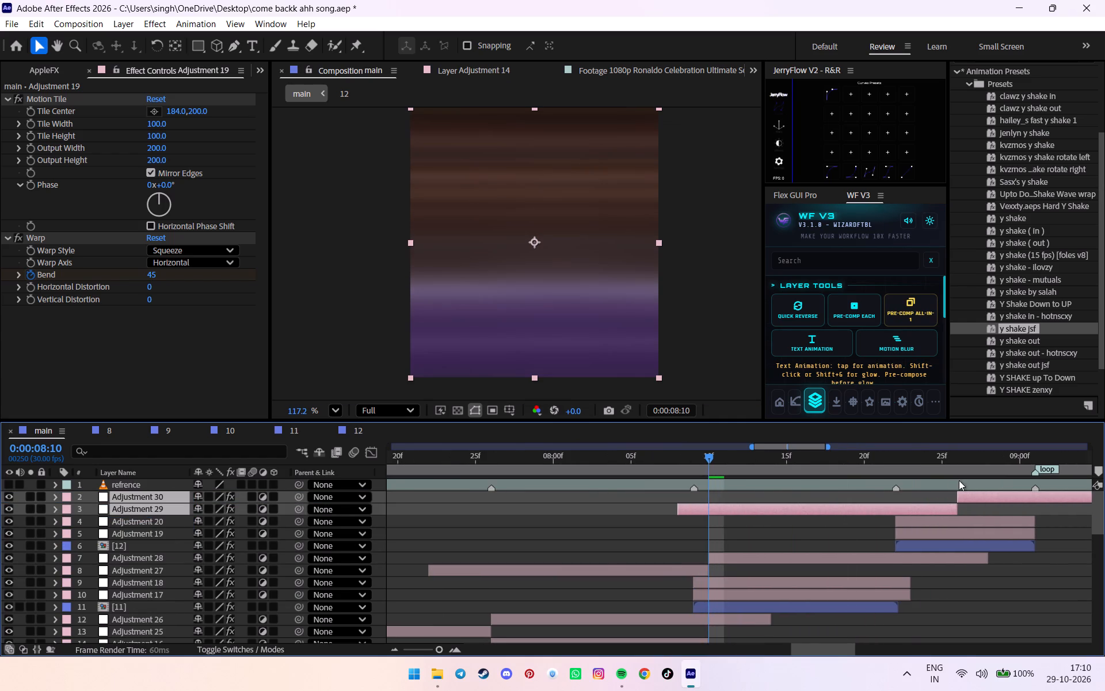
click(902, 454)
drag(982, 496, 922, 500)
alt+scroll(928, 502, down, 2)
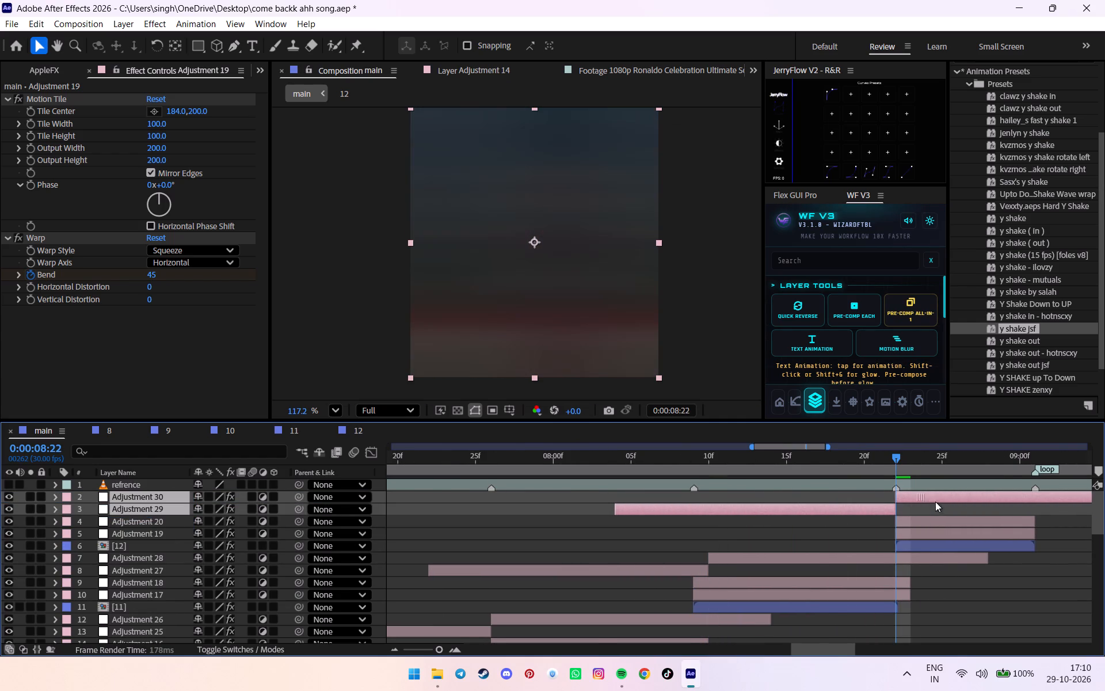
Trim the end of Adjustment 30 to comp 12's end at the loop marker, and preview the comp 11 to 12 transition.
alt+scroll(1028, 518, up, 1)
click(1027, 520)
alt+scroll(1027, 521, down, 1)
drag(1049, 498, 1035, 497)
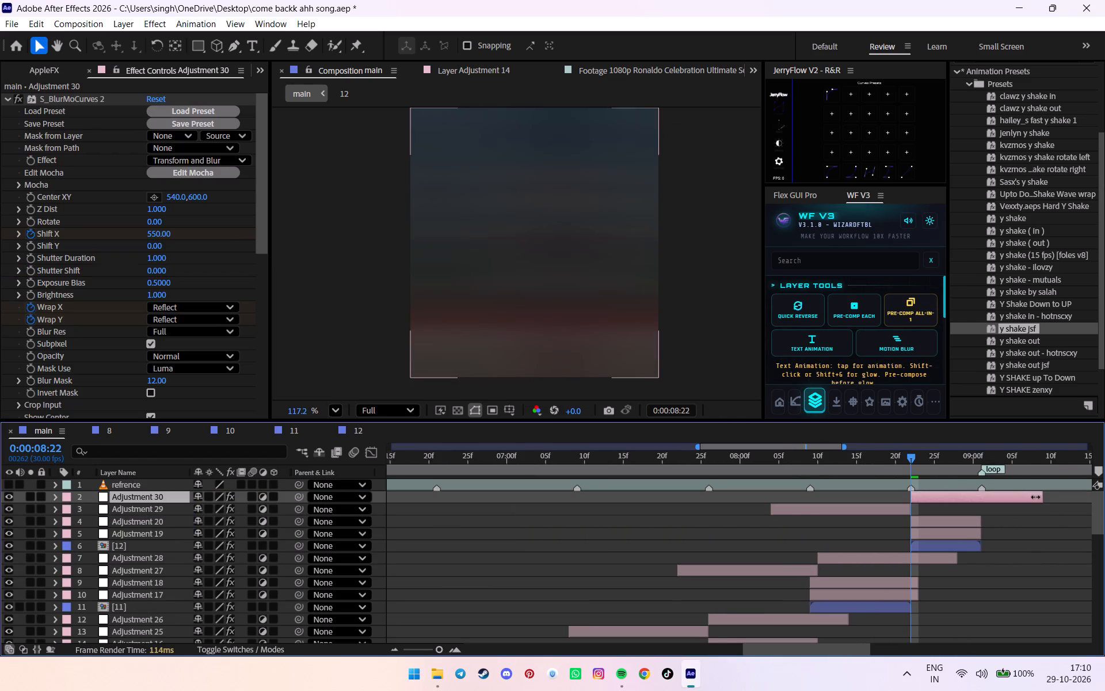
drag(1035, 497, 978, 497)
drag(910, 459, 940, 457)
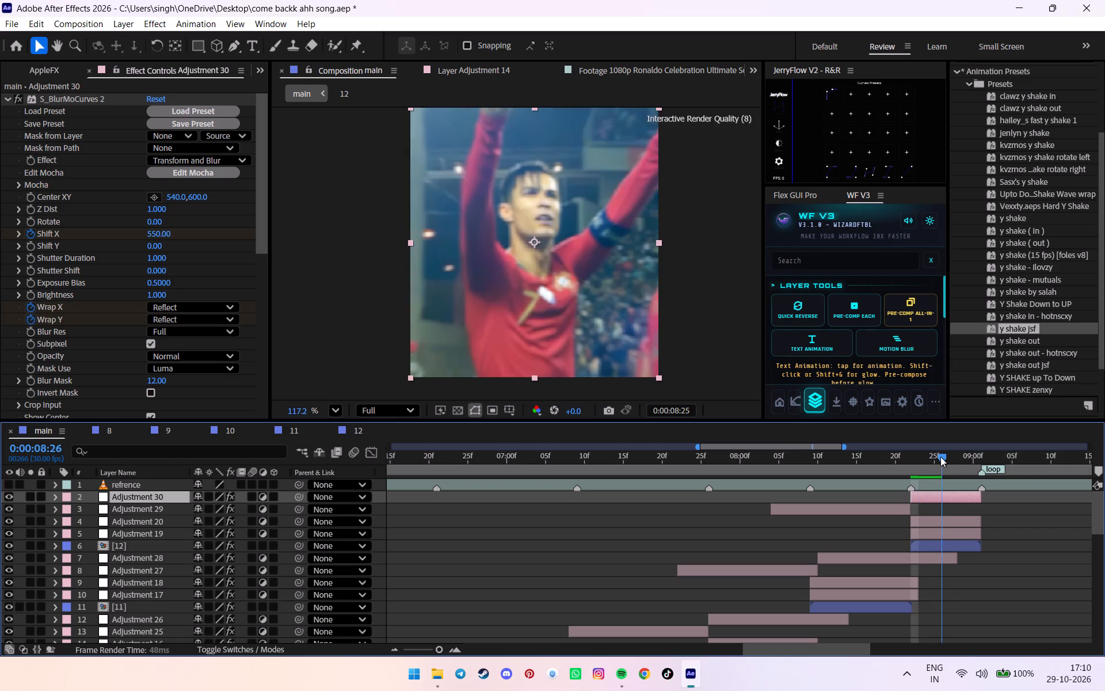
drag(940, 457, 908, 465)
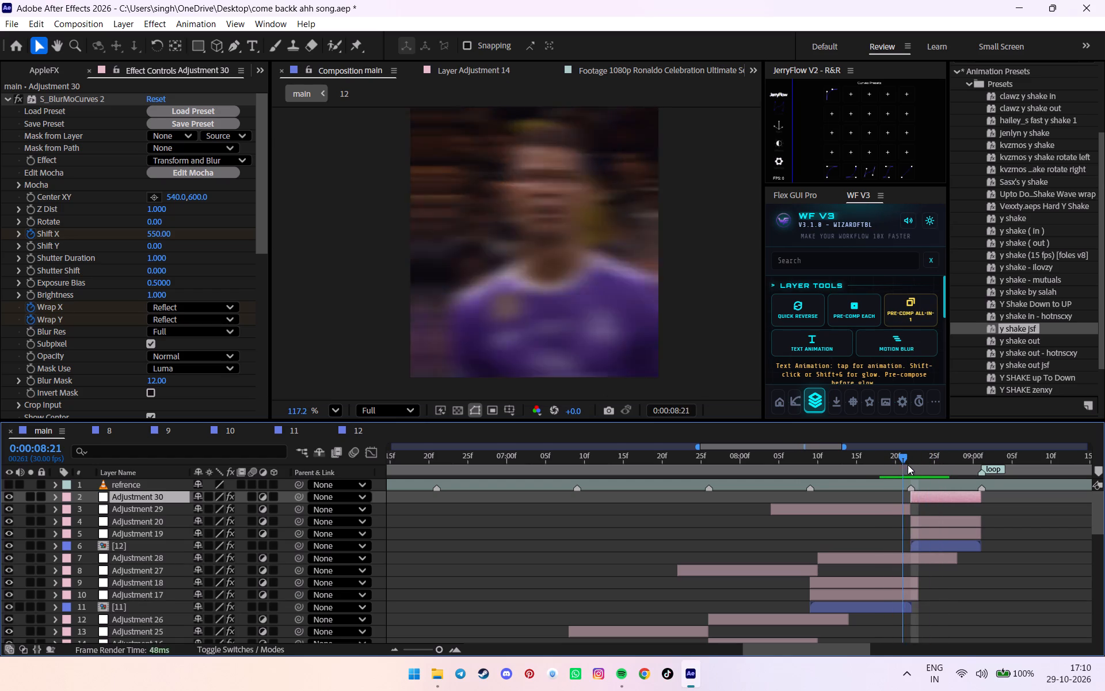
drag(908, 465, 900, 471)
drag(900, 471, 917, 469)
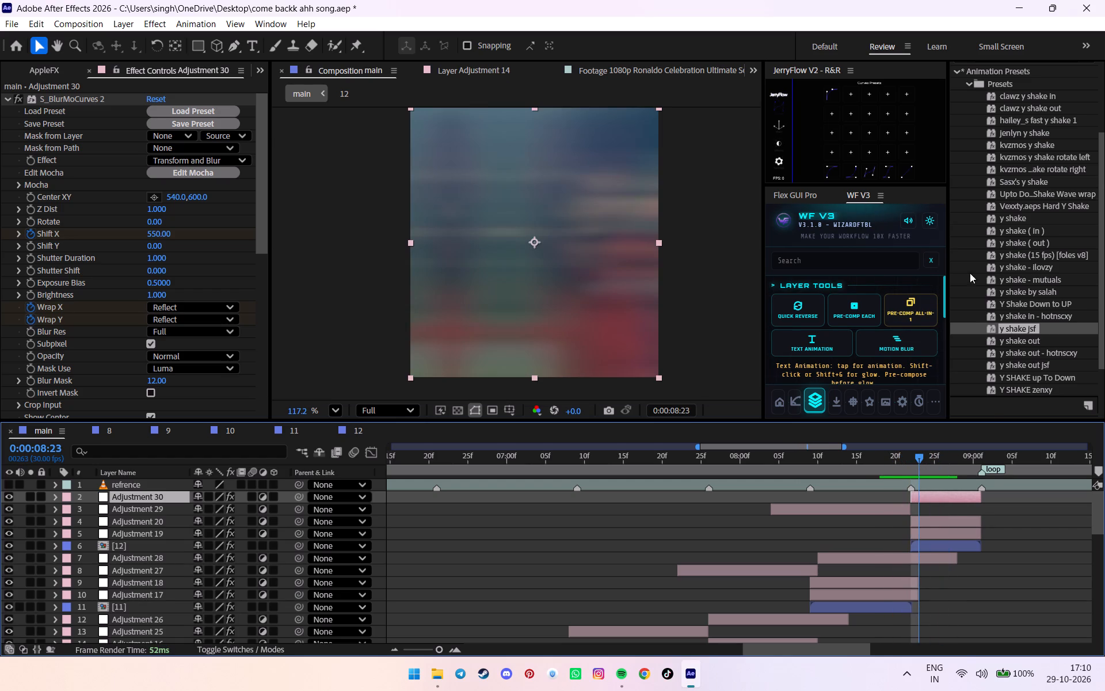
Apply the y shake out jsf preset to Adjustment 30.
scroll(1041, 218, up, 7)
scroll(1065, 312, down, 5)
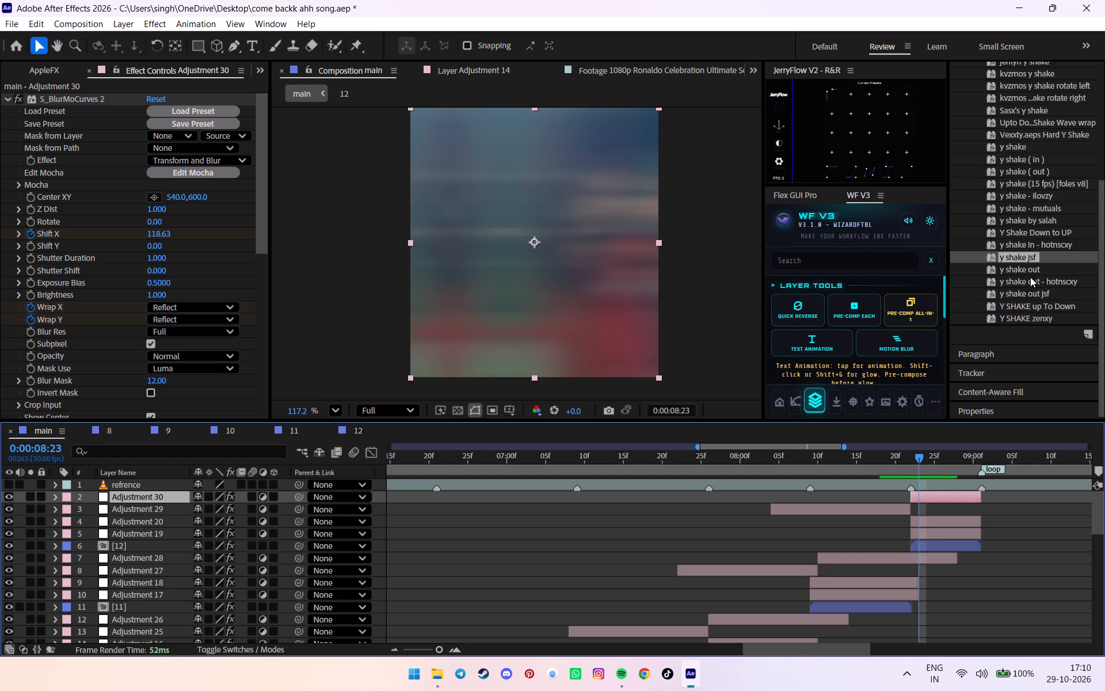
drag(1034, 294, 943, 499)
Shift the preset's Shift Y and Blur Amount keyframes on Adjustment 30 so the last ones land on the layer's end.
key(u)
drag(914, 591, 961, 636)
alt+scroll(959, 608, up, 2)
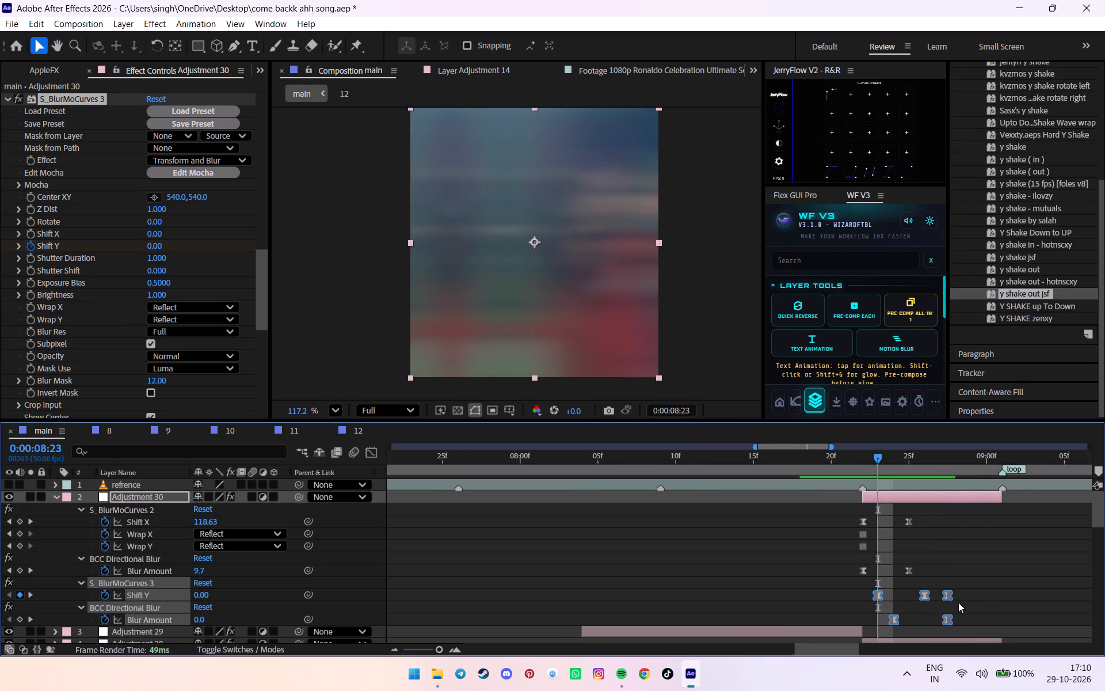
drag(947, 598, 1004, 600)
alt+scroll(982, 583, down, 1)
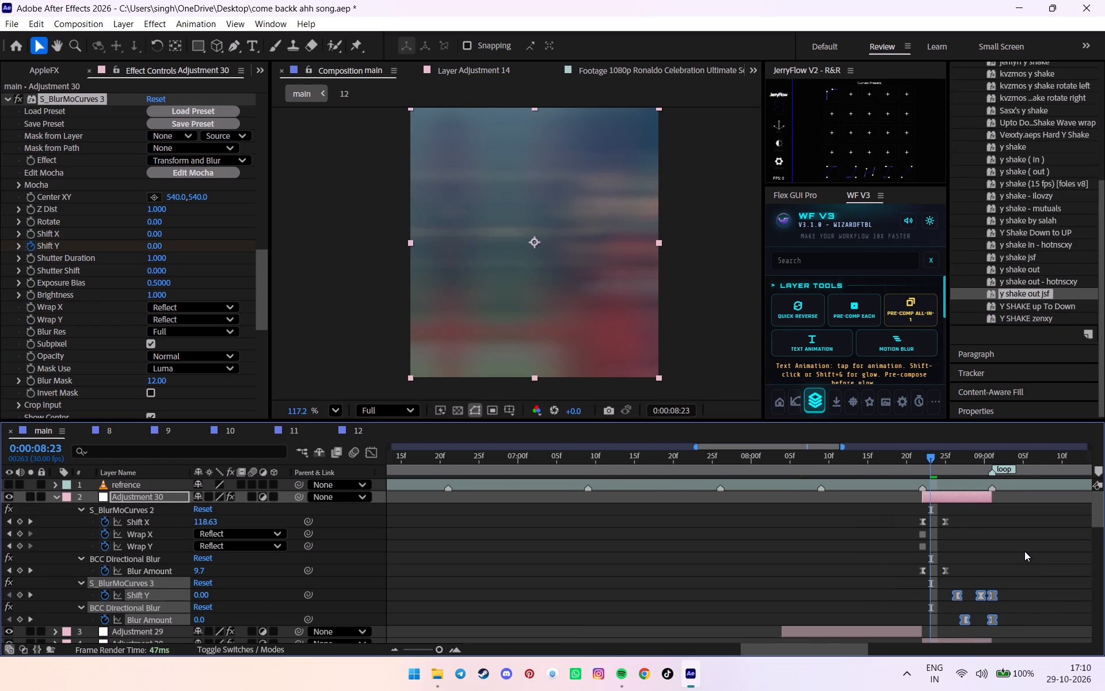
key(u)
click(1038, 538)
Pre-compose all layers from comp 3 up through Adjustment 30 into one comp.
alt+scroll(1007, 545, down, 5)
scroll(475, 603, down, 7)
scroll(64, 625, down, 5)
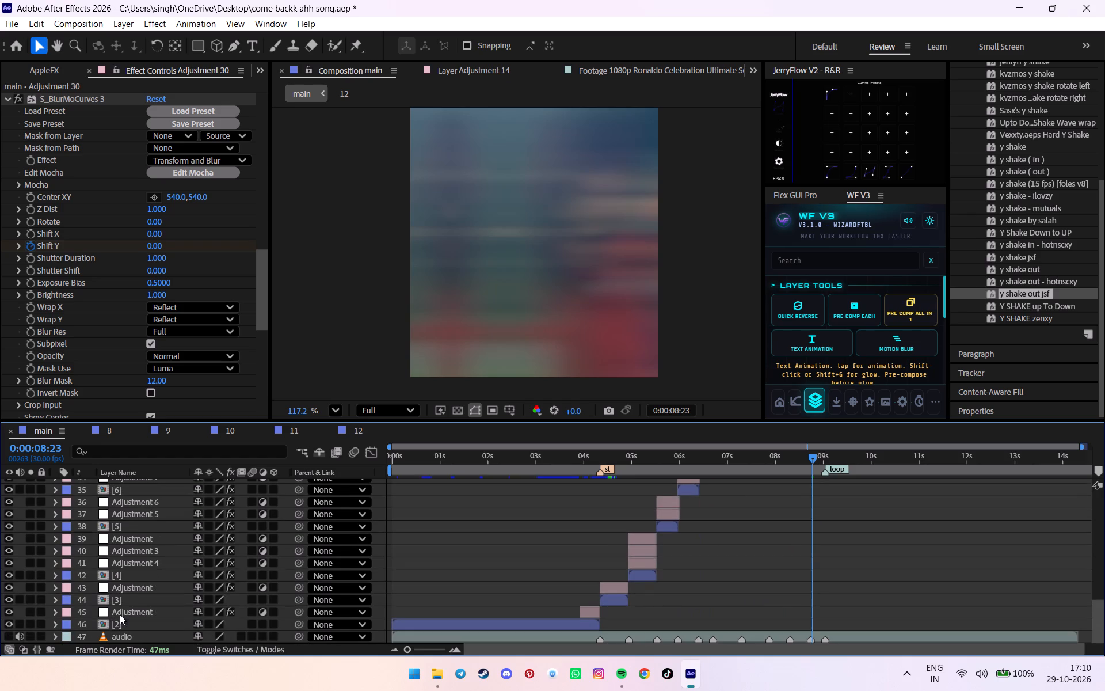
scroll(120, 614, down, 5)
click(132, 611)
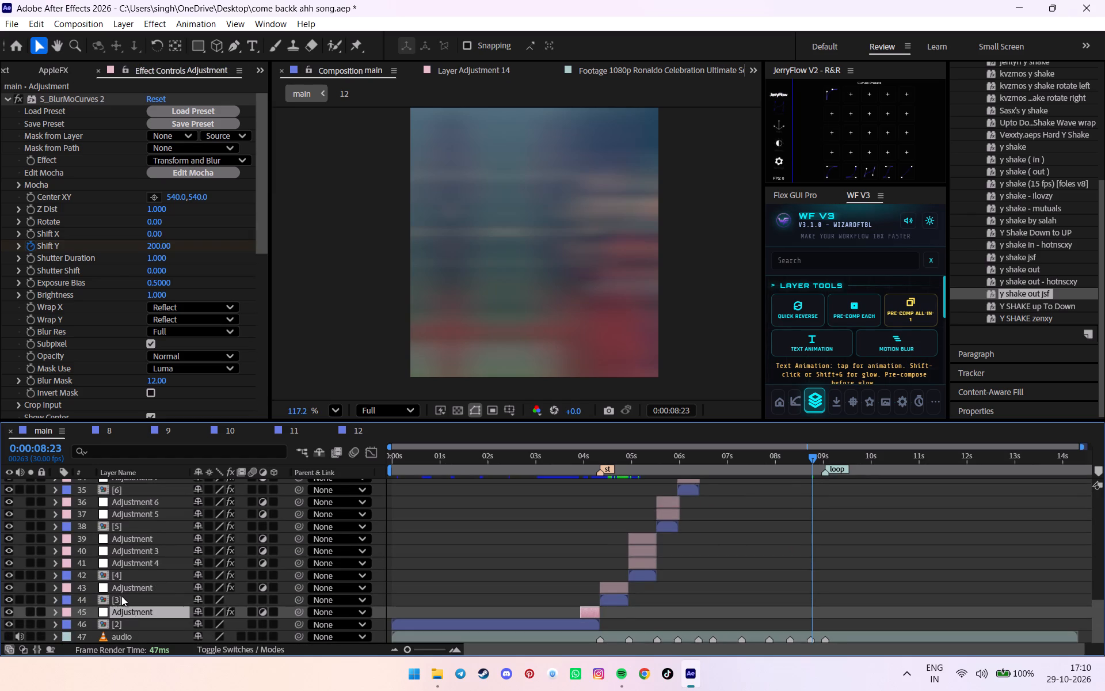
click(121, 596)
scroll(123, 596, up, 12)
ctrl+shift+click(136, 500)
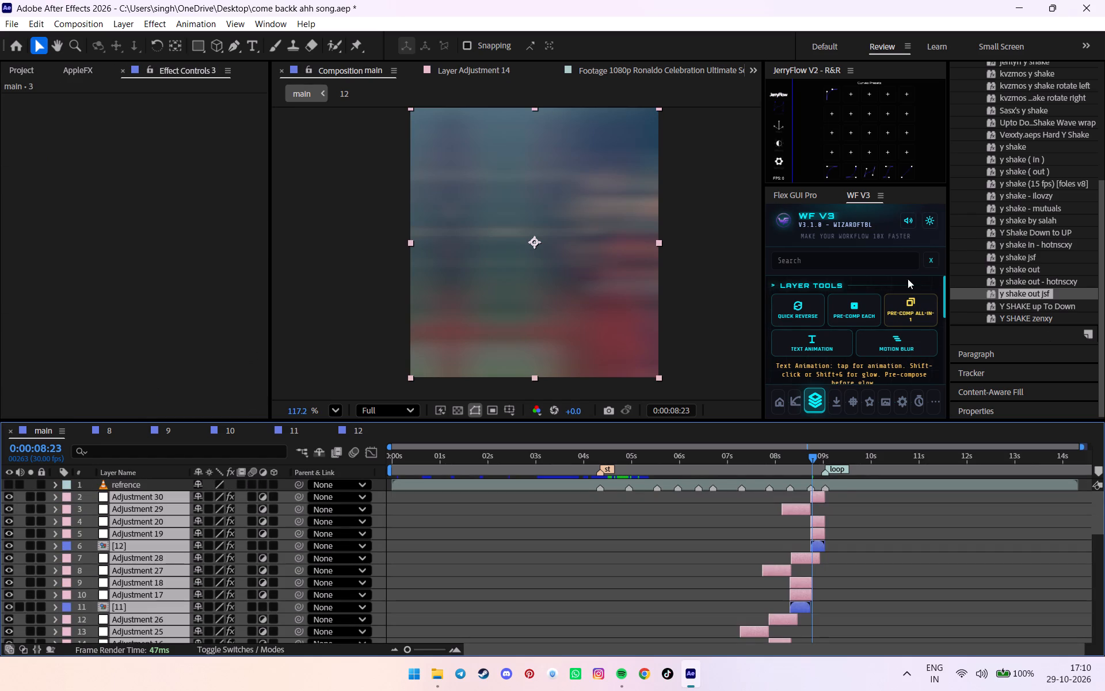
click(897, 319)
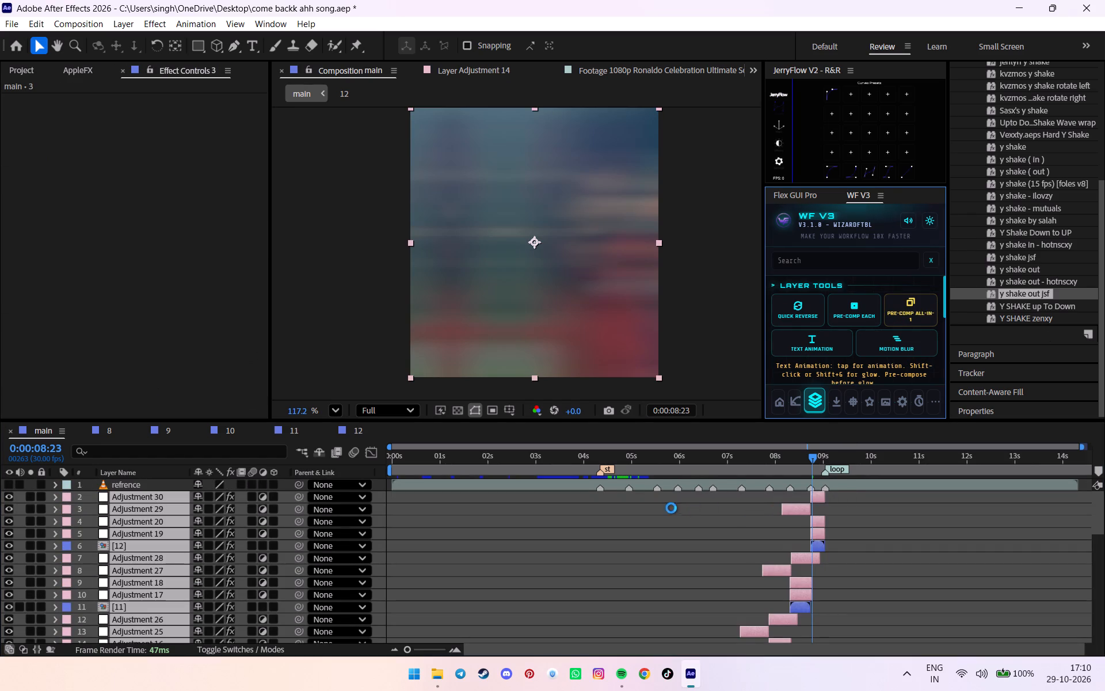
Duplicate the new comp 13 layer and slide the copy so it starts at the loop marker, where the original ends.
click(653, 492)
key(ctrl+d)
drag(631, 493, 817, 496)
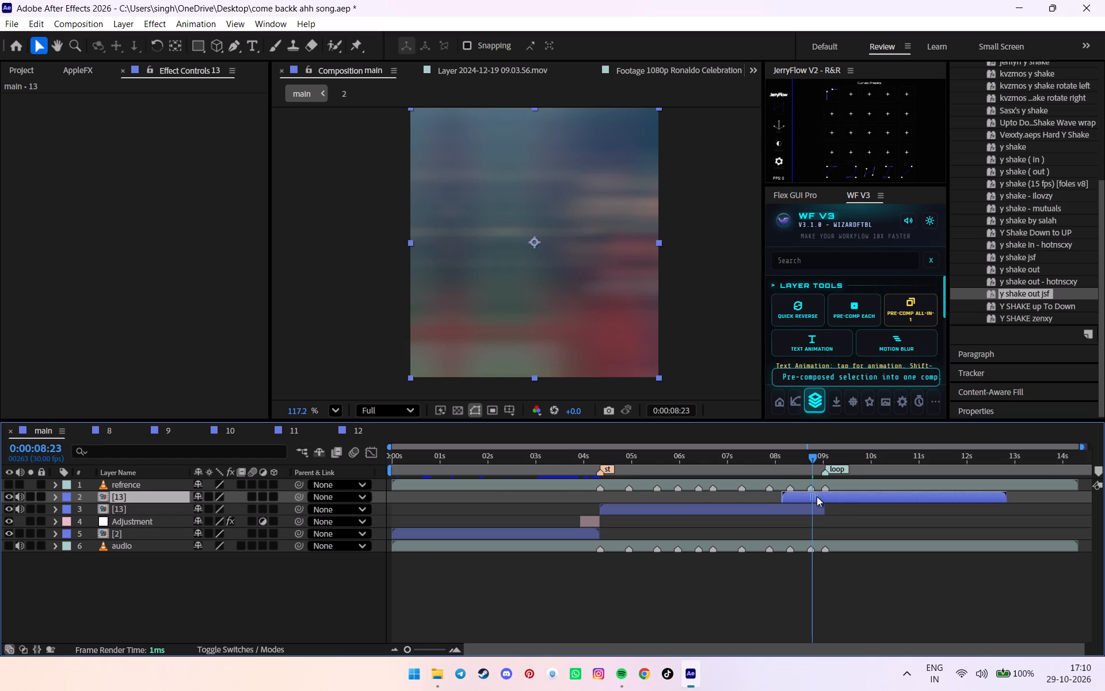
drag(817, 496, 851, 497)
alt+scroll(836, 502, up, 5)
drag(806, 496, 855, 495)
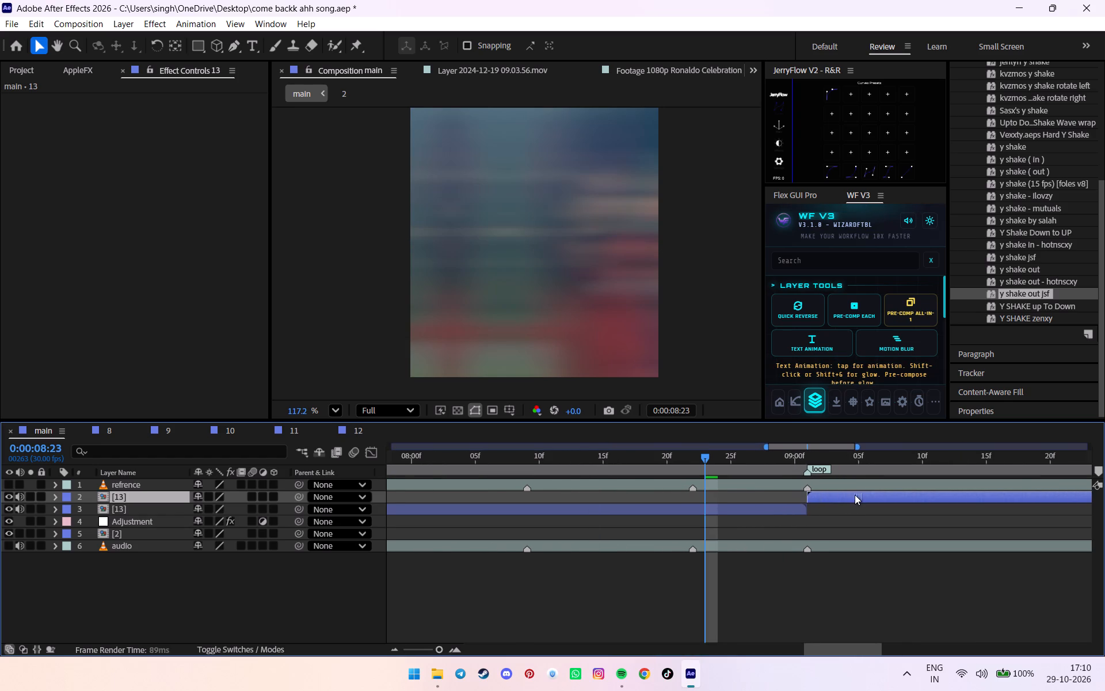
drag(855, 495, 856, 495)
Play back main around the loop point and mute the audio of both comp 13 layers.
alt+scroll(856, 496, down, 5)
drag(782, 449, 96, 454)
key(space)
alt+scroll(545, 484, down, 6)
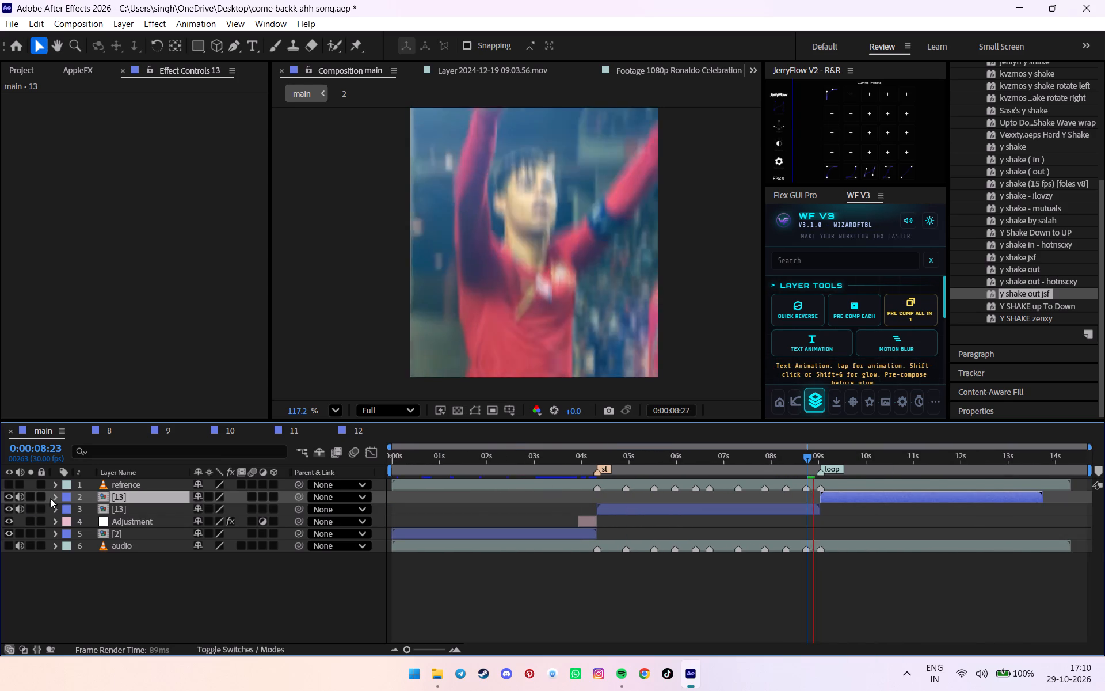
click(21, 512)
click(22, 498)
Save the project and deselect the layers.
key(ctrl+s)
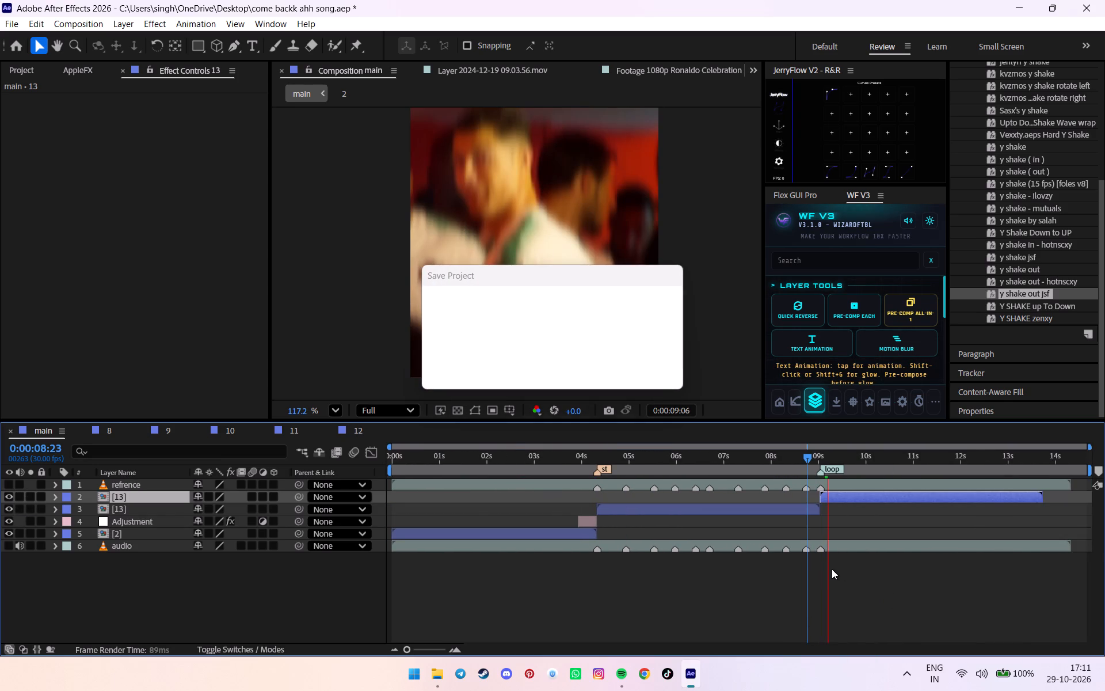
click(831, 568)
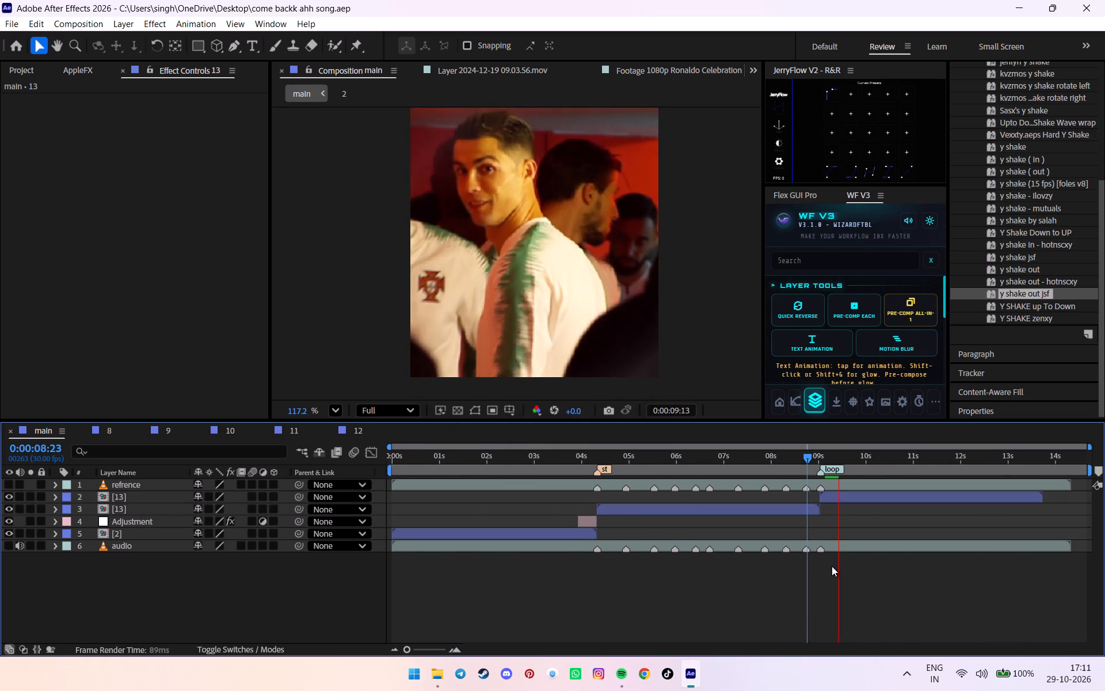
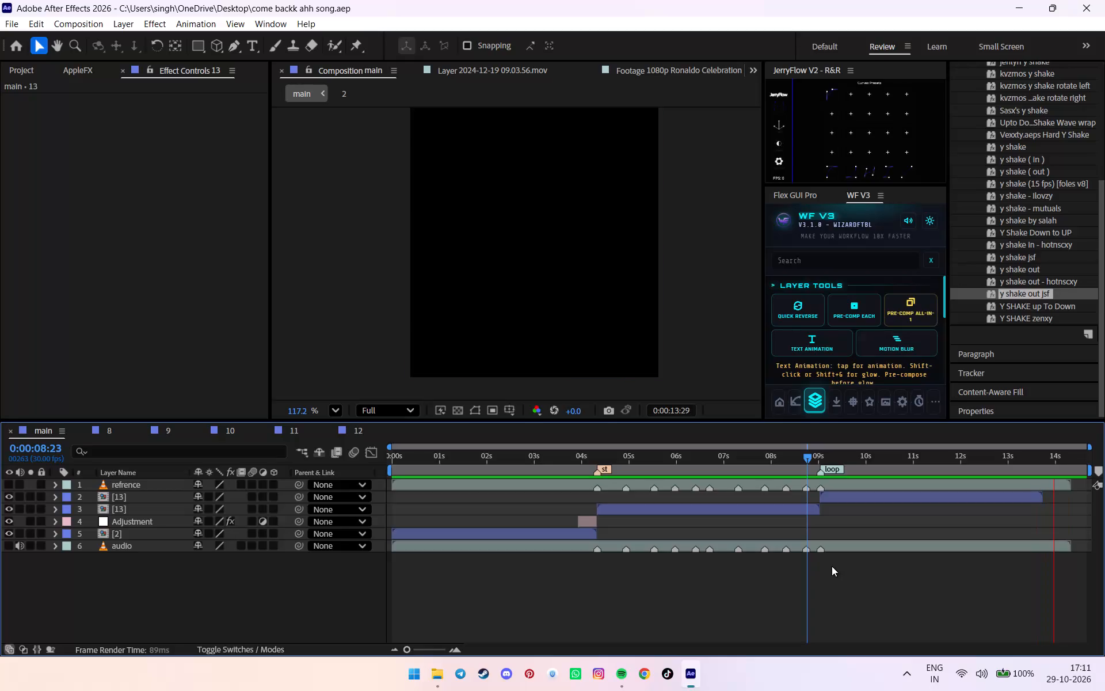
Play back main around the loop marker to review the clips before it.
drag(782, 454, 764, 465)
key(space)
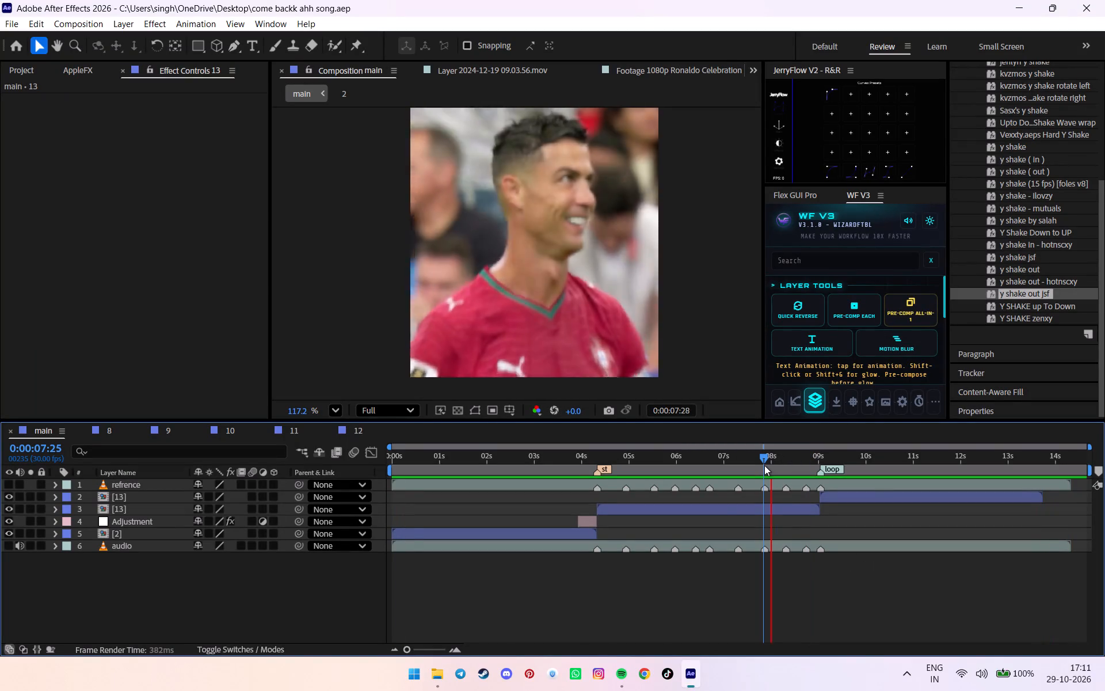
click(692, 474)
key(space)
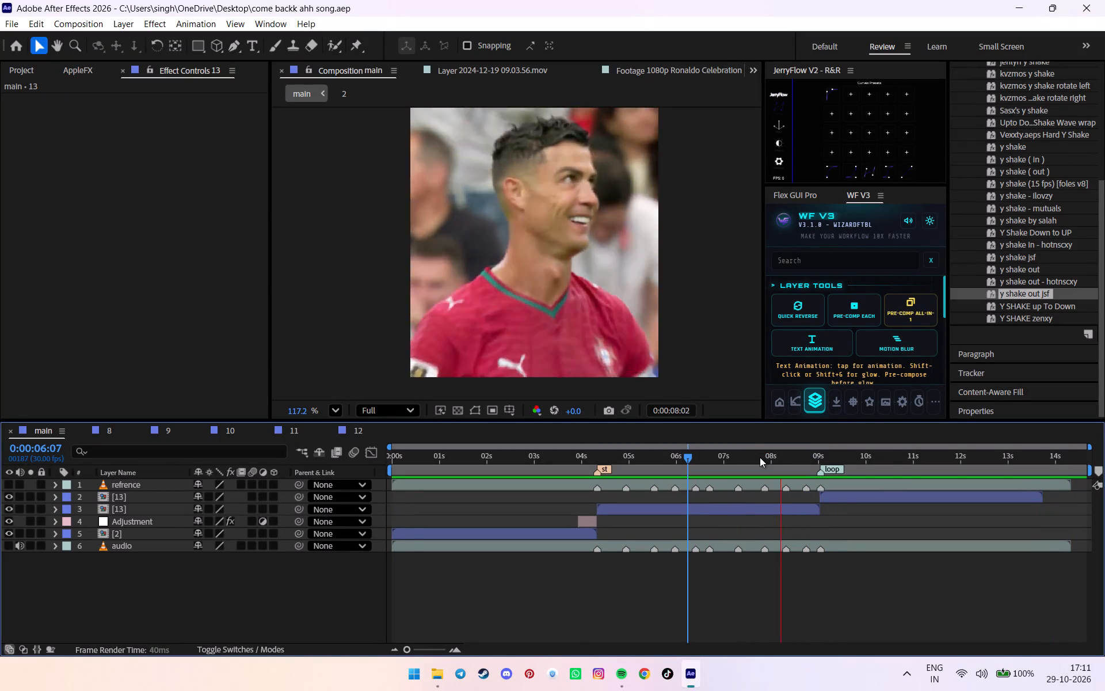
click(800, 461)
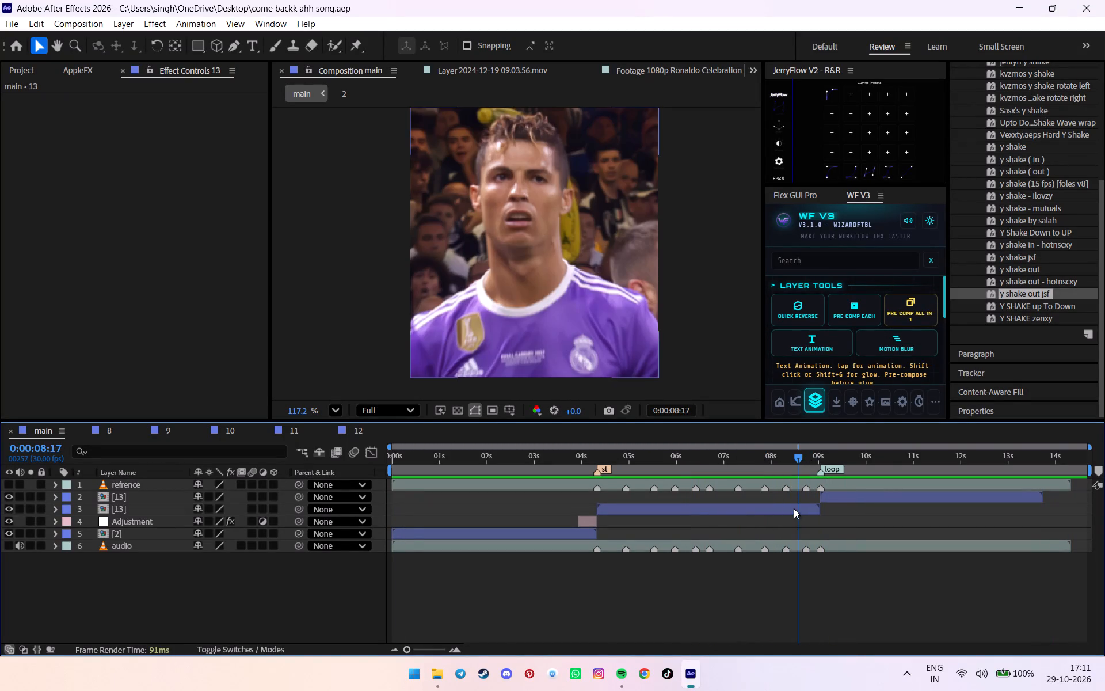
Delete the Adjustment 27 and Adjustment 28 blur transition layers inside comp 13.
double_click(794, 508)
alt+scroll(820, 498, down, 4)
scroll(997, 549, down, 4)
scroll(969, 538, up, 3)
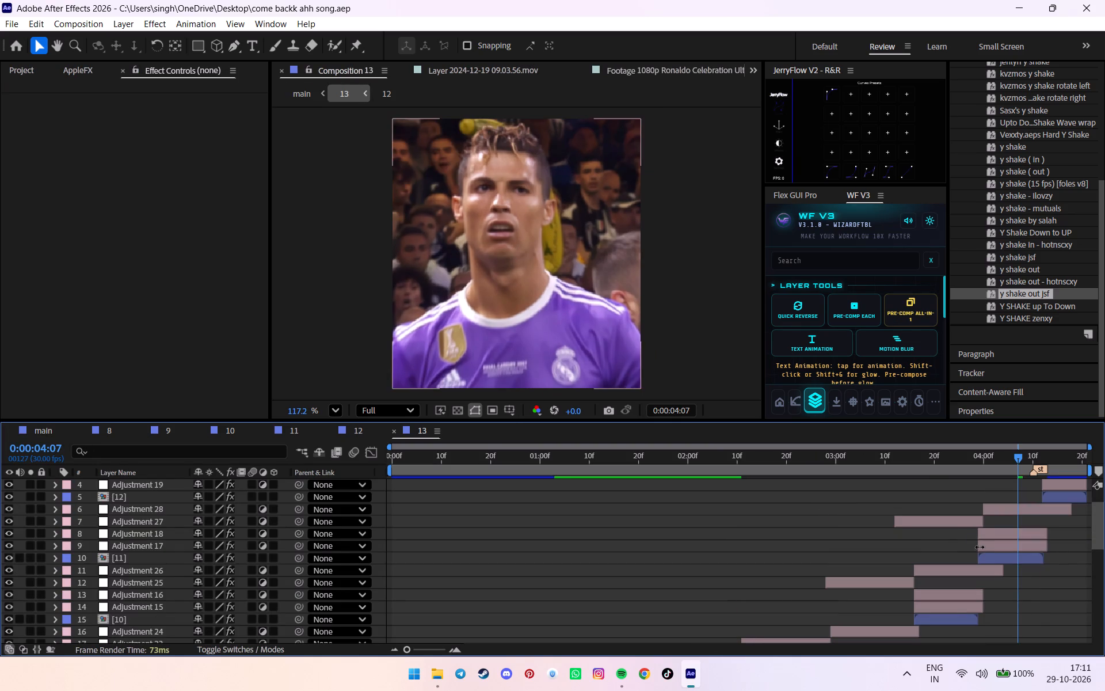
ctrl+click(955, 523)
ctrl+click(986, 511)
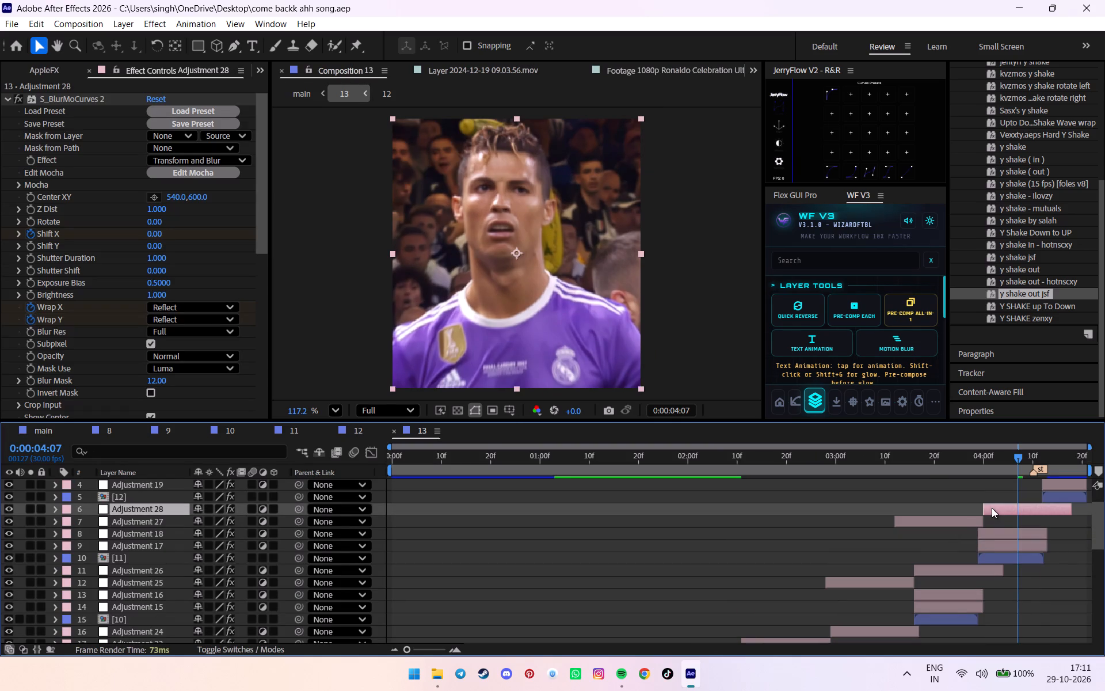
ctrl+click(964, 518)
key(Delete)
Delete the blur transition layers Adjustment 25 and 26, and Adjustment 23 and 24, from comp 13.
click(891, 557)
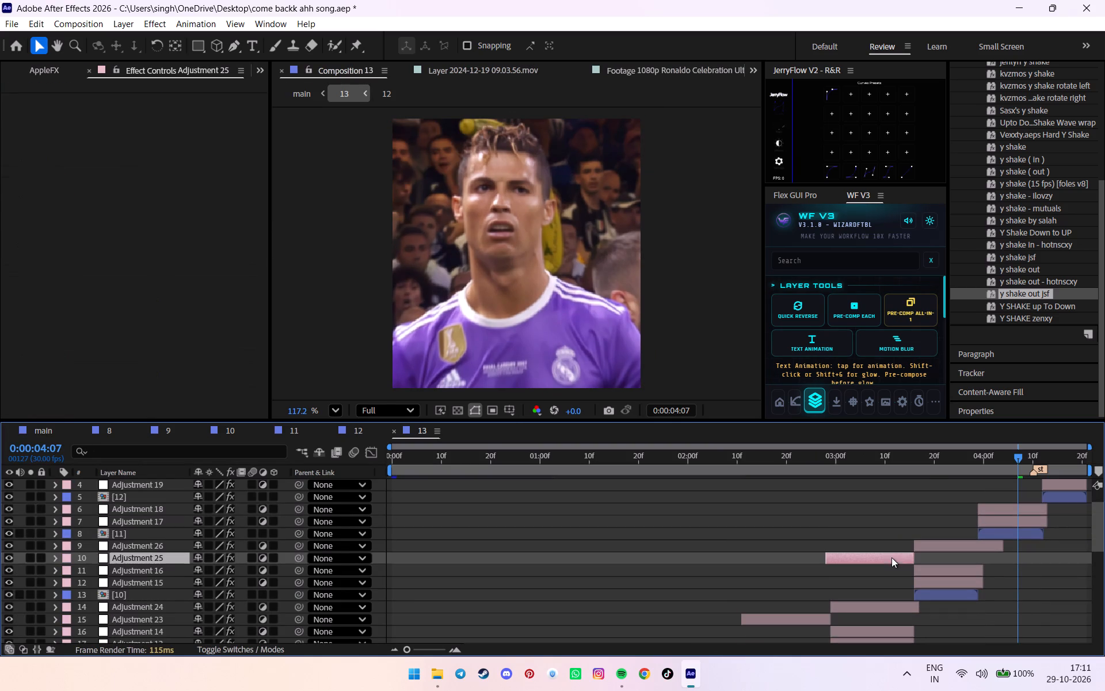
ctrl+click(915, 550)
key(Delete)
scroll(913, 550, down, 1)
click(763, 567)
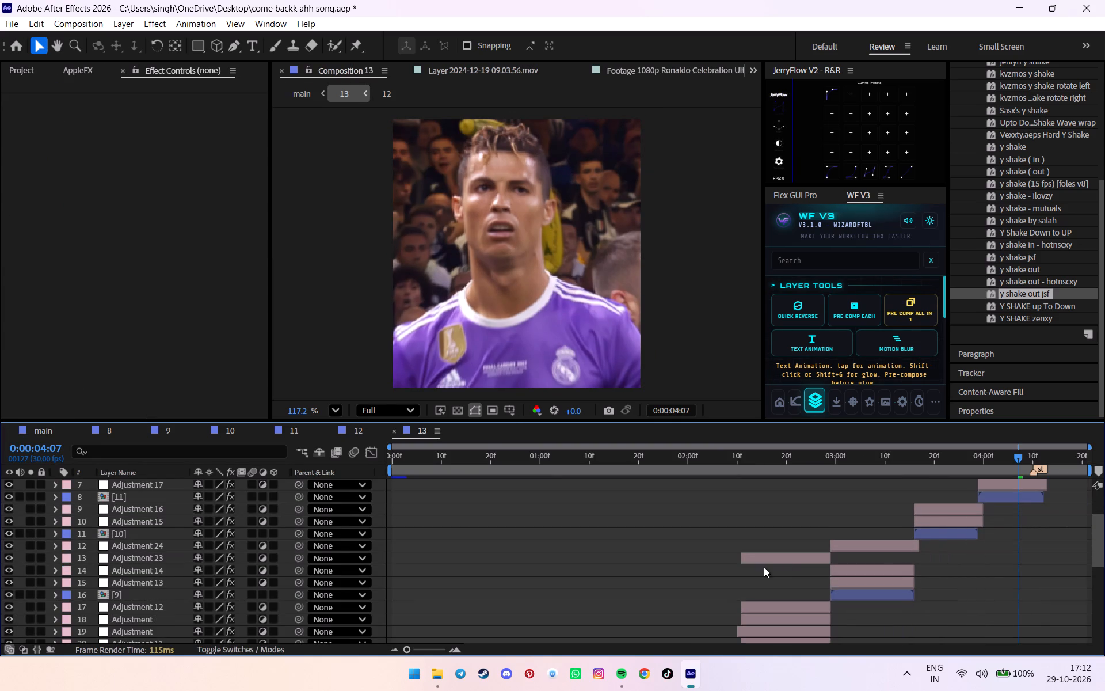
click(774, 563)
ctrl+click(837, 544)
key(Delete)
scroll(848, 540, down, 2)
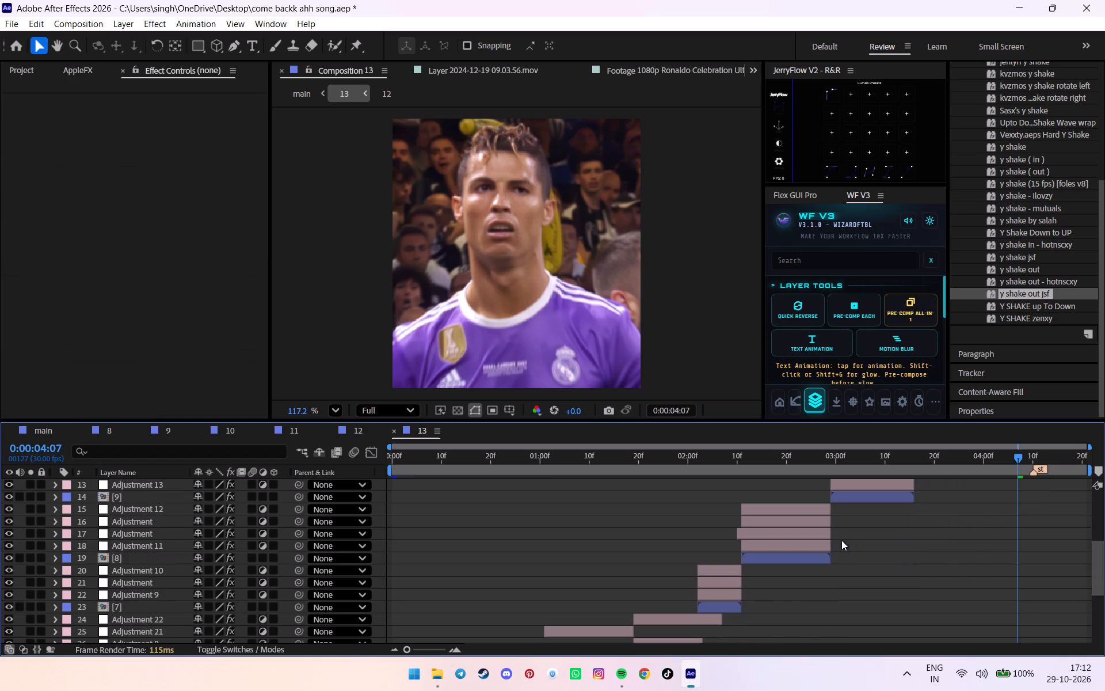
scroll(841, 540, down, 2)
Play back main across the loop marker from about 8:17 and save the project.
click(53, 429)
key(space)
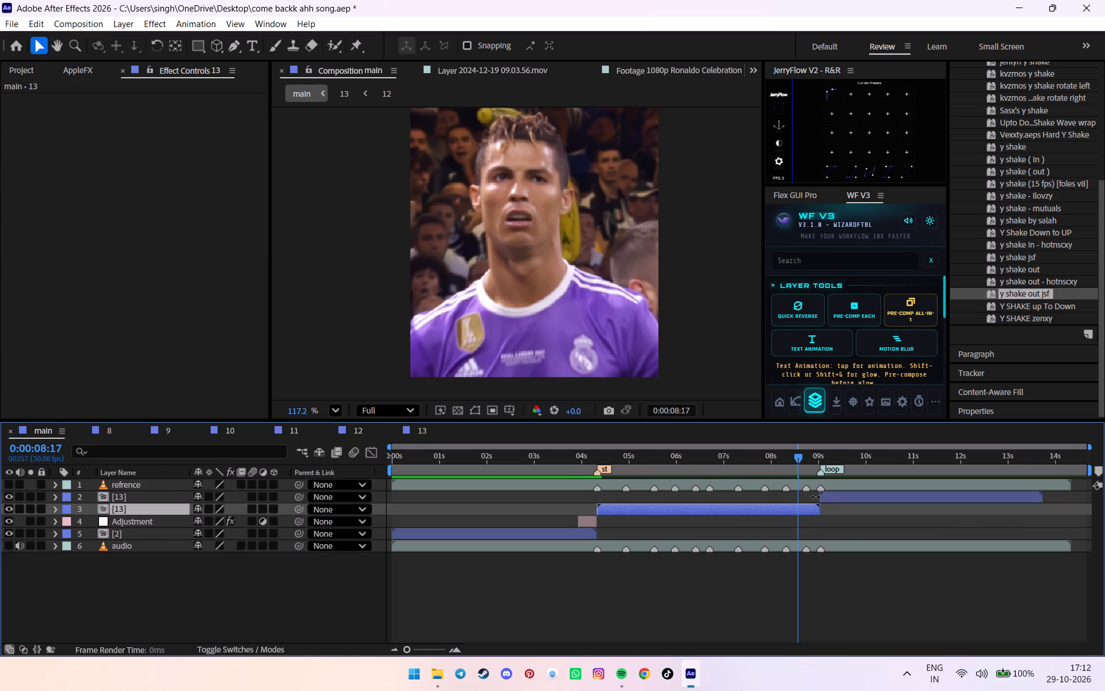
click(872, 528)
key(ctrl+s)
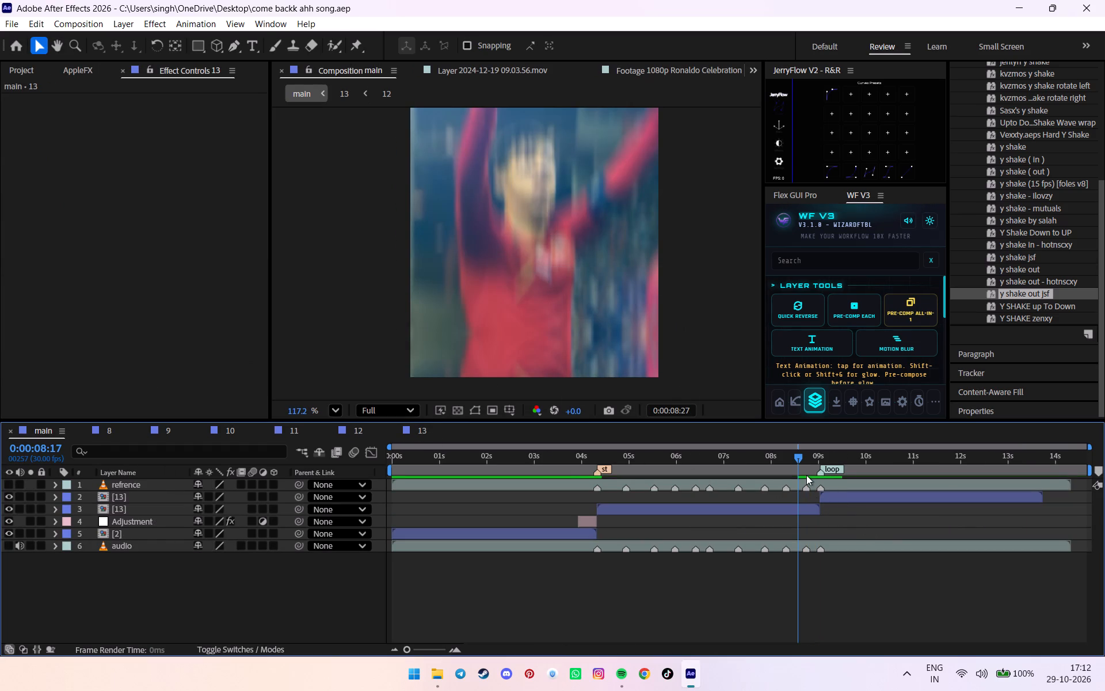
alt+scroll(826, 474, down, 6)
key(ctrl+s)
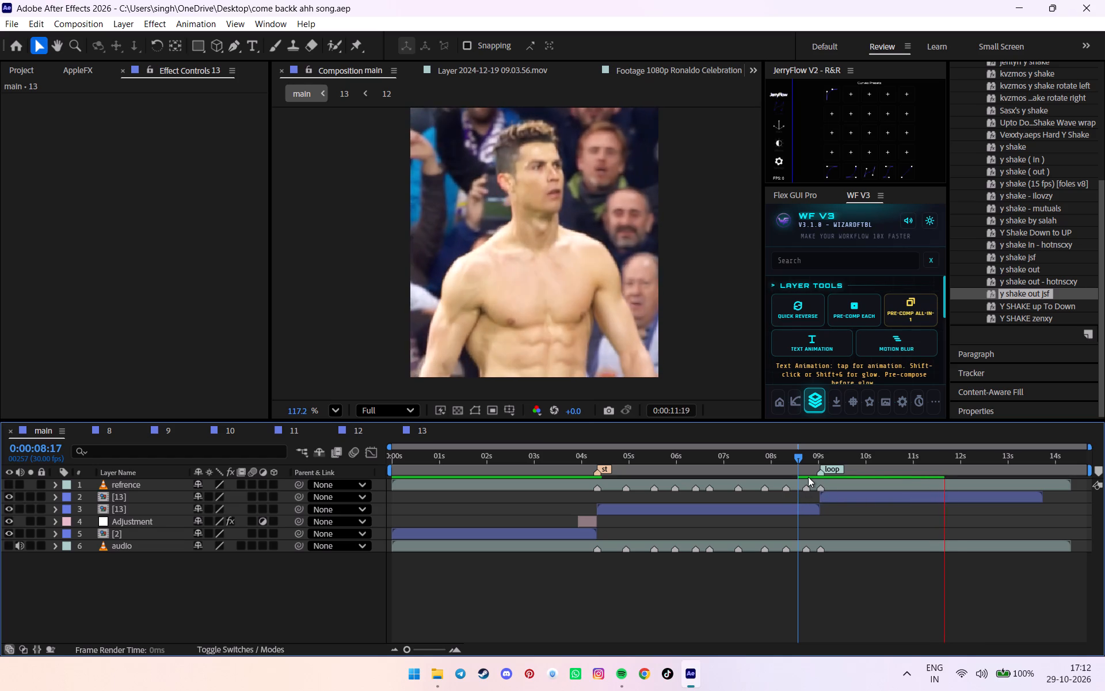
alt+scroll(808, 477, down, 3)
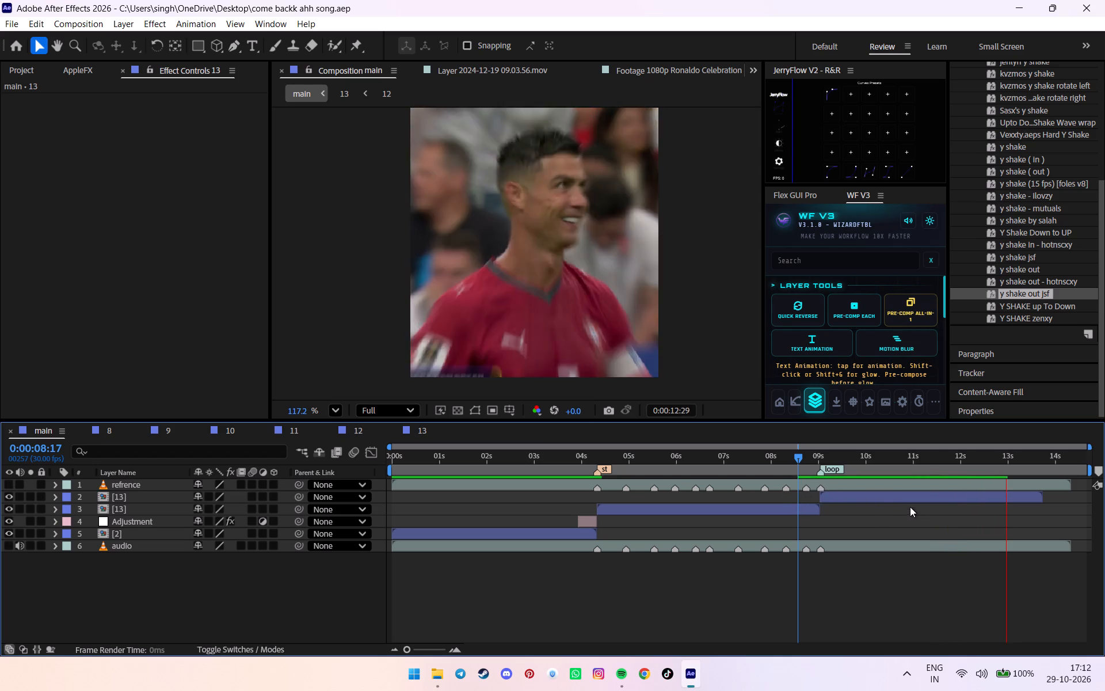
Replay main from about 7:10 and 7:18 to examine the transition into the loop.
click(739, 457)
key(space)
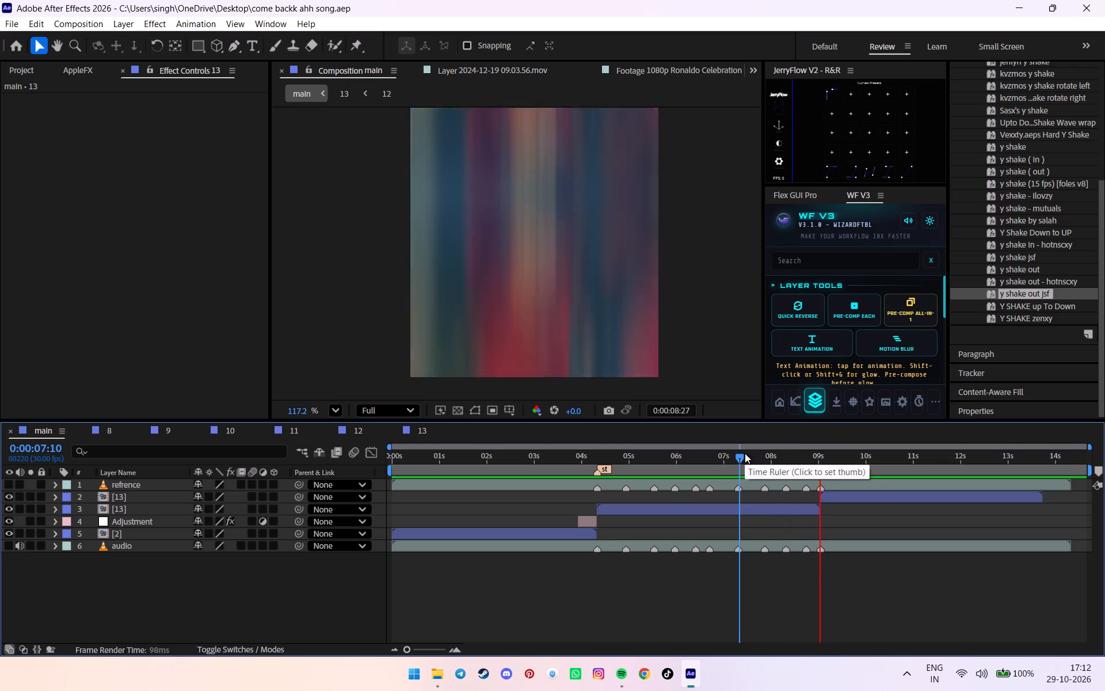
click(752, 453)
key(space)
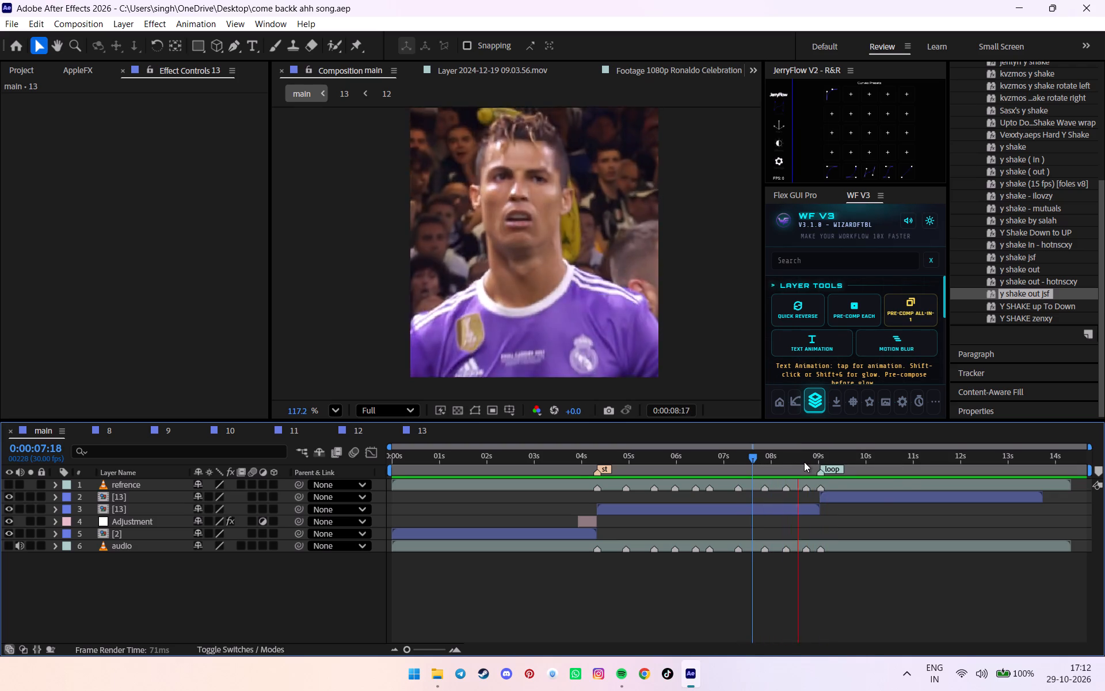
click(804, 462)
In comp 13, compress Adjustment 30's later Shift Y and Blur Amount keyframes toward the layer's end, starting at about 4:19.
click(419, 434)
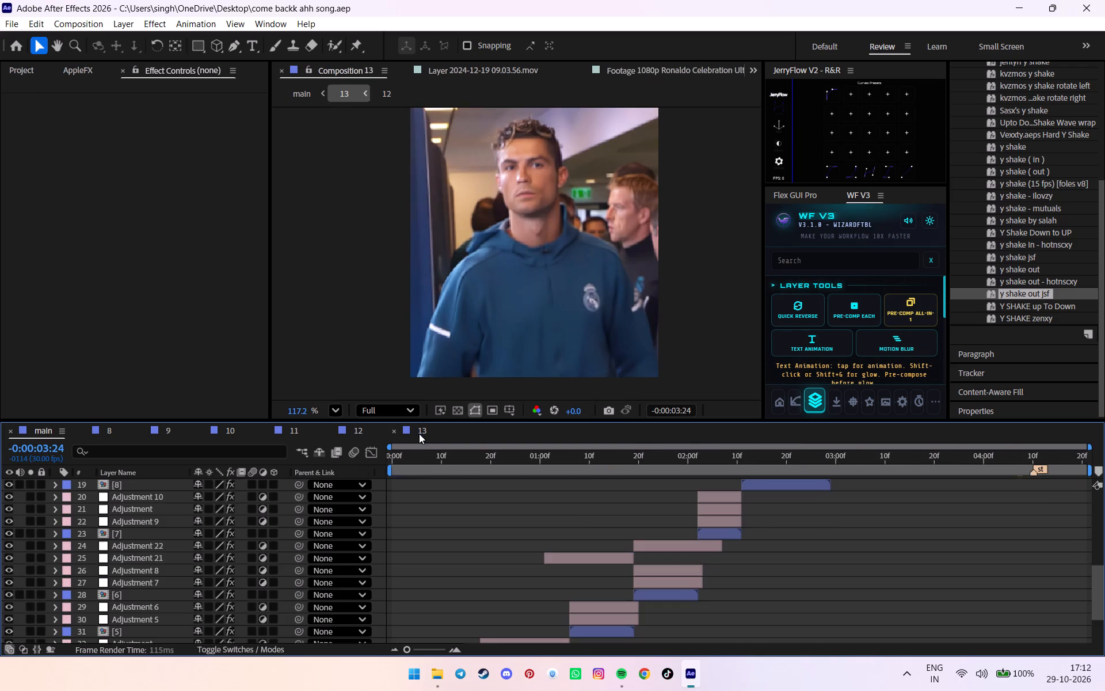
scroll(907, 503, up, 7)
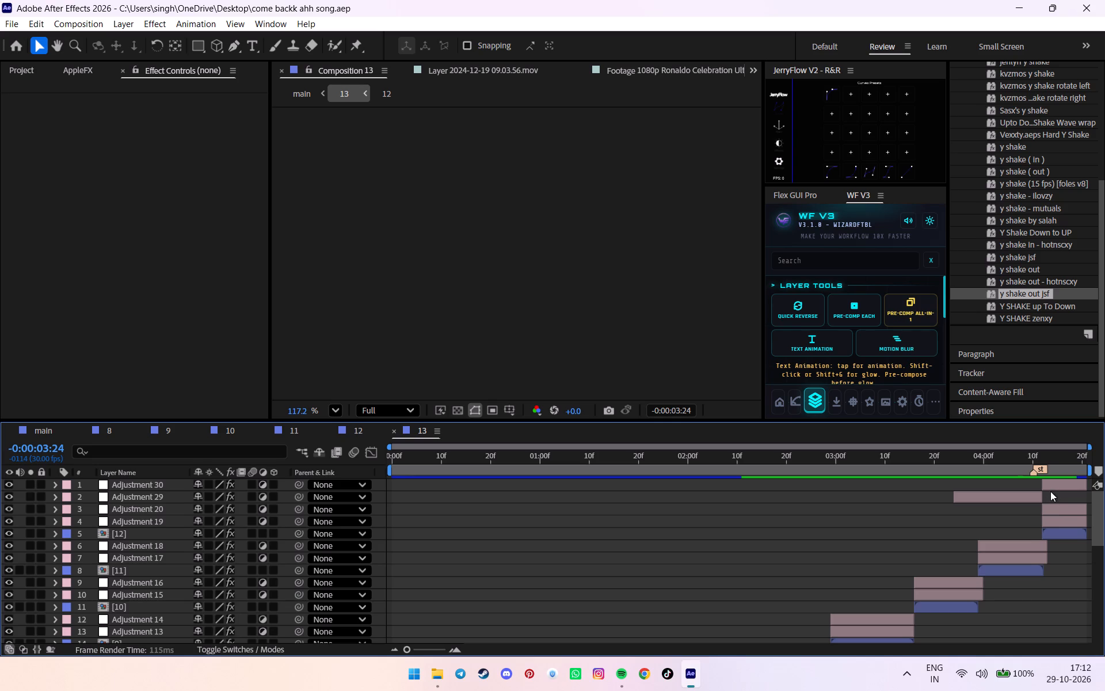
click(1050, 489)
key(i)
key(u)
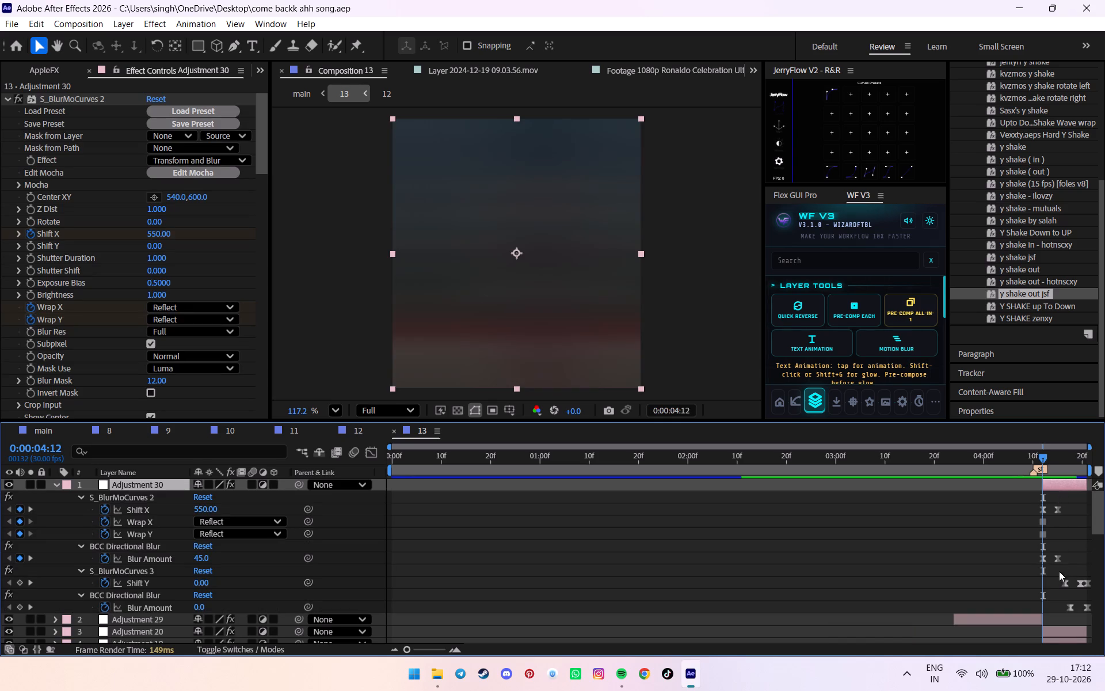
drag(1054, 578, 1104, 647)
alt+scroll(1052, 603, up, 3)
drag(1019, 650, 1104, 635)
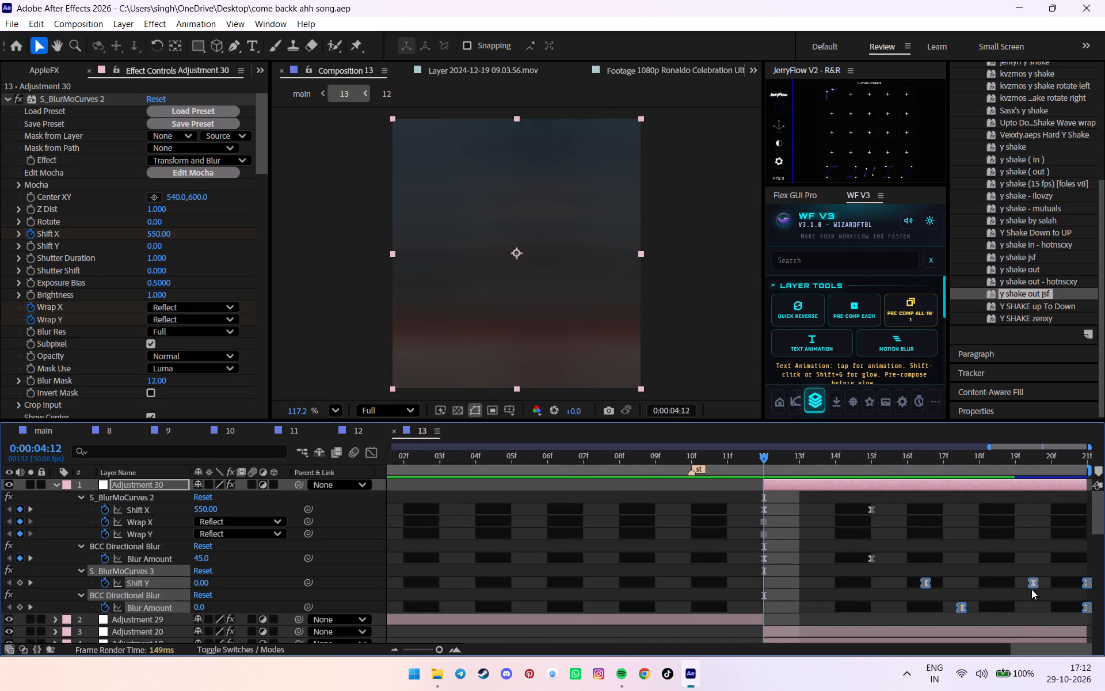
alt+drag(925, 583, 1005, 584)
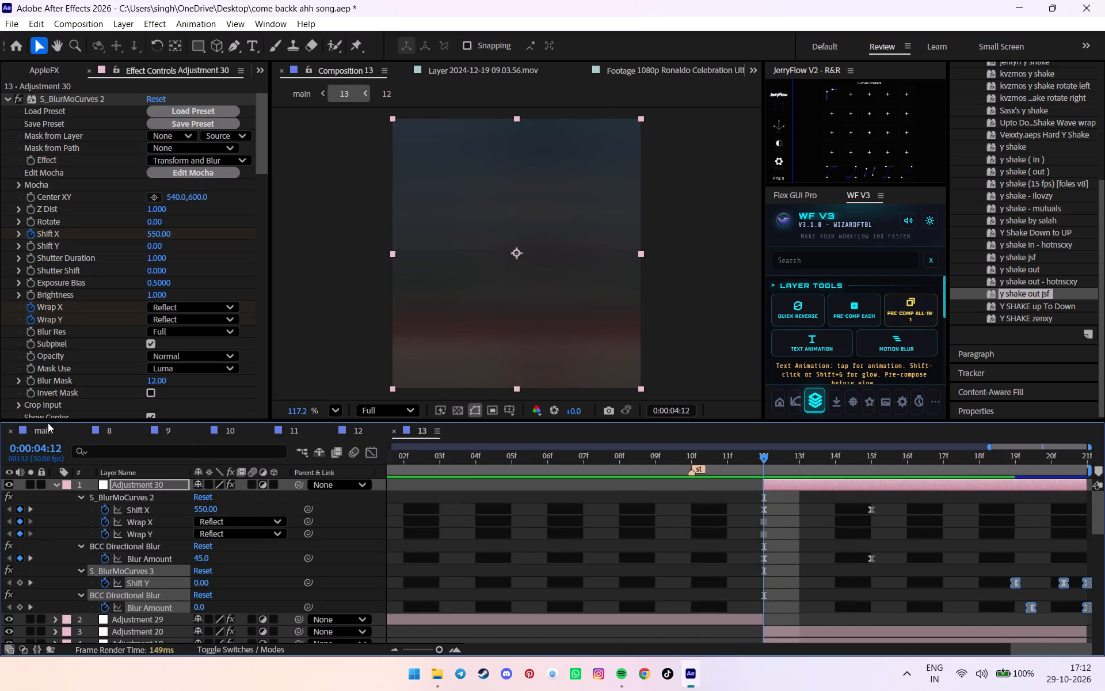
Preview main at the retimed transition, deselect the layers and save the project.
click(48, 426)
key(space)
alt+scroll(884, 487, down, 2)
click(896, 524)
key(ctrl+s)
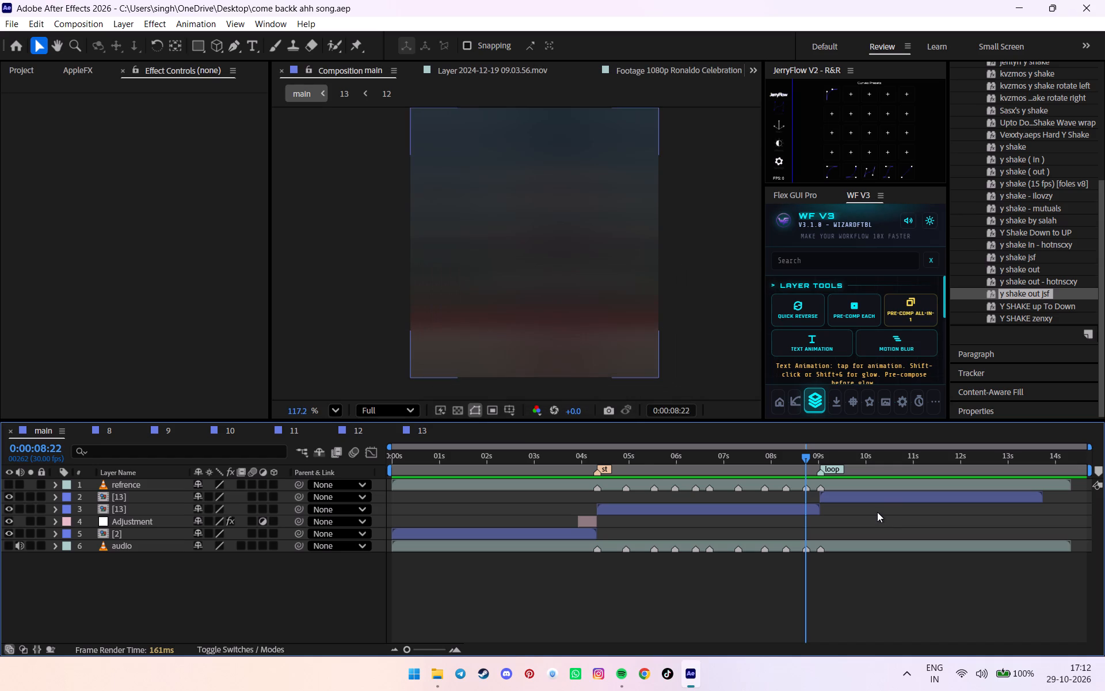
key(ctrl+s)
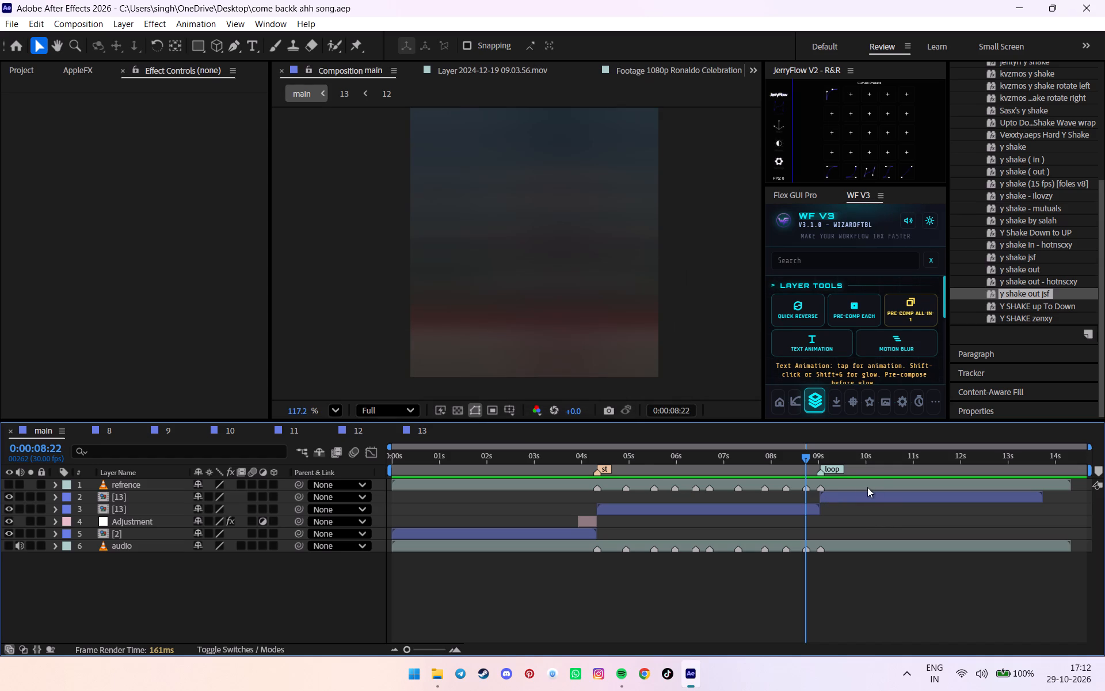
click(849, 511)
alt+scroll(849, 504, down, 5)
key(ctrl+s)
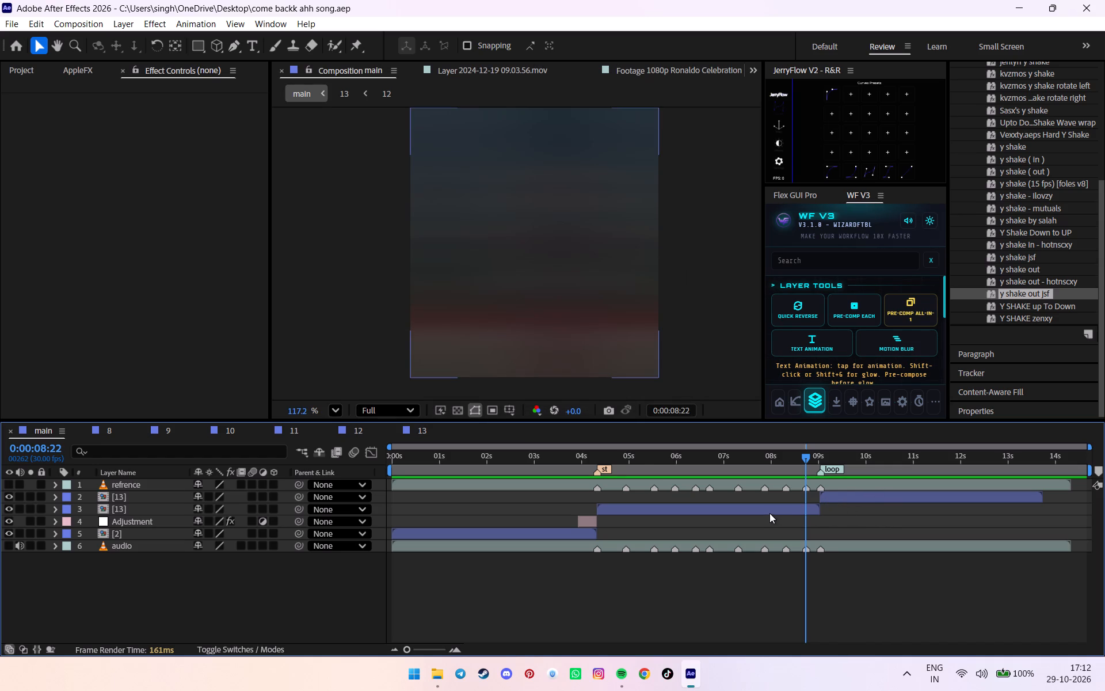
Close the timelines of comps 8 through 12, keeping main and comp 13 open.
triple_click(79, 431)
double_click(80, 430)
In comp 13, add an adjustment layer directly above Adjustment 11, starting at 2:11 over clip 8.
click(104, 433)
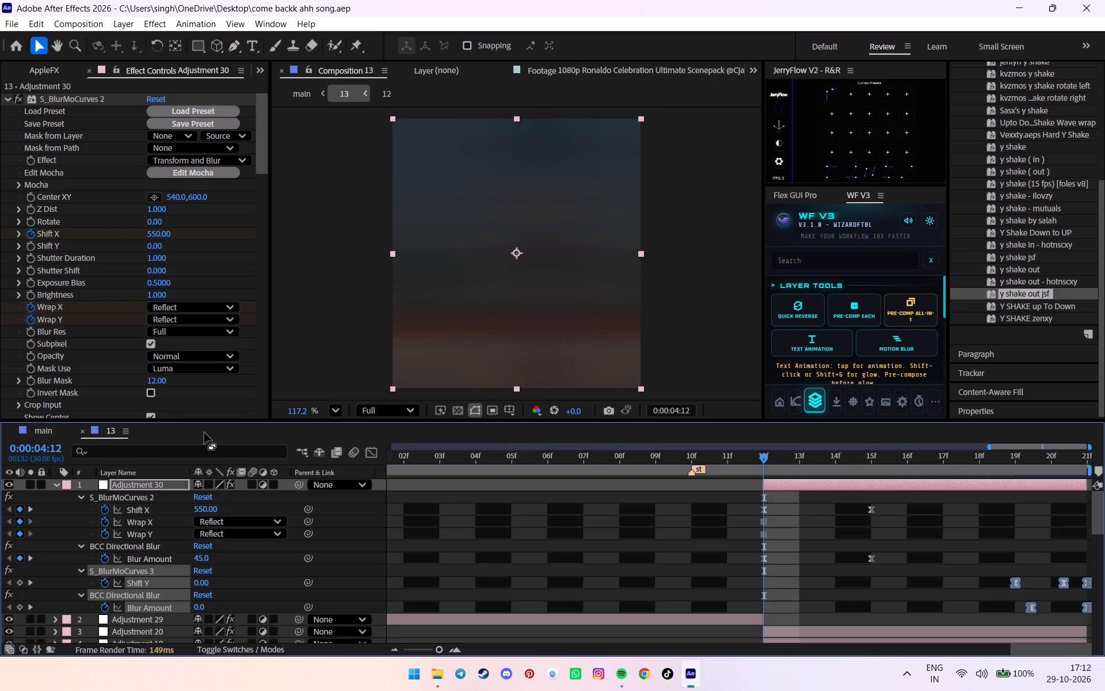
alt+scroll(726, 467, down, 5)
scroll(811, 516, up, 4)
key(u)
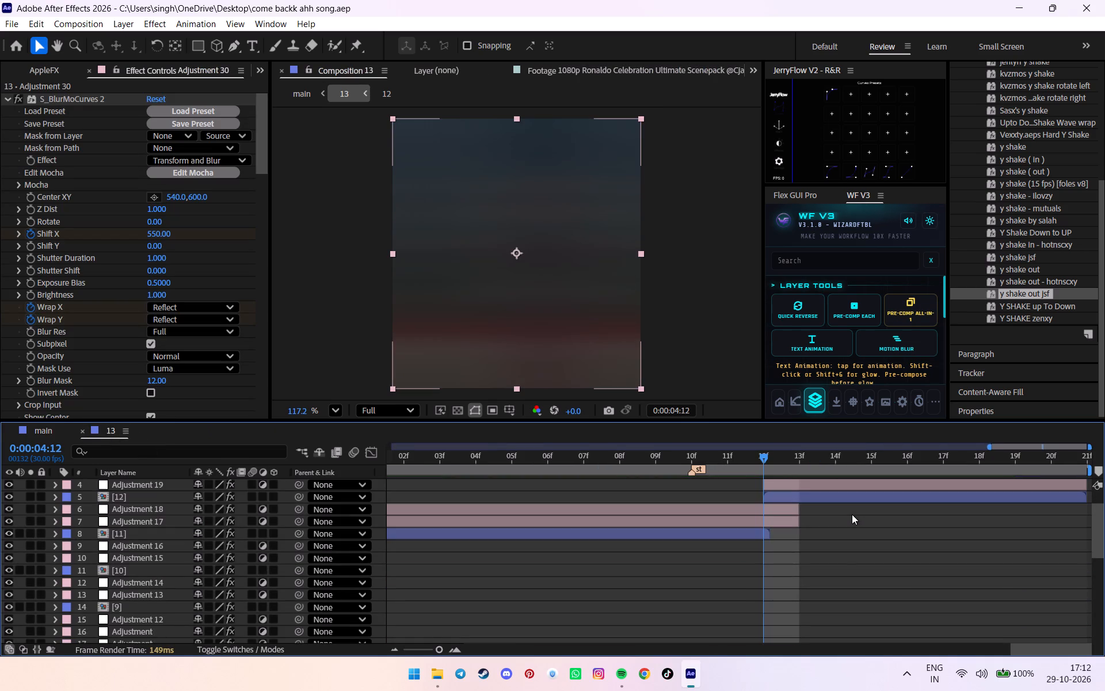
alt+scroll(852, 514, down, 7)
alt+scroll(774, 511, down, 7)
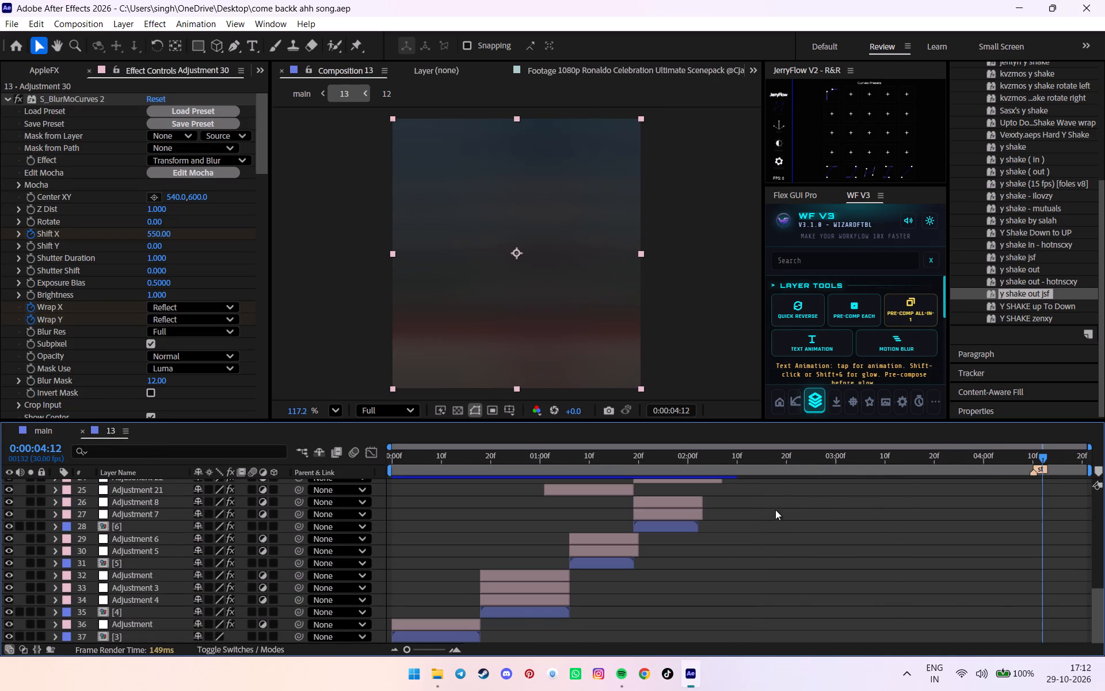
scroll(773, 508, up, 4)
drag(779, 451, 744, 458)
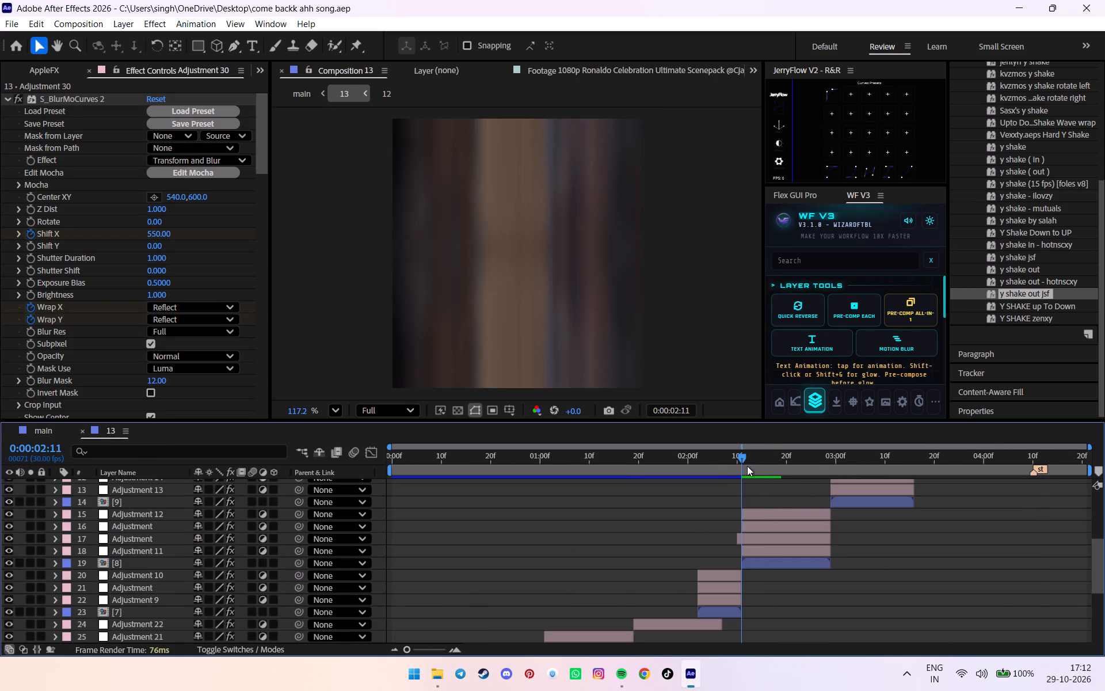
click(752, 551)
scroll(897, 325, down, 1)
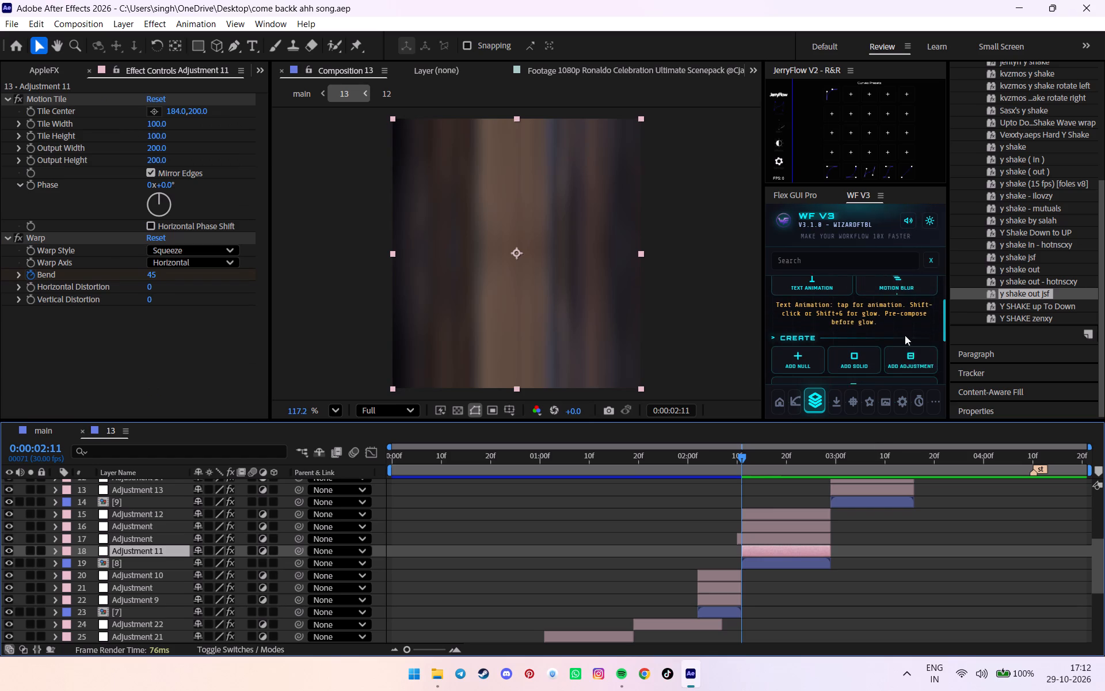
click(905, 357)
Search the effects and presets for rays.
scroll(1019, 240, up, 6)
drag(1023, 167, 902, 158)
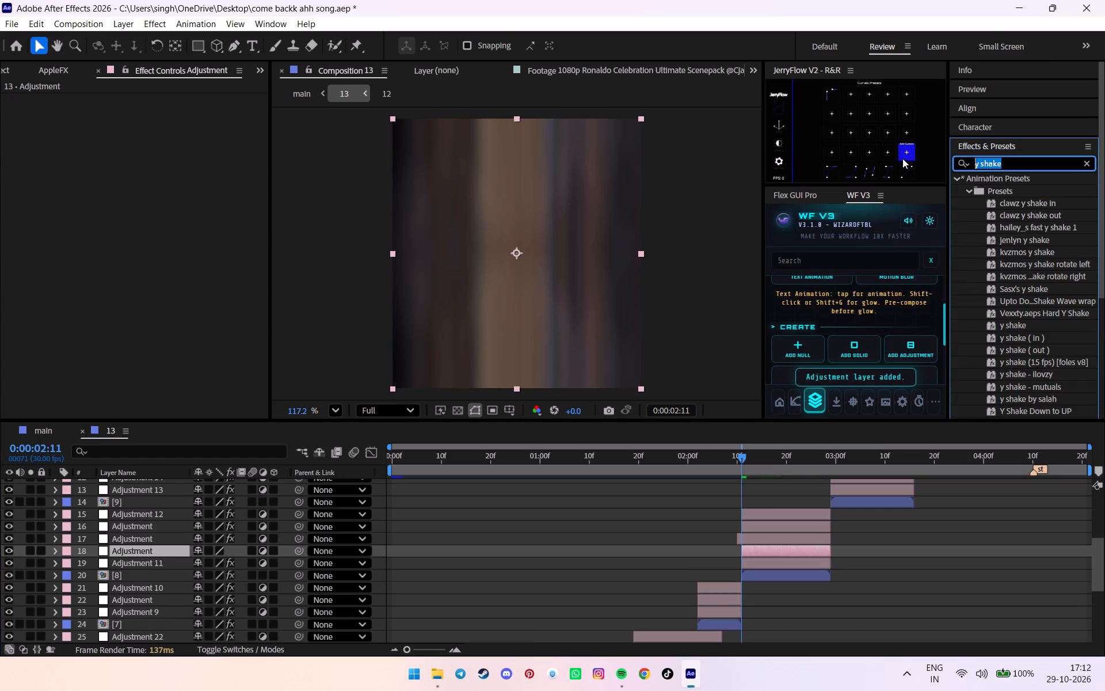
text(y s)
key(Left)
key(Left)
key(Left)
key(Left)
key(ctrl+a)
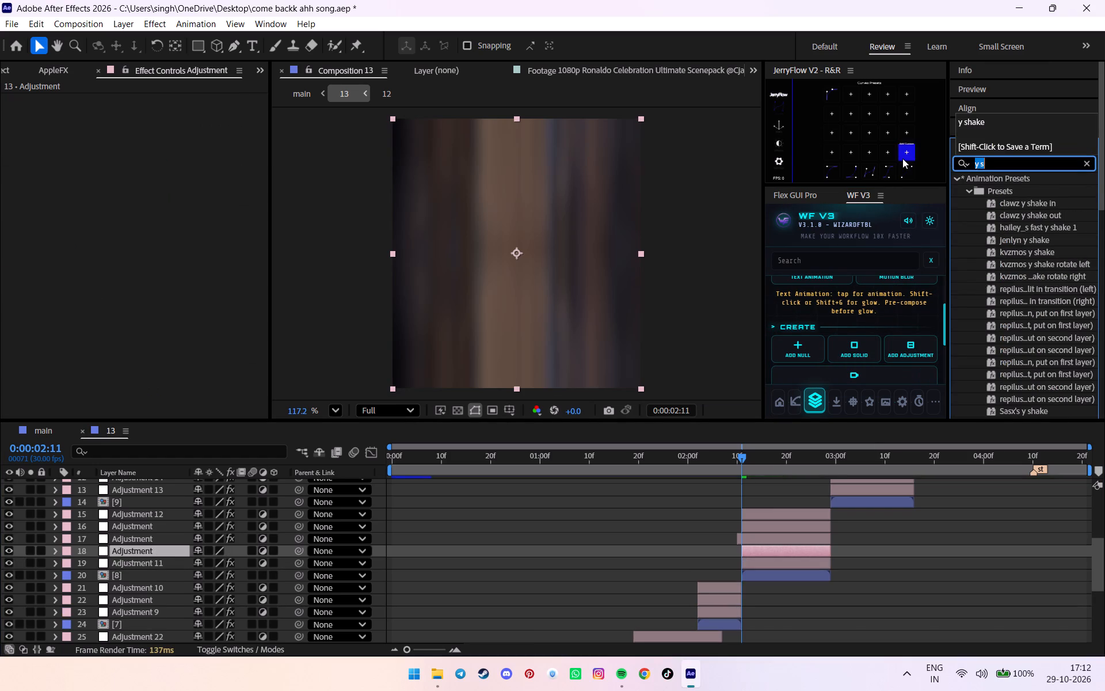
text(rays)
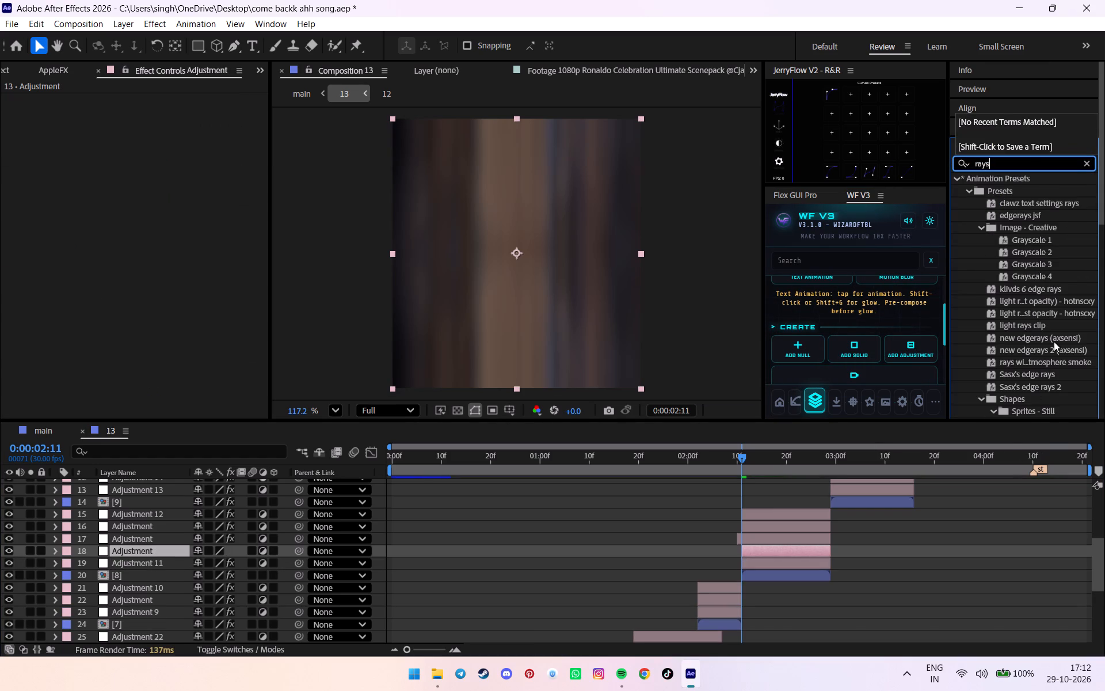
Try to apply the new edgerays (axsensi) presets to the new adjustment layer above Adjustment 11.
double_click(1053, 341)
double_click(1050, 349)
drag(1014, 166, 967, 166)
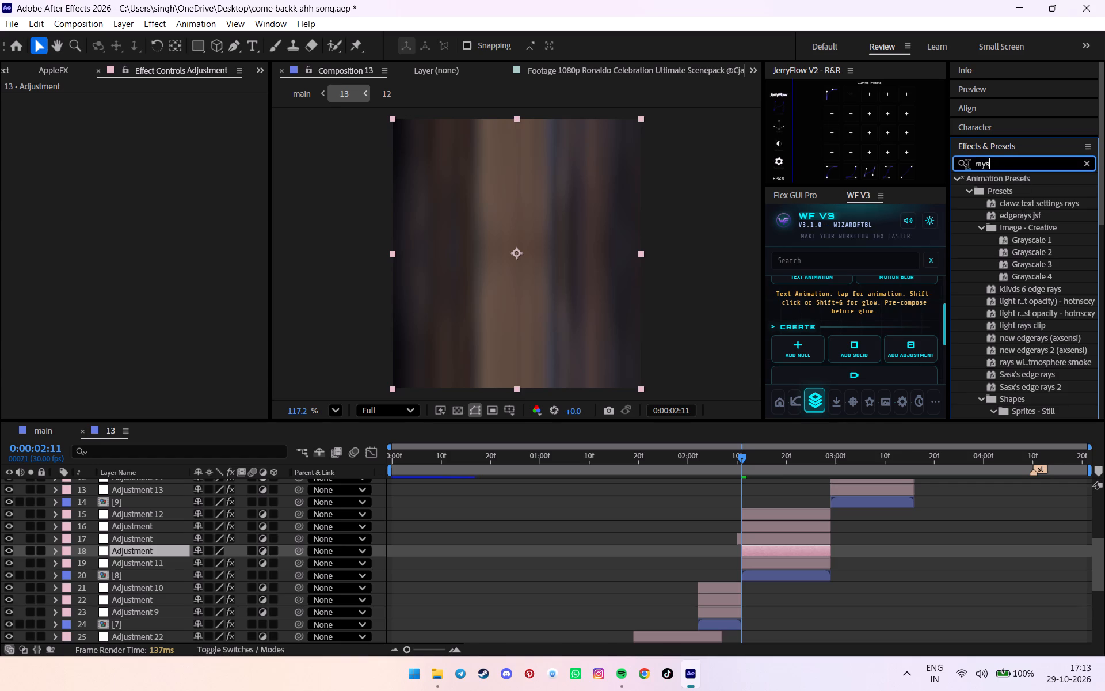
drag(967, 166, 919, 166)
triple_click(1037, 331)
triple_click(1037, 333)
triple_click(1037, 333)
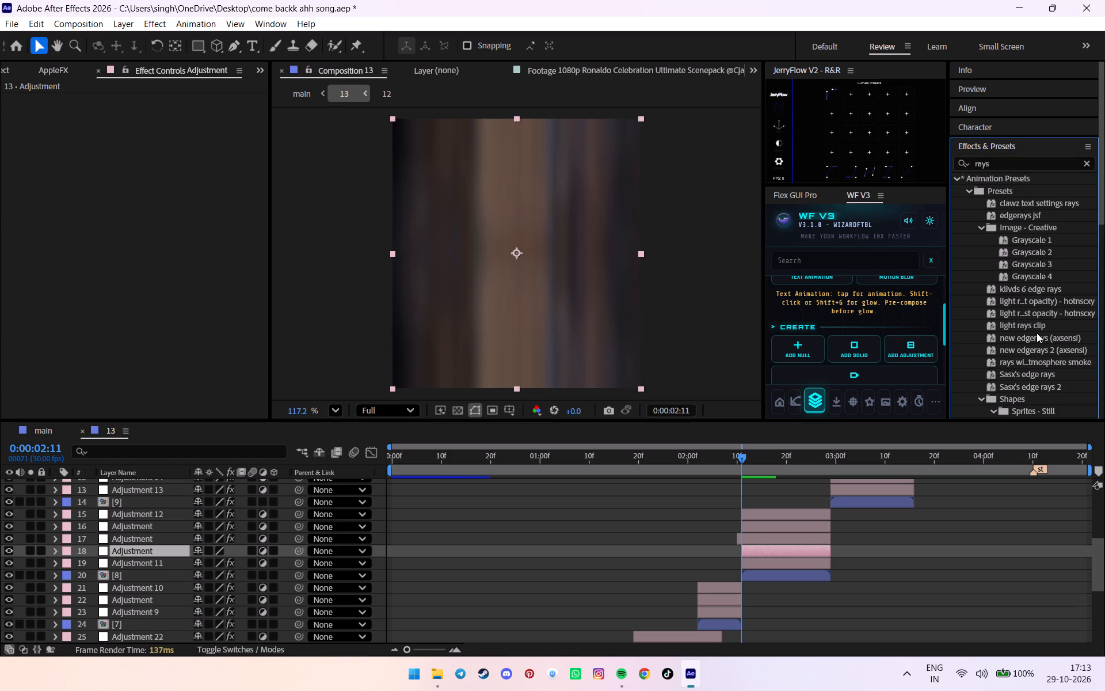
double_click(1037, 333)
Start applying an animation preset file to the new adjustment layer above Adjustment 11, browsing to the OS (C:) drive.
click(200, 29)
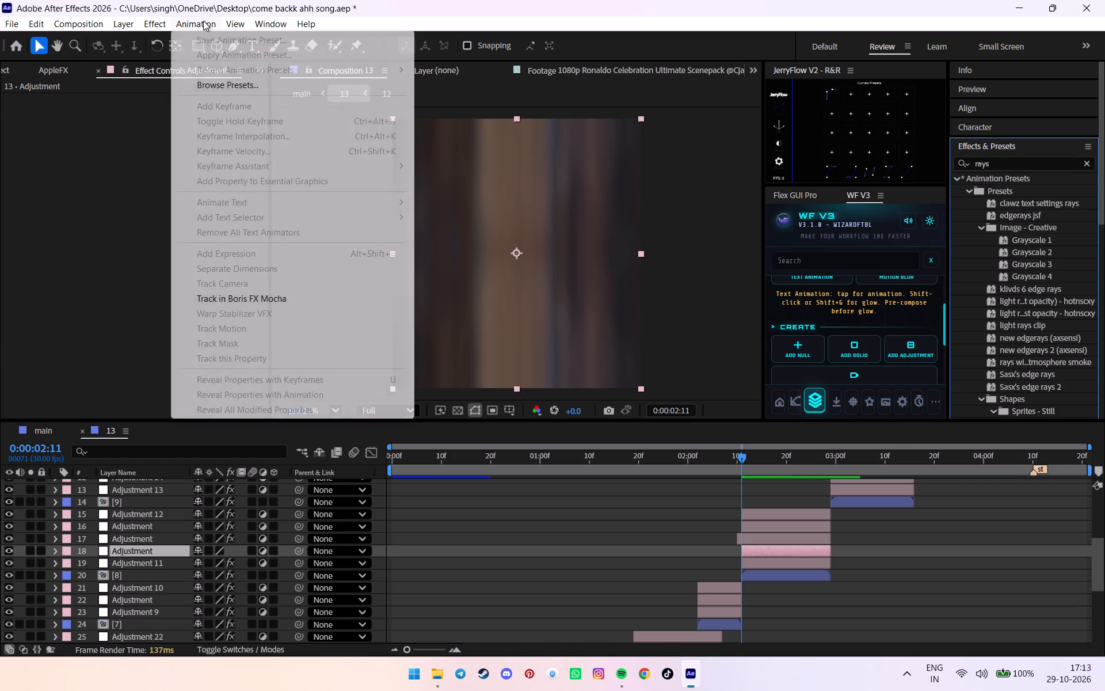
double_click(783, 553)
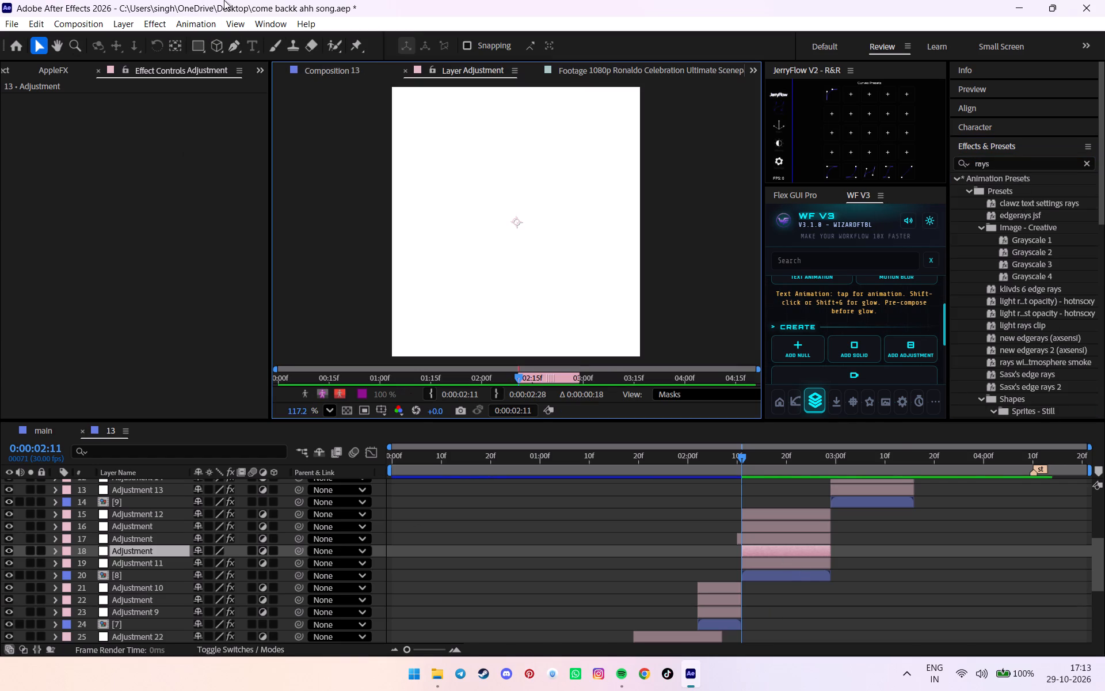
click(198, 31)
click(205, 26)
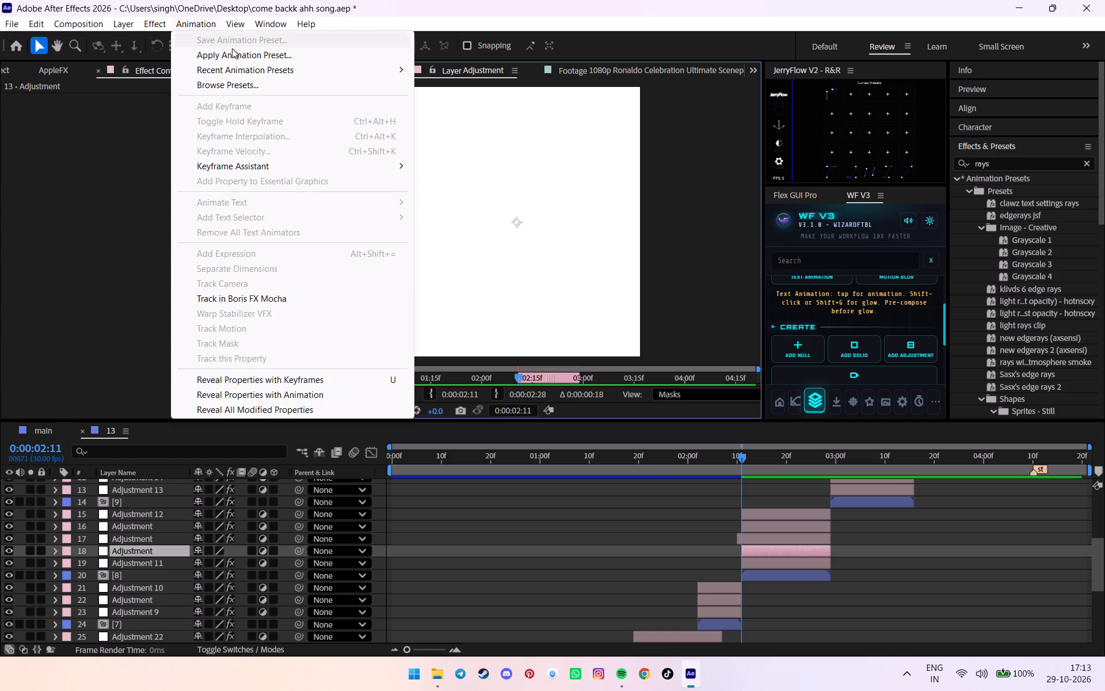
click(231, 50)
scroll(84, 462, up, 4)
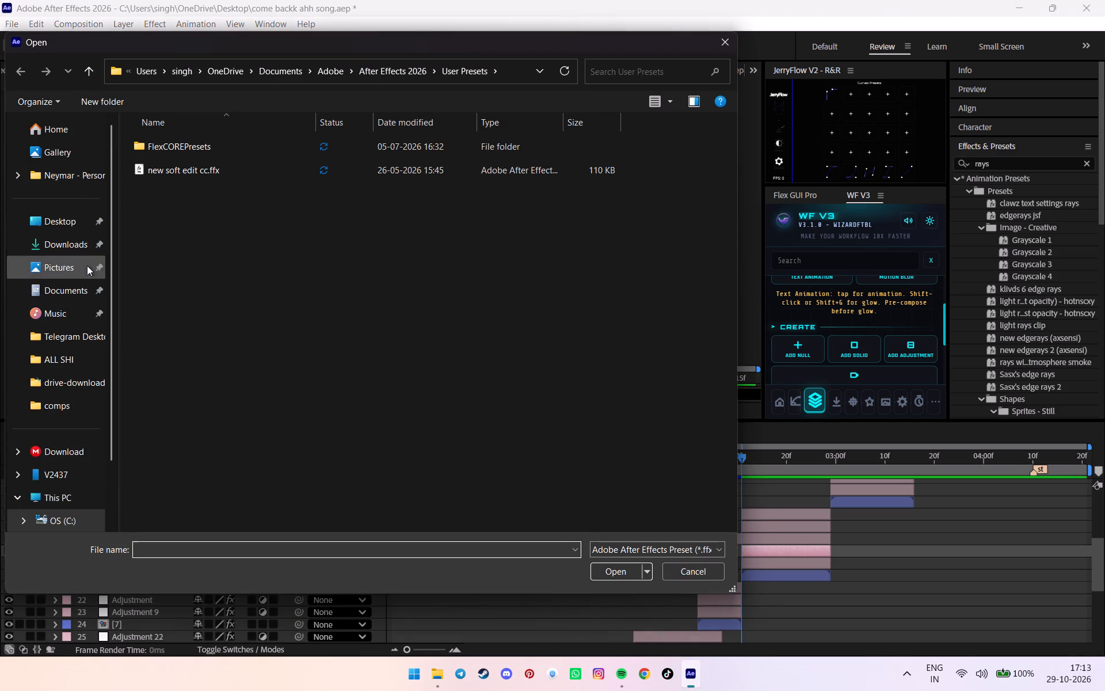
click(66, 226)
scroll(142, 428, down, 5)
scroll(62, 366, up, 5)
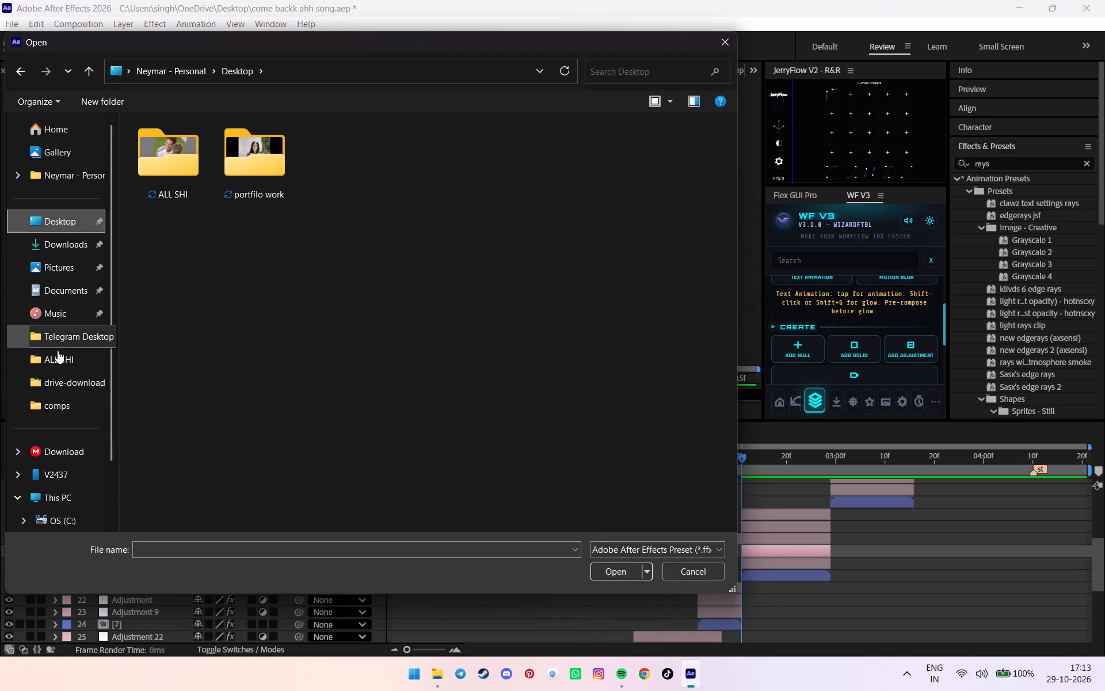
scroll(58, 365, down, 4)
click(68, 431)
double_click(232, 137)
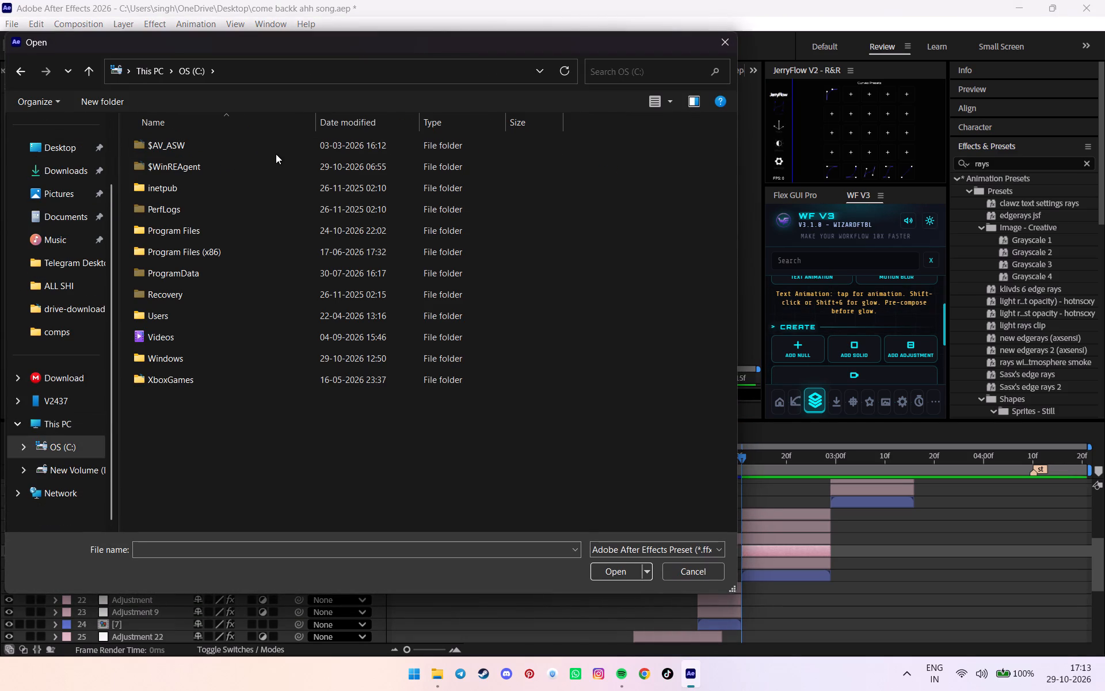
Switch to File Explorer, open the Windows Temp folder, delete all its contents and close the folder window.
key(super+r)
key(Return)
key(ctrl+a)
key(Delete)
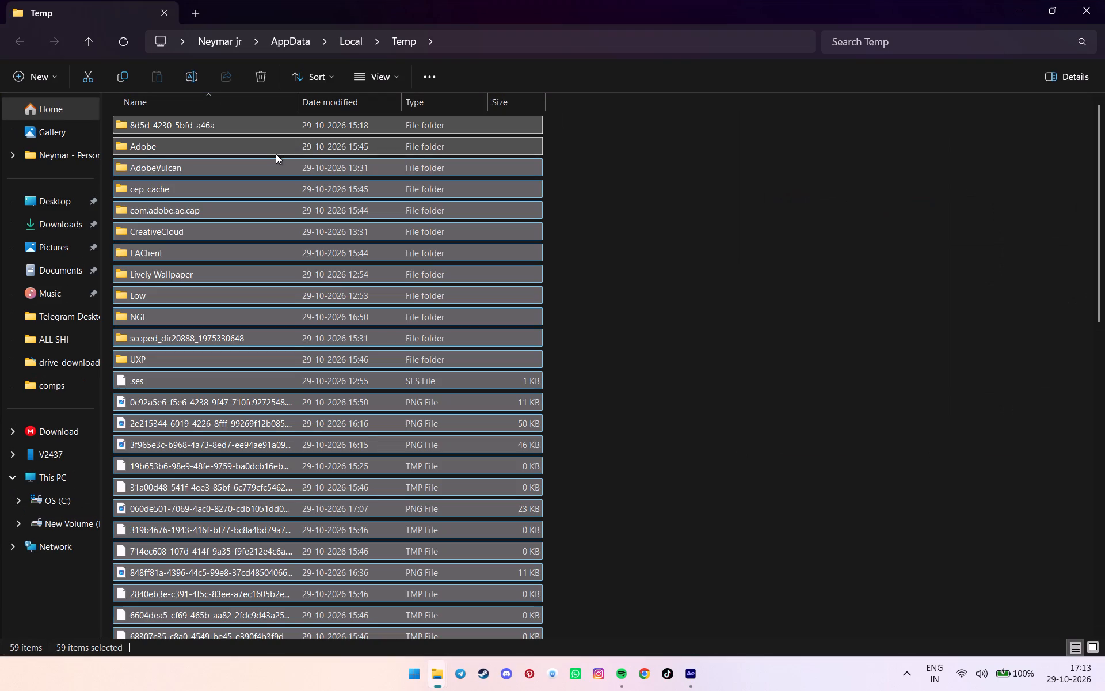
key(Return)
key(Return)
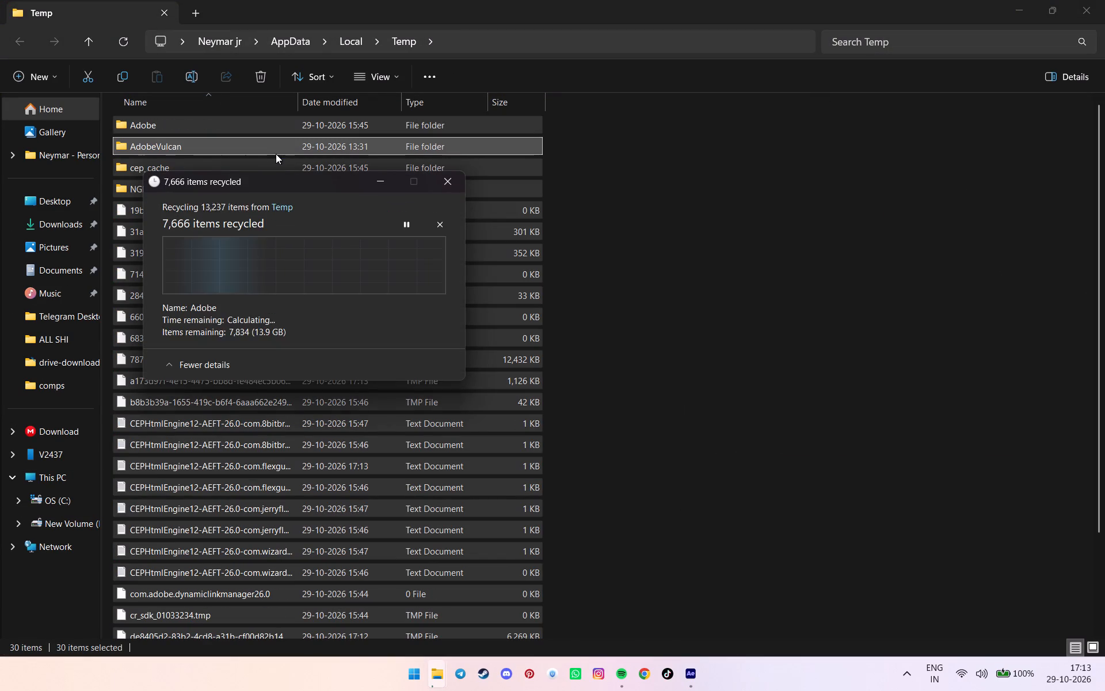
click(233, 313)
click(336, 328)
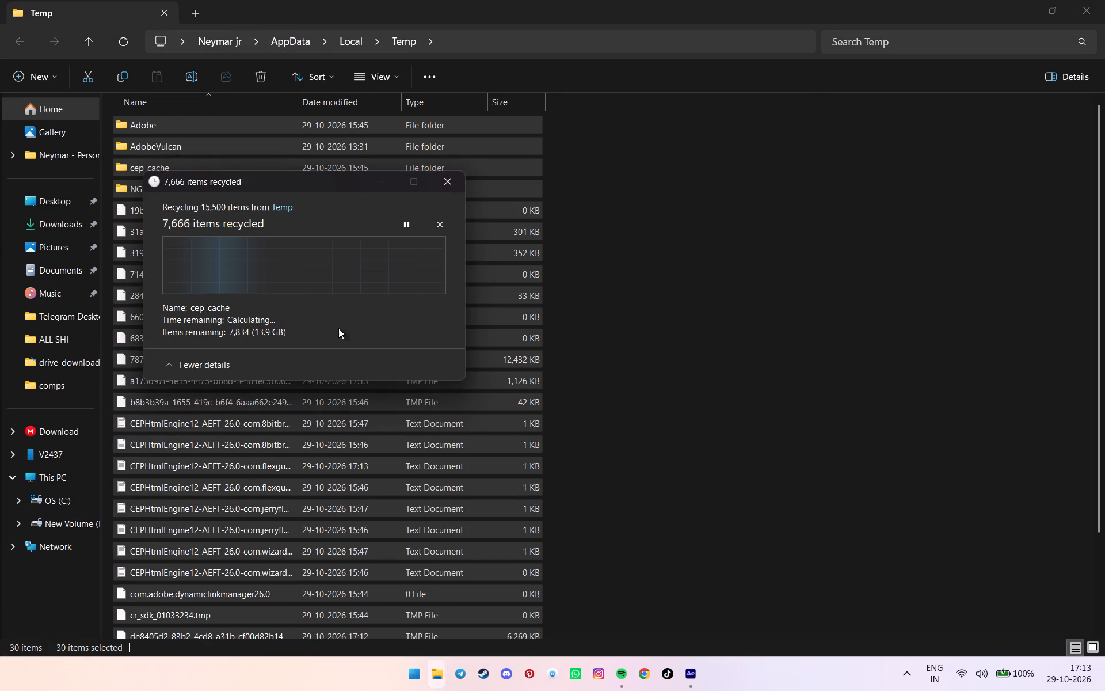
click(1104, 0)
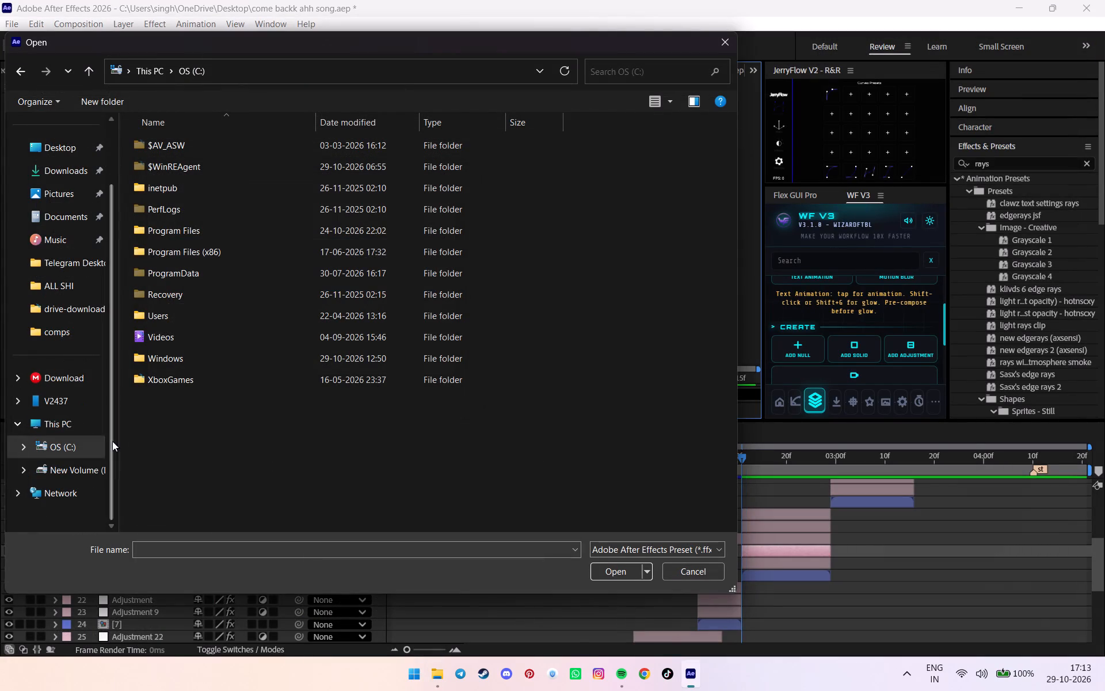
Back in the After Effects preset browser, open Program Files > Adobe > Adobe After Effects 2026 > Support Files > Presets.
double_click(216, 231)
triple_click(214, 150)
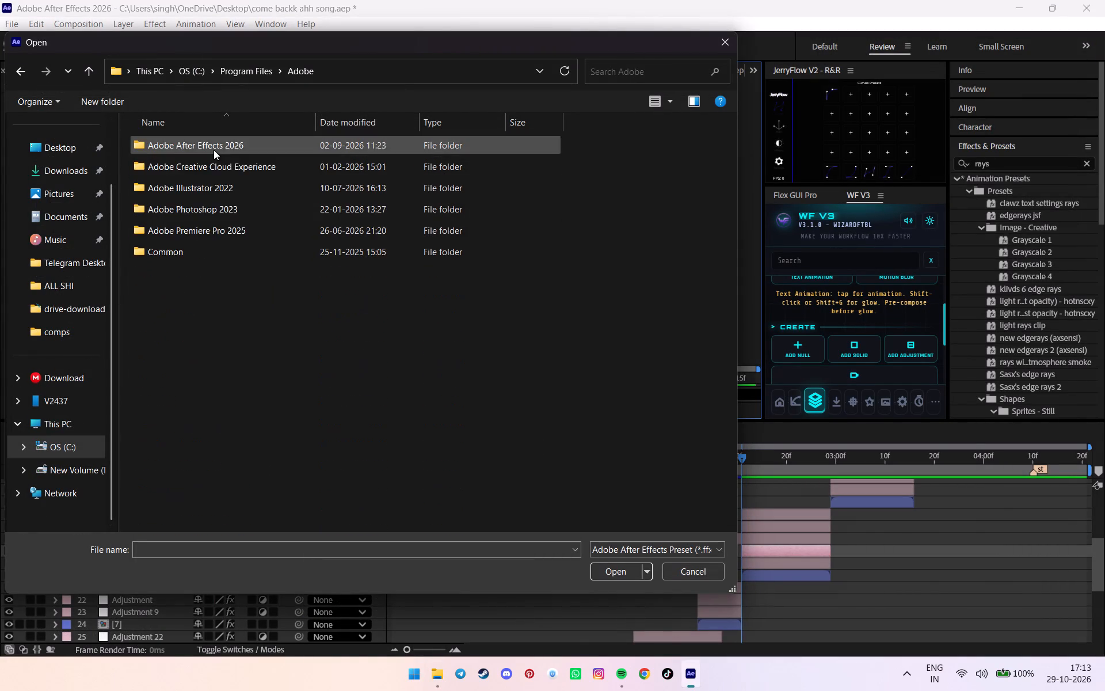
double_click(214, 150)
double_click(214, 150)
scroll(238, 240, down, 5)
double_click(164, 291)
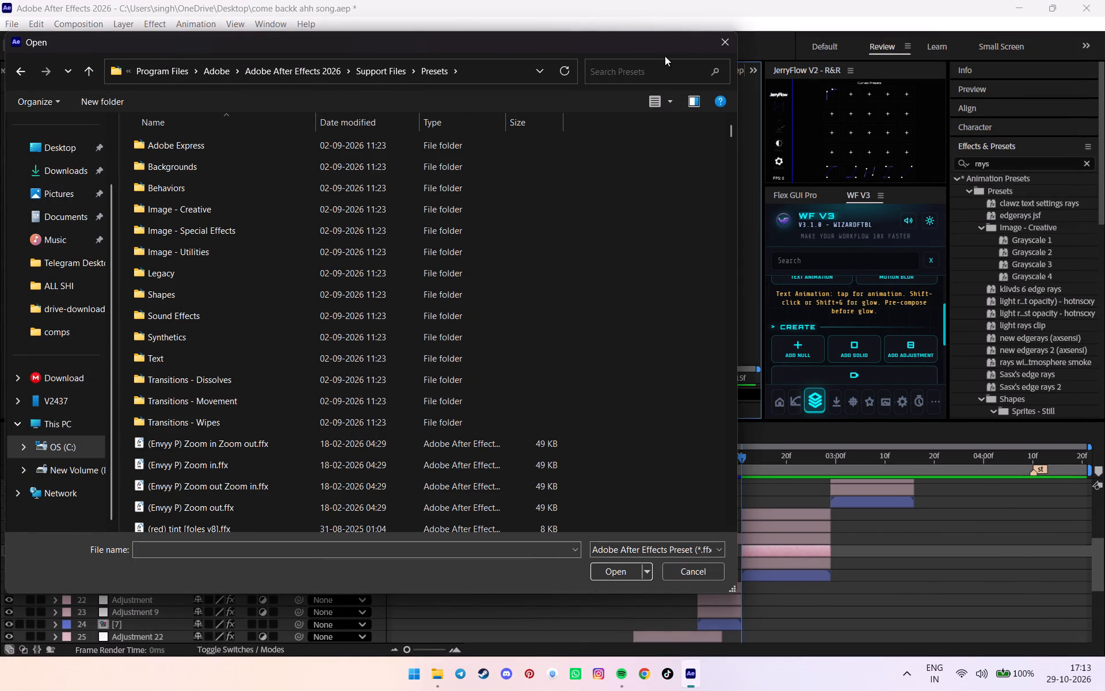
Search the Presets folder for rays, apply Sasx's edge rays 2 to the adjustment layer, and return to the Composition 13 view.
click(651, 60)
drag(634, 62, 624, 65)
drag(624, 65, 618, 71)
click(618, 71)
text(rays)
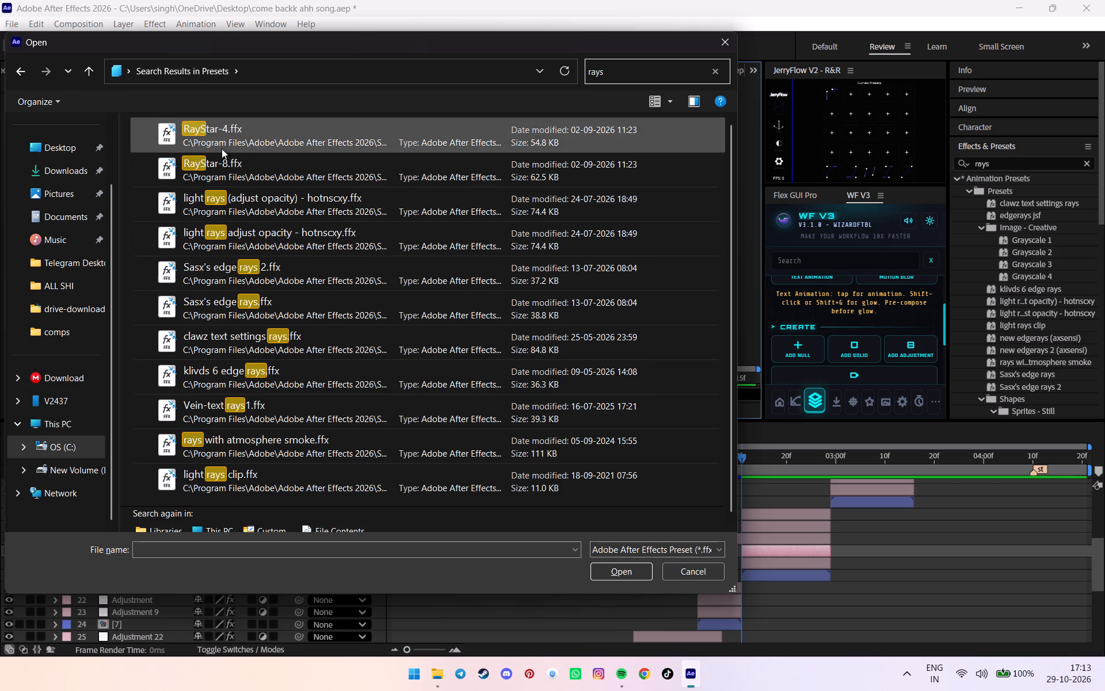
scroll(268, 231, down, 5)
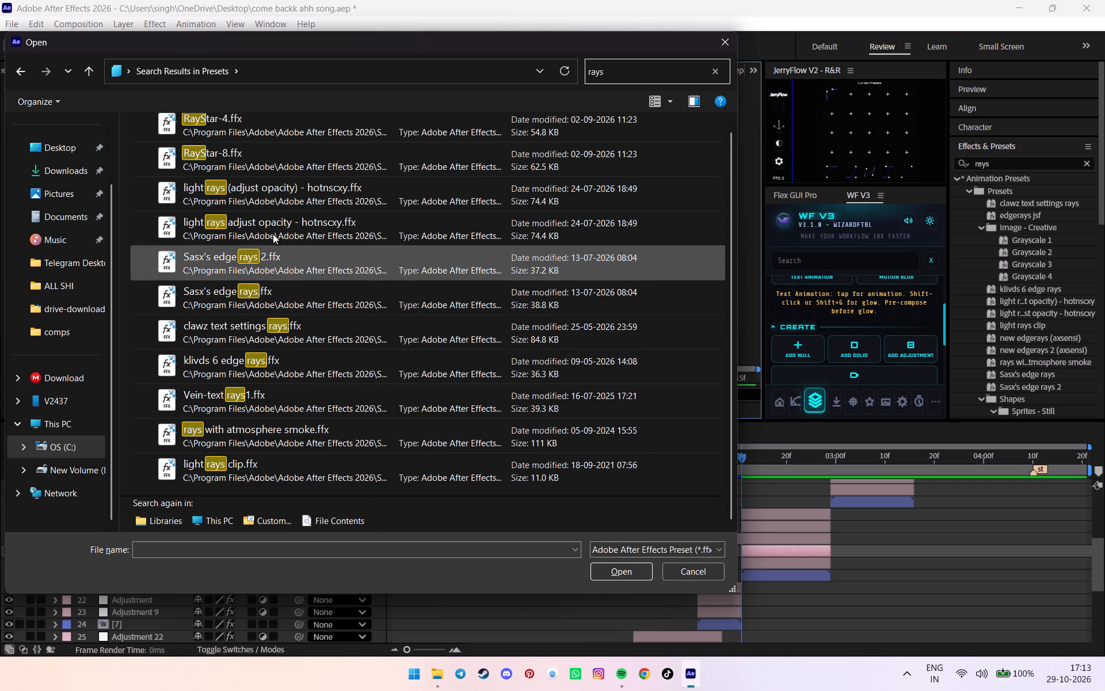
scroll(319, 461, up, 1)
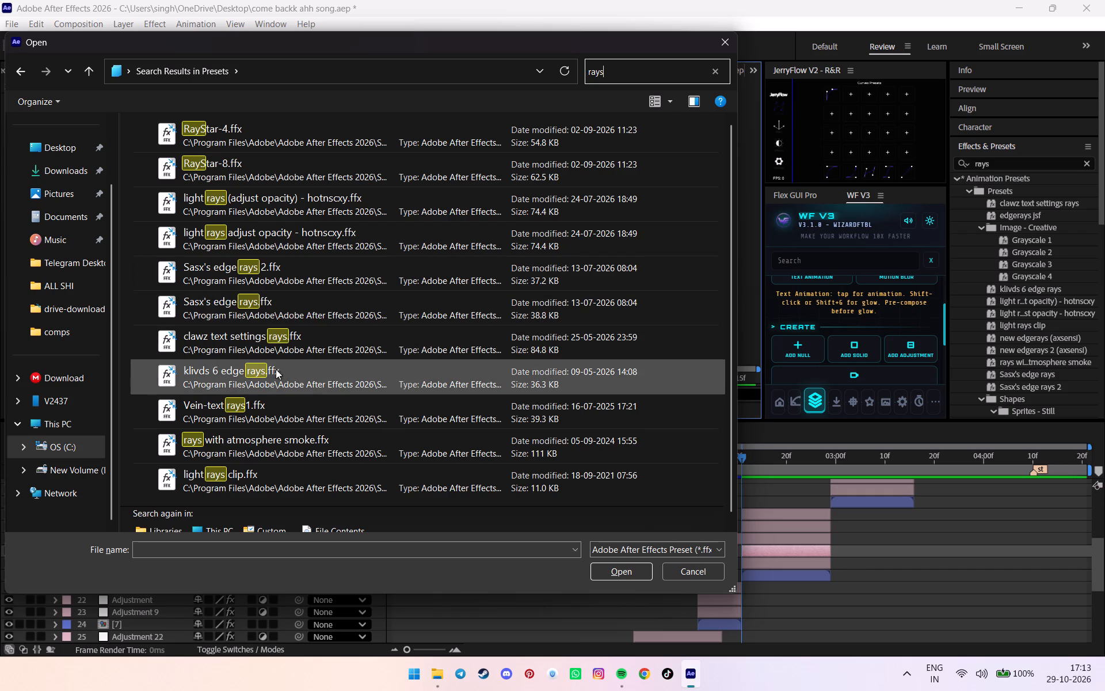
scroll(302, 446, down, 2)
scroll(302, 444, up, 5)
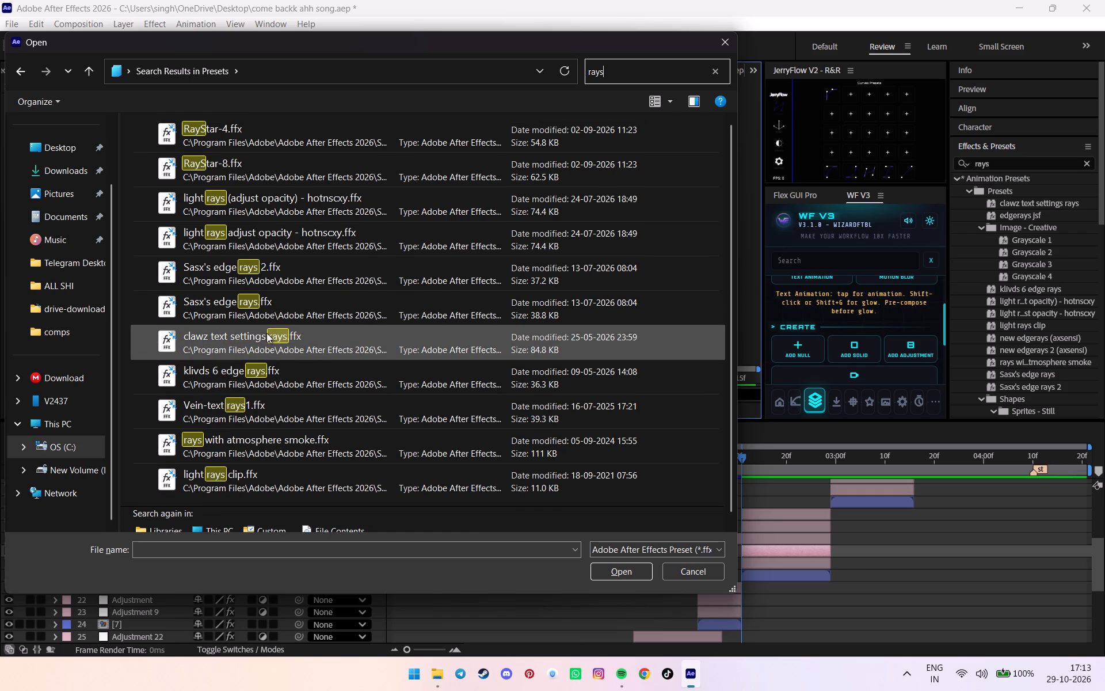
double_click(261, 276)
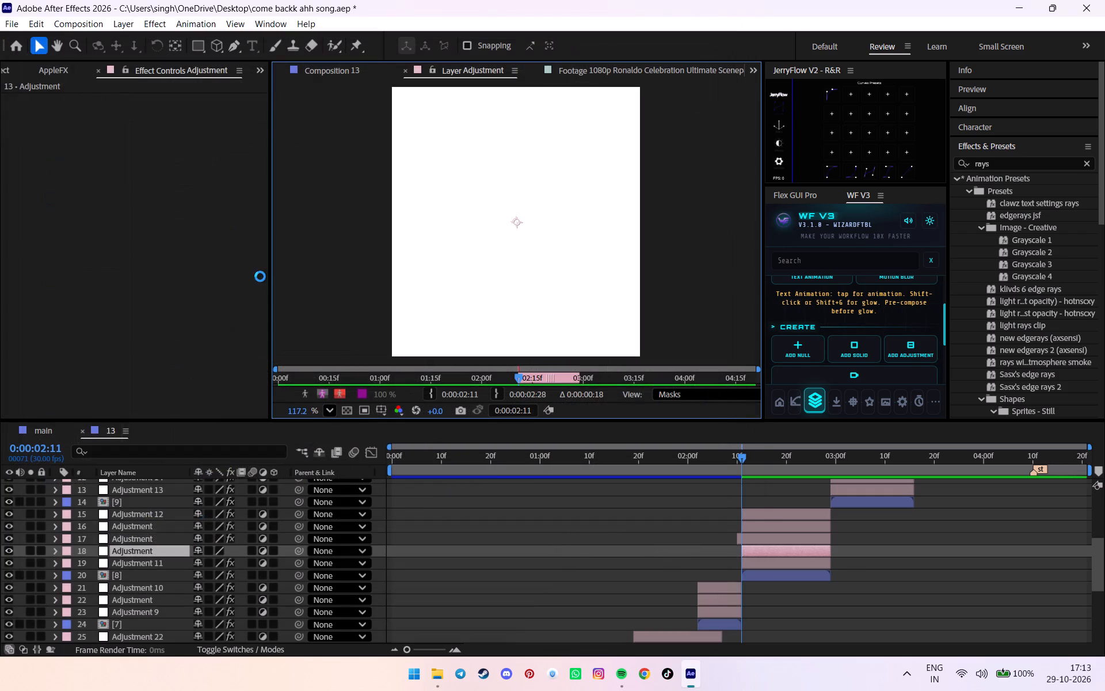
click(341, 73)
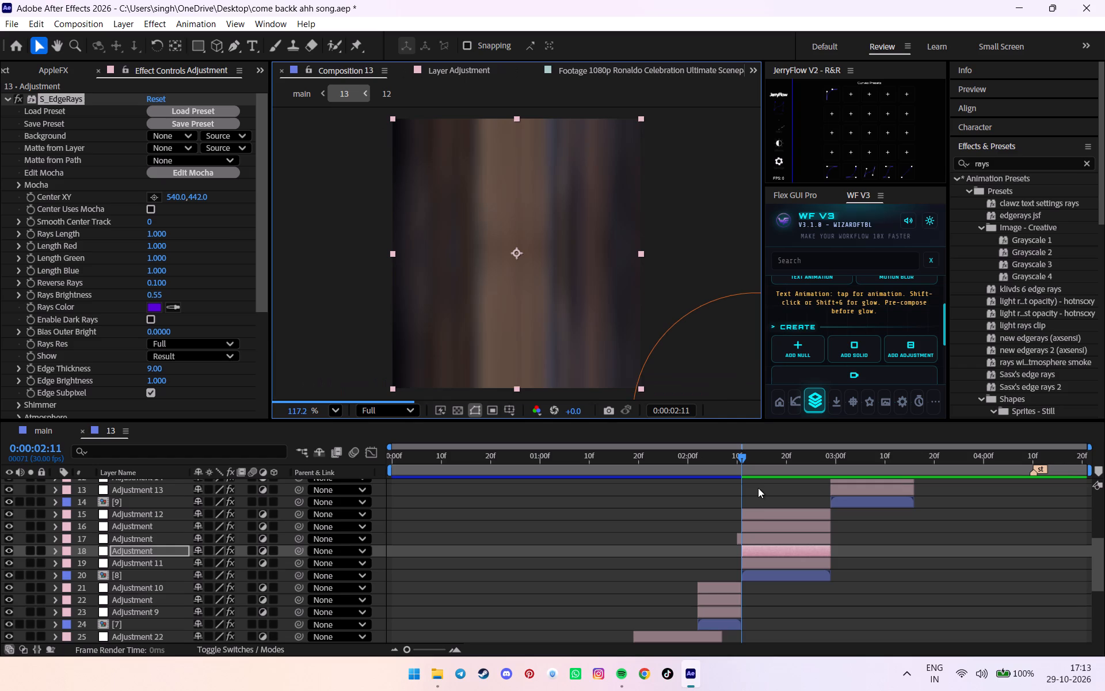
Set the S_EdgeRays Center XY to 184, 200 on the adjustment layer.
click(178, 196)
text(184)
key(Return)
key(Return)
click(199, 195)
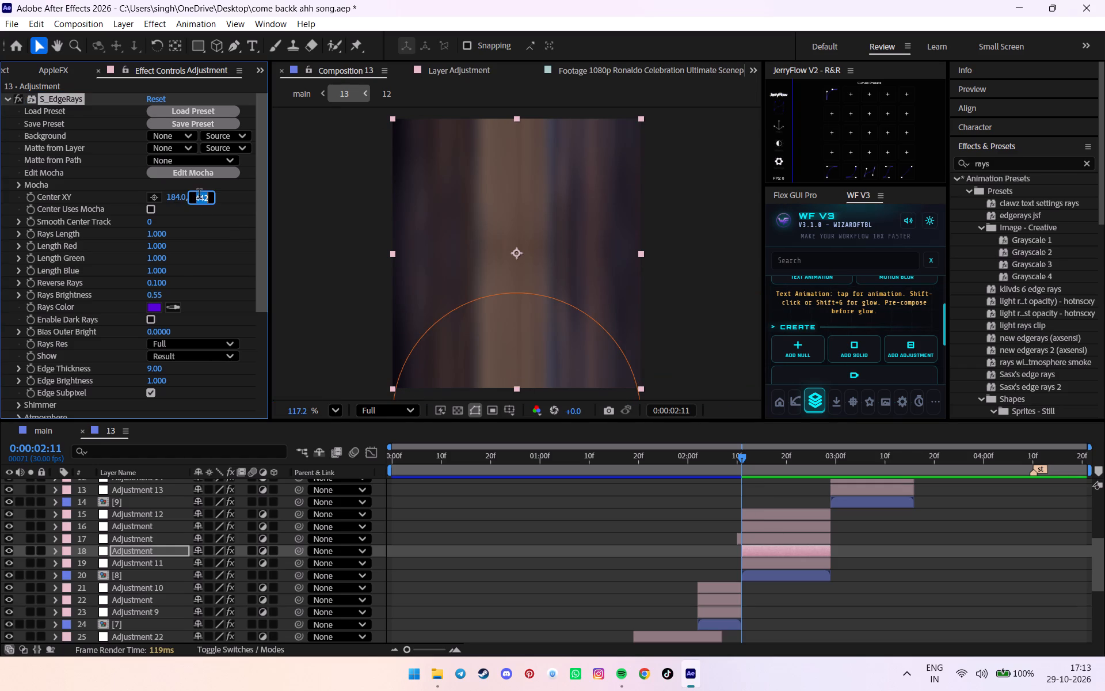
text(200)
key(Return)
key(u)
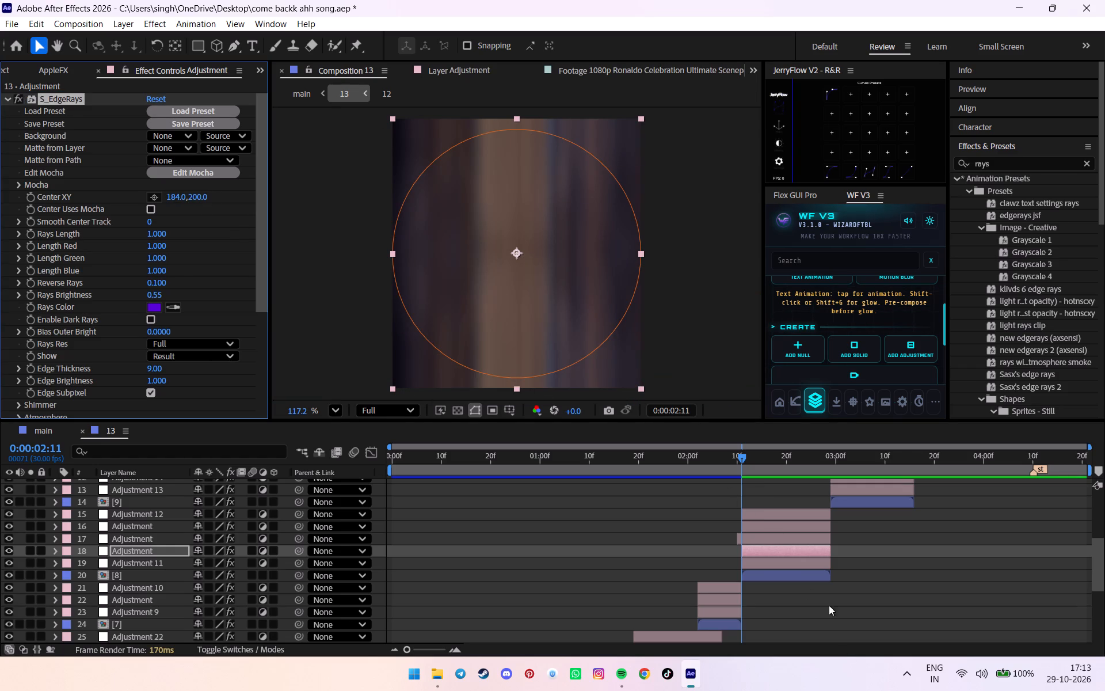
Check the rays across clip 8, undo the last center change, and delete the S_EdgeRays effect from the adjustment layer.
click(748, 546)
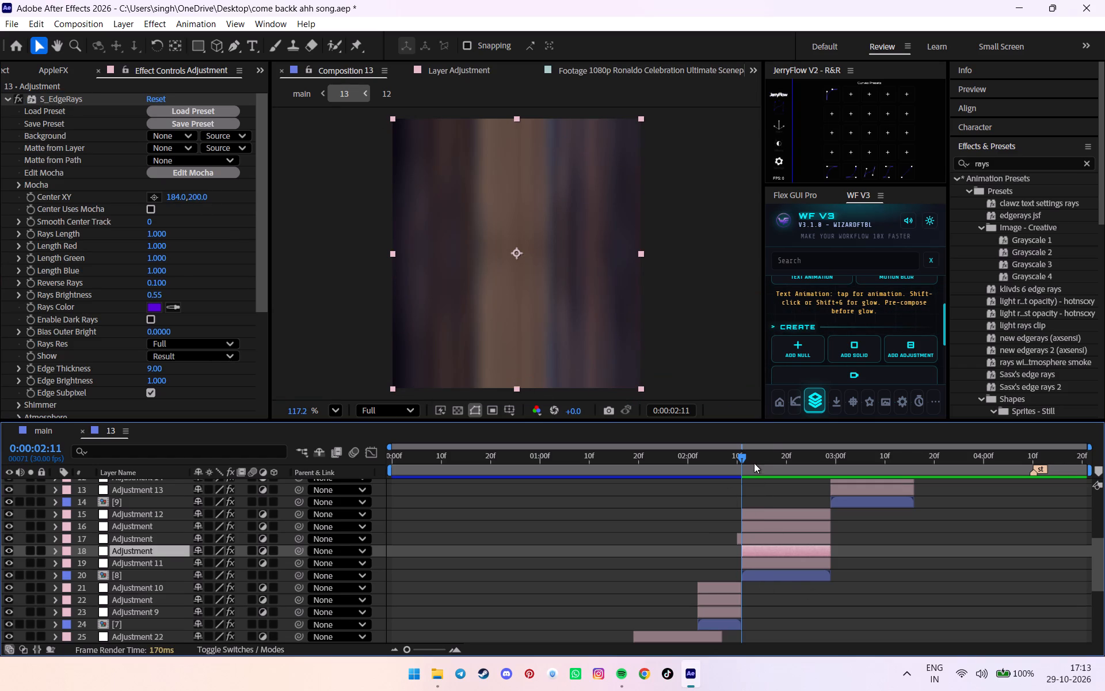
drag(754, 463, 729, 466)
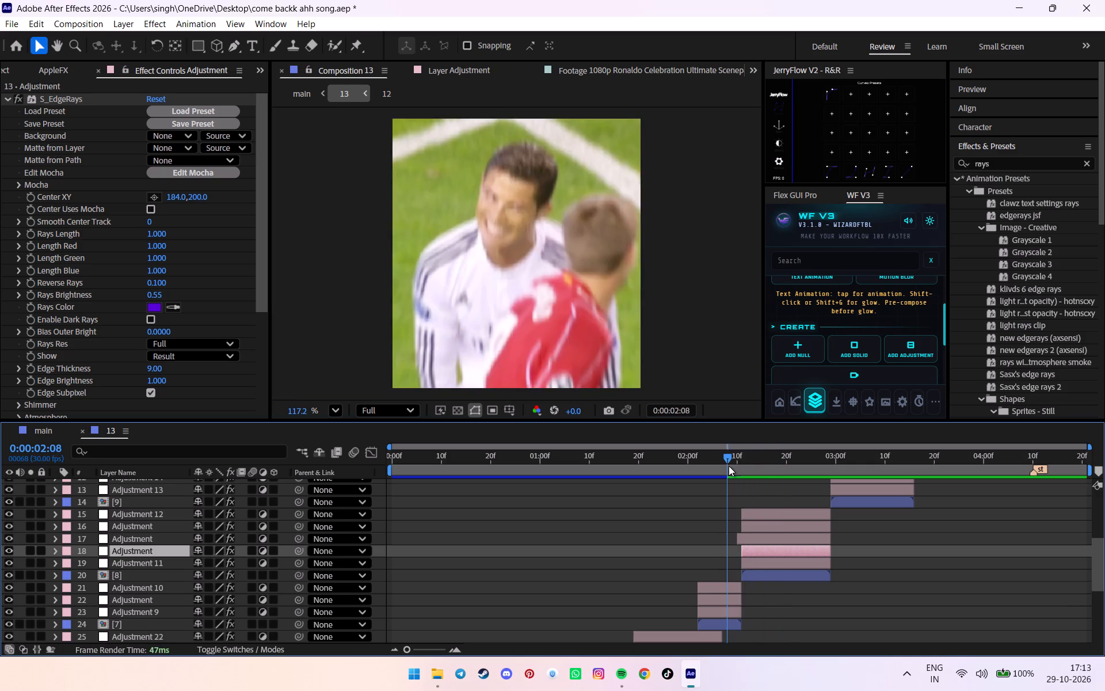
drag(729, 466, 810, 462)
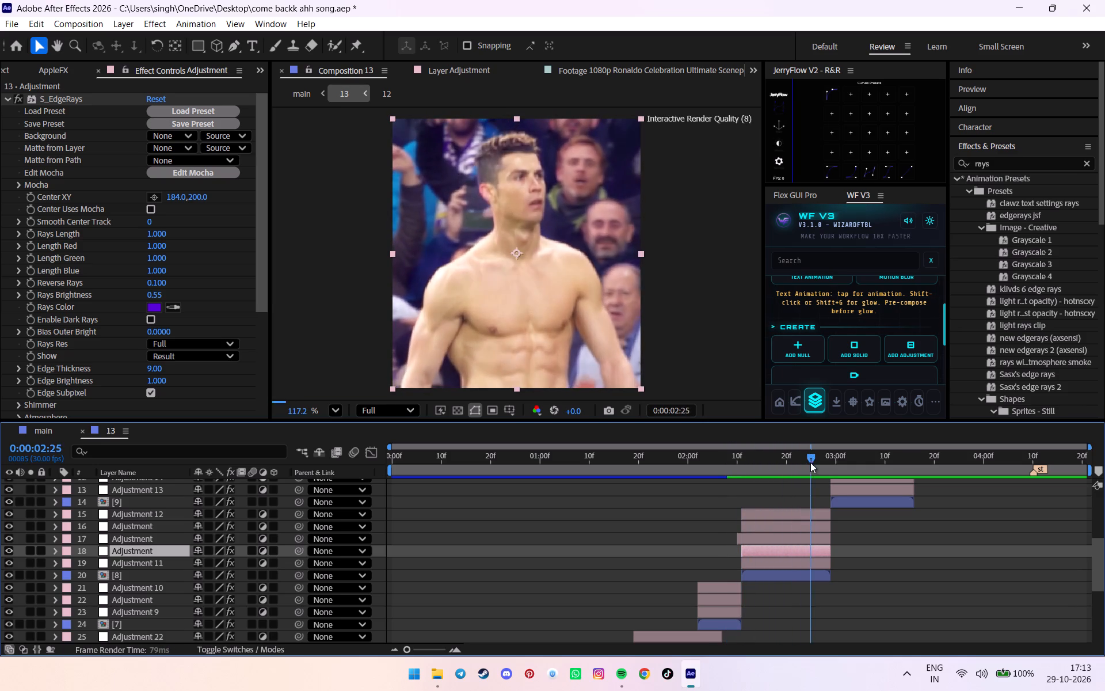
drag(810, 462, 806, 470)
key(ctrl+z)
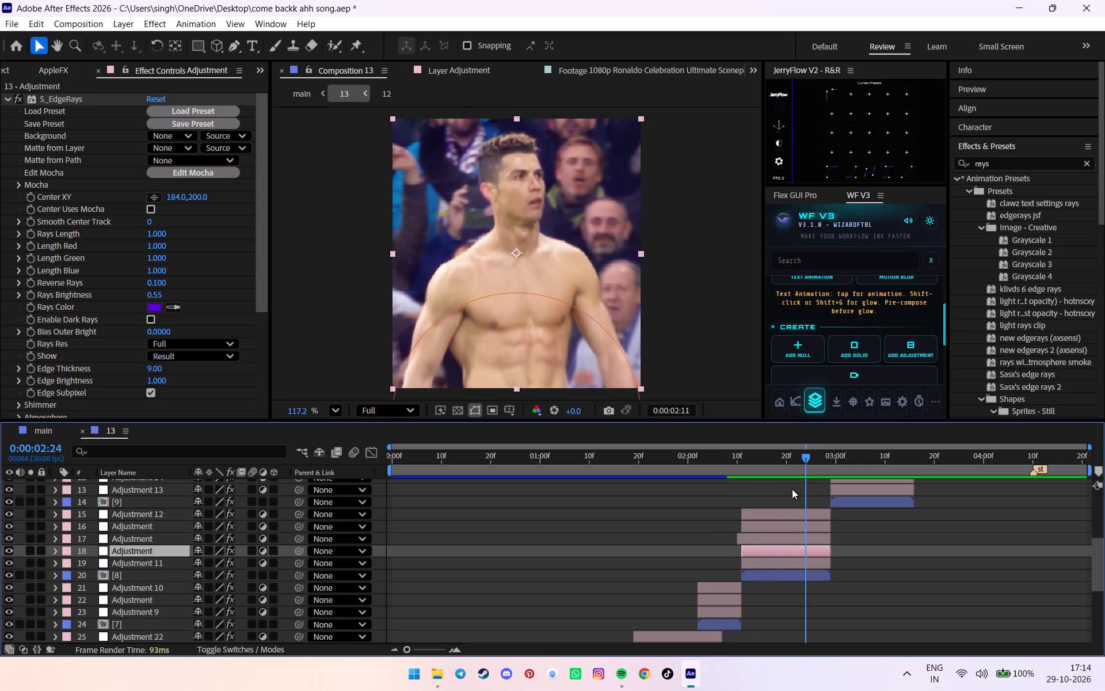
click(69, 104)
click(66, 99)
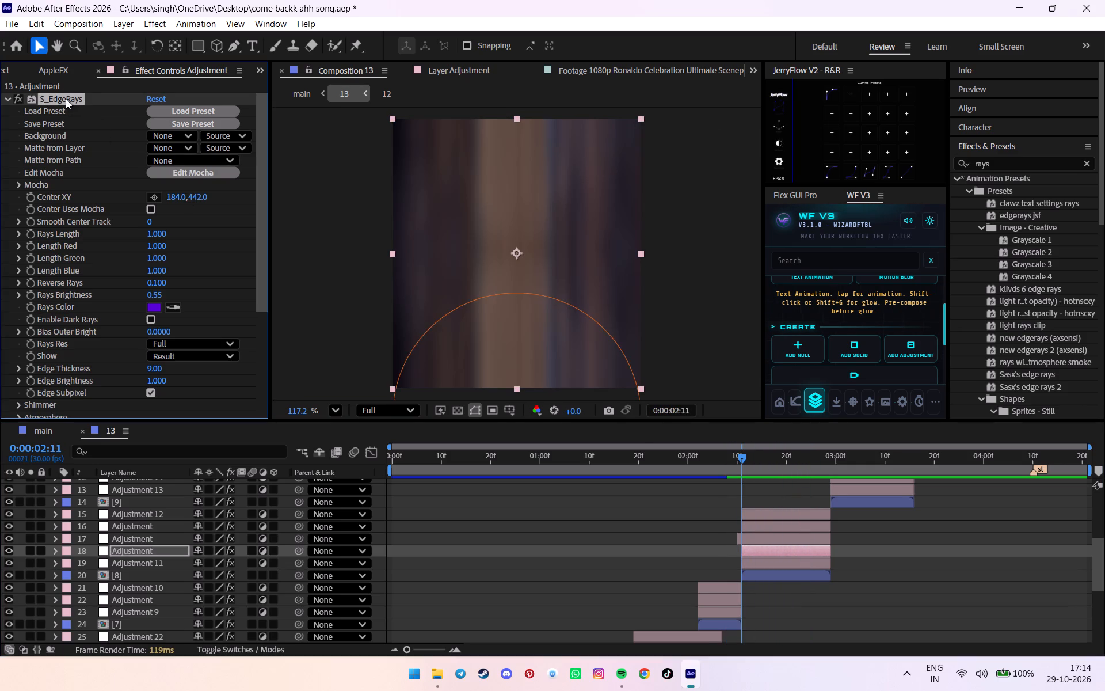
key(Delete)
Search the preset files for "new ed" and apply new edgerays 2 (axsensi) to the adjustment layer above Adjustment 11.
click(185, 30)
click(233, 57)
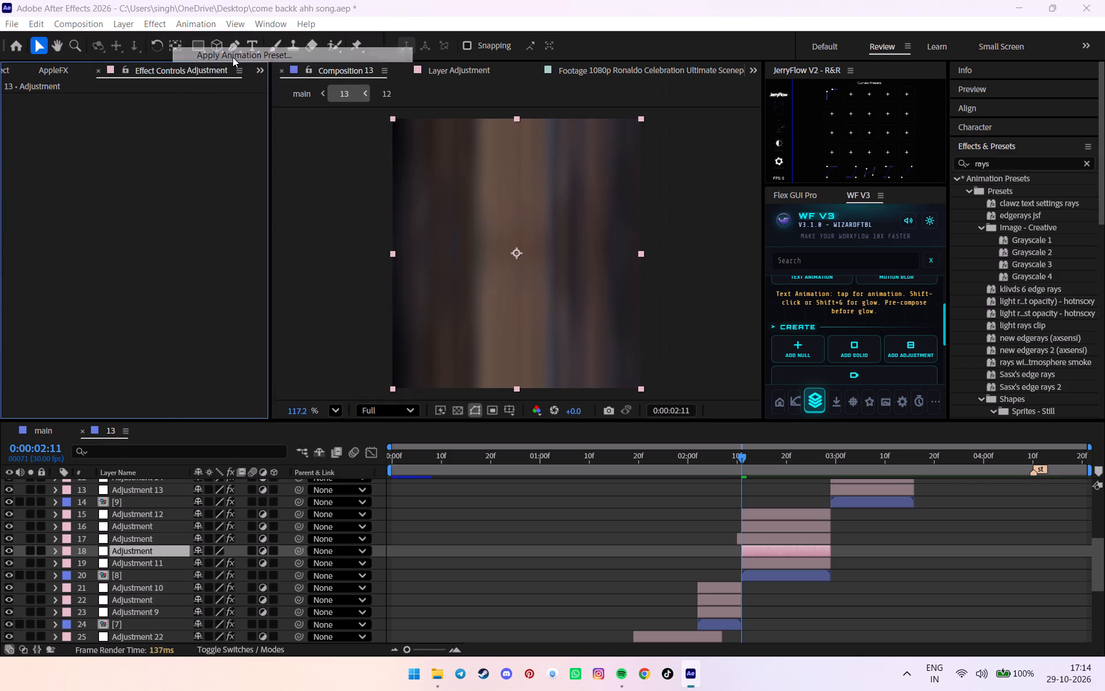
scroll(509, 203, down, 5)
scroll(384, 252, down, 6)
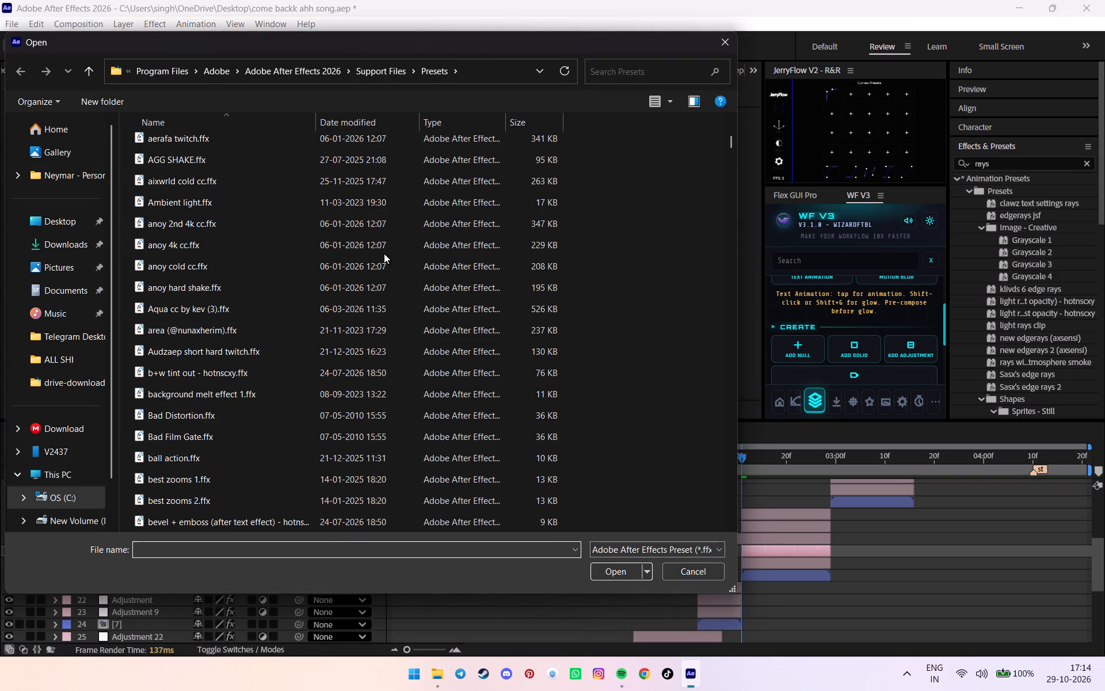
double_click(620, 73)
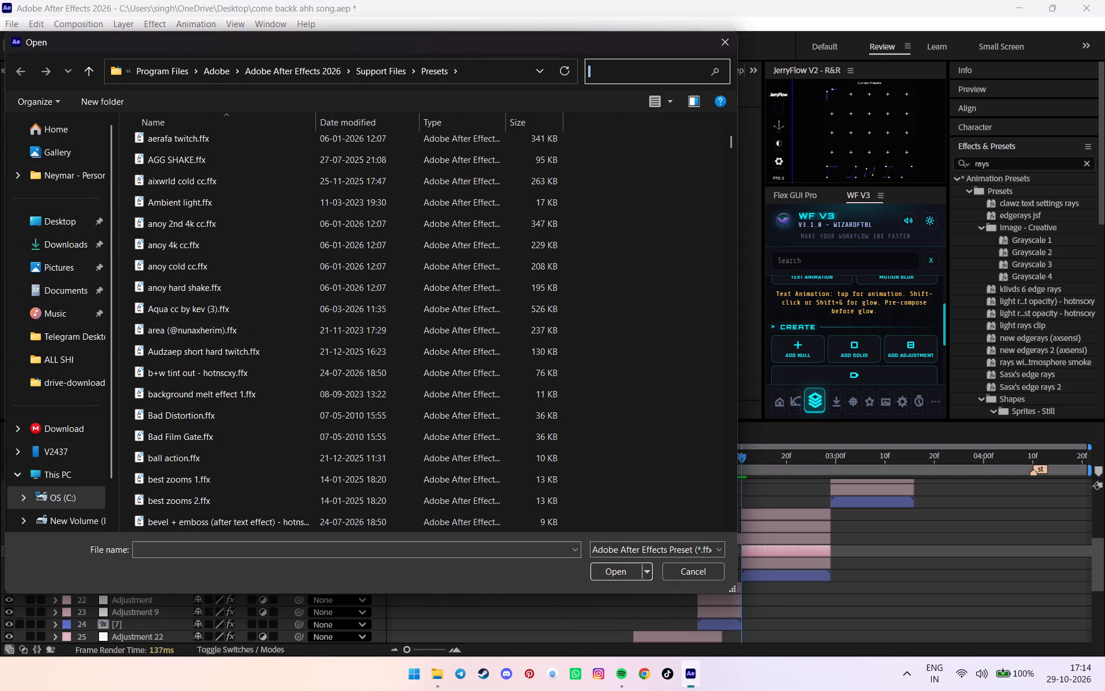
text(new edgae)
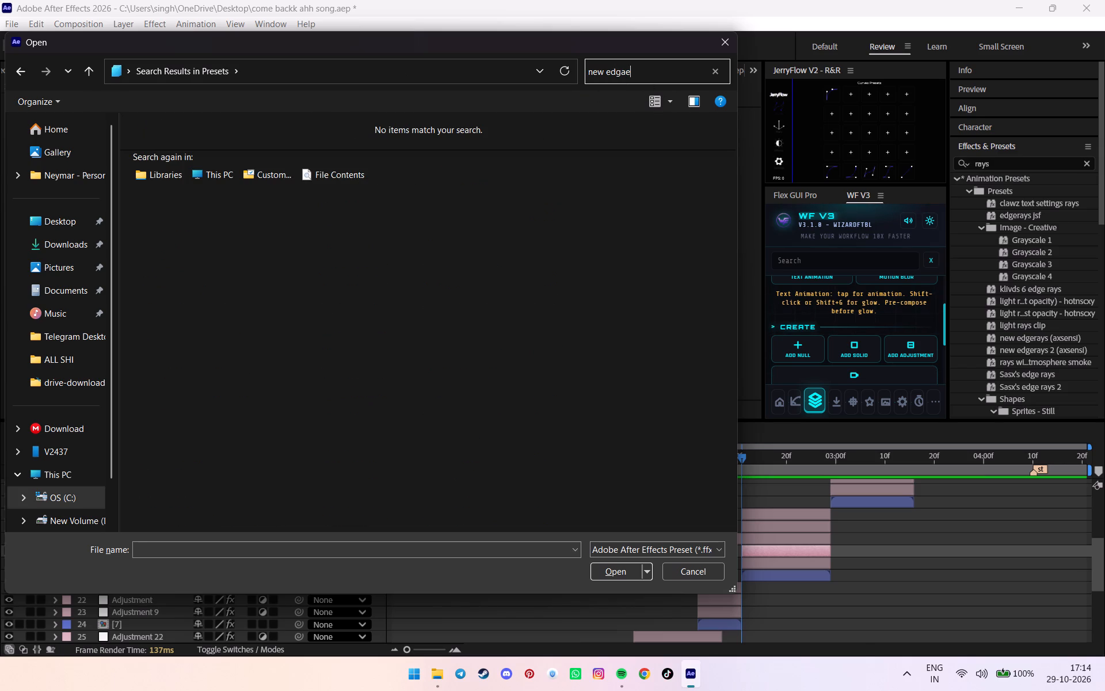
key(BackSpace)
key(BackSpace)
key(BackSpace)
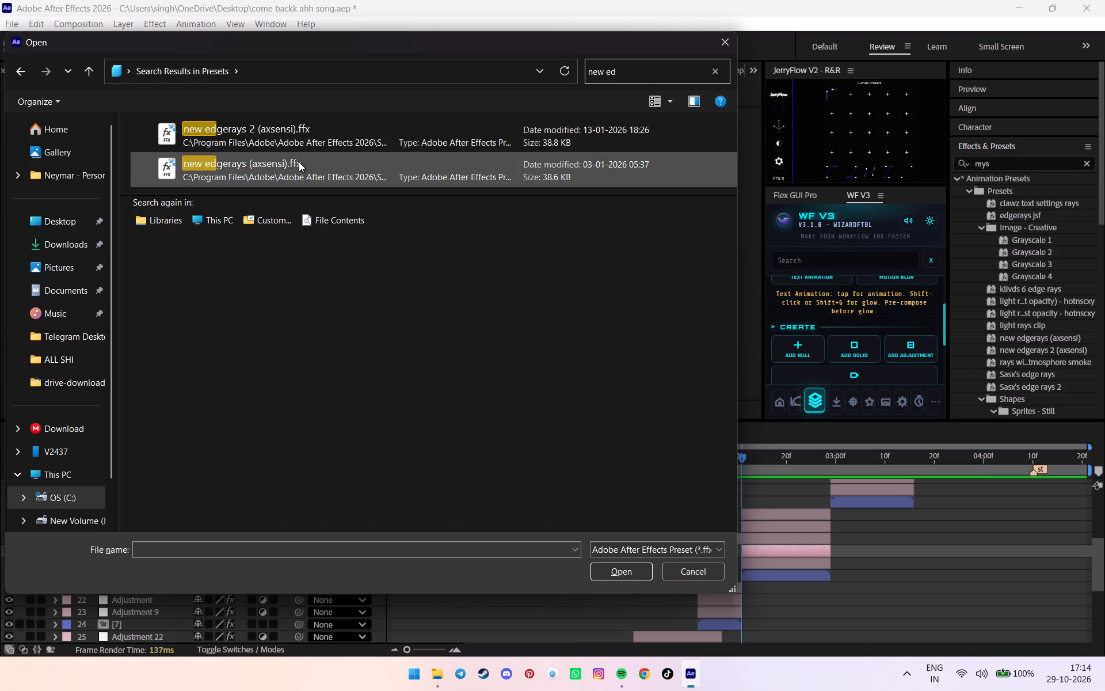
double_click(317, 136)
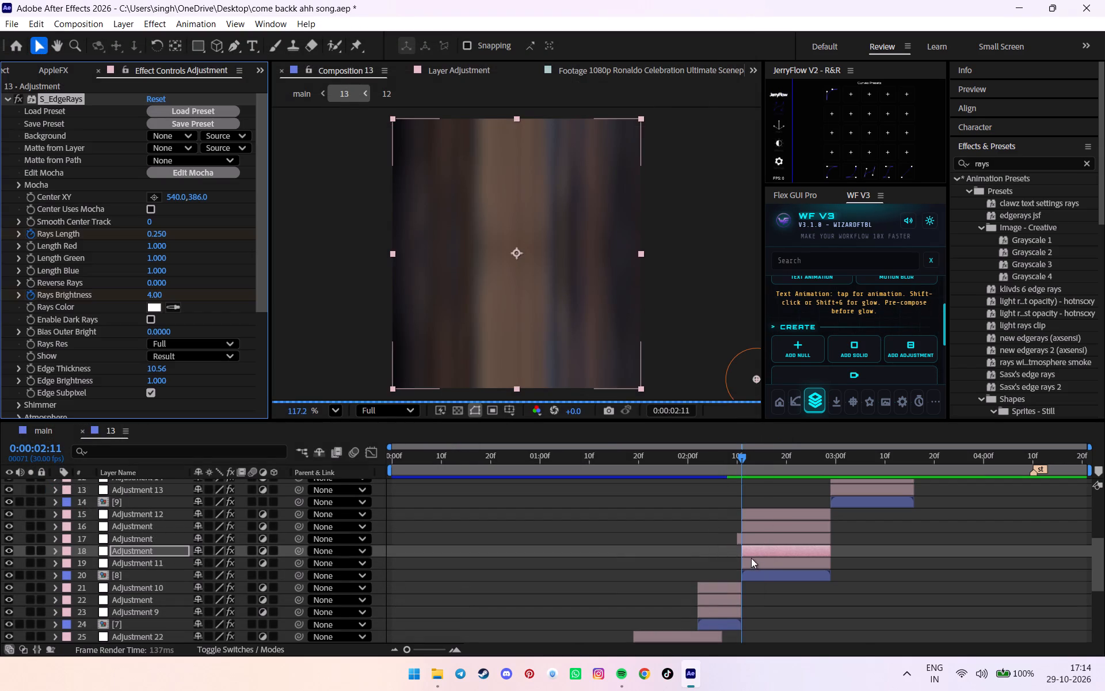
Set the Center XY of the newly applied S_EdgeRays effect to 184, 200.
click(177, 200)
text(184)
key(Return)
click(198, 197)
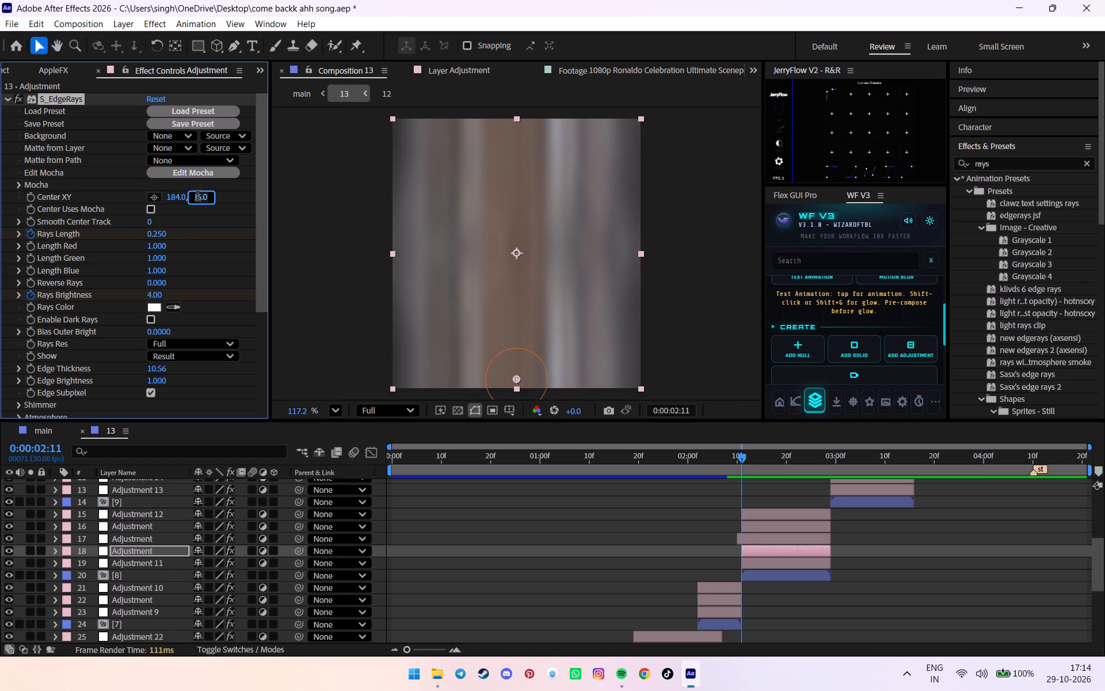
text(200)
key(Return)
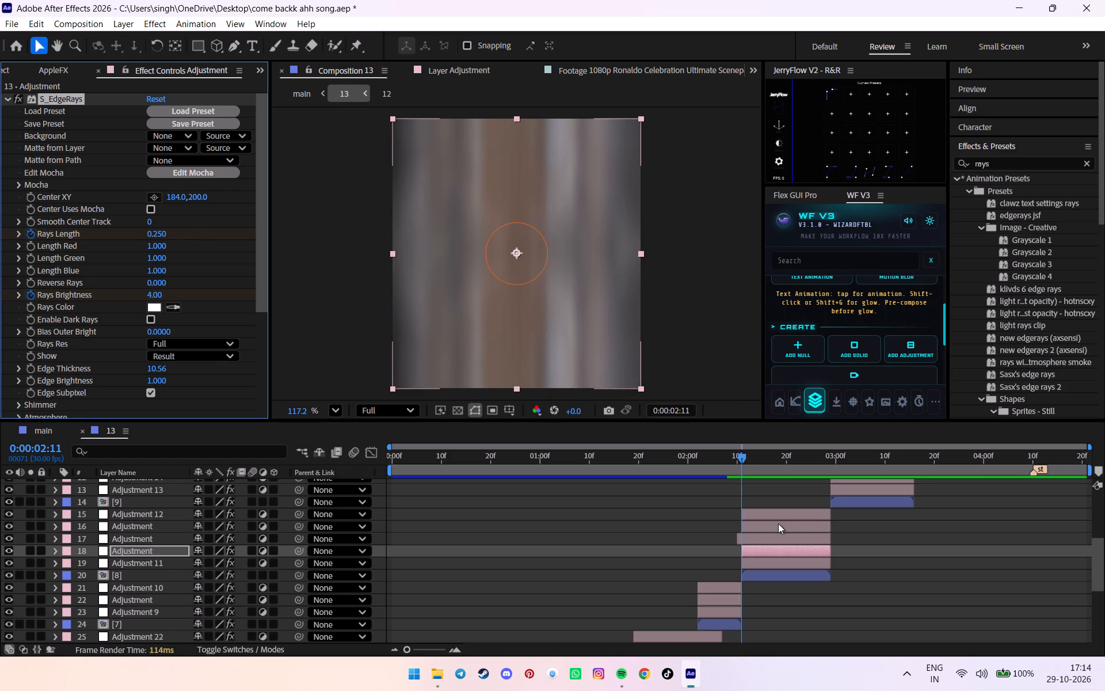
Shorten the Rays Length and Rays Brightness animation so its last keyframes land at about 2:25, within clip 8.
key(u)
drag(734, 562, 870, 607)
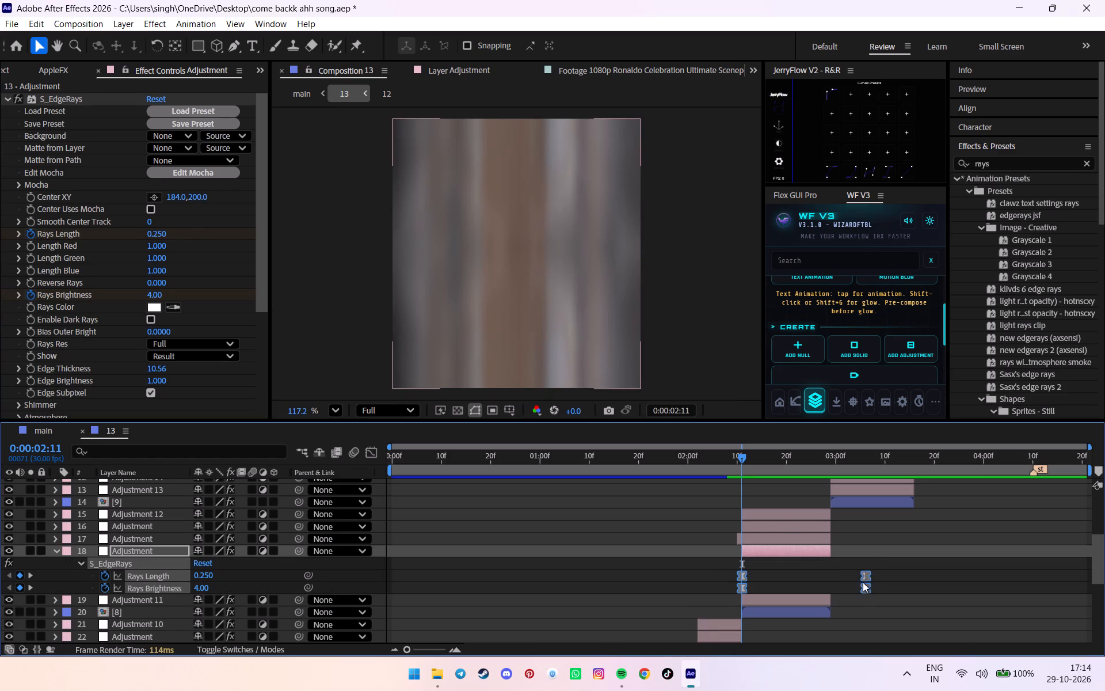
alt+drag(866, 576, 813, 573)
key(u)
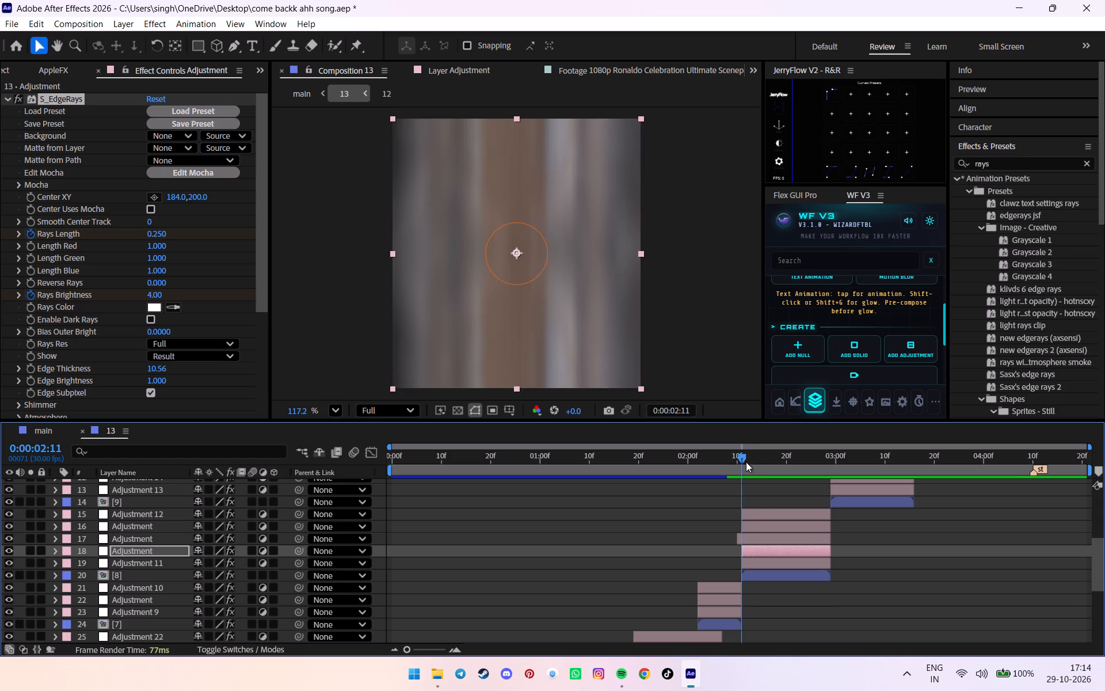
Check the rays on clip 8, play main from the start to review the edit, and save the project.
drag(746, 461, 757, 456)
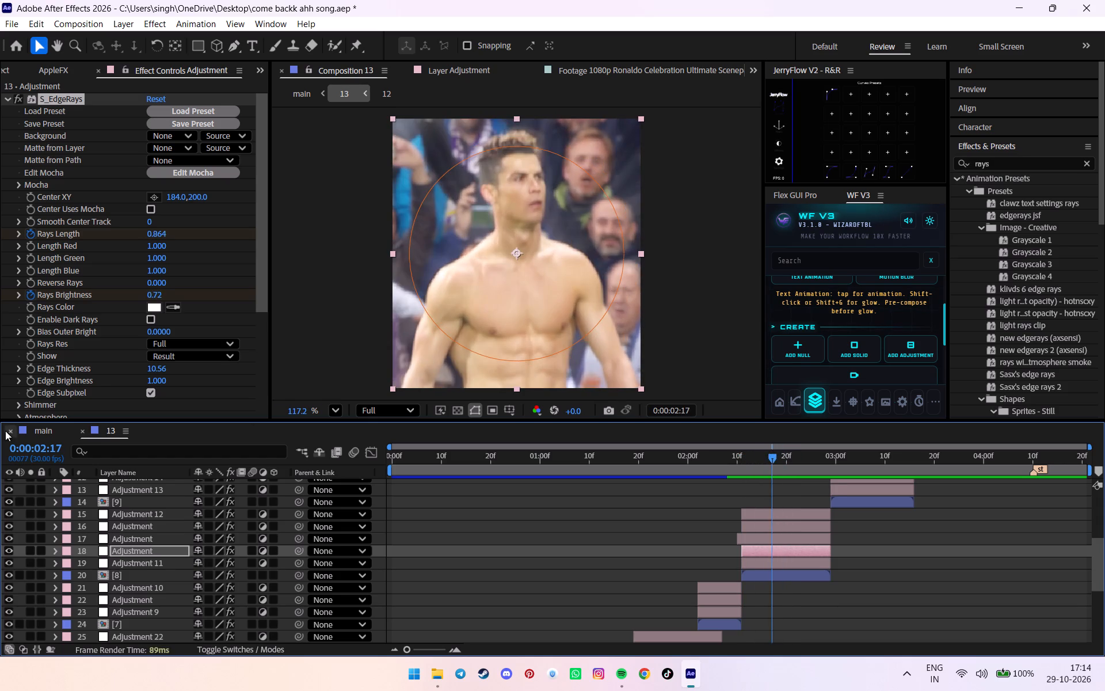
click(31, 431)
drag(425, 454, 387, 455)
key(space)
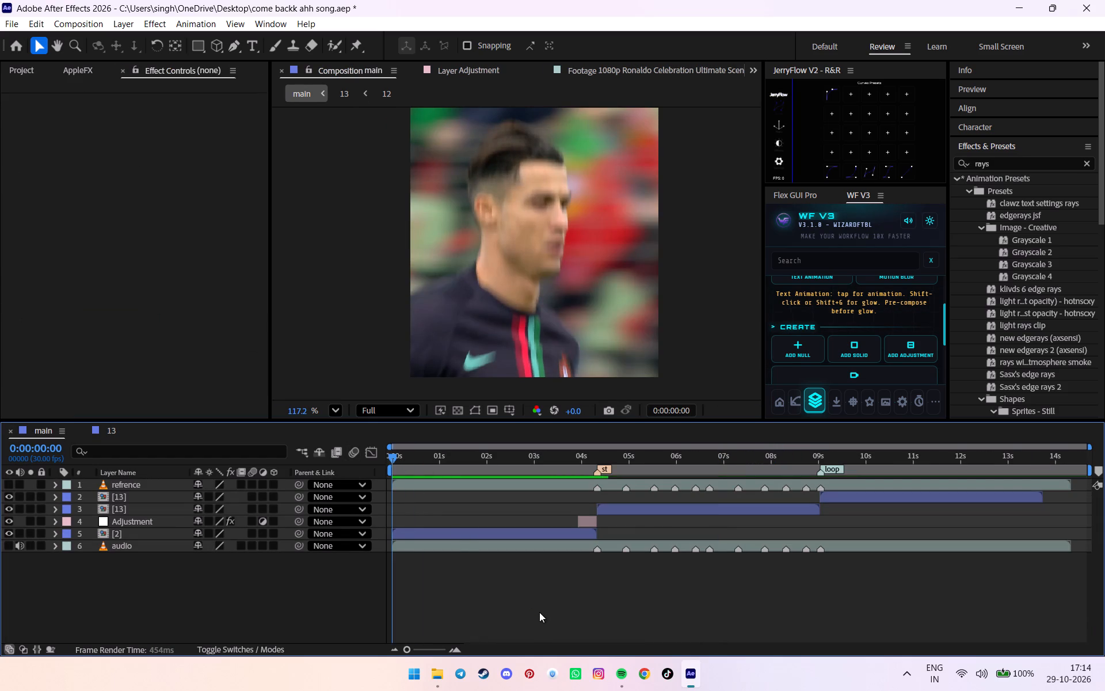
key(ctrl+s)
click(539, 612)
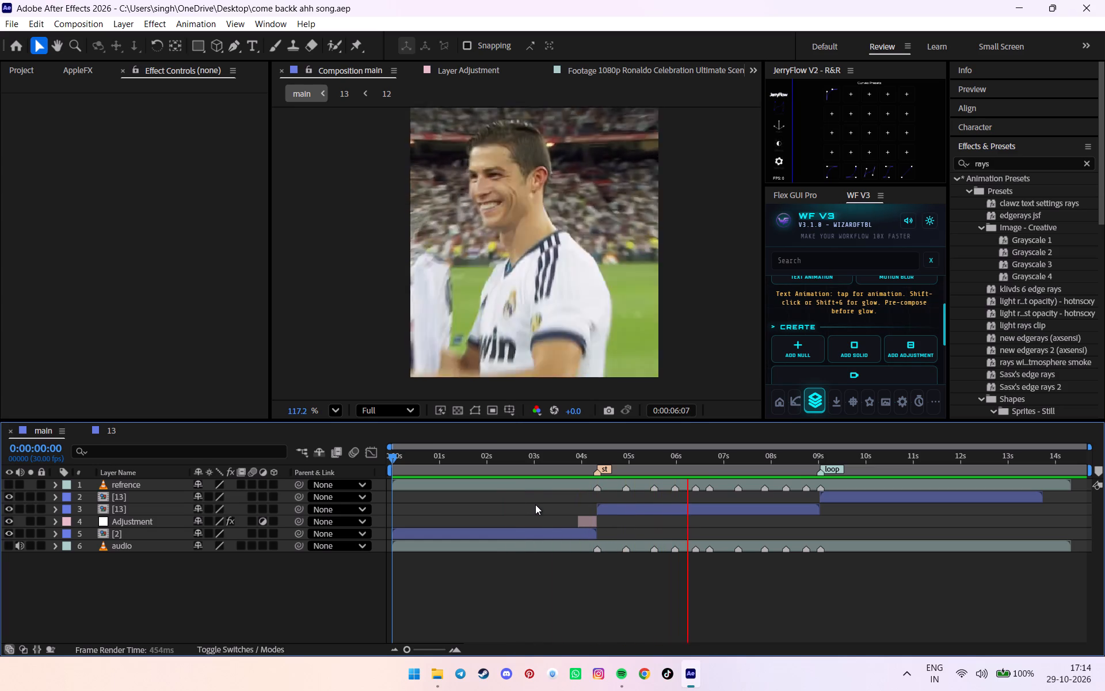
Delete the Adjustment 21 and Adjustment 22 layers, which meet at the start of clip 6 in comp 13.
click(655, 465)
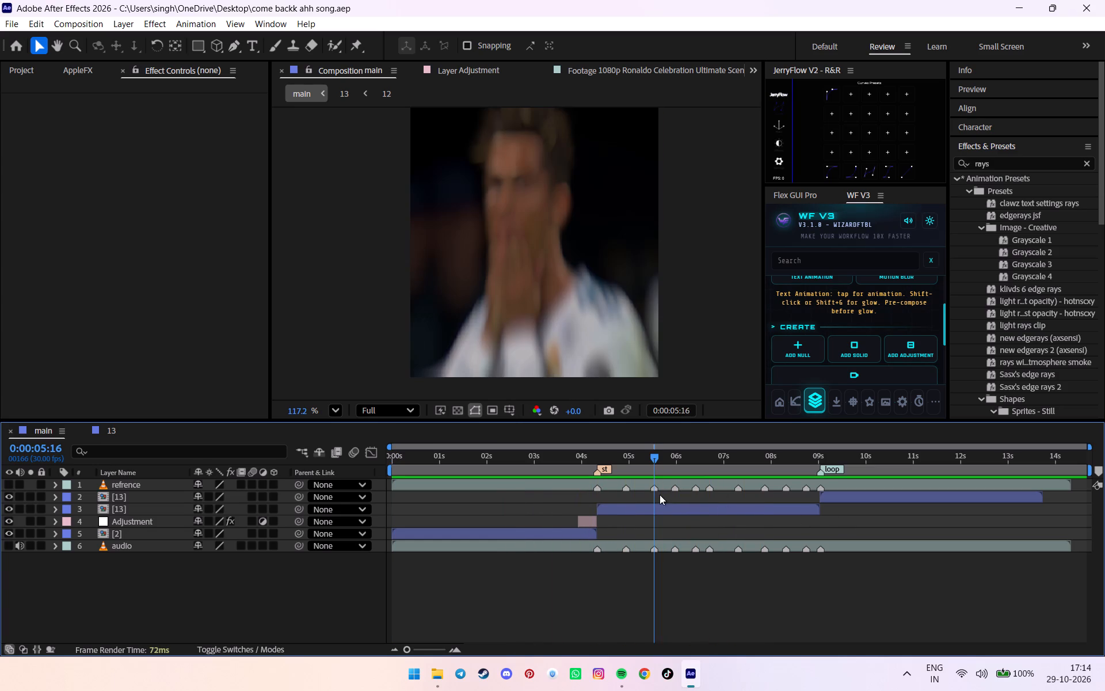
double_click(646, 510)
scroll(719, 514, down, 17)
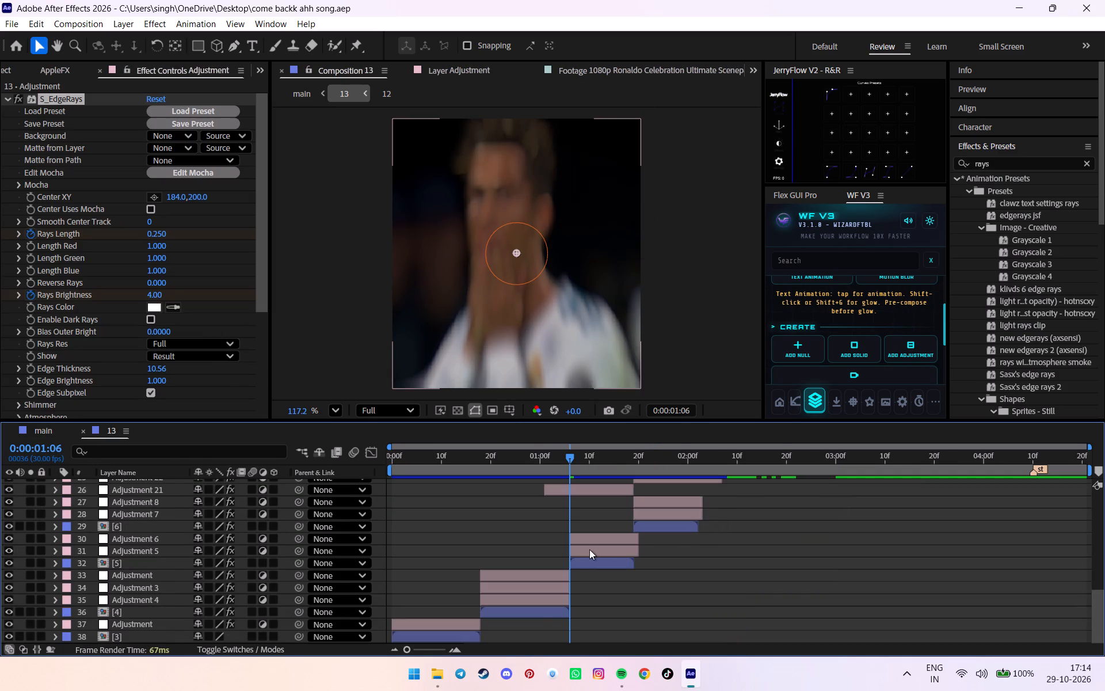
scroll(607, 538, up, 2)
click(587, 561)
drag(610, 472, 638, 468)
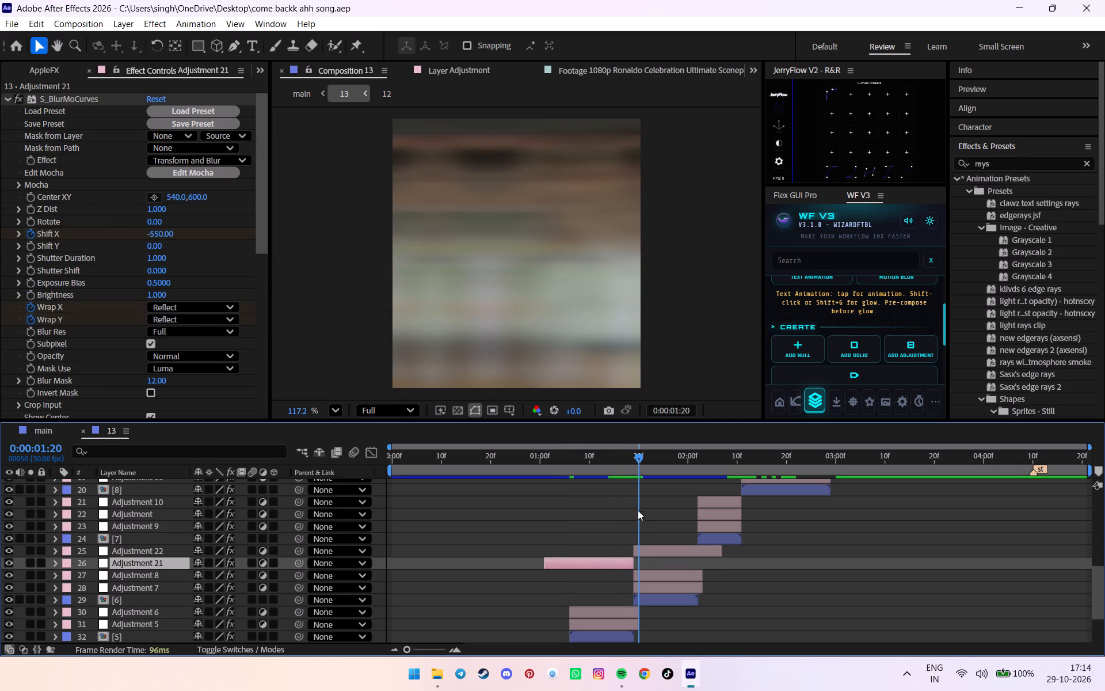
ctrl+click(644, 543)
ctrl+click(639, 560)
ctrl+click(646, 556)
ctrl+click(633, 559)
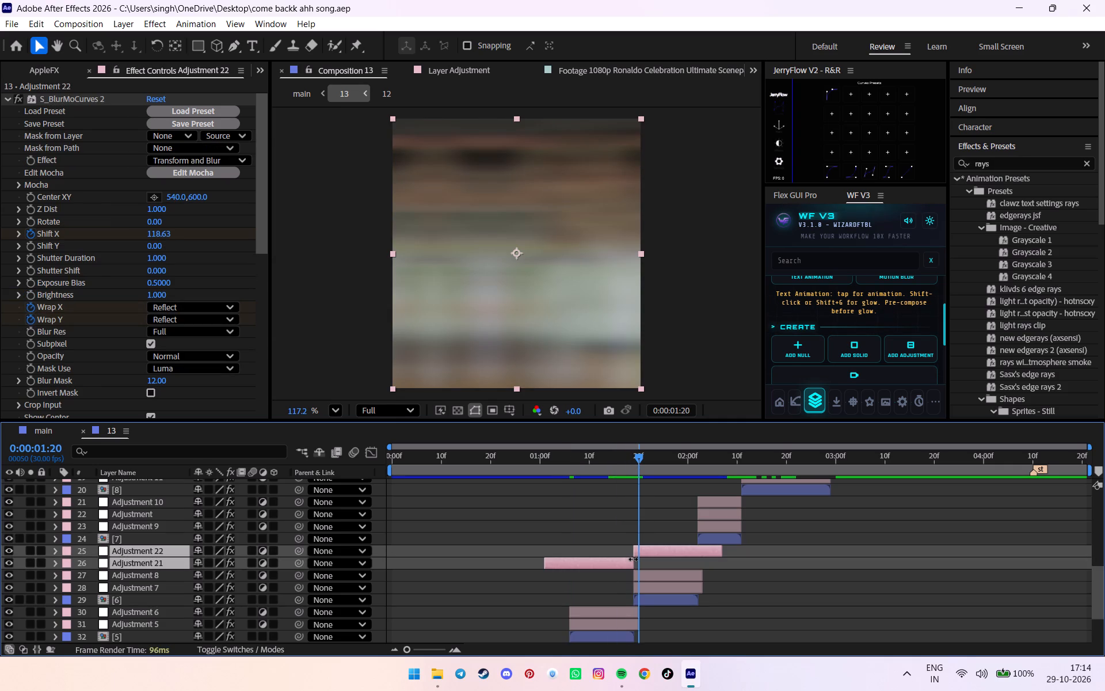
key(Delete)
Replay main from 6:00 and again from about 4:12 to review the transitions, and save the project.
drag(62, 432, 67, 432)
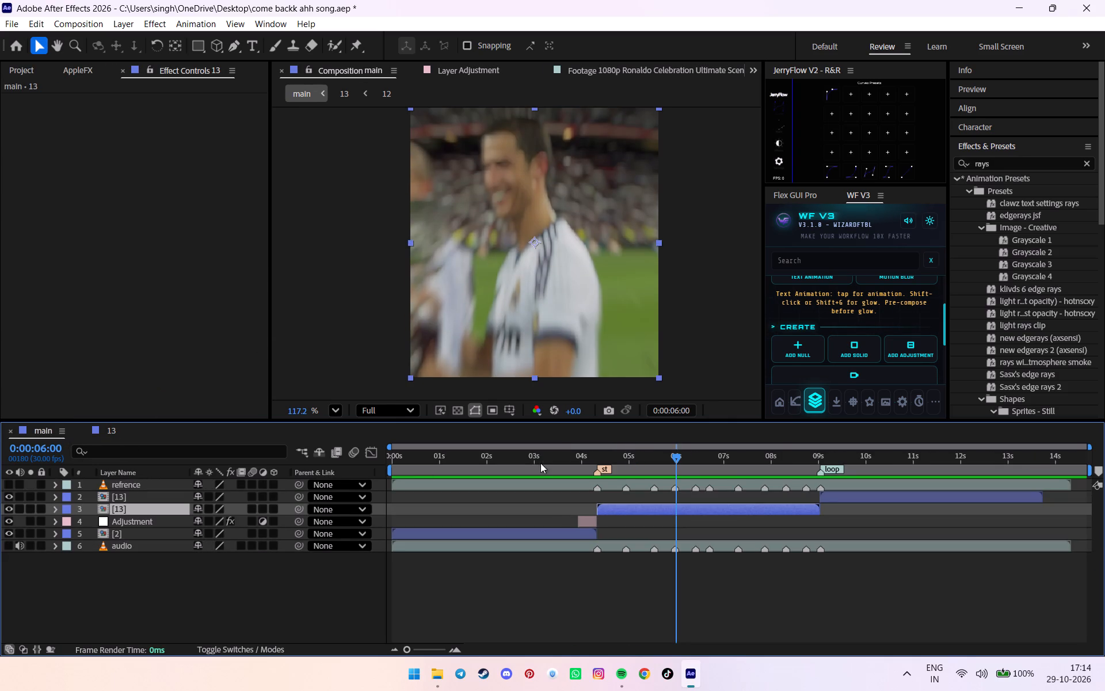
key(space)
key(ctrl+s)
click(717, 588)
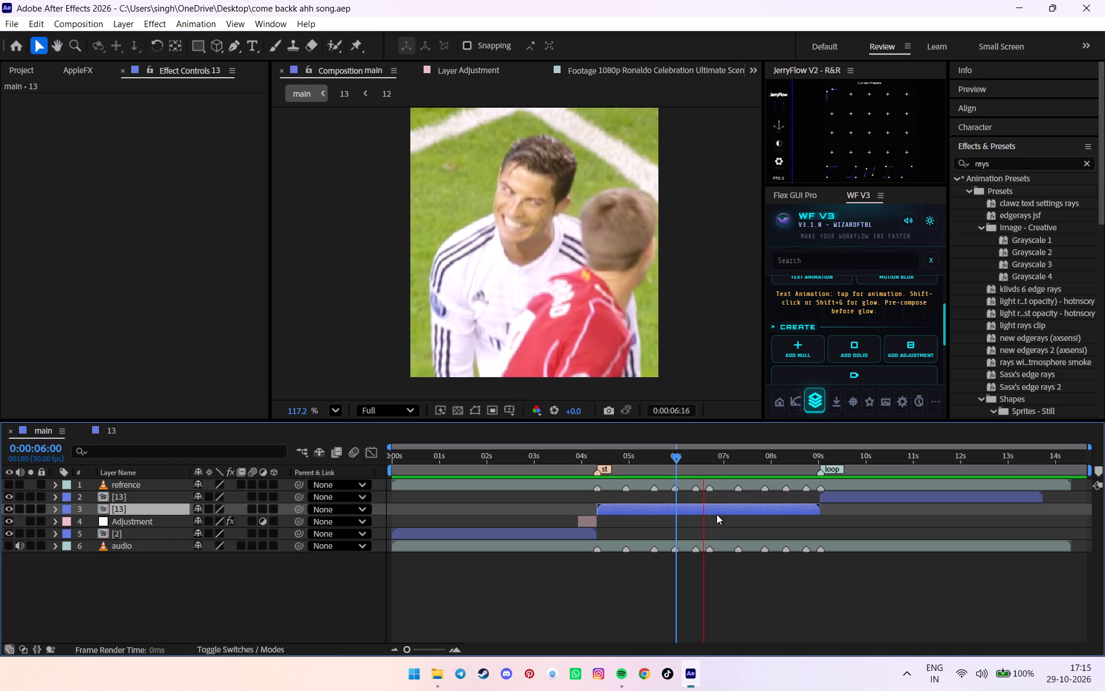
key(ctrl+s)
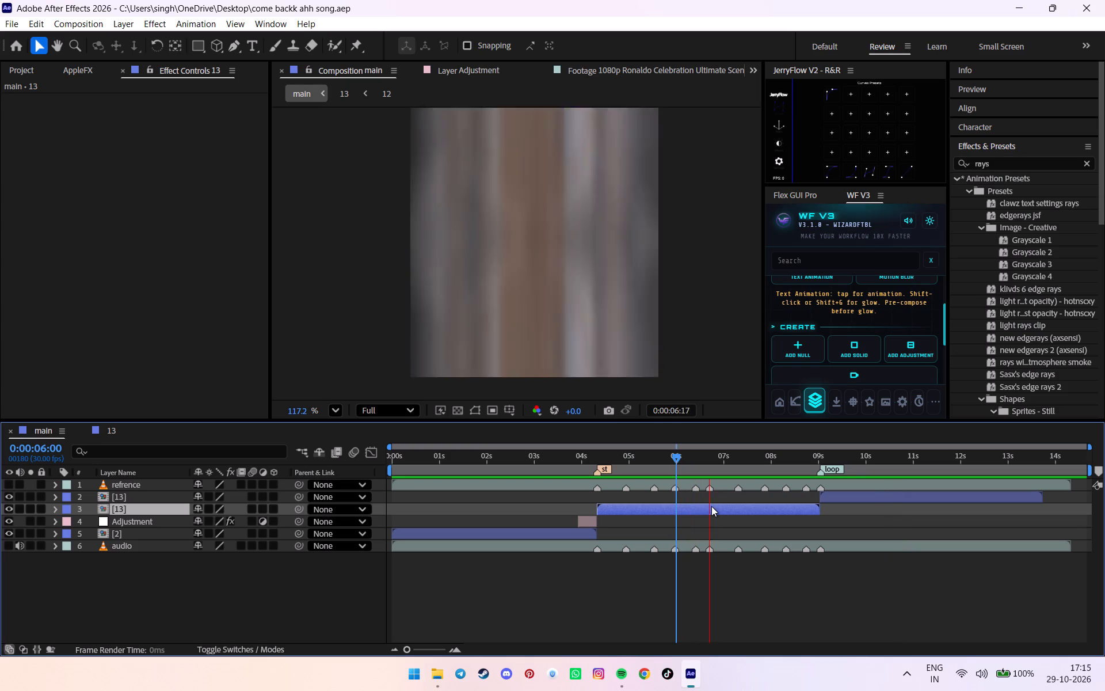
drag(651, 464, 597, 460)
key(space)
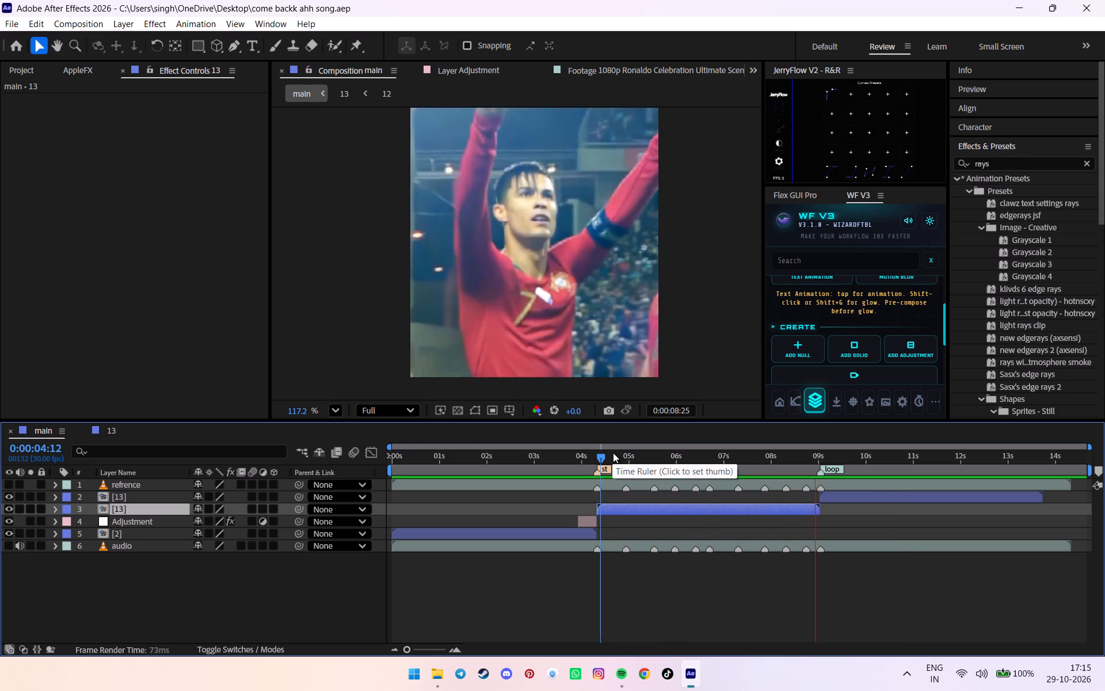
key(ctrl+s)
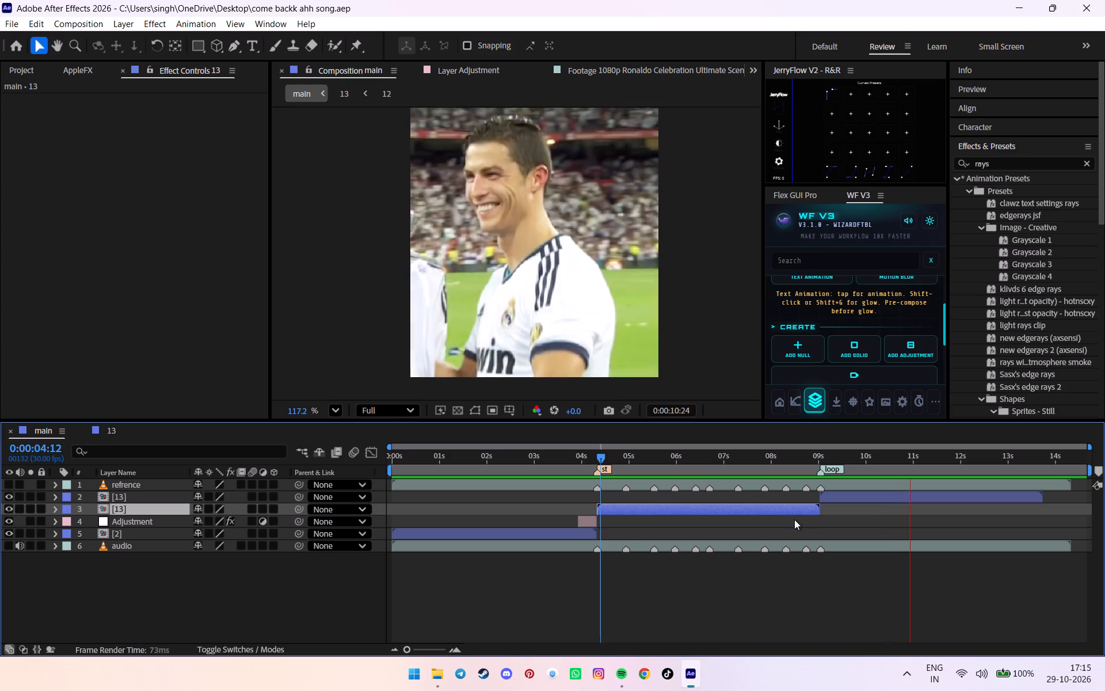
alt+scroll(797, 520, down, 5)
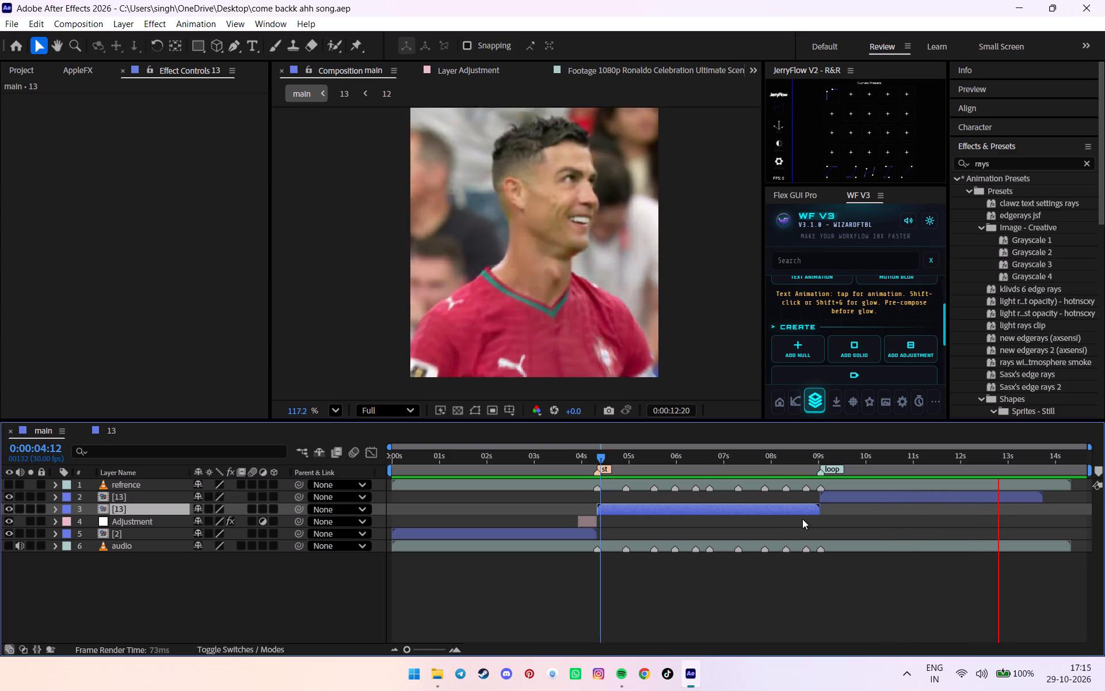
Replay the end of main from about 12:25 to examine how the second comp 13 layer finishes.
click(1044, 454)
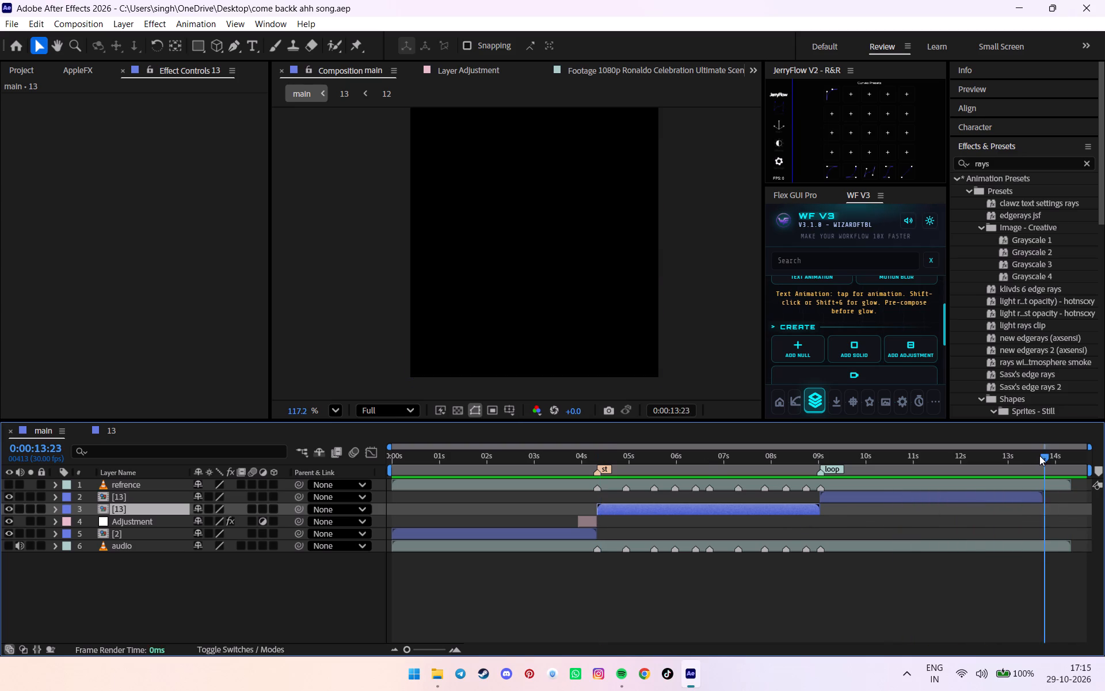
click(1034, 455)
key(space)
drag(1031, 457, 1001, 455)
key(space)
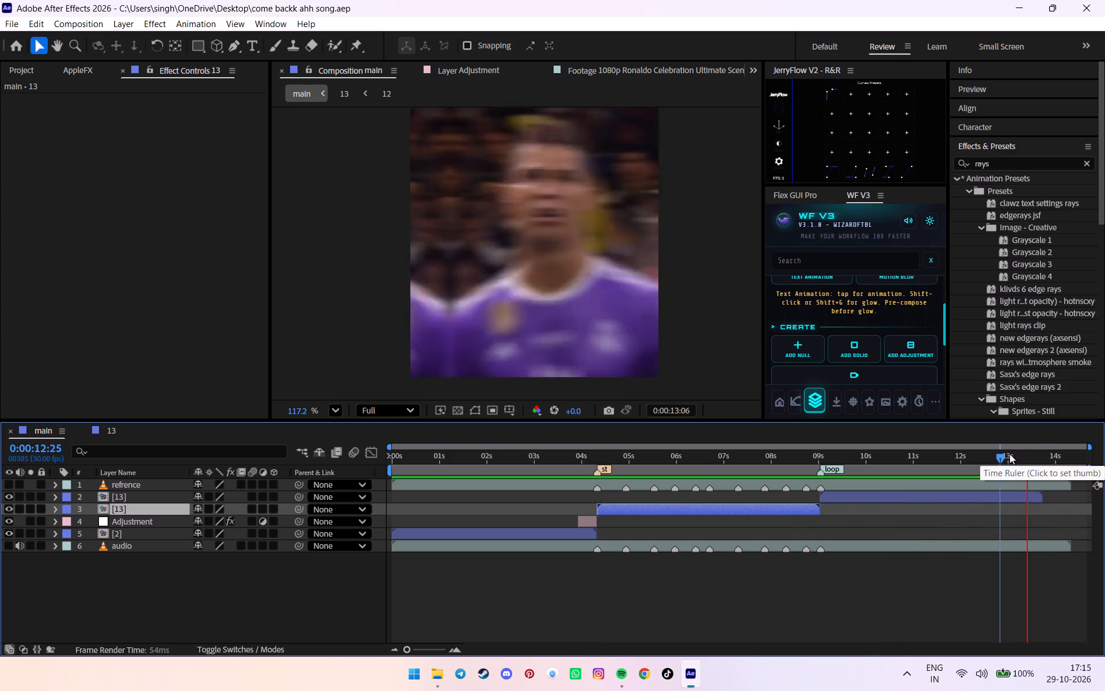
drag(1009, 454, 1000, 454)
key(space)
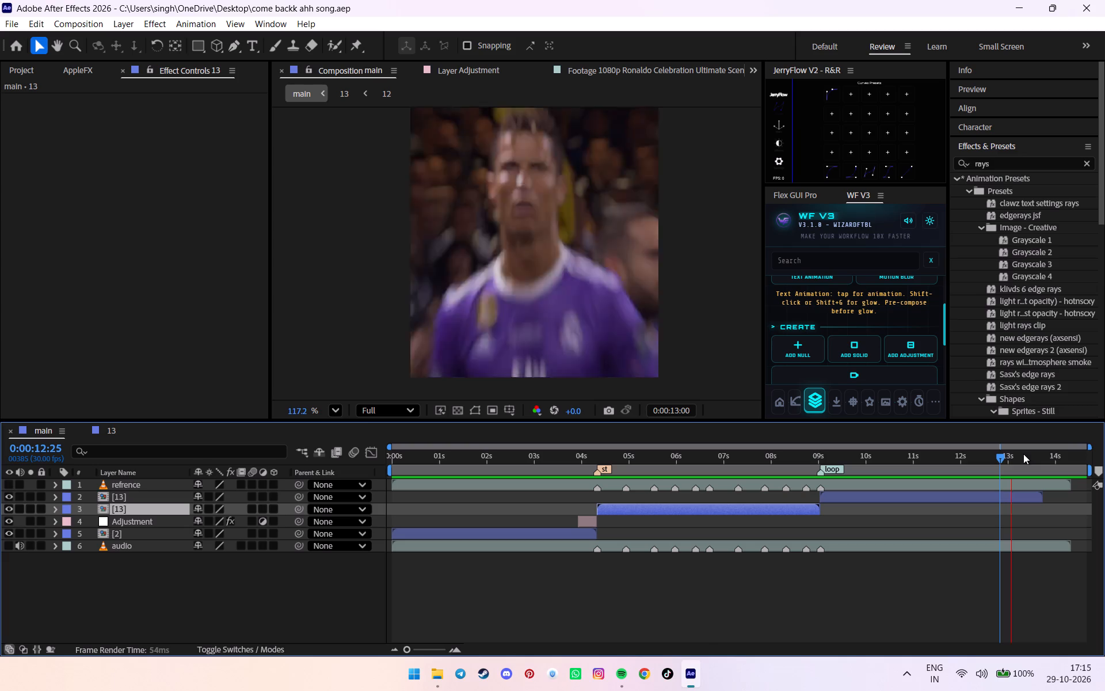
drag(1025, 455, 1043, 460)
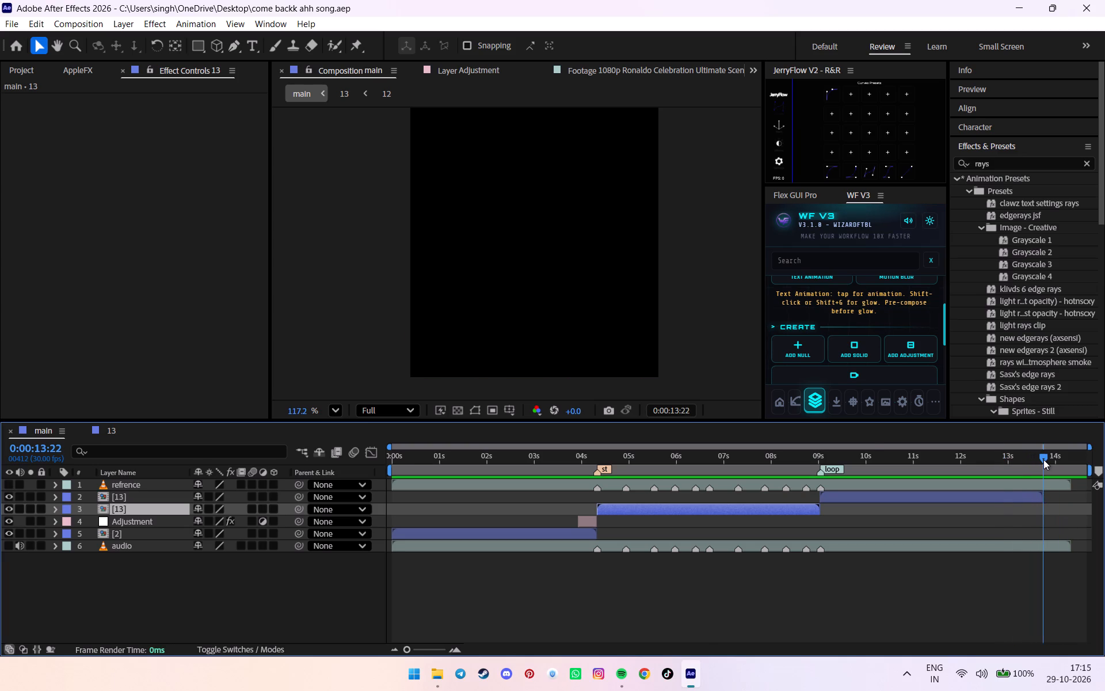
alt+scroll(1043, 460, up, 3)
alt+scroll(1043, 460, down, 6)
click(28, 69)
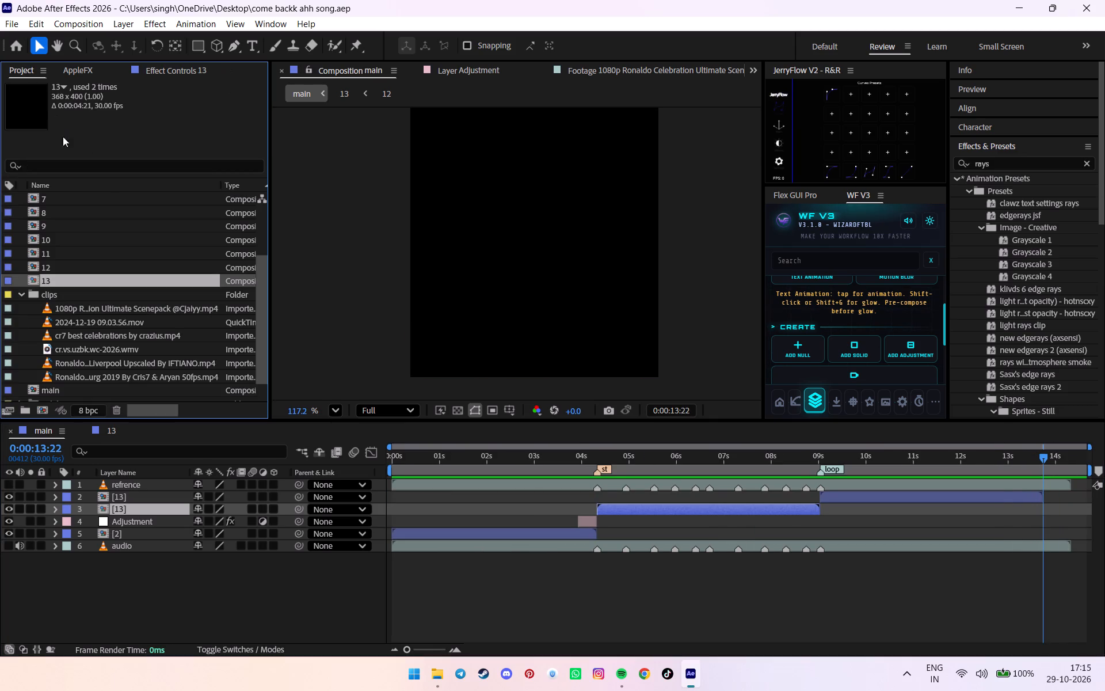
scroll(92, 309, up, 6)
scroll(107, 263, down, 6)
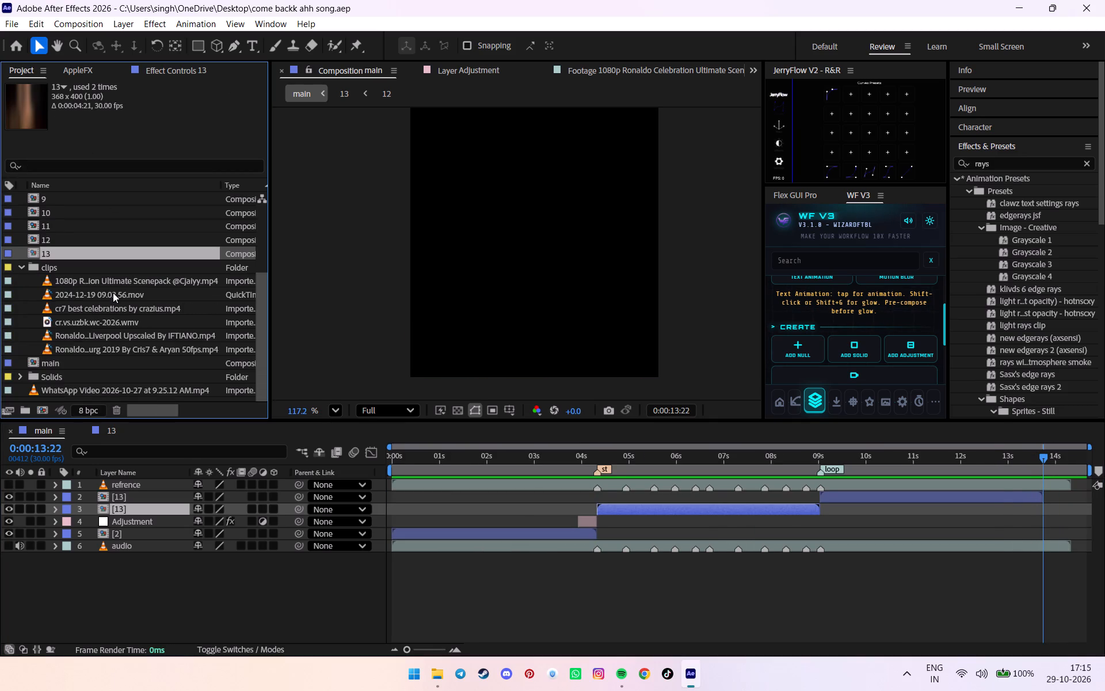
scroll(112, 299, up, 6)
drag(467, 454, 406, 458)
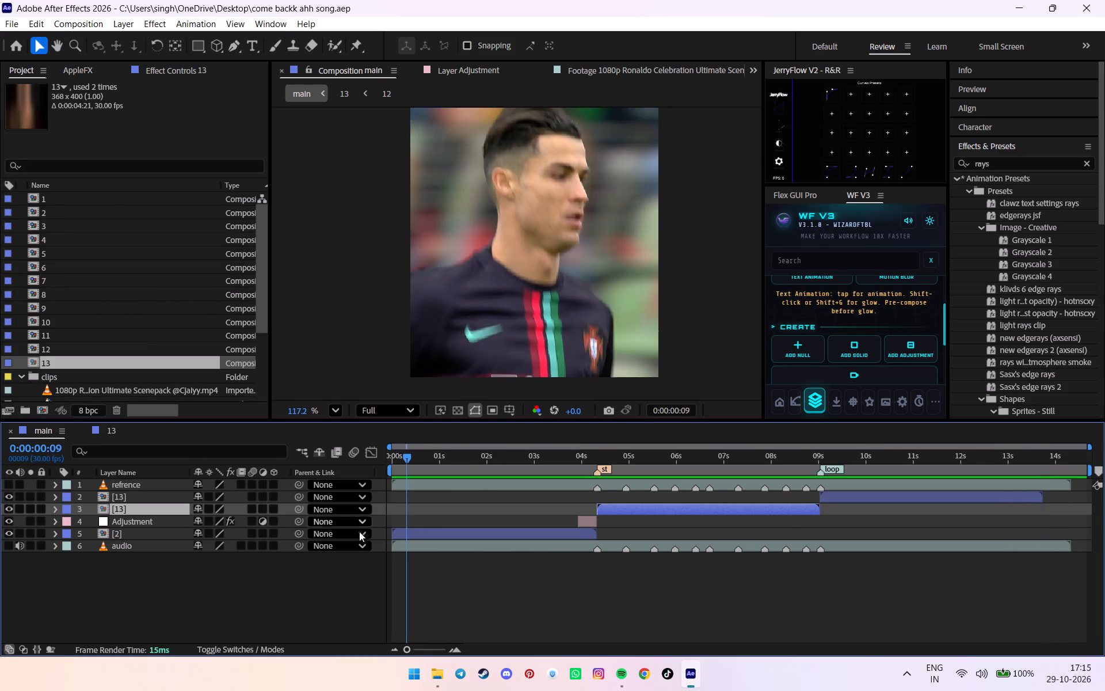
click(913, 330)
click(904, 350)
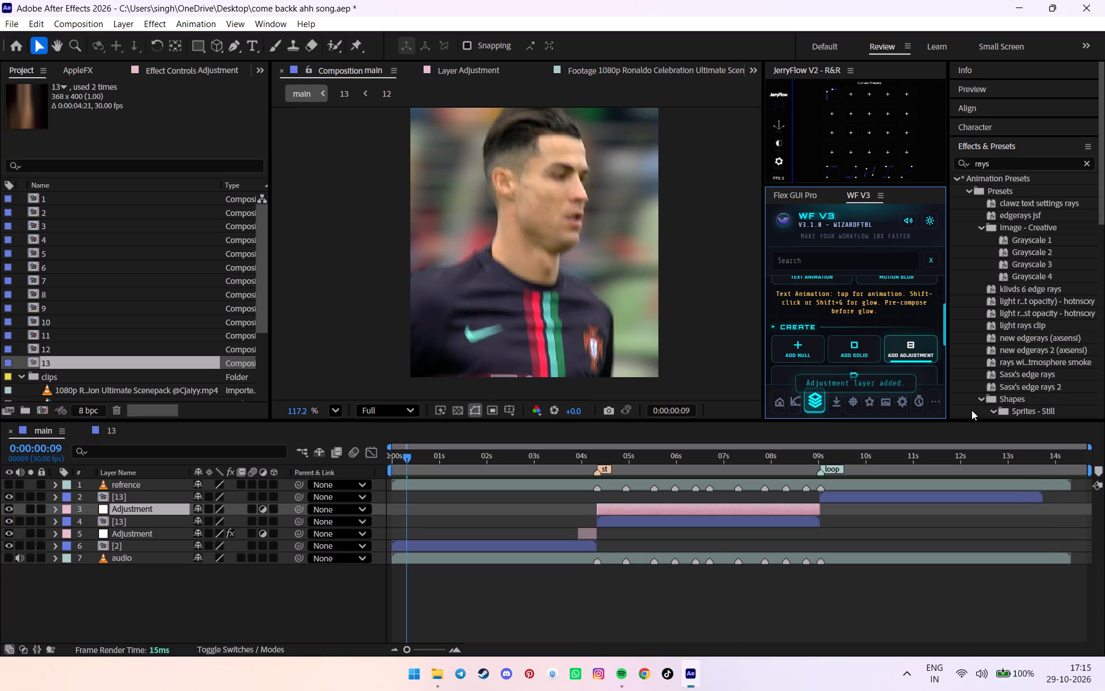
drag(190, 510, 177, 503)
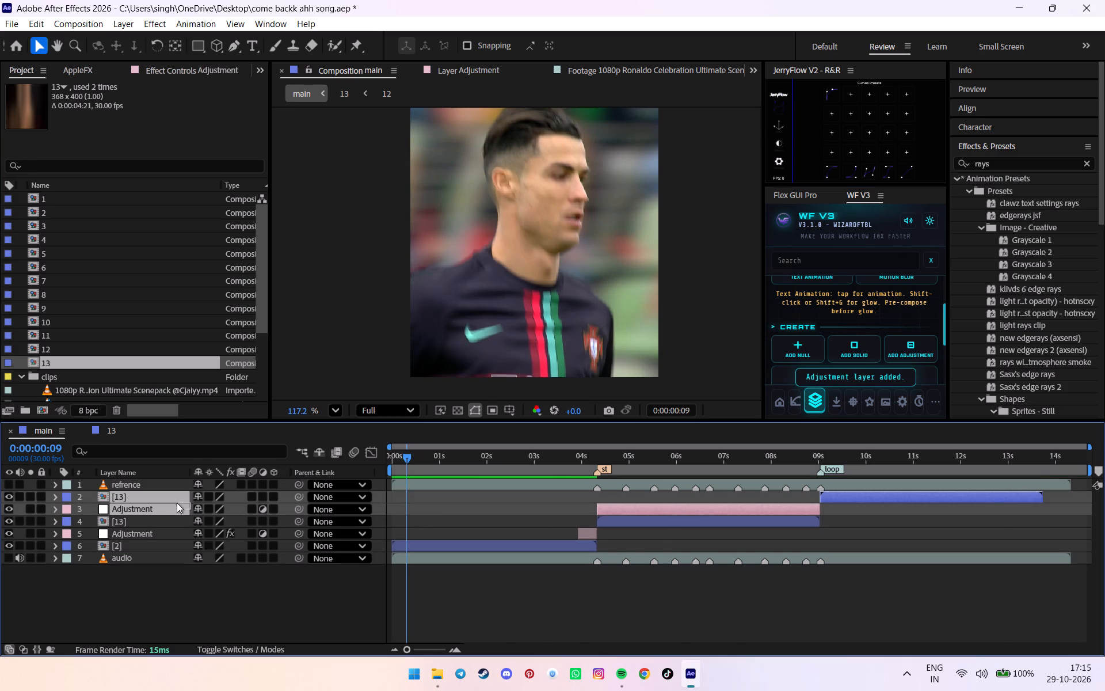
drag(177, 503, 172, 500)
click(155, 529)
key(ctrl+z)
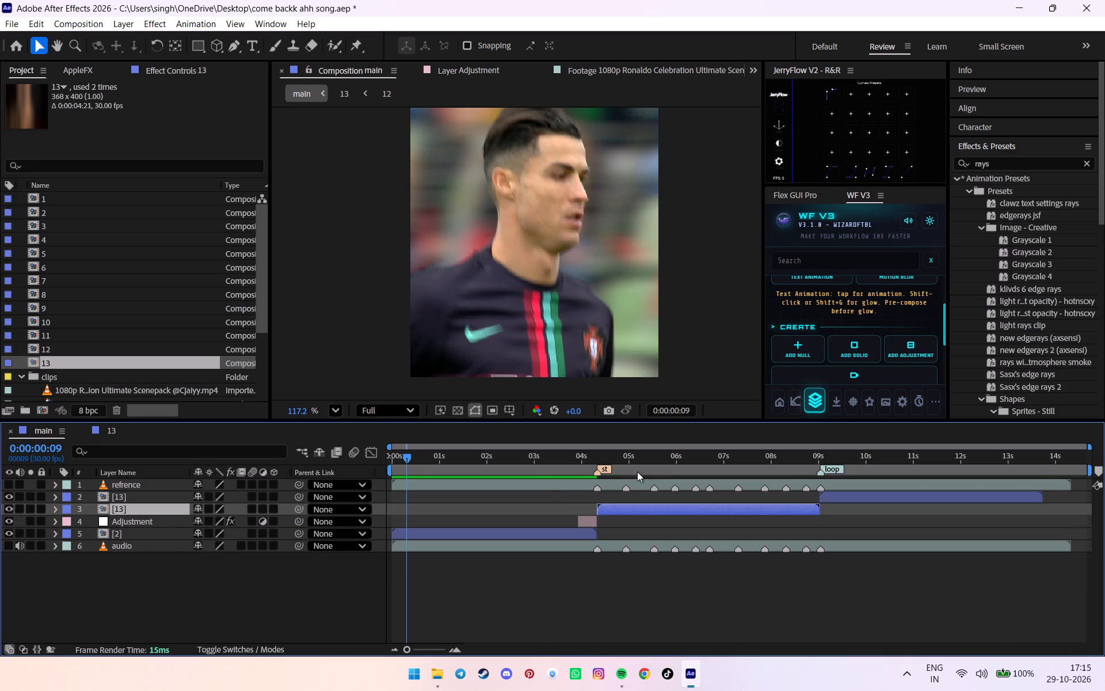
Add an adjustment layer spanning the full length of main and place it directly below the refrence layer.
click(544, 487)
click(531, 480)
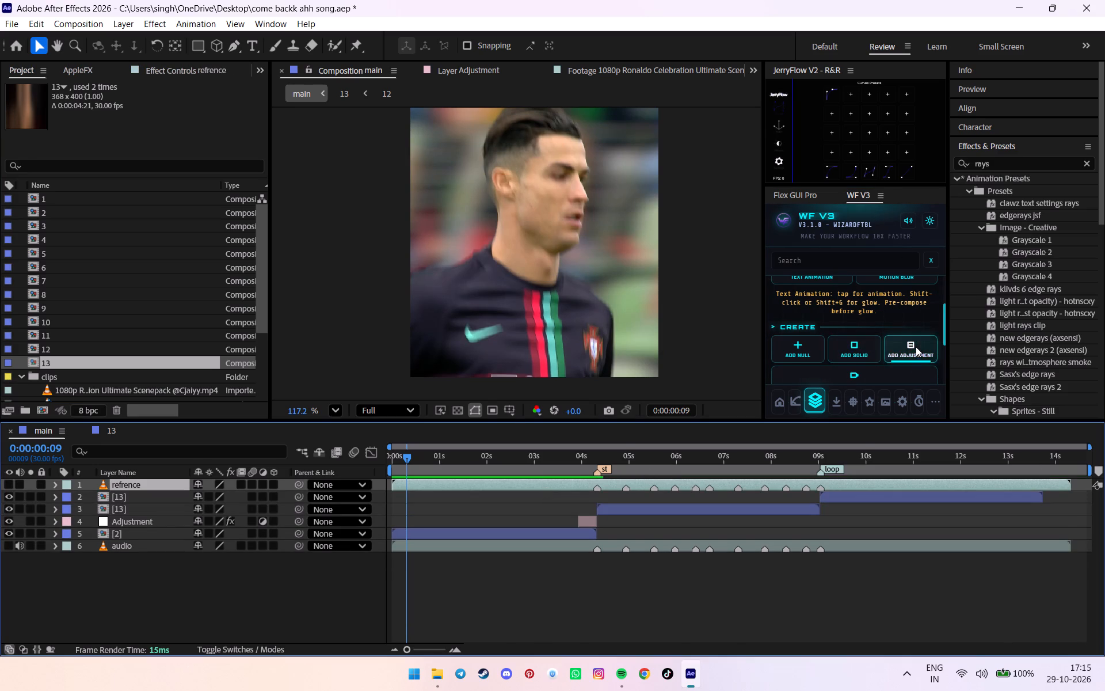
click(916, 347)
drag(120, 485, 121, 498)
Search the presets for "pann" and apply the panning preset new pan... flicker 2 (axsensi) to the full-length adjustment layer.
drag(1024, 156, 1010, 156)
drag(1024, 164, 908, 166)
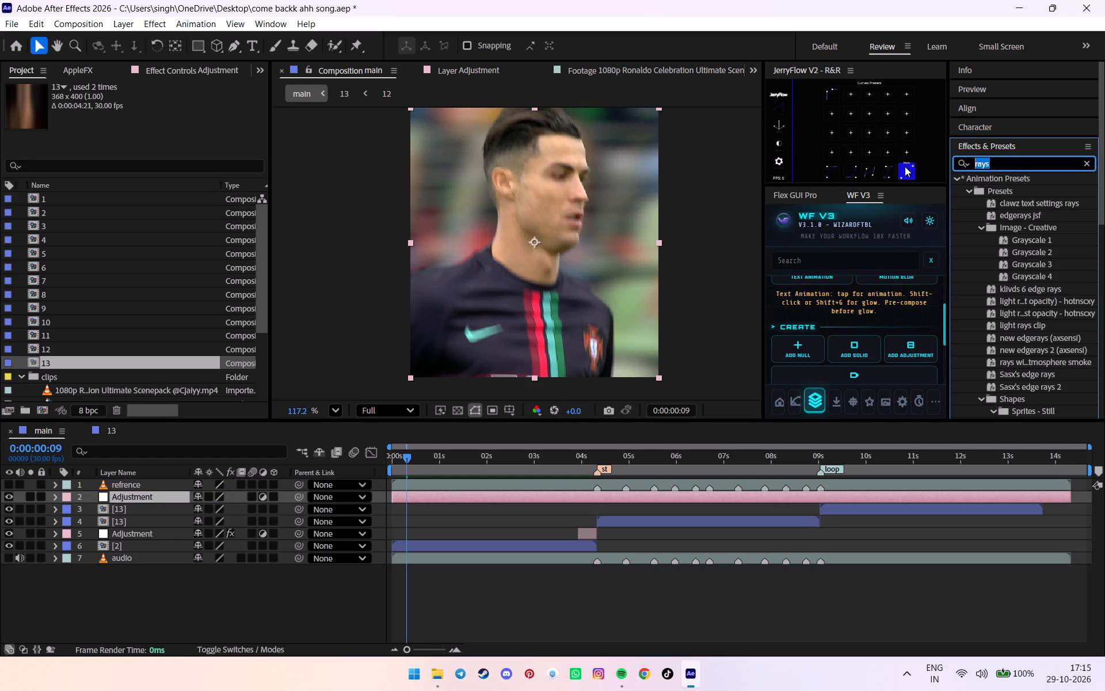
text(pann)
click(1051, 294)
click(1046, 304)
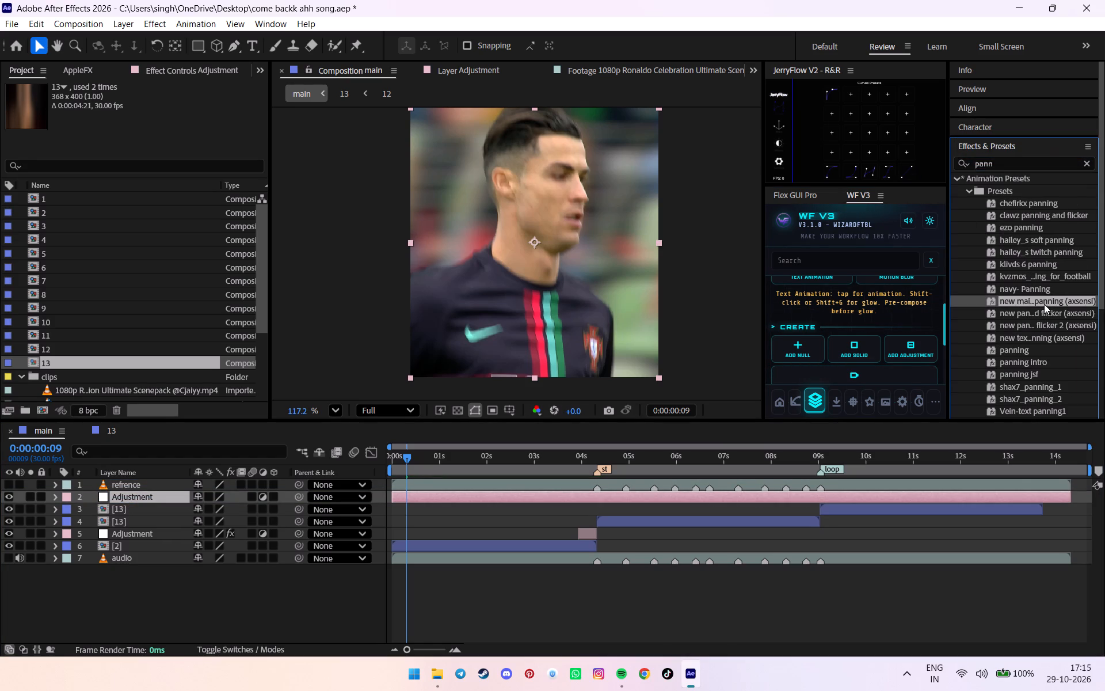
drag(1069, 328, 635, 500)
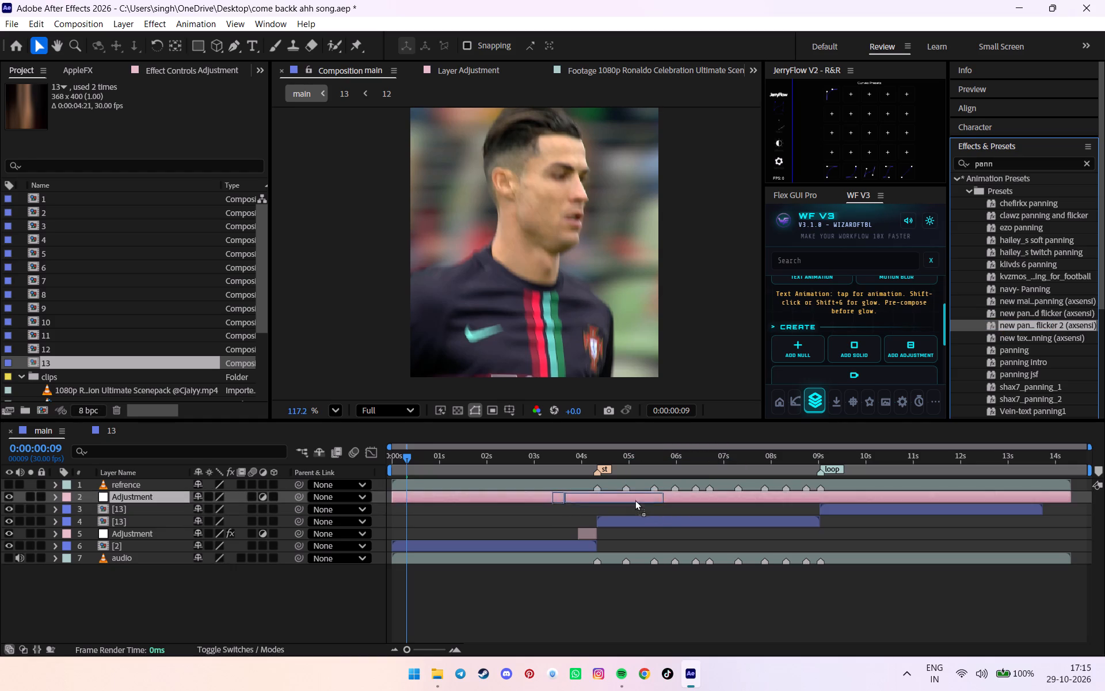
drag(635, 500, 629, 499)
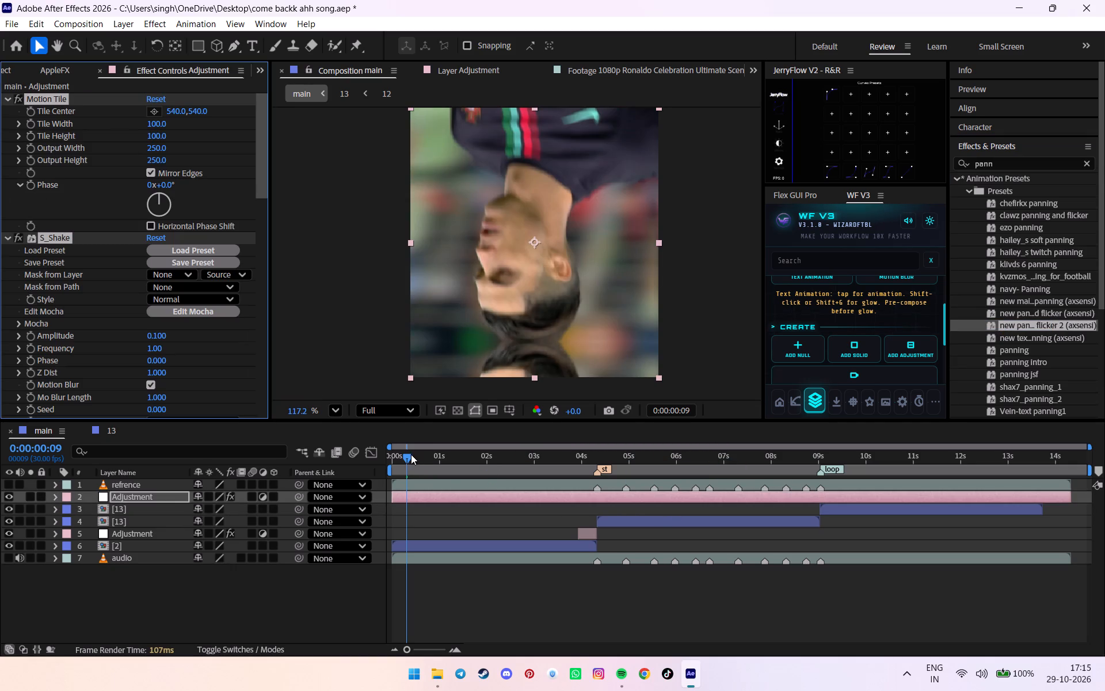
Set the Motion Tile effect's Tile Center to 184, 200 and check the panning over the first clip.
click(182, 116)
text(184)
key(Return)
click(199, 112)
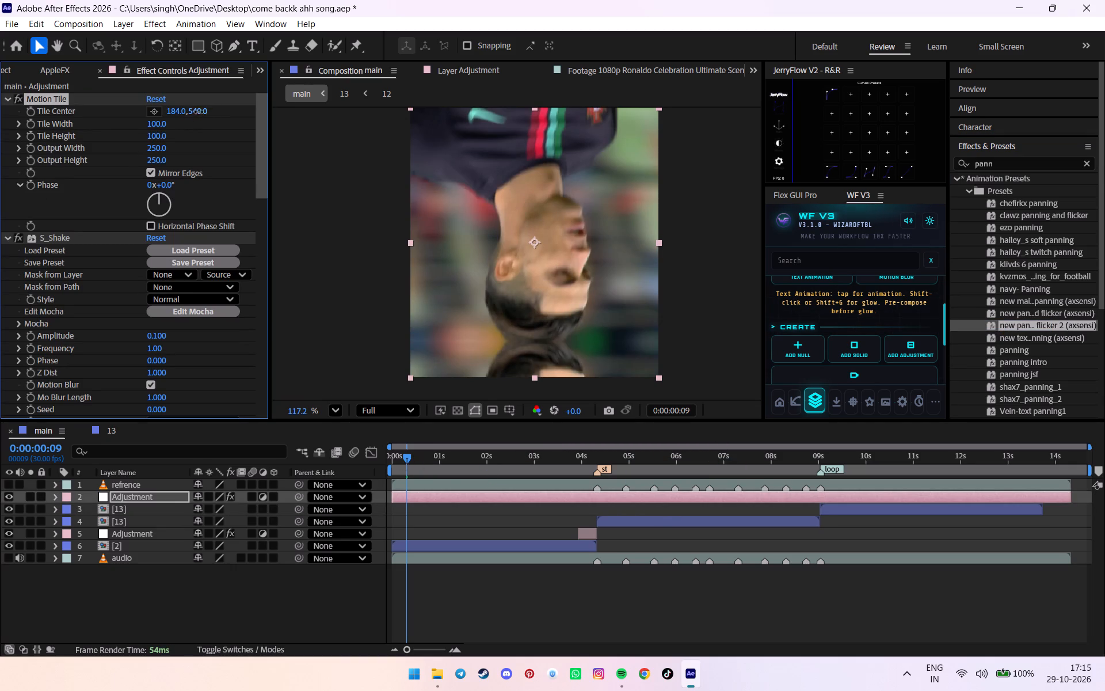
text(200)
key(Return)
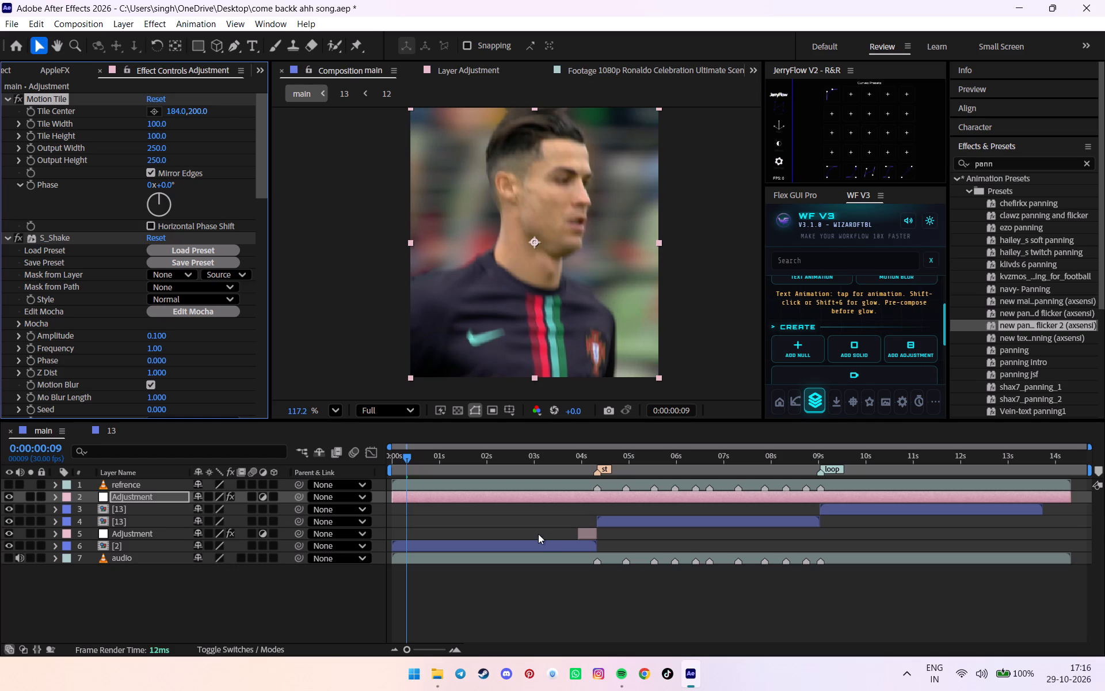
drag(414, 463, 500, 460)
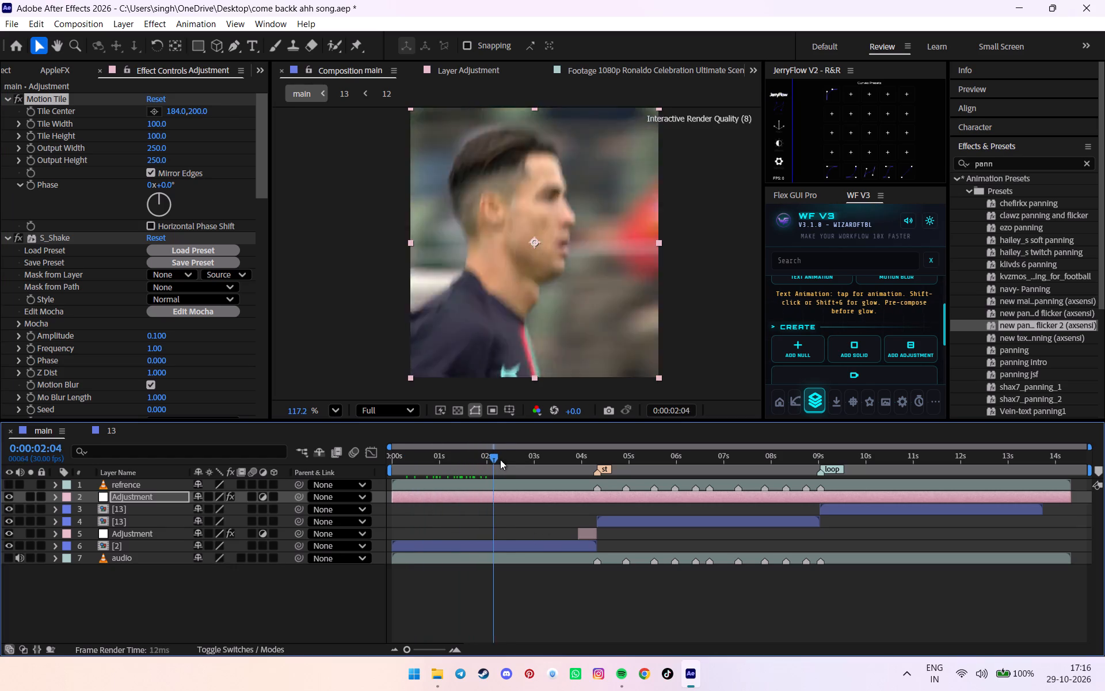
drag(500, 460, 427, 442)
scroll(136, 272, down, 7)
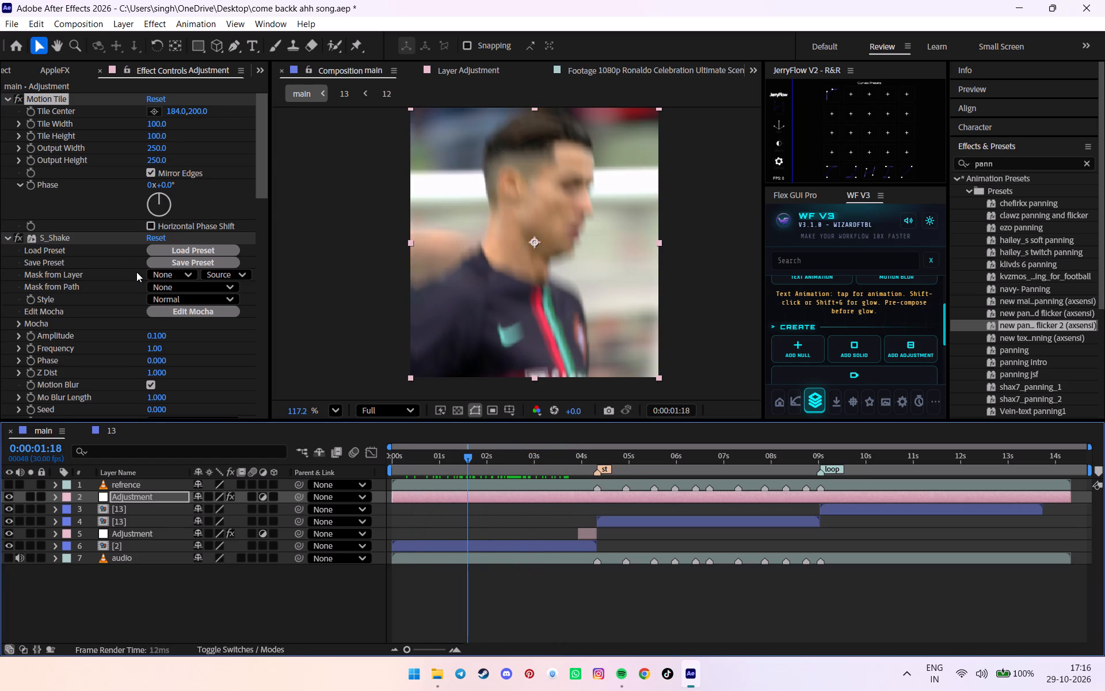
scroll(136, 272, down, 4)
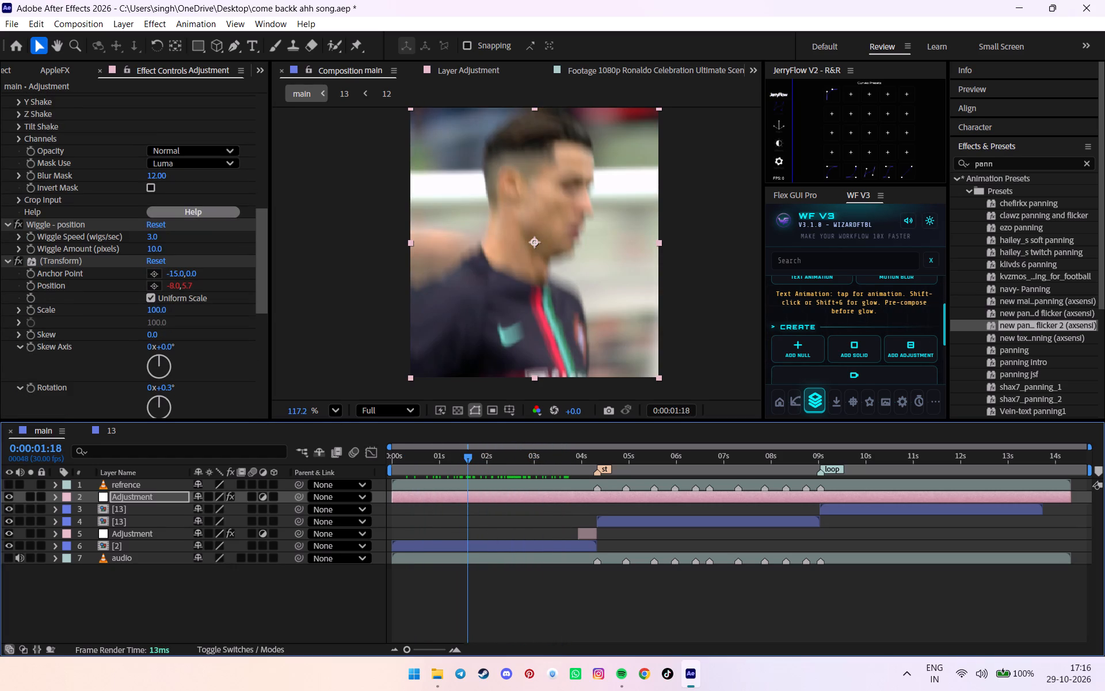
Add another full-length adjustment layer at the top, search the presets for "cc" and apply the new soft edit cc preset to it.
click(925, 352)
drag(1034, 167, 919, 162)
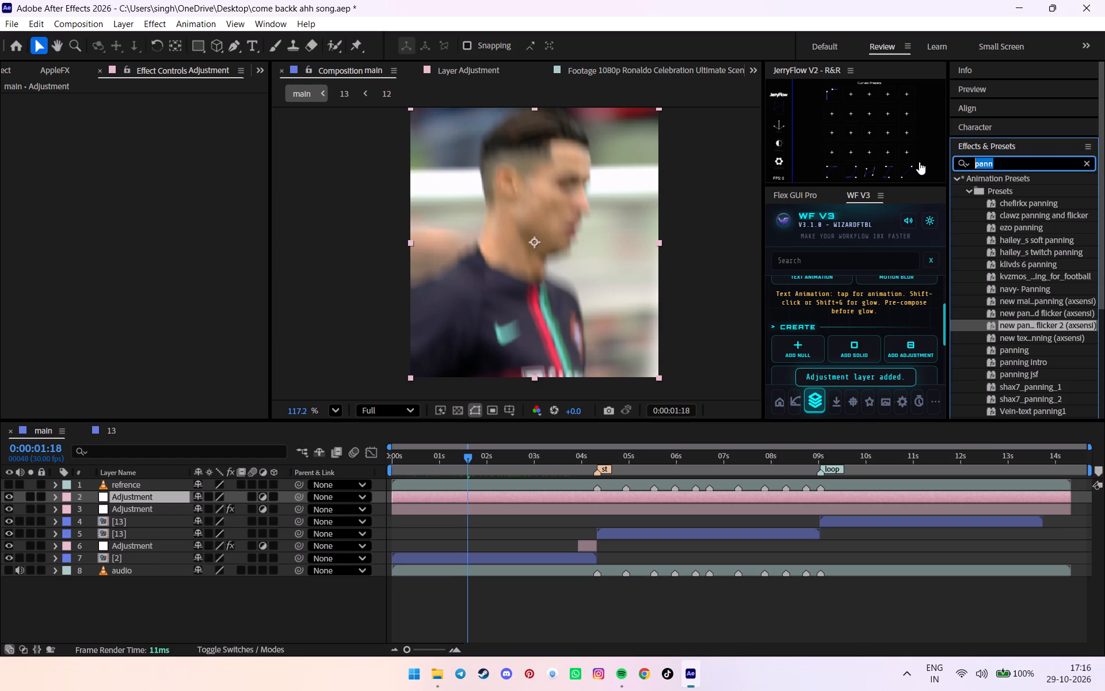
text(cc)
scroll(954, 313, down, 12)
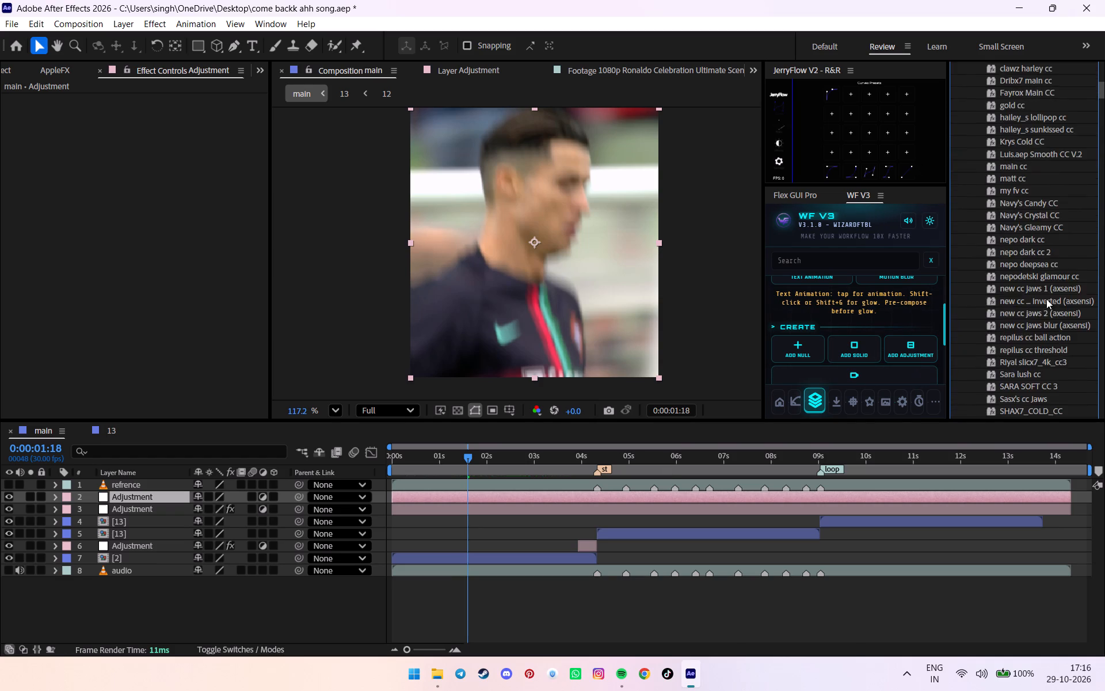
scroll(1046, 303, down, 14)
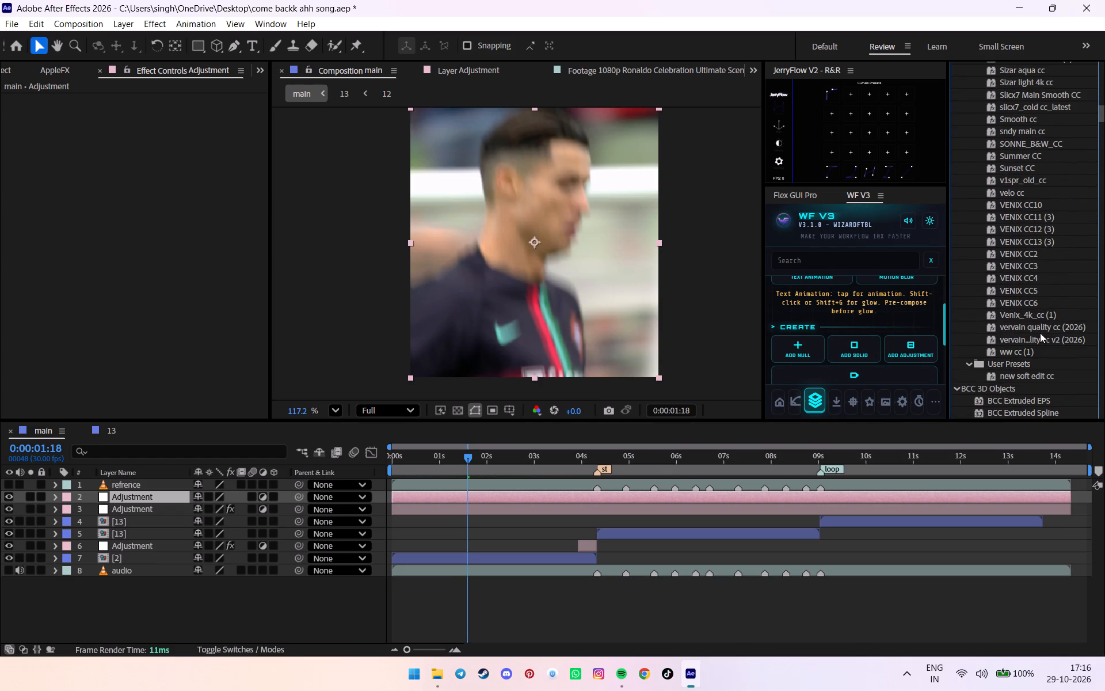
double_click(1034, 375)
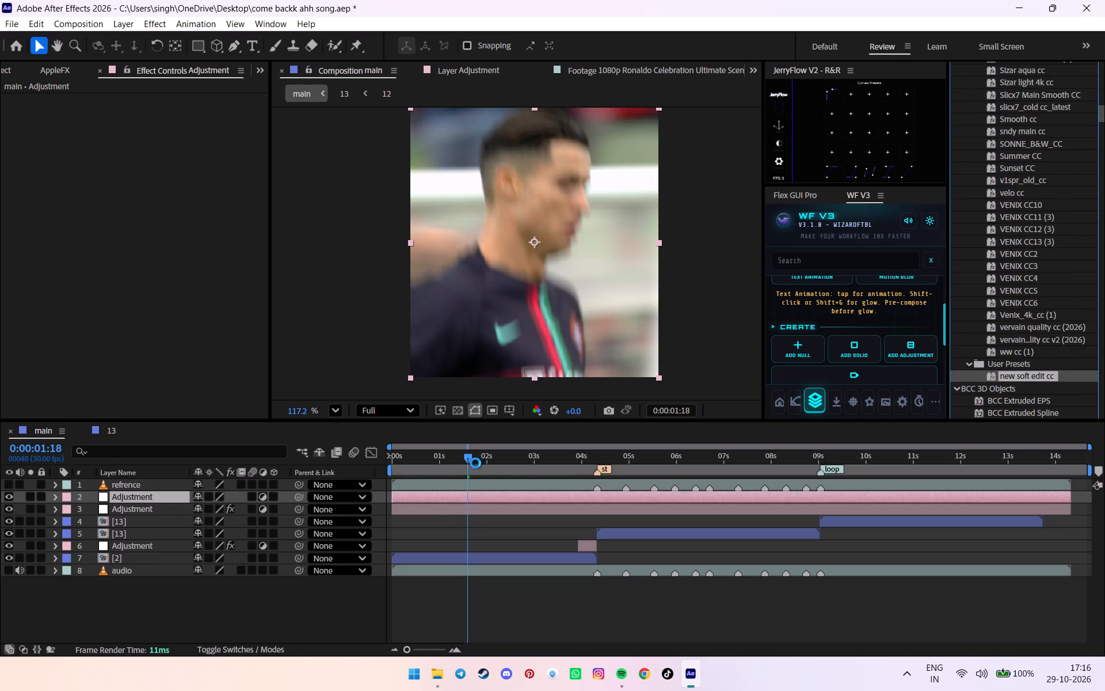
drag(477, 457, 500, 450)
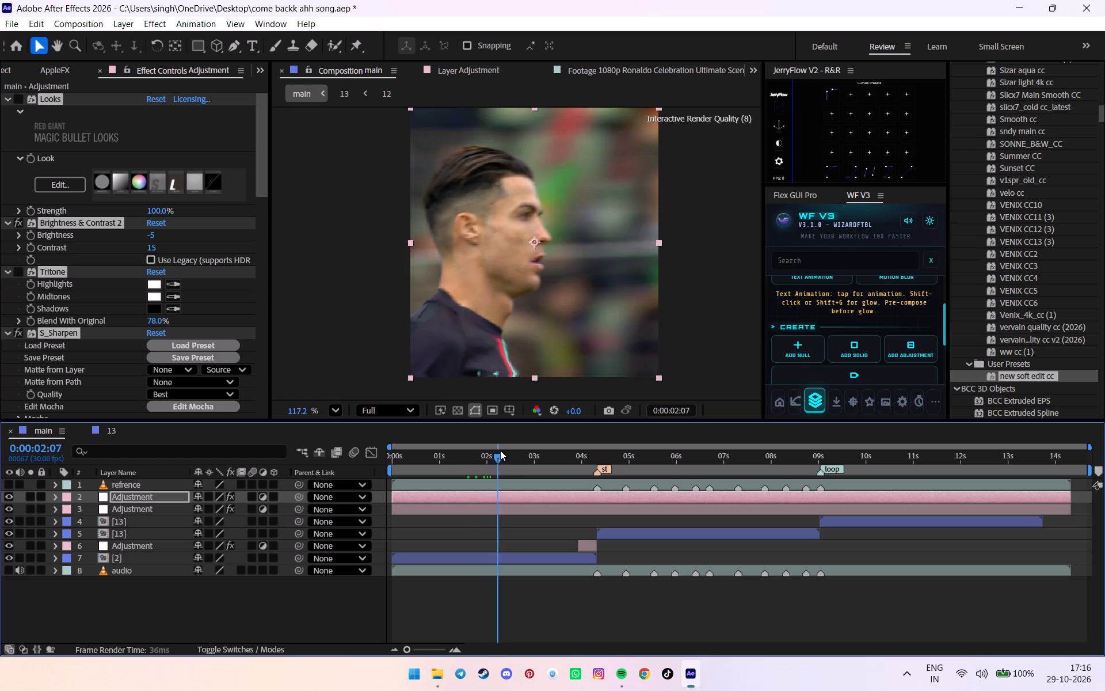
drag(500, 450, 501, 454)
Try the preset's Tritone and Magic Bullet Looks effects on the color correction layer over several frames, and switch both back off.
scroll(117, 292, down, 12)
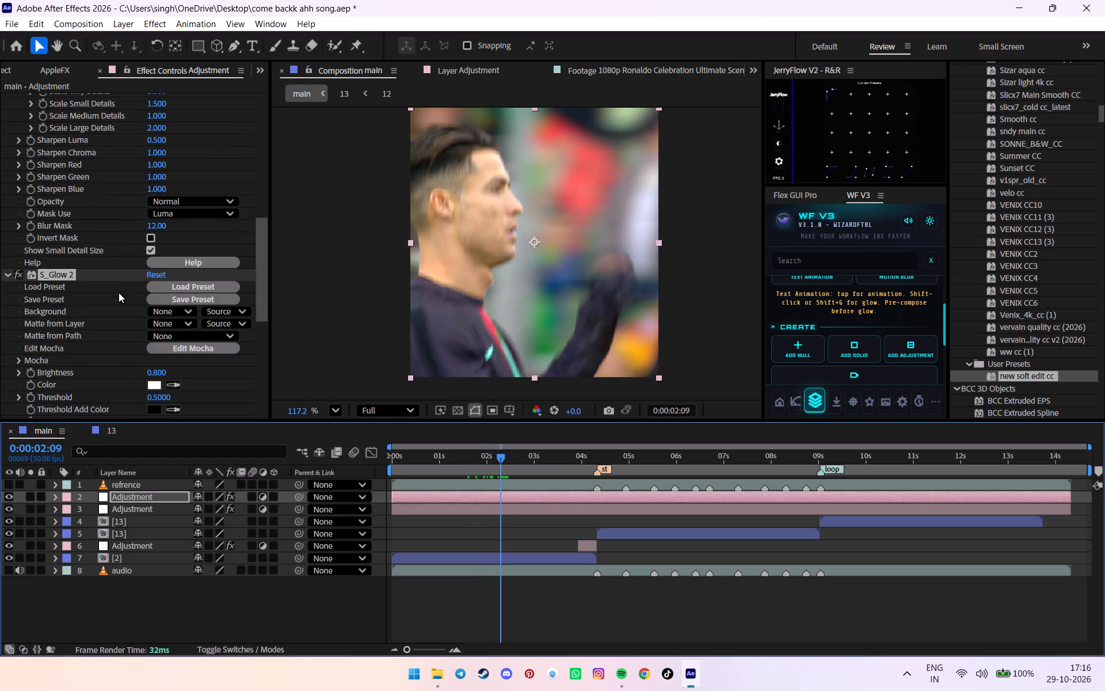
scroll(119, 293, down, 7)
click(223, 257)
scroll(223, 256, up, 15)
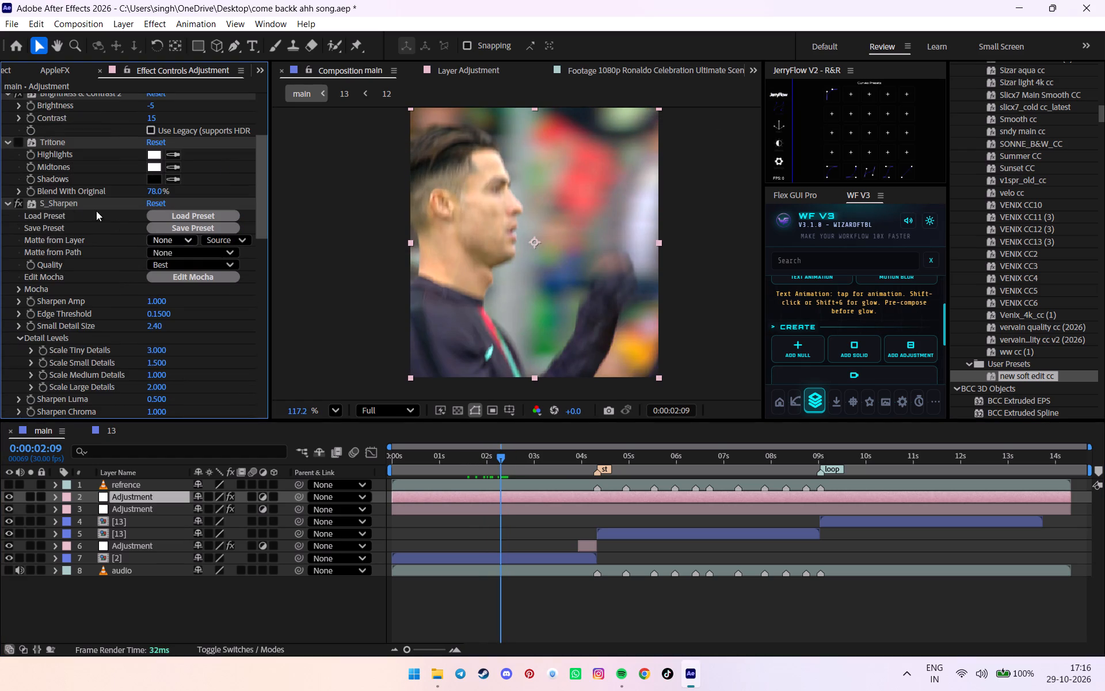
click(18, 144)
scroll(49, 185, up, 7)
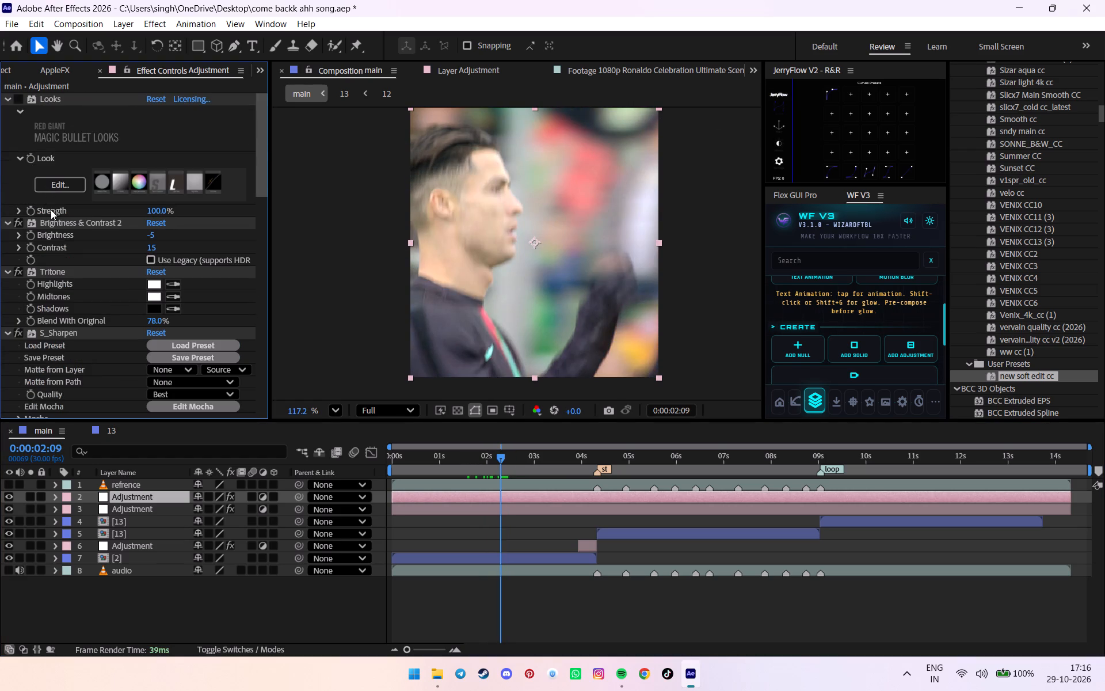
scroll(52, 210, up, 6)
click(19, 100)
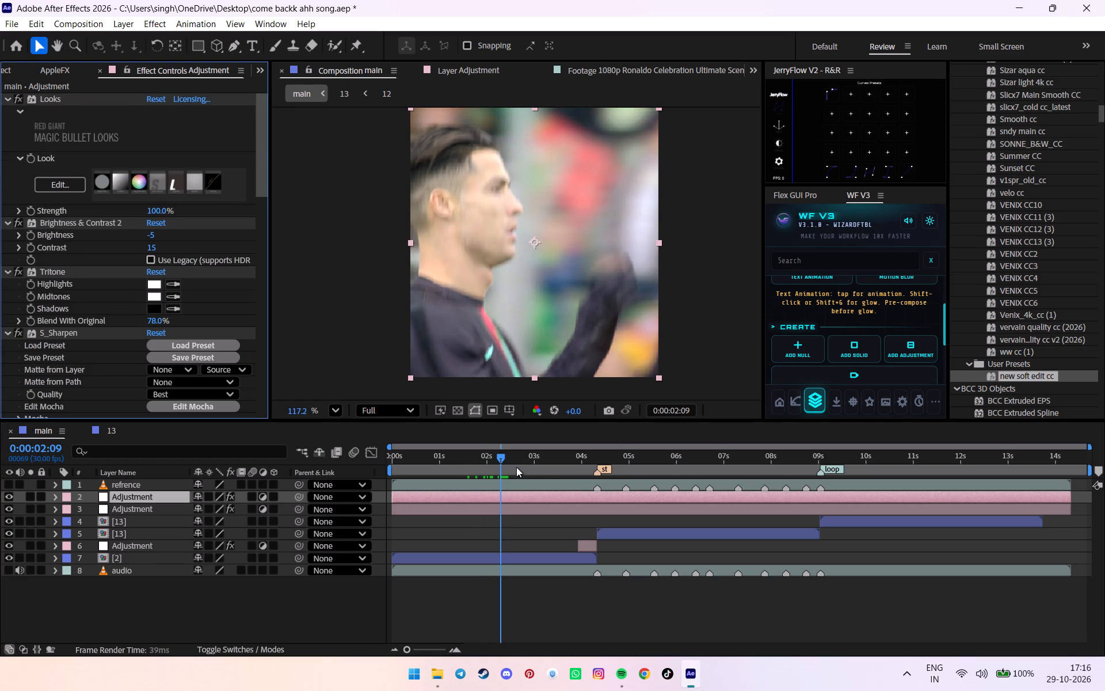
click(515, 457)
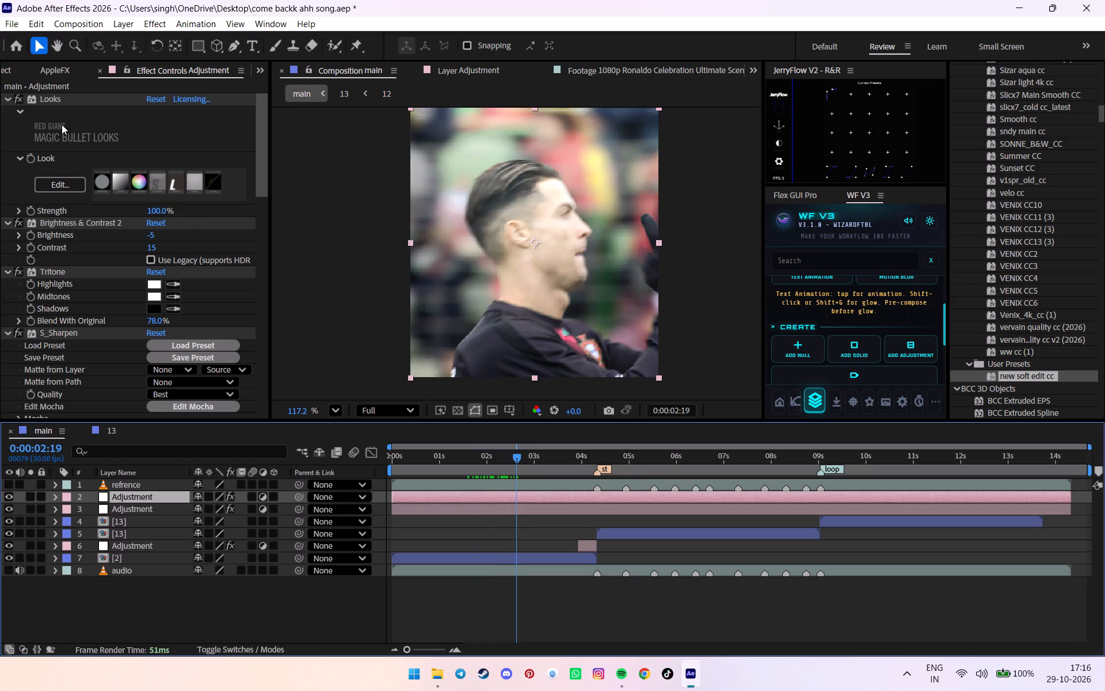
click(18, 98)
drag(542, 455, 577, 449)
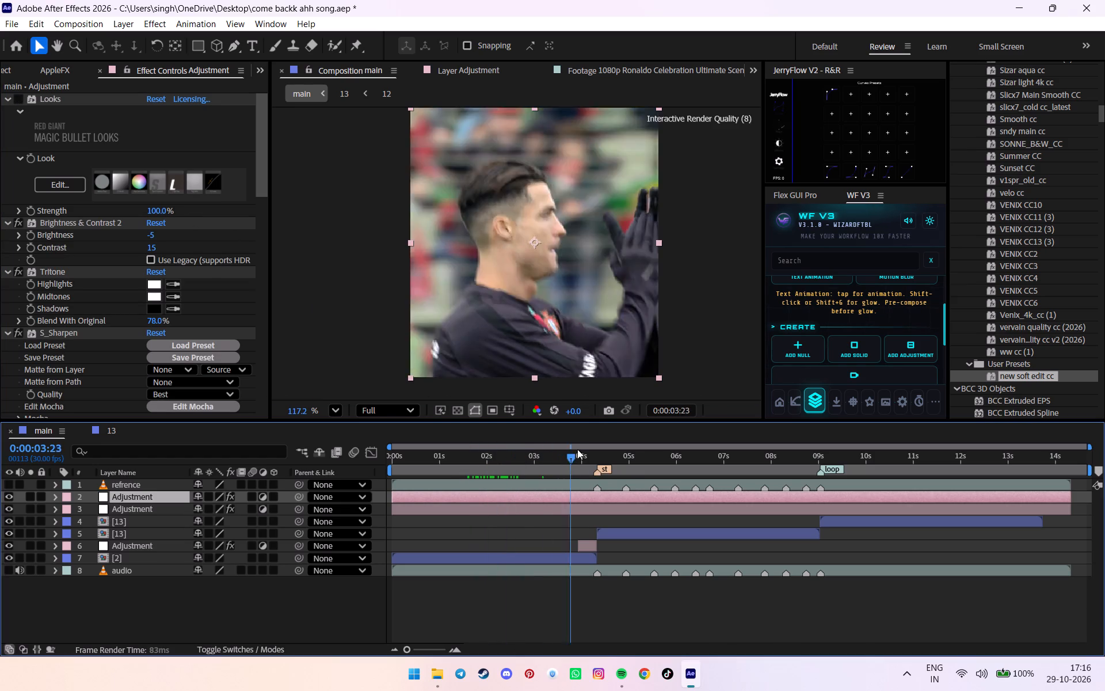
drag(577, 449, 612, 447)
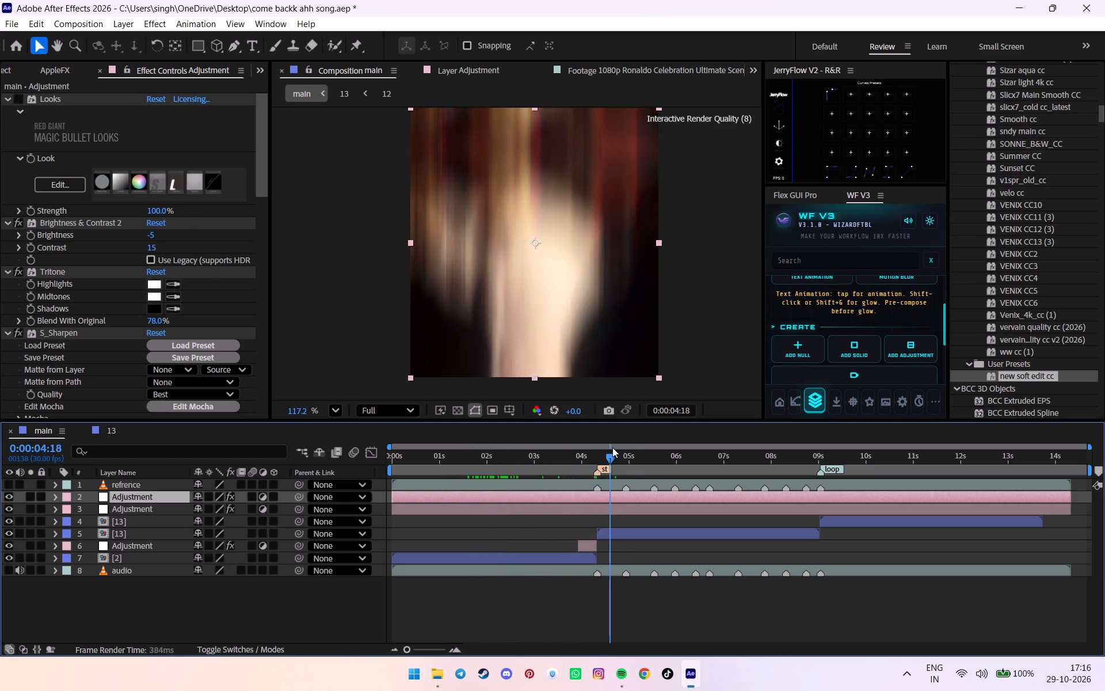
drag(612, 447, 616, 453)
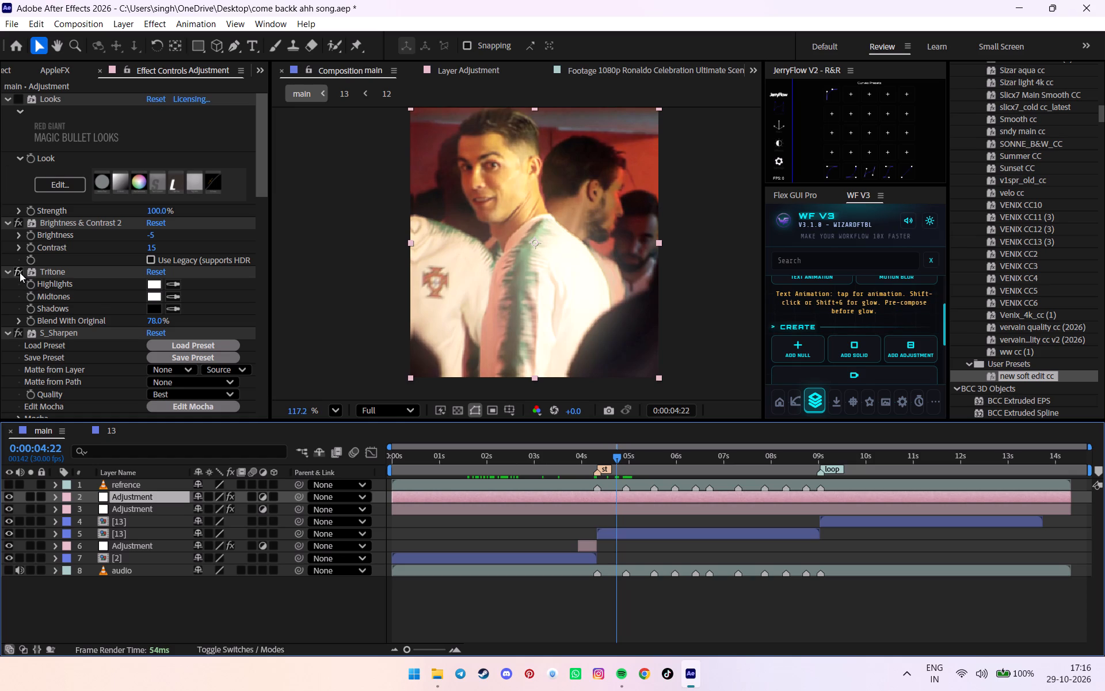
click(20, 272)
Compare the frame at 5:09 with the color correction layer's S_Sharpen effect off and on.
drag(622, 457, 629, 453)
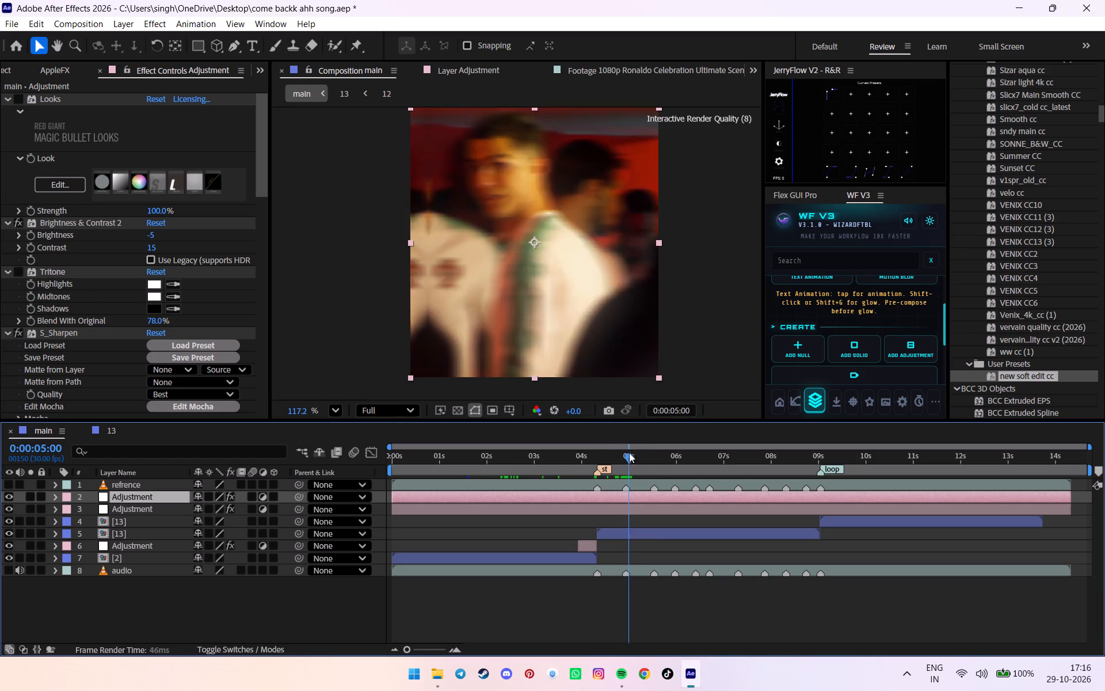
drag(629, 453, 644, 453)
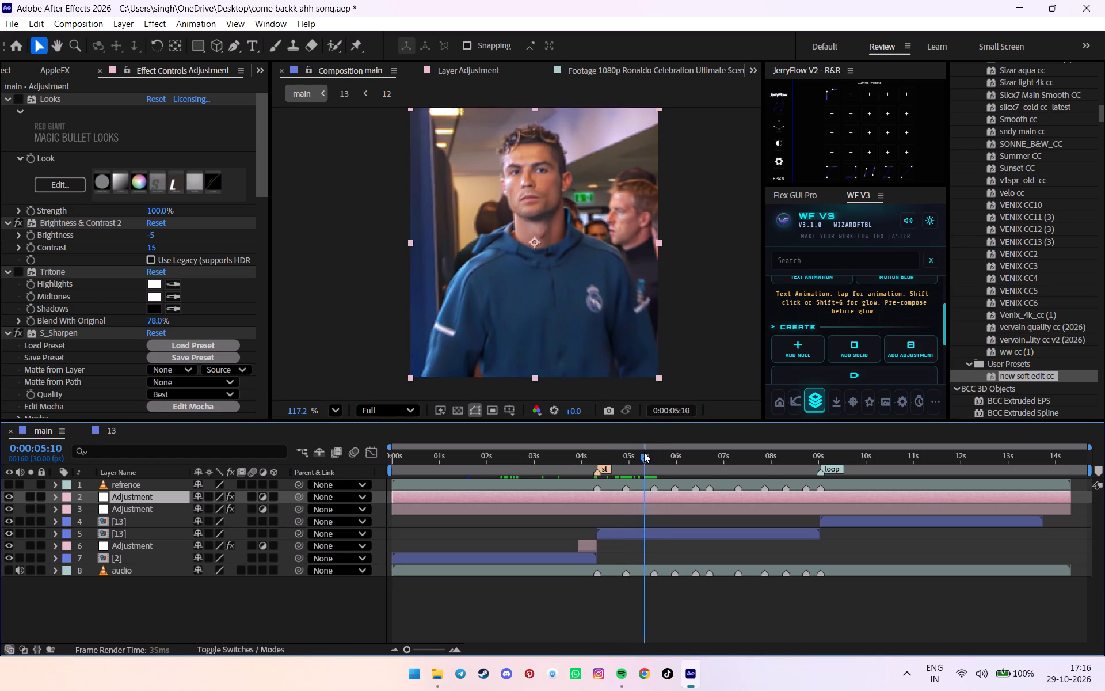
drag(644, 453, 642, 453)
scroll(558, 306, up, 2)
scroll(558, 306, down, 2)
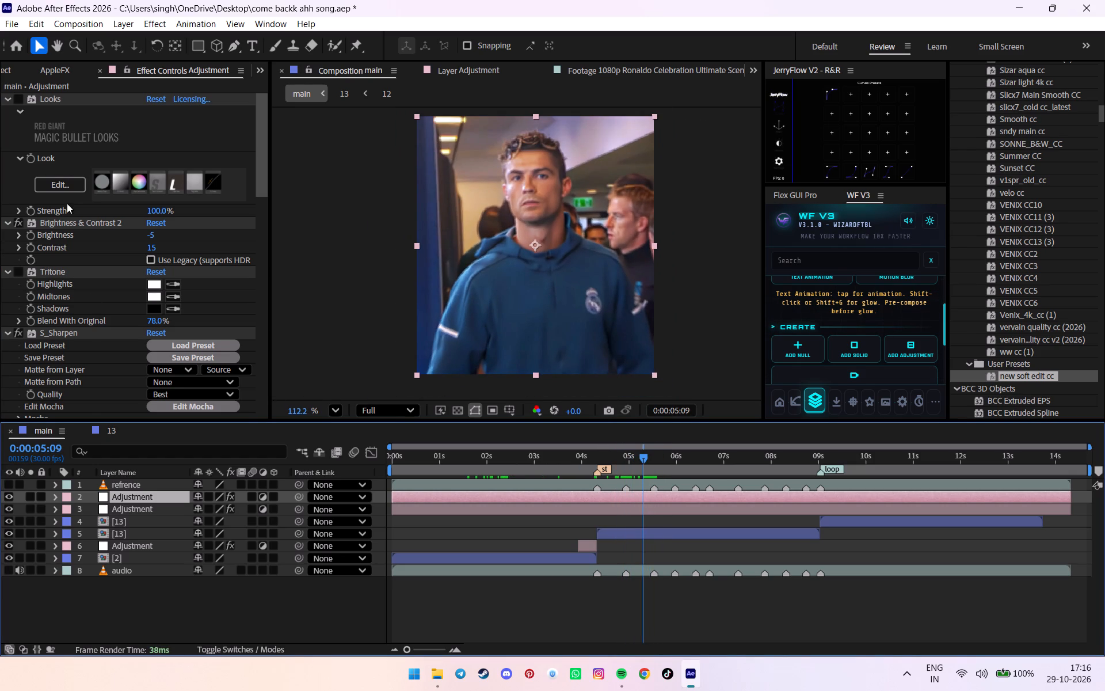
scroll(68, 245, down, 5)
click(18, 172)
click(18, 172)
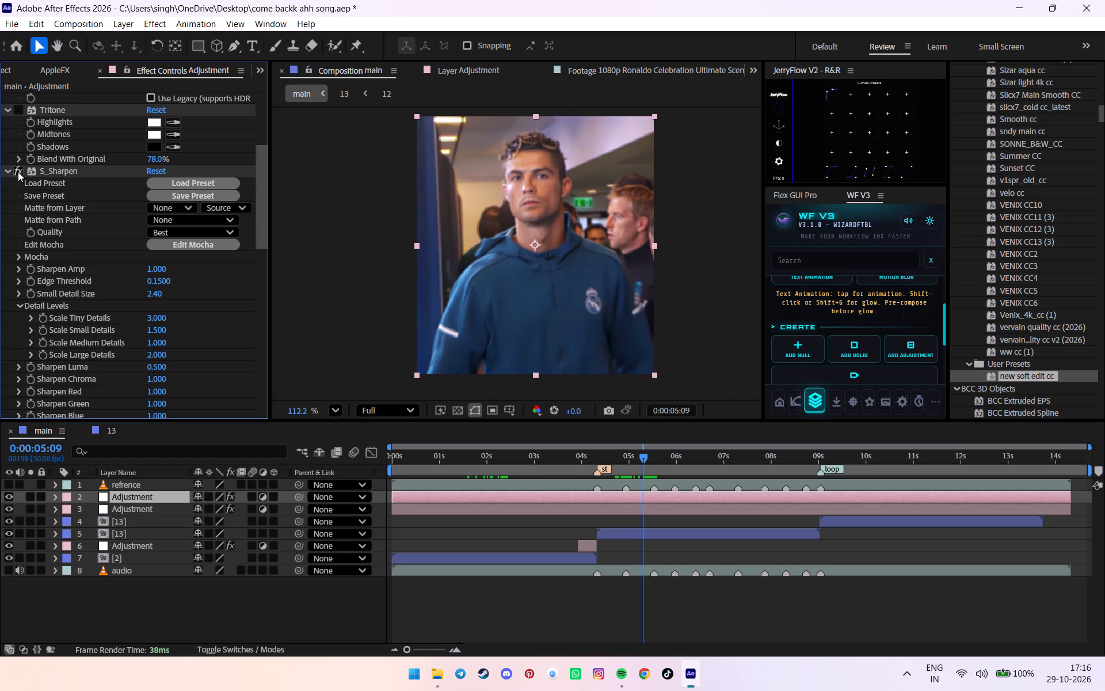
click(18, 172)
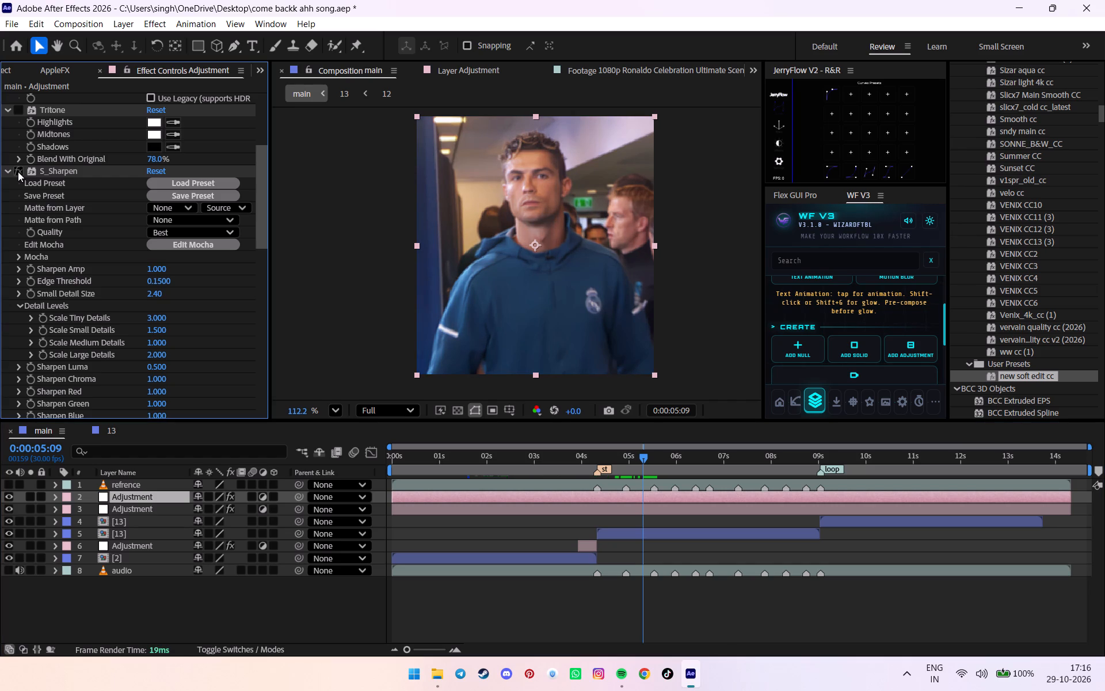
click(18, 172)
double_click(18, 172)
Compare the frame with and without S_Glow 2 and leave that effect disabled on the color correction layer.
scroll(18, 172, down, 2)
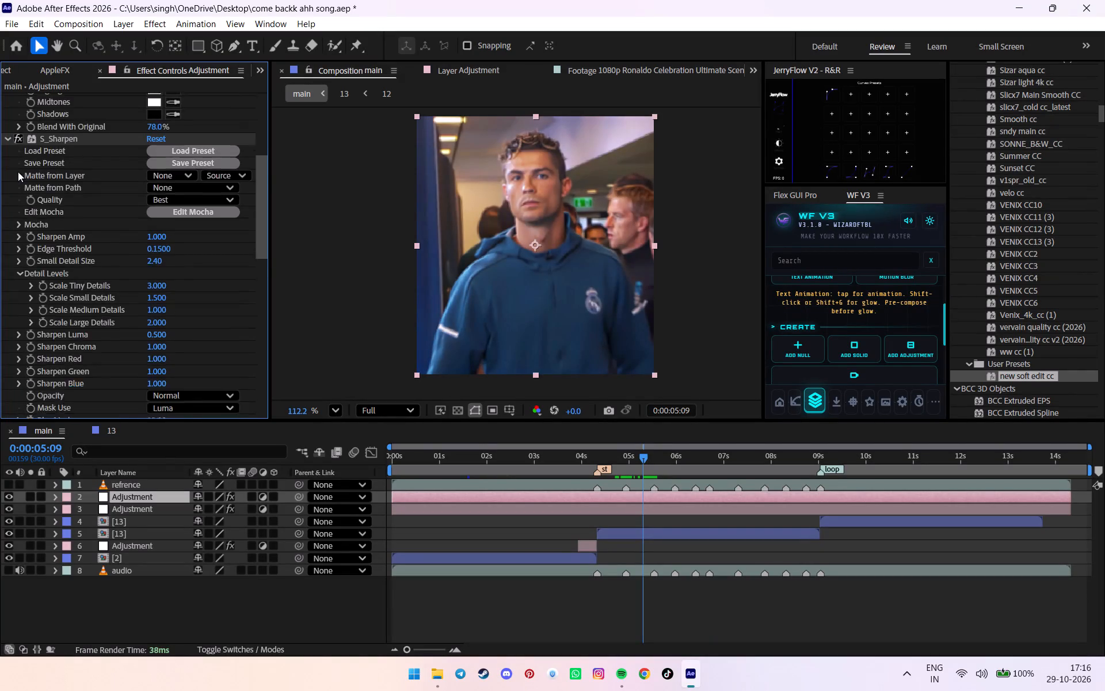
scroll(18, 172, down, 2)
scroll(18, 172, up, 4)
scroll(18, 170, down, 6)
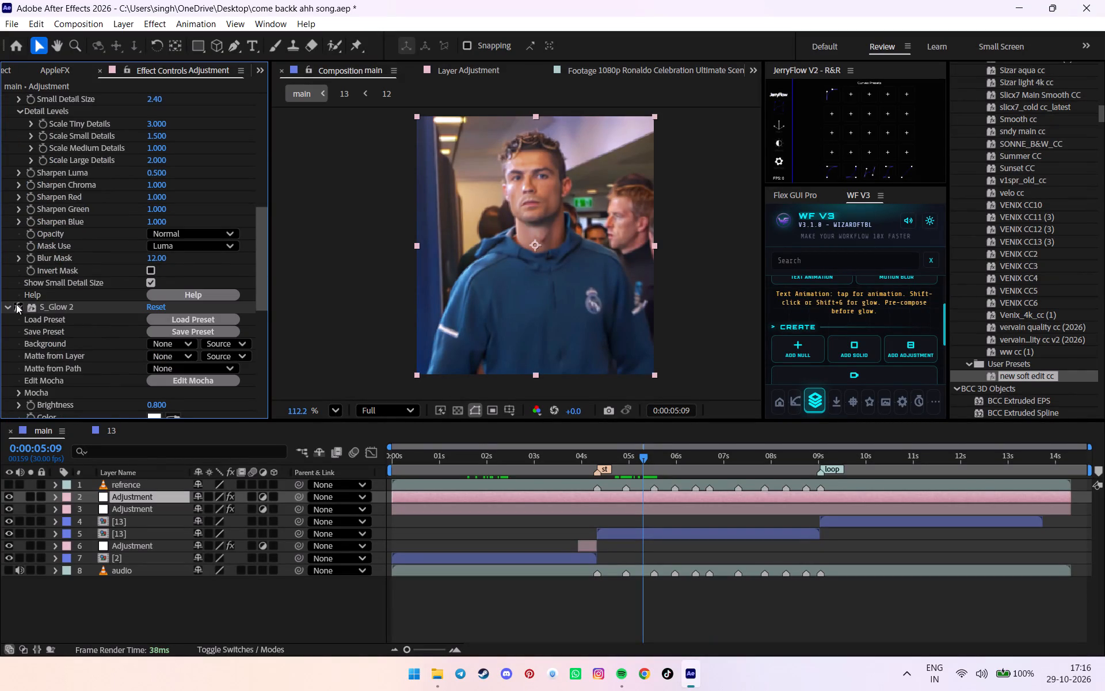
click(16, 304)
click(20, 304)
click(20, 304)
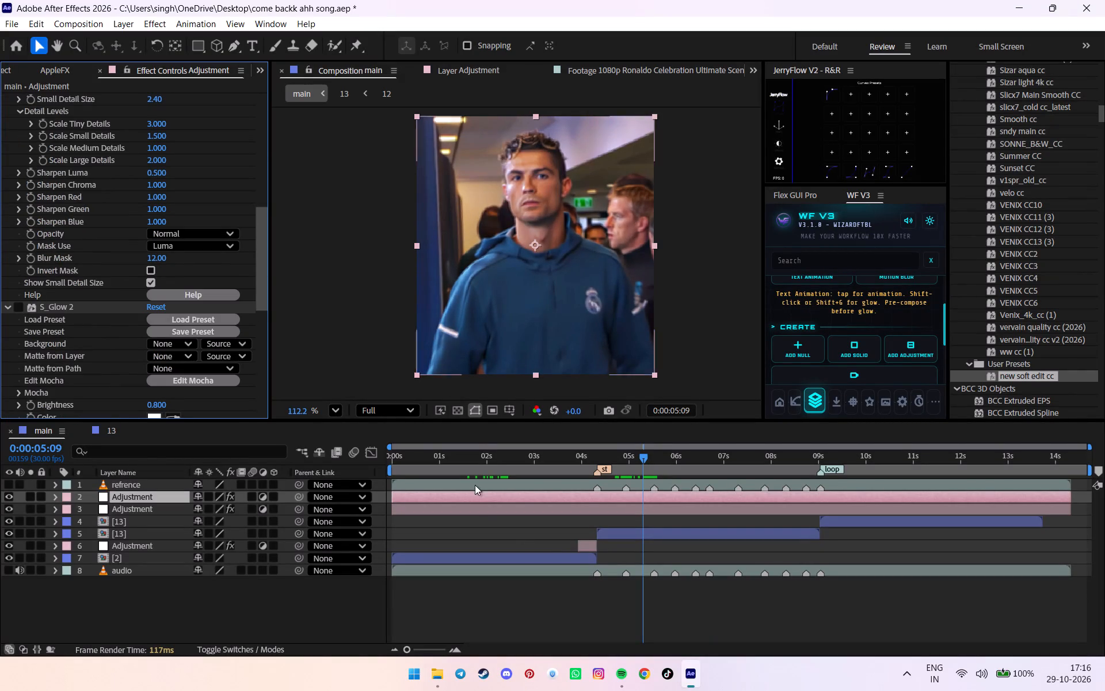
Check the color correction over the first clip, play main from the start and save the project.
drag(478, 468, 525, 461)
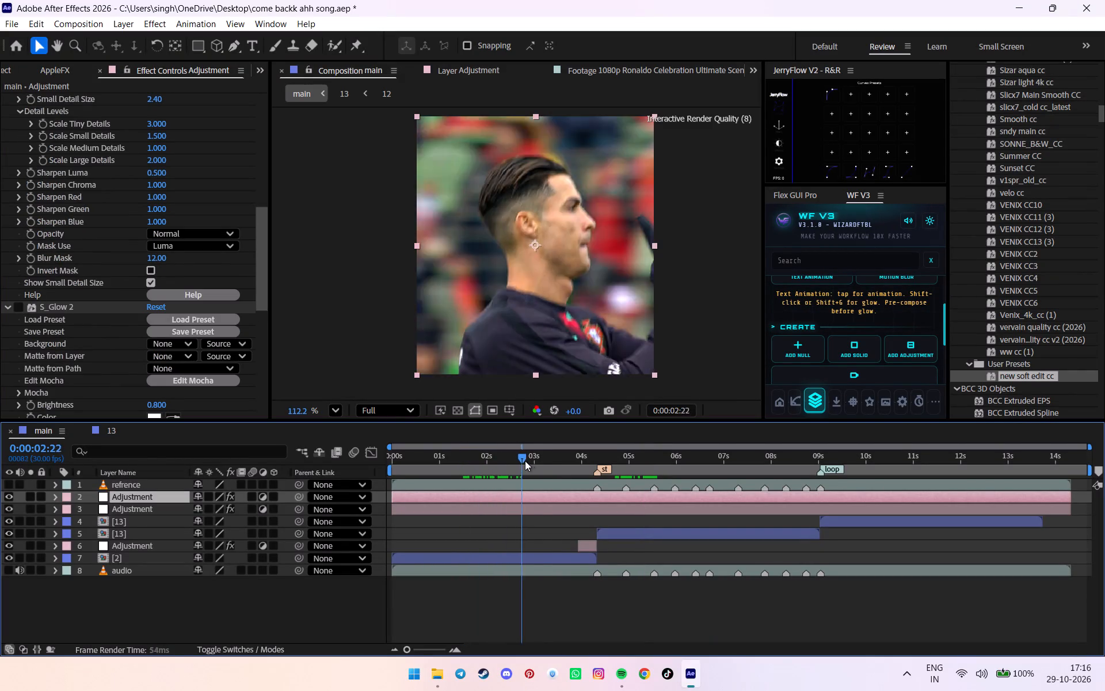
drag(525, 461, 440, 465)
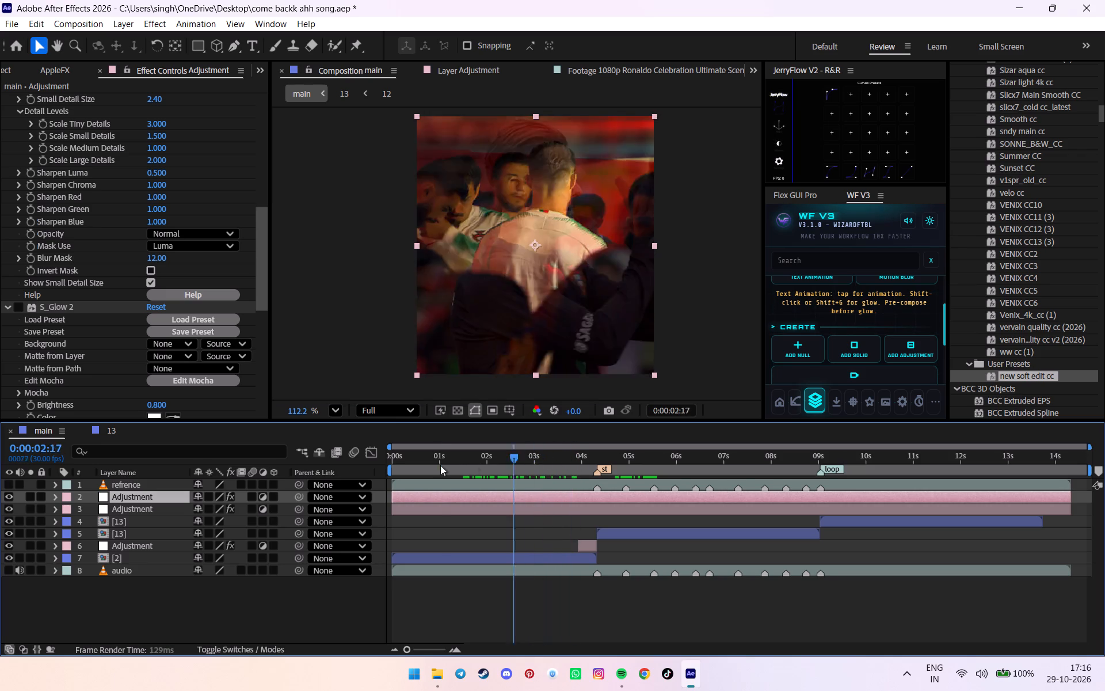
drag(440, 465, 390, 476)
key(space)
click(527, 573)
key(ctrl+s)
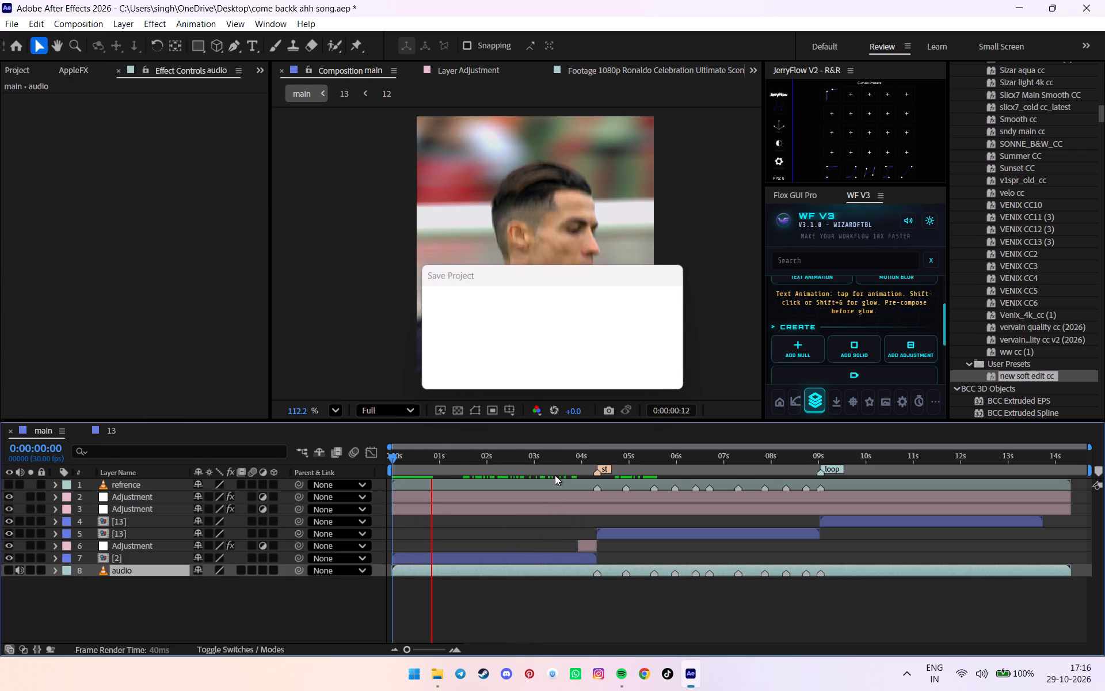
Split the full-length panning adjustment layer at the st marker, 0:00:04:10.
alt+scroll(599, 461, up, 3)
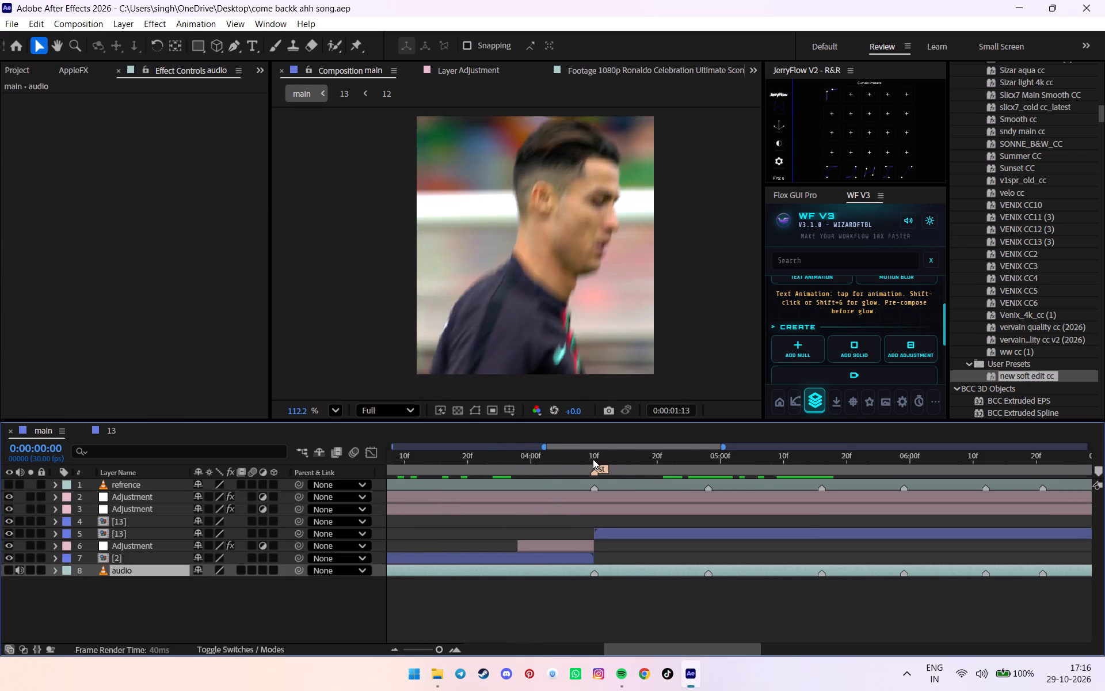
click(593, 459)
alt+scroll(607, 493, down, 2)
click(607, 503)
click(604, 506)
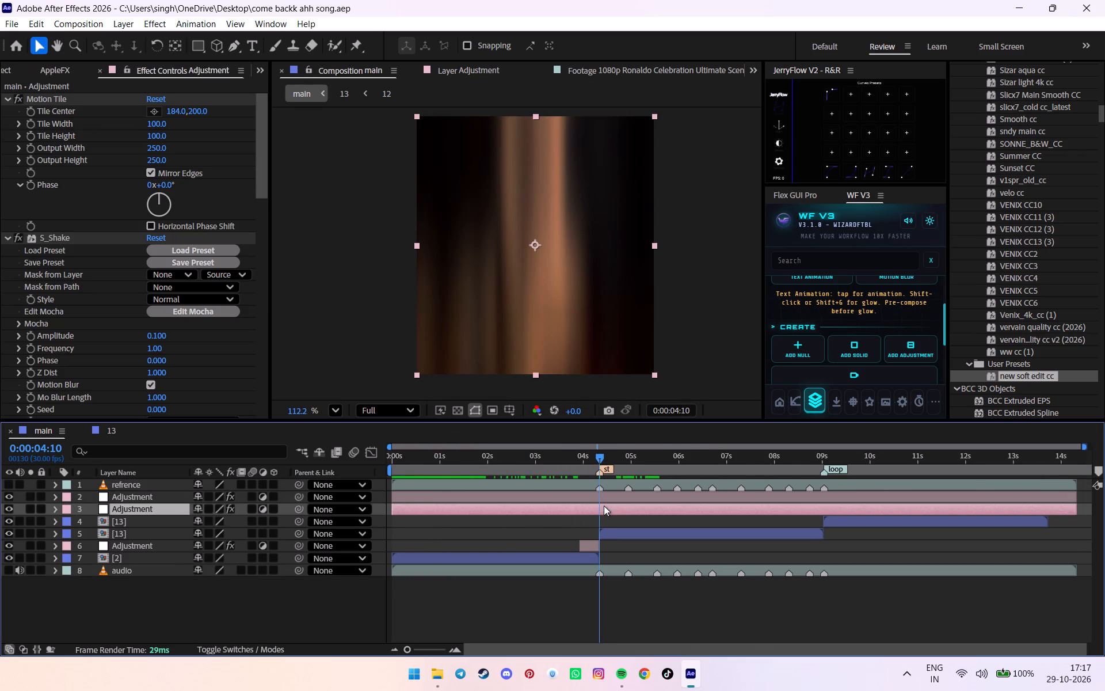
key(ctrl+shift+d)
Disable S_Flicker on the panning adjustment segment before the st marker and return to the start of main.
scroll(65, 297, down, 7)
click(496, 516)
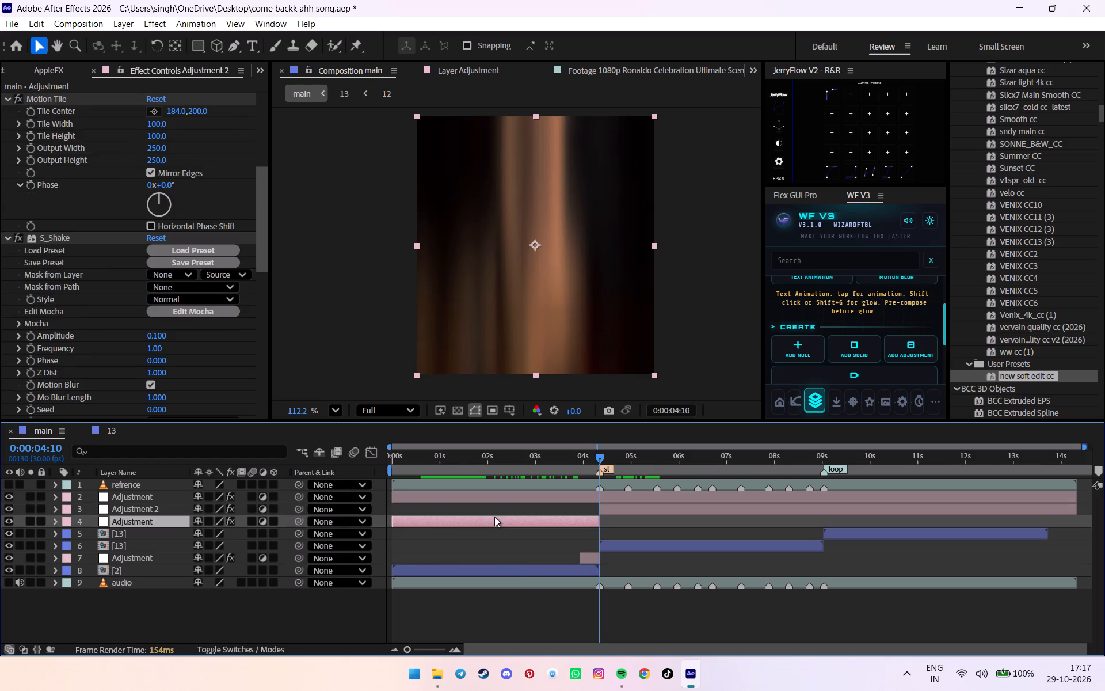
scroll(35, 245, down, 10)
scroll(18, 294, down, 6)
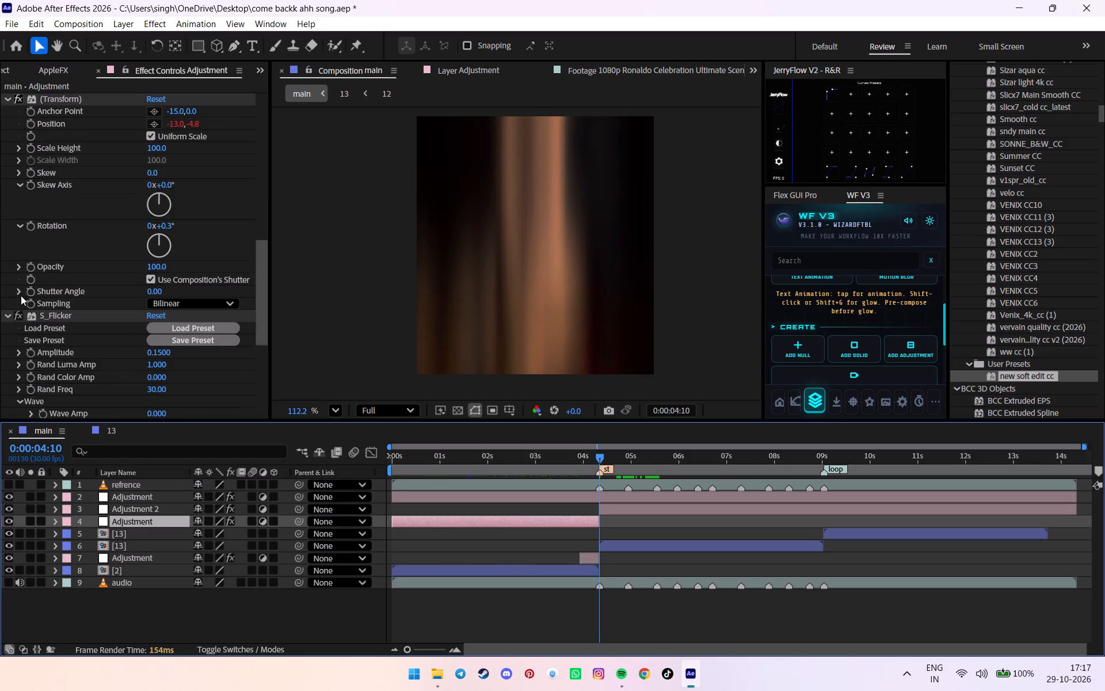
click(22, 313)
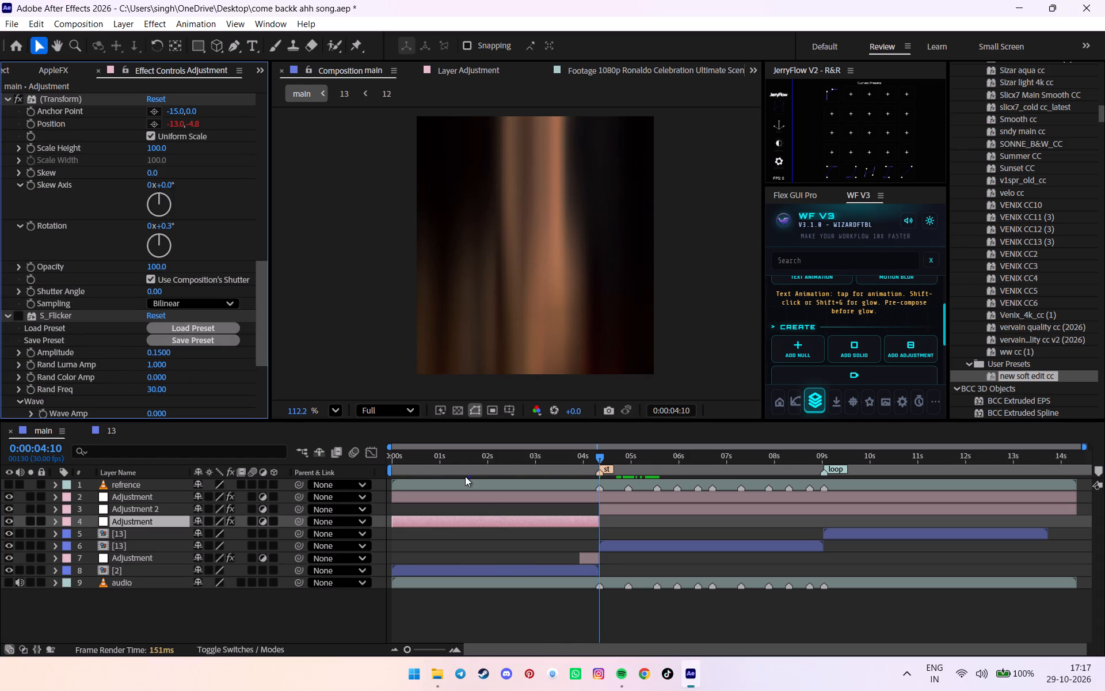
drag(464, 476, 446, 477)
drag(460, 474, 372, 491)
click(428, 624)
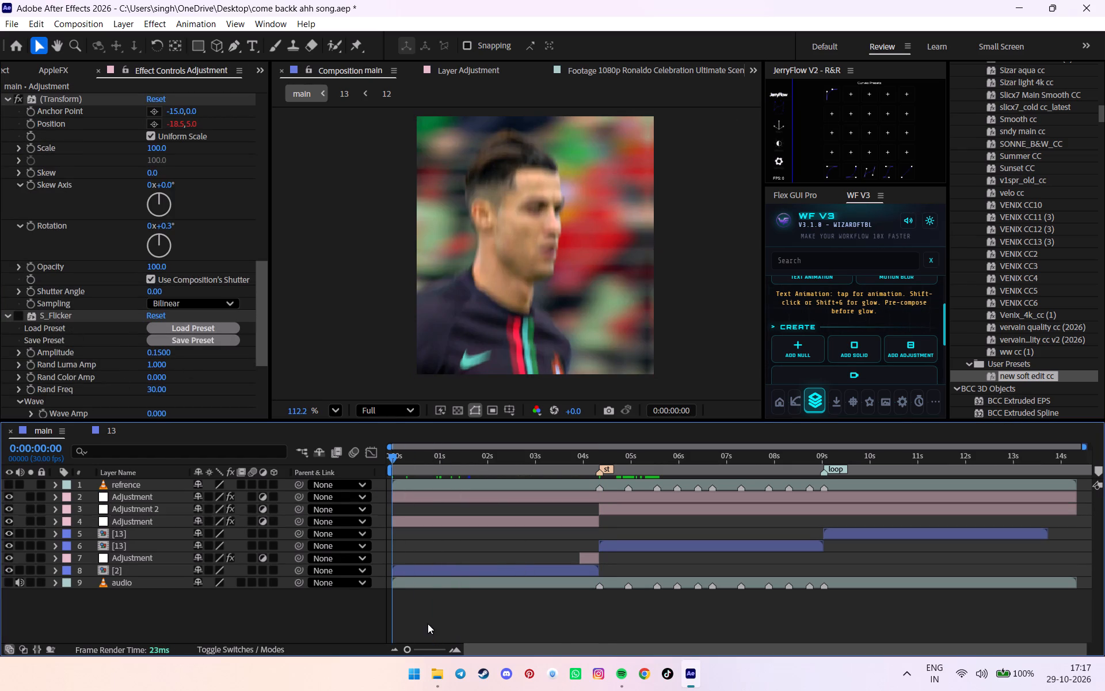
Import silky new wm.mov from the Videos folder on New Volume (D:).
key(ctrl+i)
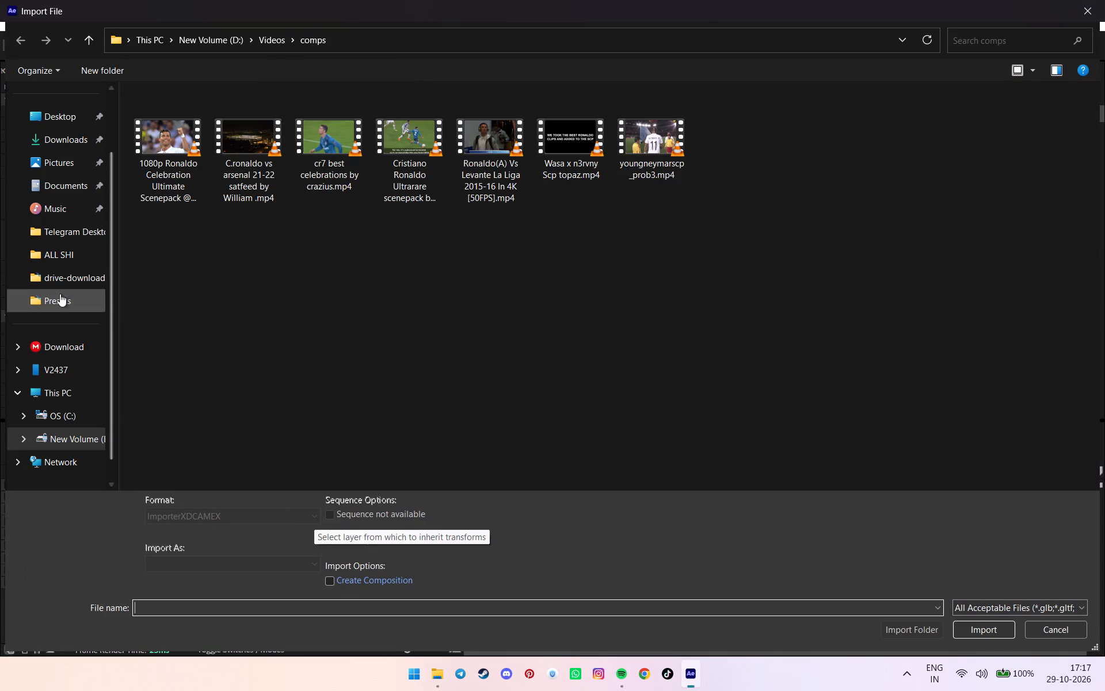
scroll(64, 287, down, 2)
scroll(62, 329, up, 5)
scroll(73, 348, down, 4)
click(70, 393)
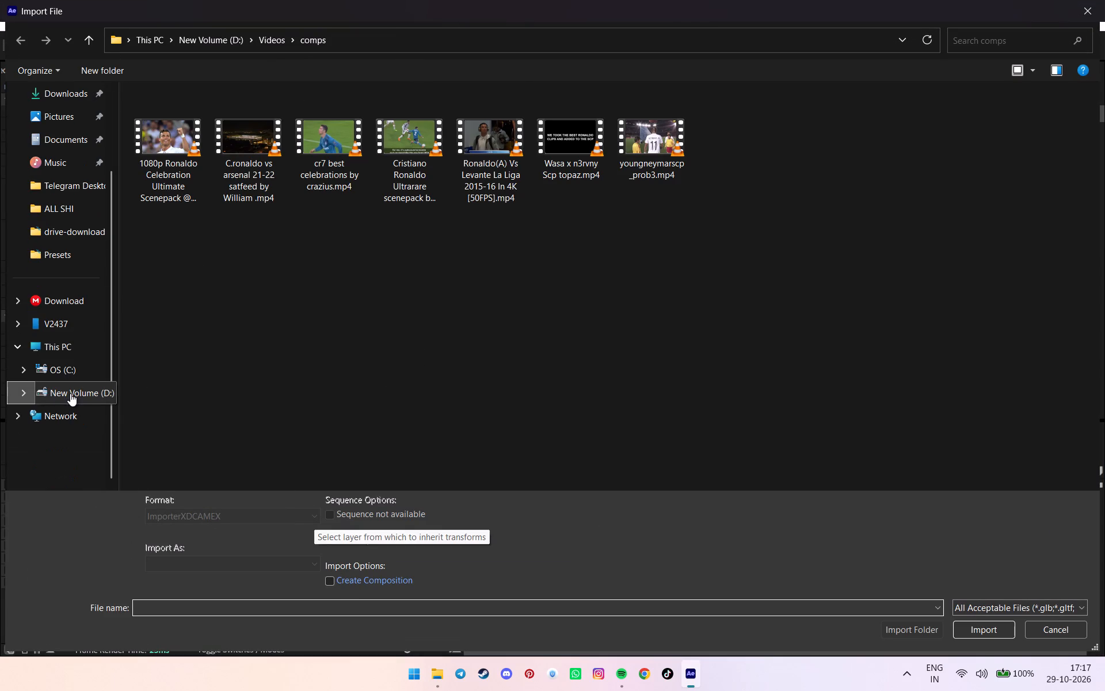
scroll(293, 370, down, 7)
click(182, 355)
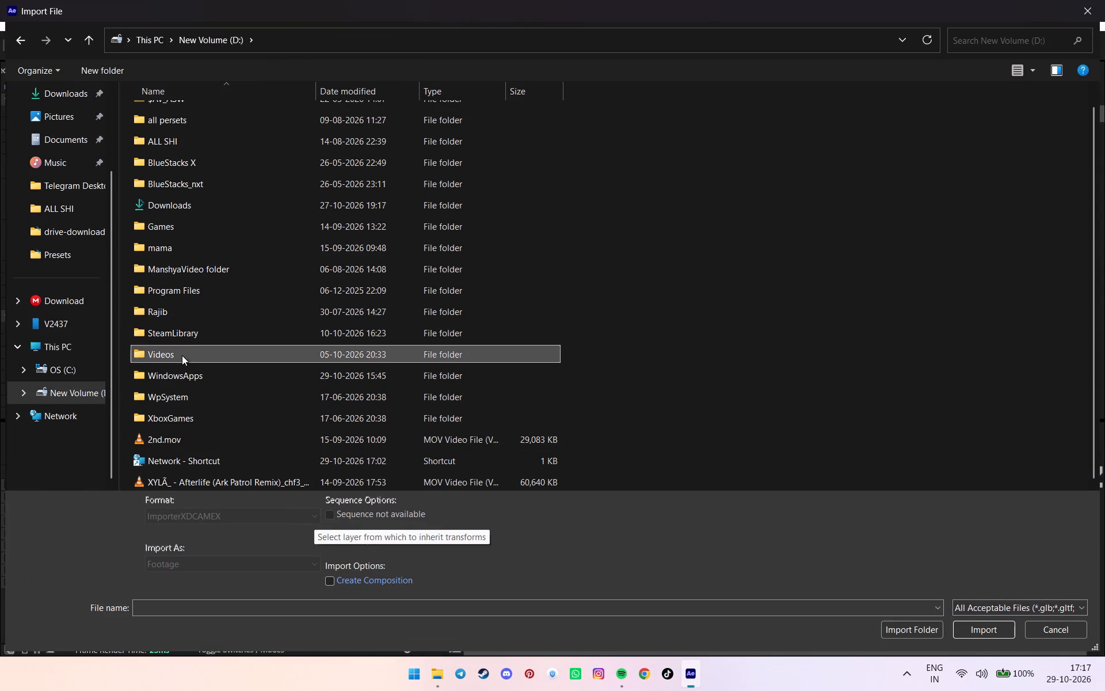
scroll(180, 339, up, 5)
double_click(182, 368)
scroll(276, 363, down, 5)
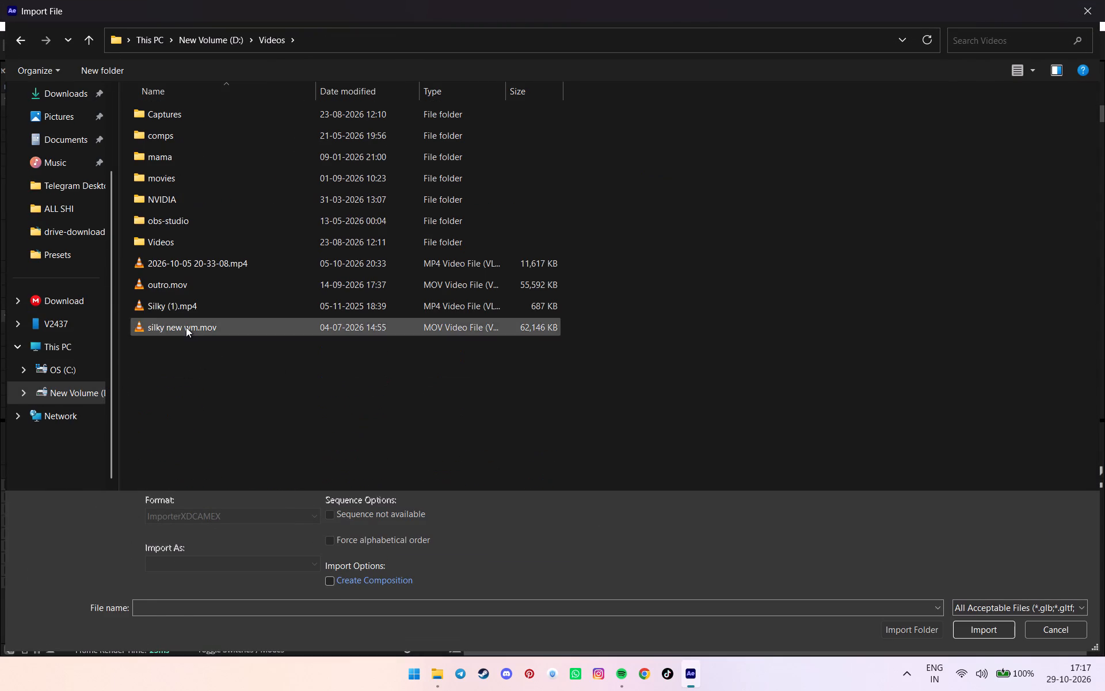
click(177, 310)
ctrl+click(185, 324)
click(973, 629)
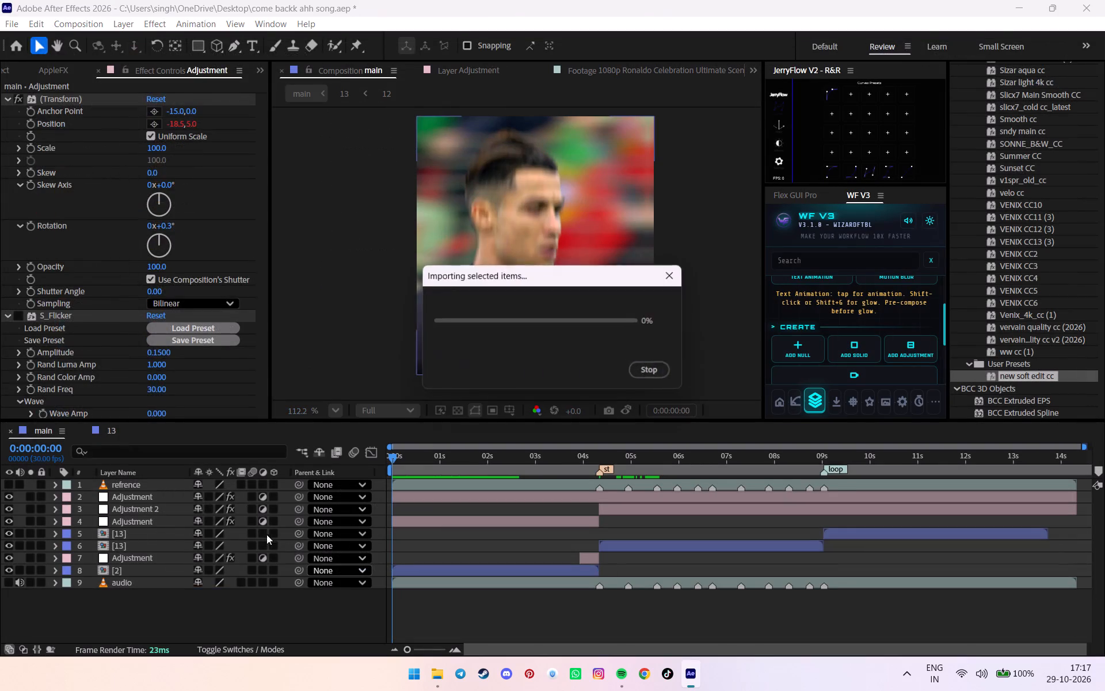
Add Silky (1).mp4 and silky new wm.mov to main as layers directly below the refrence layer.
scroll(163, 354, down, 4)
drag(125, 363, 277, 478)
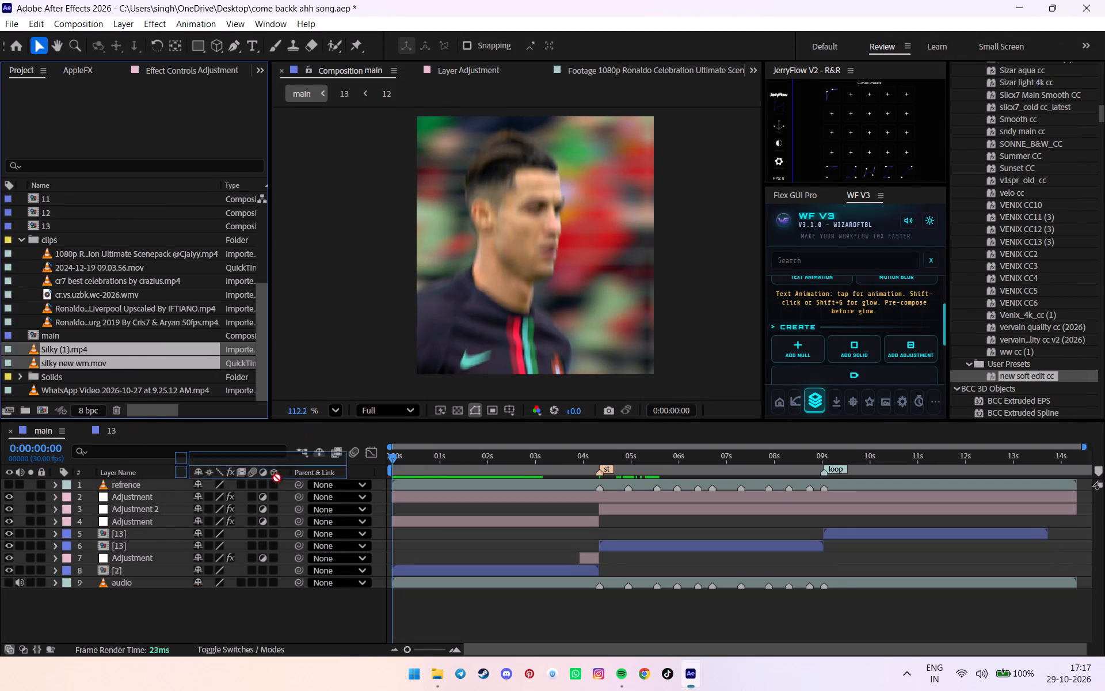
drag(277, 478, 242, 496)
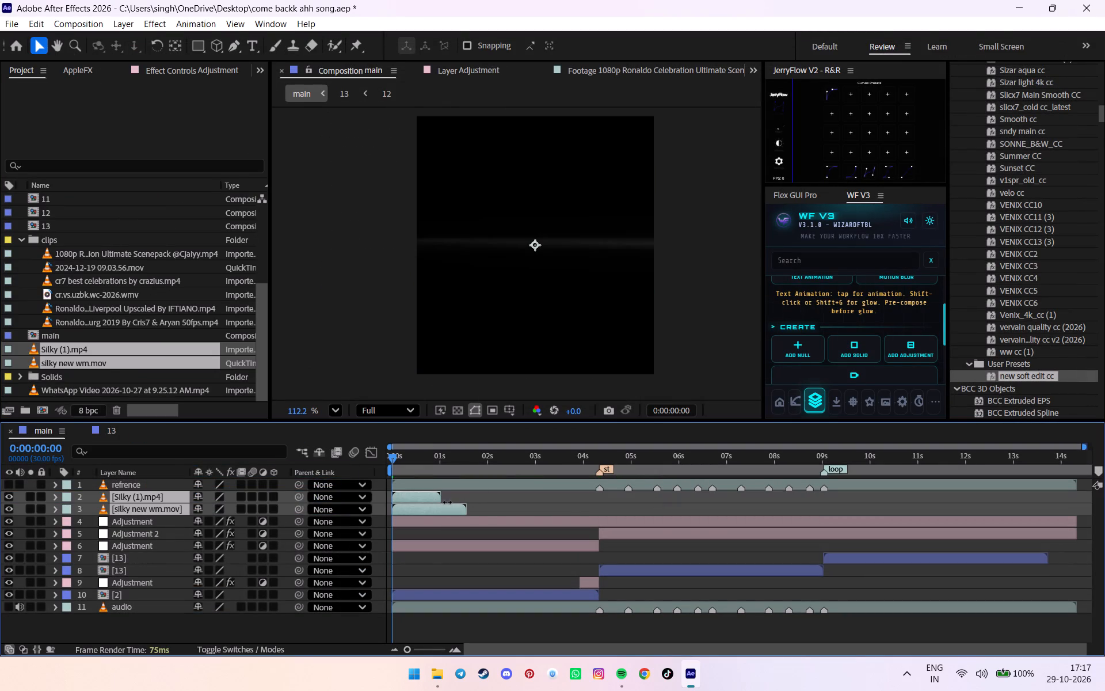
Move the Silky (1).mp4 layer so it overlaps the st marker, and set the current time to 0:00:04:10.
drag(439, 513, 616, 515)
click(710, 515)
drag(600, 508, 748, 503)
scroll(597, 485, up, 3)
alt+scroll(588, 455, up, 3)
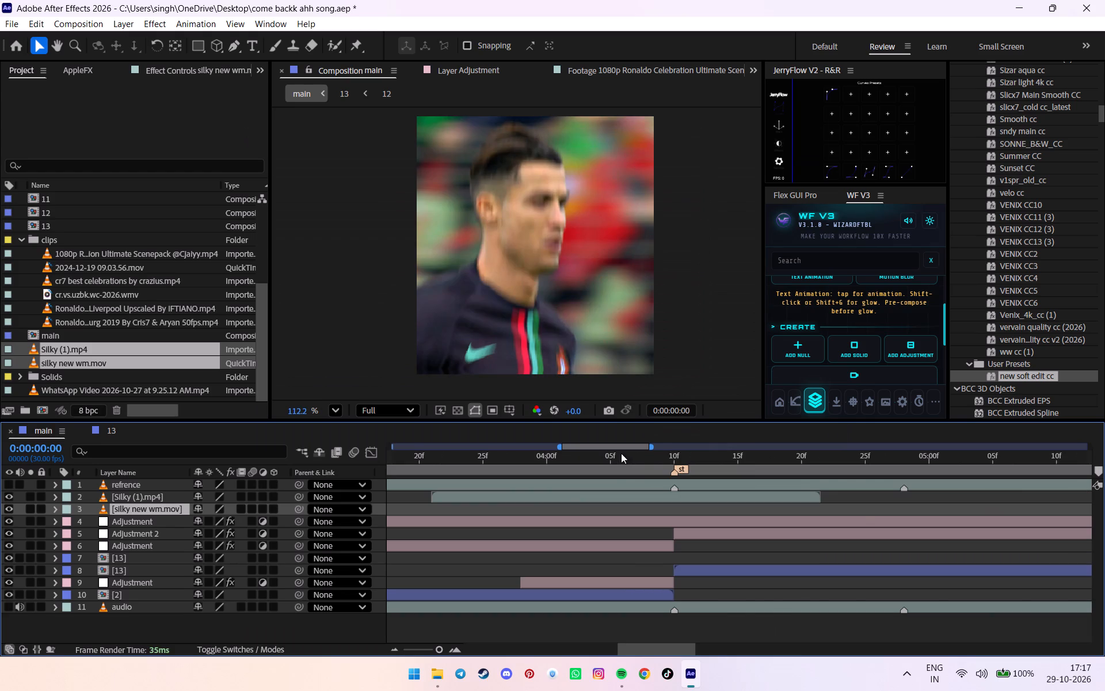
drag(624, 453, 672, 454)
drag(680, 495, 597, 495)
Set the scale of the Silky (1).mp4 layer to 34% so the logo frame matches the composition width.
key(s)
drag(212, 511, 186, 511)
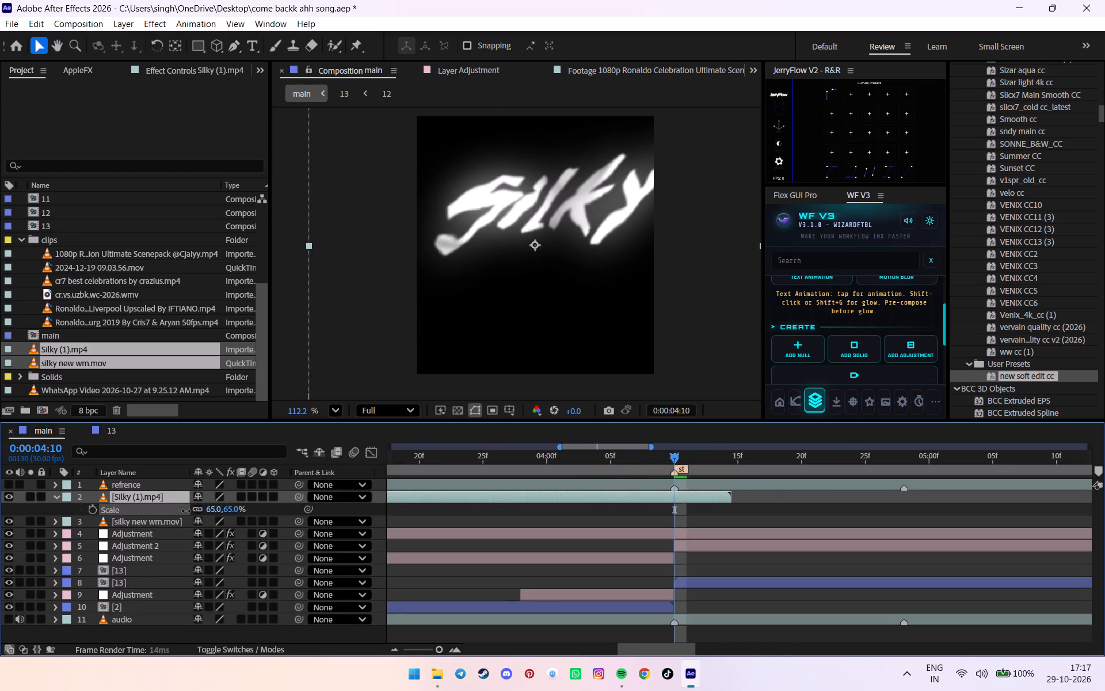
drag(186, 511, 187, 511)
click(220, 506)
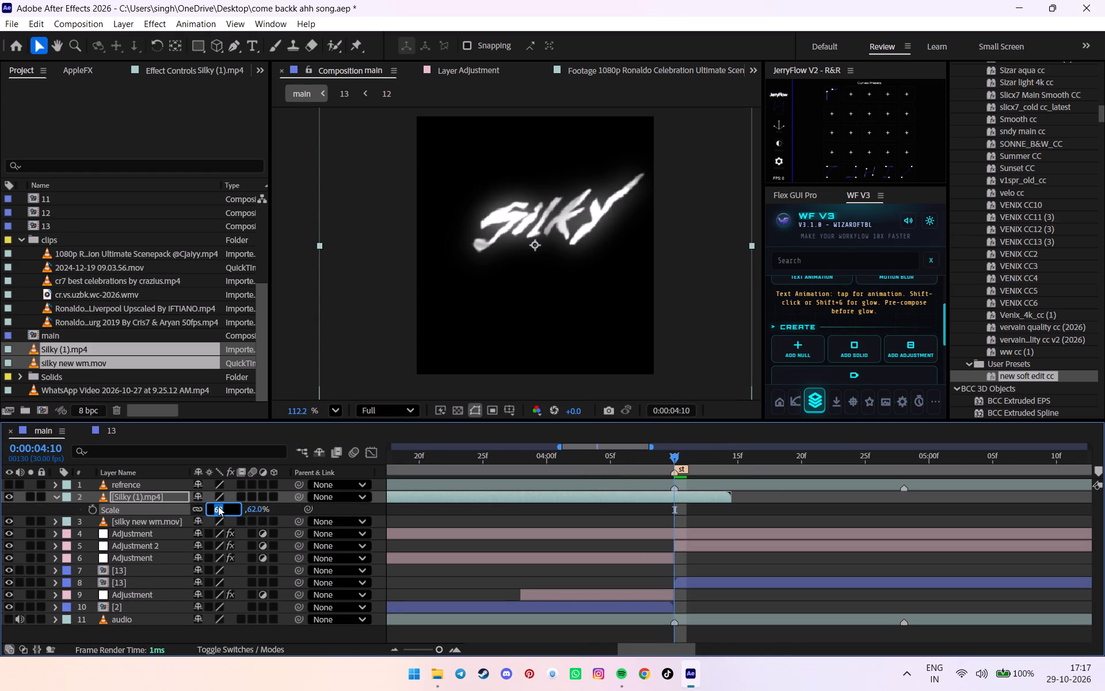
text(50)
key(Return)
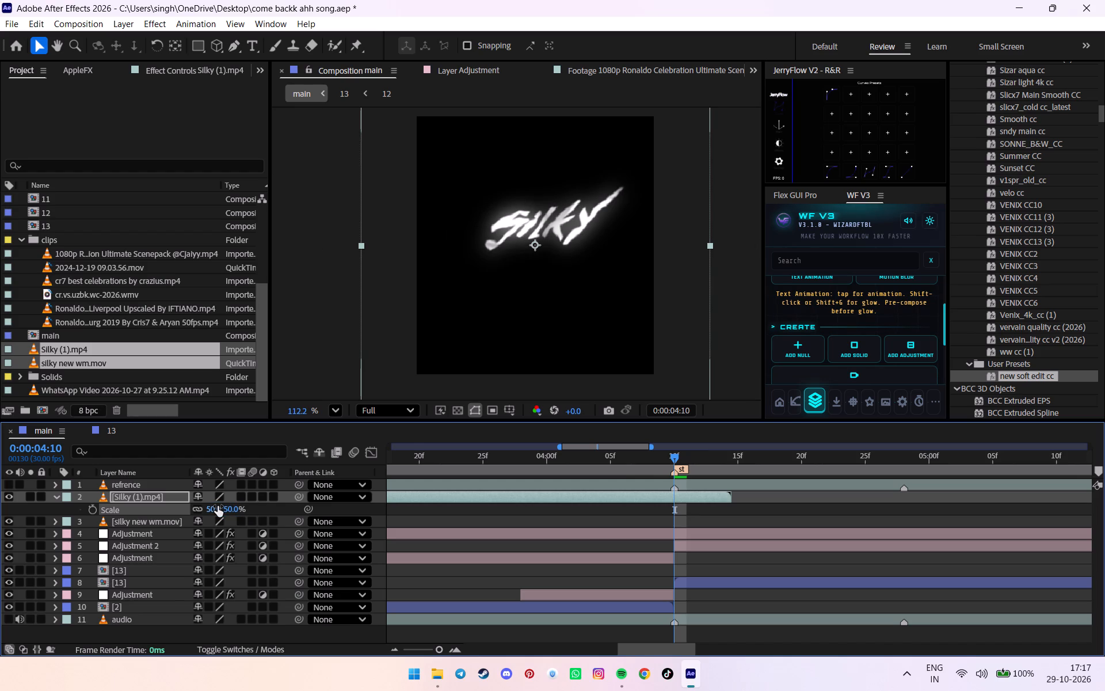
drag(218, 506, 208, 511)
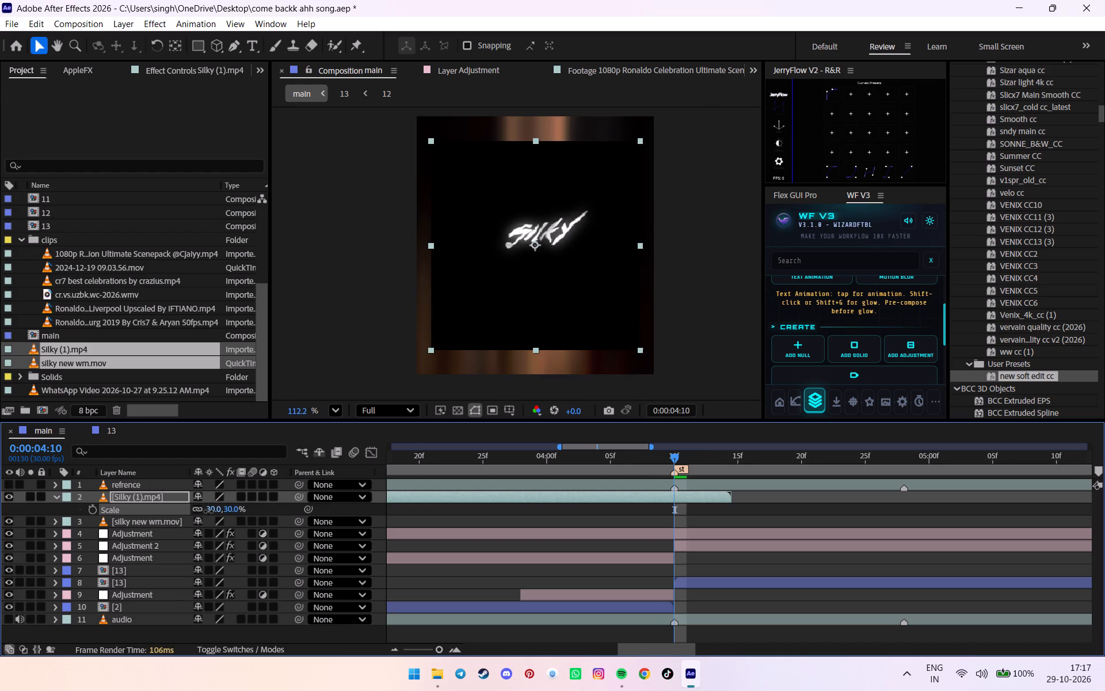
drag(208, 511, 211, 513)
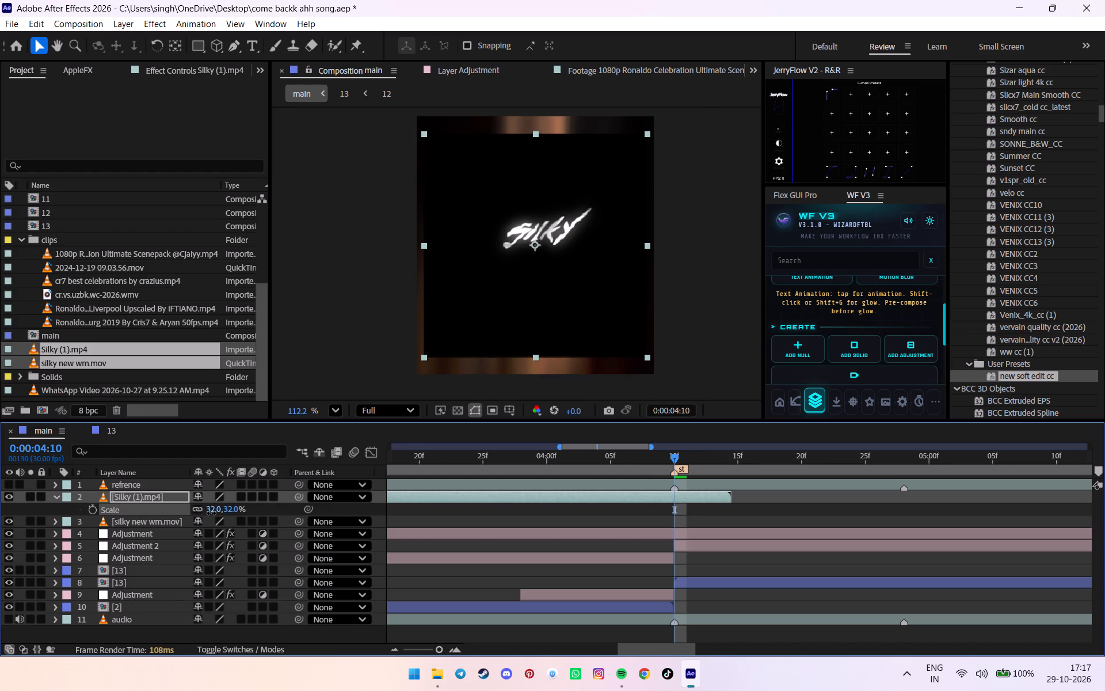
drag(211, 513, 213, 514)
drag(213, 514, 215, 514)
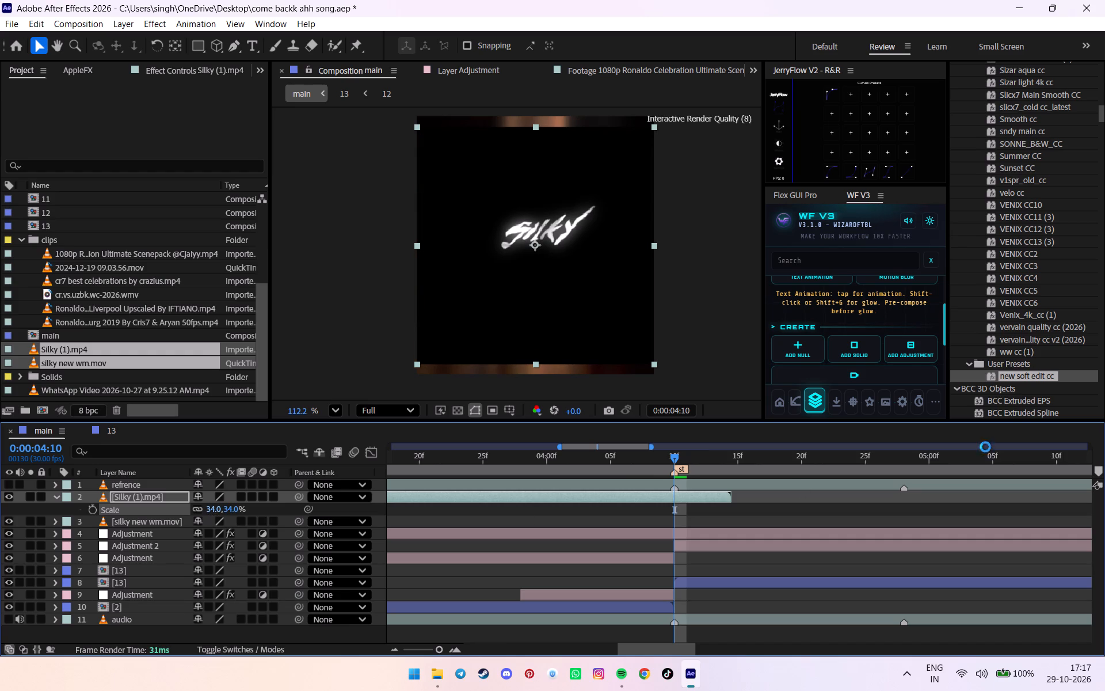
Apply the Alpha From Lightness (Unmult) preset to Silky (1).mp4 to drop its black background.
scroll(1062, 178, up, 15)
scroll(1029, 148, up, 14)
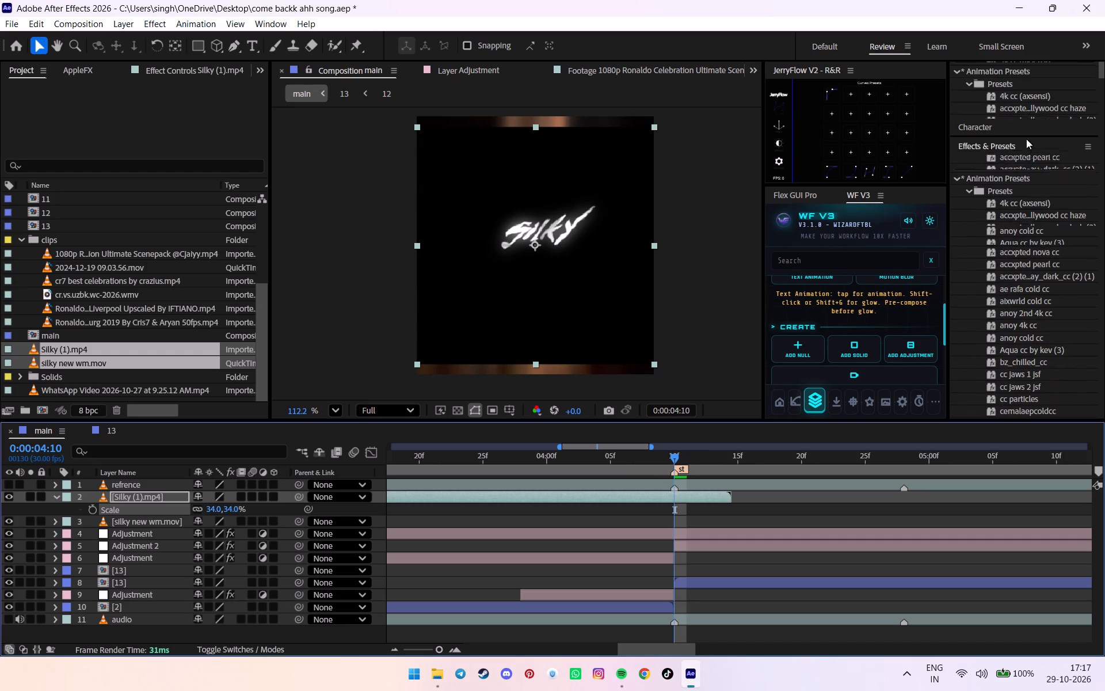
drag(1019, 169, 921, 165)
text(mu)
key(l)
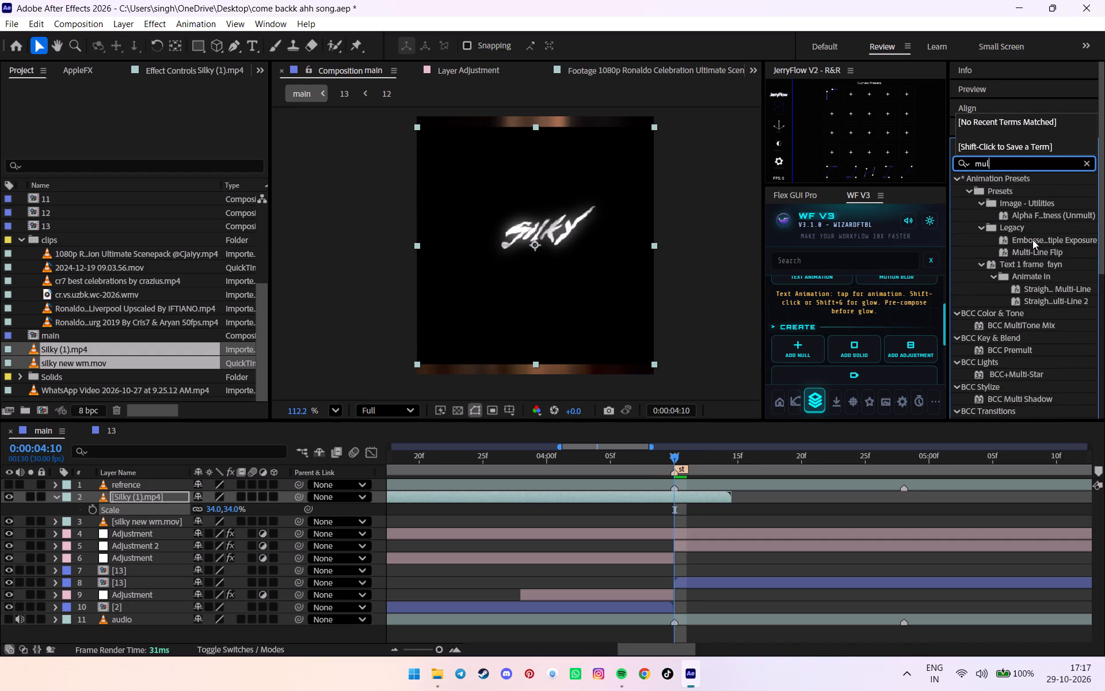
double_click(1031, 218)
Move the Silky (1).mp4 layer earlier so it ends at about the st marker, 0:00:04:10.
alt+scroll(675, 497, up, 2)
drag(693, 495, 616, 495)
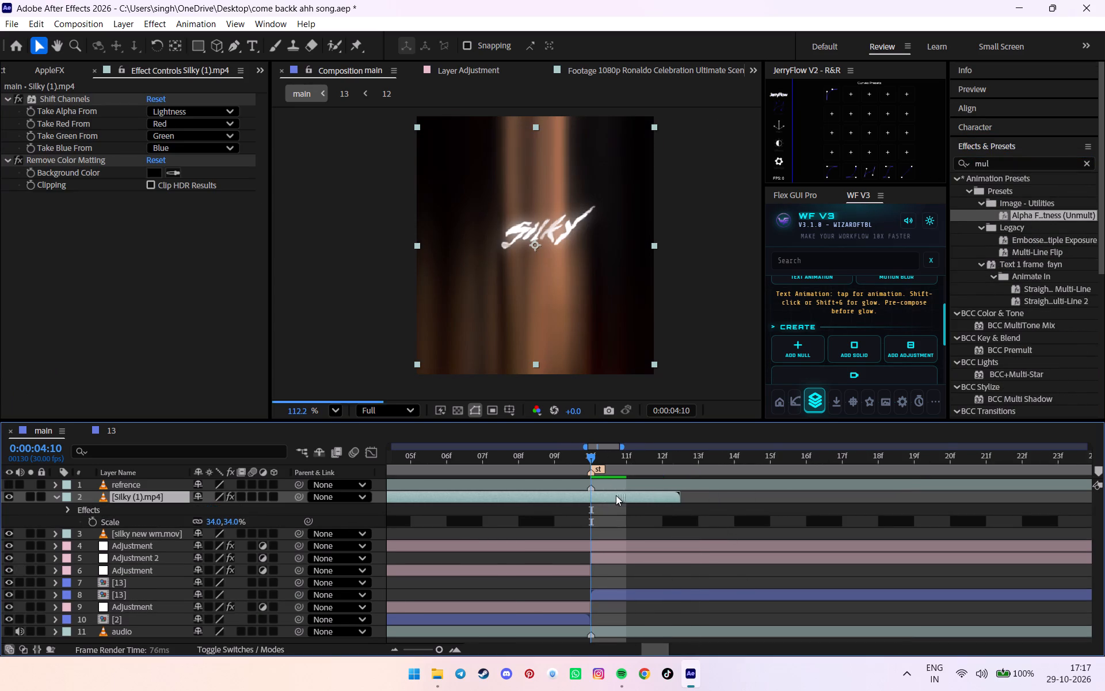
drag(616, 495, 553, 492)
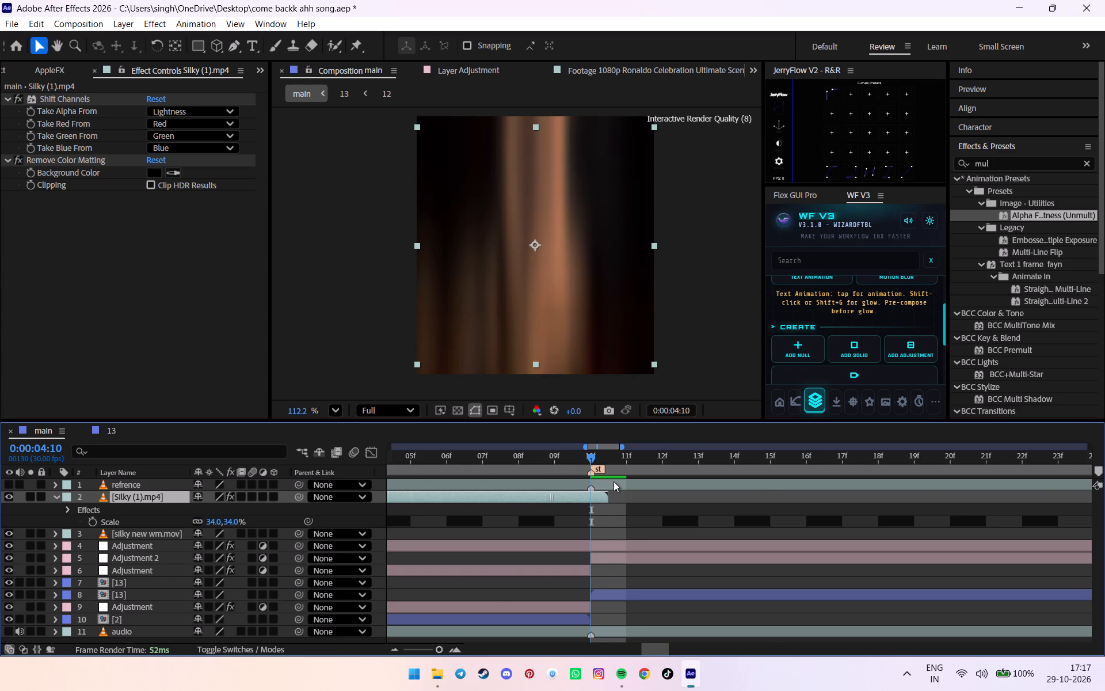
alt+scroll(614, 481, down, 2)
alt+scroll(608, 481, up, 2)
drag(609, 460, 593, 460)
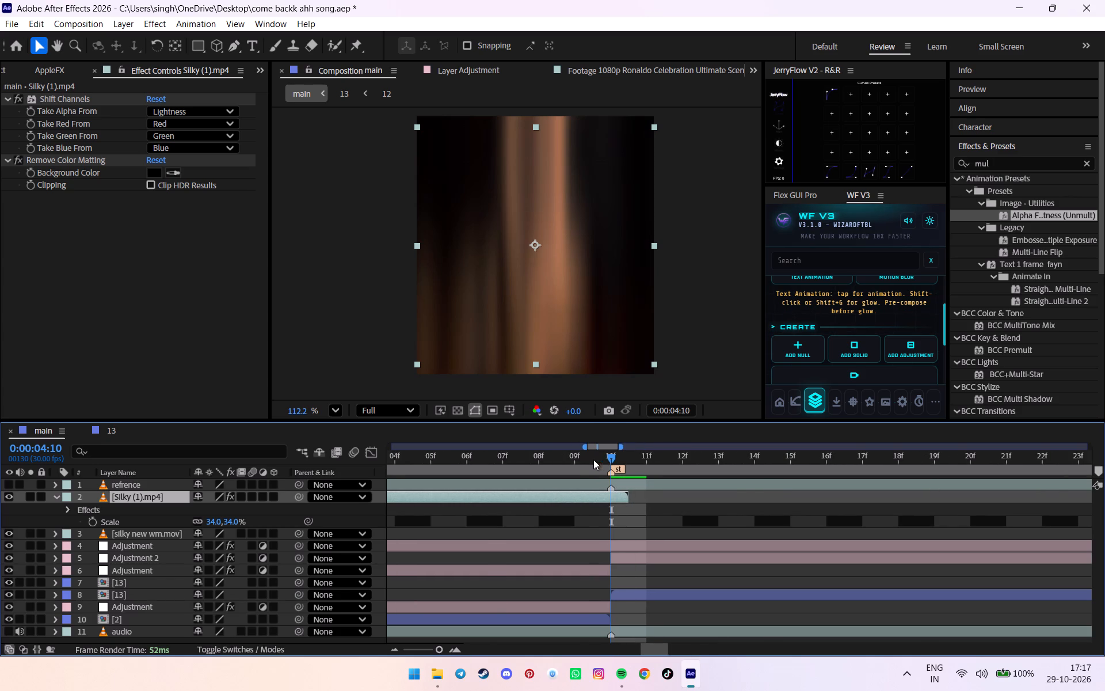
drag(593, 460, 600, 461)
Move silky new wm.mov past the last [13] clip and set the current time to that clip's end, 0:00:13:22.
alt+scroll(646, 499, down, 6)
alt+scroll(826, 508, down, 4)
drag(768, 531, 1104, 523)
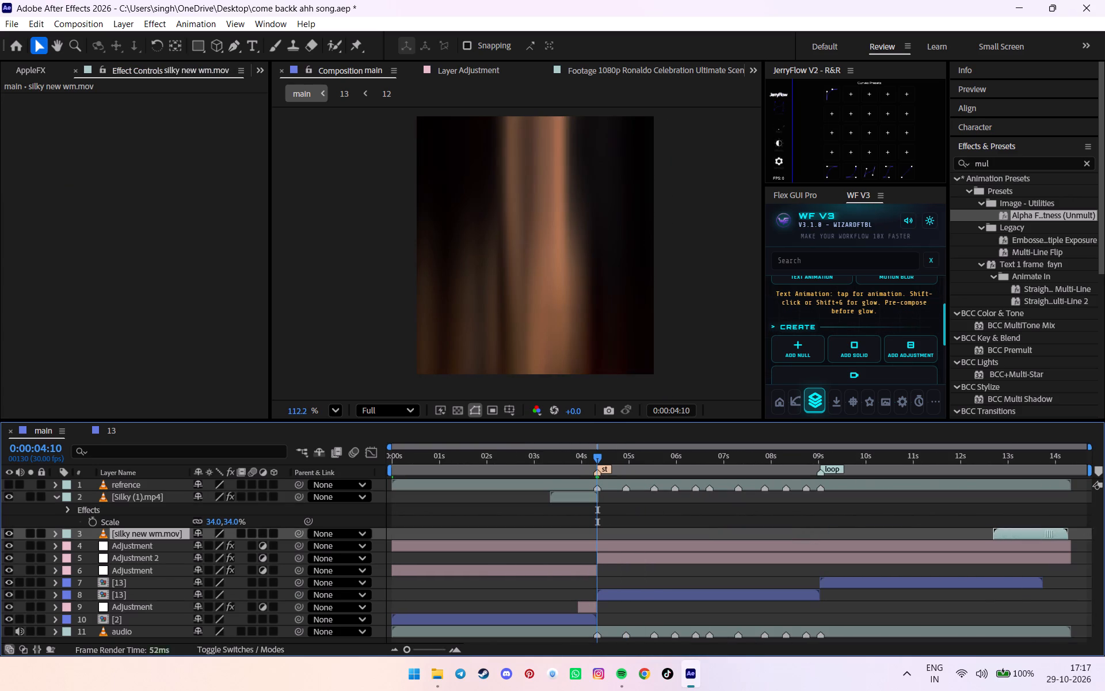
drag(1104, 523, 1104, 522)
alt+scroll(1078, 523, up, 1)
alt+scroll(1078, 523, down, 7)
drag(1018, 460, 1018, 459)
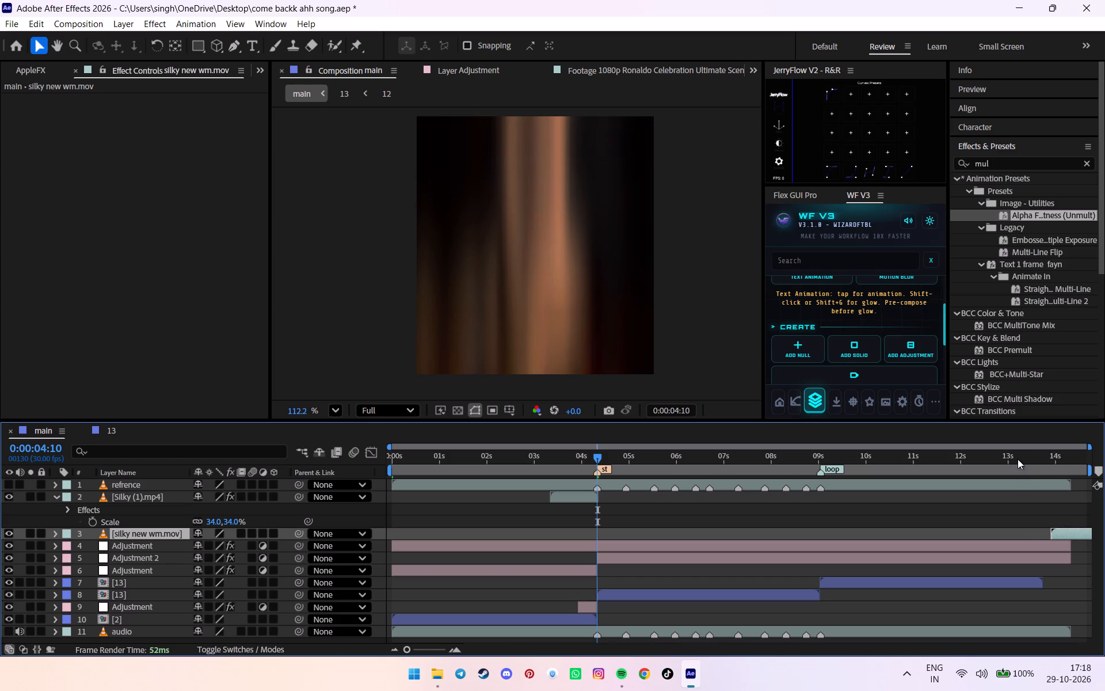
drag(1018, 459, 1034, 457)
alt+scroll(1037, 458, up, 5)
drag(1026, 462, 1039, 462)
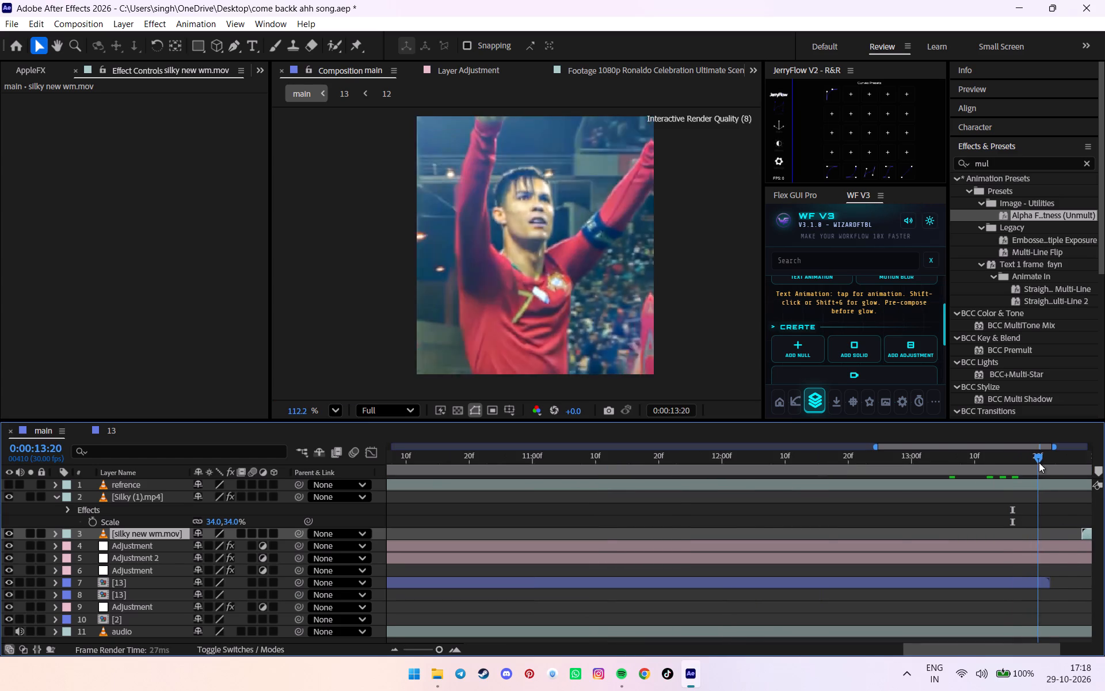
drag(1039, 462, 1050, 460)
alt+scroll(1051, 510, down, 12)
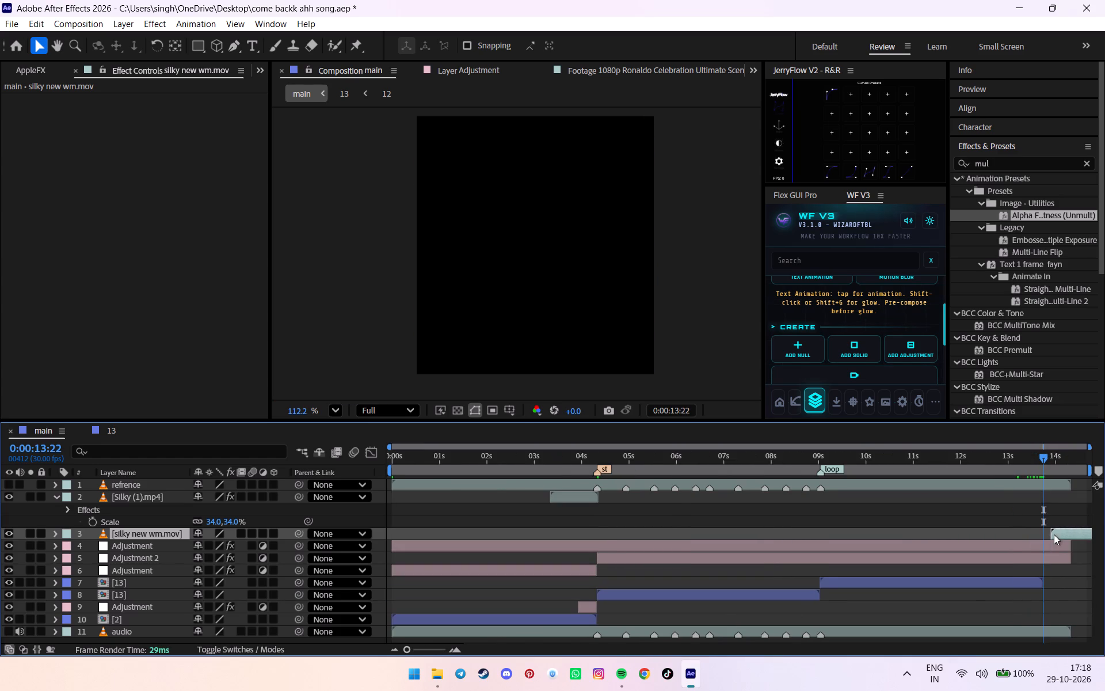
Extend the duration of main to 0:00:14:28.
alt+scroll(1027, 598, down, 6)
key(ctrl+k)
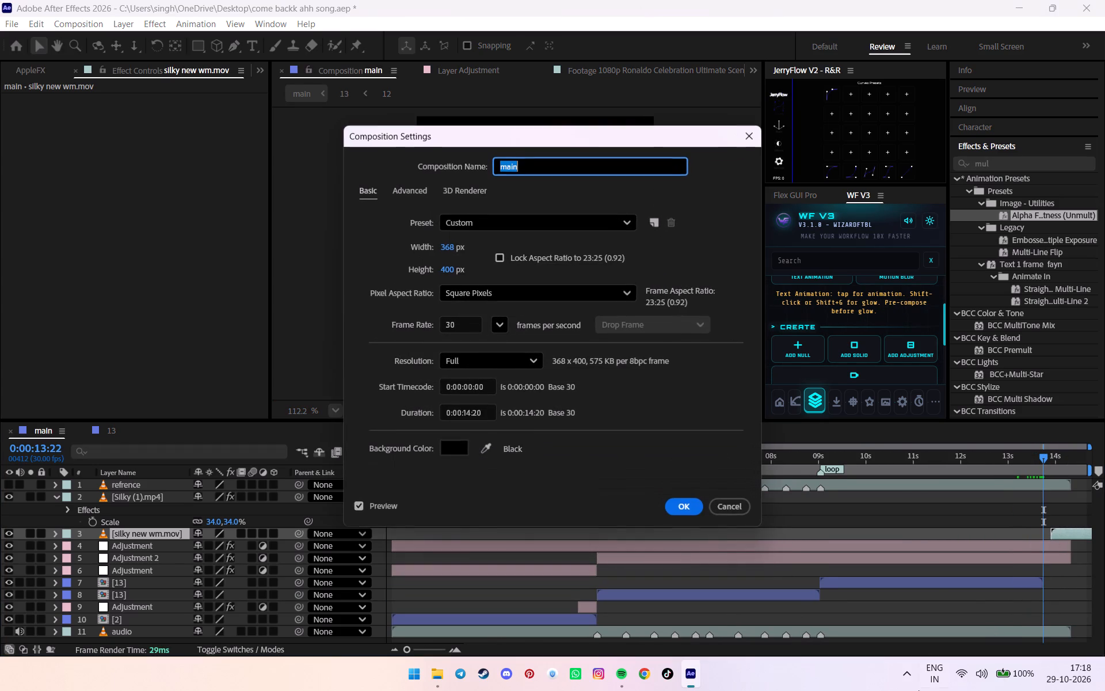
click(492, 416)
click(488, 411)
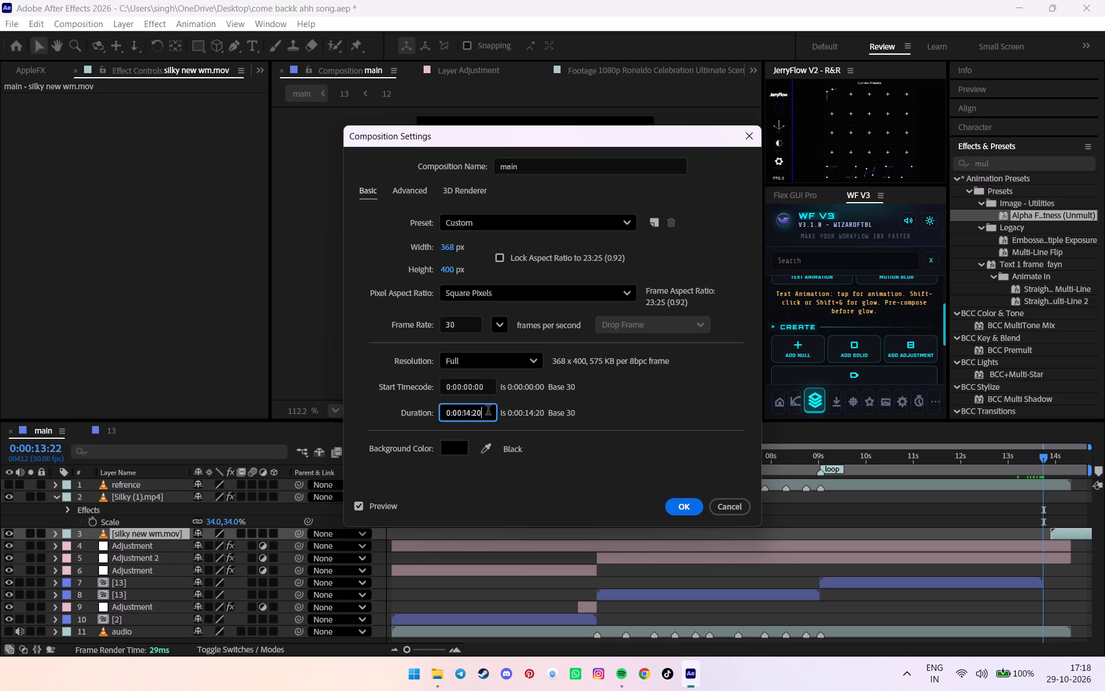
key(BackSpace)
key(8)
key(Return)
Move silky new wm.mov earlier so it starts a few frames before the end of the last [13] clip.
alt+scroll(944, 550, down, 7)
scroll(1066, 490, down, 4)
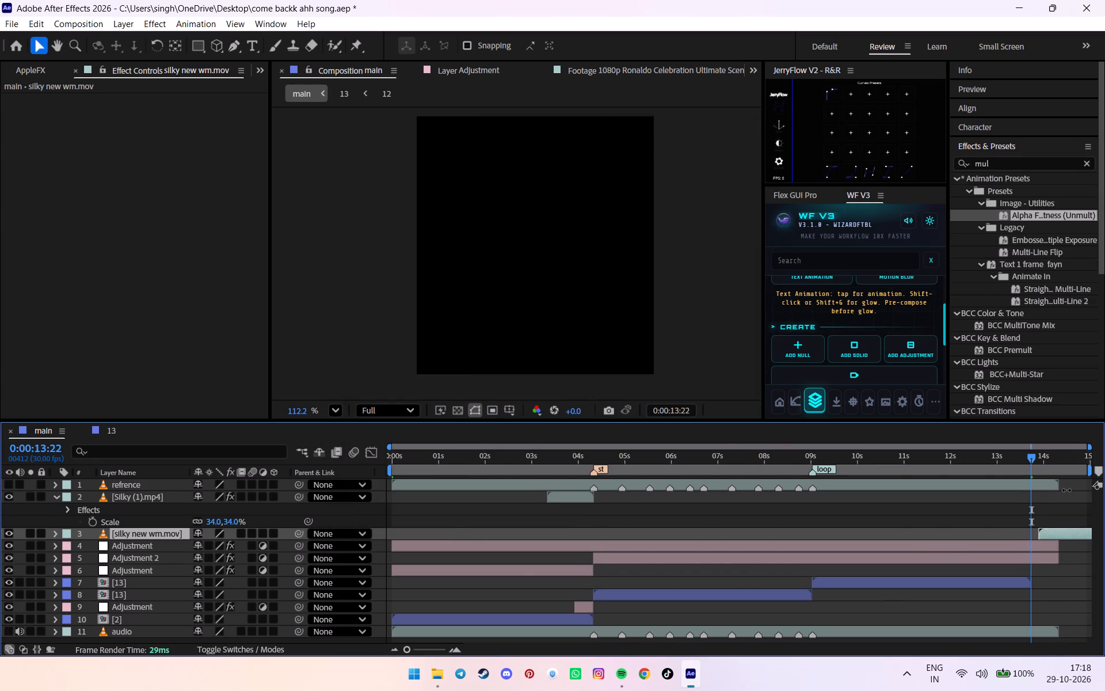
alt+scroll(1065, 536, up, 1)
drag(1056, 531, 1040, 531)
alt+scroll(1039, 531, up, 1)
alt+scroll(1039, 531, down, 2)
drag(1039, 531, 1027, 527)
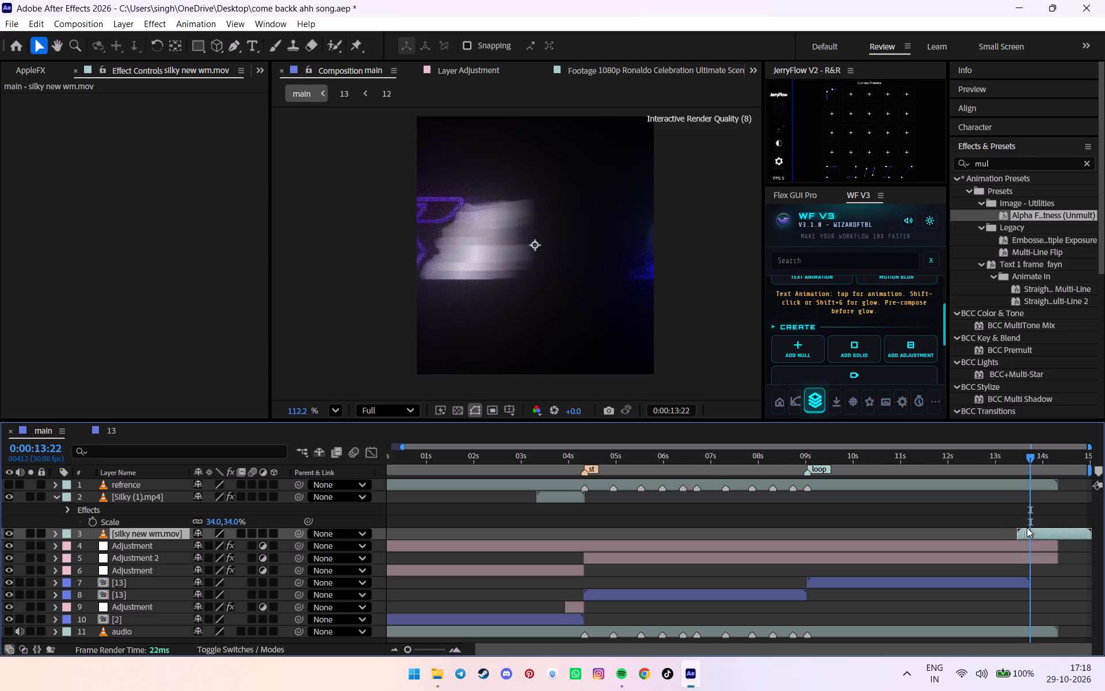
drag(1027, 527, 1030, 526)
Set the scale of silky new wm.mov to 34%.
key(s)
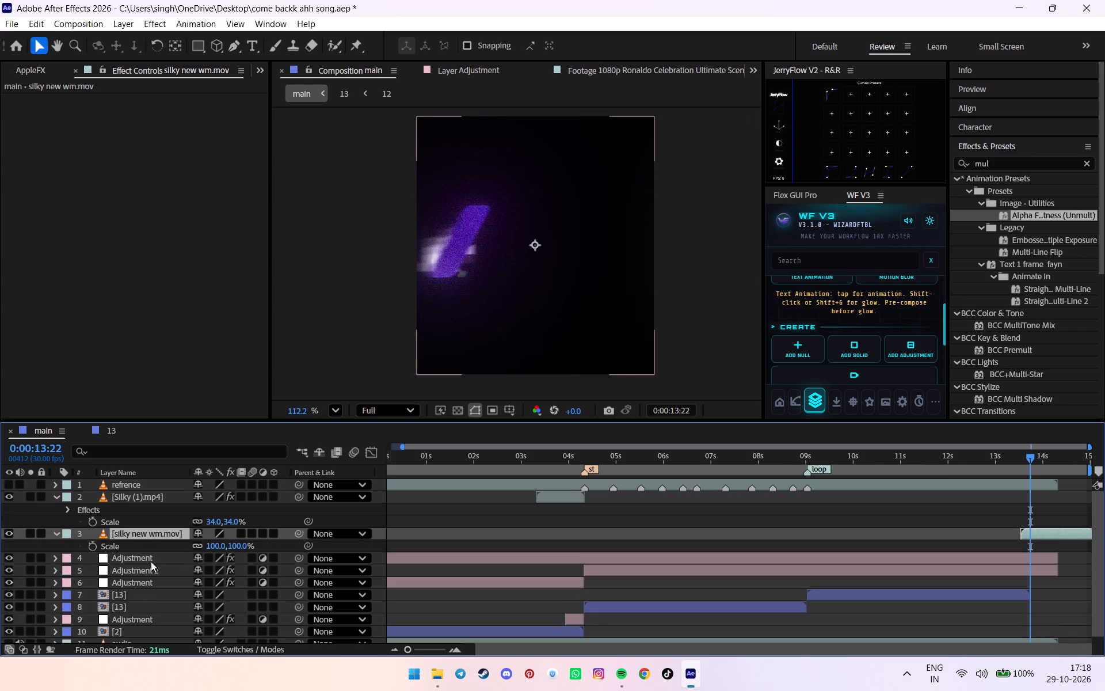
click(213, 549)
text(34)
key(Return)
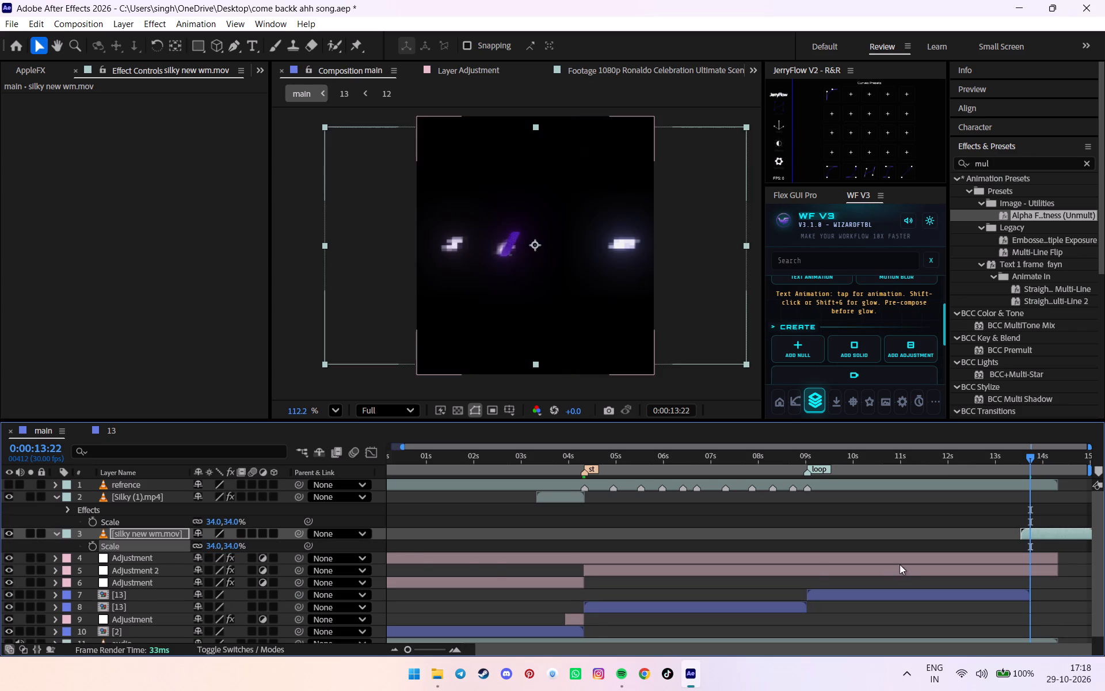
Shift silky new wm.mov slightly later and trim its start to the end of the last [13] clip, 0:00:13:22.
alt+scroll(1038, 541, up, 2)
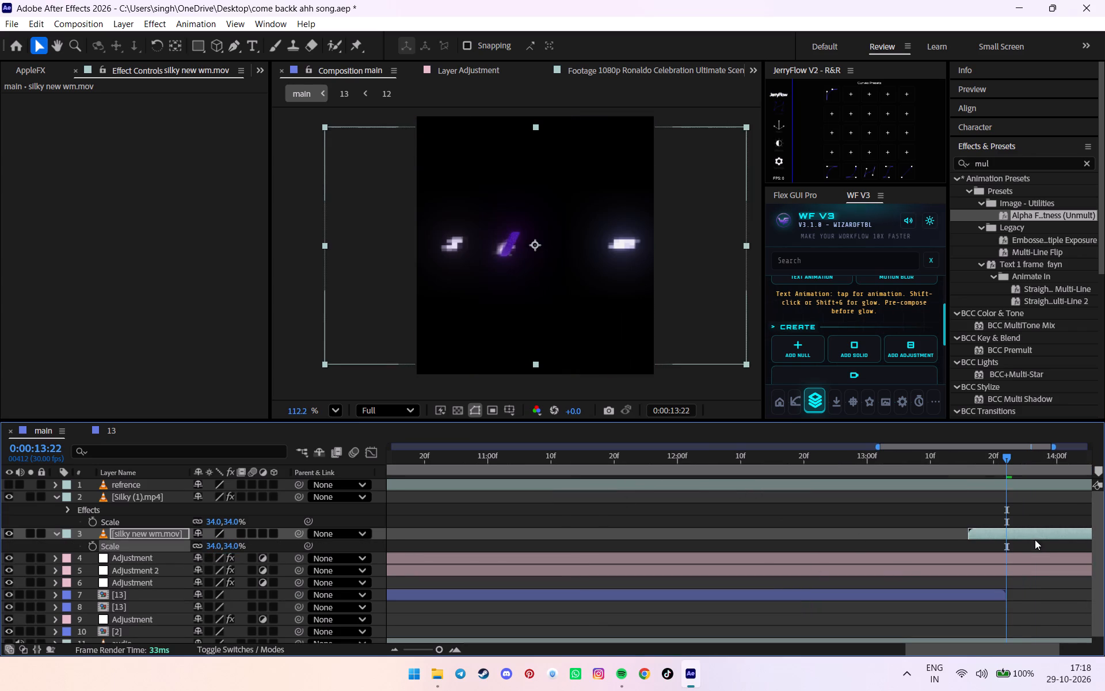
drag(1034, 538, 1047, 533)
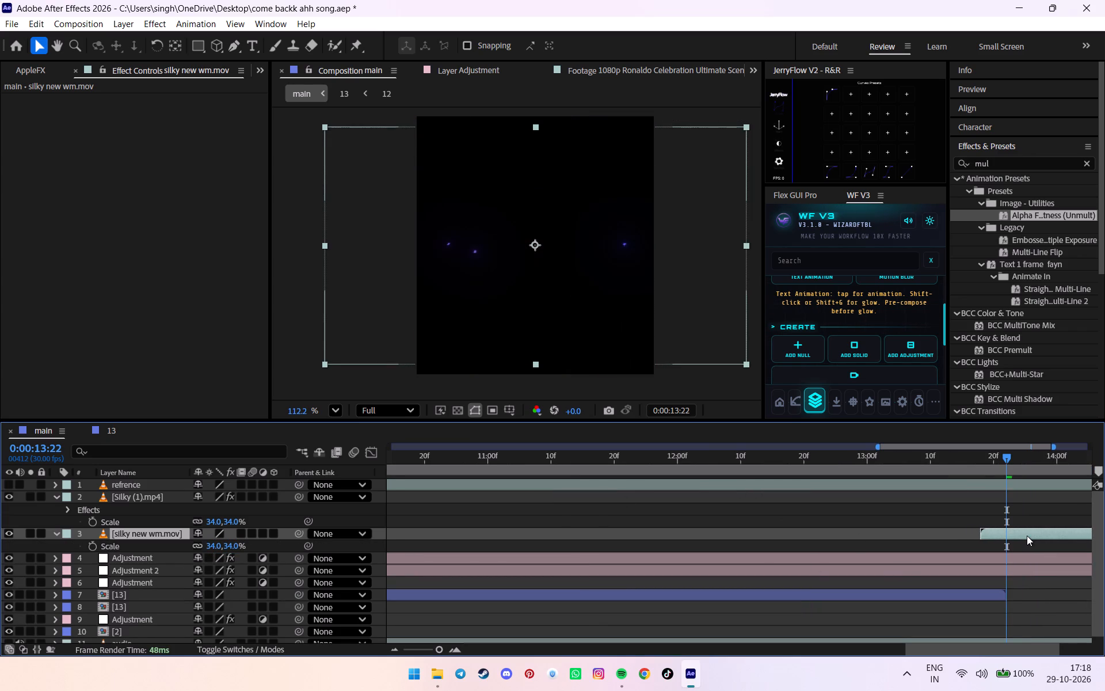
click(1027, 536)
drag(981, 536, 1001, 532)
click(1001, 532)
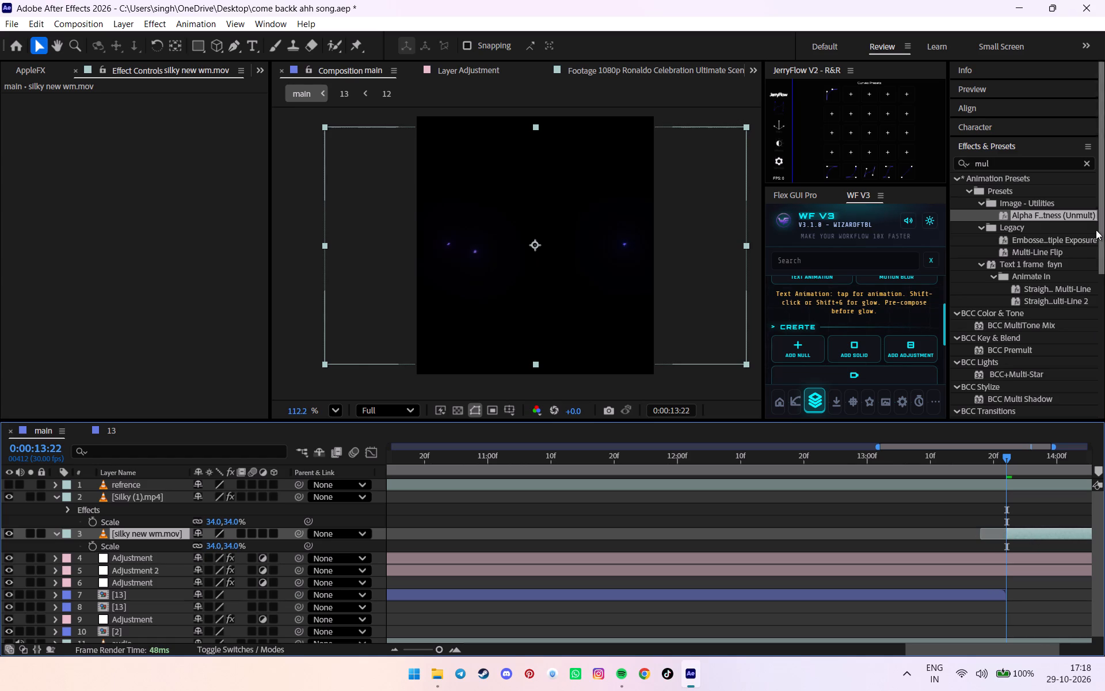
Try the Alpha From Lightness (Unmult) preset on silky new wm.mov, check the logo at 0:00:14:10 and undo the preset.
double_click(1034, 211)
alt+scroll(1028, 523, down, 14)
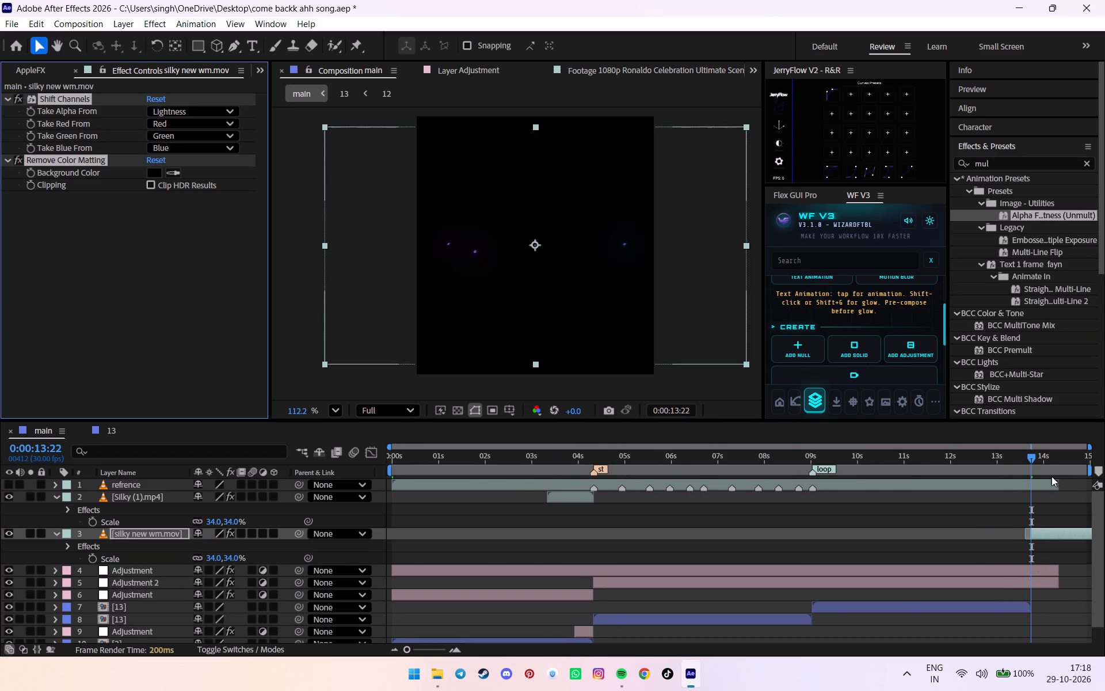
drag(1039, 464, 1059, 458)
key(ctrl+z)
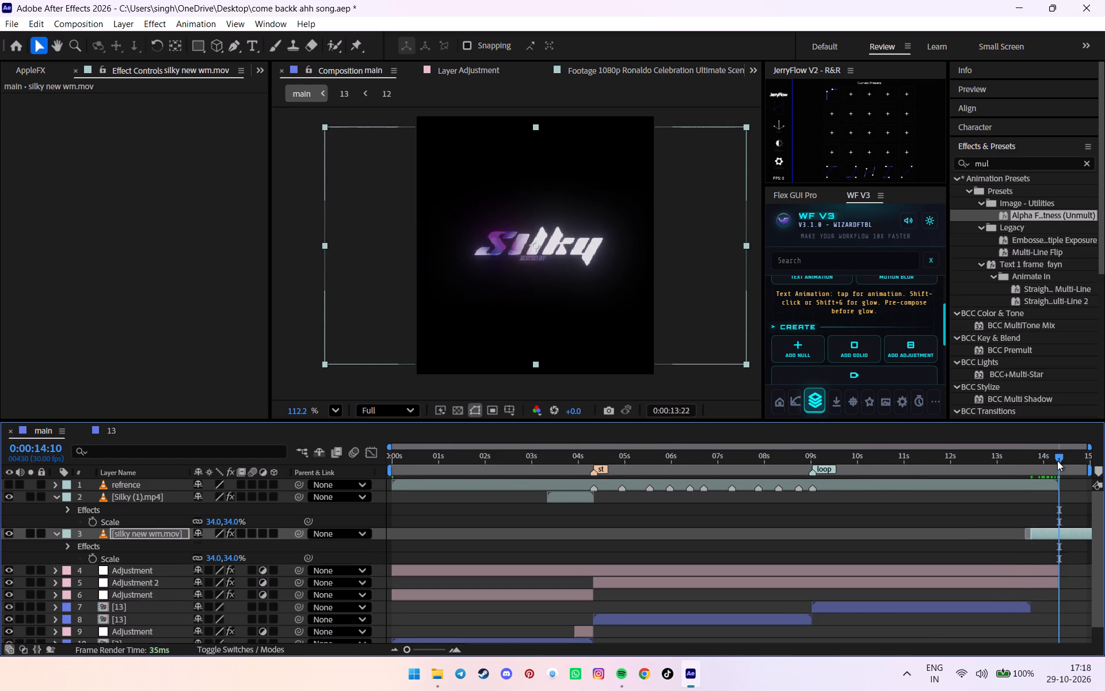
Extend the duration of the main composition to 0:00:15:28.
drag(1054, 470, 1100, 469)
alt+scroll(1085, 524, down, 6)
key(ctrl+k)
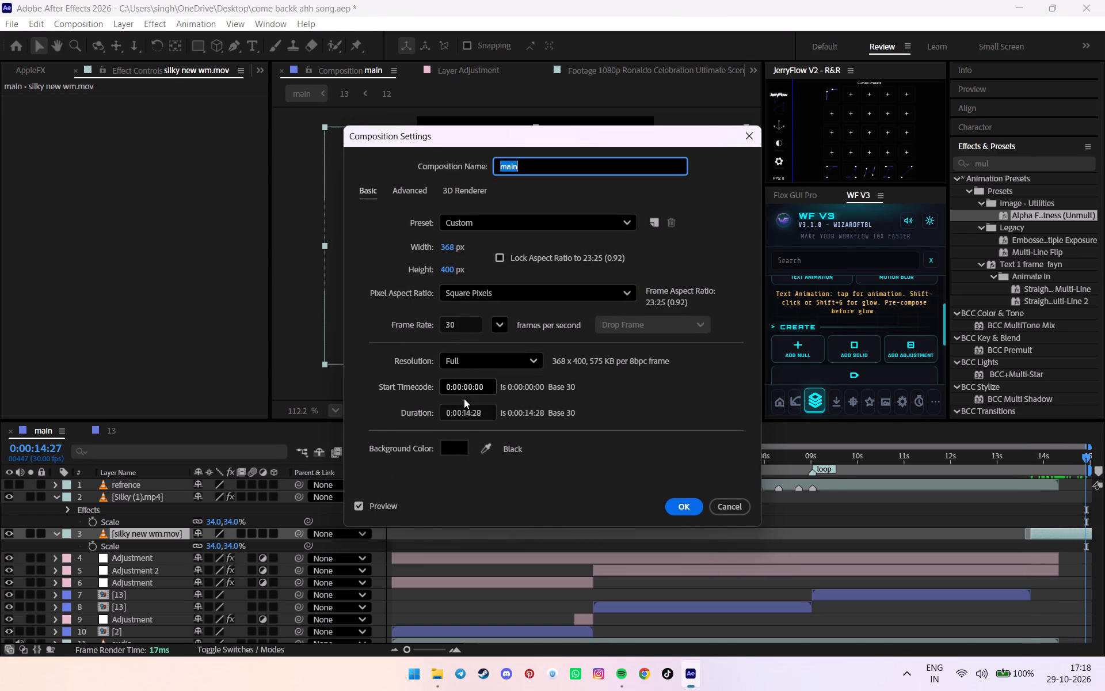
click(472, 412)
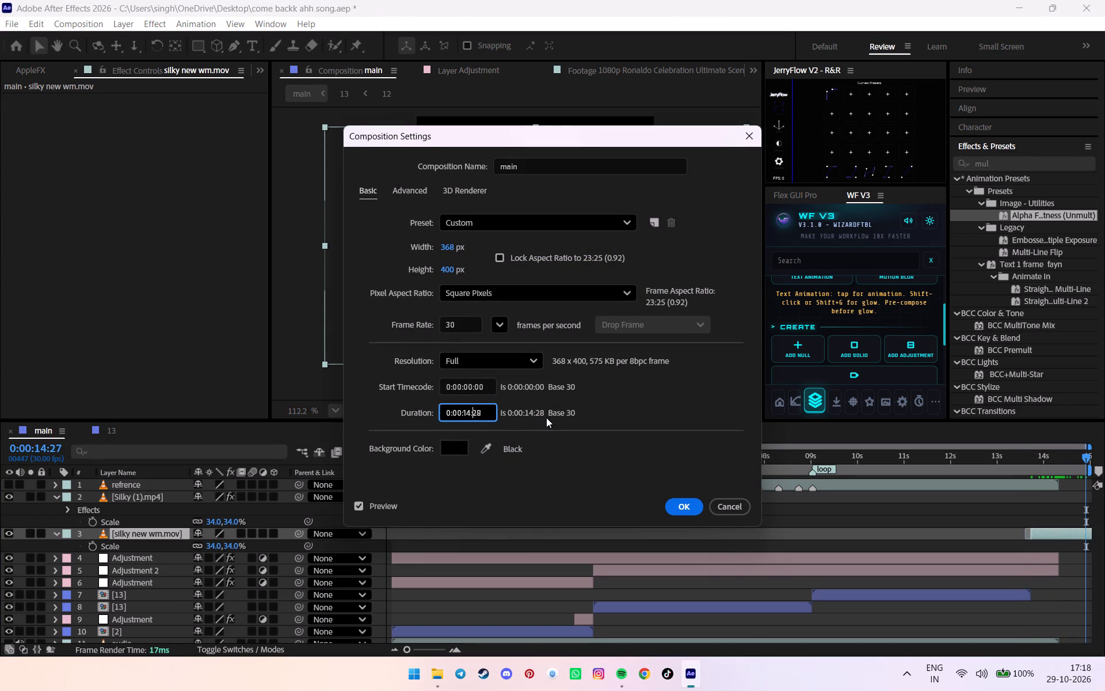
key(Insert)
key(Right)
key(BackSpace)
key(5)
key(Return)
Shorten main's work area to end just past silky new wm.mov and trim the composition to it.
alt+scroll(867, 561, down, 7)
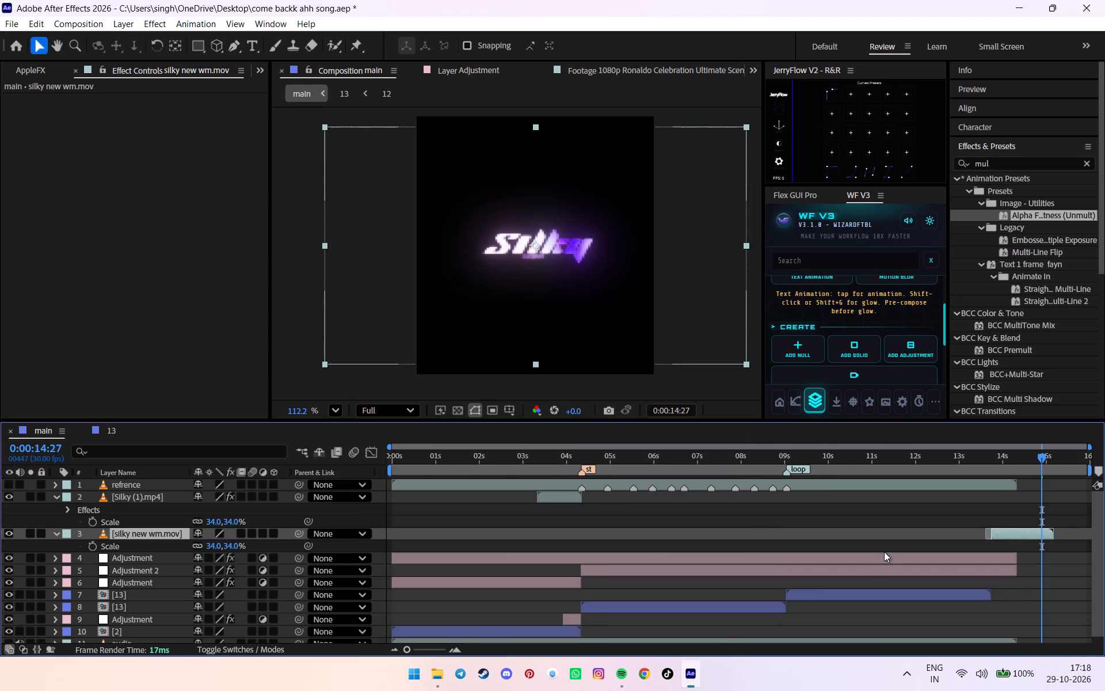
alt+scroll(1082, 523, up, 2)
drag(914, 456, 935, 453)
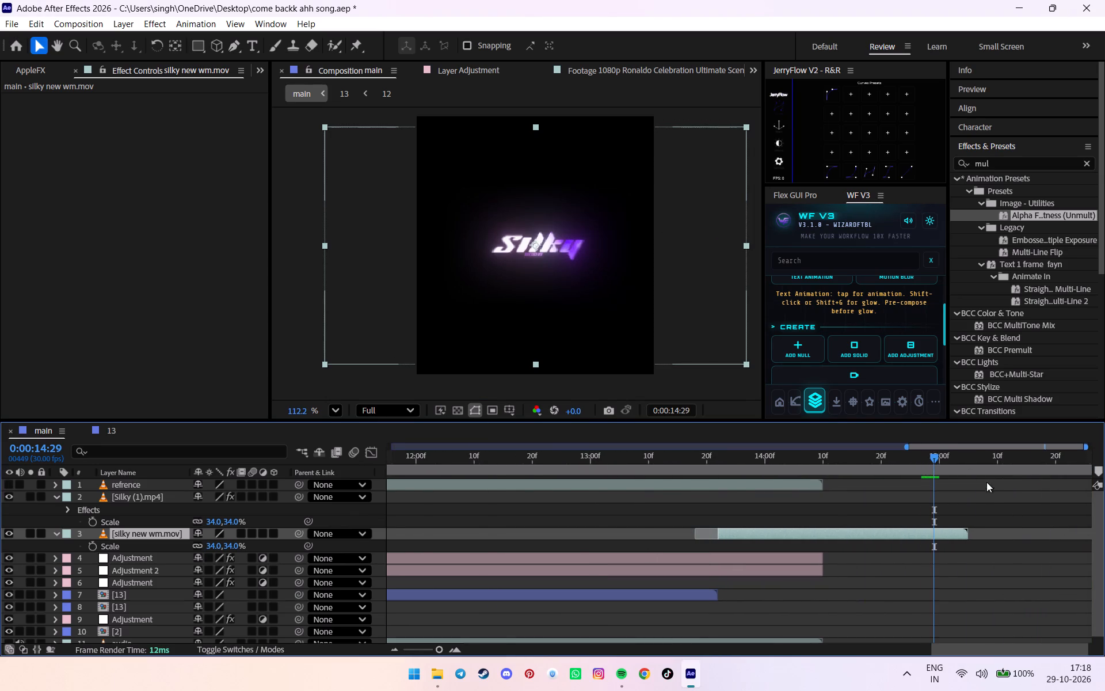
alt+scroll(989, 485, down, 6)
drag(1091, 469, 1064, 469)
right_click(1034, 469)
click(1012, 512)
alt+scroll(1029, 532, down, 7)
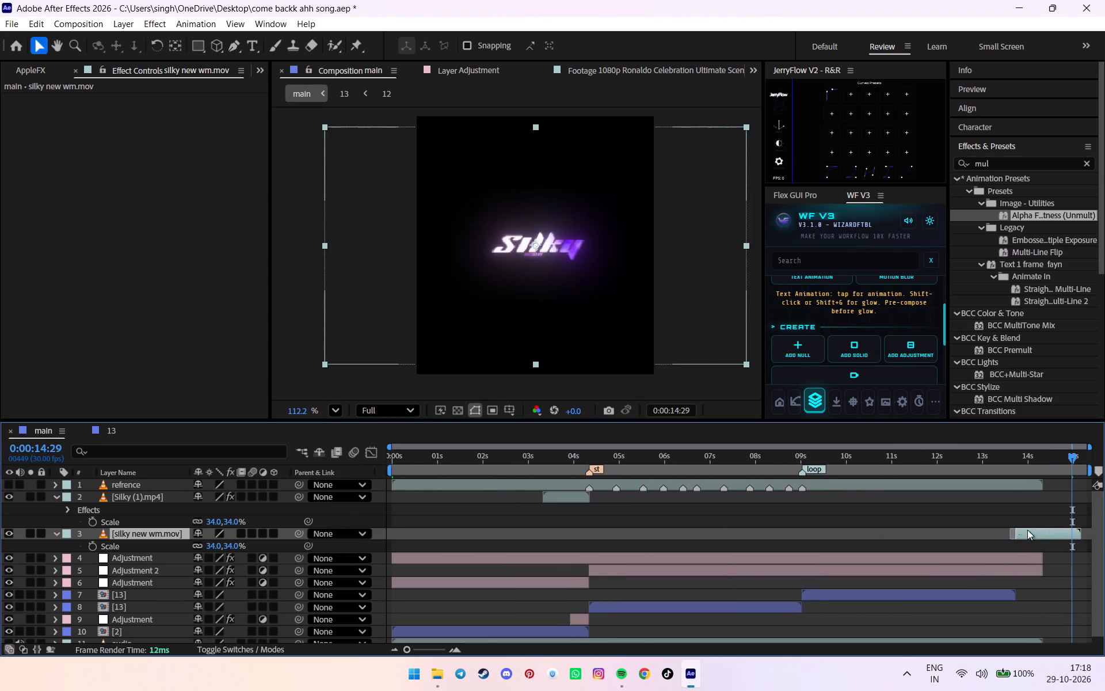
Tighten the work area to the exact end of silky new wm.mov and trim the composition to it.
drag(1069, 461, 1088, 460)
click(1092, 472)
drag(1088, 472, 1083, 472)
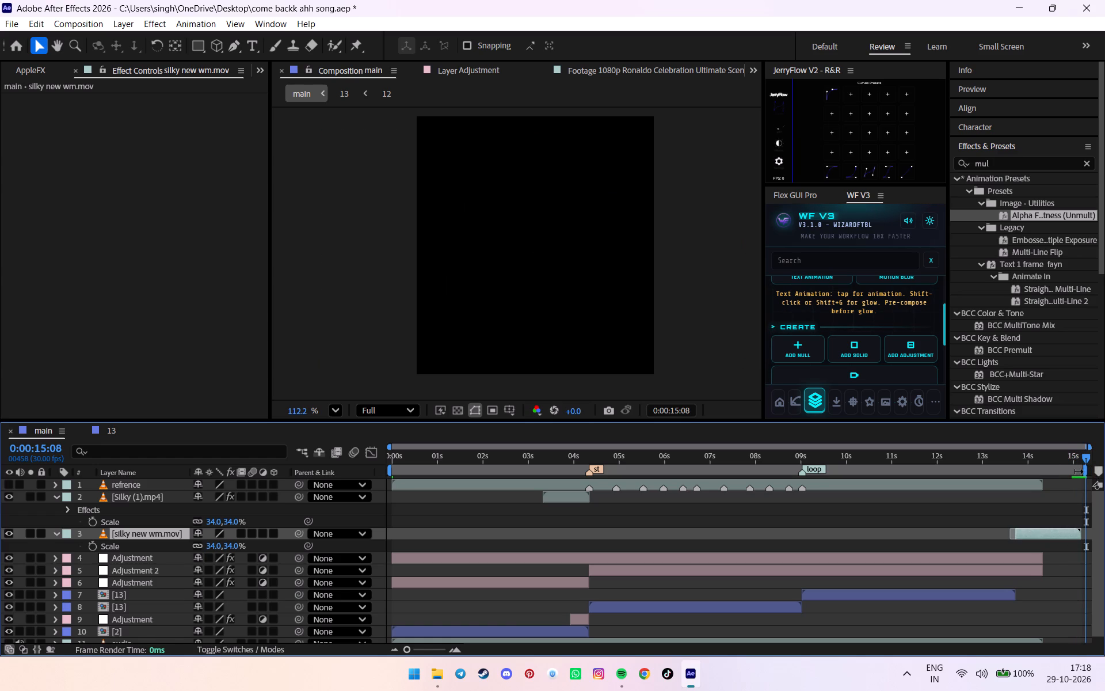
drag(1083, 472, 1081, 472)
right_click(1081, 472)
right_click(1066, 477)
right_click(1062, 471)
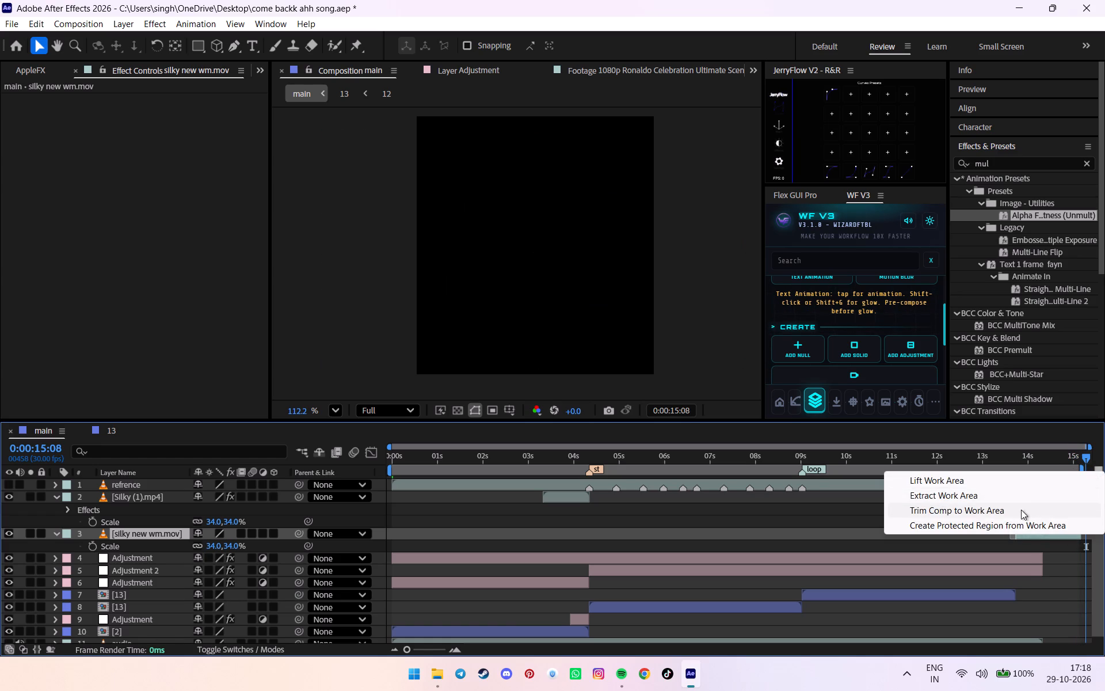
click(1020, 510)
Return to 0:00:00:00, deselect the layers and collapse all their expanded properties.
alt+scroll(1020, 510, down, 13)
drag(547, 455, 379, 461)
click(534, 536)
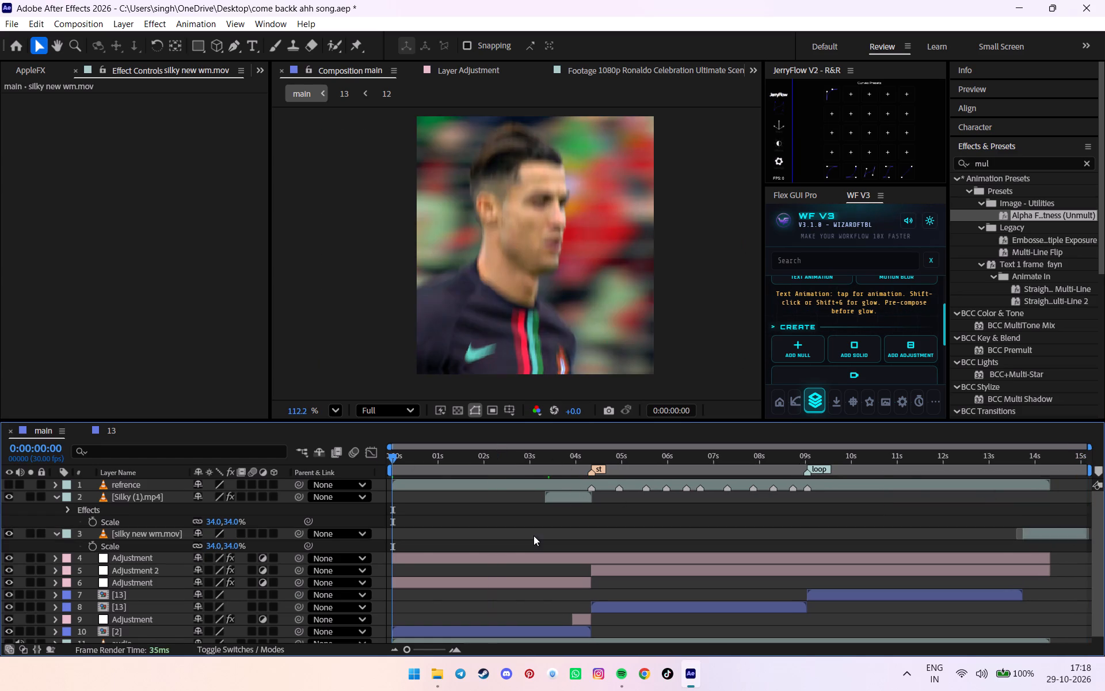
key(u)
key(u)
Preview the edit from the start and save the project.
key(space)
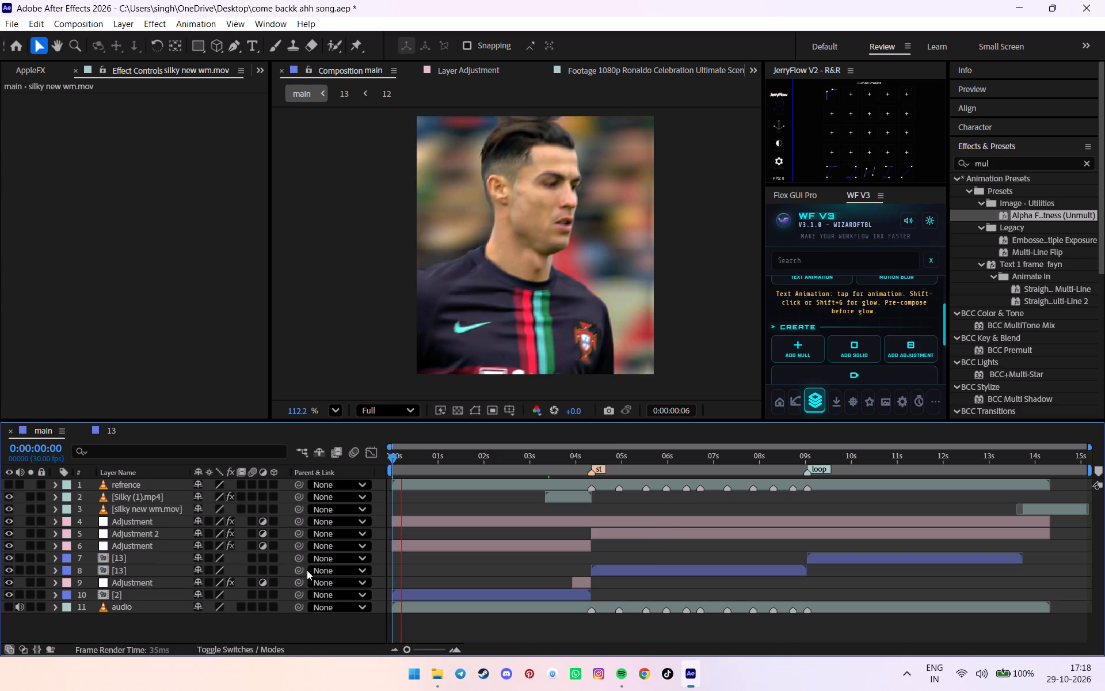
key(ctrl+s)
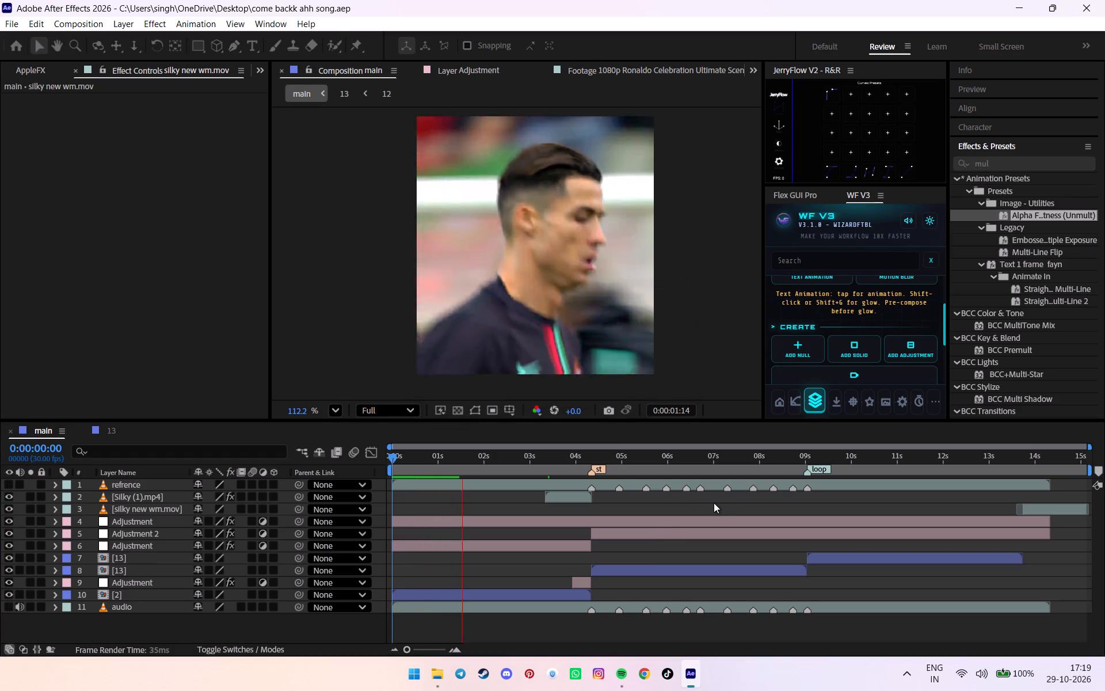
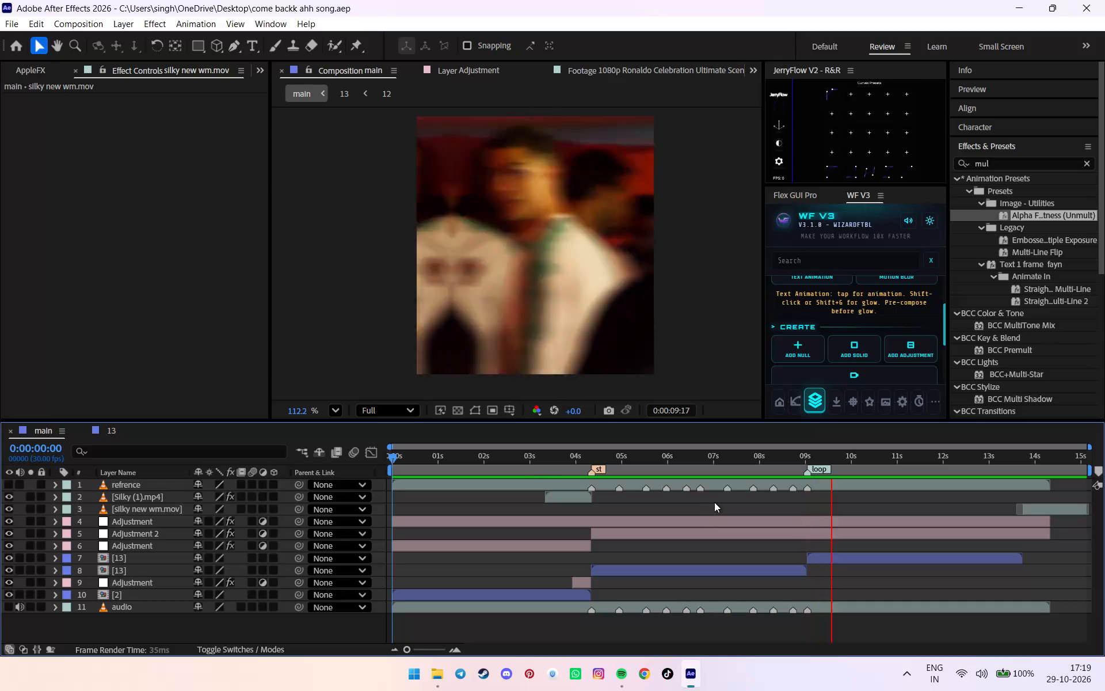
Save the project and play back main from about 0:00:06:22 to review the whole edit.
key(ctrl+s)
click(702, 464)
key(space)
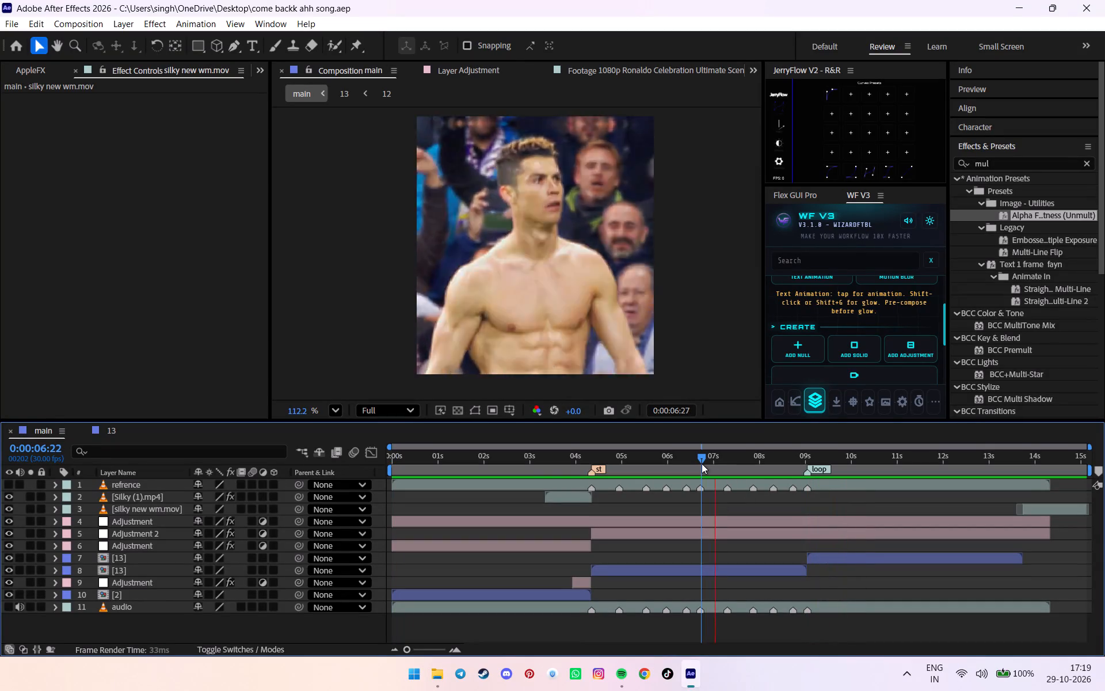
key(ctrl+s)
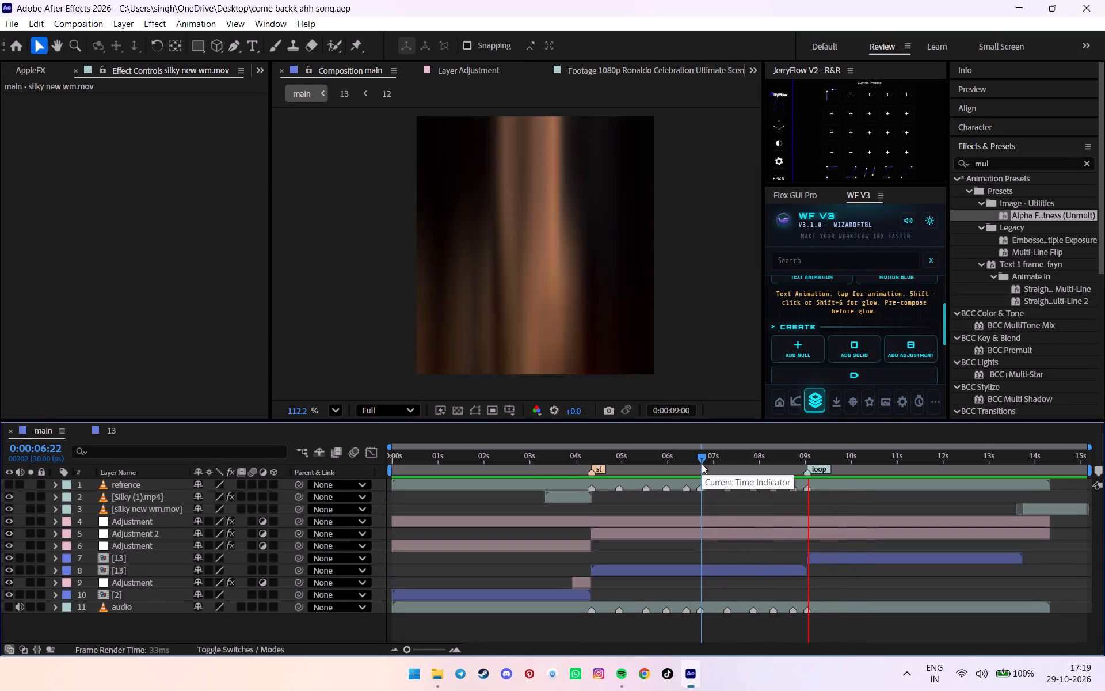
key(ctrl+s)
alt+scroll(732, 470, down, 7)
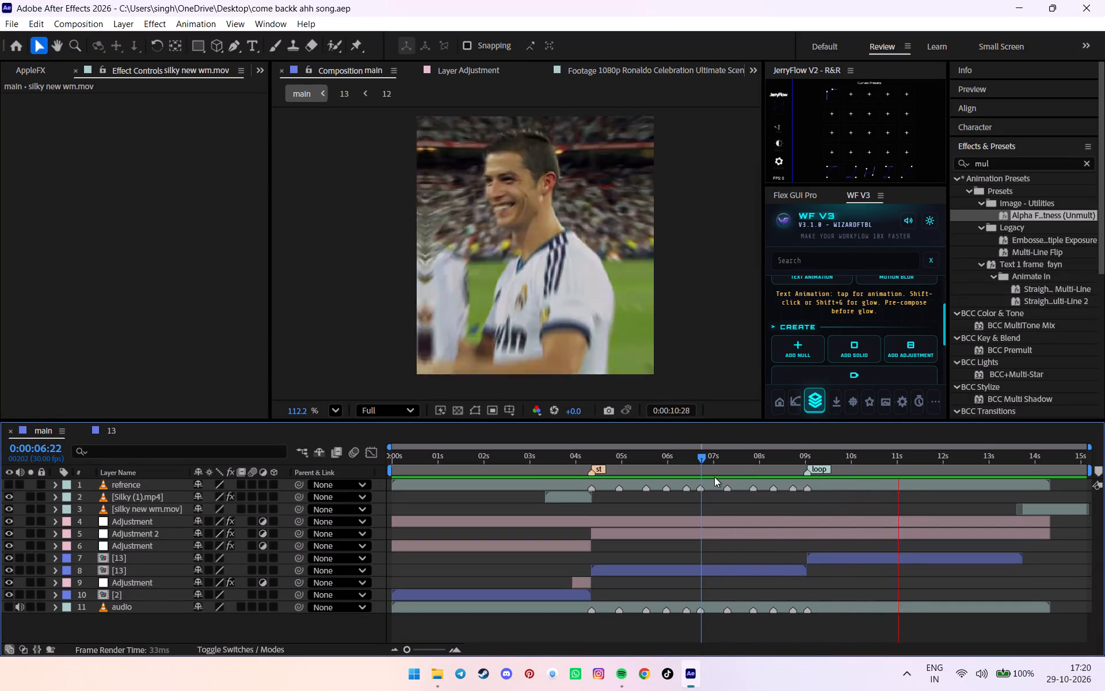
key(ctrl+s)
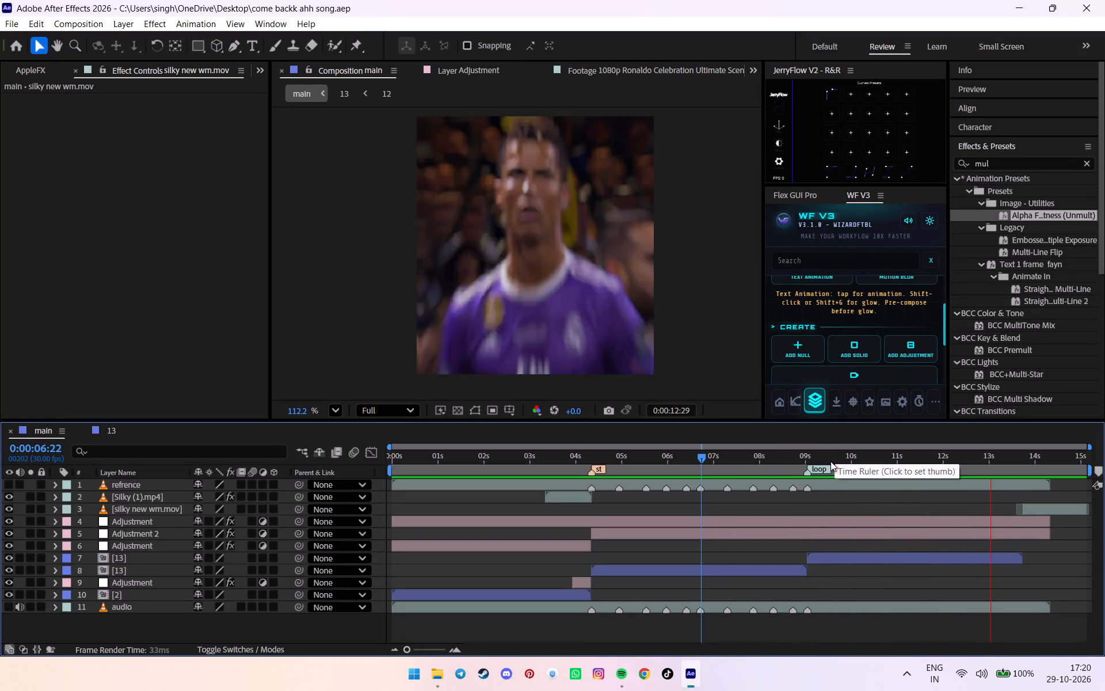
alt+scroll(853, 455, down, 6)
alt+scroll(983, 461, down, 5)
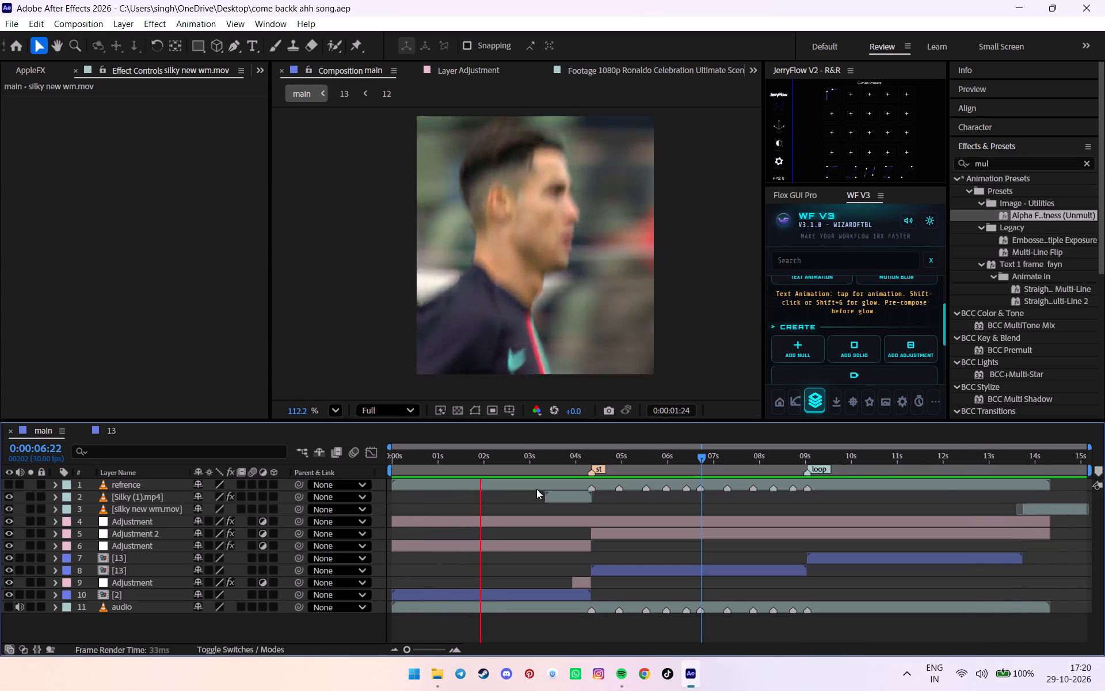
key(ctrl+s)
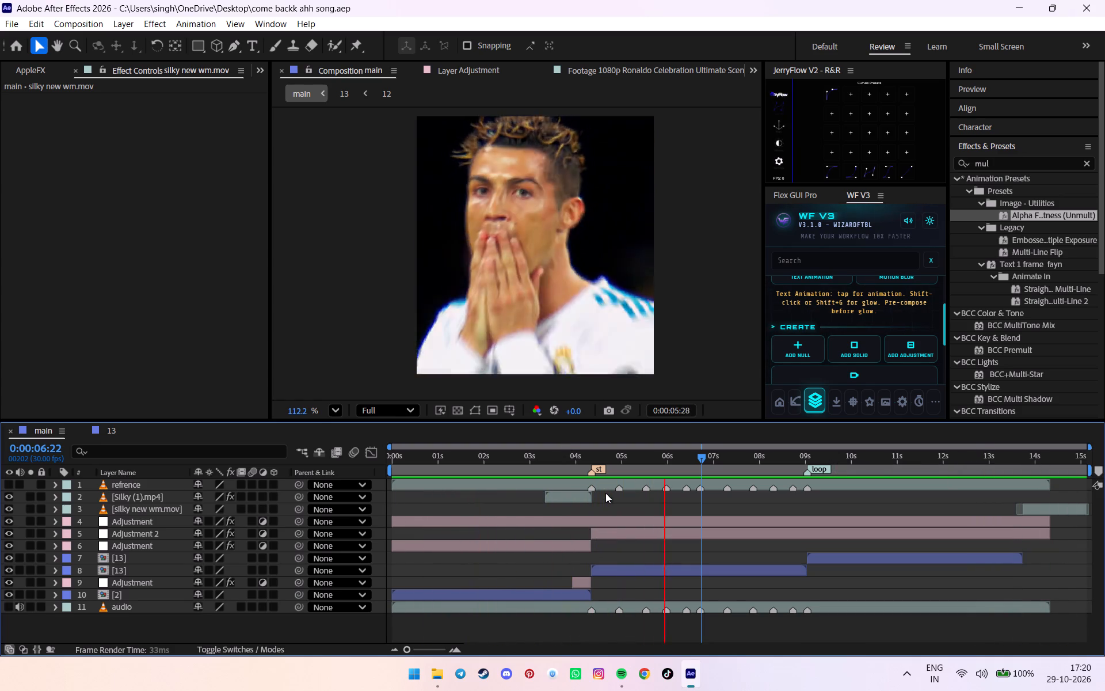
alt+scroll(605, 493, down, 5)
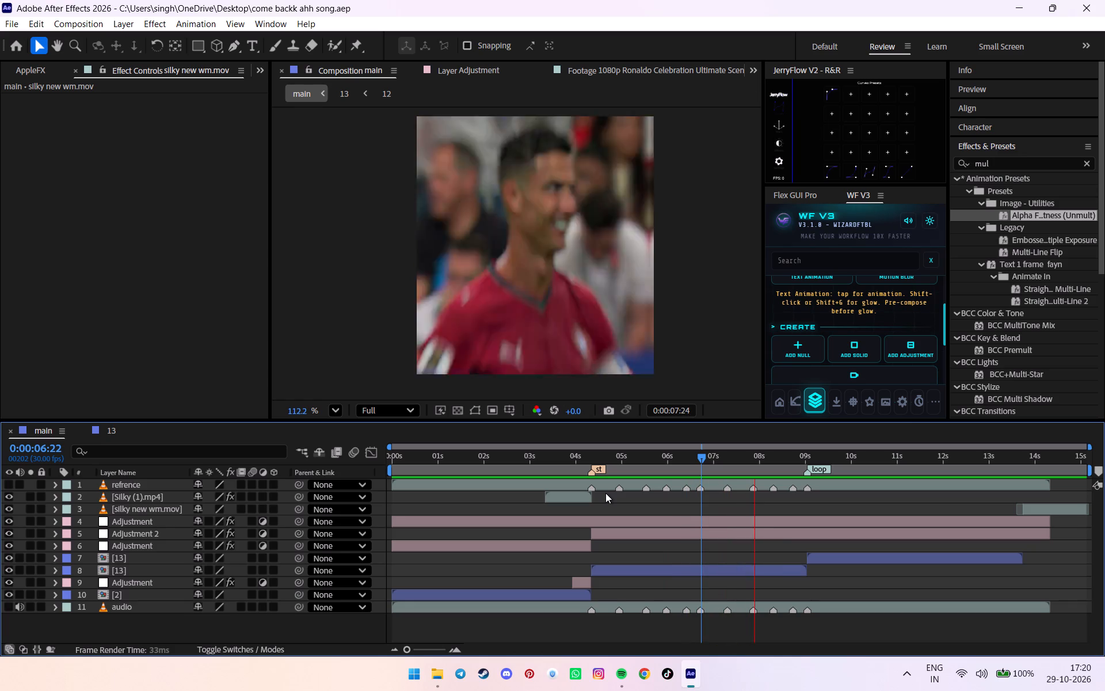
key(ctrl+s)
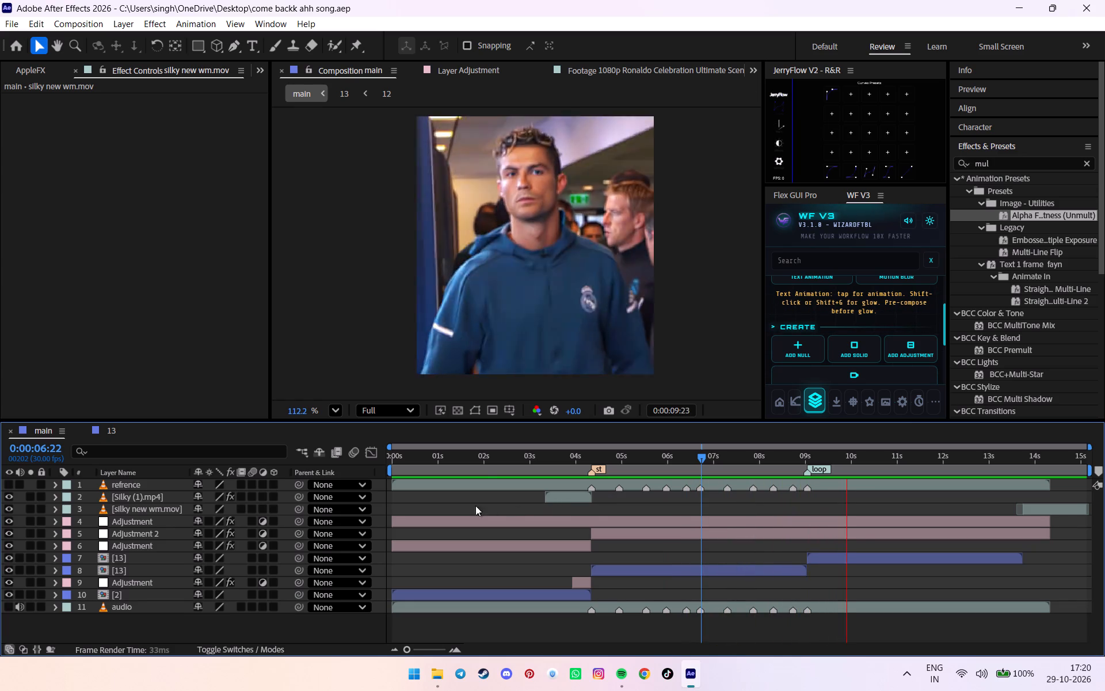
click(480, 467)
Pre-compose main's two adjacent [13] layers together into a single composition.
click(138, 606)
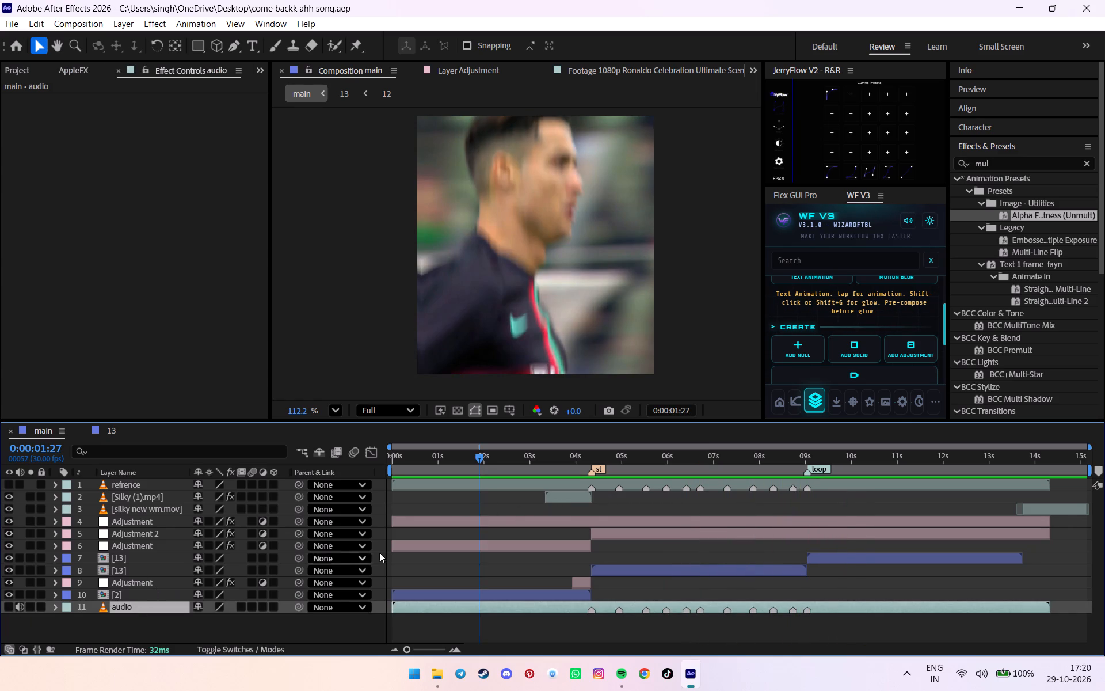
click(605, 572)
shift+click(874, 554)
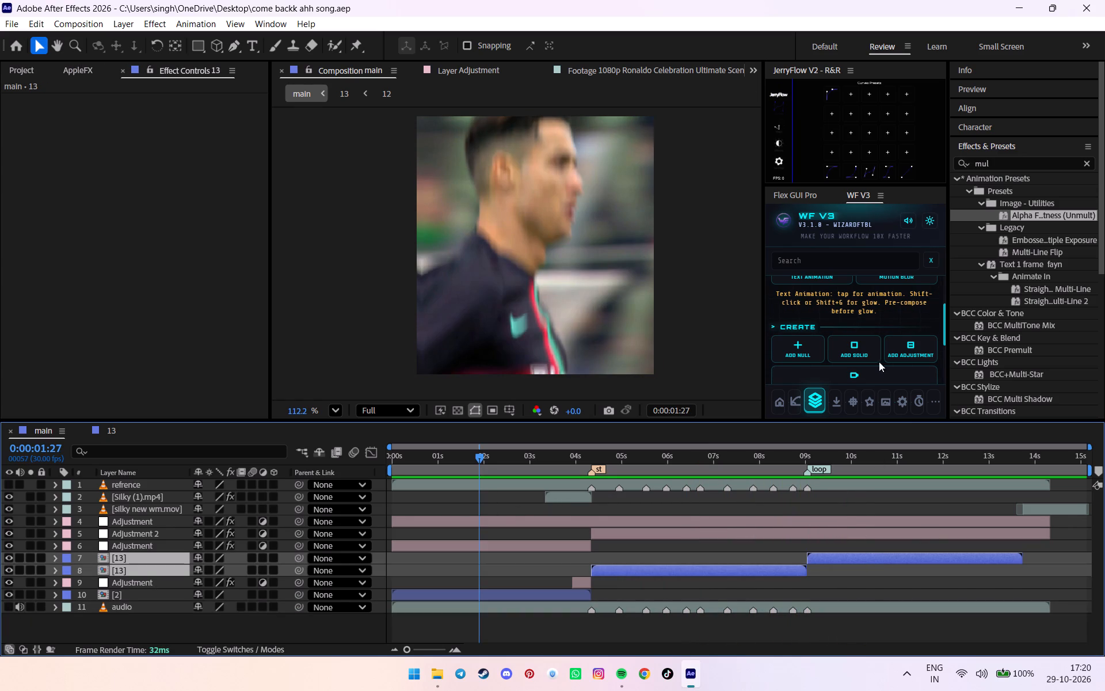
scroll(892, 332, up, 3)
click(907, 309)
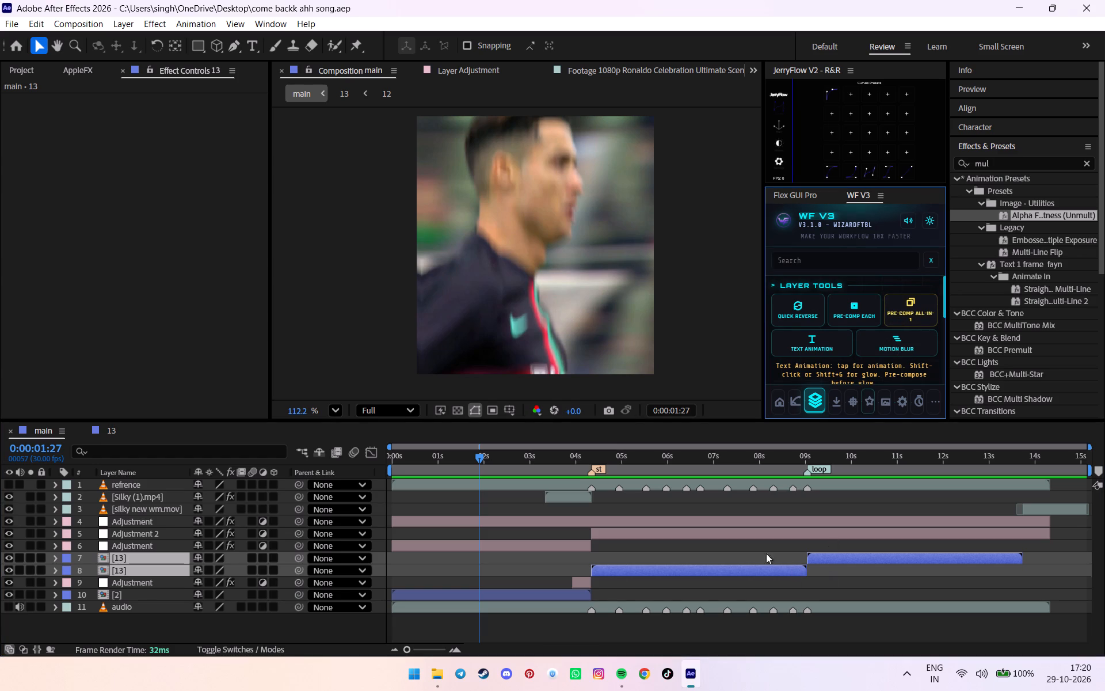
Inside comp 14, go to the second 13 layer's start at 0:00:04:21 and apply the halley_s rgb preset to it.
double_click(788, 556)
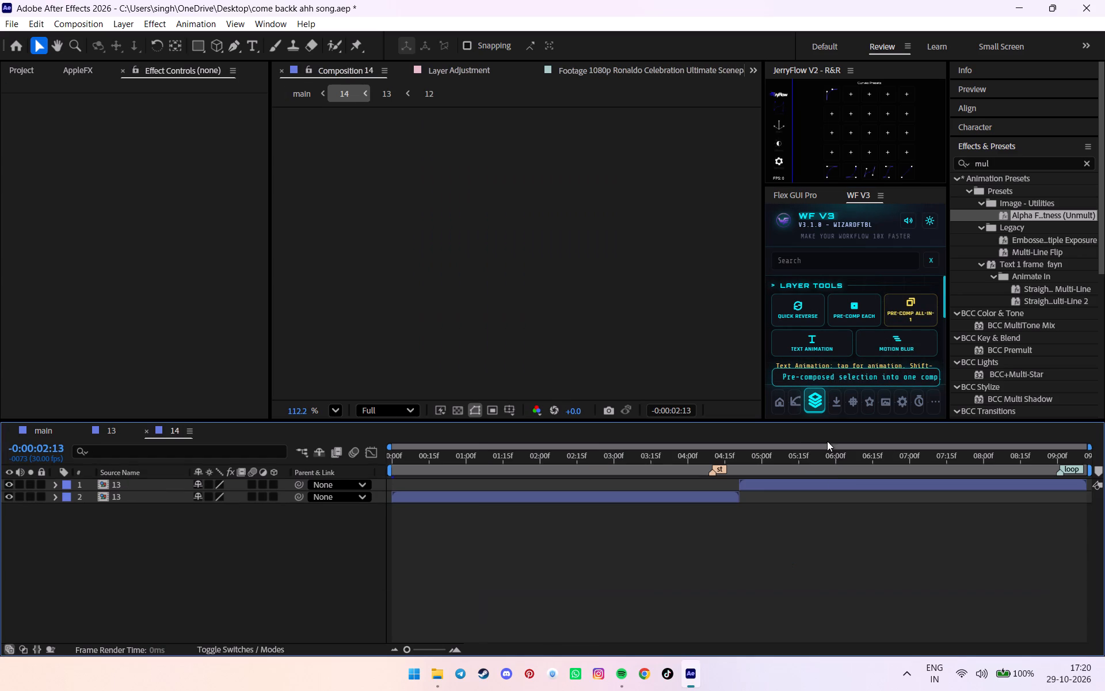
drag(760, 453, 738, 461)
alt+scroll(742, 460, up, 2)
click(732, 462)
alt+scroll(750, 488, down, 4)
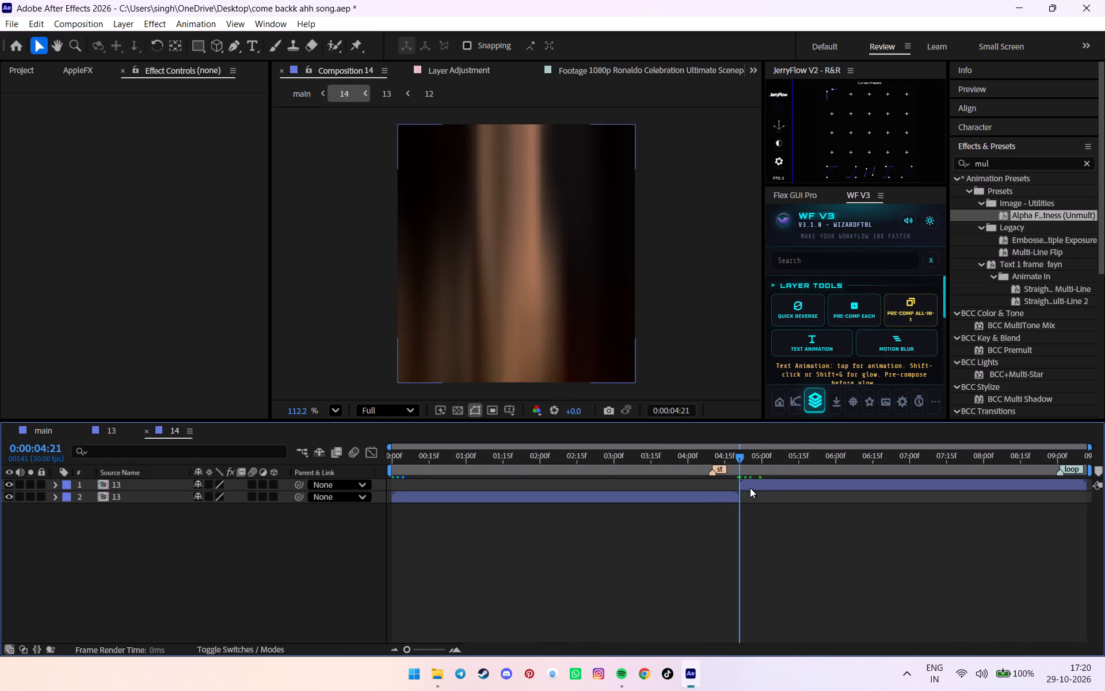
click(756, 487)
drag(1015, 162, 913, 164)
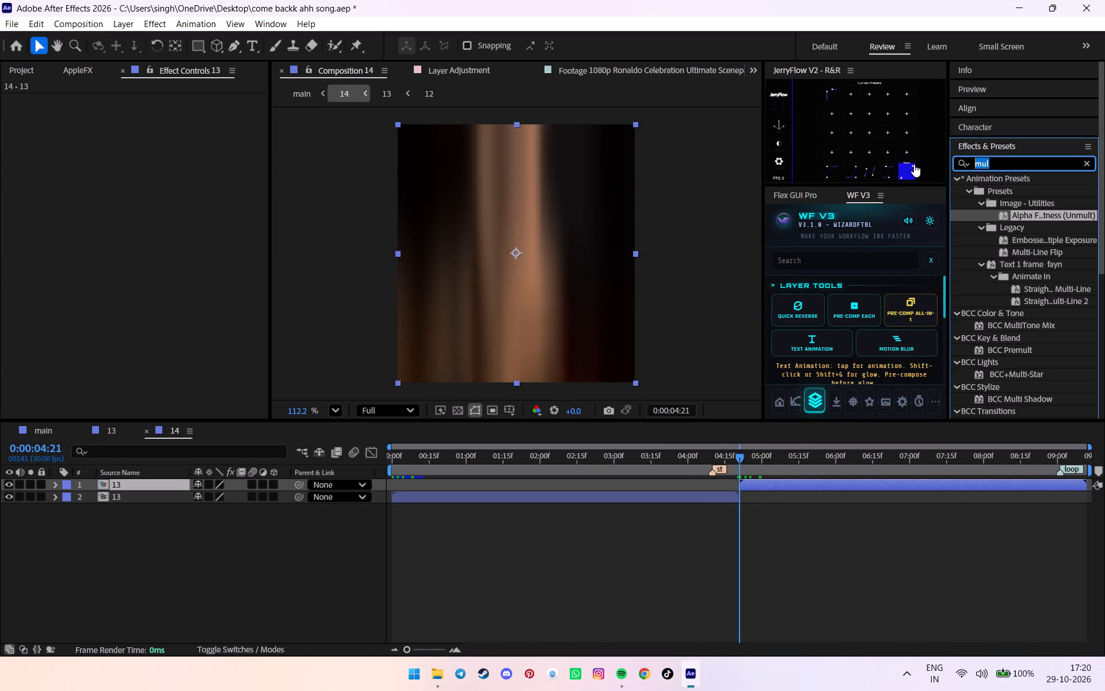
text(gb)
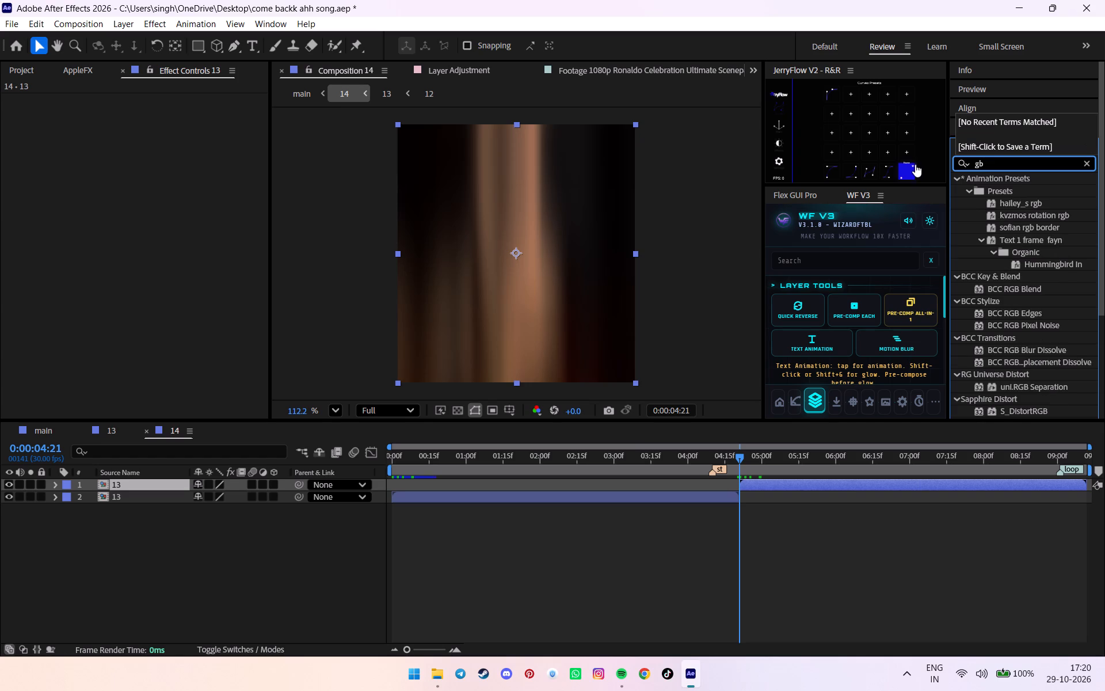
double_click(1022, 206)
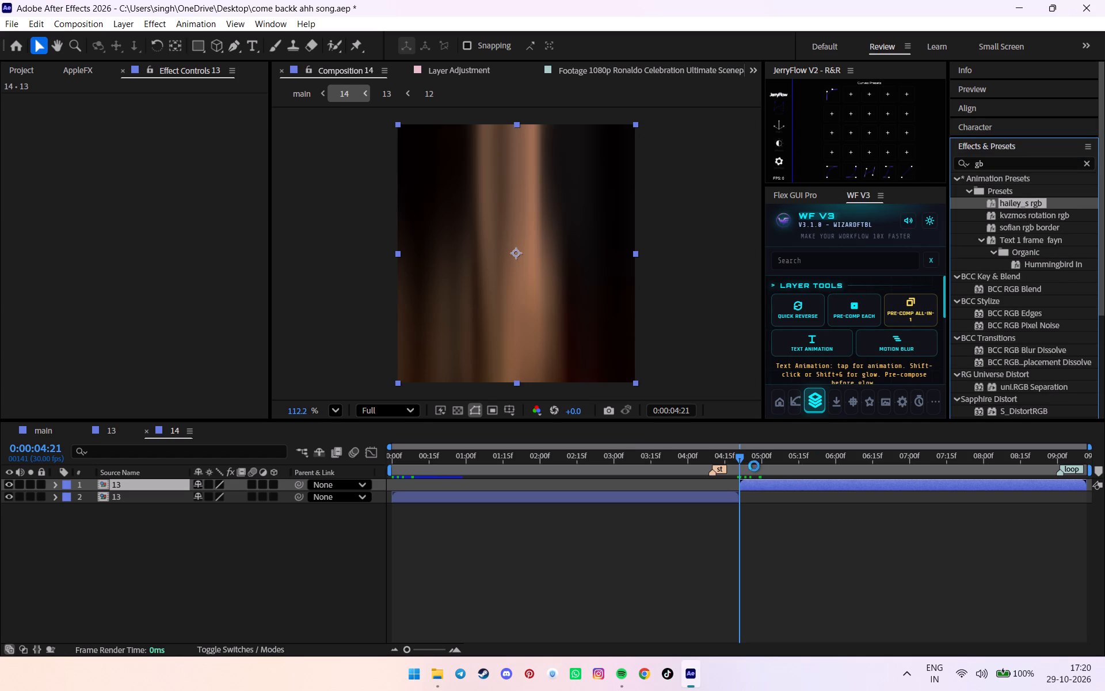
Scrub through comp 14 before and after the cut, comparing the RGB look with main.
drag(759, 461, 786, 458)
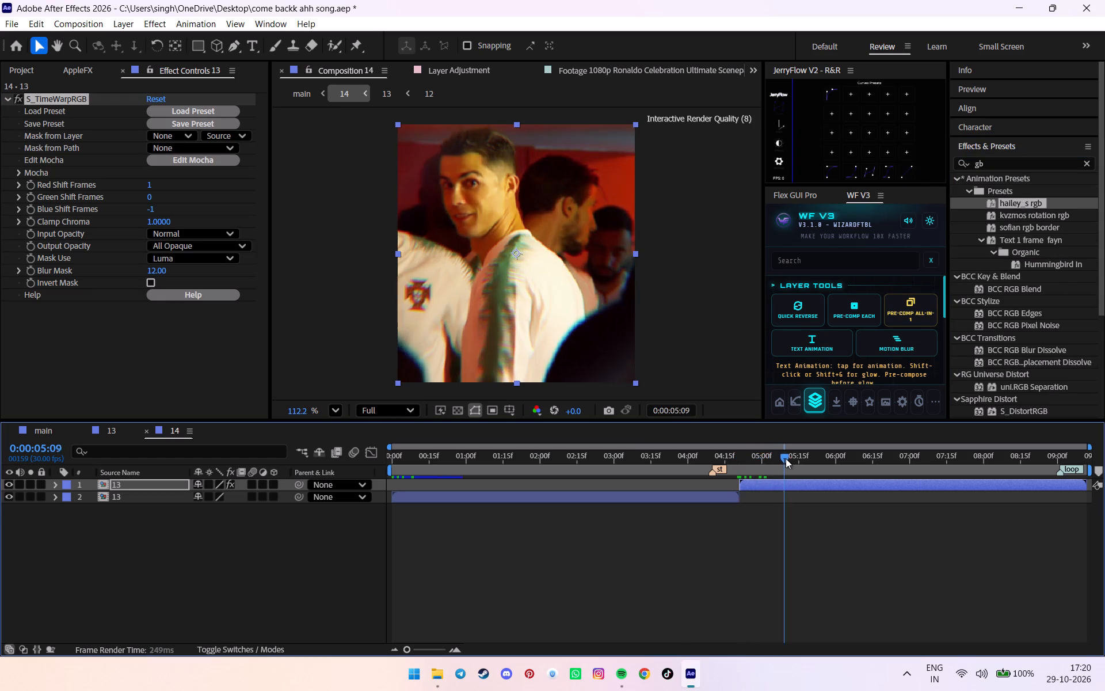
drag(786, 458, 807, 458)
click(40, 429)
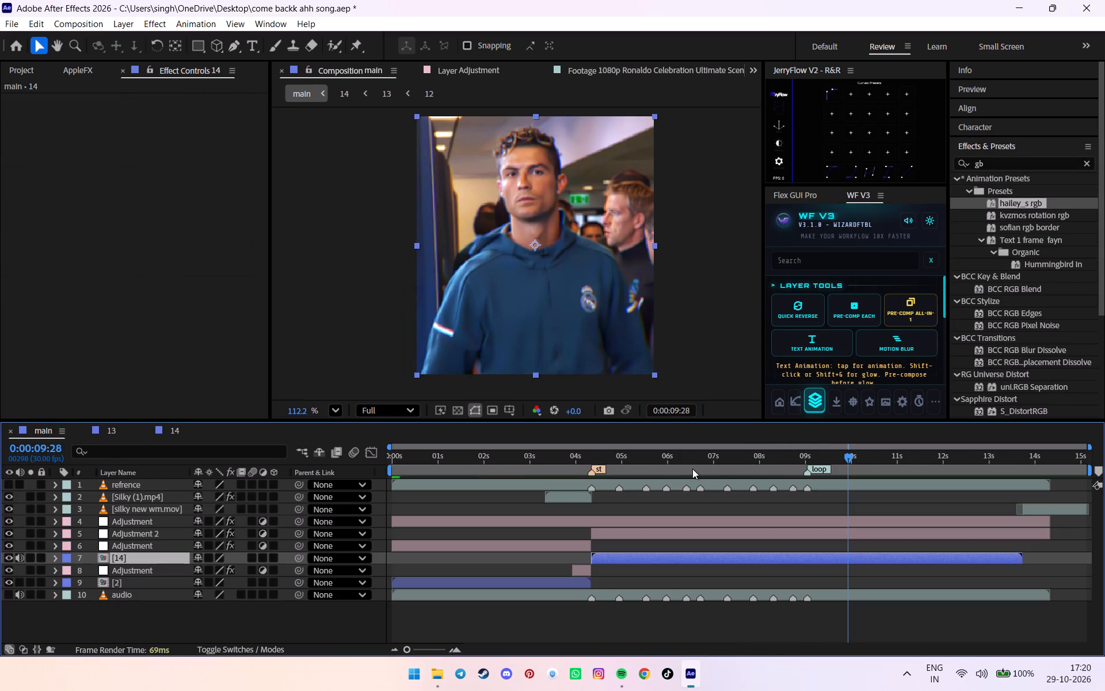
double_click(832, 561)
drag(751, 460, 726, 457)
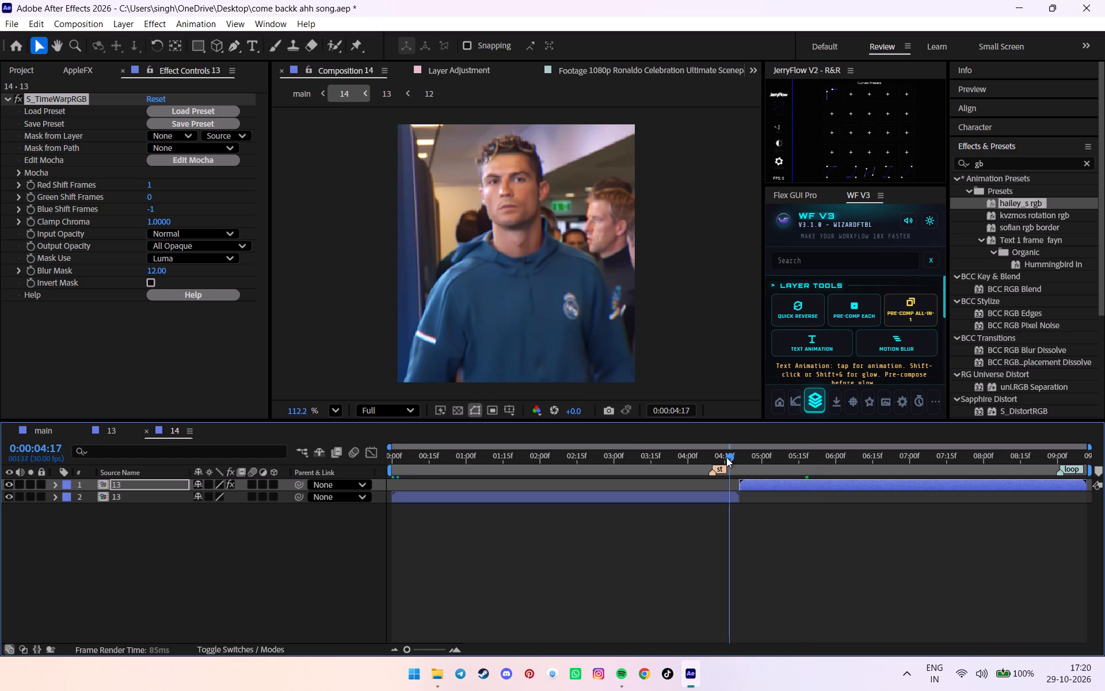
drag(726, 457, 510, 495)
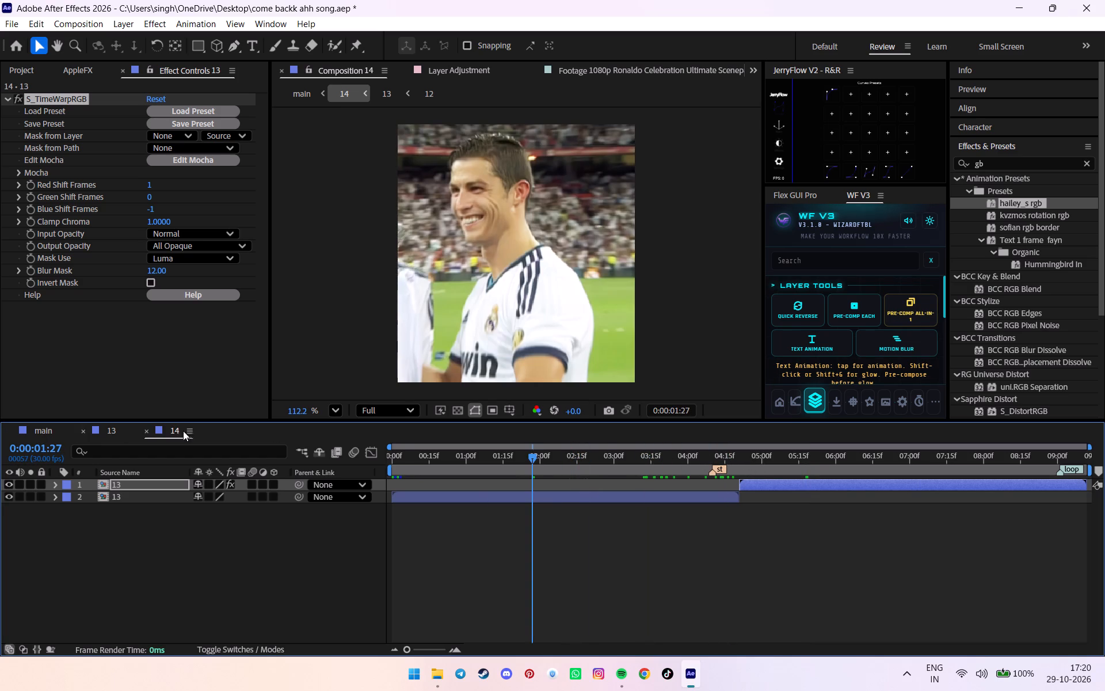
In main, search the presets for "mb" and apply the axsensi RSMB settings preset to the [14] layer.
click(40, 422)
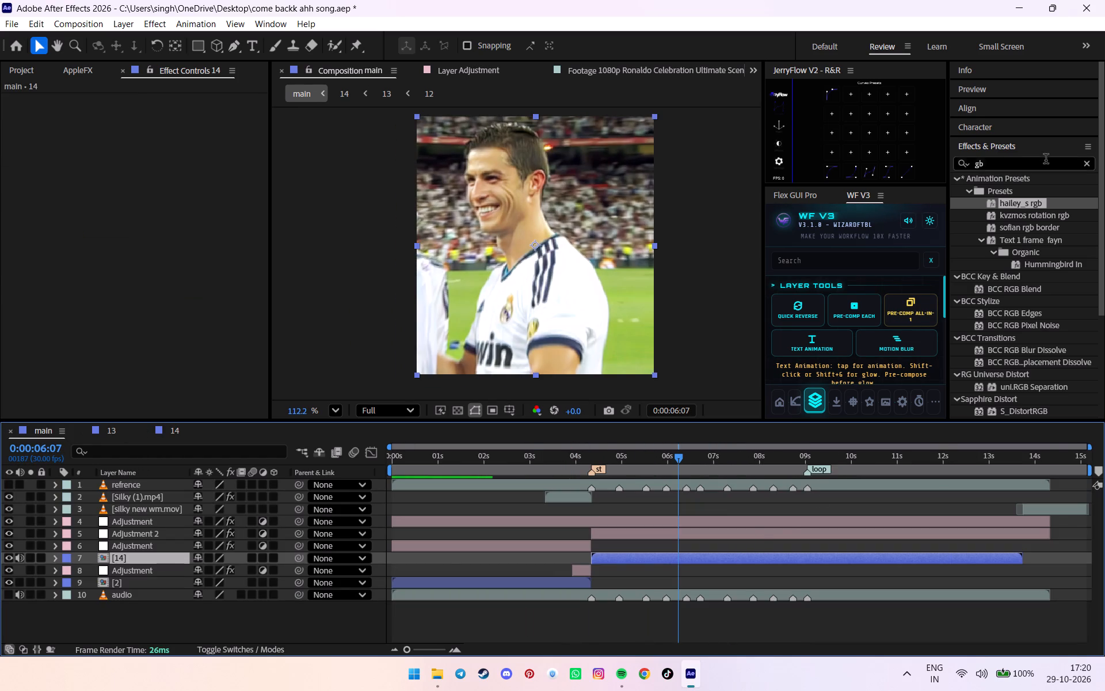
drag(1037, 159, 936, 163)
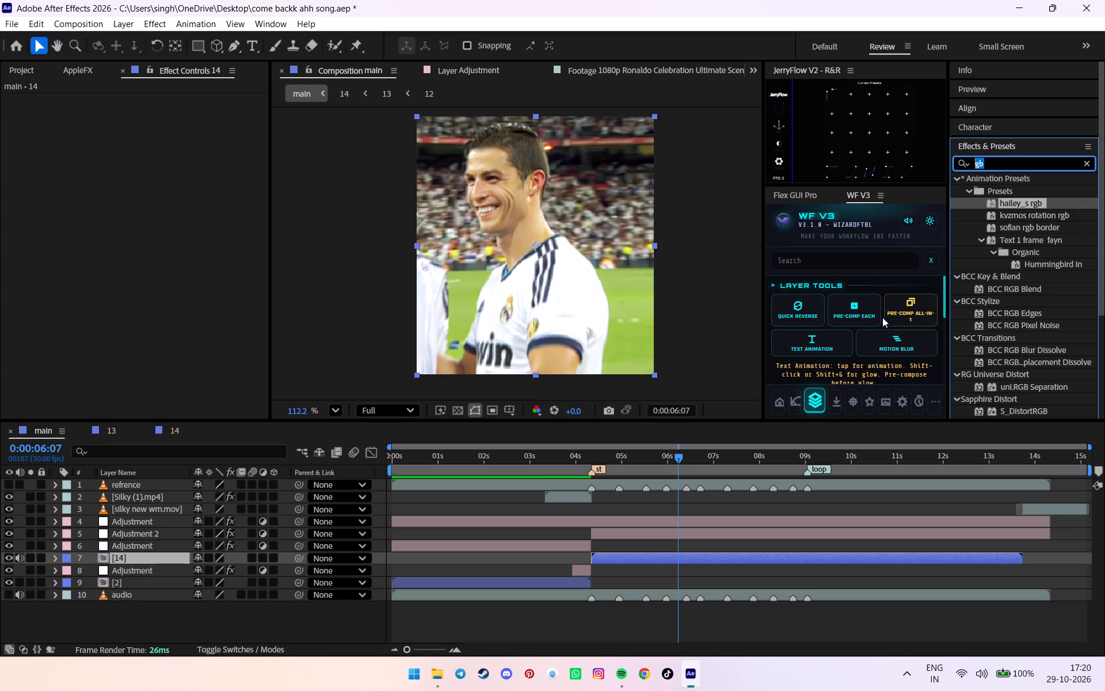
text(mb)
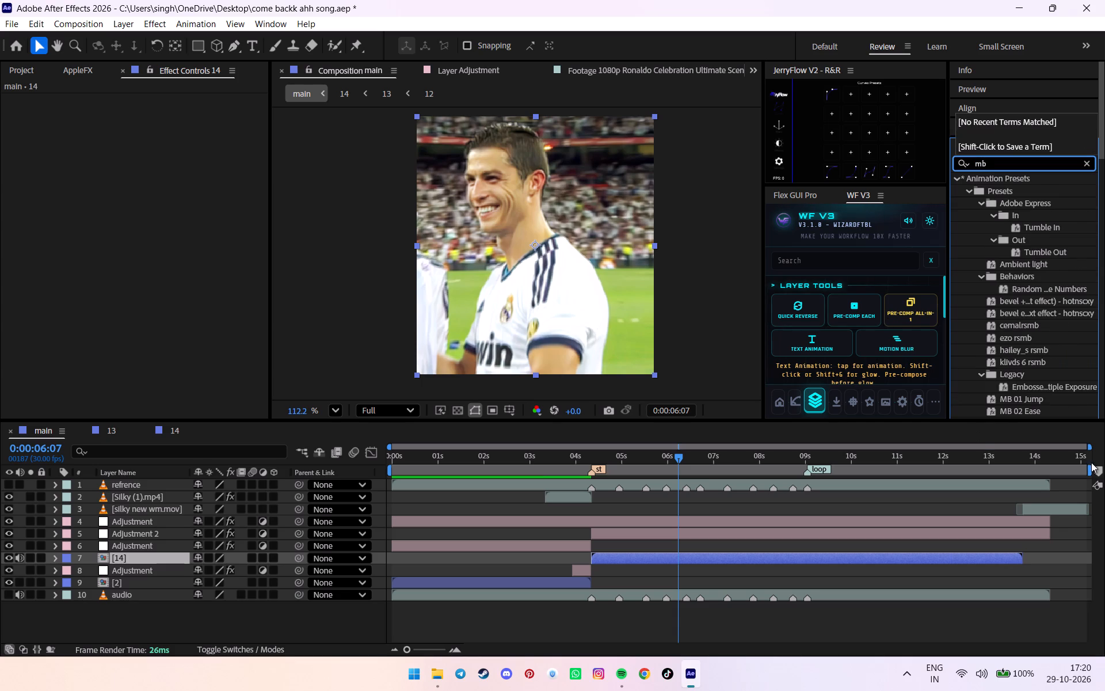
scroll(1053, 358, down, 3)
scroll(1053, 224, down, 5)
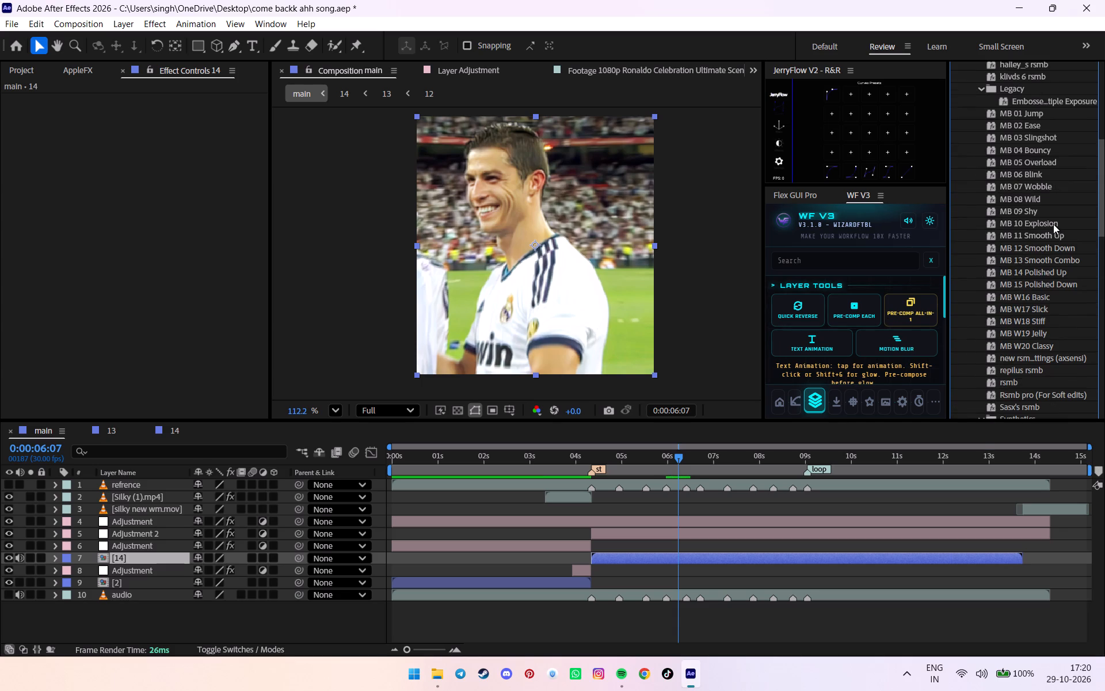
drag(1036, 358, 774, 552)
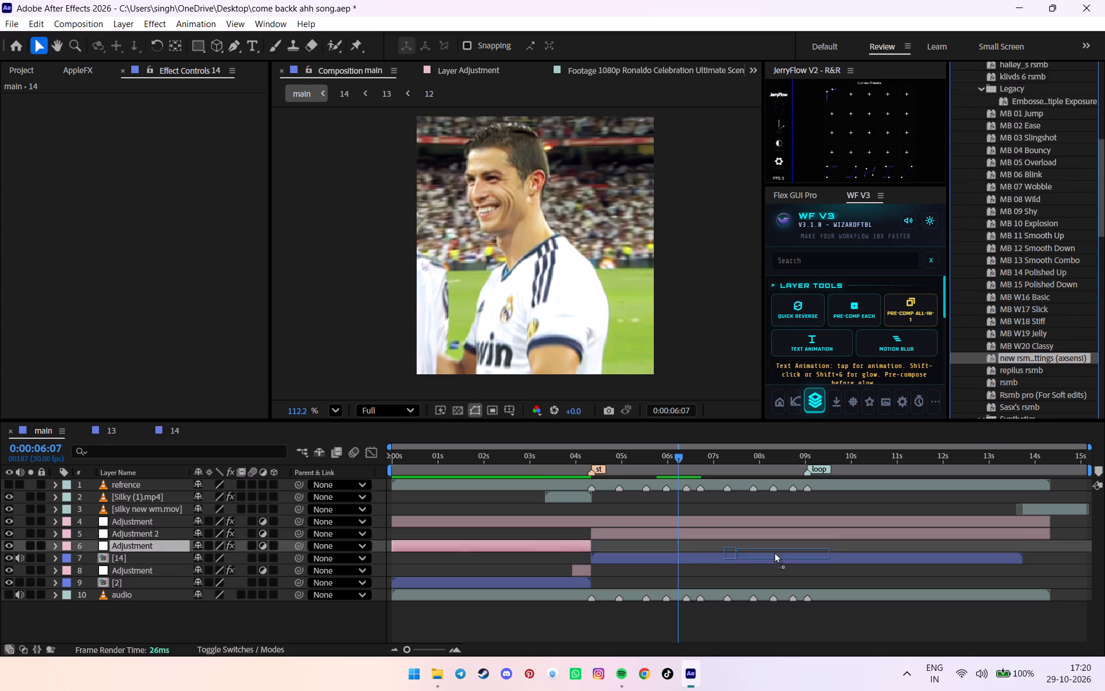
drag(774, 552, 759, 556)
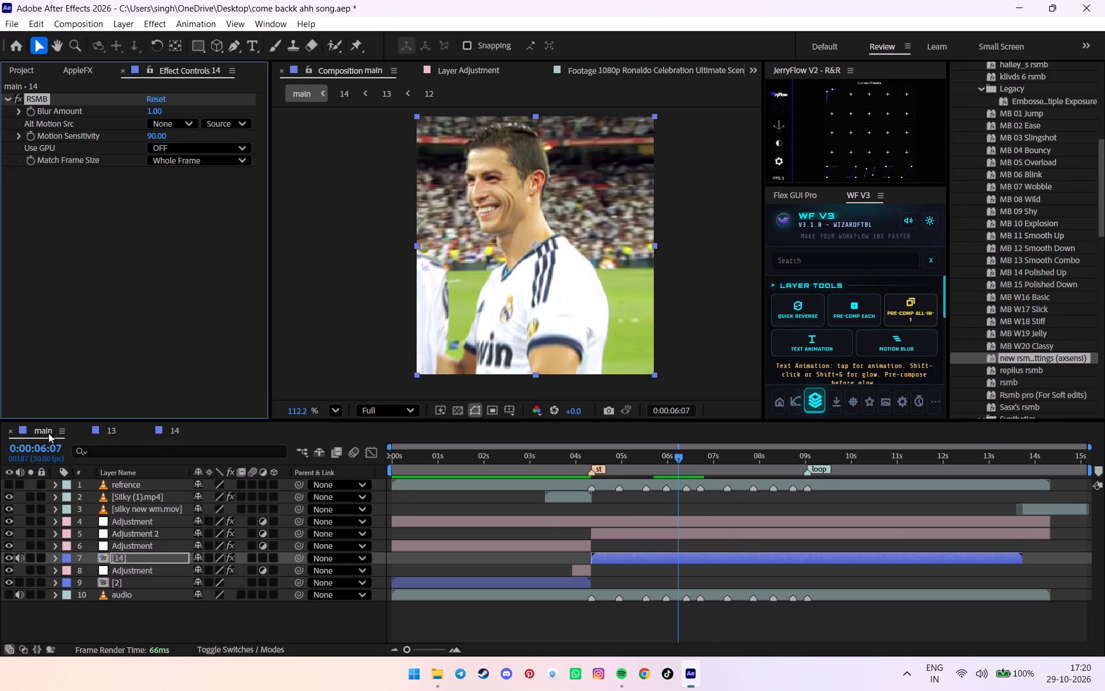
Close the 13 and 14 composition timelines, keeping only main open.
double_click(85, 428)
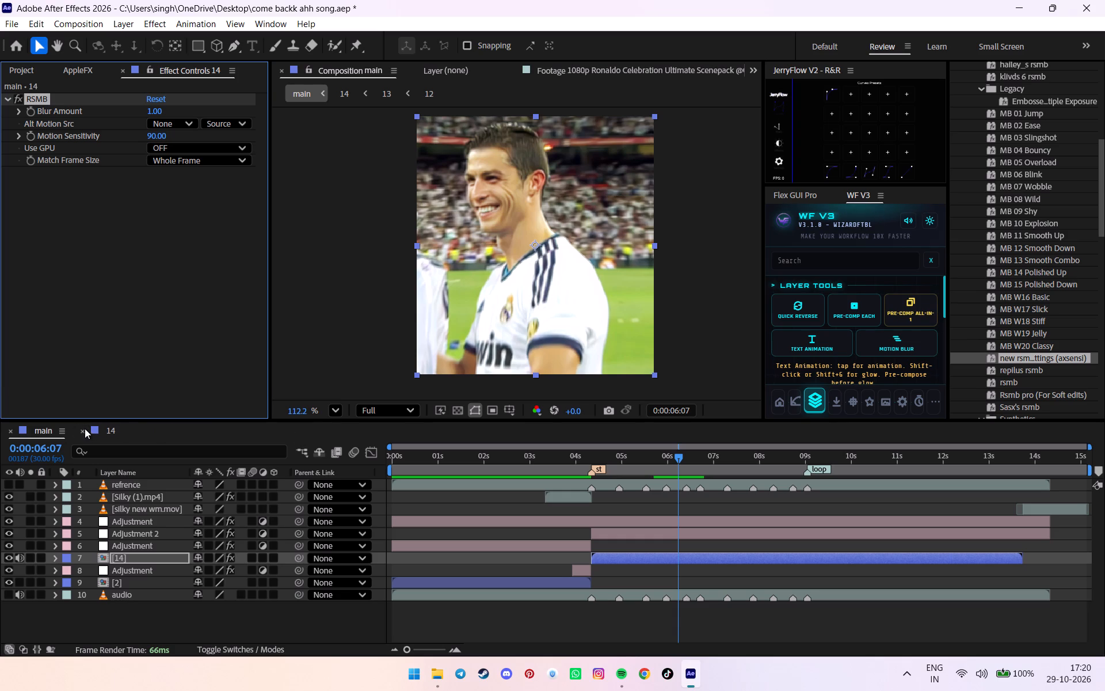
click(85, 428)
Select all of main's layers from audio up to refrence and pre-compose them into one composition.
click(135, 595)
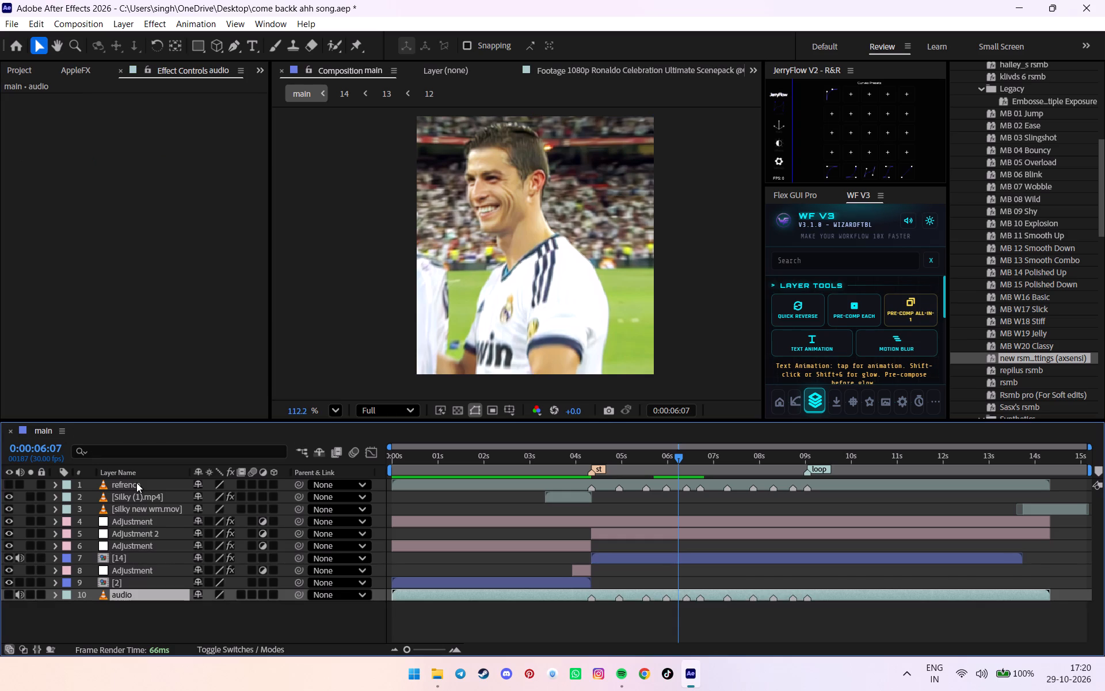
ctrl+shift+click(136, 483)
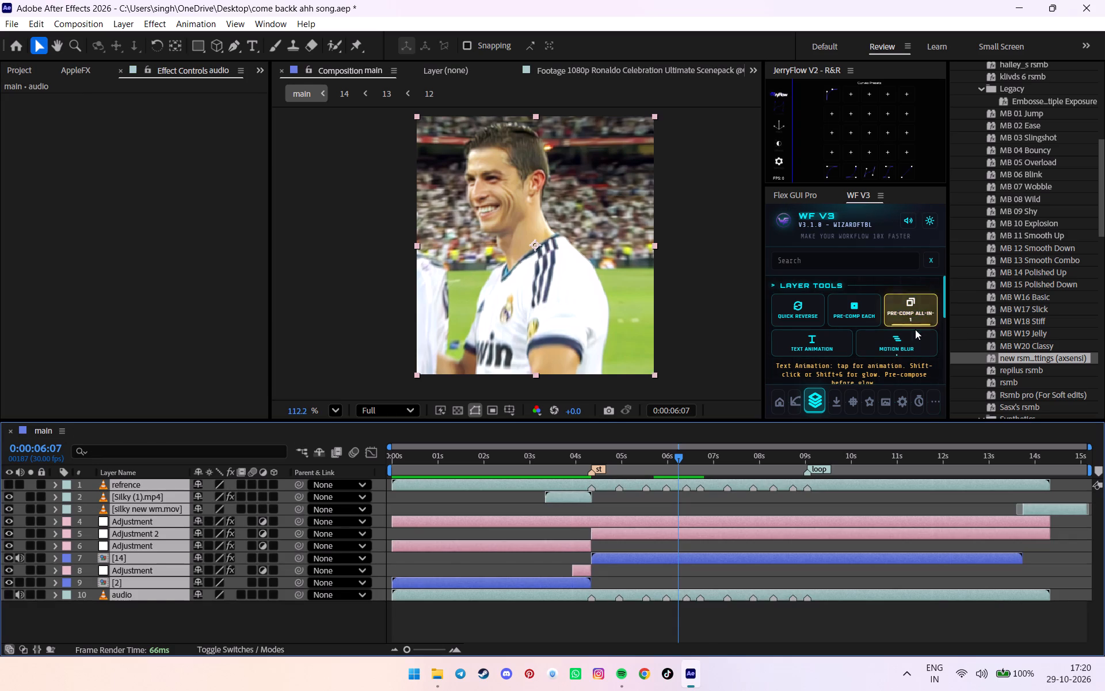
click(912, 310)
Keyframe a fade-in on the [15] layer: Opacity 25% at 0:00:00:00, rising to 100% at about 0.6 seconds.
drag(505, 456, 385, 461)
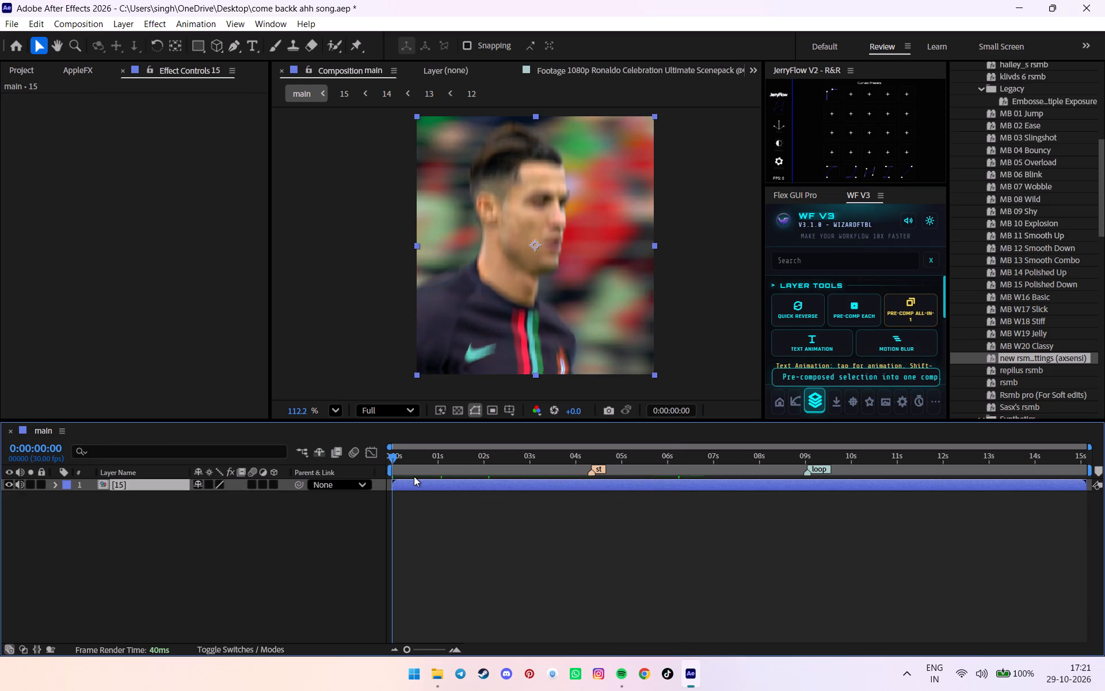
key(t)
click(86, 498)
drag(76, 497, 82, 497)
click(89, 497)
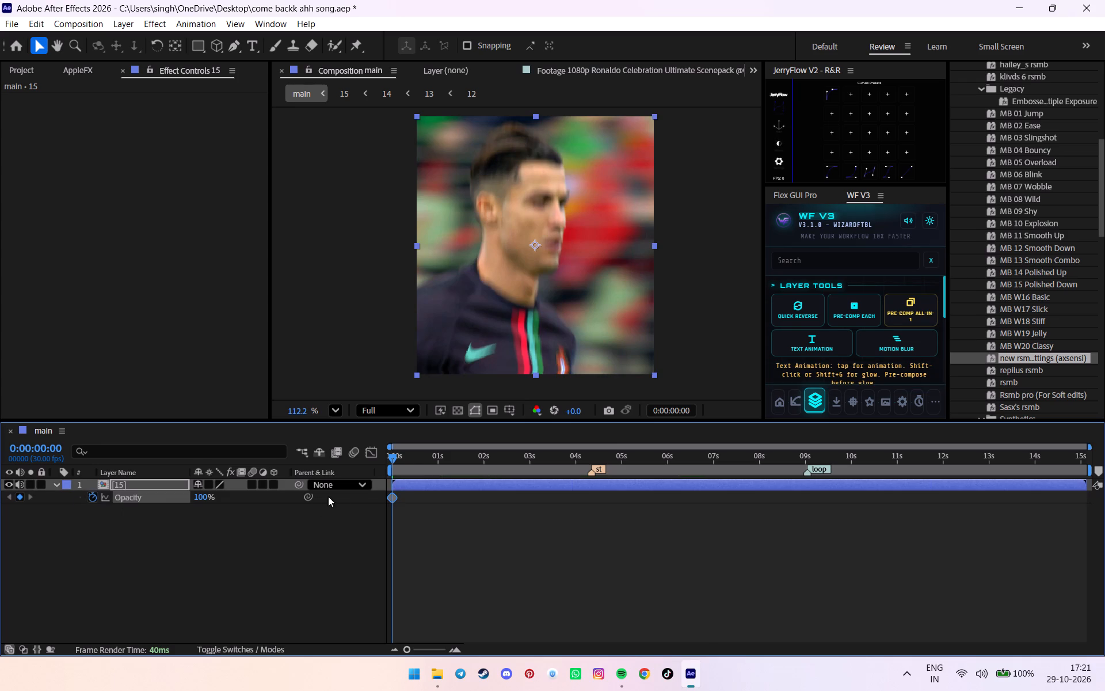
drag(395, 497, 422, 497)
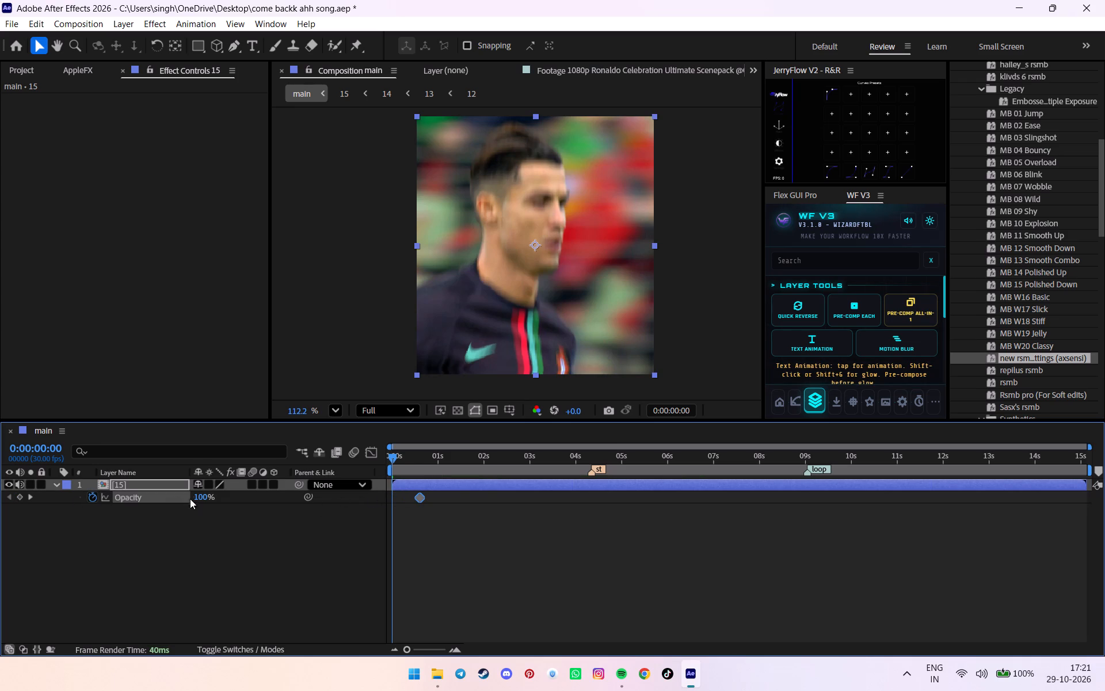
click(200, 499)
key(2)
key(5)
Select both Opacity keyframes of the [15] layer and apply a JerryFlow easing curve preset.
drag(651, 574, 204, 426)
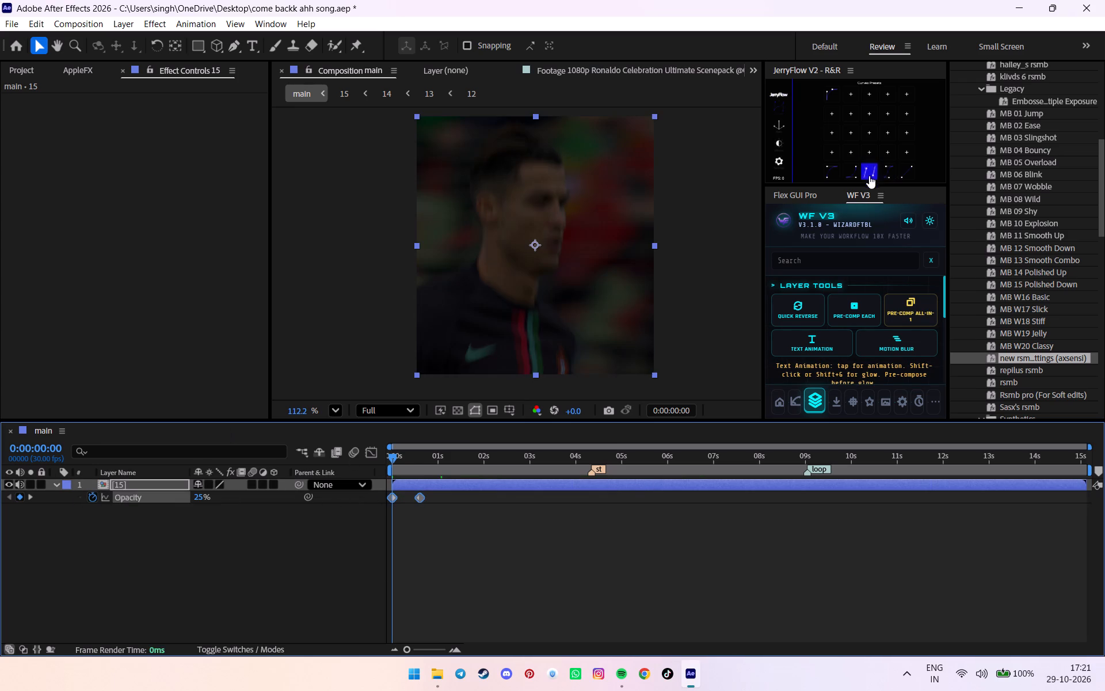
click(837, 176)
Open comp 15 and mute the audio of its [14] layer.
double_click(142, 485)
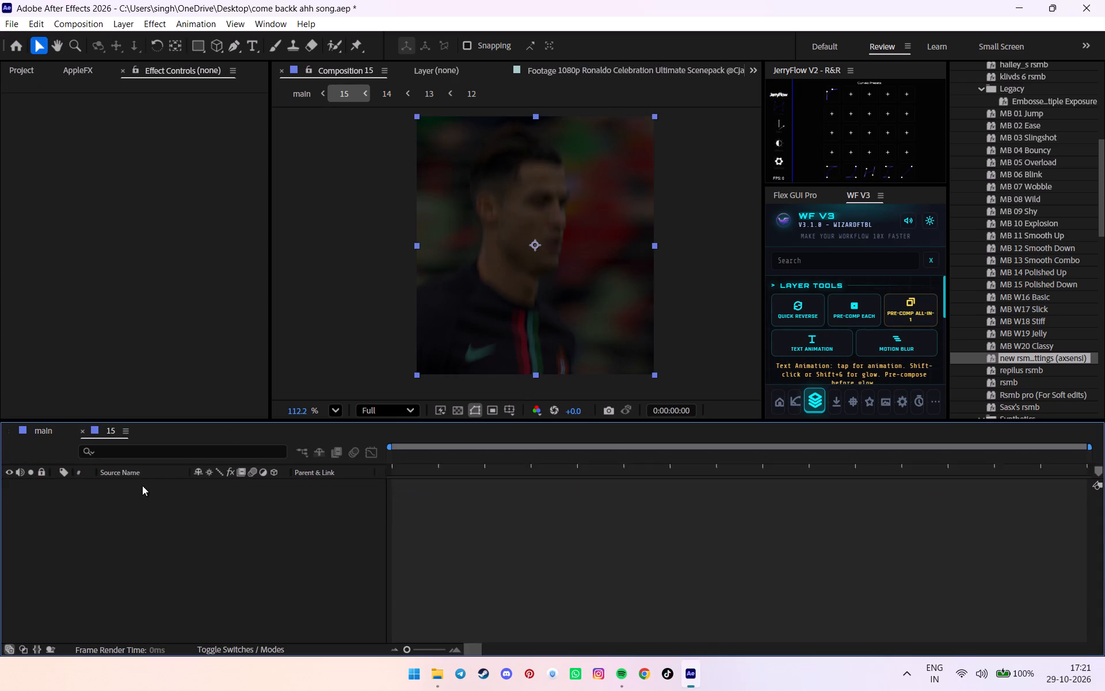
click(17, 558)
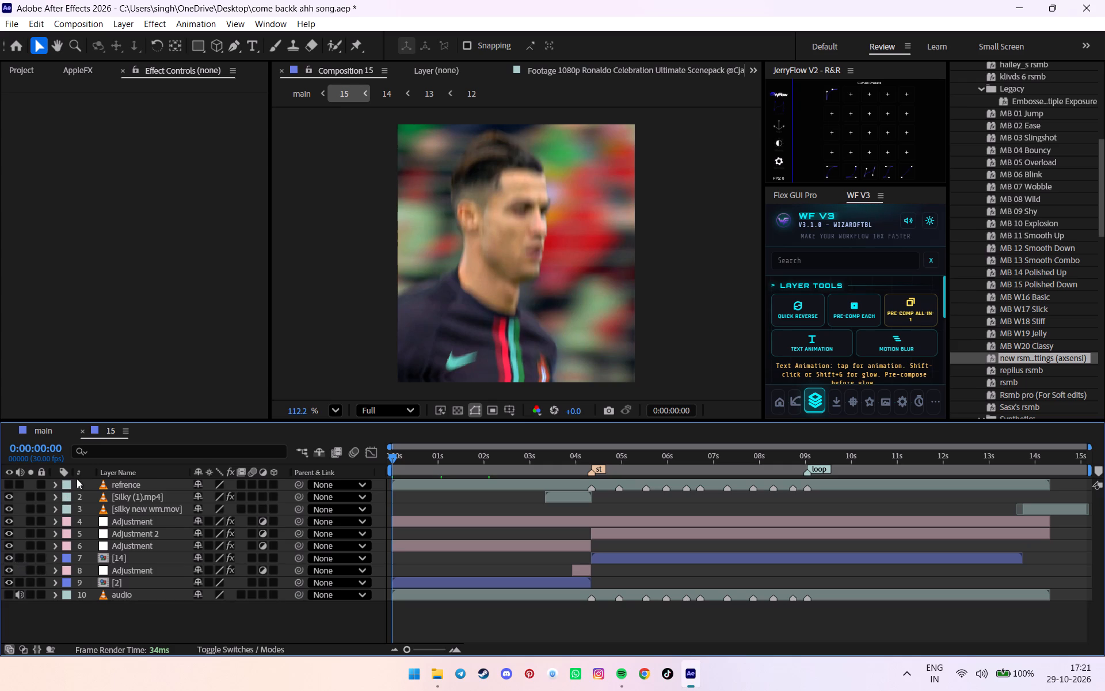
Back in main, lengthen the [15] layer's fade-in by moving its ending Opacity keyframe to about 1.1 seconds.
double_click(76, 435)
drag(405, 462, 411, 460)
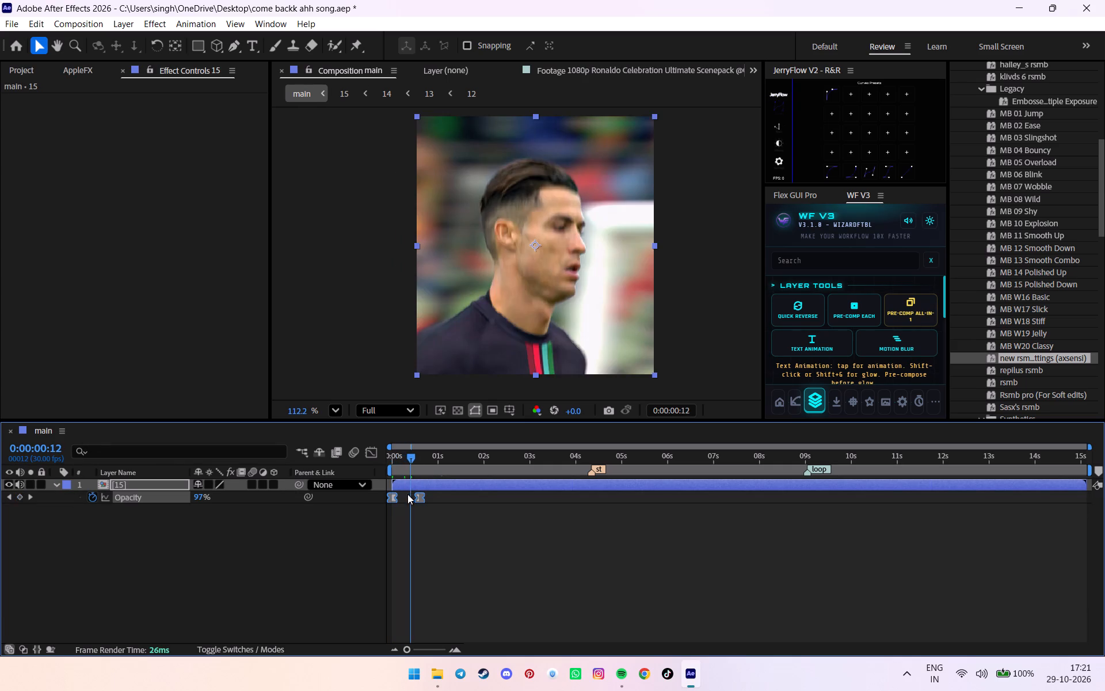
click(409, 465)
alt+drag(421, 498, 444, 498)
drag(412, 464, 348, 466)
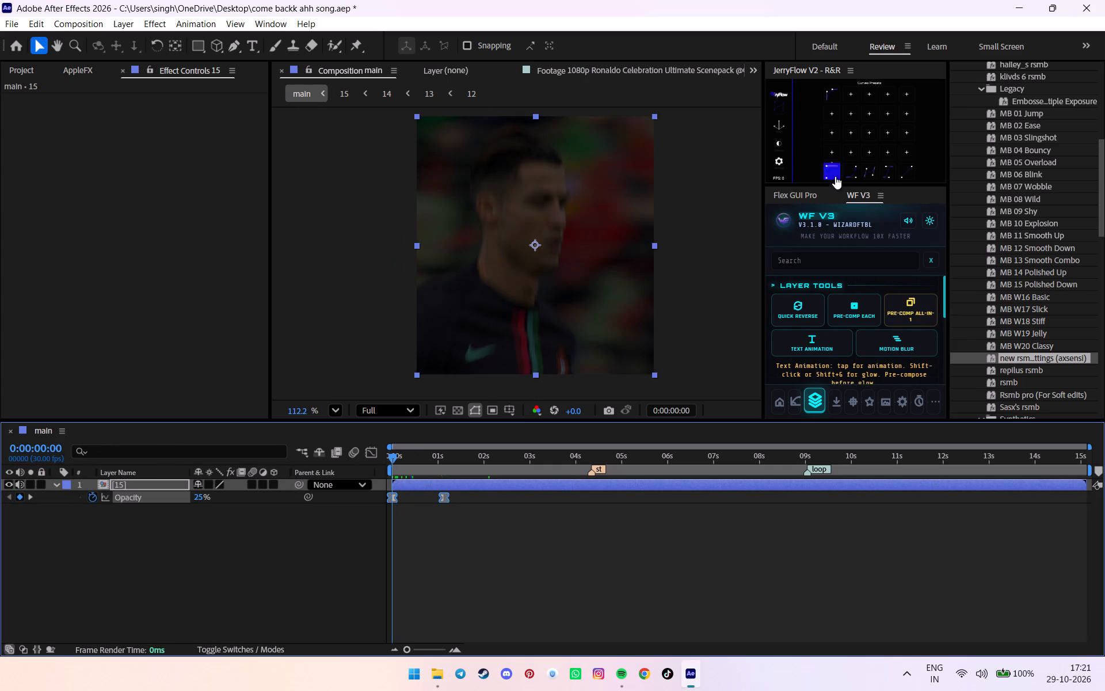
Apply the JerryFlow easing curve preset to the selected Opacity keyframes and scrub through the fade-in to check it.
double_click(835, 176)
drag(405, 456, 444, 456)
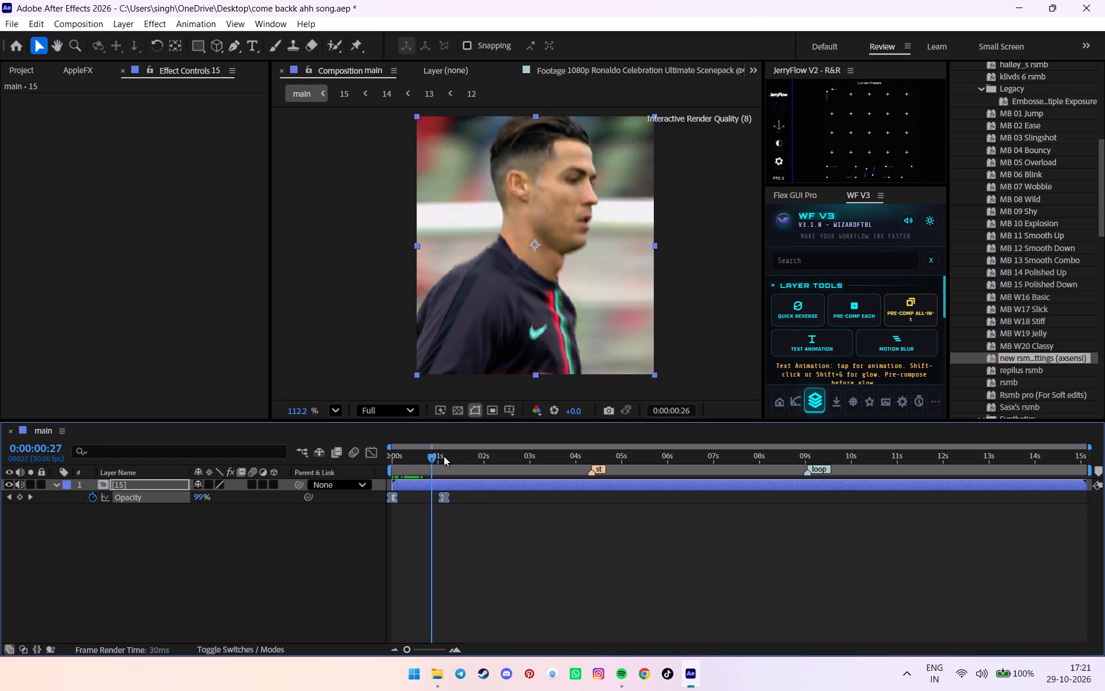
drag(444, 456, 231, 424)
Add the main composition to the render queue.
click(84, 17)
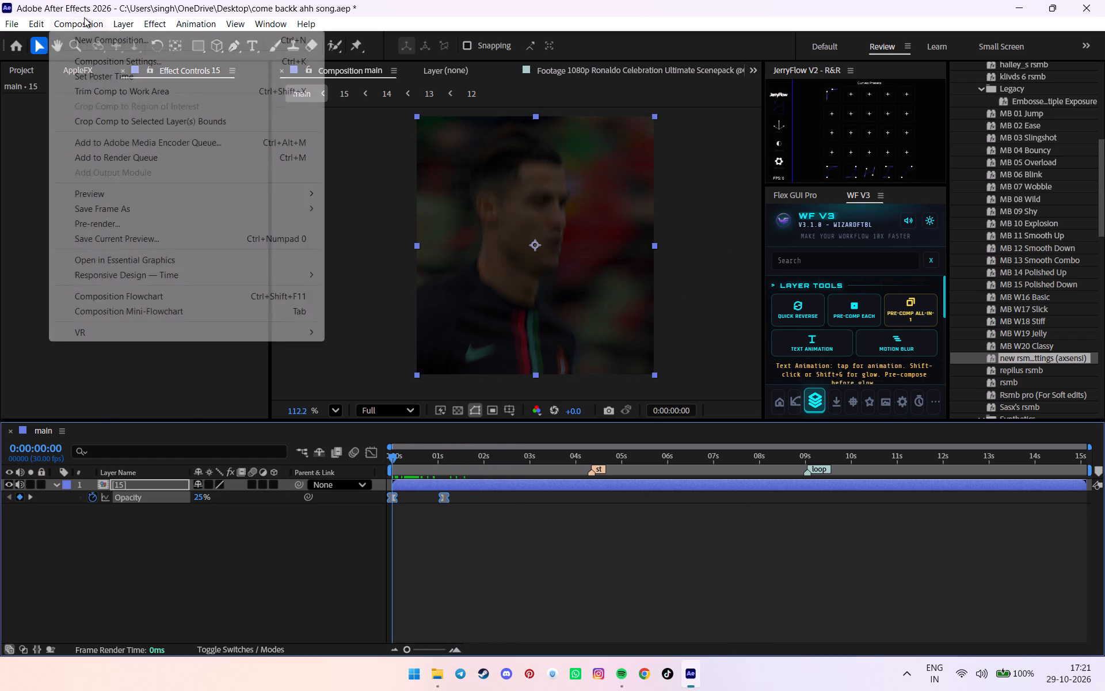
click(146, 157)
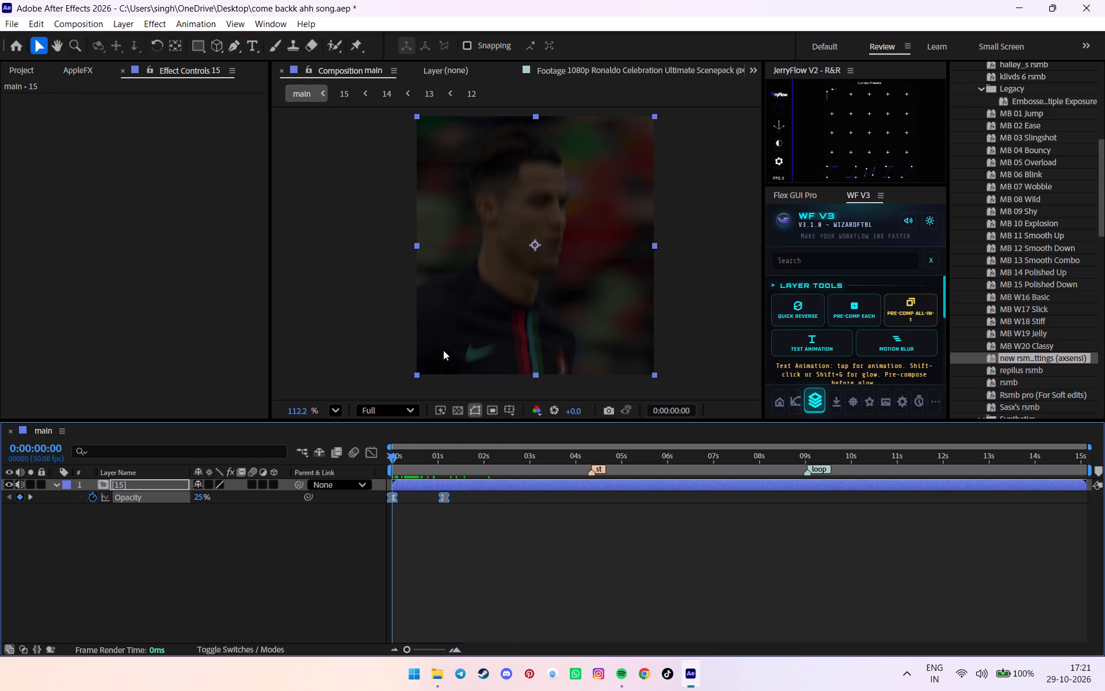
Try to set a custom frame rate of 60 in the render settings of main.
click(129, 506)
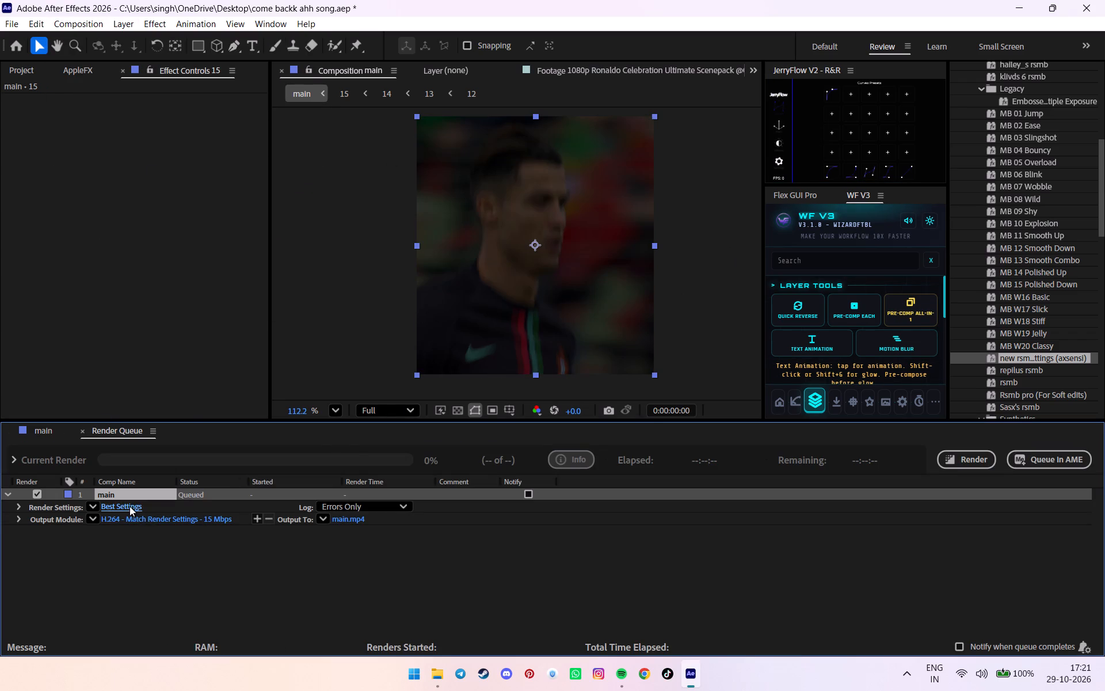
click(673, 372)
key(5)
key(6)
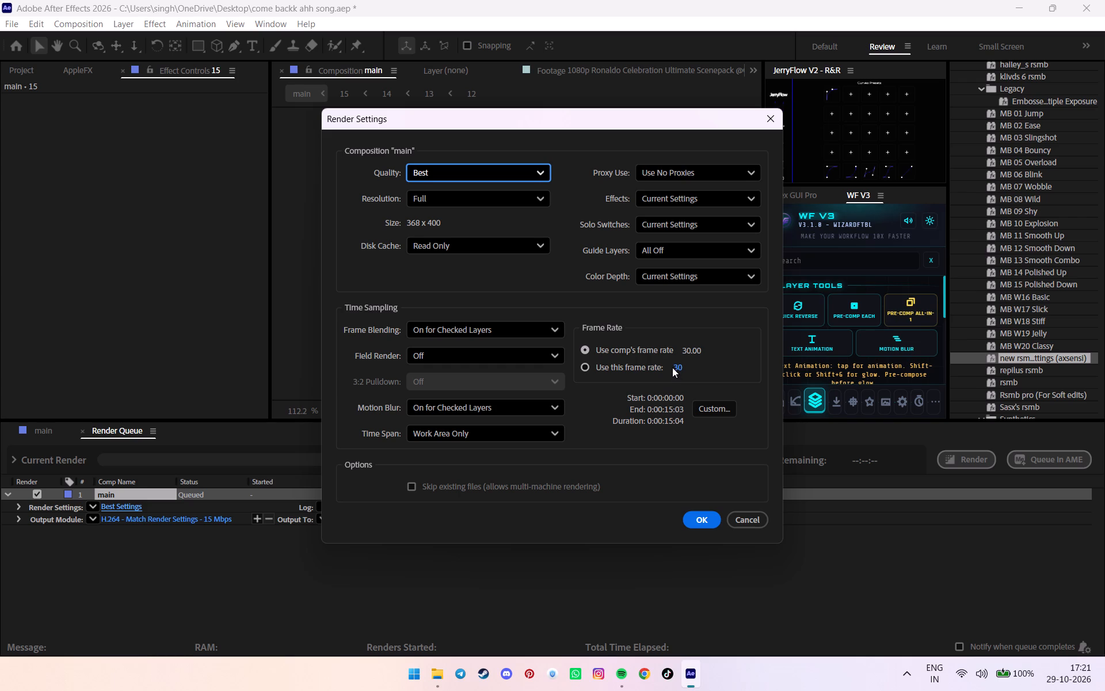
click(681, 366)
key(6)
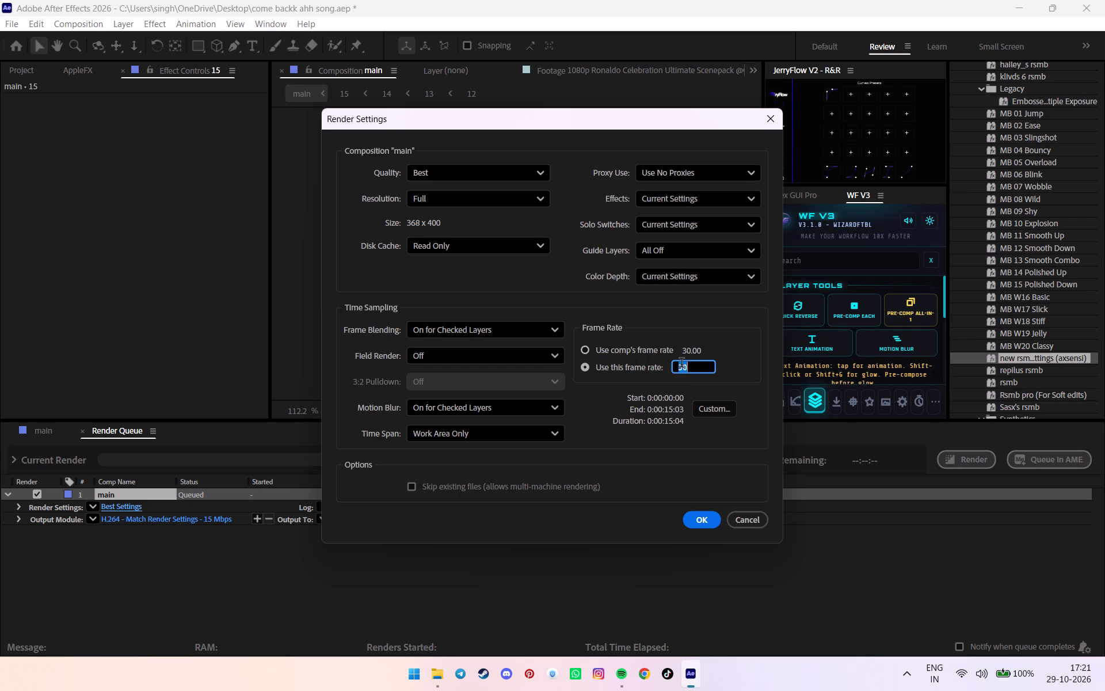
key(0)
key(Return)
Change the output module format of main's render to QuickTime.
click(176, 518)
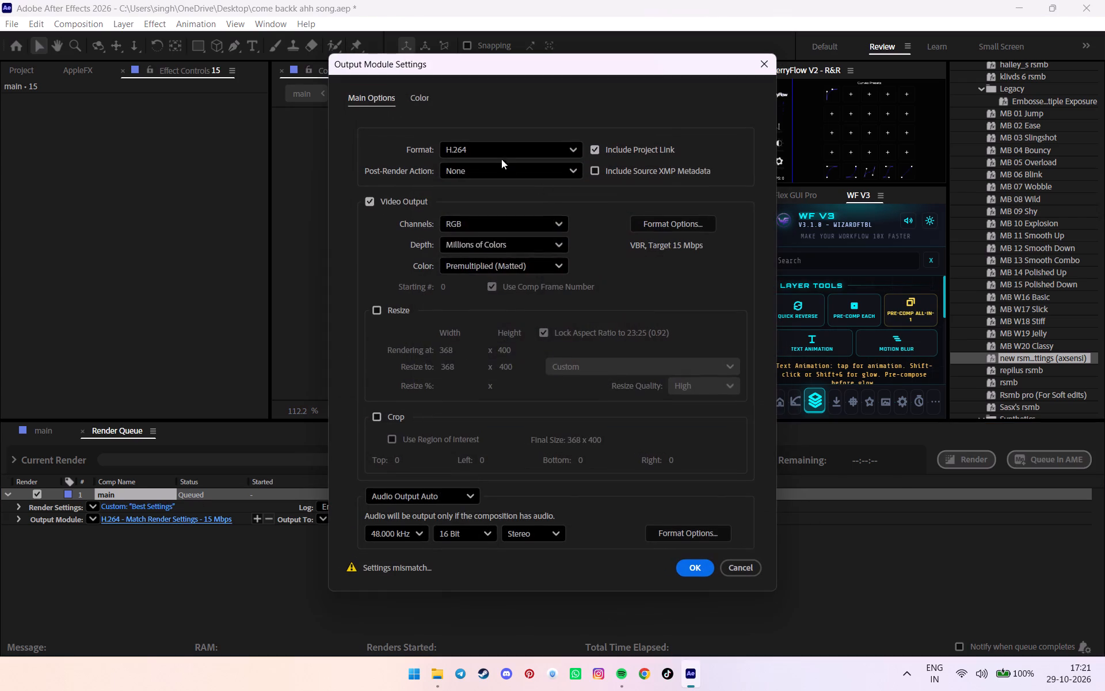
click(494, 148)
click(478, 348)
click(699, 567)
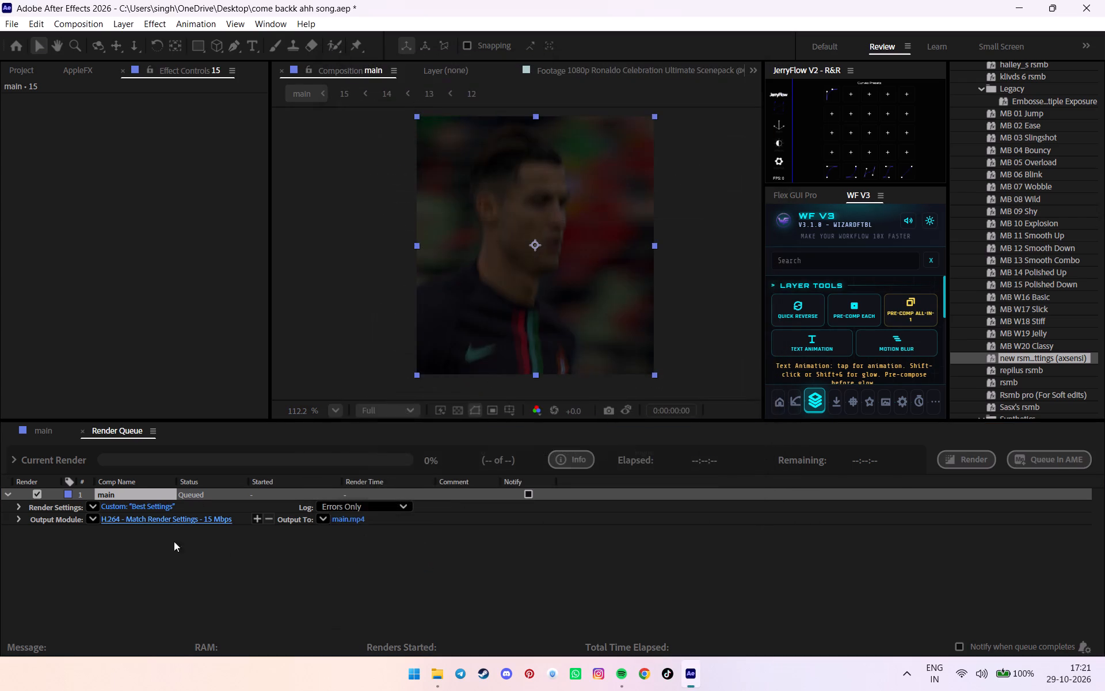
Set the custom frame rate in main's render settings to 60.
click(121, 506)
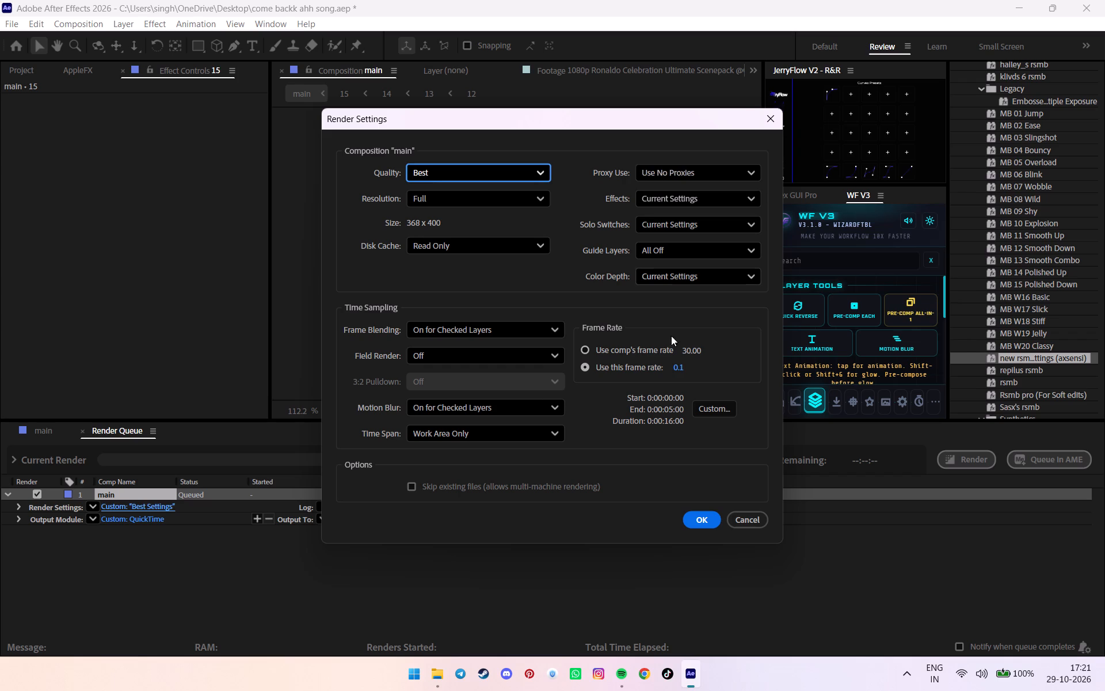
click(680, 370)
key(6)
key(0)
key(Return)
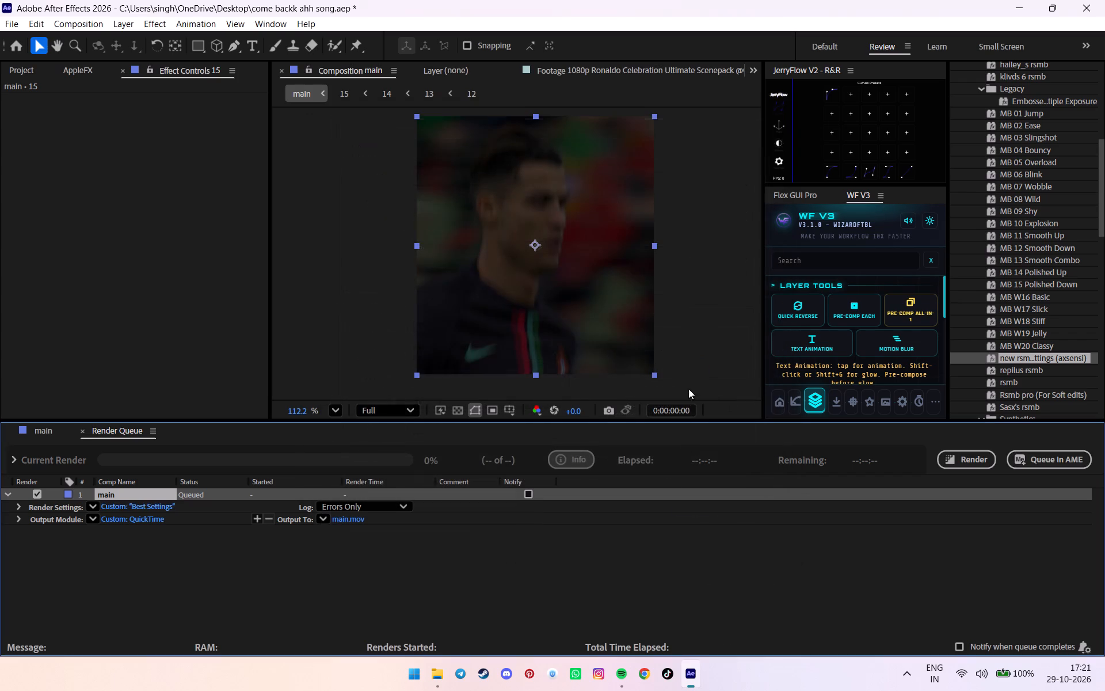
Set the render output to the Desktop folder with the file name combackk.
click(348, 526)
click(346, 523)
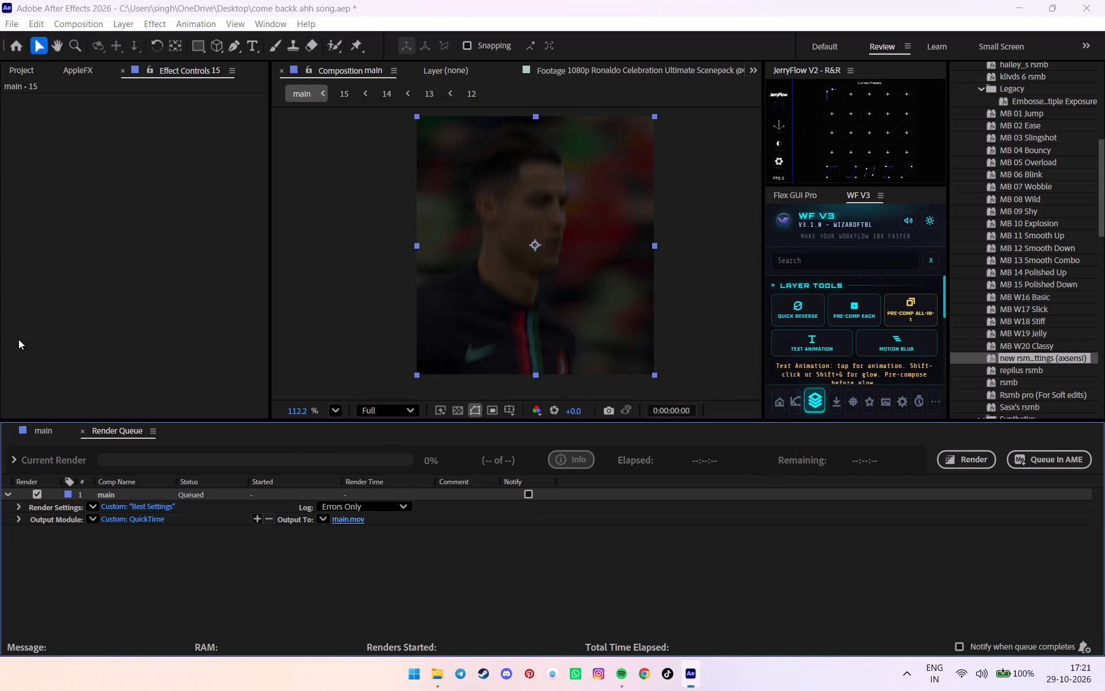
scroll(31, 293, up, 6)
click(55, 220)
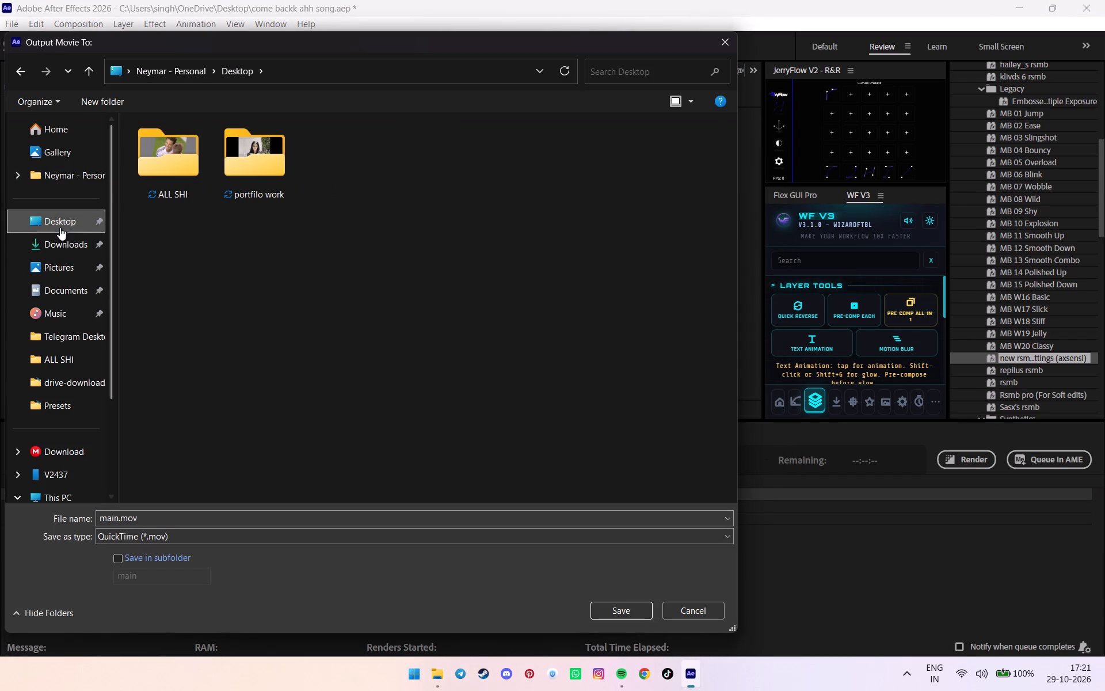
click(60, 227)
click(193, 511)
text(cp)
key(BackSpace)
text(ombackk)
key(Return)
Start rendering the queued main composition.
click(960, 476)
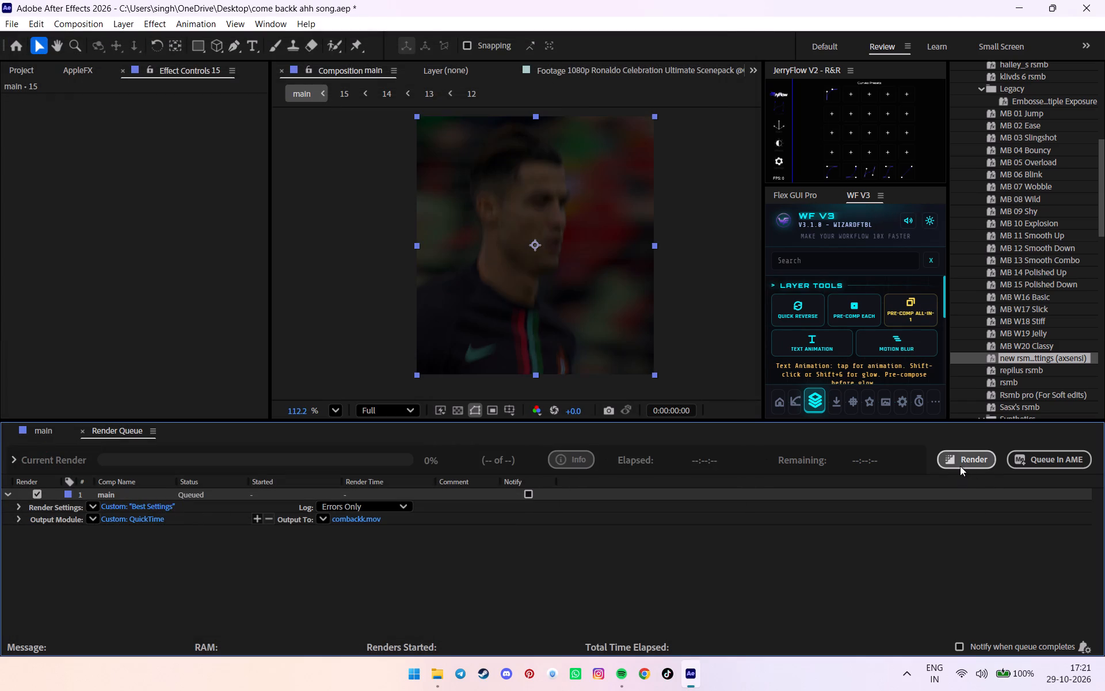
click(960, 466)
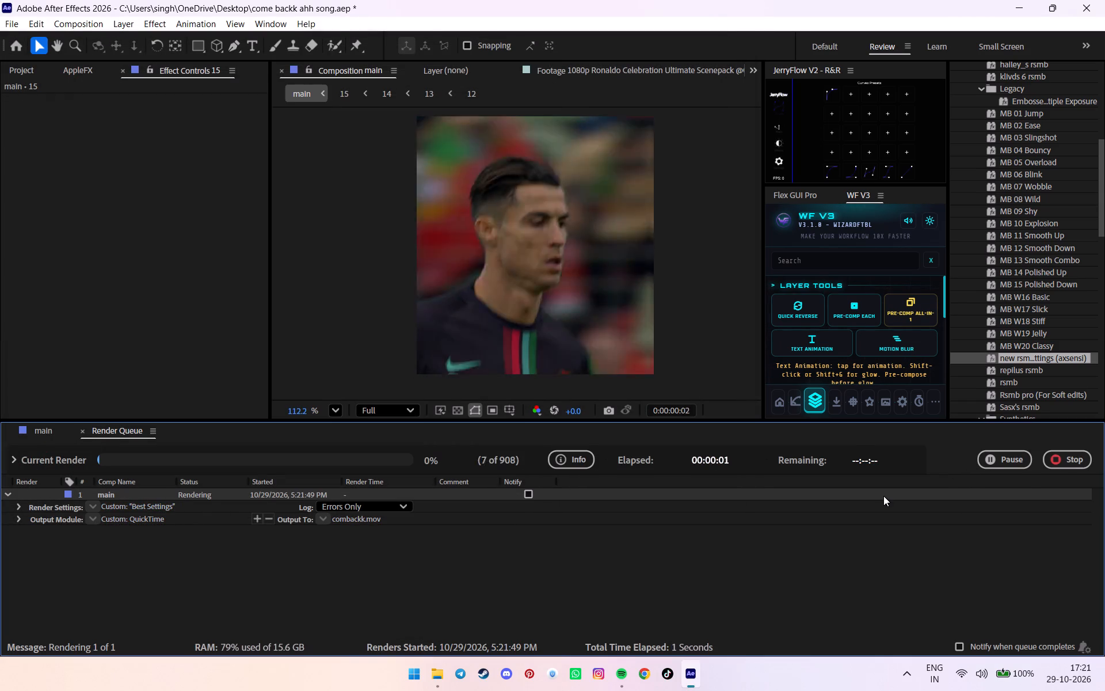